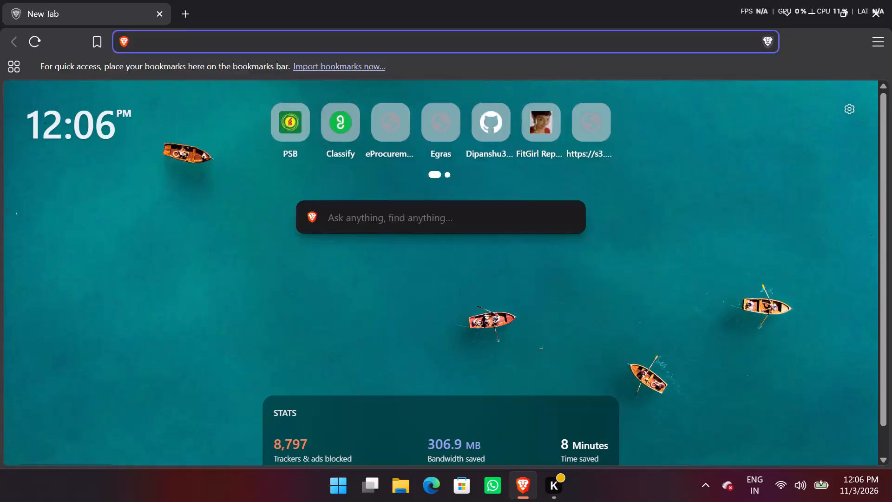
Search the web for hewp and open the HEWP result at works.haryana.gov.in.
type("ew")
key("Right")
key("Return")
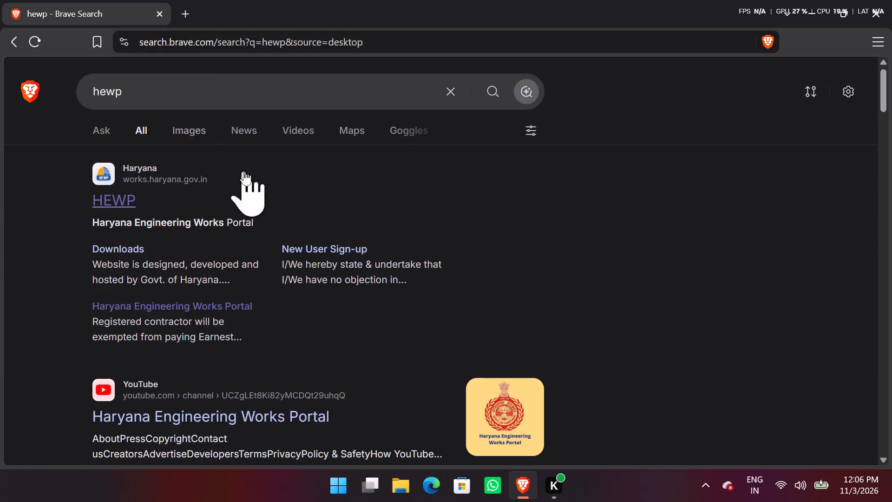
left_click(115, 205)
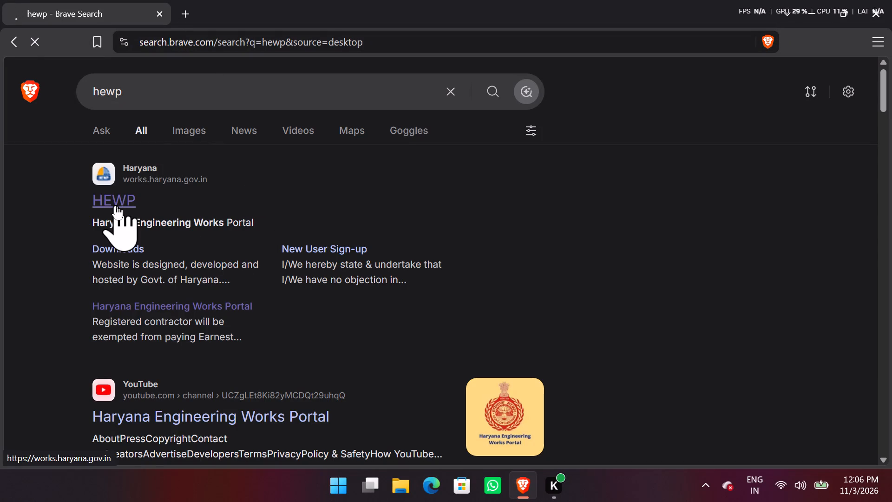
Search Windows for "displa" and open the system setting to duplicate or extend to a connected display.
left_click(348, 489)
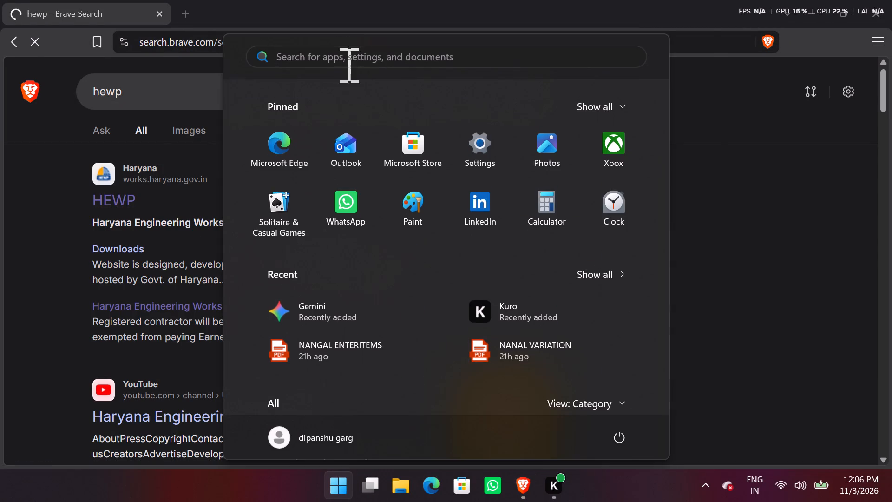
left_click(345, 63)
type("dip")
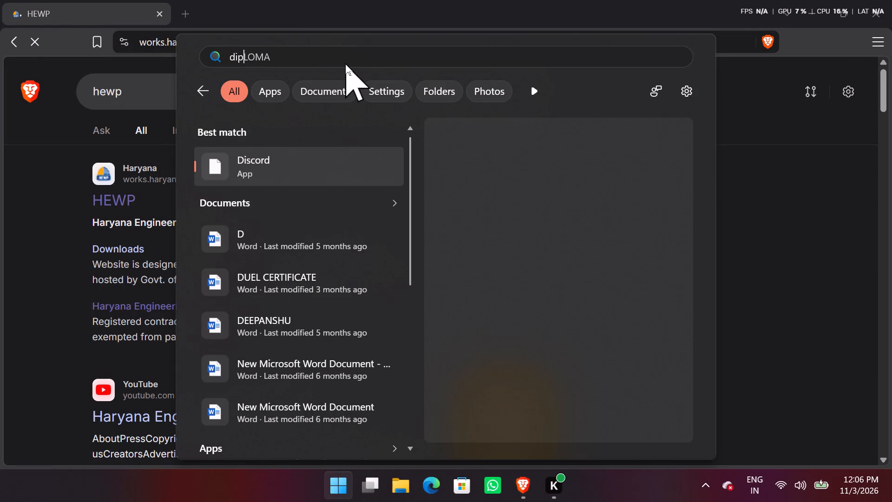
key("s")
key("BackSpace")
key("BackSpace")
type("spla")
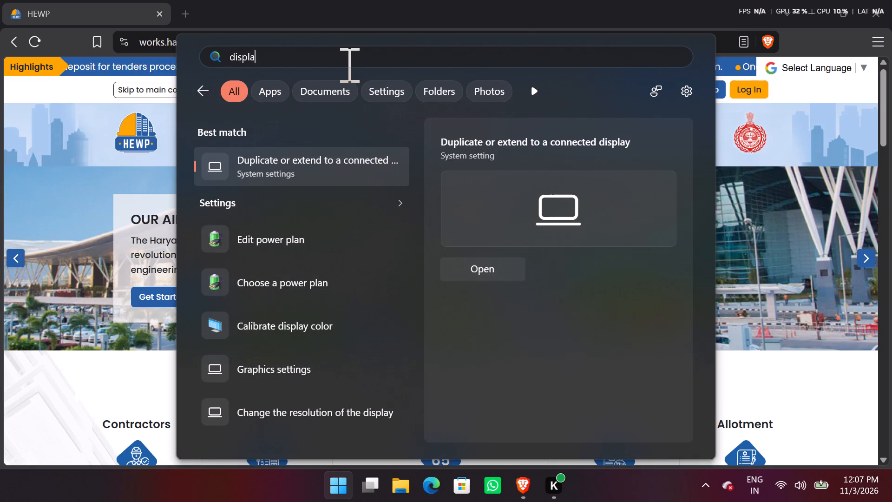
left_click(479, 265)
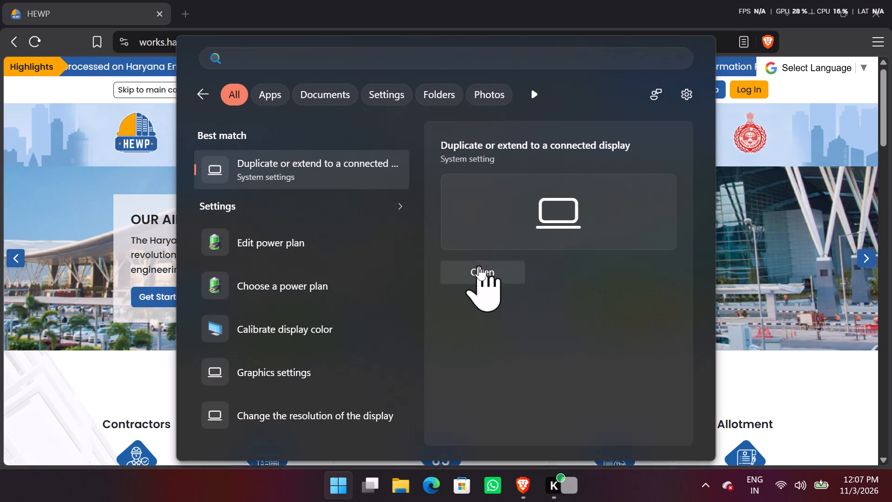
Change the presentation mode for displays 1 and 2 to Duplicate these displays.
left_click(807, 281)
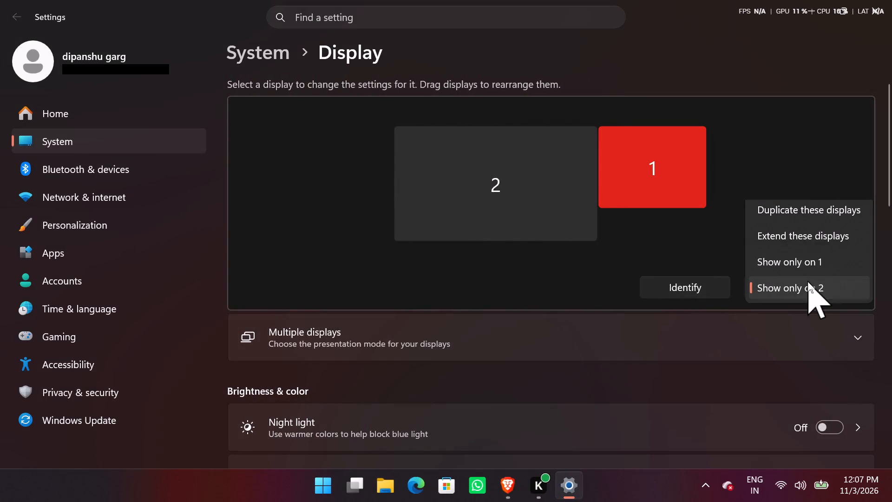
left_click(830, 206)
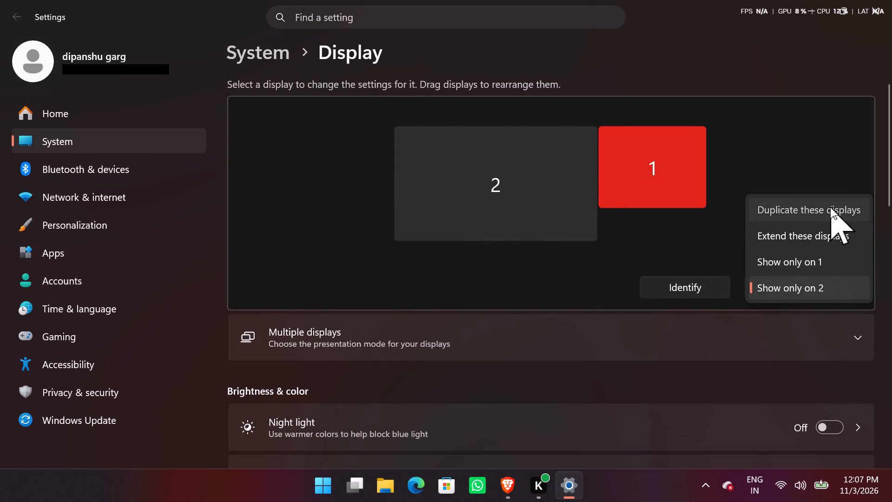
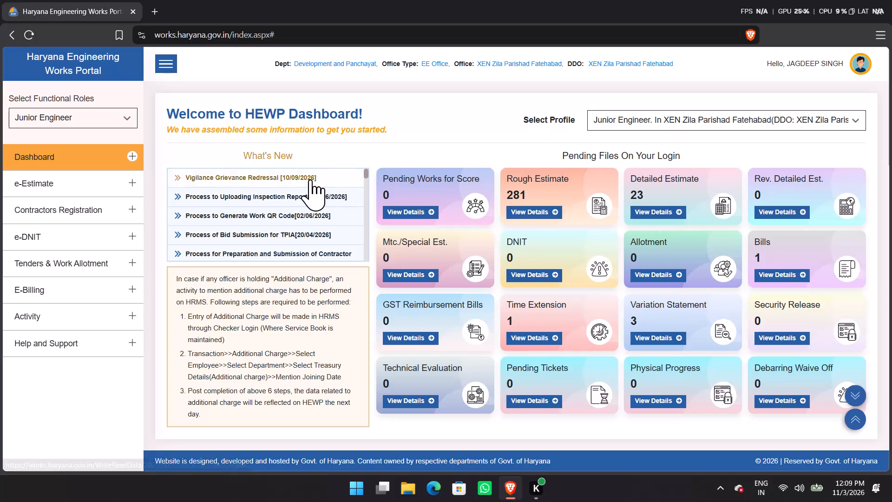
Open the list of variation statements in the E-Billing section.
left_click(102, 280)
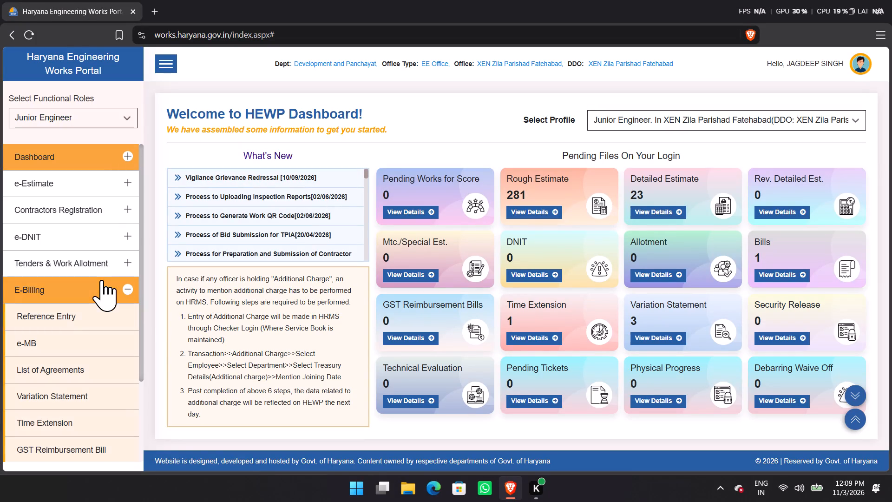
left_click(75, 397)
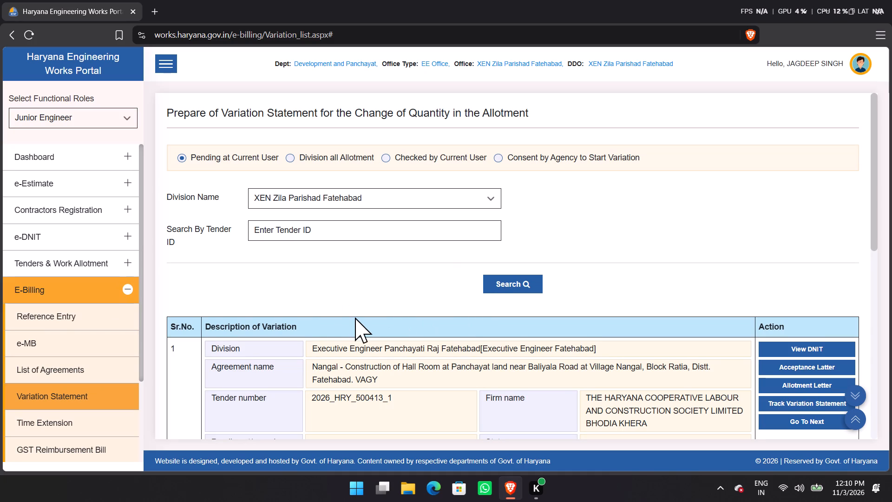
Proceed with the variation entry for tender 2024_HRY_374848_1, the Gram Sachivalaya construction at Village Kawalgrah.
scroll(356, 317, "down", 5)
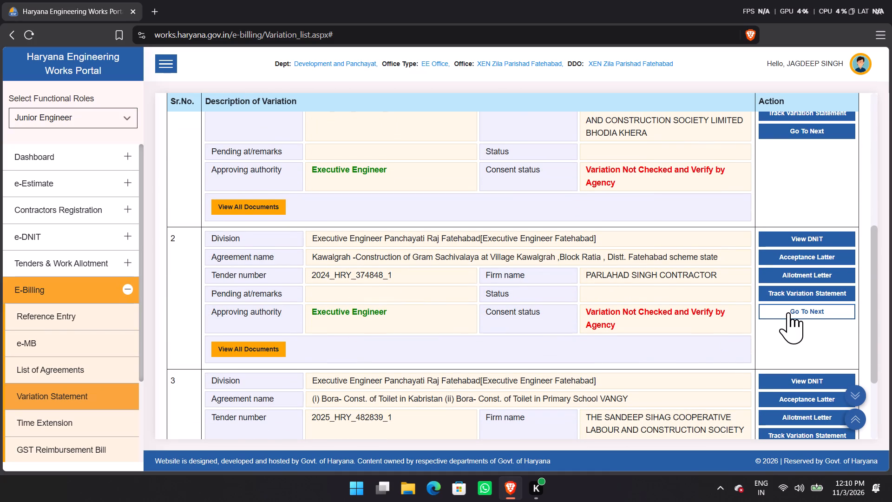
scroll(788, 312, "up", 2)
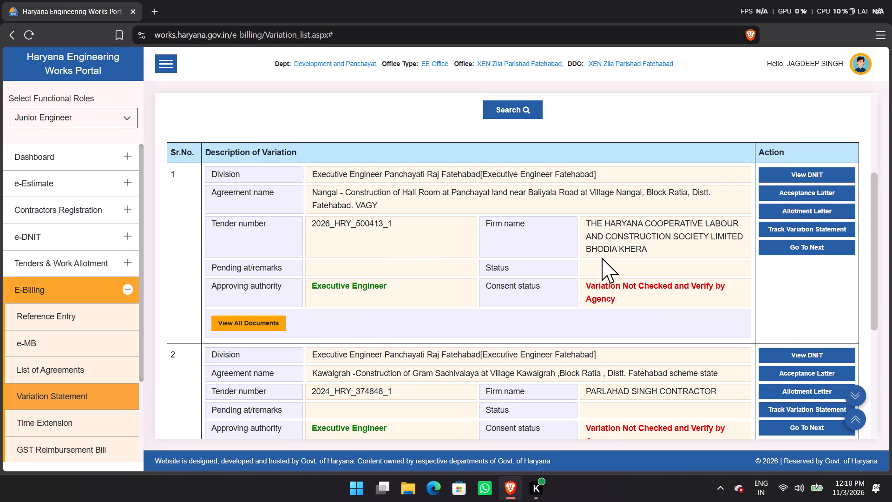
scroll(602, 258, "down", 5)
left_click(800, 190)
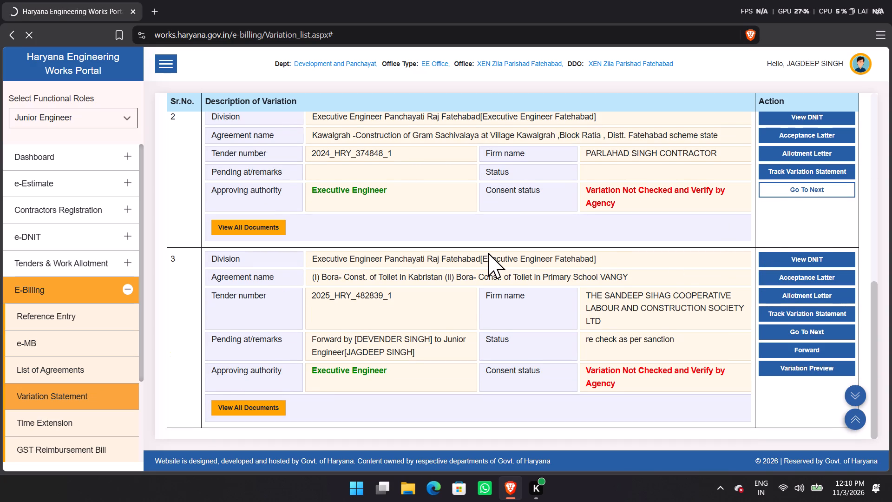
Save the main component Construction of Gram Sachivalaya as listed and continue to the sub-component stage.
scroll(512, 305, "down", 3)
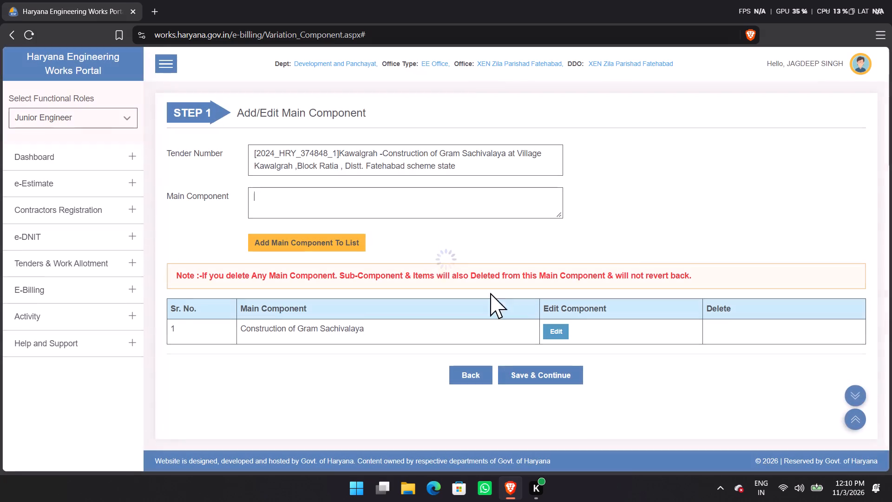
left_click(535, 372)
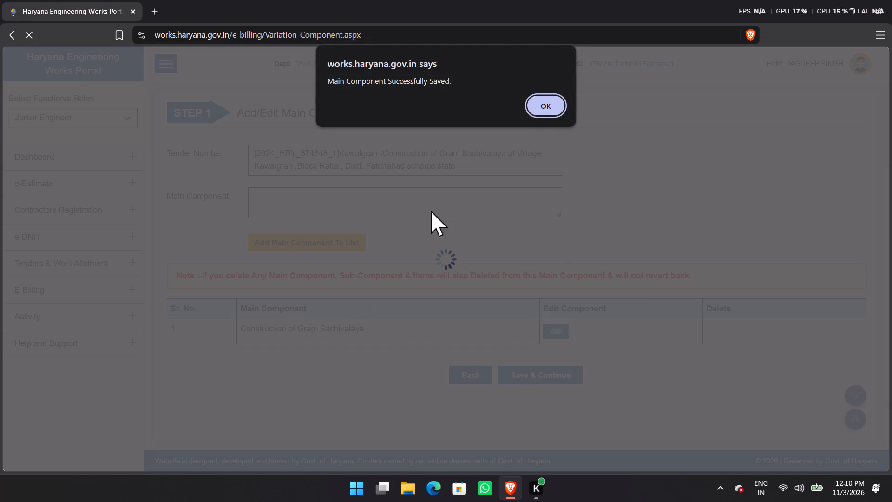
left_click(547, 109)
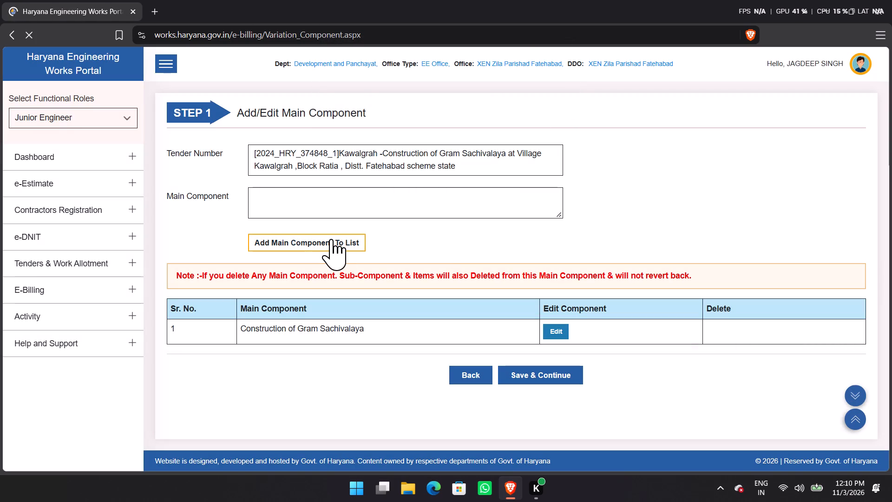
Save the existing sub-component list for Construction of Gram Sachivalaya without additions and continue past Step 2.
scroll(381, 237, "down", 2)
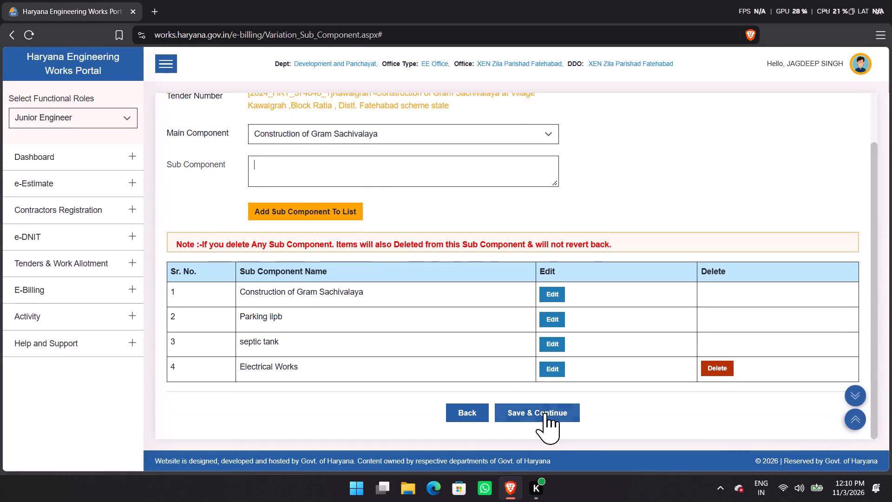
left_click(556, 419)
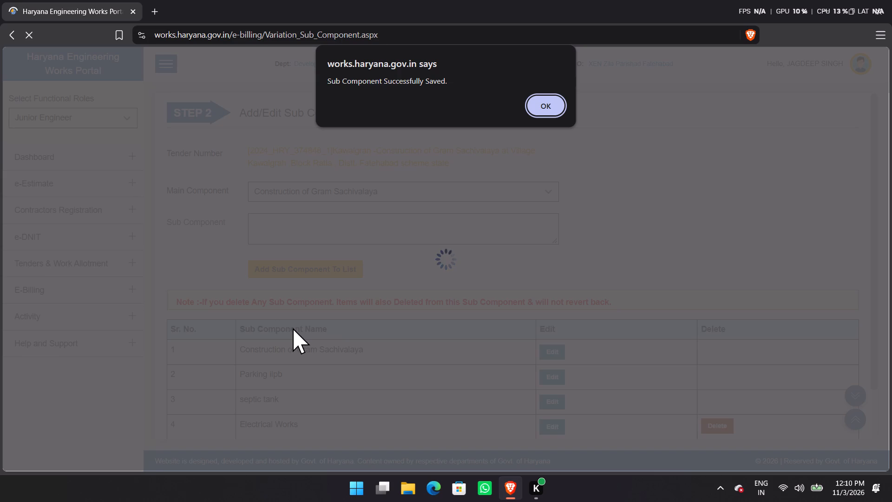
left_click(538, 111)
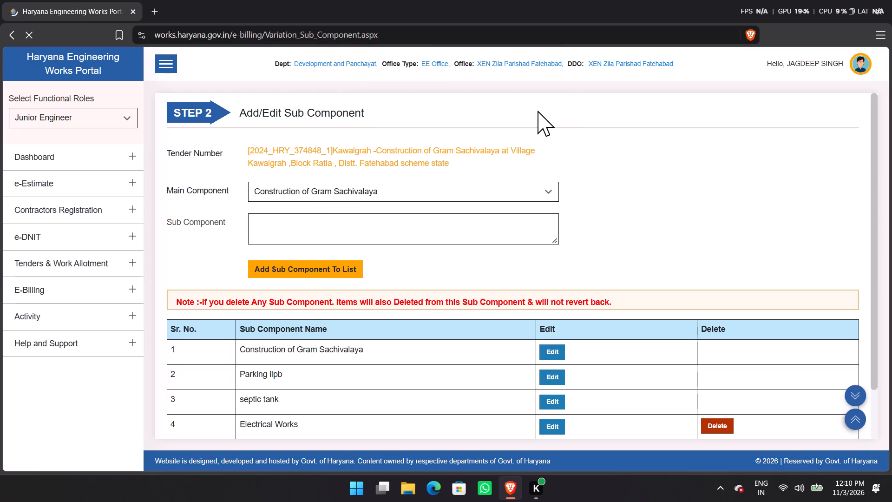
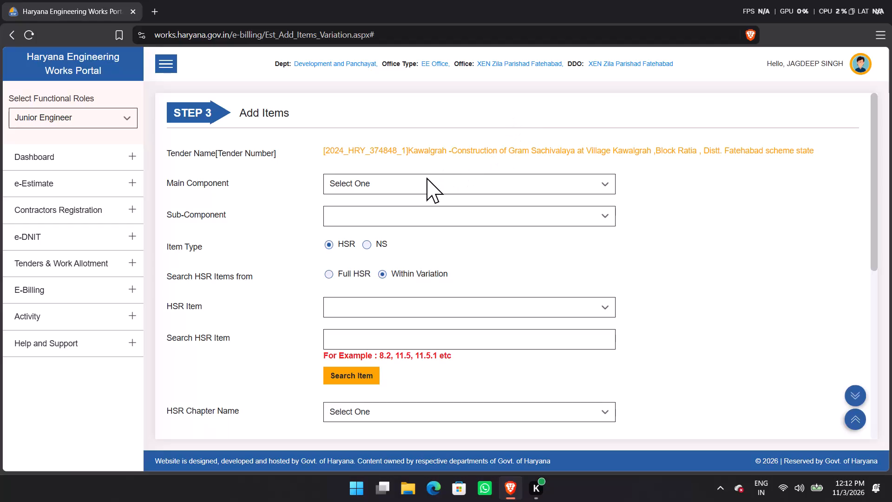
Select Construction of Gram Sachivalaya as both main component and sub-component for adding items, and check the HSR items within the variation.
left_click(401, 210)
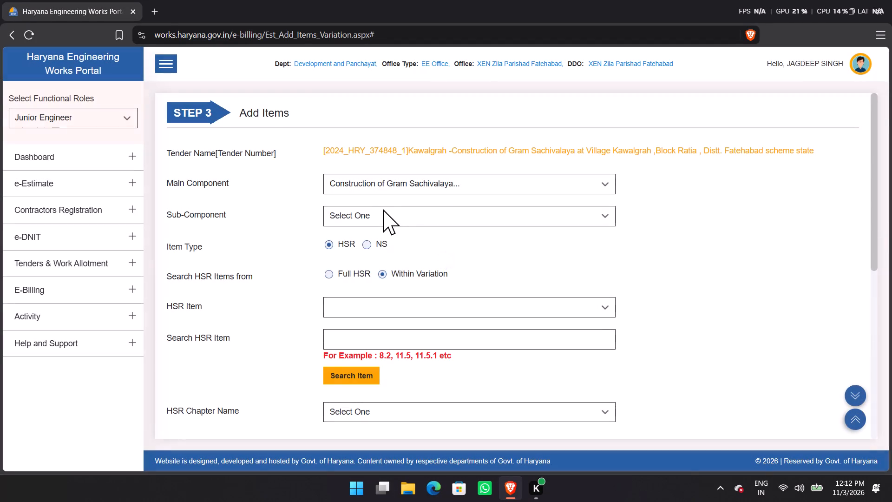
left_click(353, 218)
left_click(387, 241)
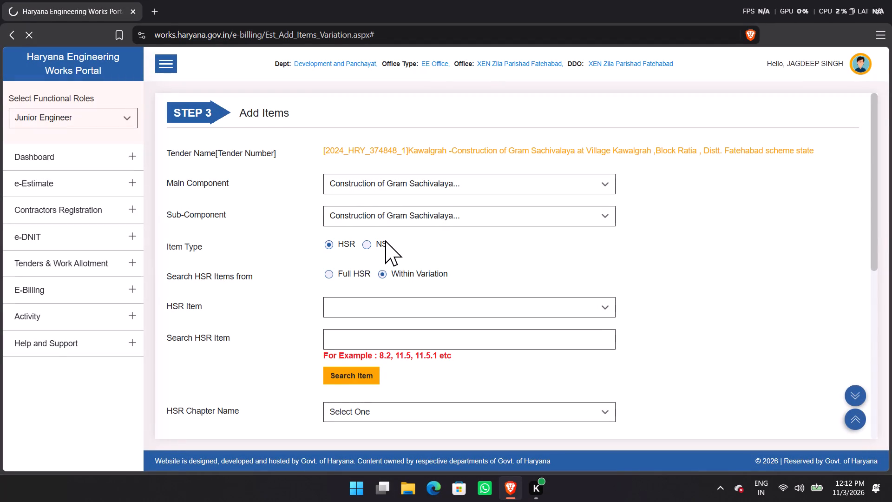
left_click(380, 312)
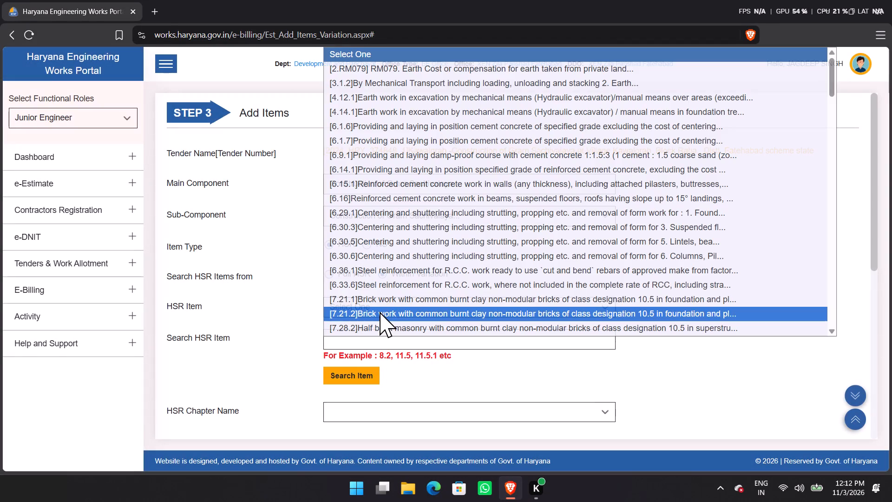
left_click(300, 271)
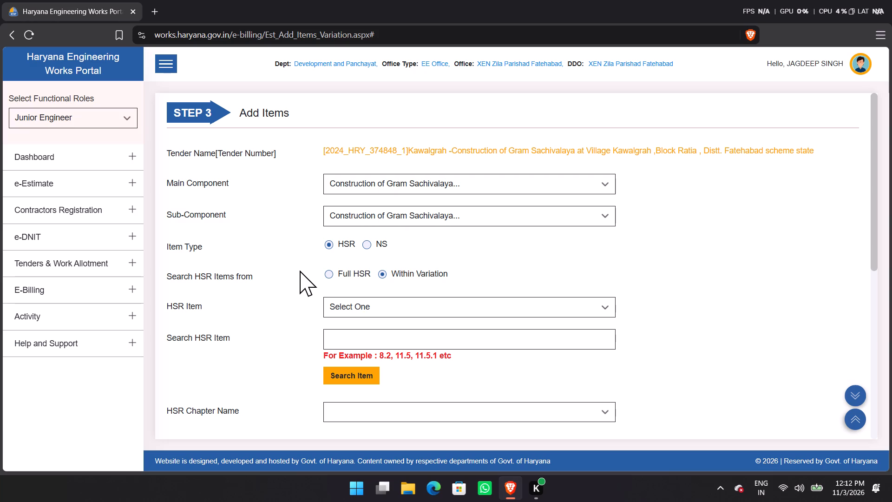
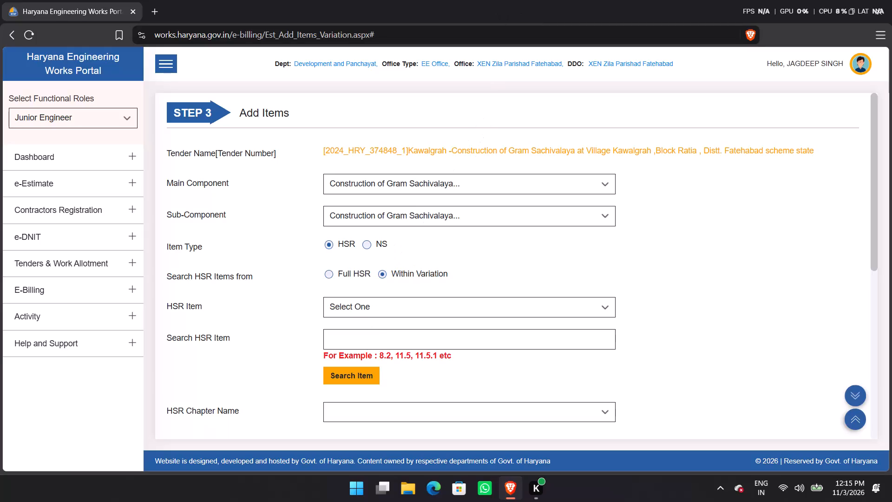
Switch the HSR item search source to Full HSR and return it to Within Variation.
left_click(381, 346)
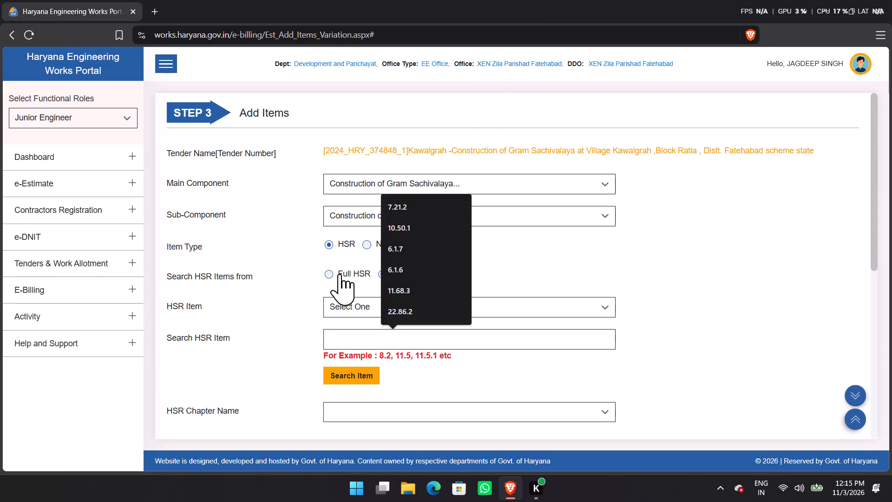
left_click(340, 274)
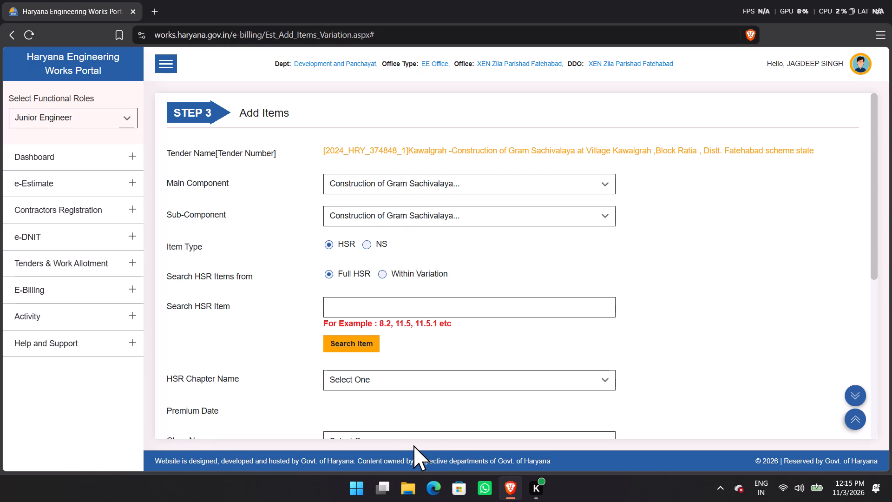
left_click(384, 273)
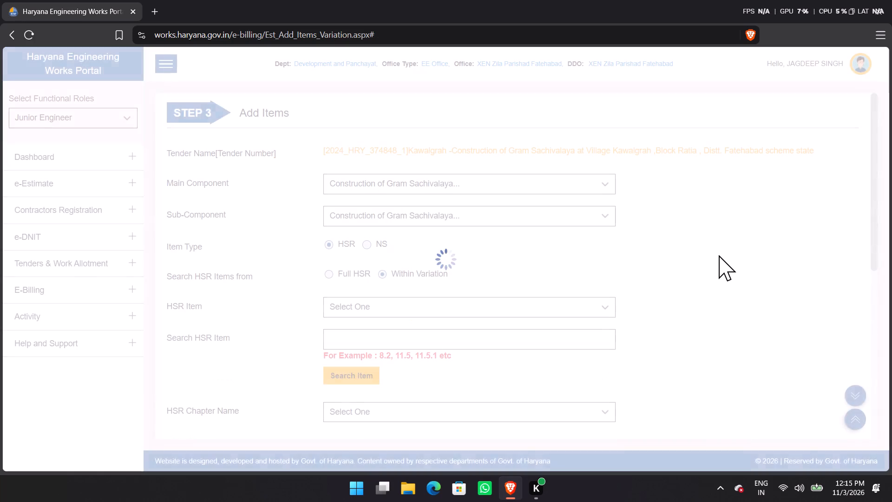
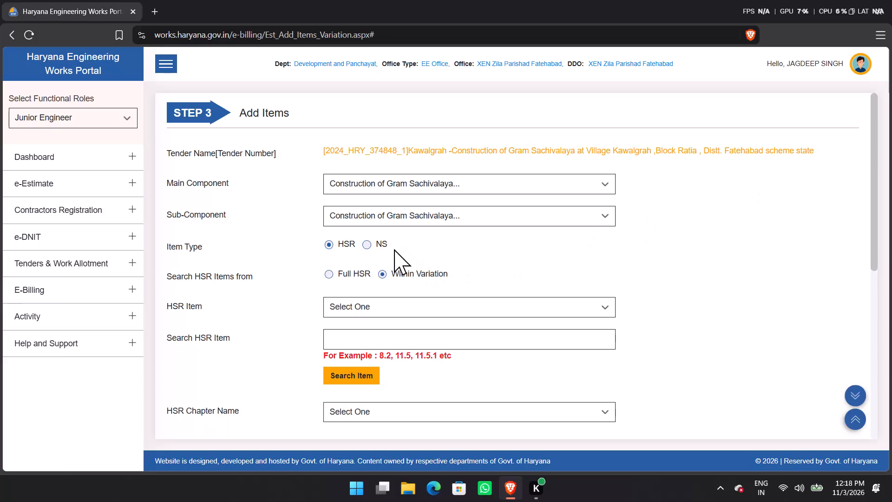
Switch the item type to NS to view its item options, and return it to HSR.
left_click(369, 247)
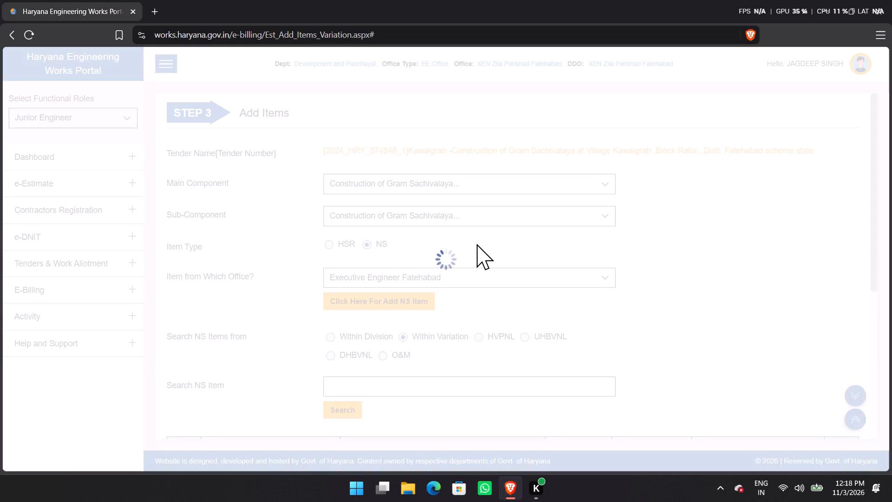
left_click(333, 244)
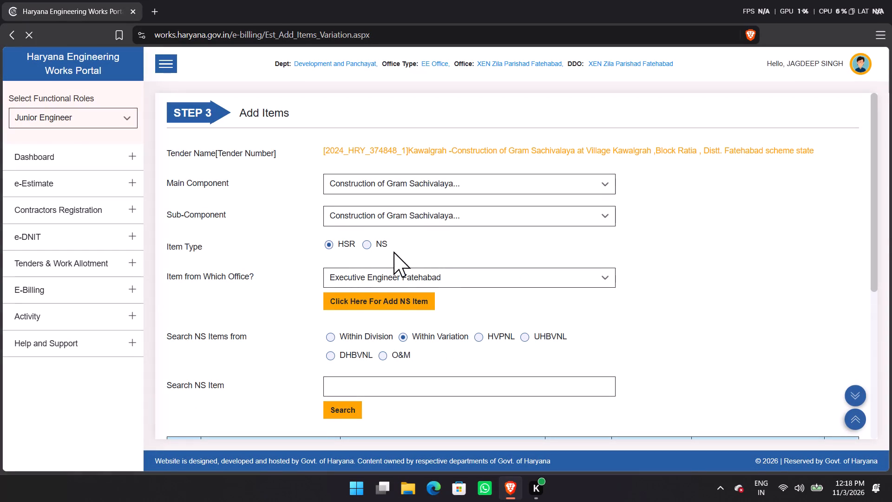
Set the HSR item search source to Full HSR.
left_click(329, 273)
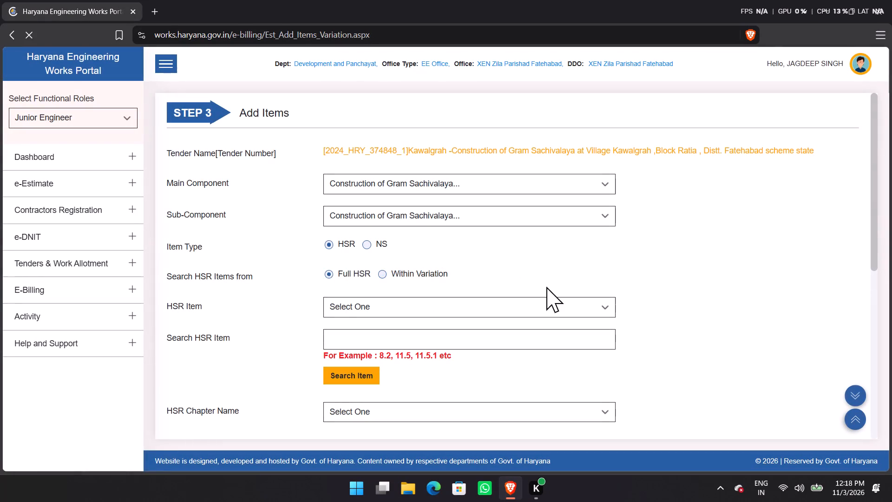
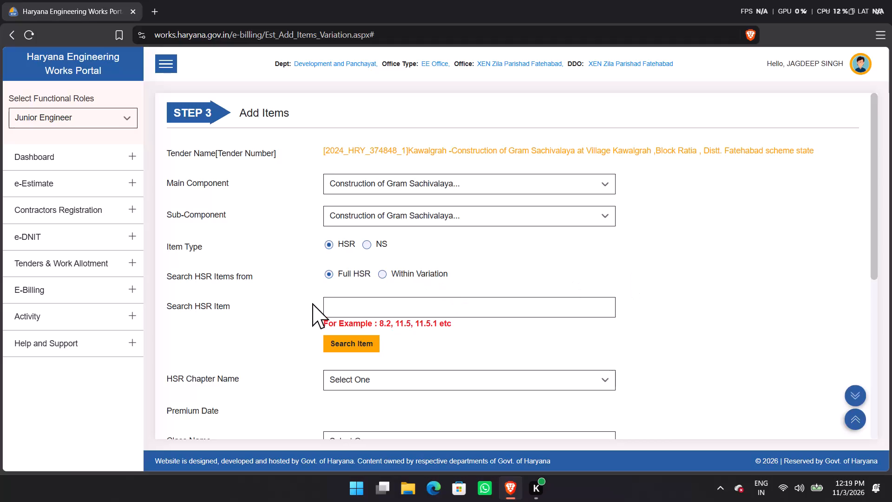
Look over the HSR item selection fields and view the available chapters in the HSR Chapter Name options.
scroll(362, 284, "down", 3)
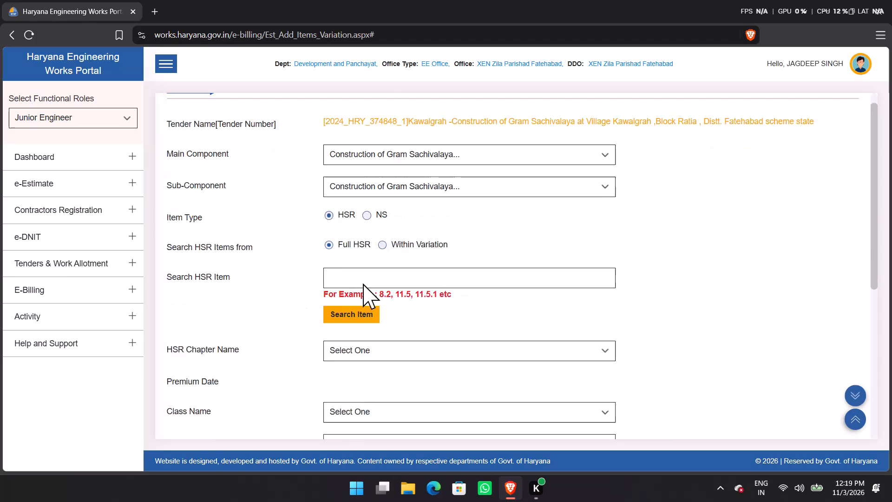
scroll(363, 284, "down", 7)
scroll(373, 307, "up", 8)
scroll(374, 312, "down", 2)
left_click(374, 261)
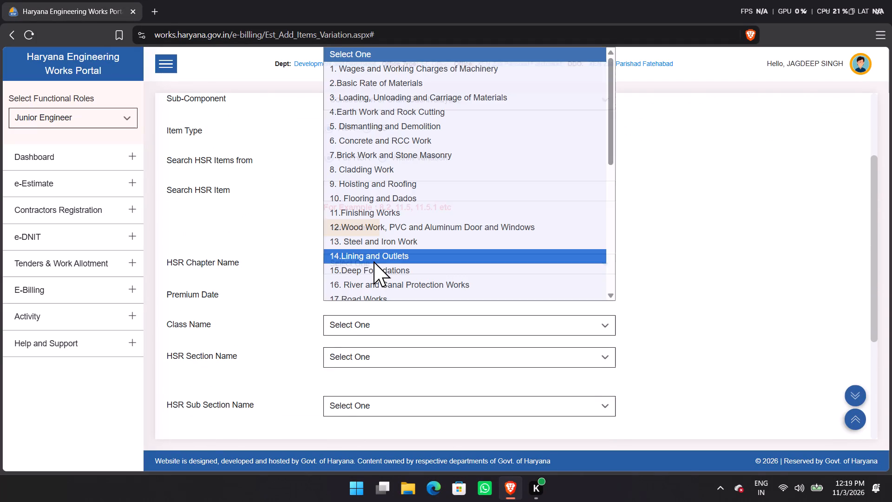
left_click(304, 264)
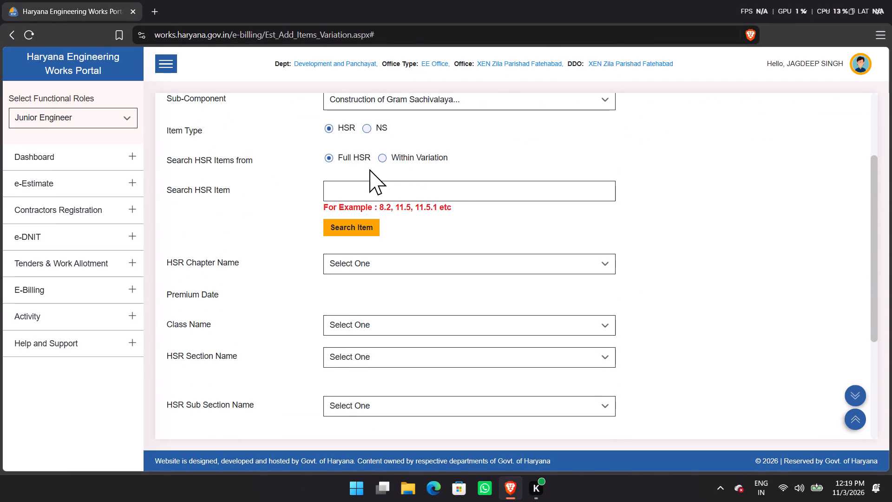
Search the Full HSR for item 7.21.2.
left_click(380, 198)
left_click(403, 218)
left_click(364, 233)
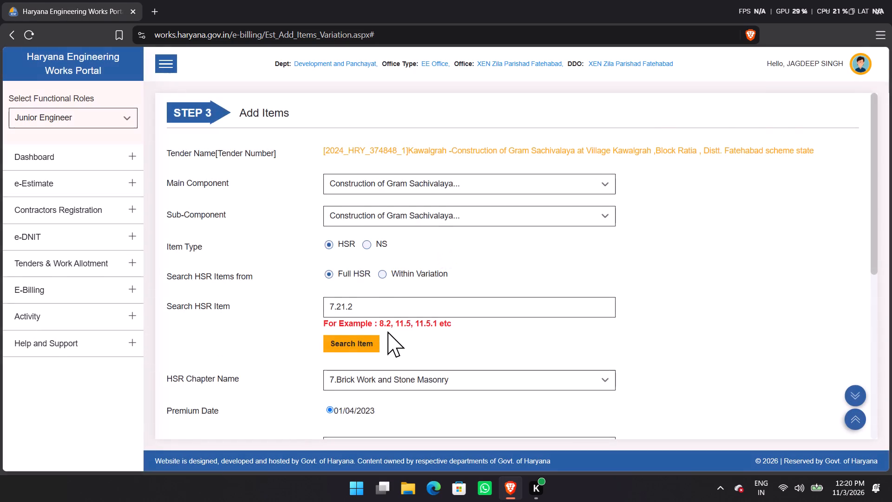
Set the rate type of HSR item 7.21.2 to Through Rate.
scroll(386, 330, "down", 3)
scroll(414, 288, "down", 1)
left_click(381, 355)
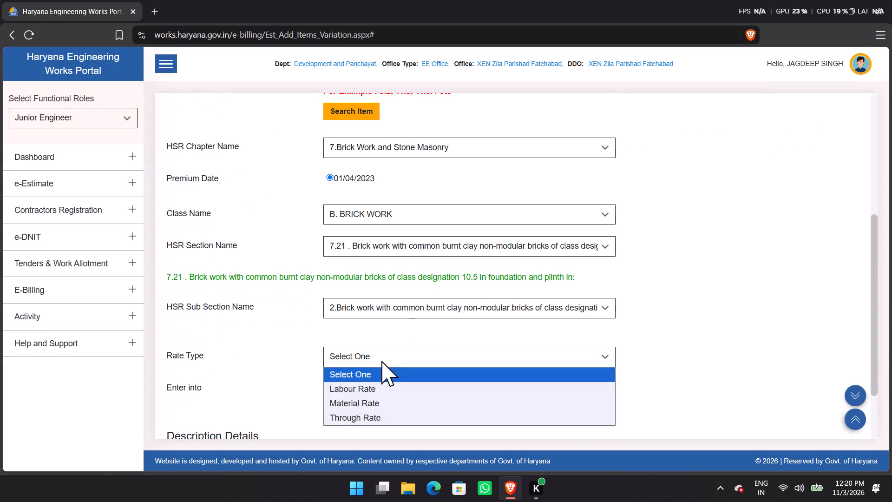
left_click(381, 415)
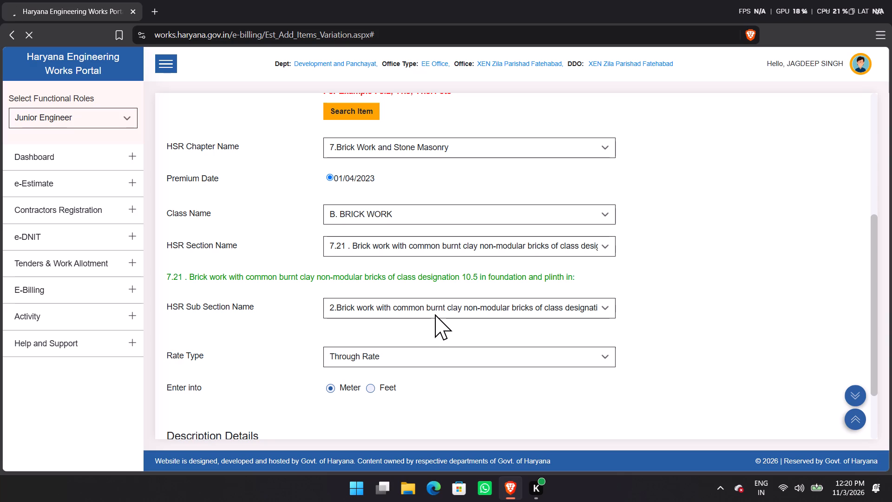
Review the rate table, measurement entry row and selected details for HSR item 7.21.2.
scroll(430, 317, "down", 9)
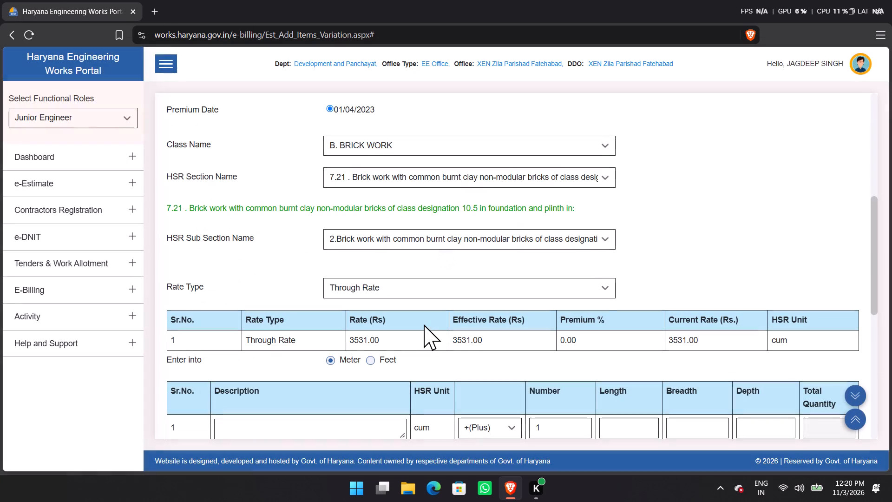
scroll(420, 321, "down", 4)
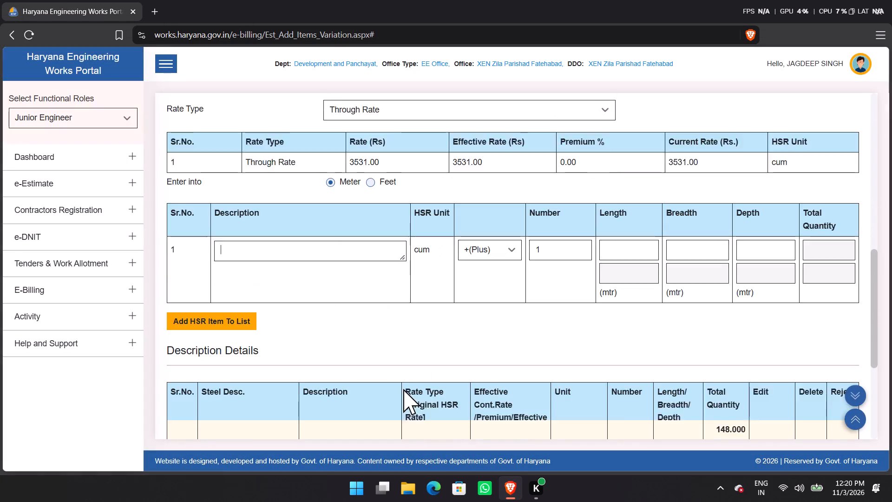
scroll(403, 389, "down", 4)
scroll(579, 361, "up", 10)
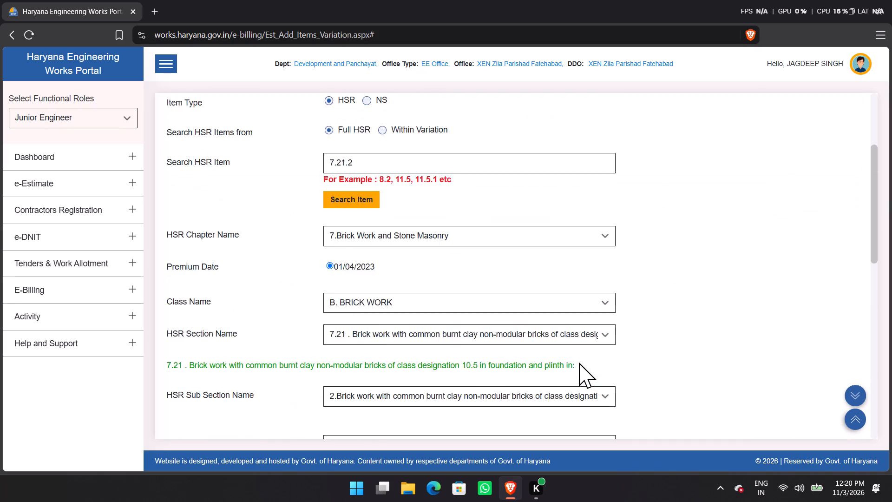
scroll(579, 363, "up", 3)
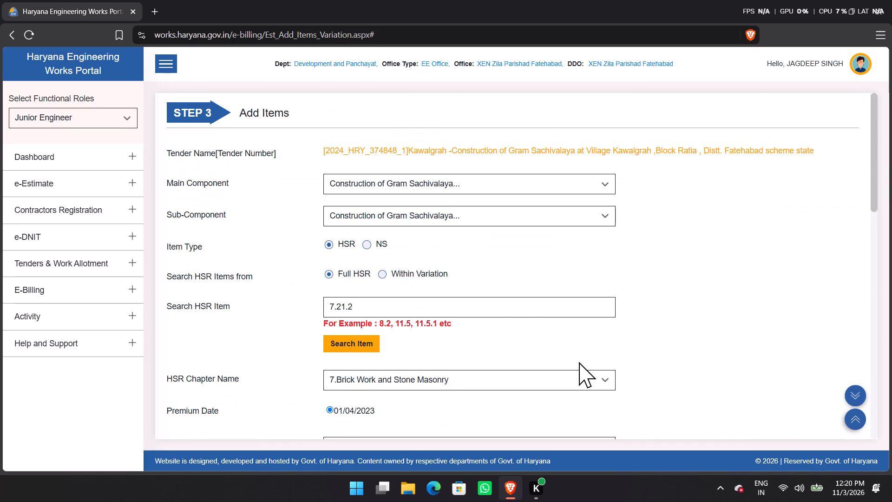
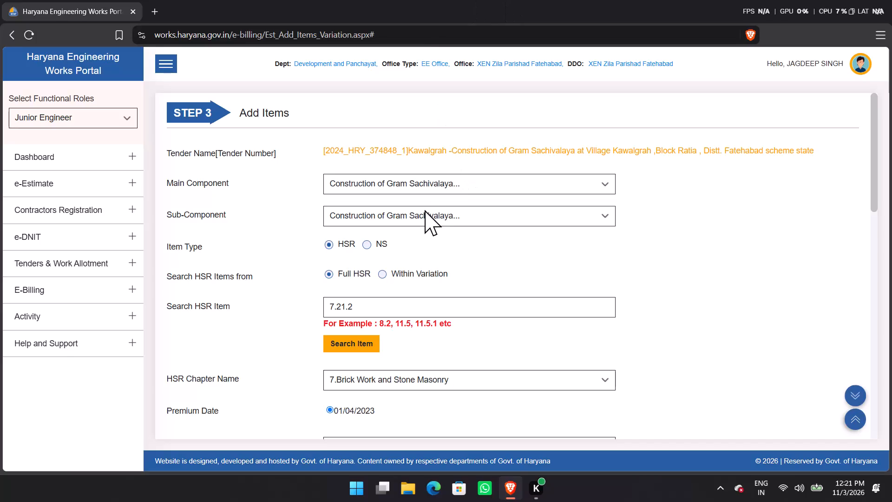
Change the variation item's sub-component to Electrical Works.
left_click(424, 212)
left_click(399, 259)
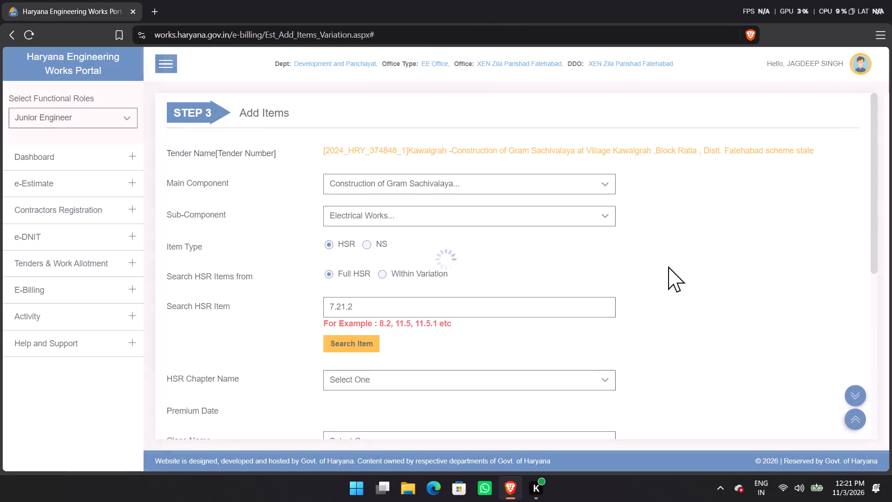
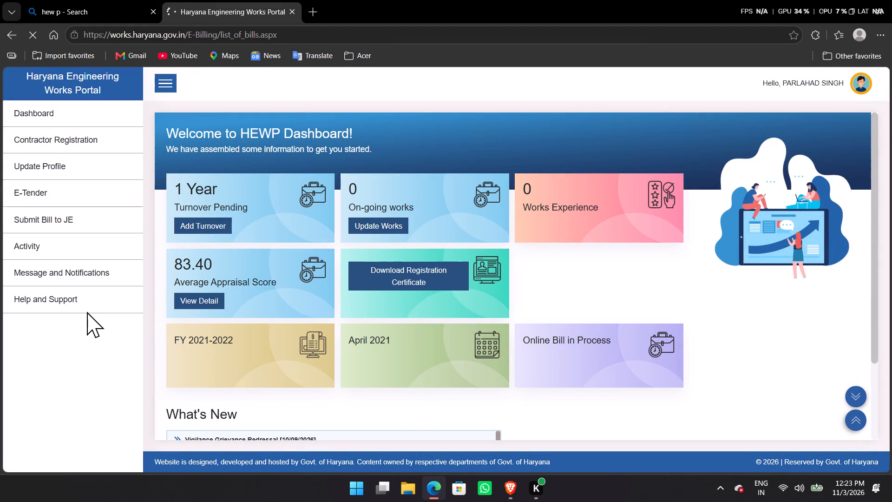
Select the agreement for tender 2024_HRY_374848_1, Kawalgrah Gram Sachivalaya, and close the leftover search page.
left_click(320, 160)
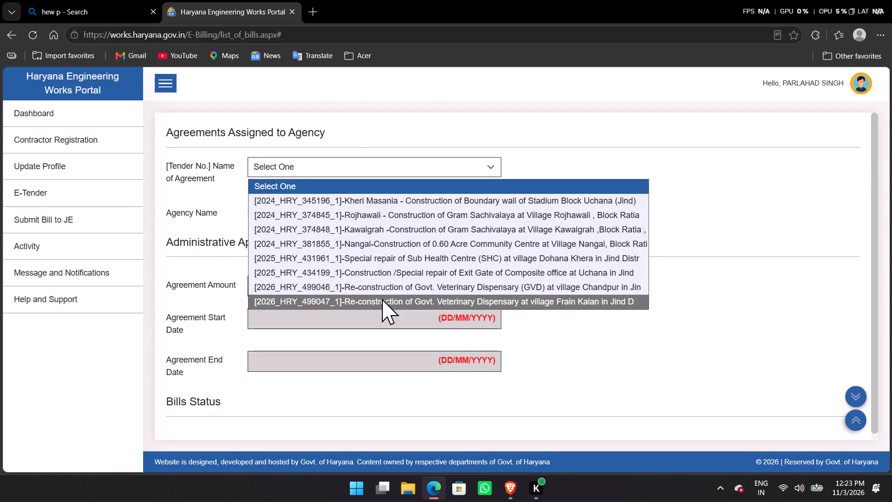
left_click(398, 225)
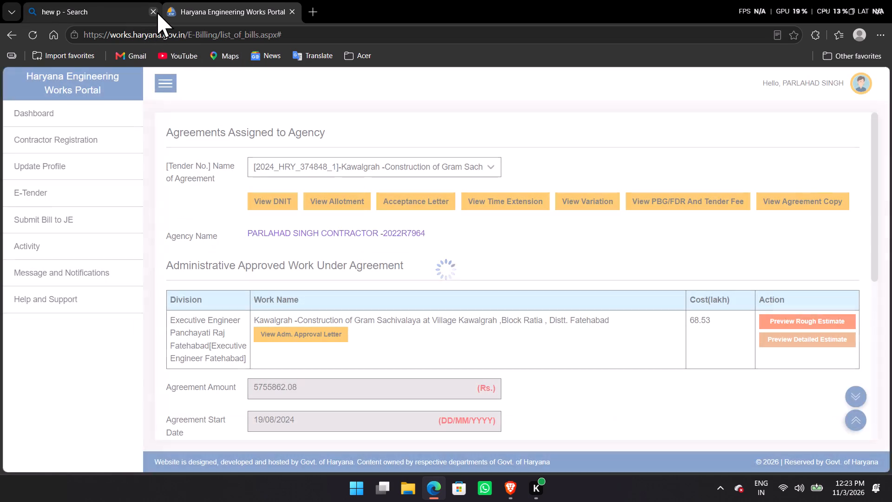
left_click(154, 10)
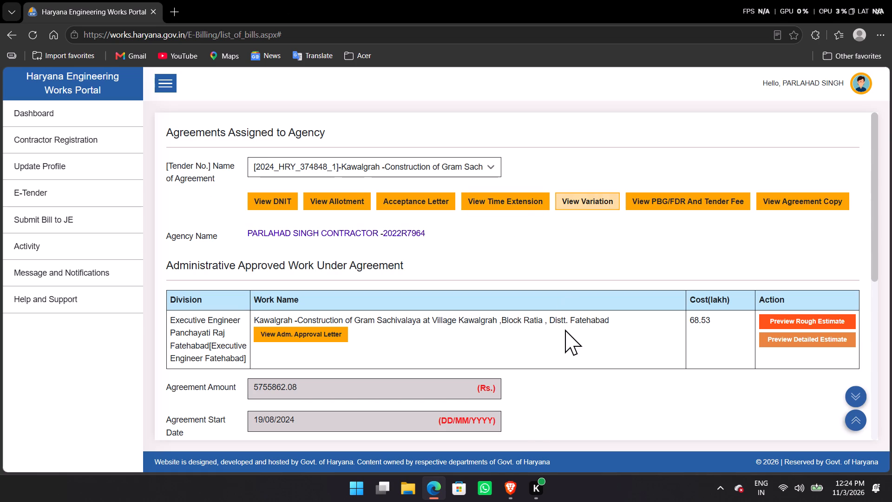
Switch to Brave and set the sub-component for adding items to Construction of Gram Sachivalaya.
left_click(509, 492)
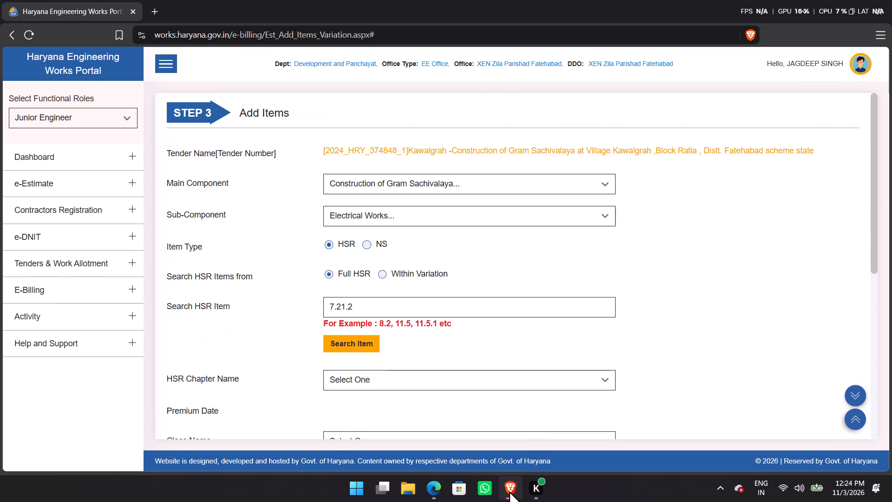
left_click(441, 214)
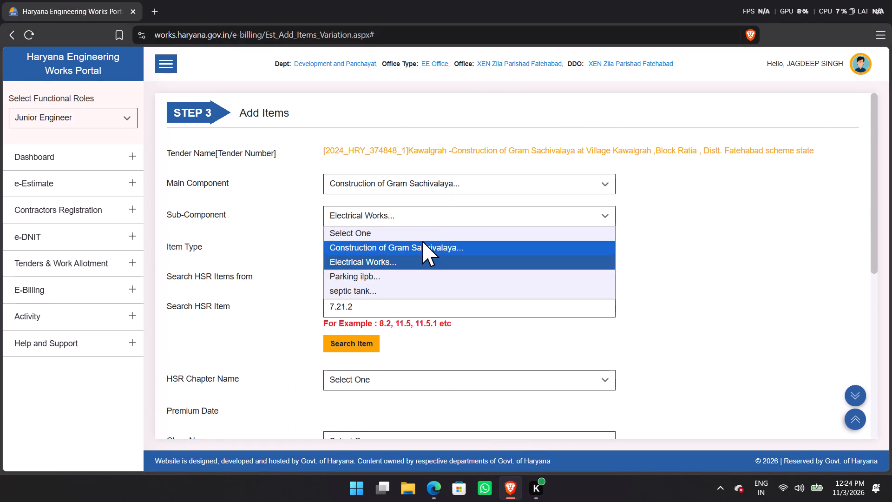
left_click(422, 241)
scroll(564, 281, "down", 14)
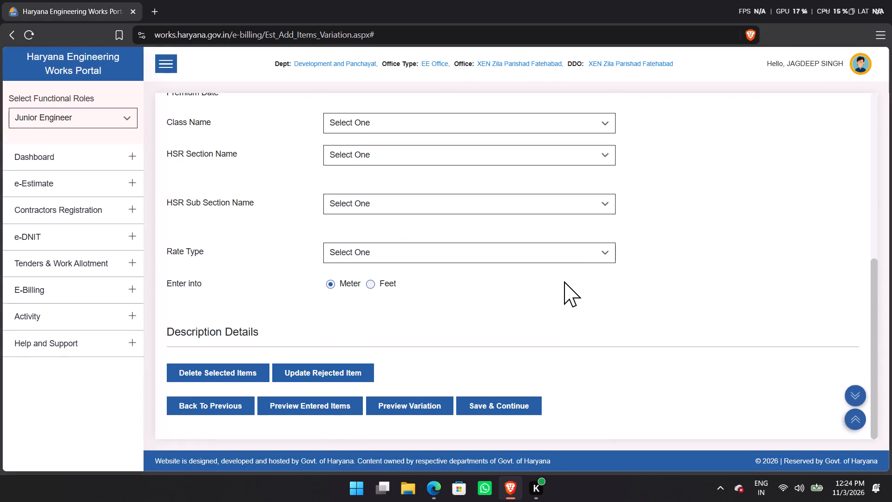
scroll(191, 149, "up", 14)
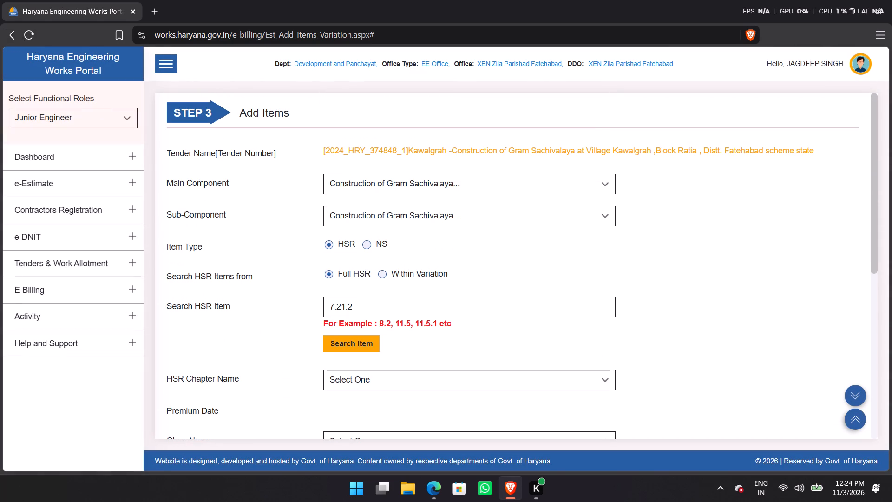
In Edge, open the agreement's variation statement, examine the previous and proposed quantities of its first HSR items, and close it.
left_click(421, 485)
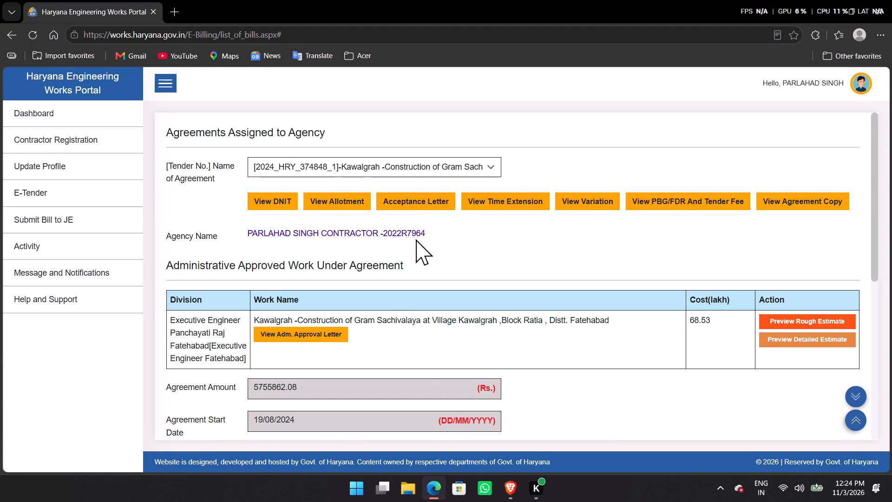
left_click(590, 203)
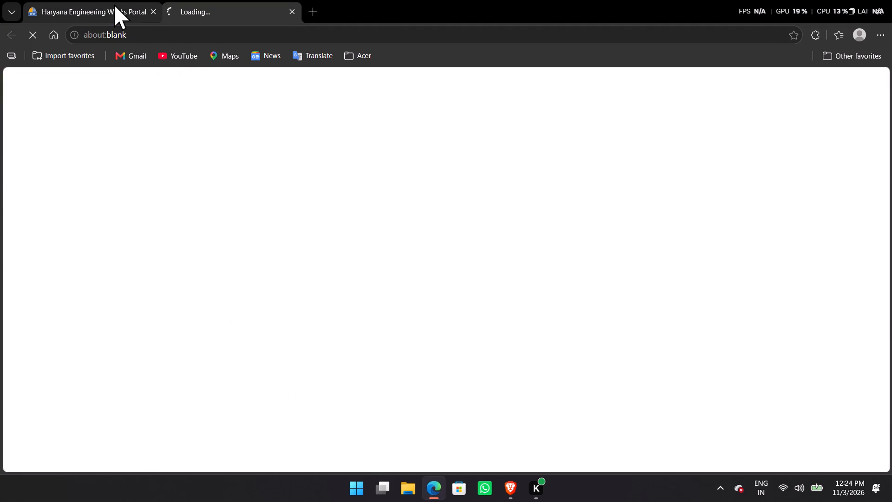
left_click(114, 4)
left_click(223, 4)
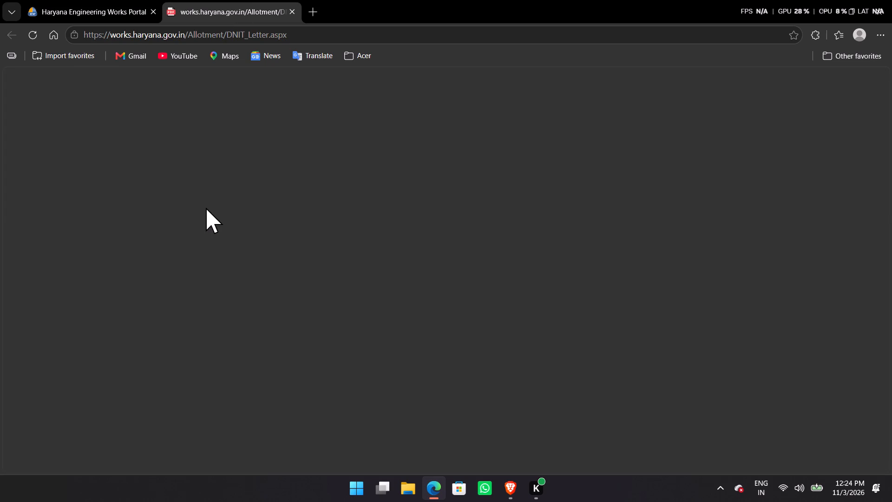
scroll(453, 229, "up", 13)
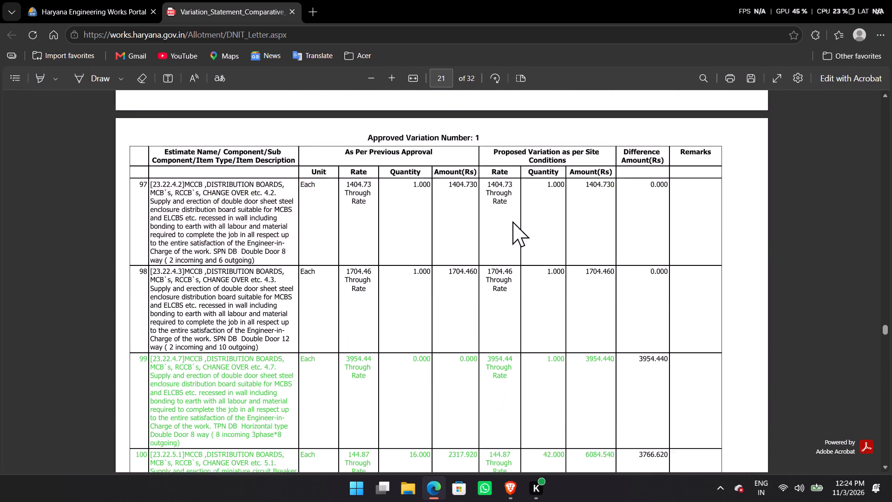
left_click_drag(886, 328, 881, 82)
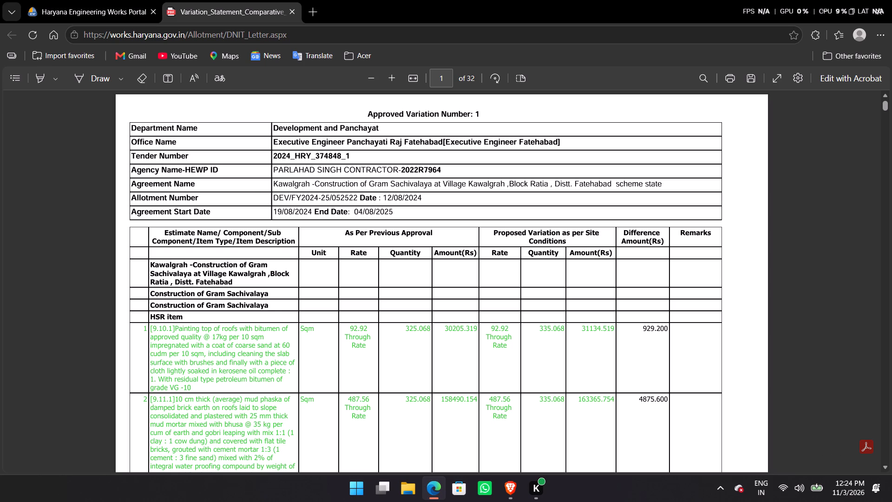
scroll(546, 209, "down", 1)
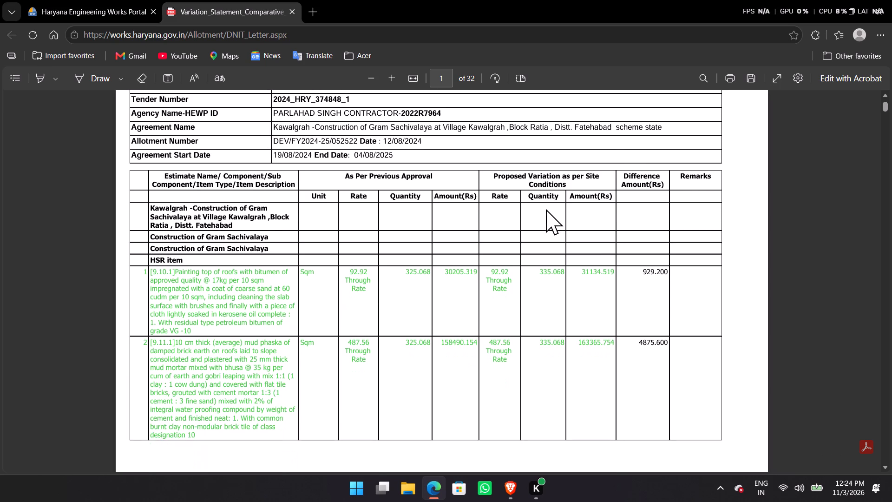
scroll(546, 209, "up", 1)
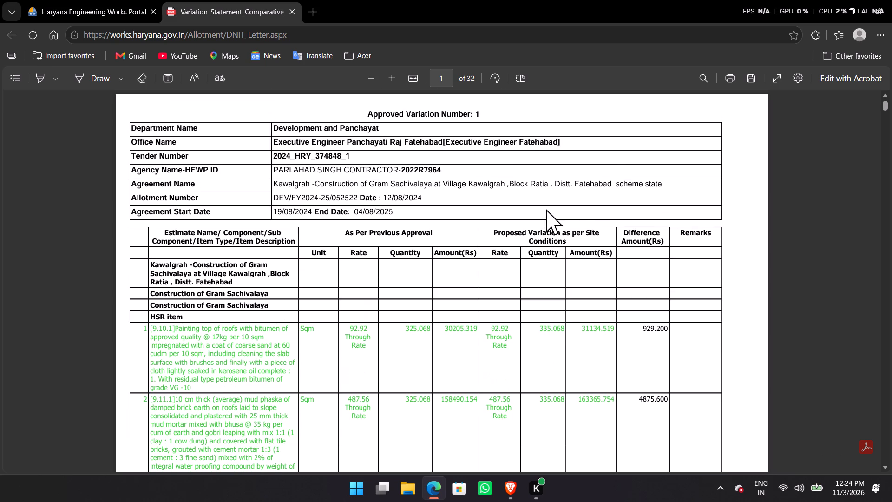
scroll(753, 227, "down", 9)
scroll(750, 232, "up", 3)
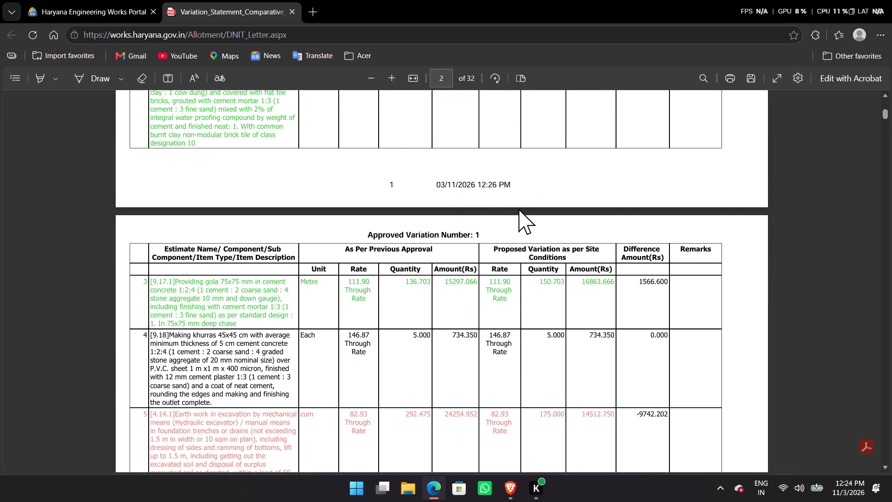
scroll(518, 209, "up", 1)
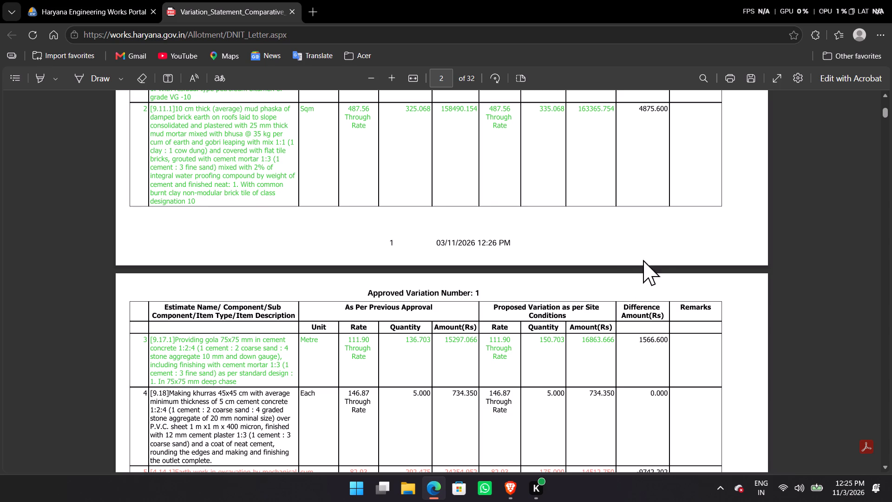
scroll(644, 255, "up", 5)
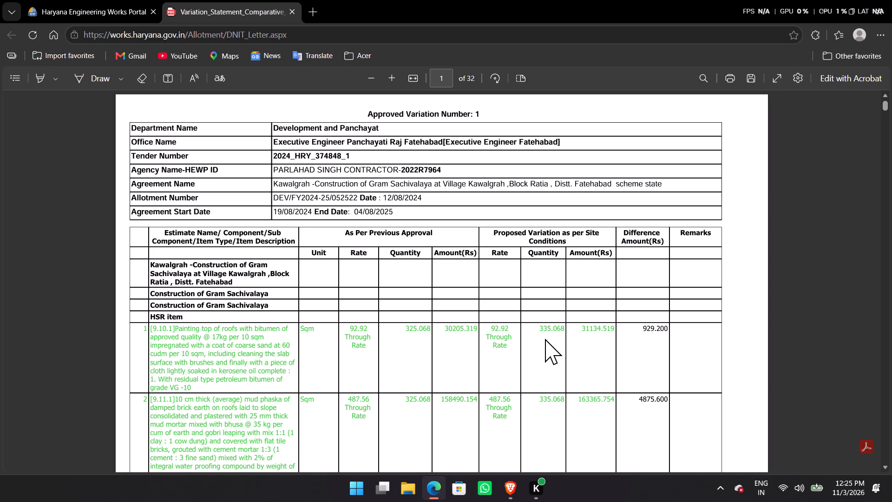
scroll(323, 264, "down", 2)
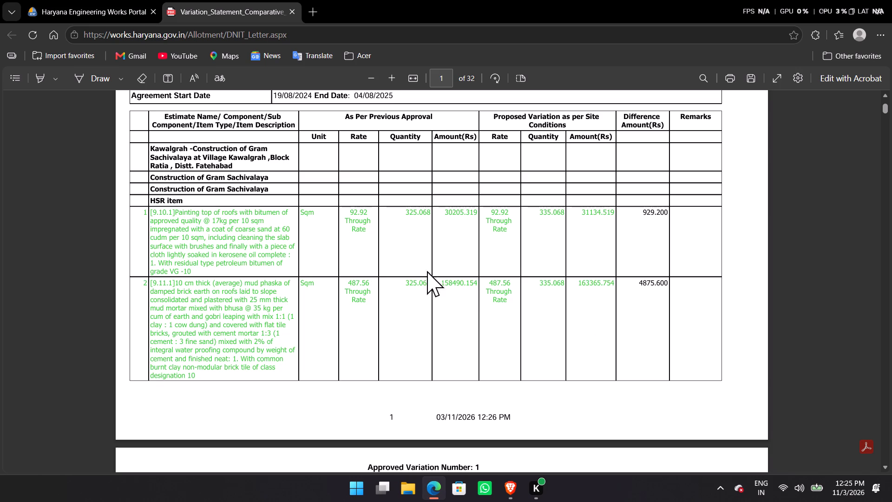
scroll(418, 263, "down", 4)
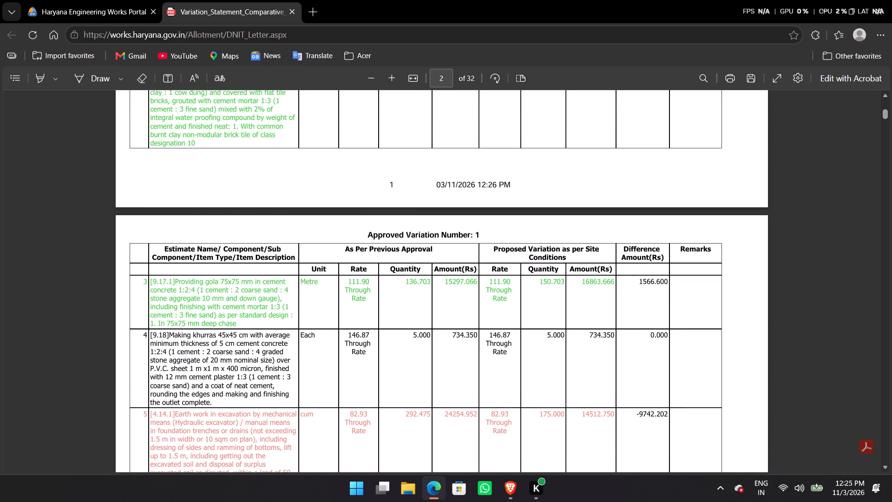
scroll(186, 336, "down", 2)
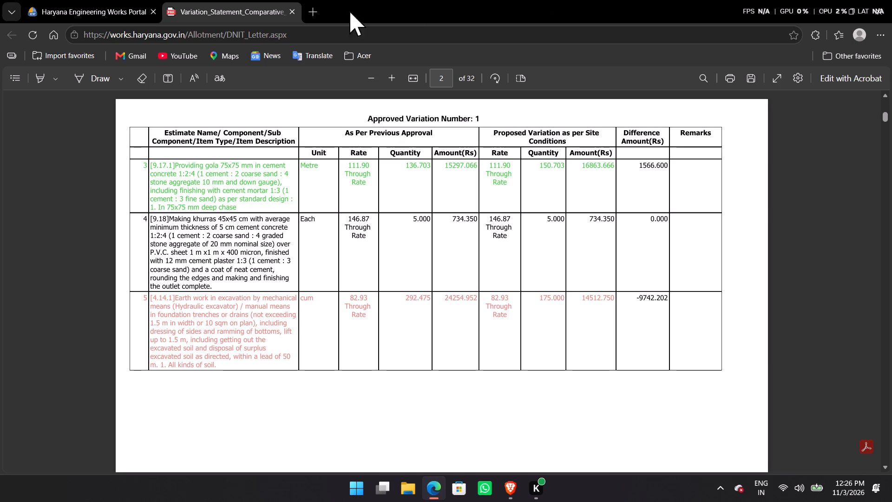
left_click(291, 8)
Back in Brave, search the full HSR for item 9.10.1 under the Construction of Gram Sachivalaya sub-component.
left_click(516, 497)
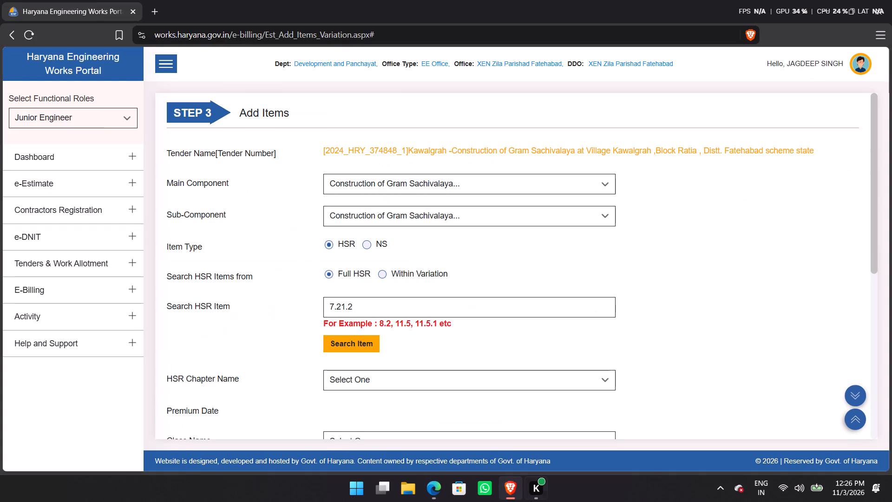
left_click_drag(396, 307, 330, 297)
right_click_drag(396, 307, 384, 305)
left_click(367, 308)
left_click_drag(382, 311, 285, 311)
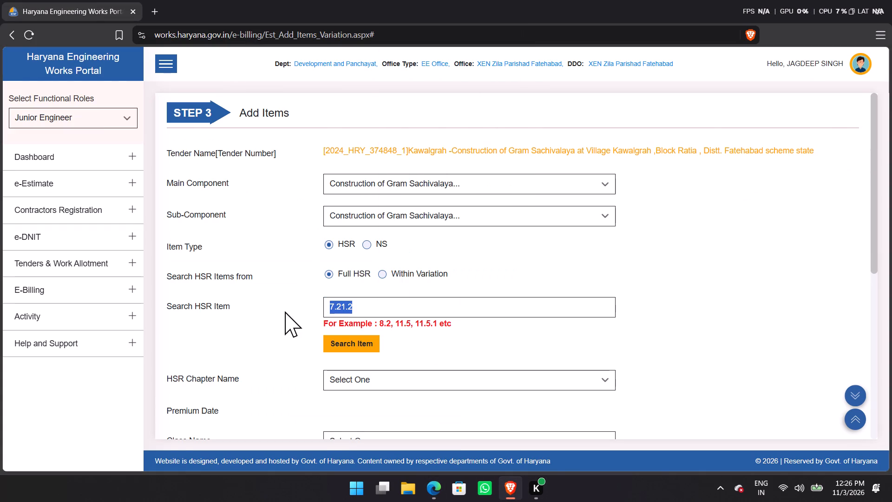
left_click_drag(285, 311, 281, 312)
type("9.10.1")
left_click(352, 339)
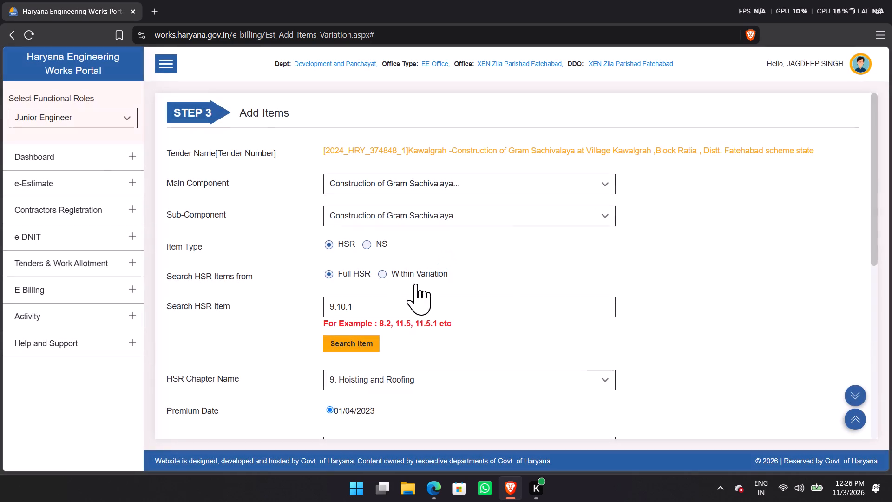
scroll(508, 292, "down", 4)
scroll(375, 167, "up", 4)
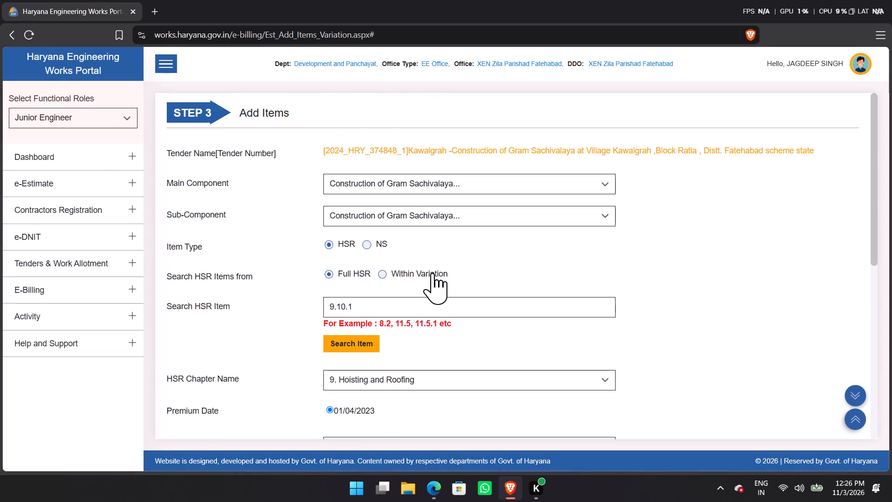
Set the rate type of HSR item 9.10.1 to Through Rate.
scroll(420, 281, "down", 7)
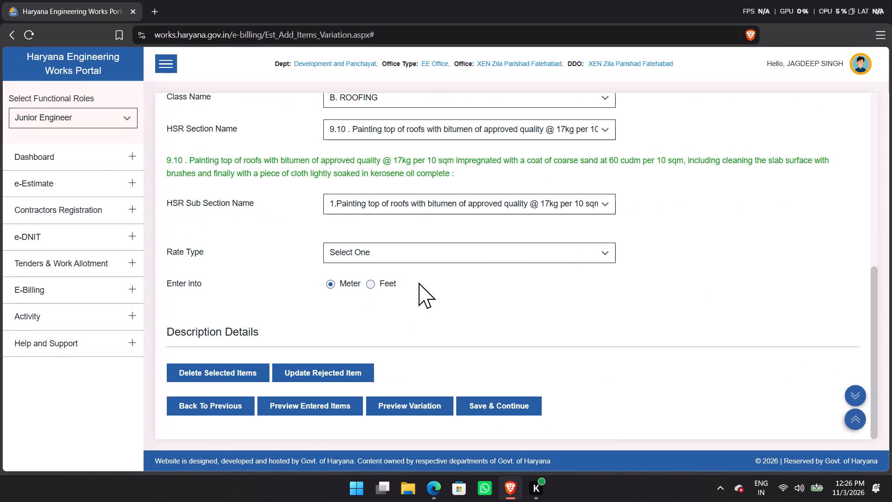
left_click(384, 248)
left_click(367, 308)
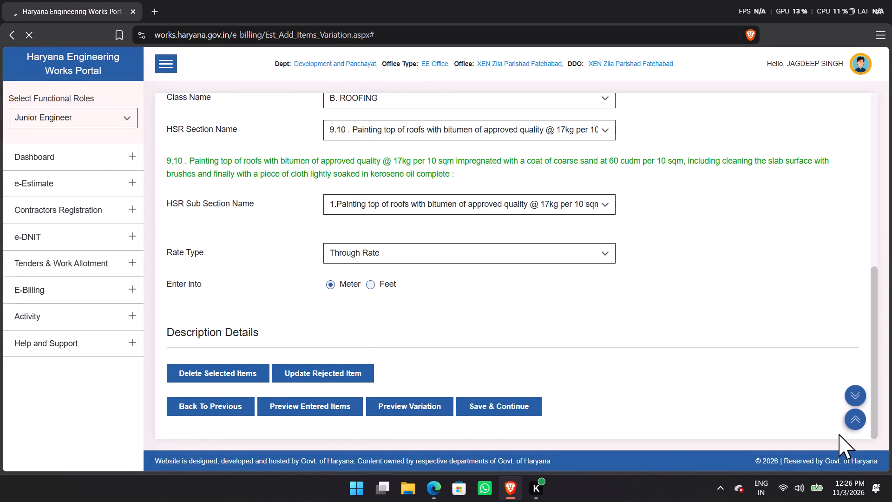
Examine the existing measurement entries and total quantity listed for HSR item 9.10.1.
scroll(517, 288, "down", 4)
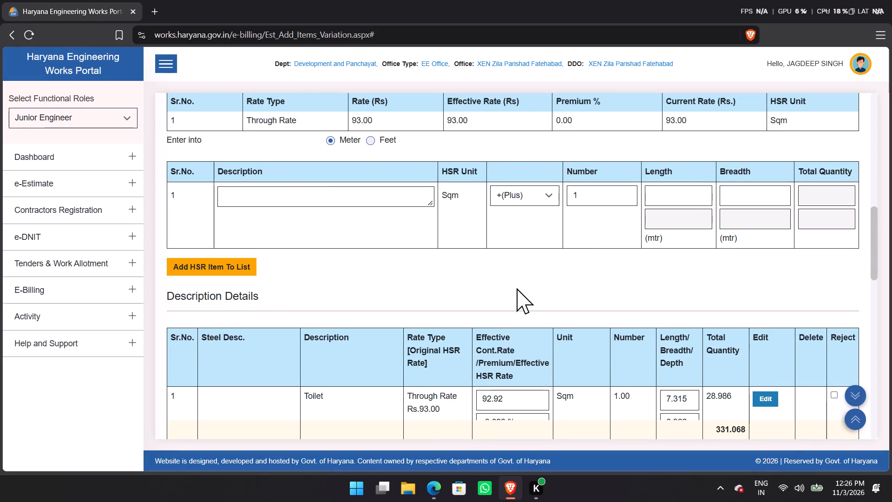
scroll(517, 288, "down", 4)
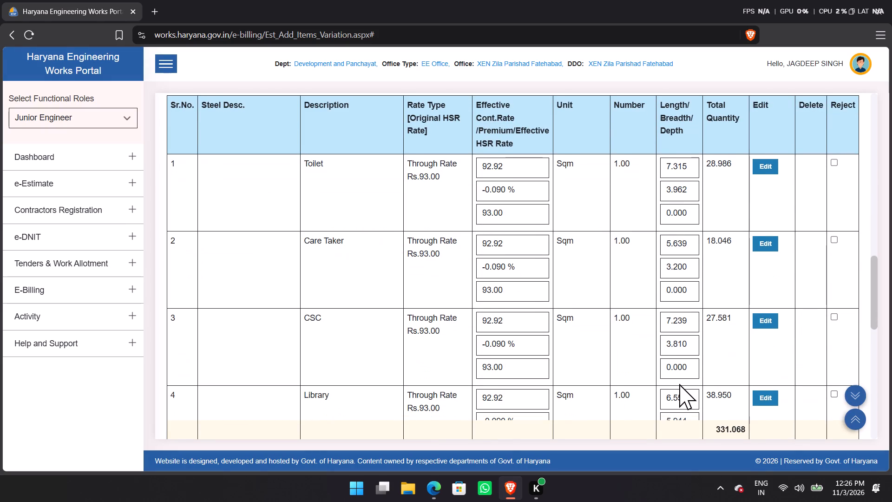
scroll(381, 310, "up", 12)
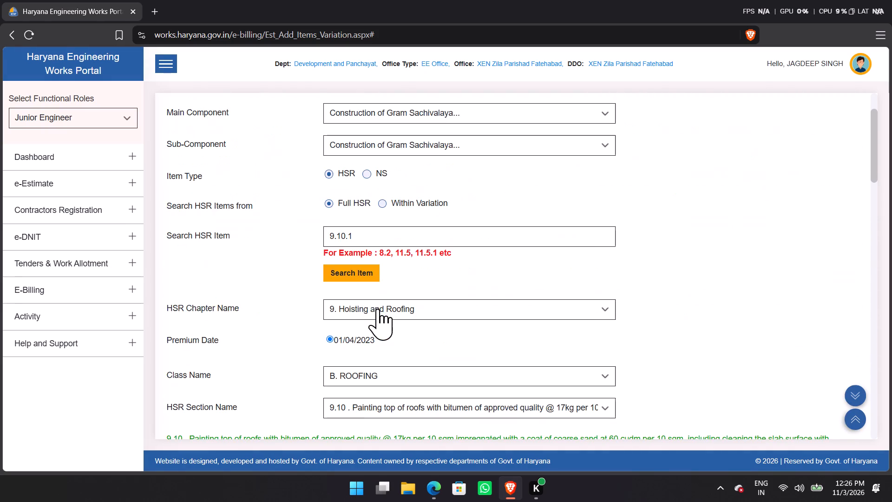
scroll(378, 309, "down", 7)
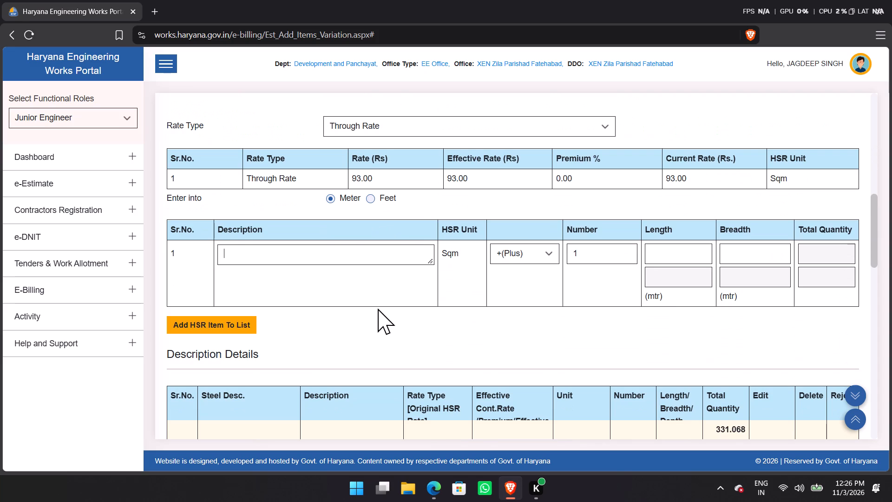
scroll(437, 263, "down", 7)
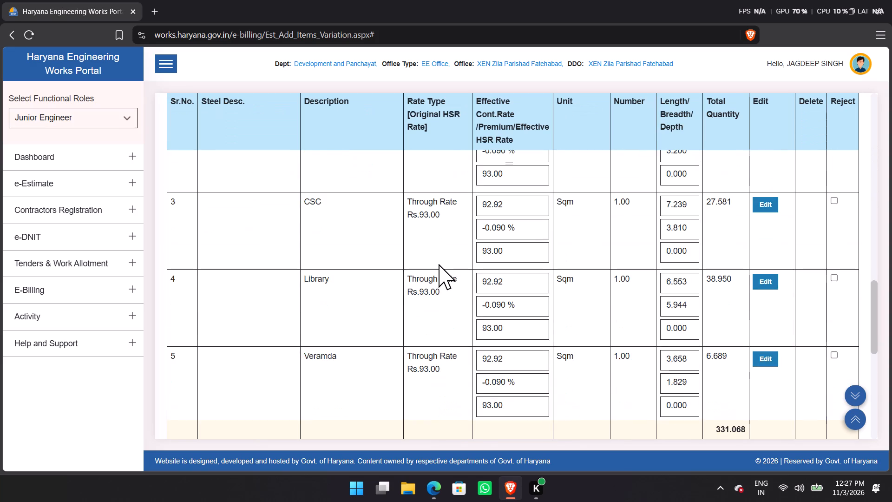
scroll(441, 264, "up", 12)
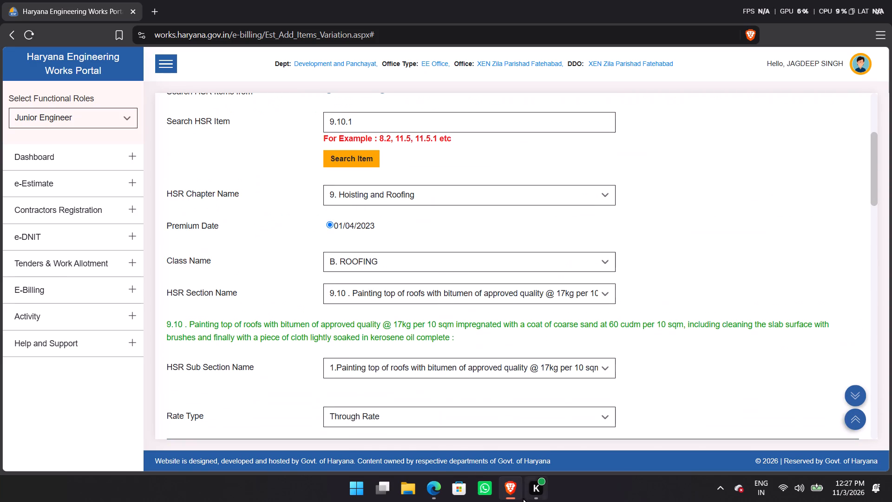
Reopen the agreement's variation statement in Edge for reference and return to the item entry form in Brave.
left_click(425, 482)
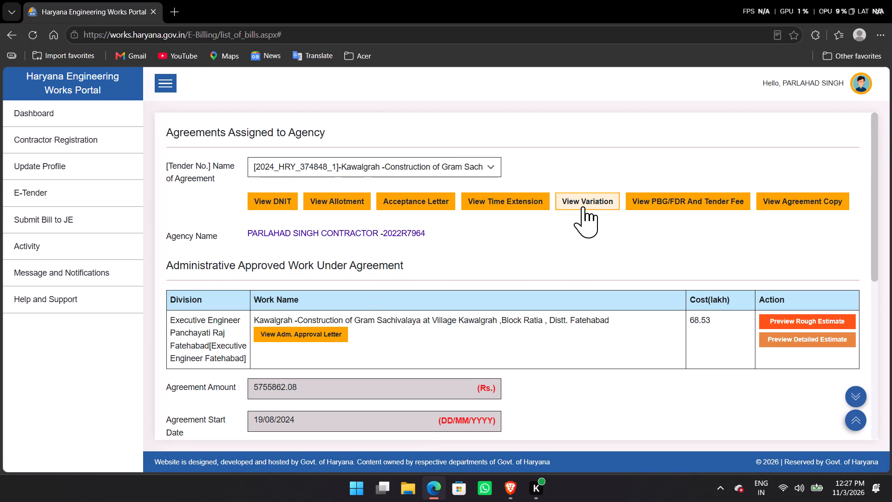
left_click(583, 206)
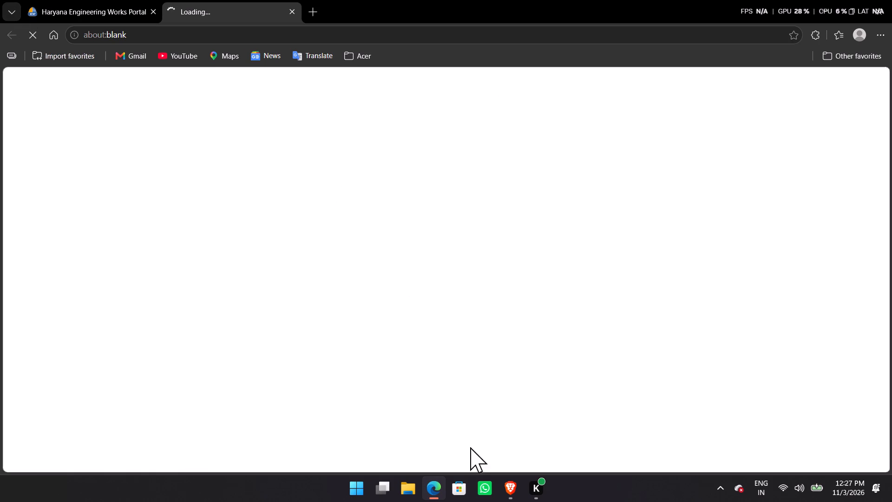
left_click(512, 492)
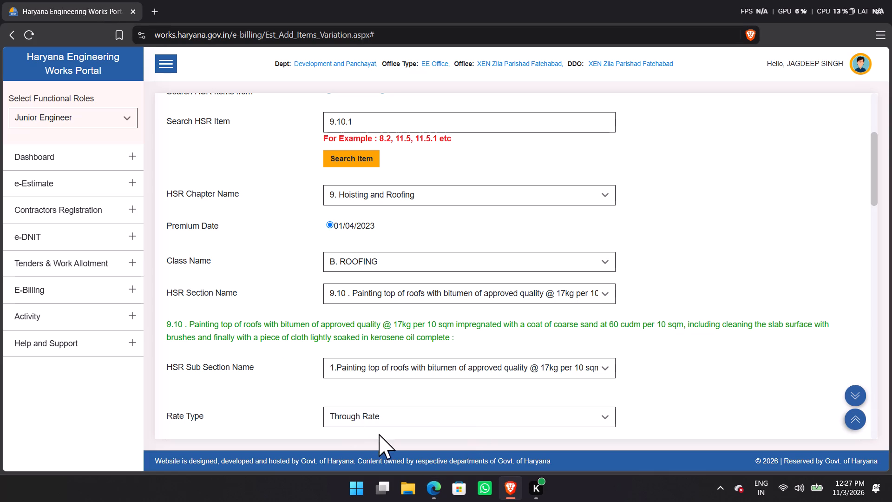
Switch to Edge and search the approved variation statement for item 9.10.1.
left_click(433, 495)
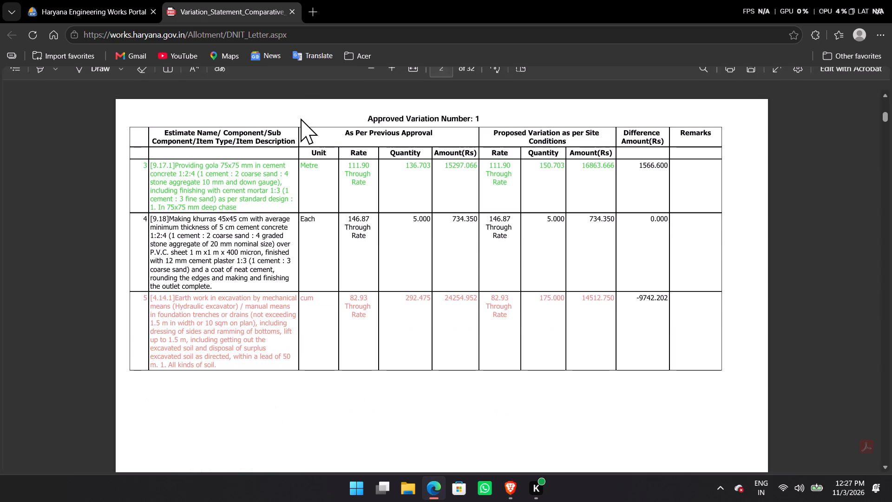
key("ctrl+f")
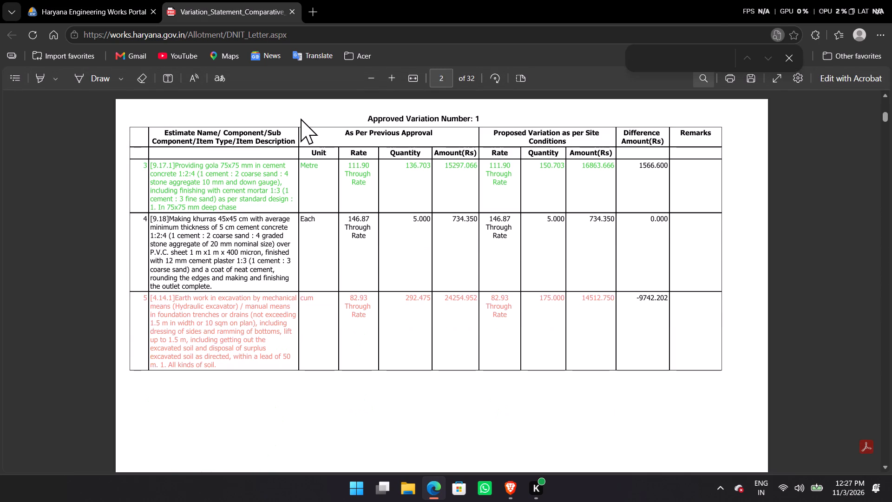
type("9.10.1")
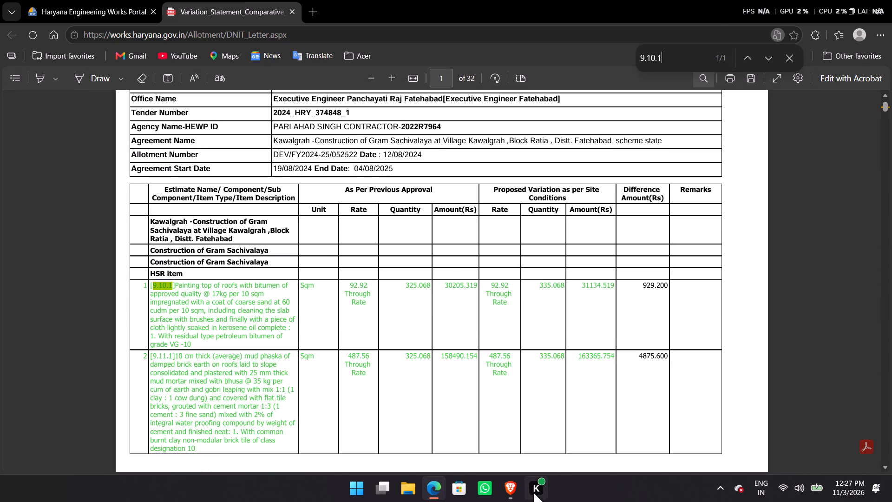
Return to the item entry form in Brave and check the measurement entries and total quantity of HSR item 9.10.1.
left_click(509, 494)
scroll(661, 326, "down", 7)
scroll(811, 333, "down", 3)
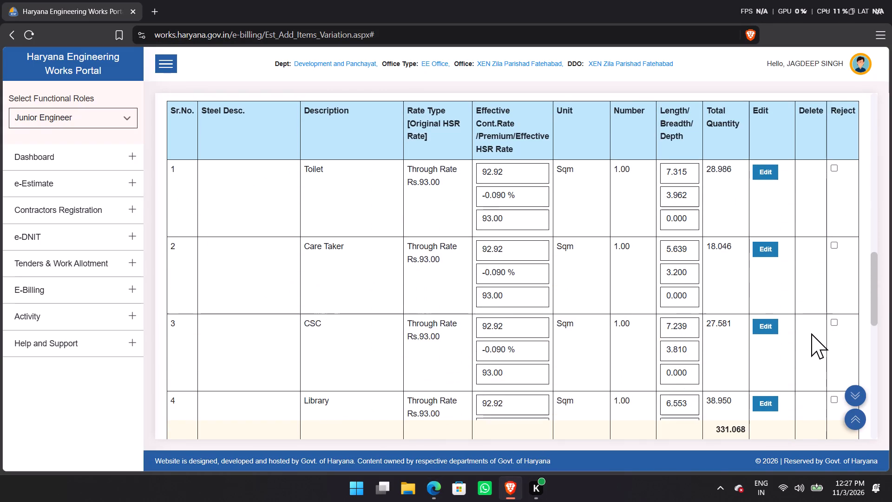
scroll(811, 333, "down", 10)
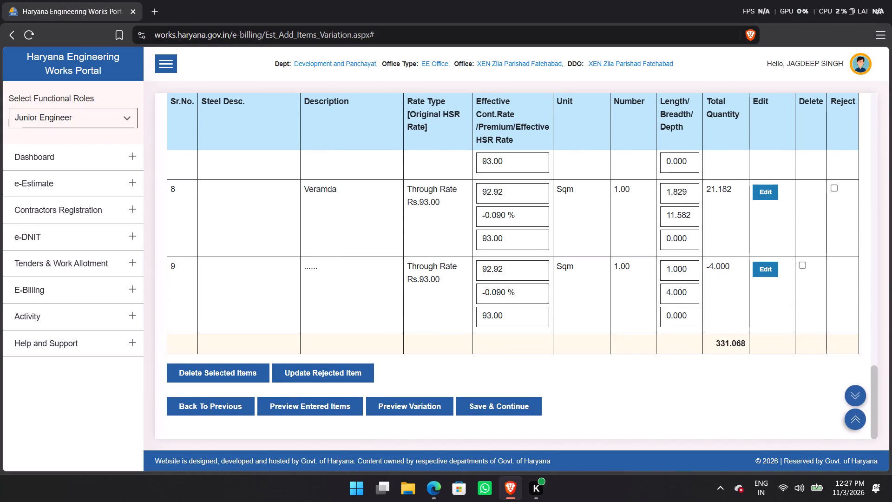
Search the full HSR for item 9.11.1 under the same sub-component.
scroll(337, 315, "up", 20)
scroll(337, 315, "up", 1)
scroll(387, 298, "up", 2)
scroll(388, 308, "down", 3)
scroll(391, 268, "up", 2)
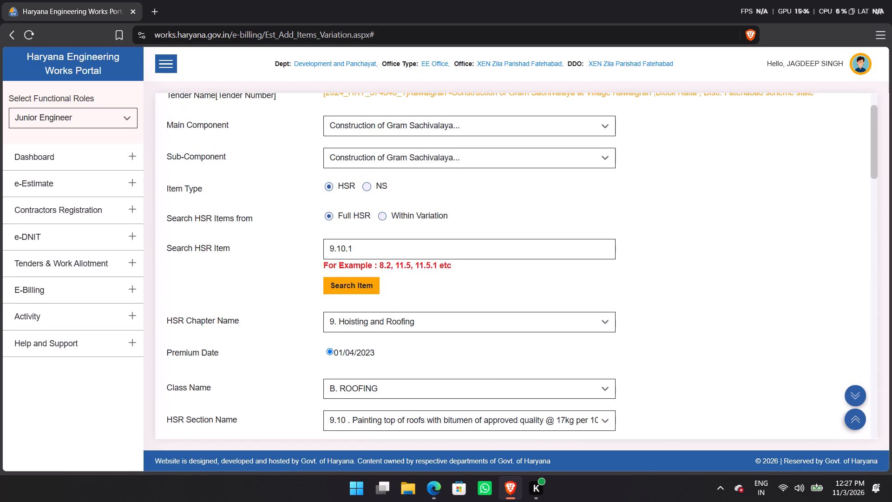
left_click(345, 251)
key("BackSpace")
key("1")
key("Tab")
key("Return")
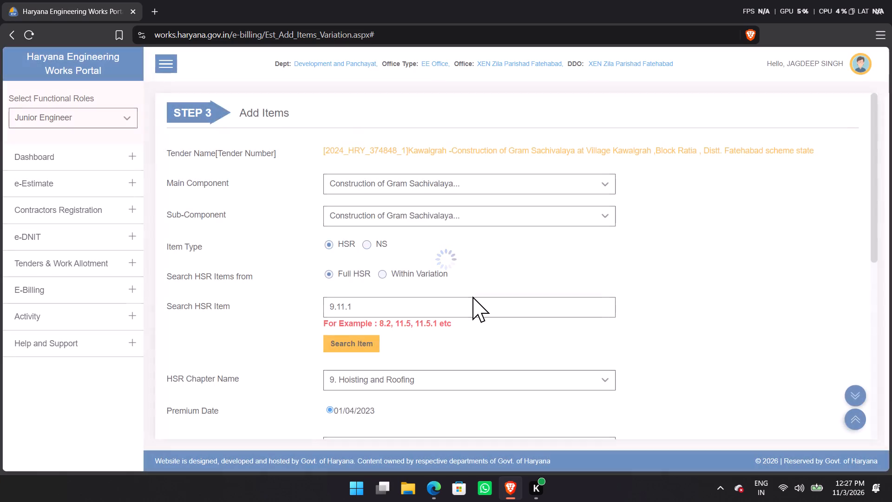
Set the rate type of HSR item 9.11.1 to Through Rate and check its measurement entries and total quantity.
scroll(472, 297, "down", 10)
left_click(424, 260)
left_click(400, 316)
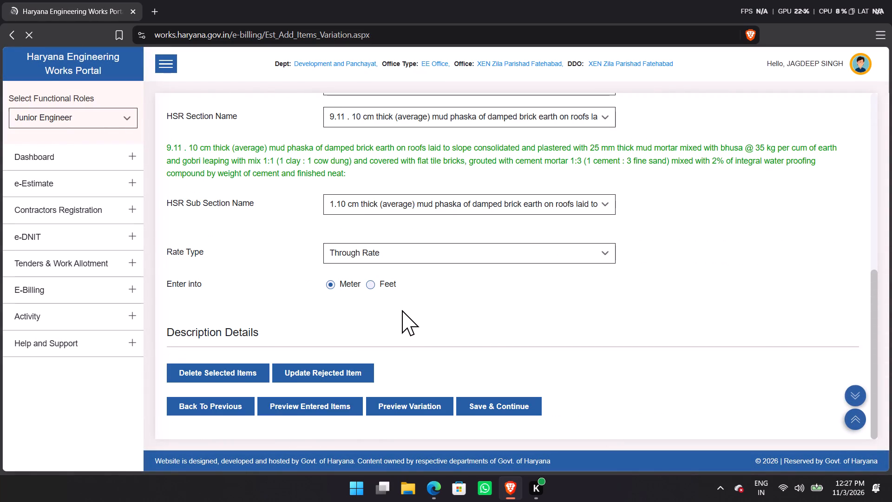
scroll(433, 321, "down", 8)
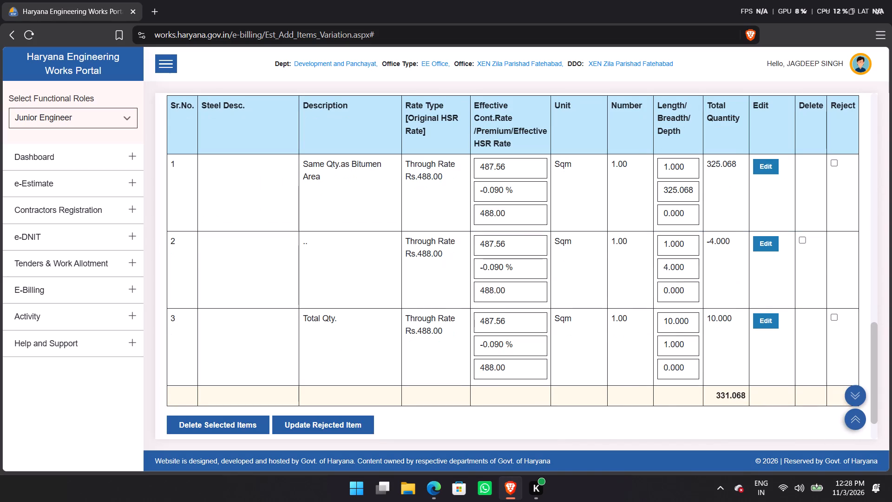
scroll(528, 389, "up", 2)
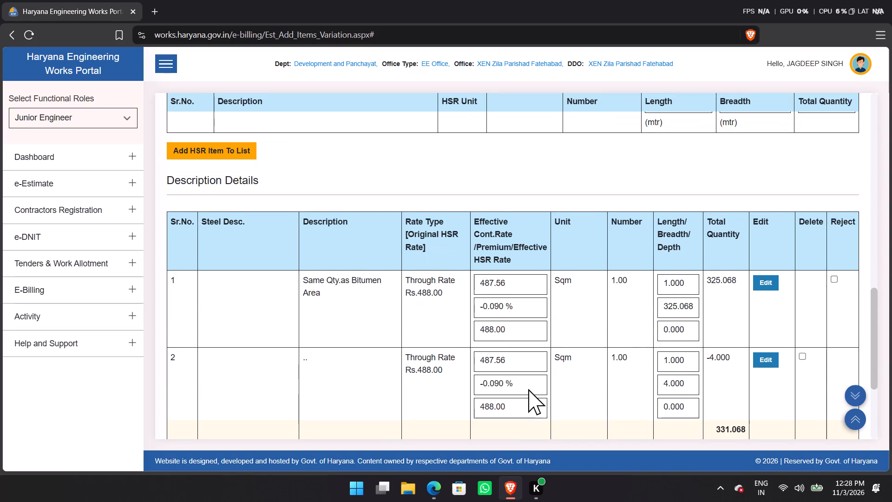
scroll(528, 389, "down", 2)
Search the full HSR for item 9.17.1 under the same sub-component.
scroll(528, 389, "up", 6)
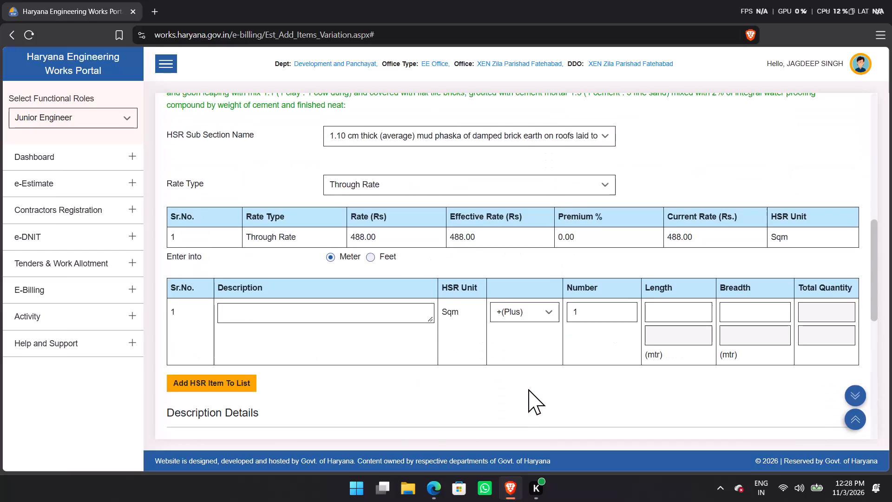
scroll(558, 379, "up", 2)
scroll(407, 326, "up", 4)
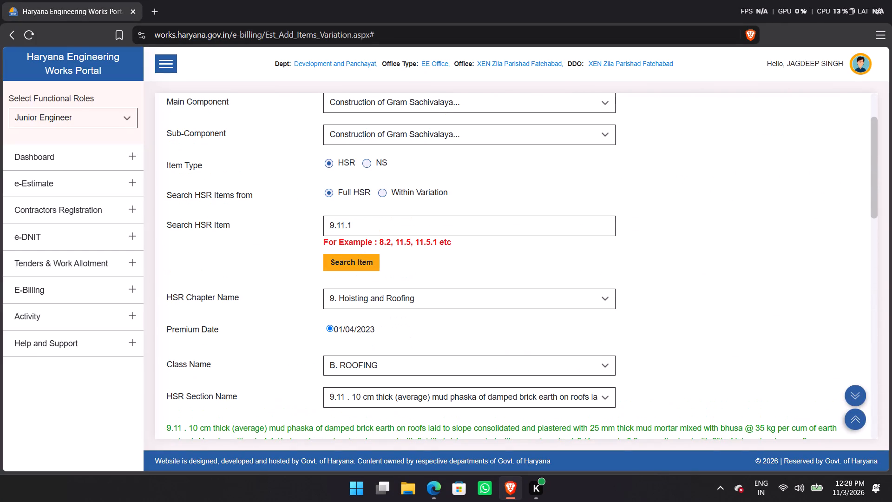
left_click(370, 231)
key("BackSpace")
key("BackSpace")
key("BackSpace")
key("BackSpace")
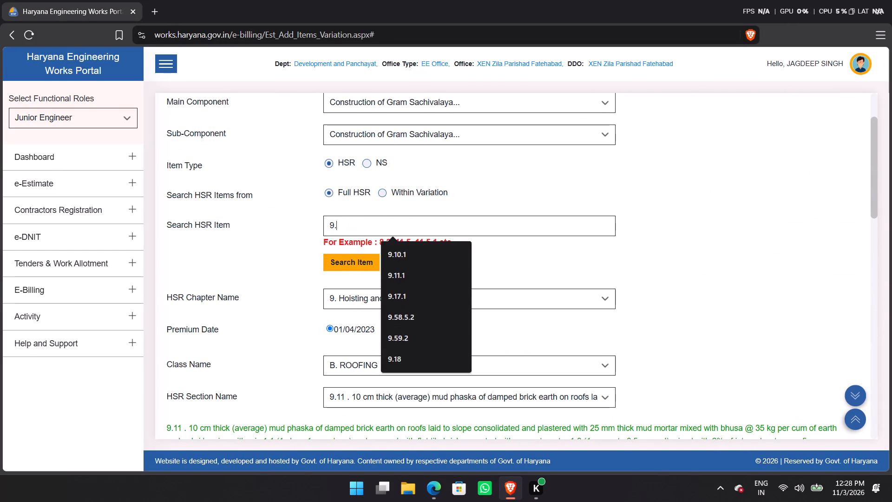
key("BackSpace")
key("BackSpace")
key("BackSpace")
key("BackSpace")
type("9.17.1")
left_click(355, 253)
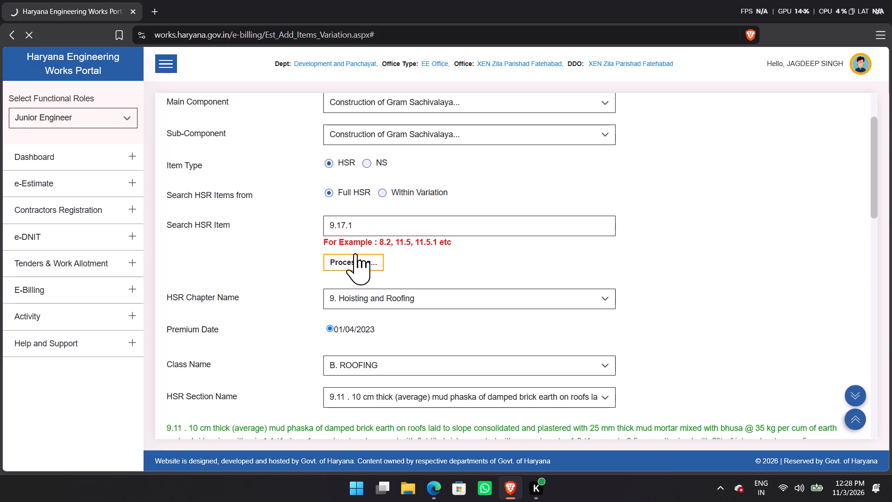
Set the rate type of HSR item 9.17.1 to Through Rate and check its measurement entries and total quantity.
scroll(482, 251, "down", 8)
left_click(450, 242)
left_click(437, 259)
left_click(390, 312)
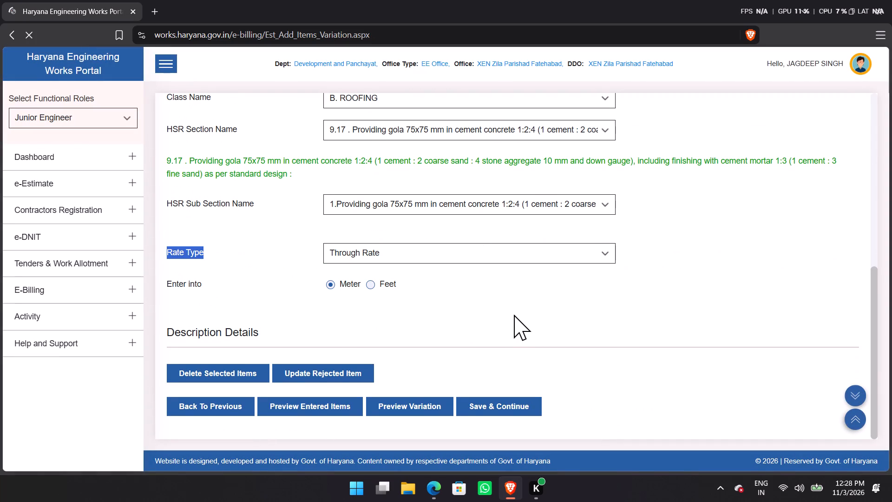
scroll(514, 310, "down", 9)
scroll(572, 364, "down", 5)
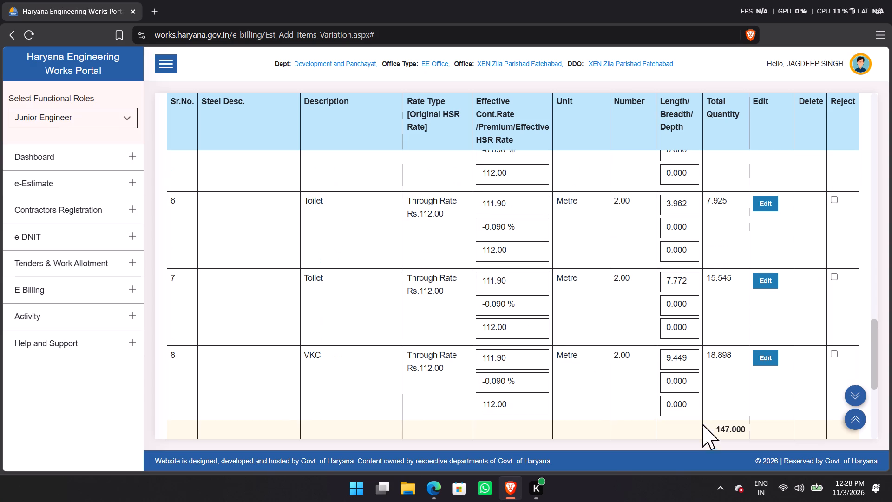
scroll(561, 302, "down", 8)
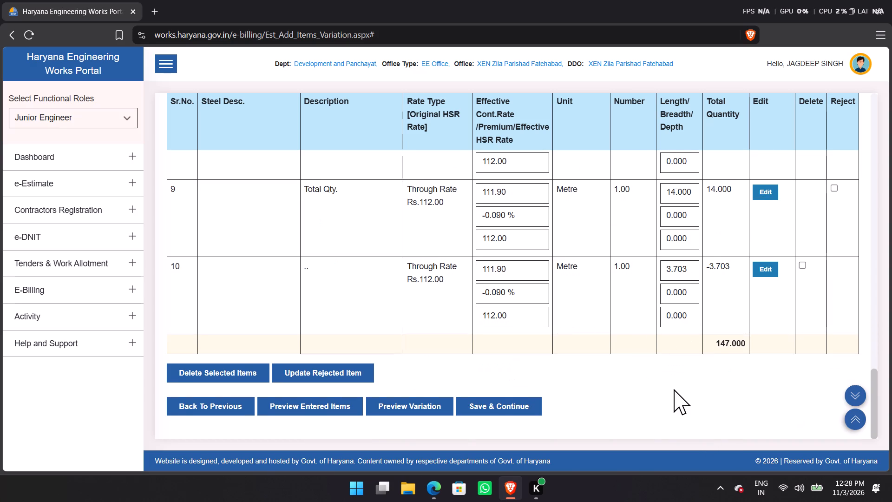
scroll(679, 392, "up", 1)
scroll(679, 392, "down", 1)
Look up HSR item 9.18 at Through Rate and check its measurement entries and total quantity.
scroll(678, 389, "up", 20)
scroll(678, 389, "up", 11)
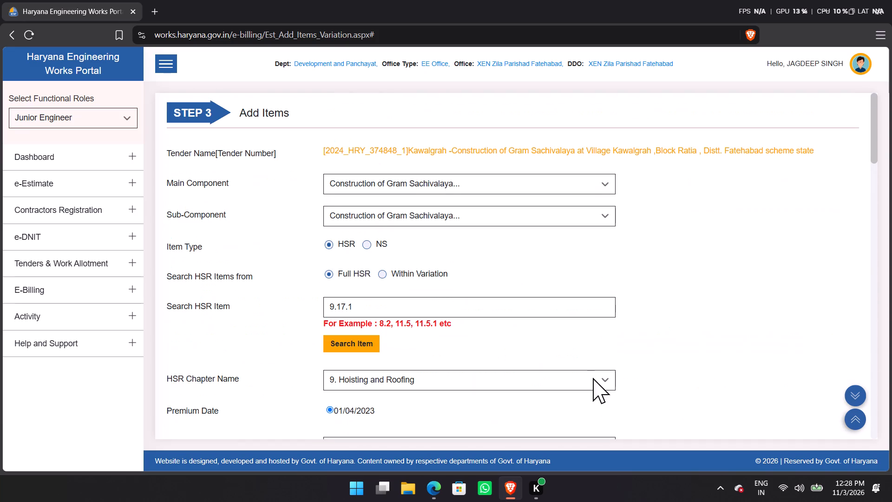
scroll(414, 297, "down", 3)
scroll(393, 275, "up", 2)
left_click_drag(389, 250, 244, 248)
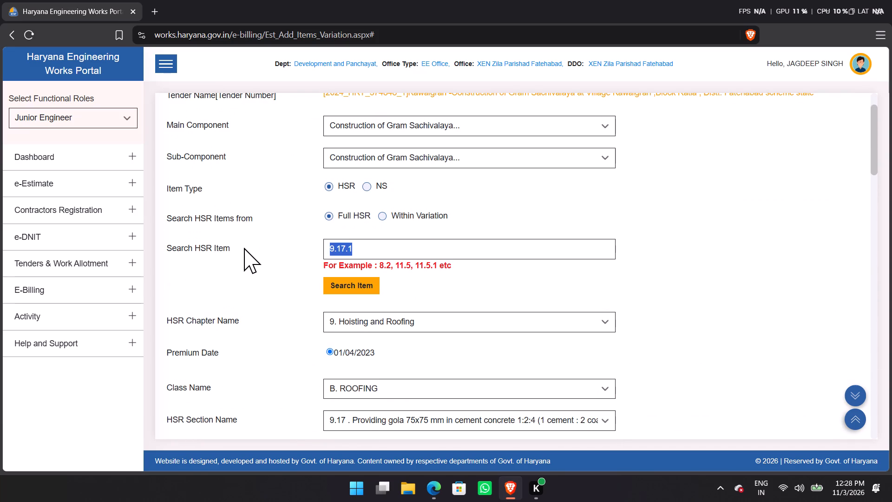
type("9.18")
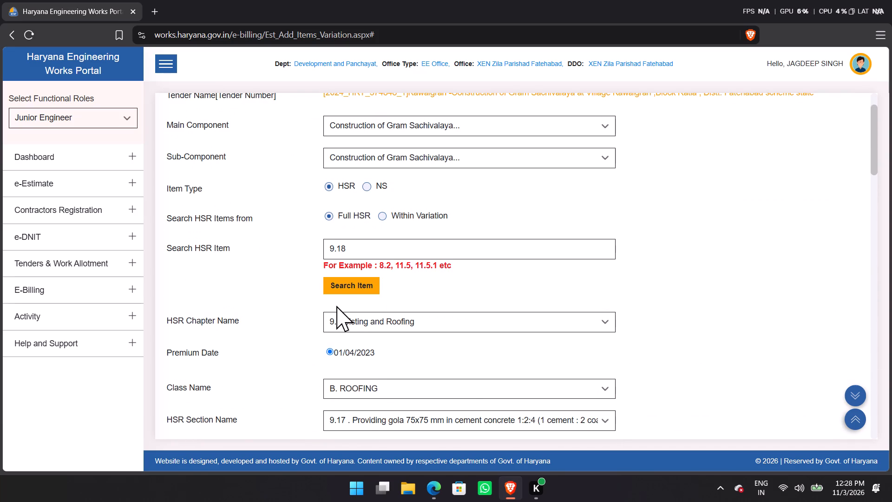
left_click(348, 281)
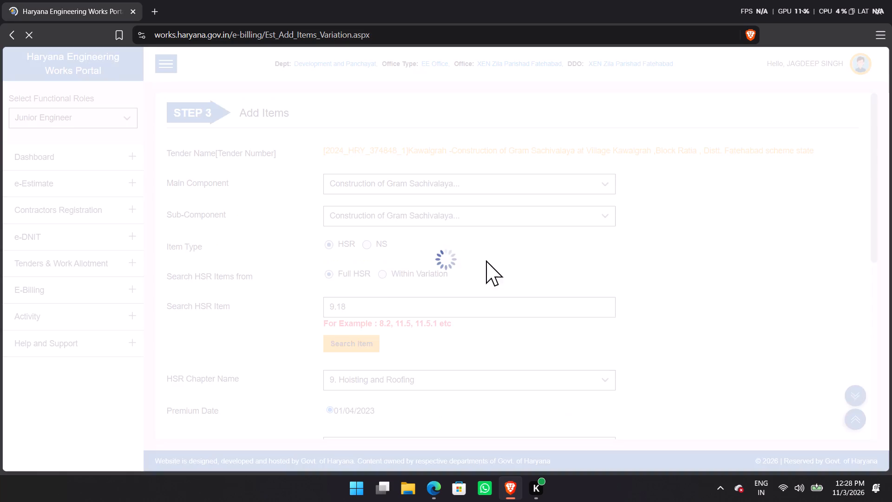
scroll(461, 265, "down", 8)
left_click(402, 254)
left_click(357, 311)
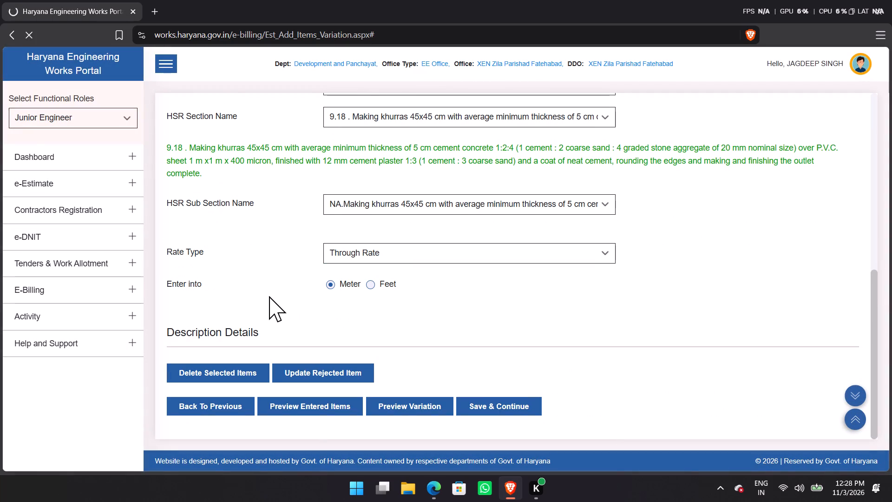
scroll(454, 263, "down", 8)
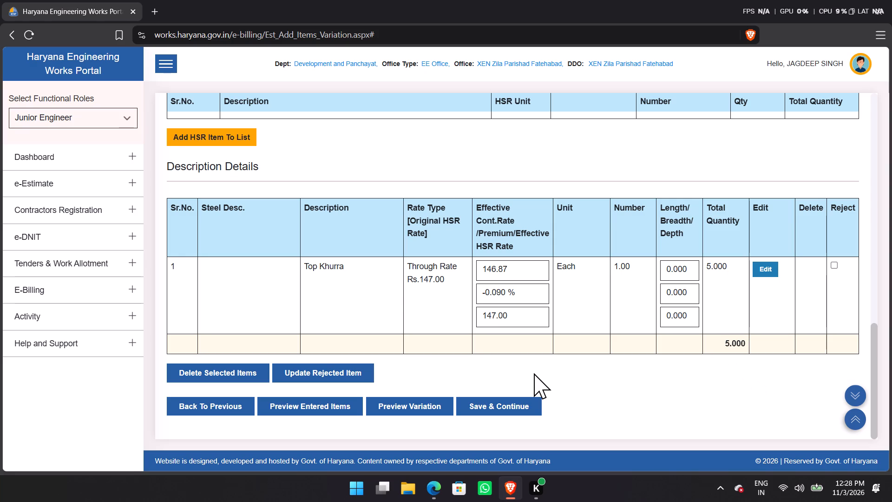
scroll(545, 372, "down", 1)
Look up HSR item 4.14.1 at Through Rate and check its measurement entries and total quantity.
scroll(545, 372, "up", 18)
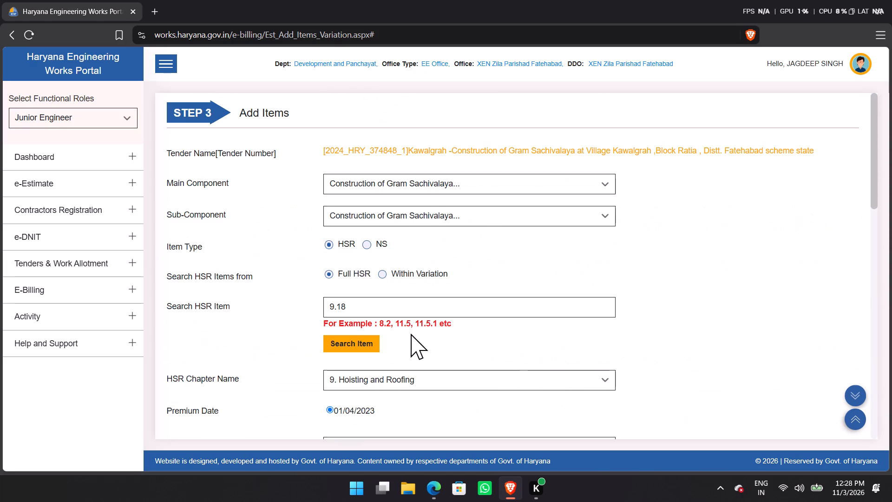
left_click_drag(383, 307, 179, 295)
type("4.14.1")
key("Tab")
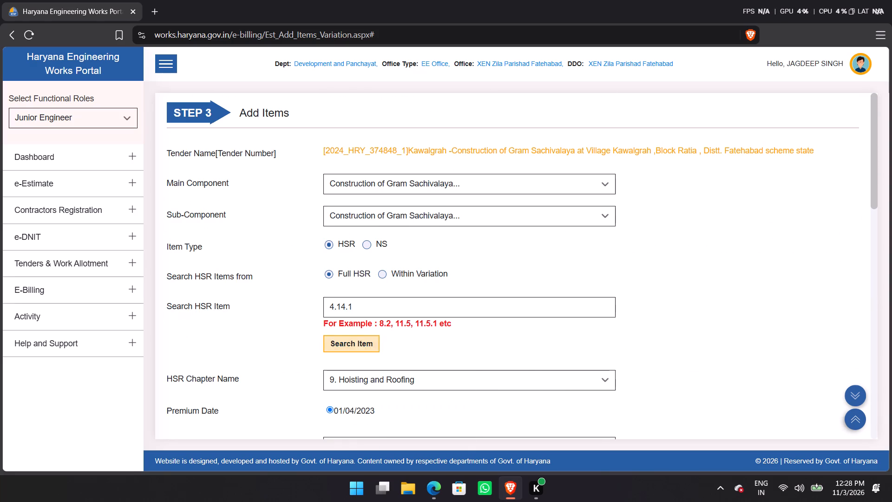
key("Return")
scroll(462, 300, "down", 3)
scroll(461, 302, "up", 1)
scroll(461, 303, "down", 3)
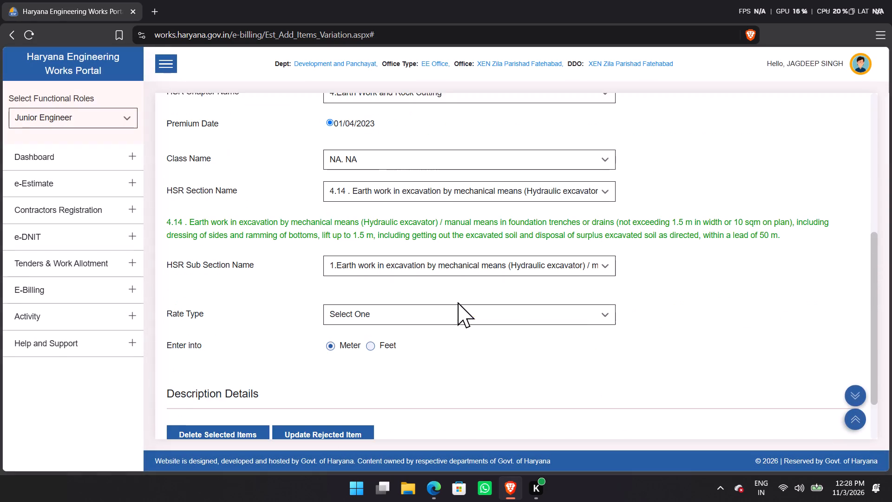
left_click(360, 307)
left_click(342, 369)
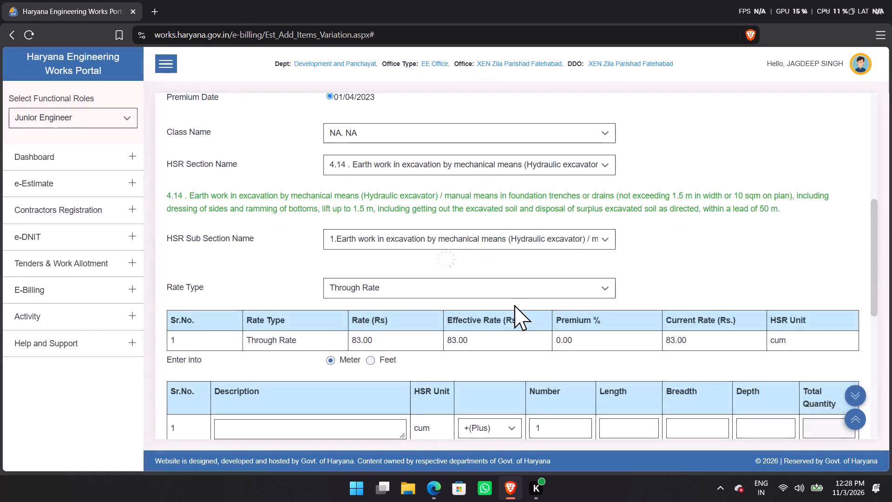
scroll(505, 313, "down", 8)
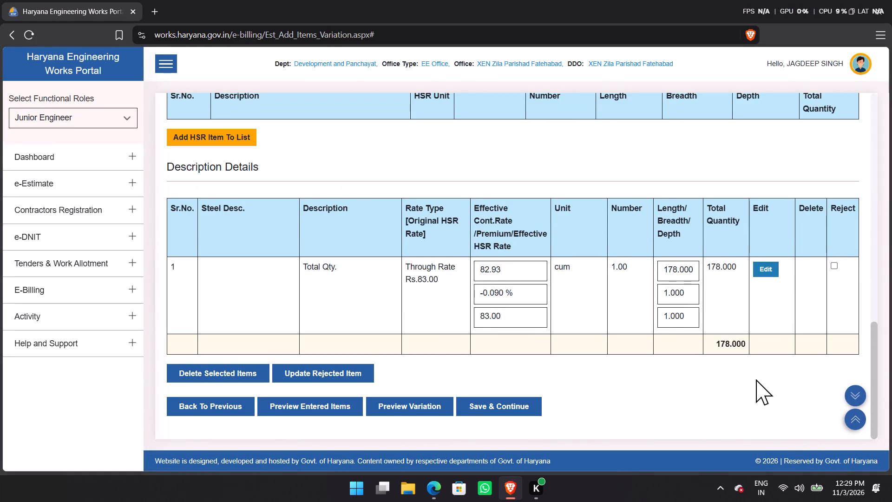
Search the full HSR for item 9.47.3 under the same sub-component.
scroll(474, 344, "up", 13)
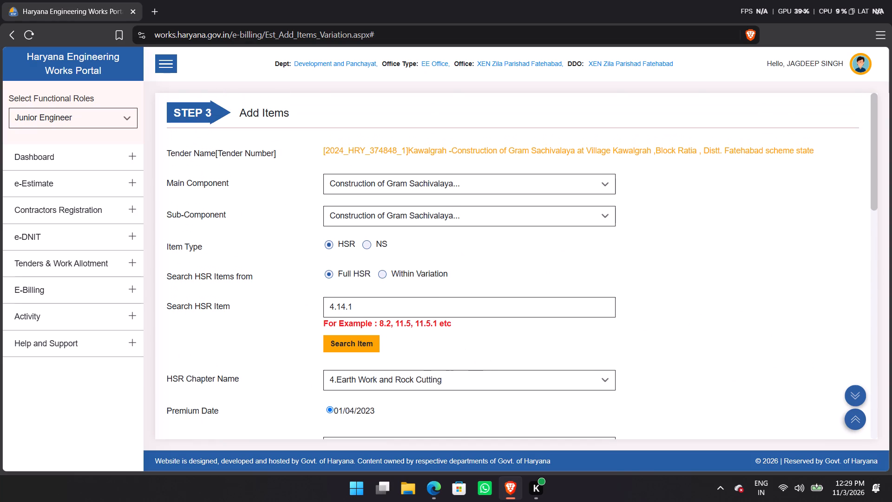
left_click_drag(398, 300, 192, 300)
key("BackSpace")
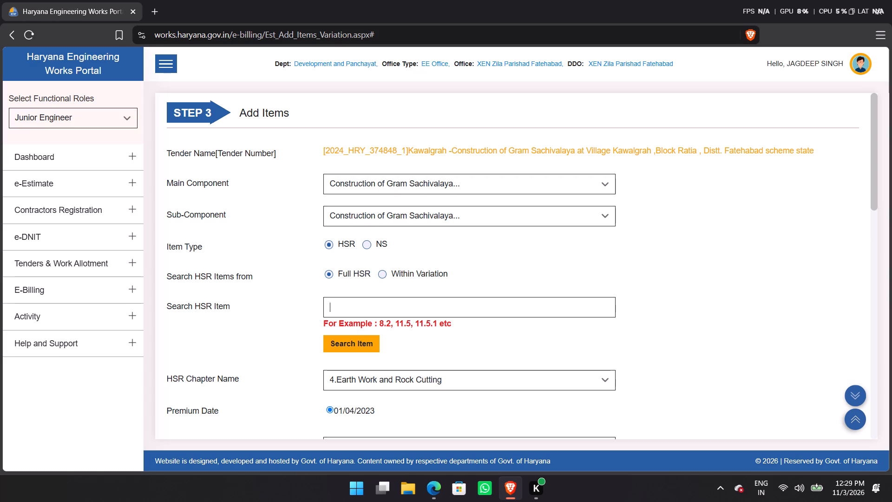
type("9.47.3")
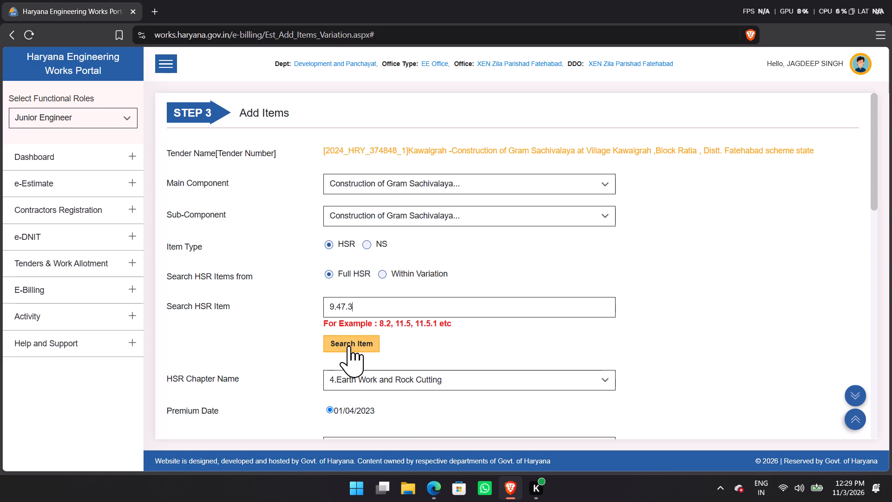
left_click(349, 346)
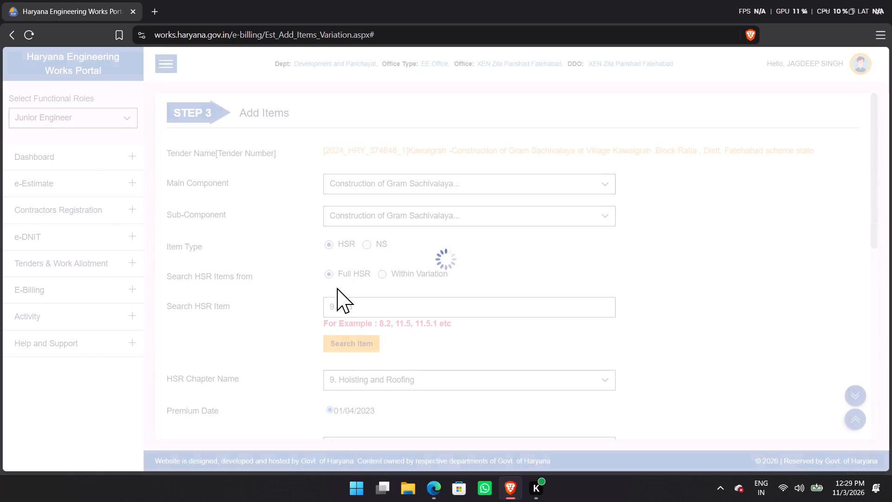
Set the rate type of HSR item 9.47.3 to Through Rate and check it for measurement entries.
scroll(341, 276, "down", 8)
scroll(342, 279, "up", 1)
scroll(342, 279, "down", 2)
left_click(380, 252)
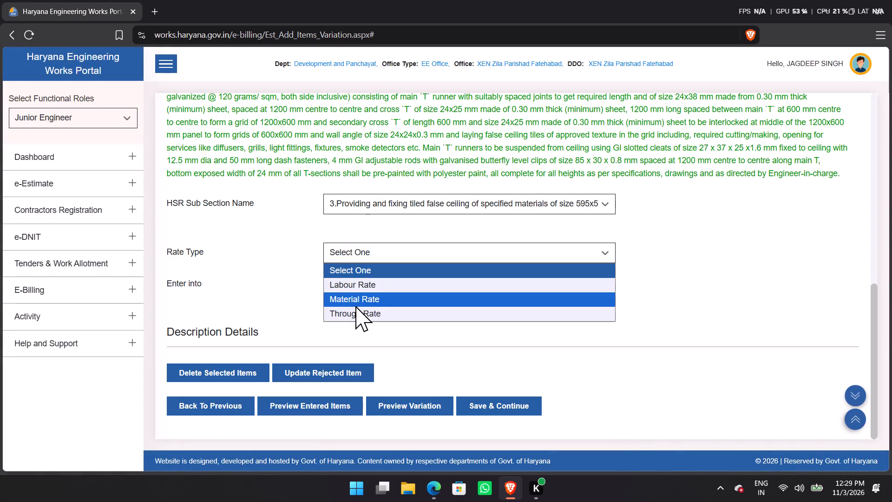
left_click(352, 310)
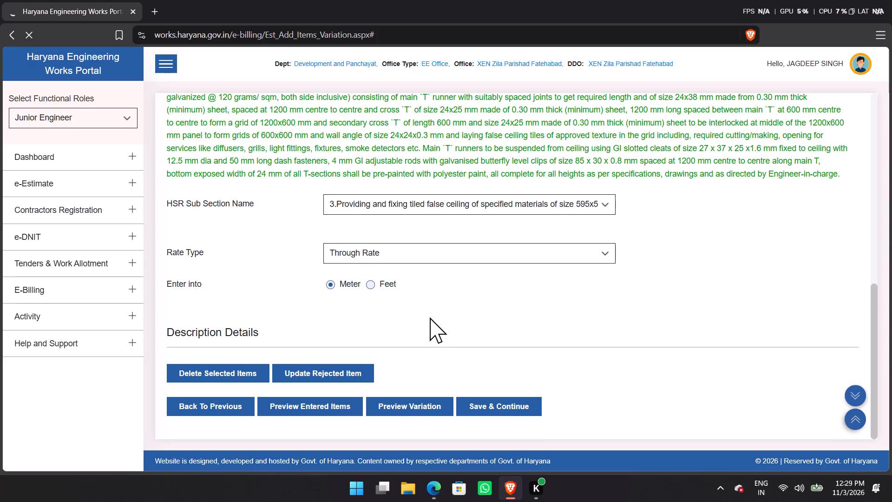
scroll(429, 317, "down", 12)
scroll(245, 335, "up", 7)
scroll(444, 324, "up", 2)
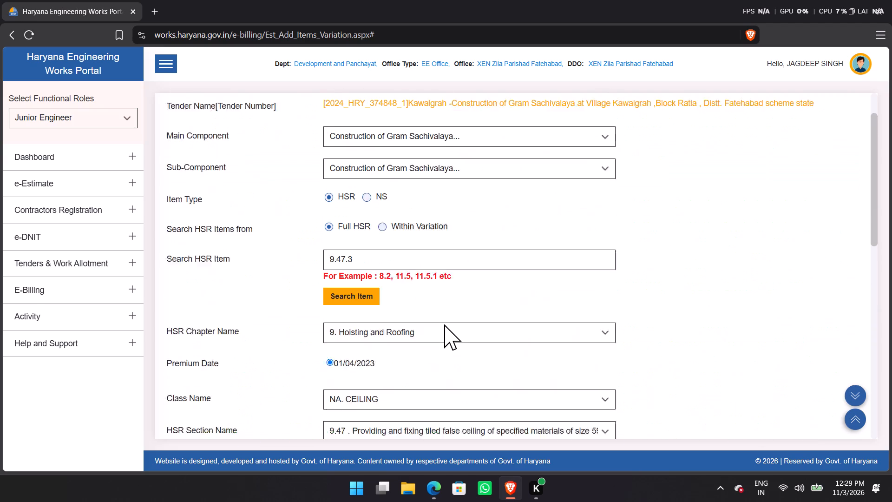
scroll(445, 324, "down", 9)
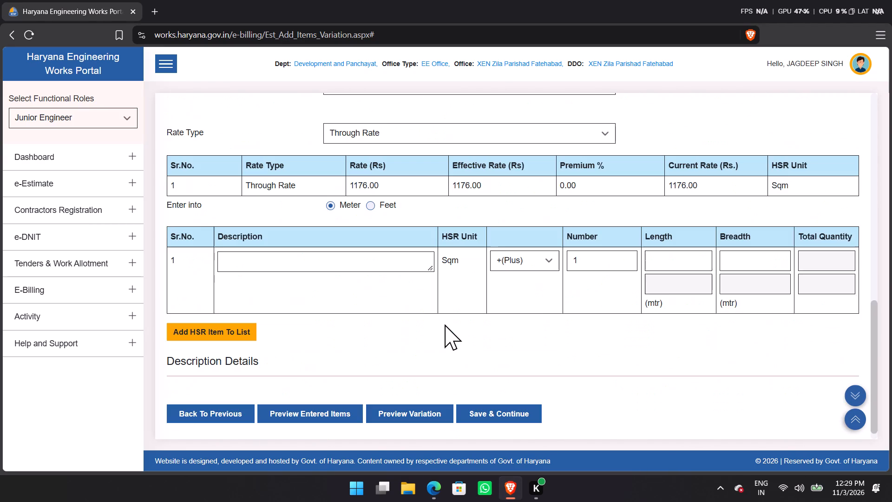
scroll(445, 324, "down", 1)
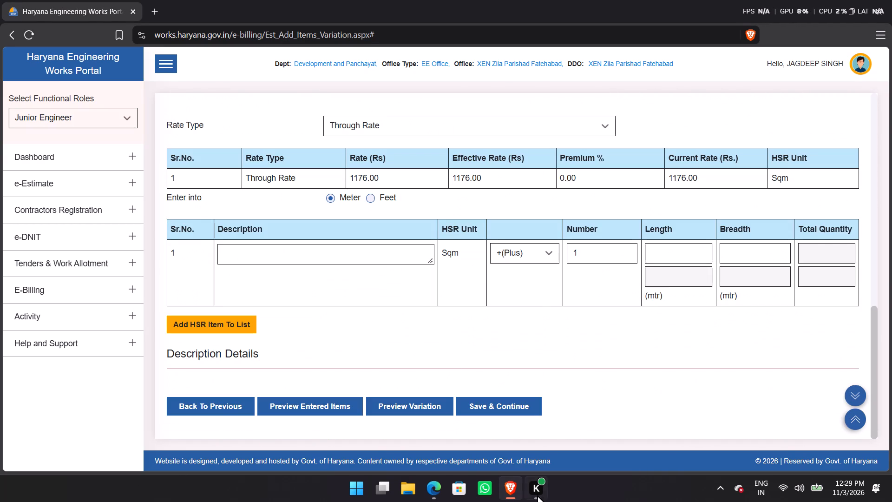
Switch to Edge, search the variation statement PDF for 9.47.1, review the ceiling and rain water pipe items, and close the PDF.
left_click(429, 486)
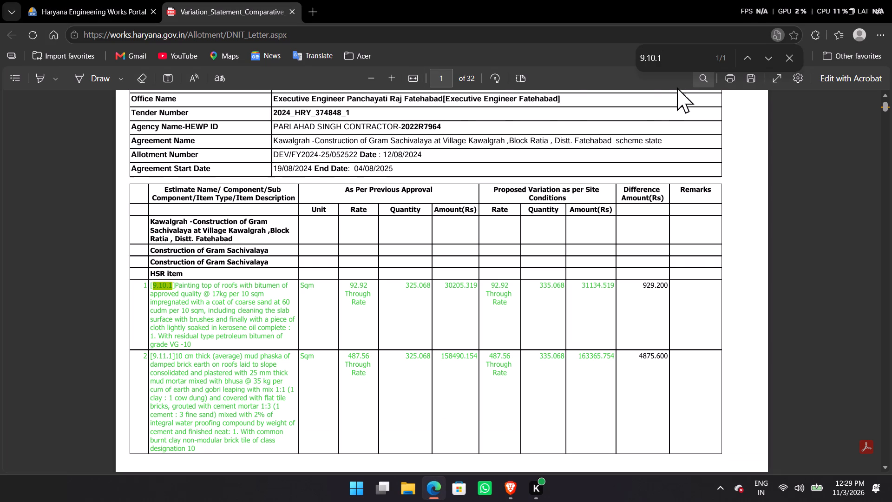
left_click_drag(679, 59, 610, 63)
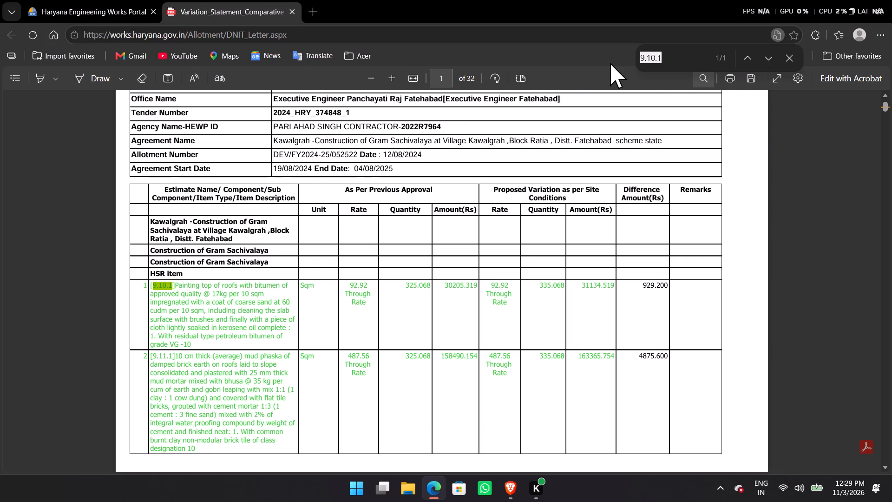
type("9.47.1")
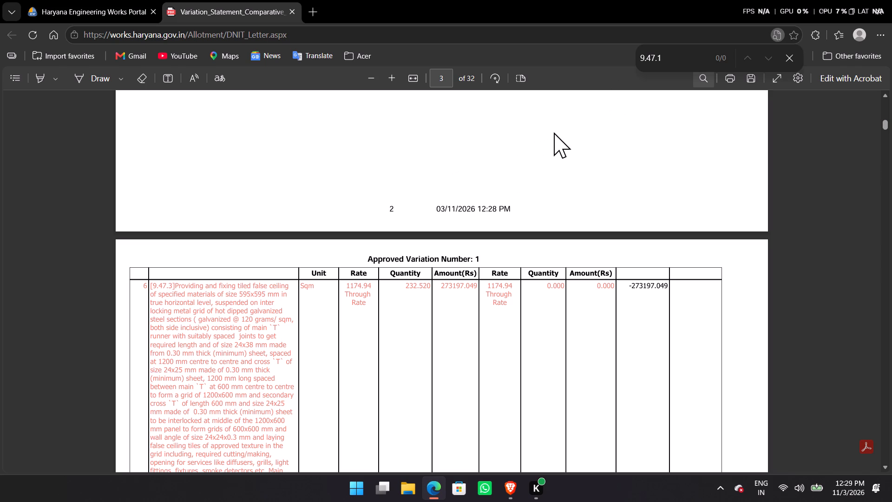
scroll(472, 166, "down", 13)
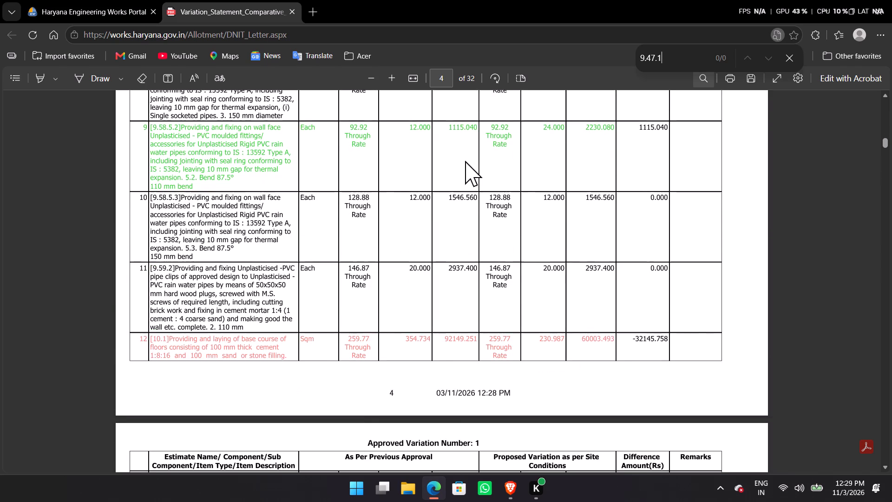
left_click(292, 13)
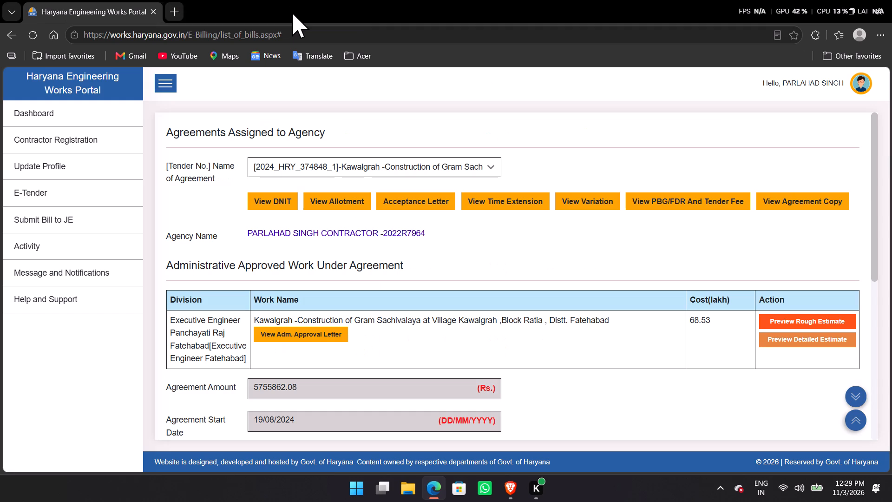
Back in Brave, look up HSR item 9.57.2 at Through Rate and check its measurement entries and total quantity.
left_click(505, 480)
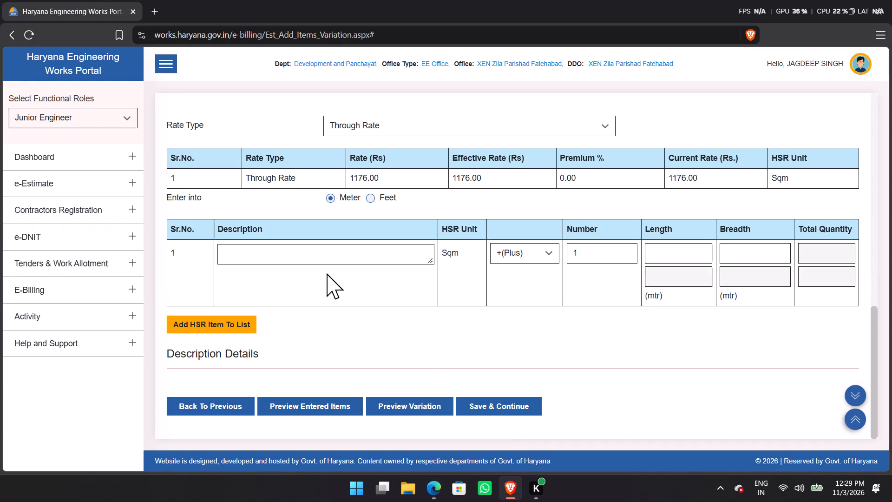
scroll(325, 205, "up", 13)
left_click_drag(419, 301, 281, 303)
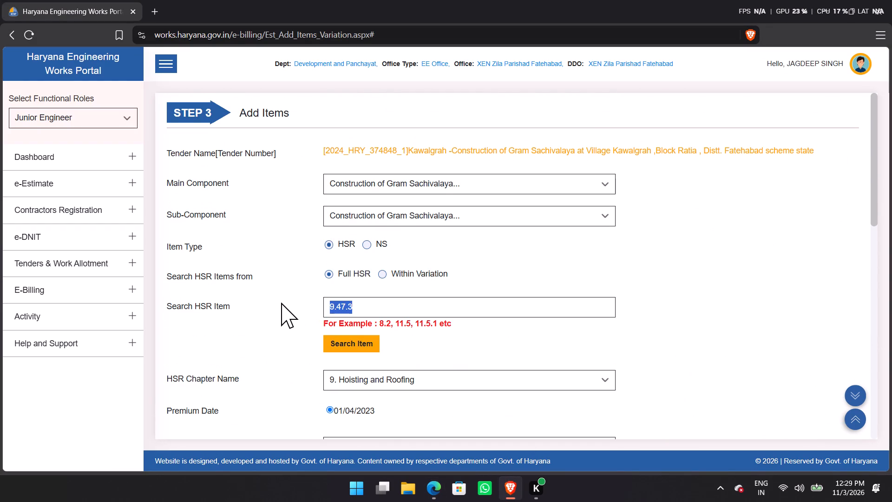
type("9.57.2")
left_click(359, 346)
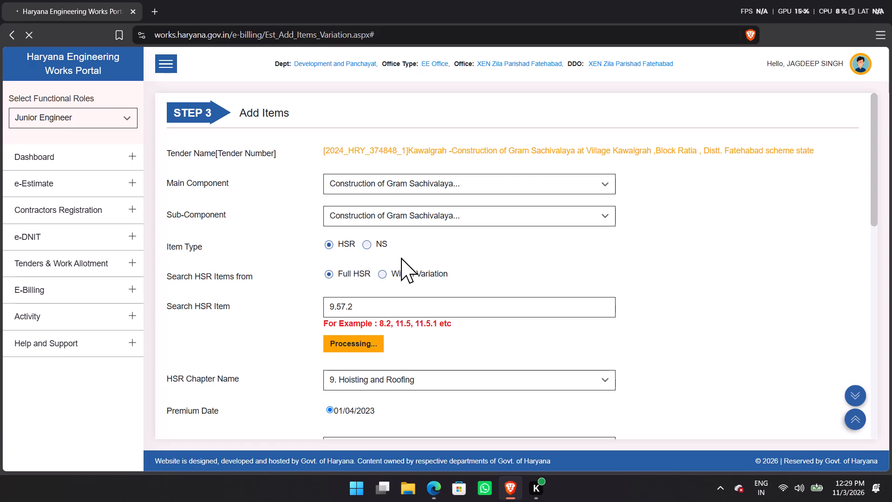
scroll(406, 258, "down", 3)
scroll(406, 260, "up", 1)
scroll(406, 260, "down", 3)
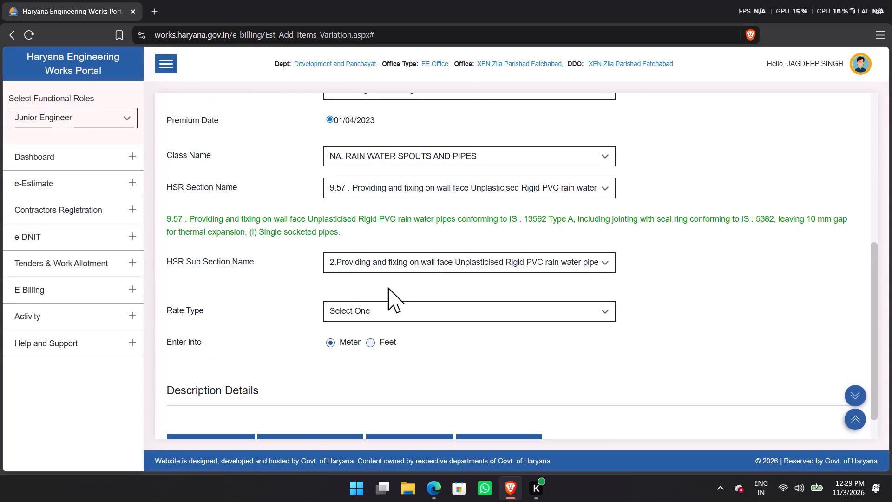
left_click(357, 315)
left_click(361, 381)
left_click(373, 302)
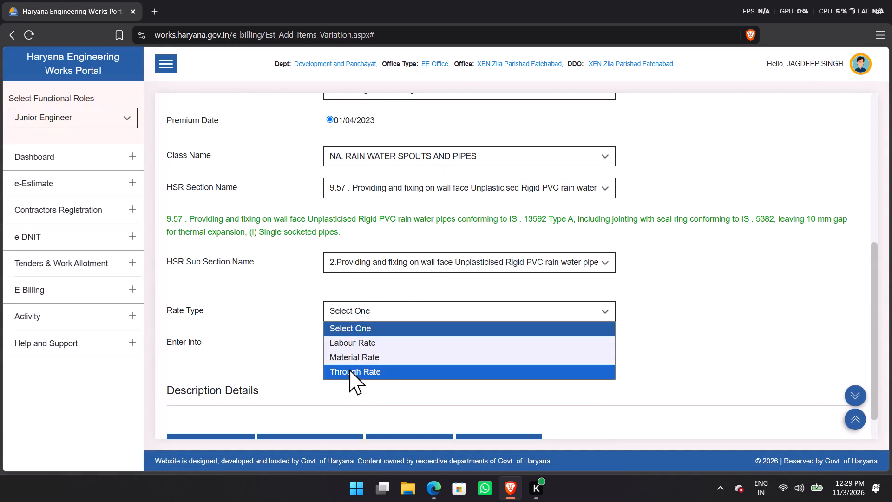
left_click(347, 372)
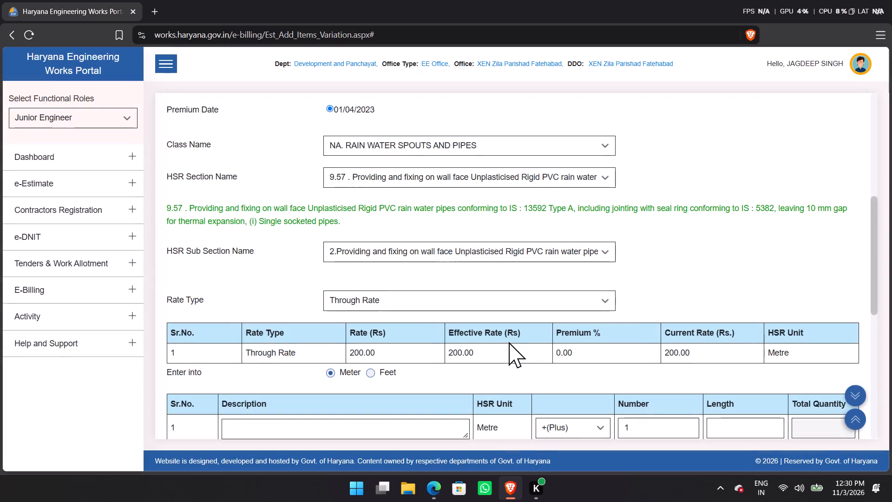
scroll(533, 329, "down", 6)
scroll(533, 329, "up", 1)
scroll(533, 329, "down", 3)
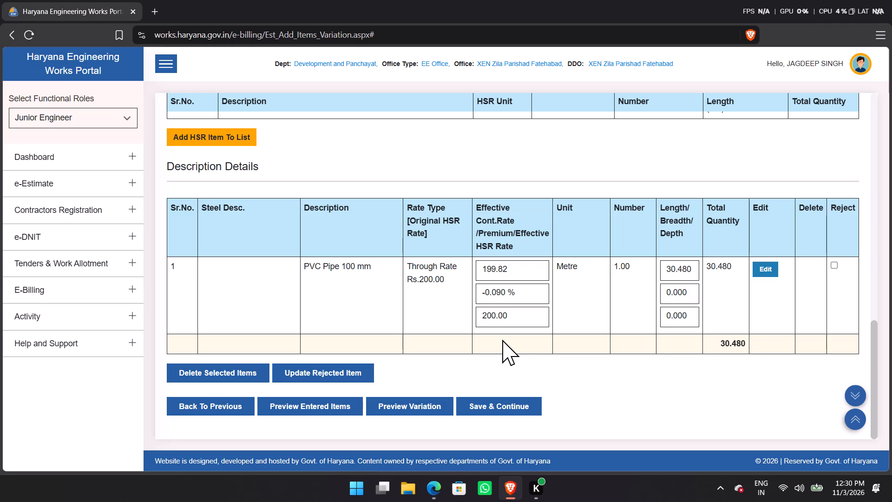
Return to the HSR item search and select the 9.57.2 entry for replacement.
scroll(485, 345, "up", 15)
left_click_drag(391, 304, 216, 304)
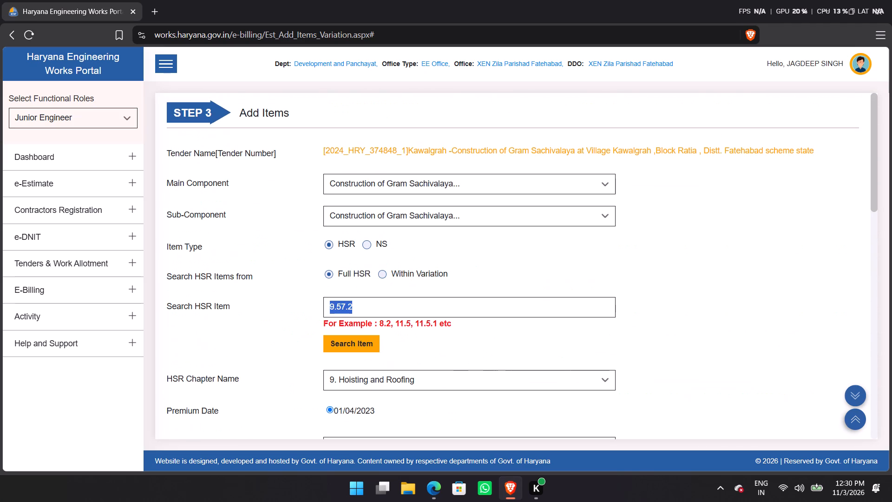
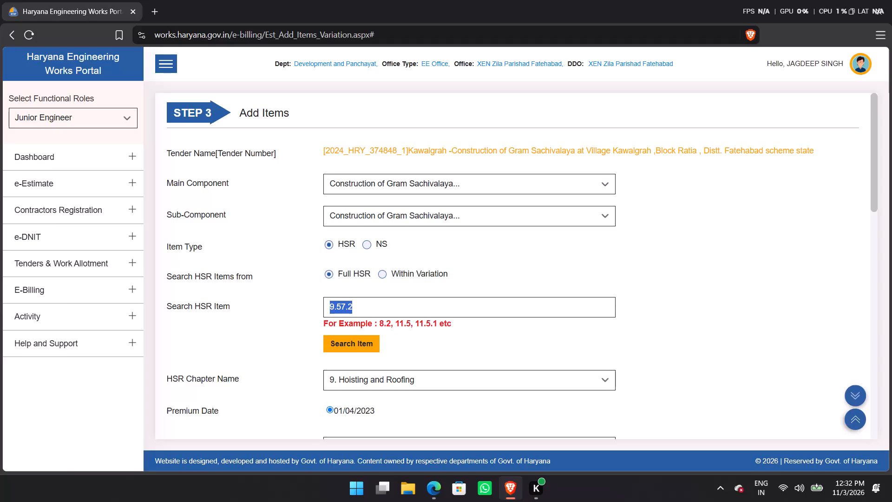
Open the HSR item search entry 9.57.2 for editing.
left_click(393, 315)
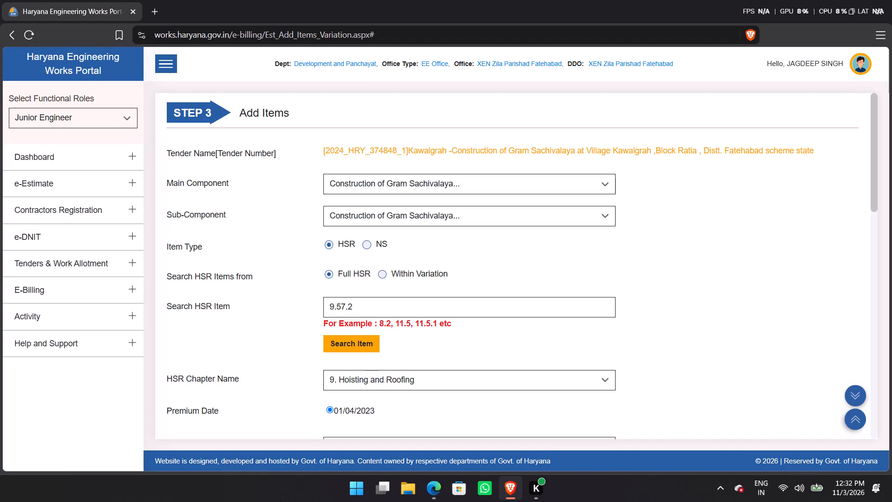
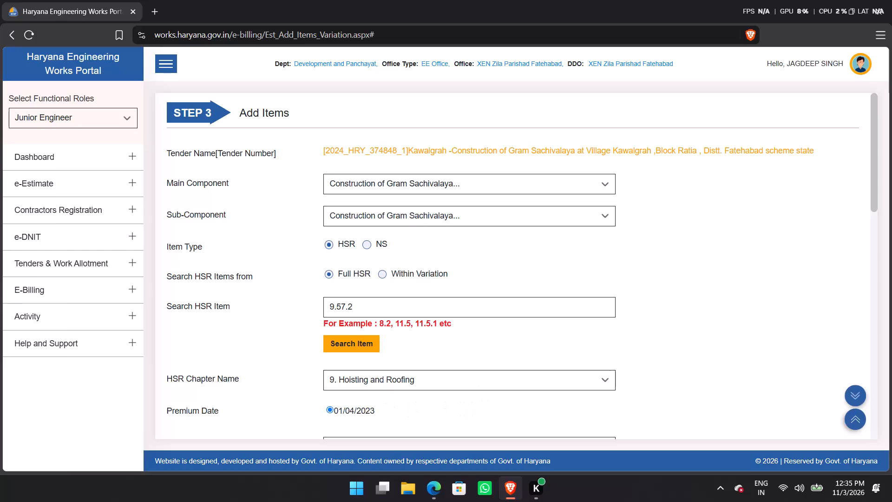
Set the HSR item search source to Within Variation.
left_click(380, 274)
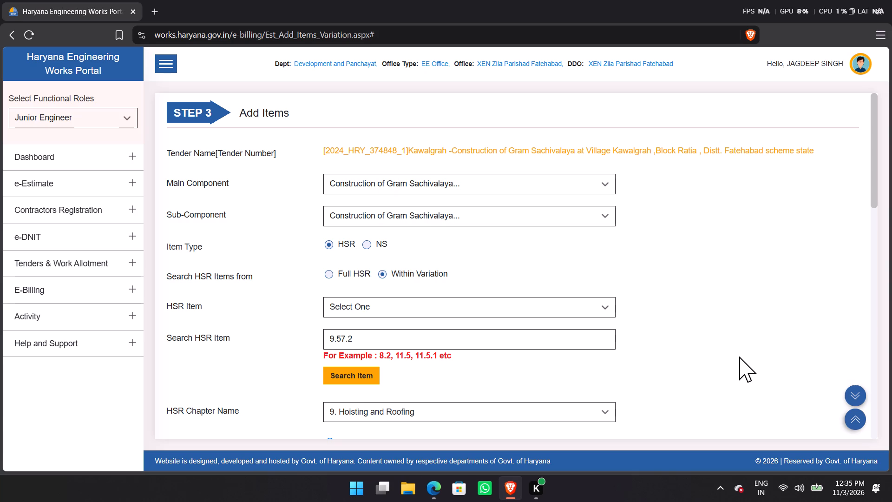
Switch to the contractor's portal session in Edge and view the variation statement for the Kawalgrah Gram Sachivalaya agreement.
left_click(424, 491)
scroll(398, 366, "down", 3)
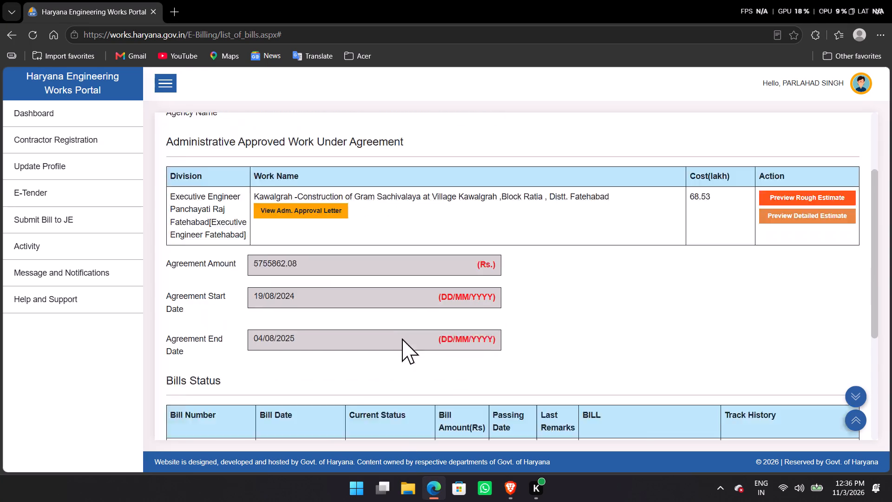
scroll(484, 349, "up", 3)
left_click(574, 203)
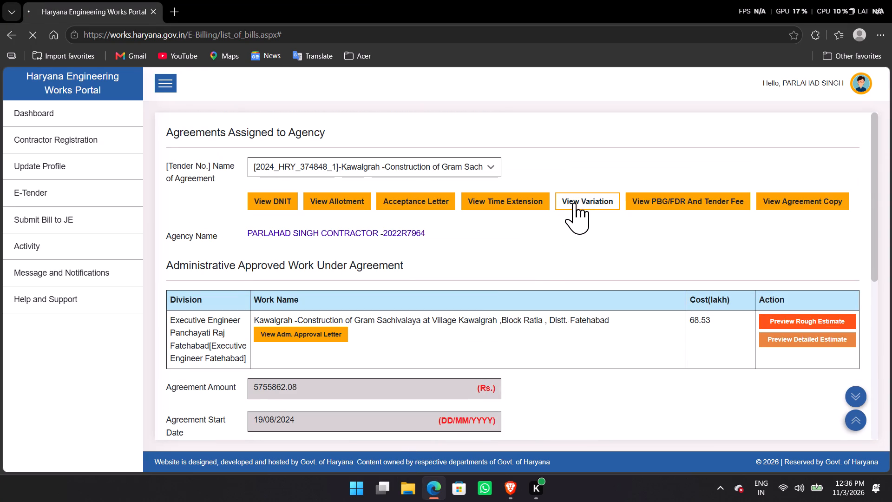
left_click(89, 18)
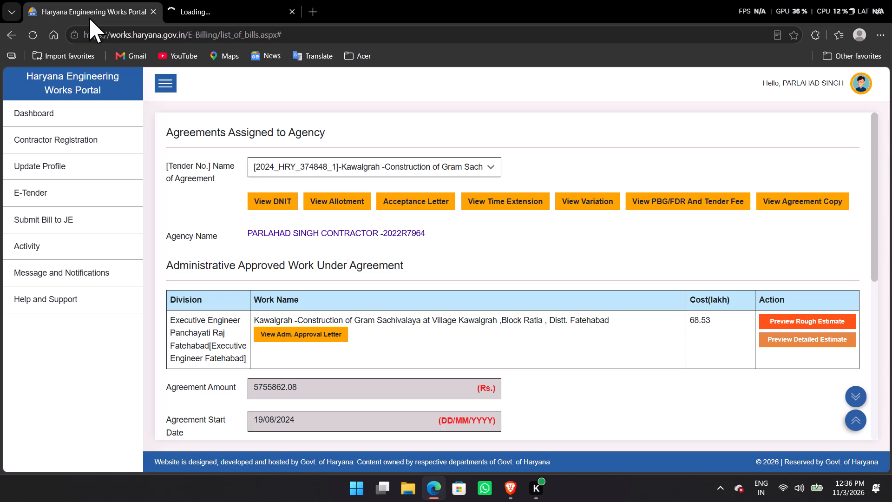
left_click(205, 13)
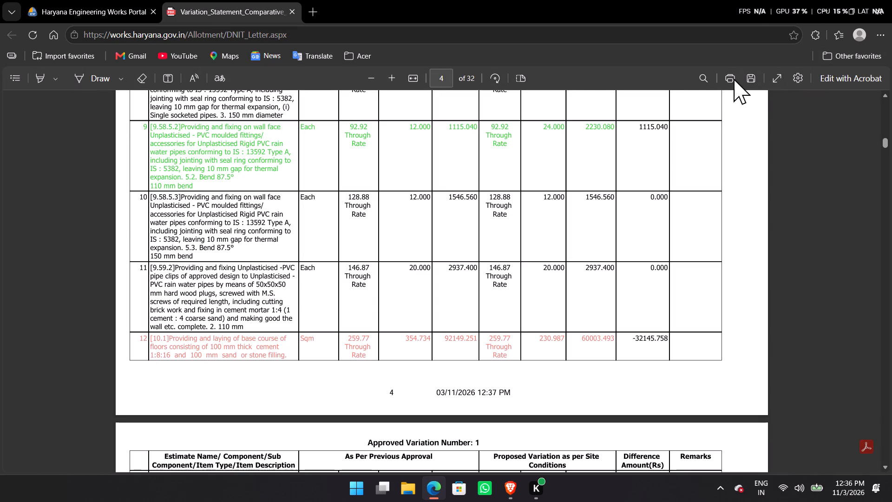
Search the comparative variation statement for SWR, replacing the previous search term, and clear the search text.
left_click(707, 80)
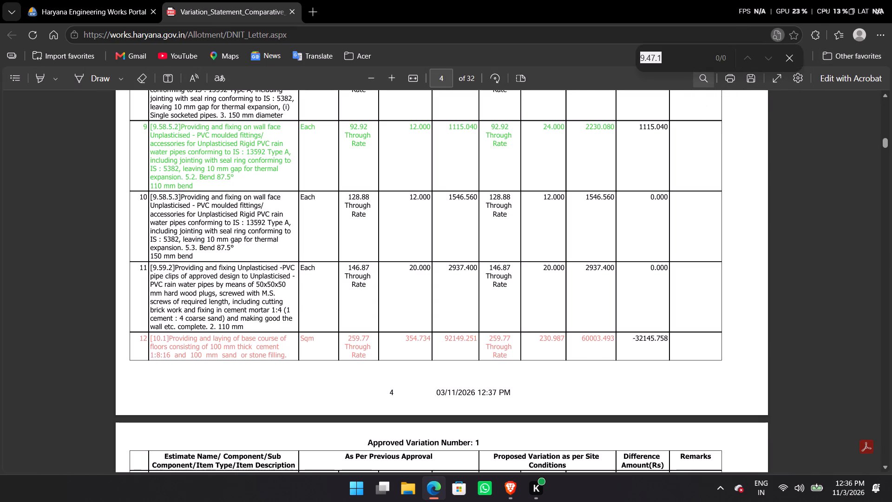
key("BackSpace")
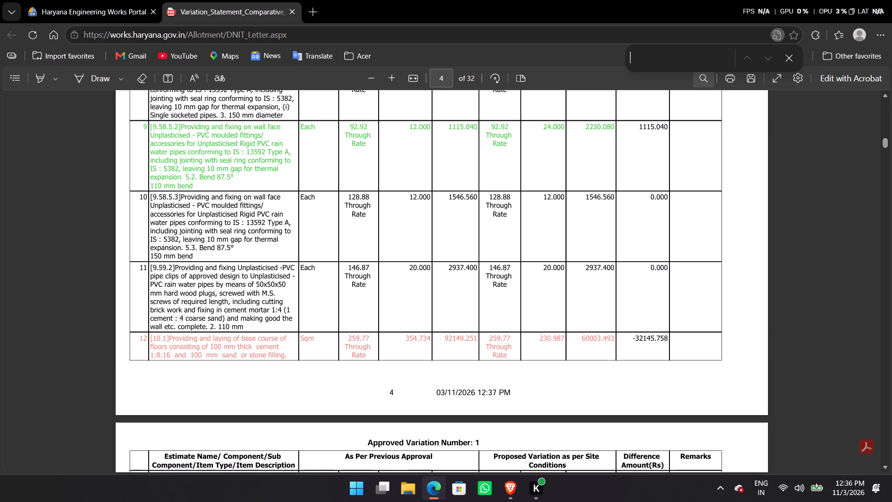
type("SWR")
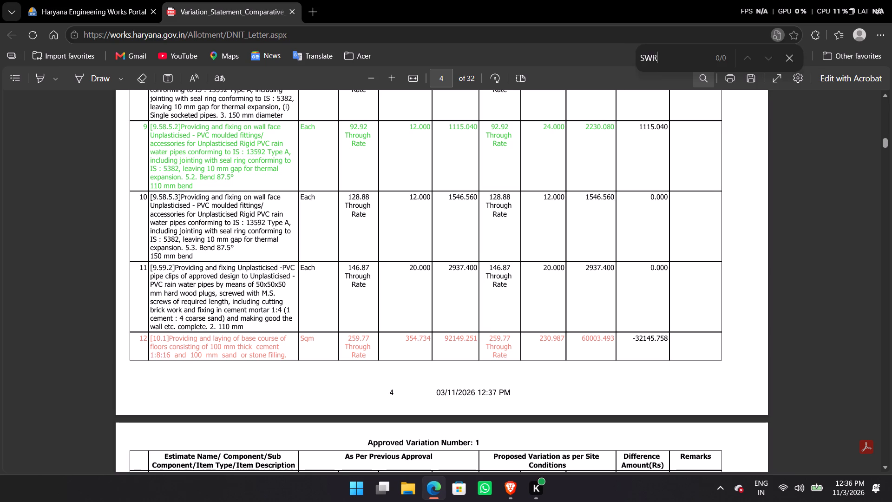
key("BackSpace")
key("BackSpace")
key("BackSpace")
key("BackSpace")
key("BackSpace")
key("BackSpace")
key("BackSpace")
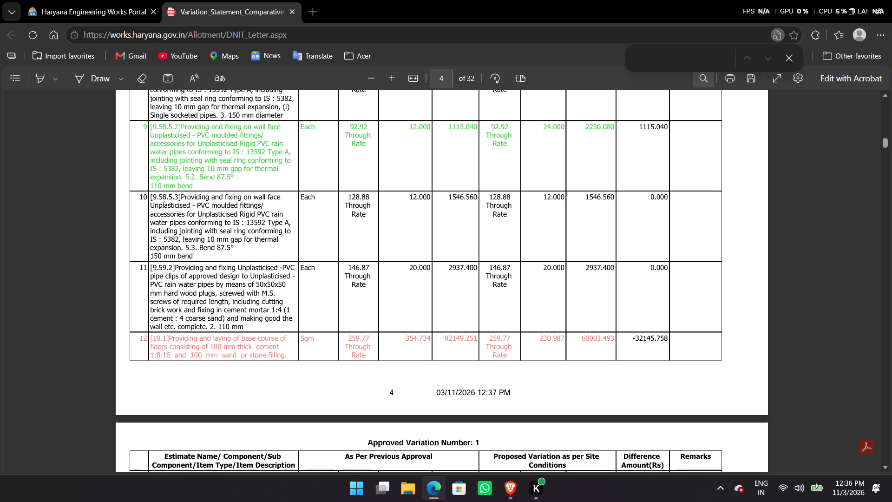
key("BackSpace")
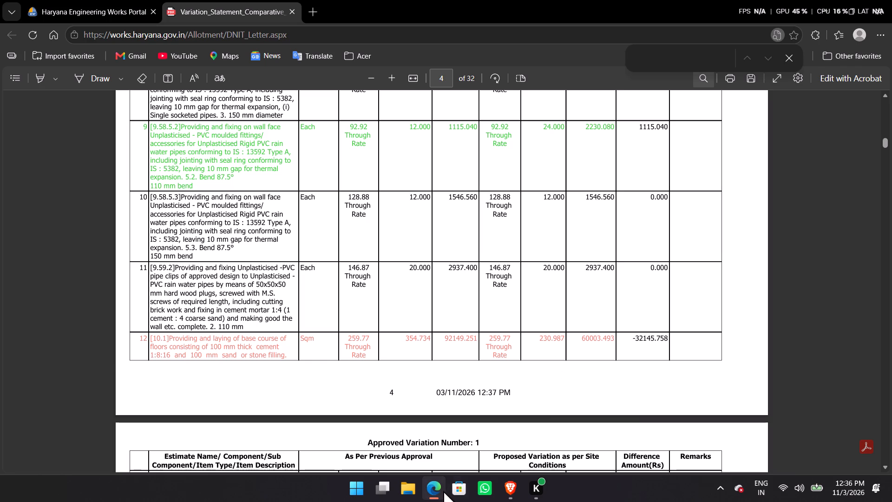
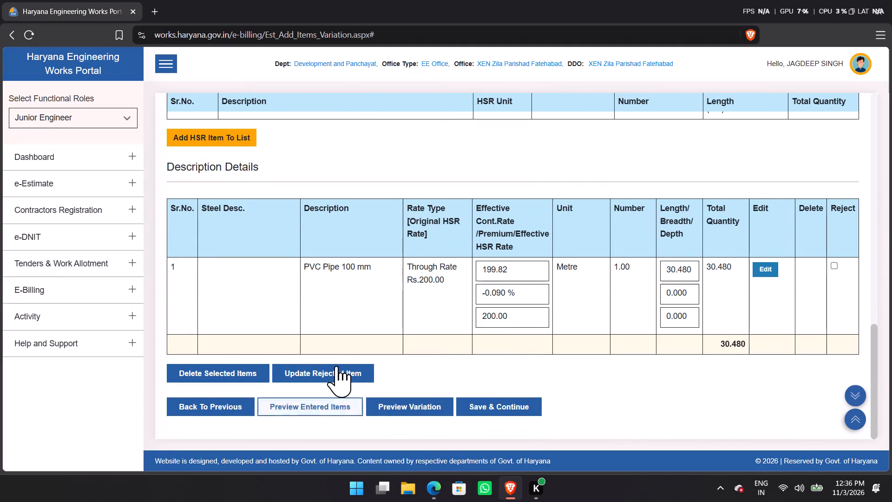
Preview the proposed variation and examine the comparative statement from its first items through to the grand total on the last page.
left_click(424, 407)
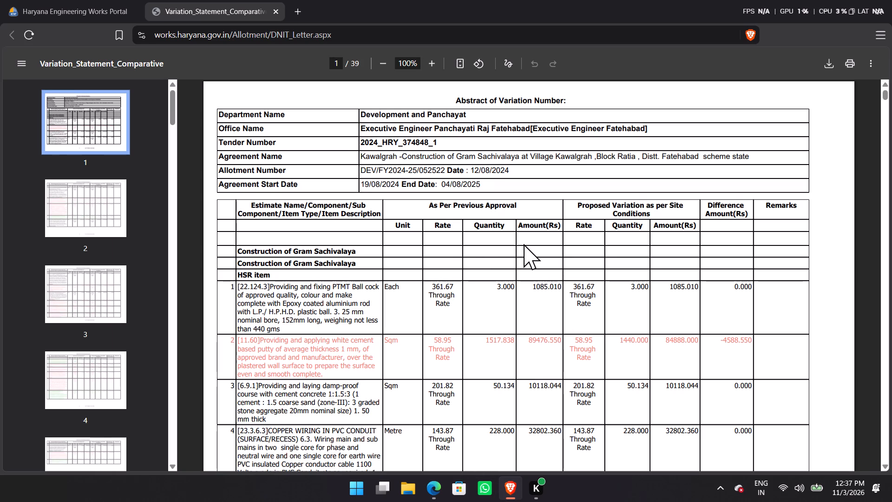
scroll(524, 244, "down", 7)
scroll(527, 251, "down", 19)
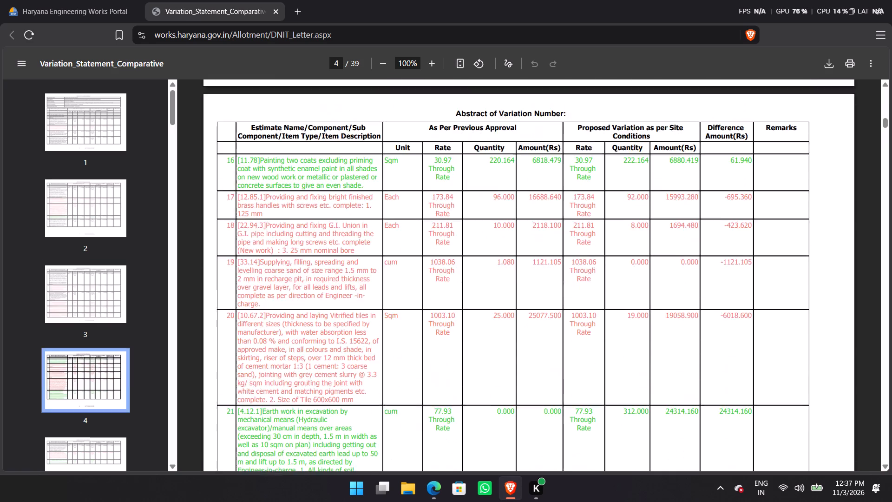
scroll(530, 253, "down", 10)
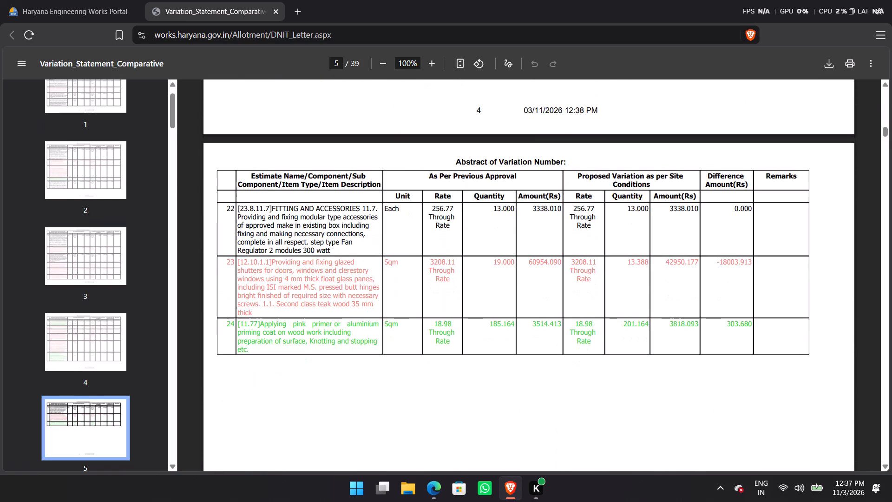
scroll(530, 254, "down", 2)
scroll(530, 254, "down", 20)
scroll(530, 254, "down", 5)
left_click_drag(884, 170, 869, 320)
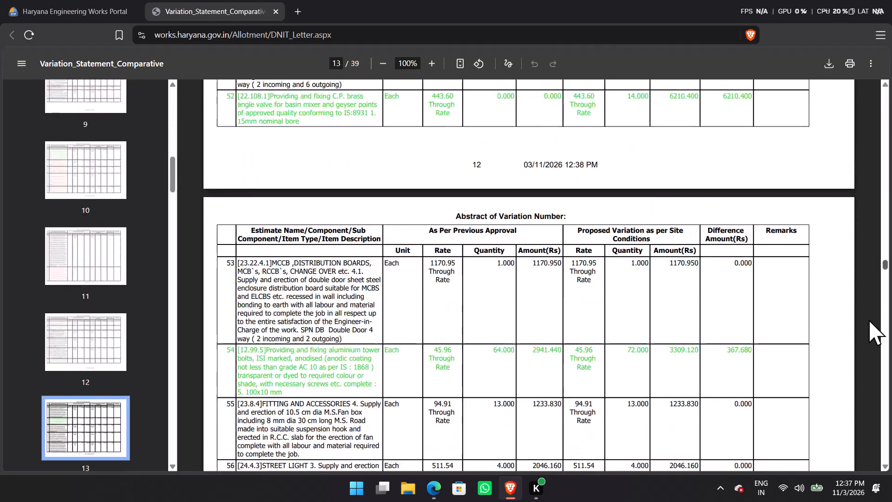
left_click_drag(869, 320, 883, 466)
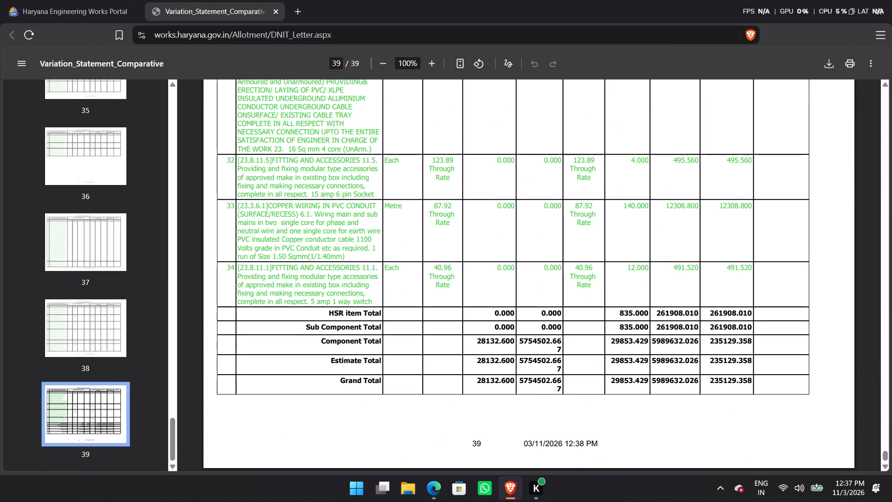
Check the approved first variation statement in Edge briefly, and return to the portal's Add Items page in Brave.
left_click(439, 486)
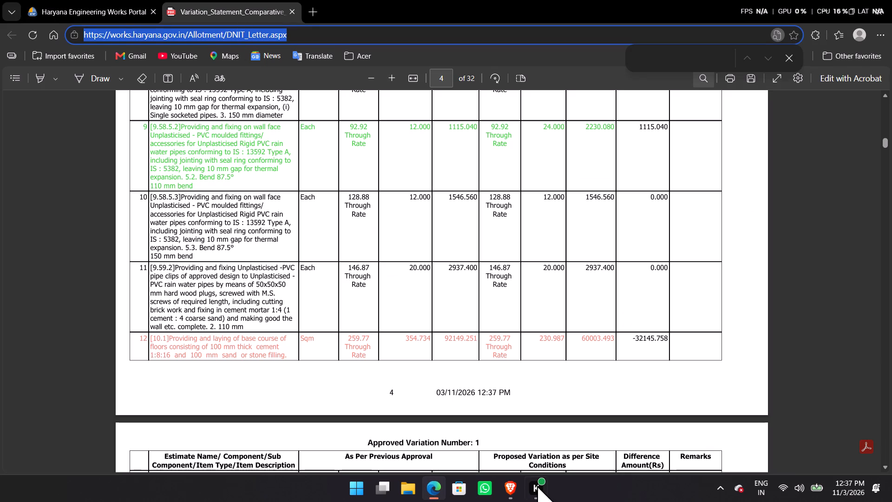
left_click(522, 487)
left_click(65, 0)
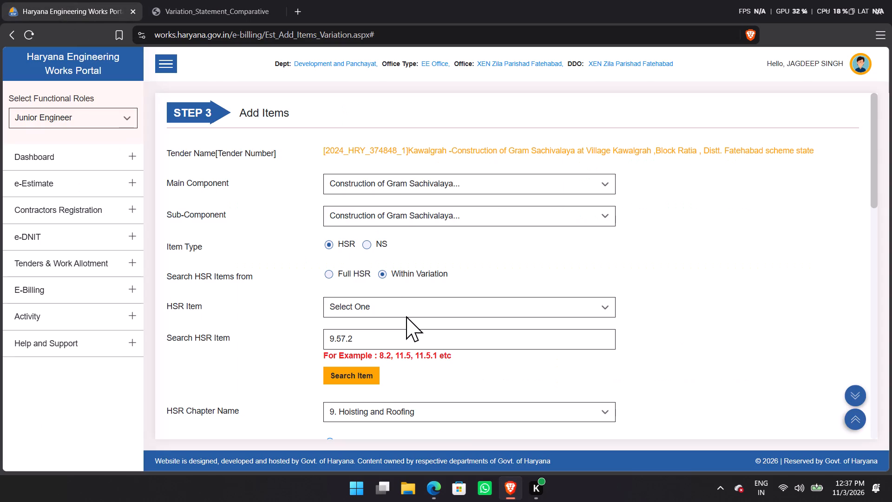
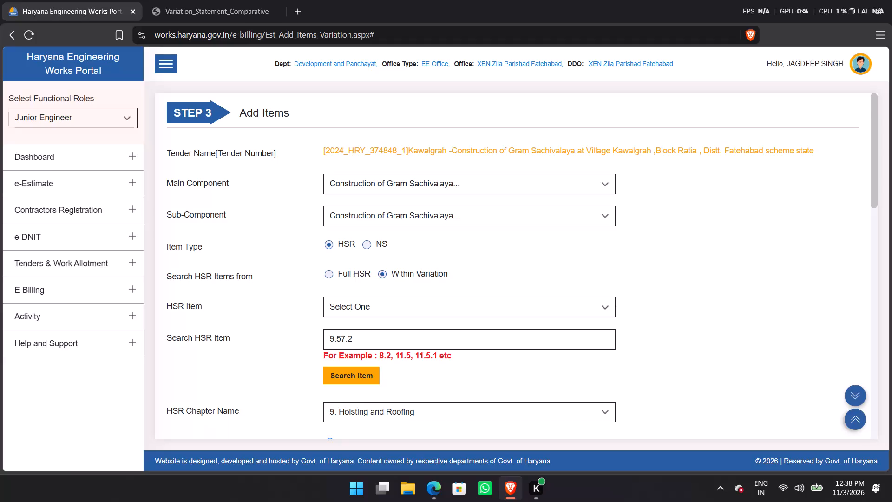
Set the HSR item search source to Full HSR for the Kawalgrah Gram Sachivalaya variation.
left_click(333, 273)
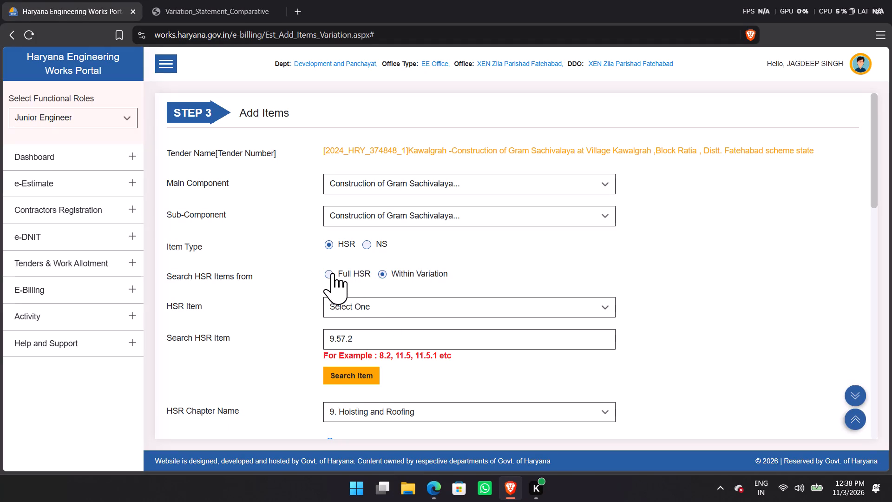
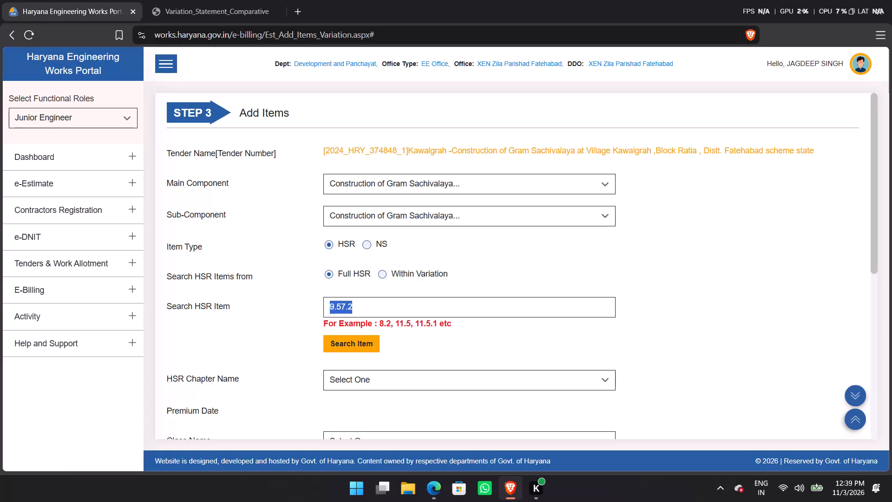
Search for HSR item 22.86.3, choose Through Rate, and check its recorded CPVC pipe quantities.
type("22.")
type("86.")
key("3")
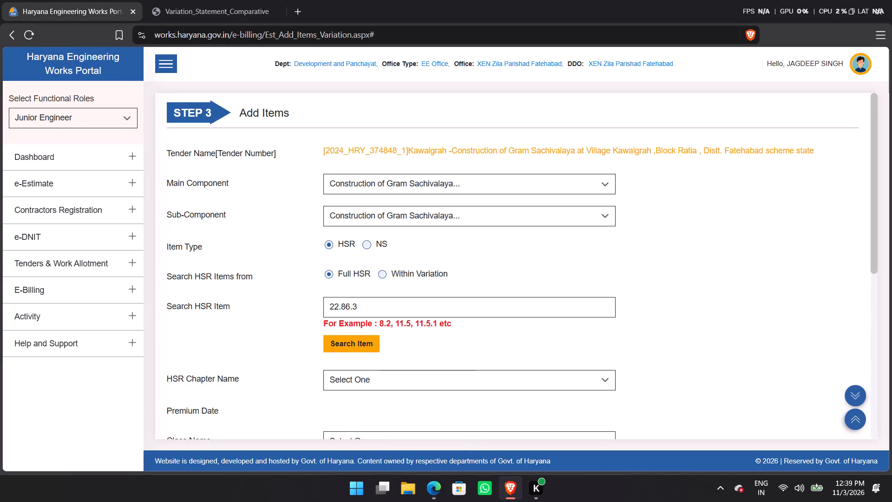
key("Tab")
key("Return")
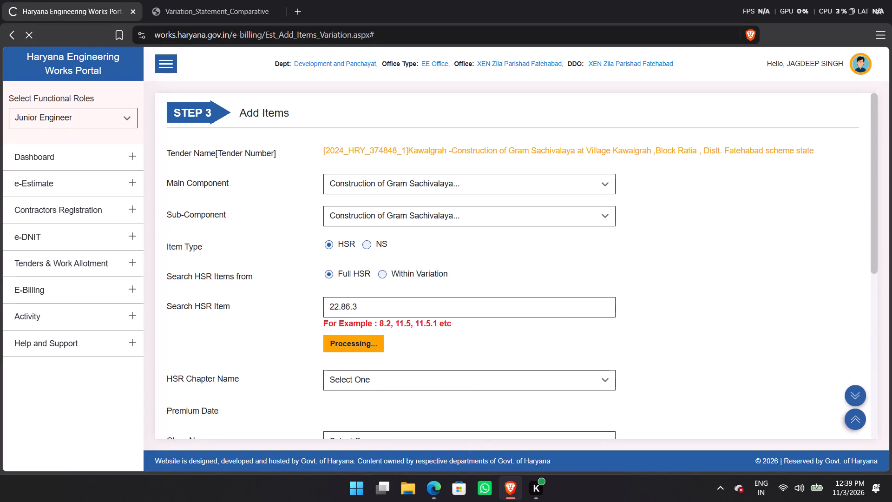
scroll(584, 265, "down", 8)
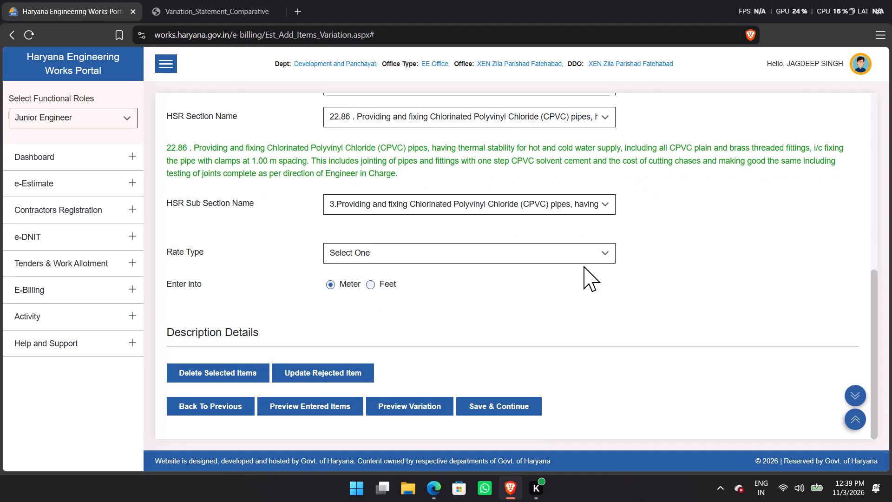
left_click(378, 240)
left_click(377, 251)
left_click(381, 313)
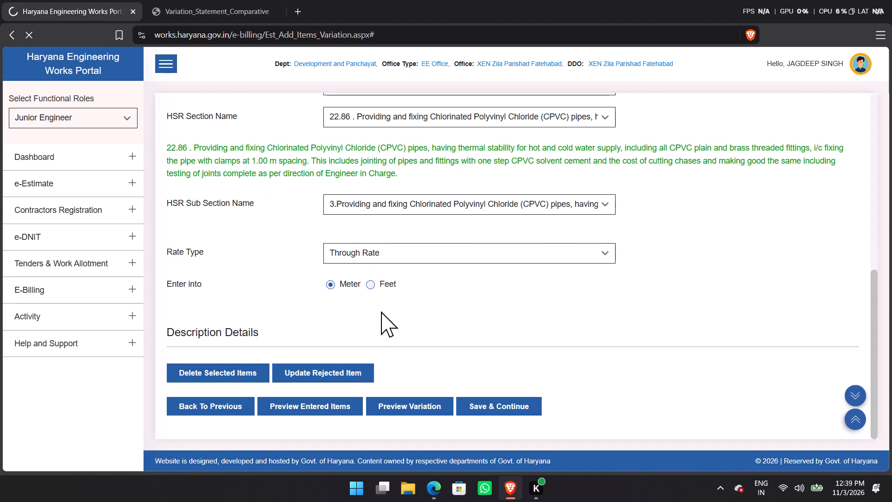
scroll(516, 351, "down", 7)
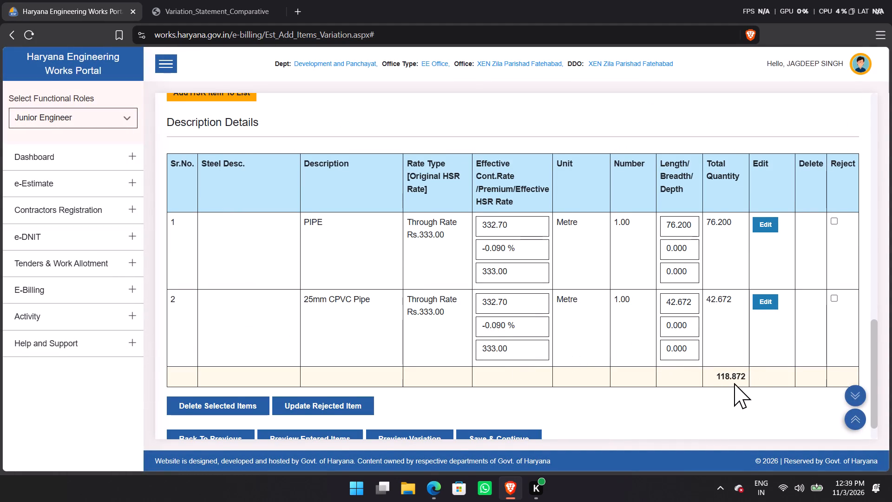
Search for HSR item 21.94.1, the salt glazed stoneware pipe item.
scroll(734, 383, "up", 11)
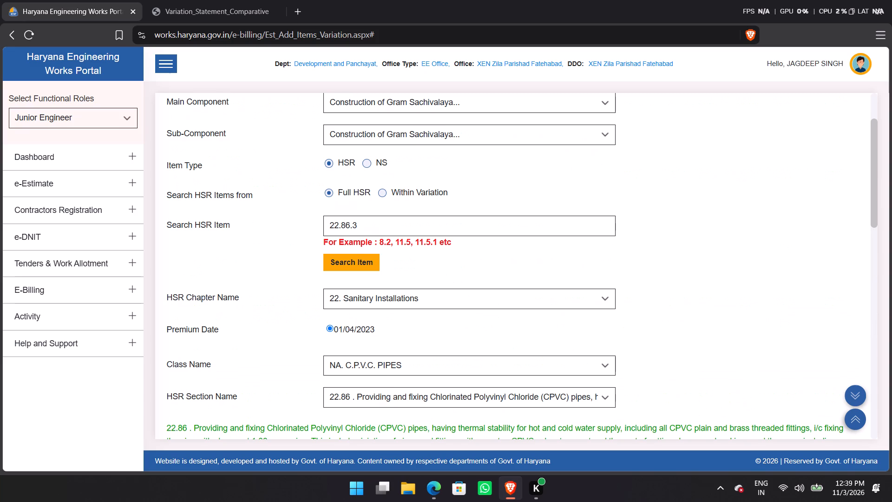
left_click_drag(373, 222, 302, 226)
type("21.")
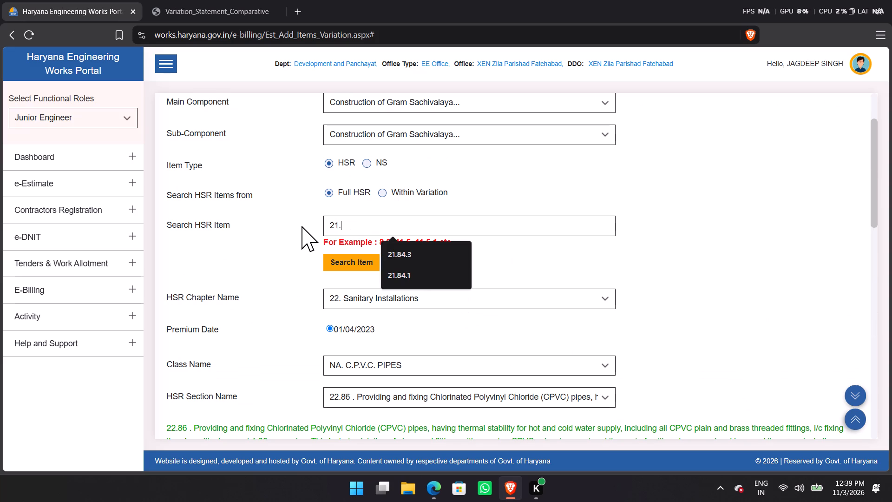
type("94")
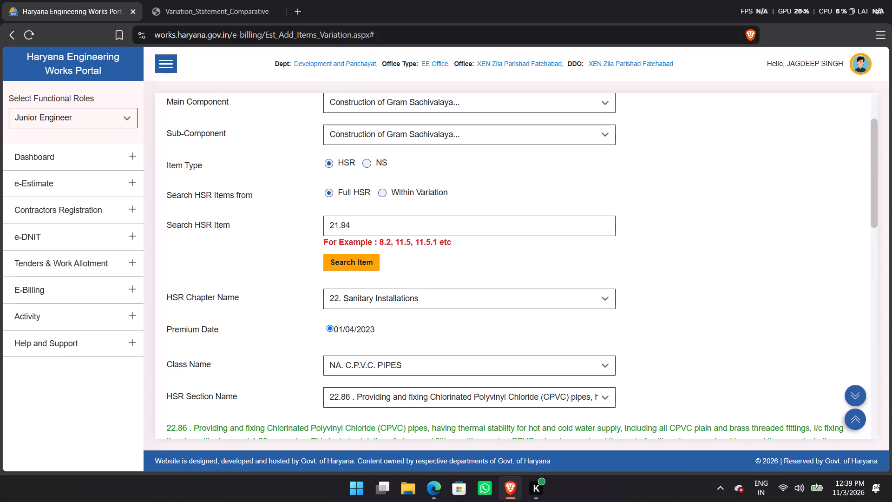
type(".3")
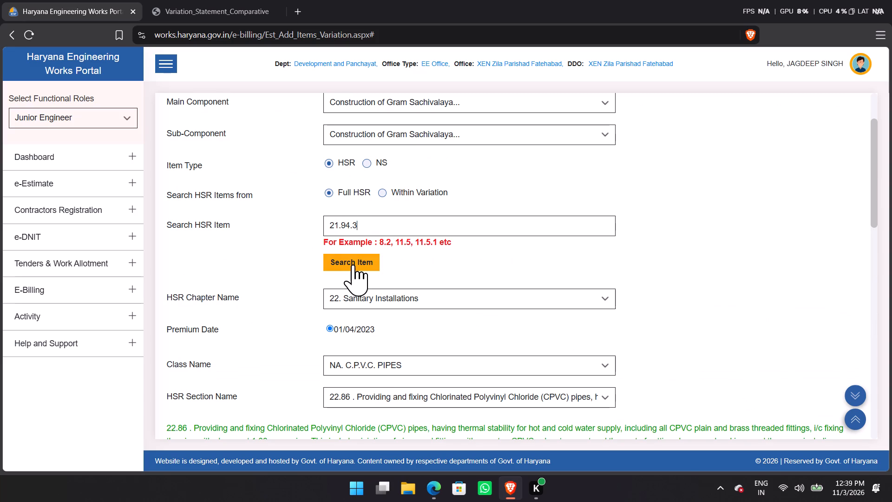
left_click(385, 224)
key("BackSpace")
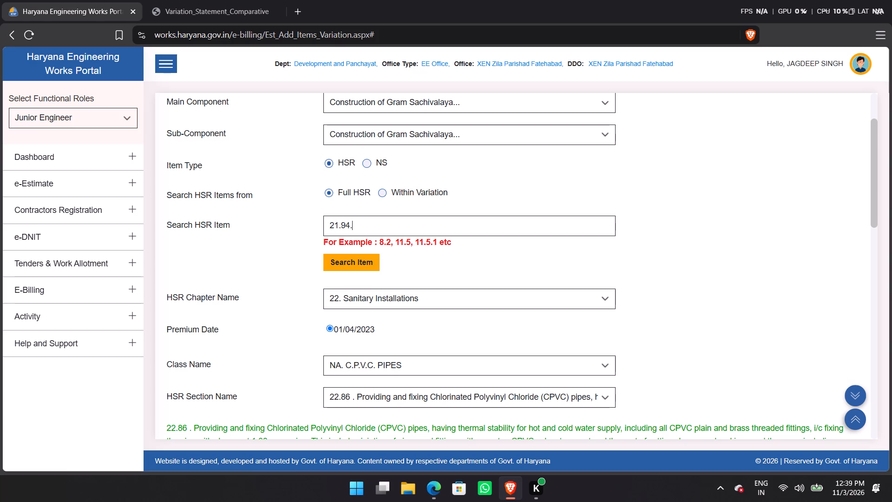
key("1")
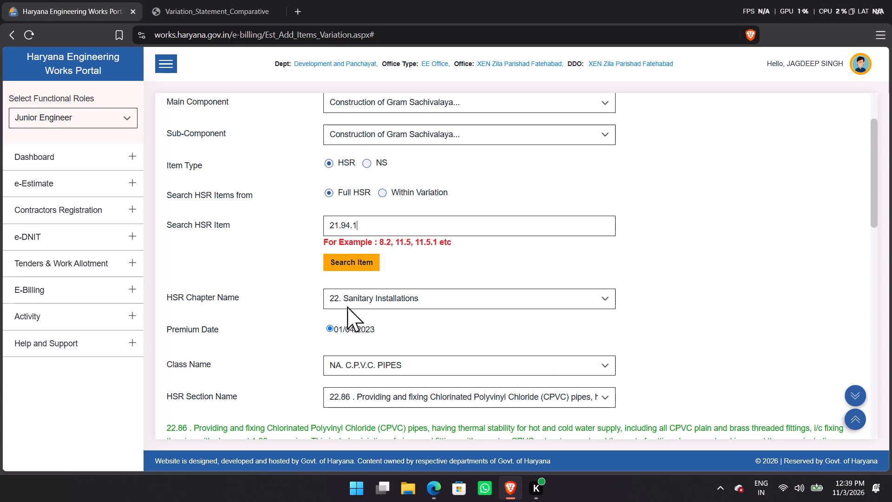
left_click(342, 259)
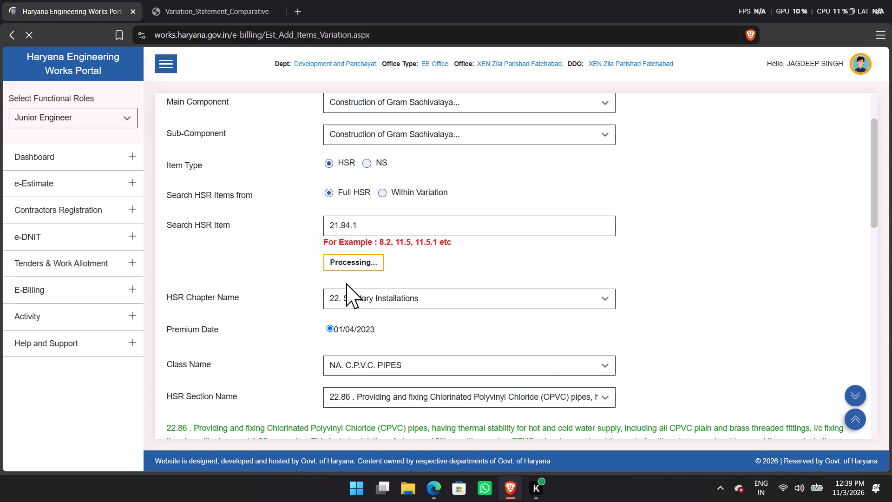
Choose Through Rate for item 21.94.1 and check its description, rate and recorded sewer pipe quantity.
scroll(414, 318, "down", 8)
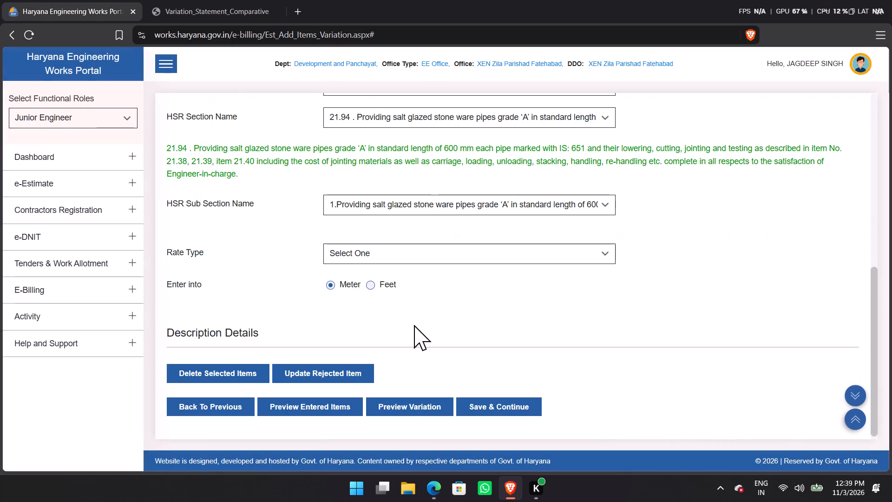
left_click(402, 252)
left_click(383, 292)
left_click(386, 283)
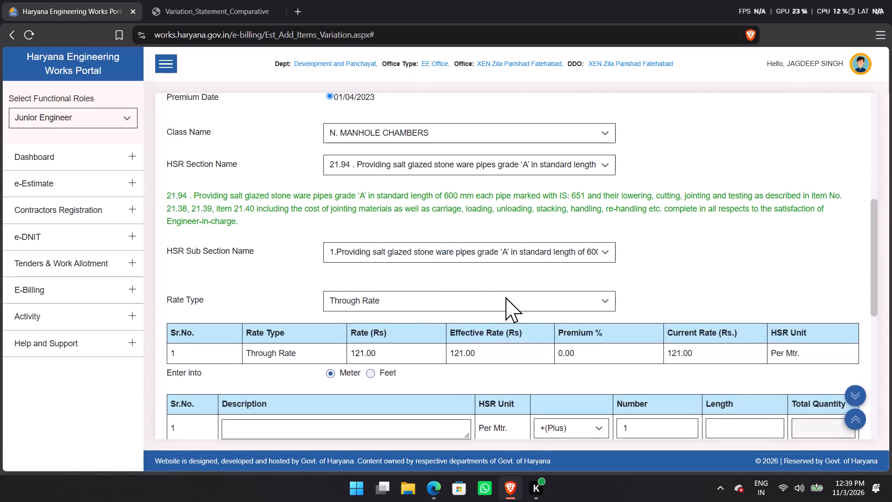
scroll(505, 297, "down", 7)
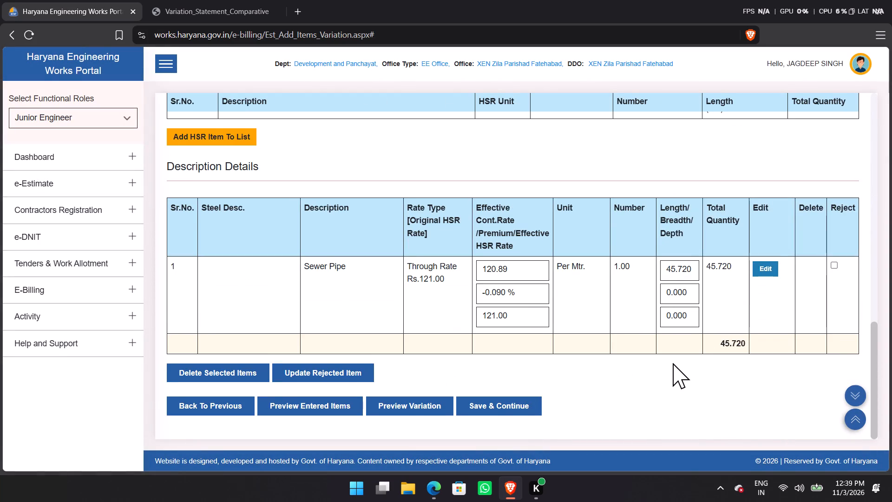
scroll(673, 363, "up", 6)
scroll(483, 349, "up", 2)
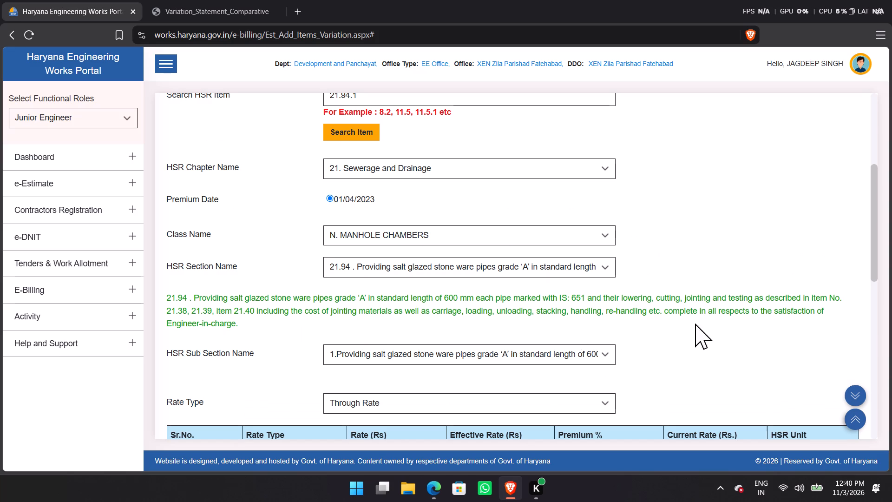
scroll(523, 364, "down", 10)
scroll(526, 366, "up", 1)
scroll(526, 366, "down", 4)
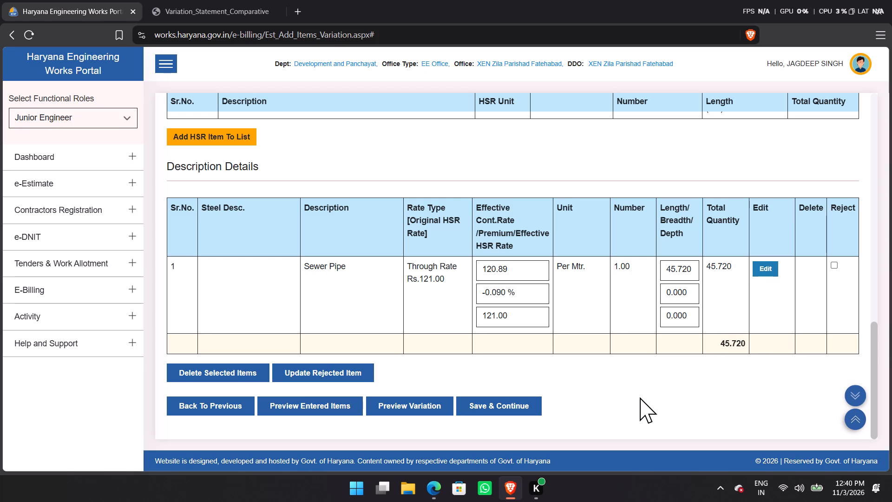
Search for HSR item 21.94.2, choose Through Rate, and check its recorded sewer pipe quantity.
scroll(637, 397, "up", 12)
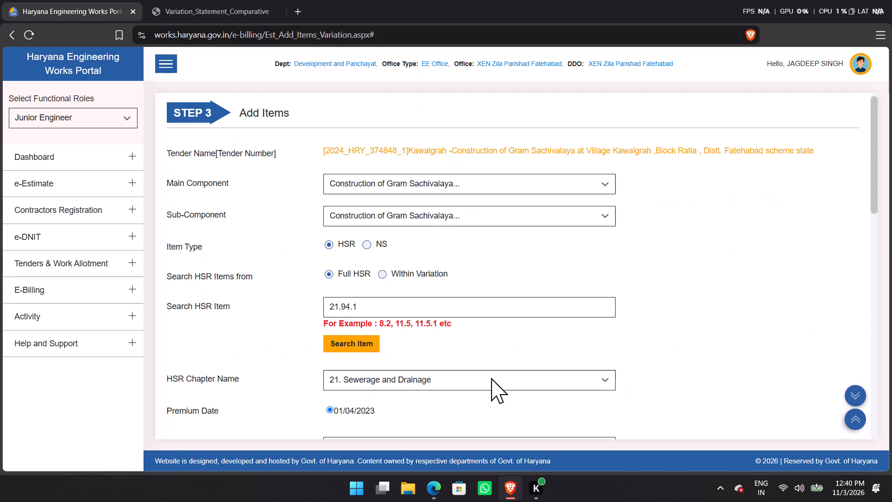
left_click(395, 302)
key("BackSpace")
key("2")
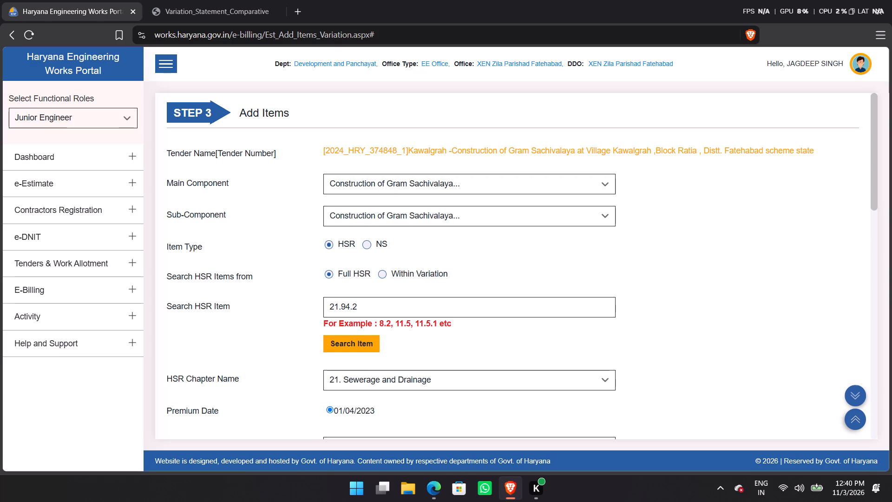
left_click(357, 341)
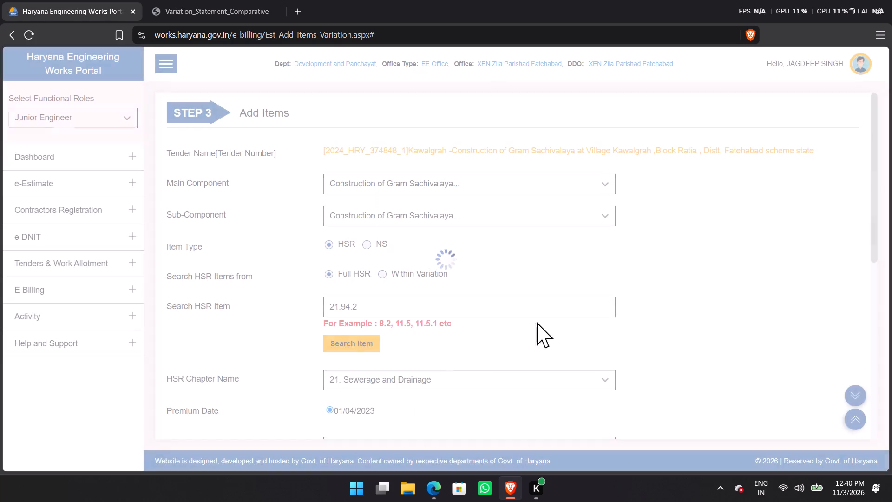
scroll(408, 304, "down", 6)
left_click(401, 261)
left_click(384, 300)
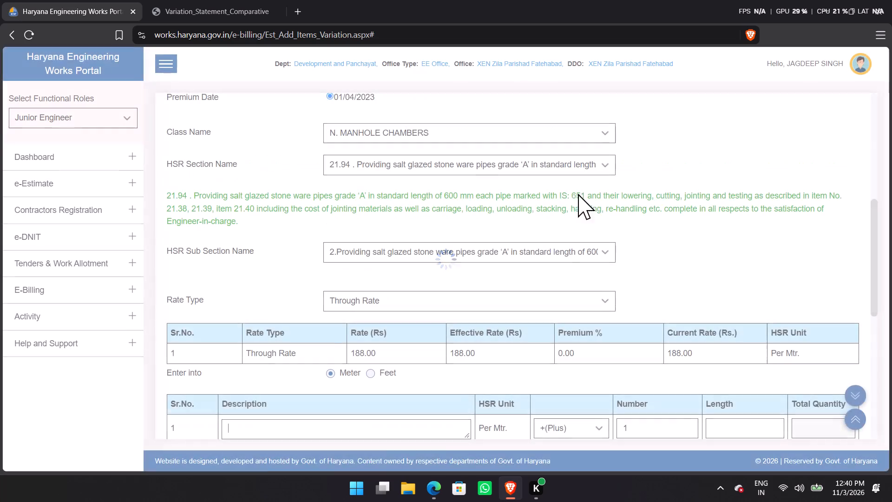
scroll(447, 275, "down", 8)
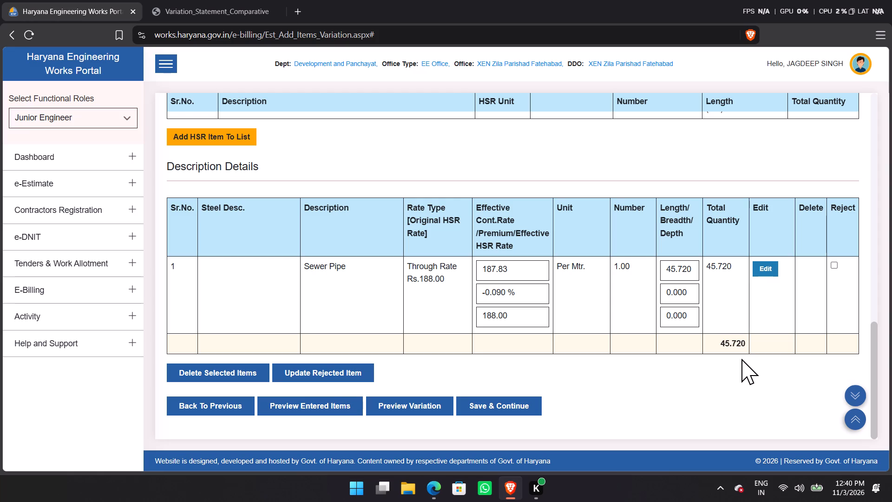
scroll(741, 358, "up", 9)
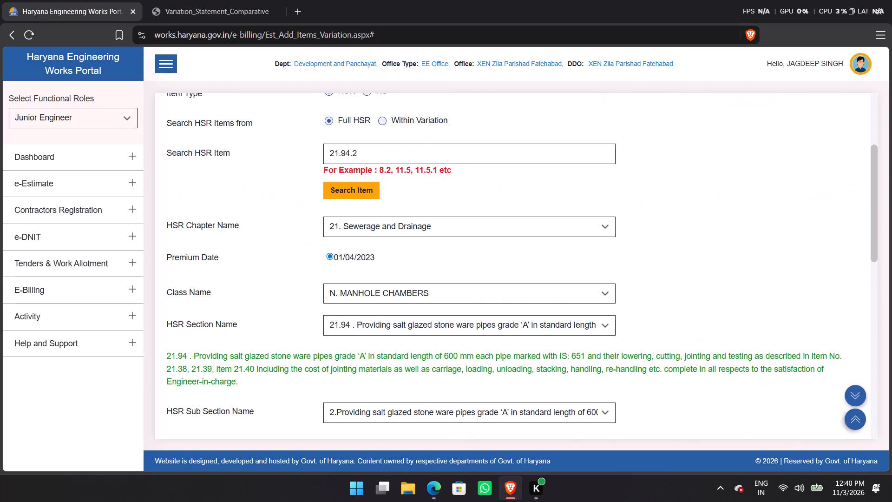
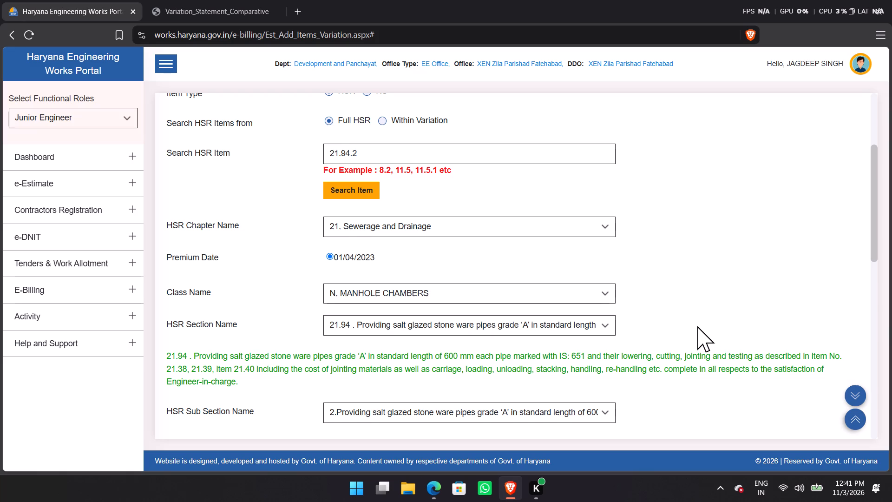
Search the full HSR for item 9.57.2, the rigid PVC rain water pipe item.
scroll(349, 322, "up", 6)
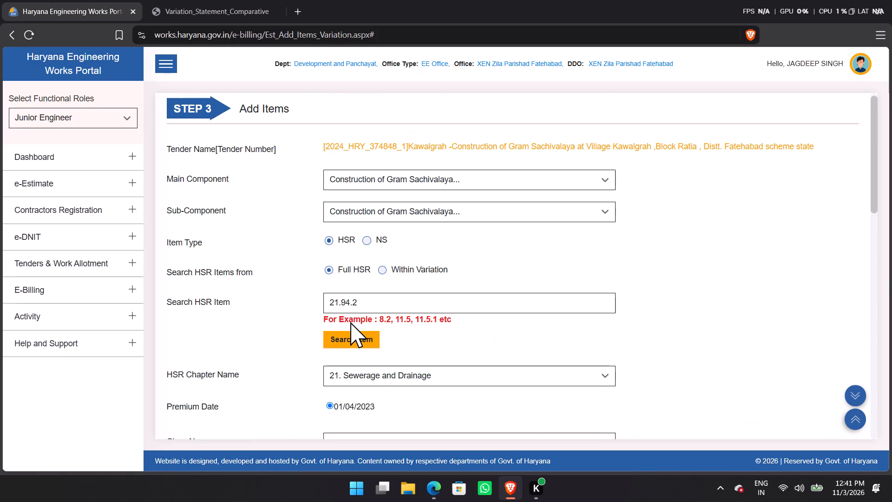
left_click_drag(405, 295, 275, 298)
left_click(375, 297)
left_click_drag(376, 310, 374, 310)
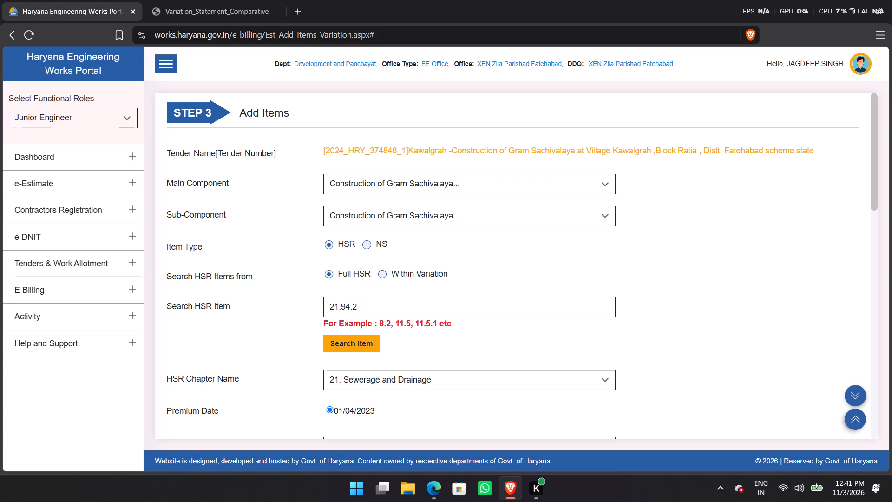
left_click_drag(374, 310, 291, 302)
key("BackSpace")
type("9.5")
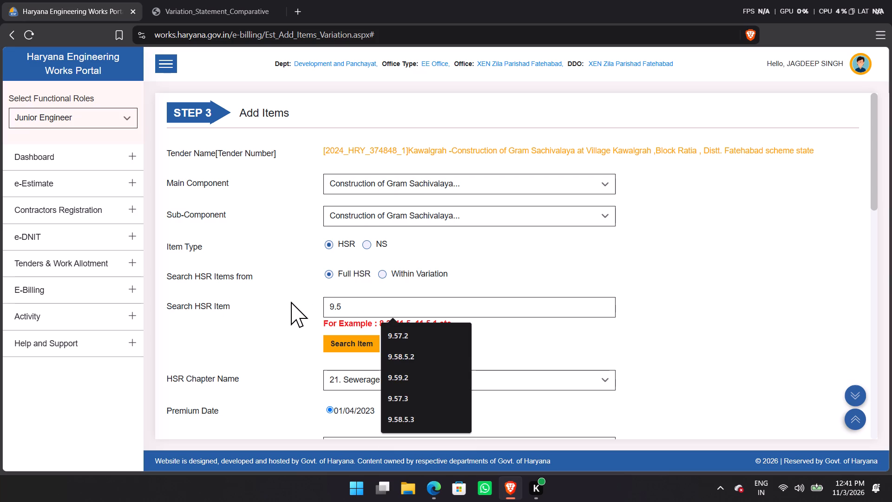
key("7")
left_click(399, 337)
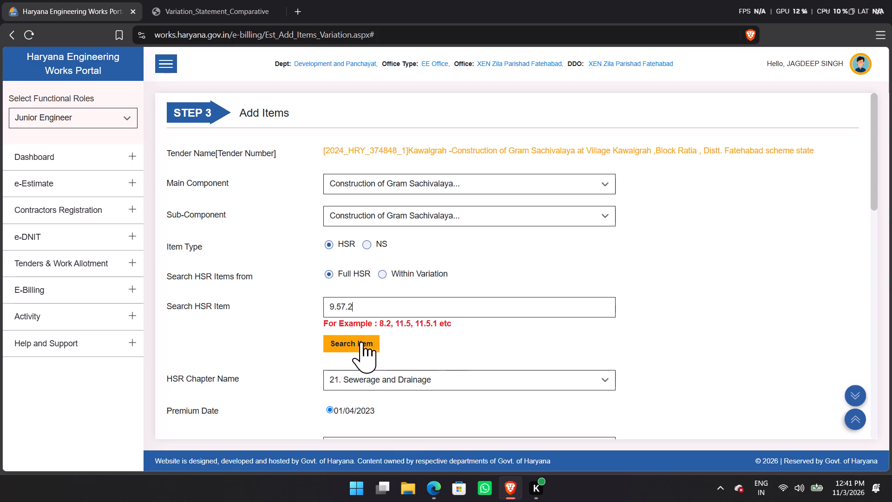
left_click(354, 342)
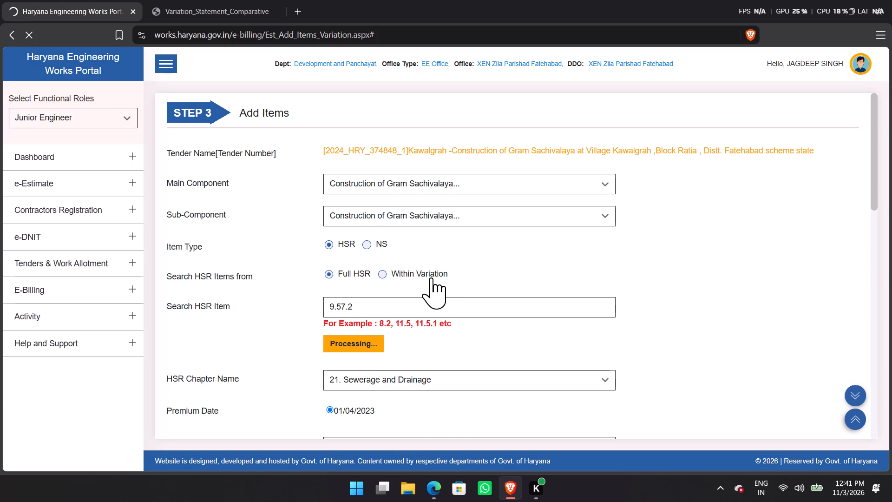
Choose Through Rate for item 9.57.2 and check its recorded PVC pipe quantity.
scroll(445, 271, "down", 7)
scroll(445, 276, "up", 1)
scroll(445, 276, "down", 7)
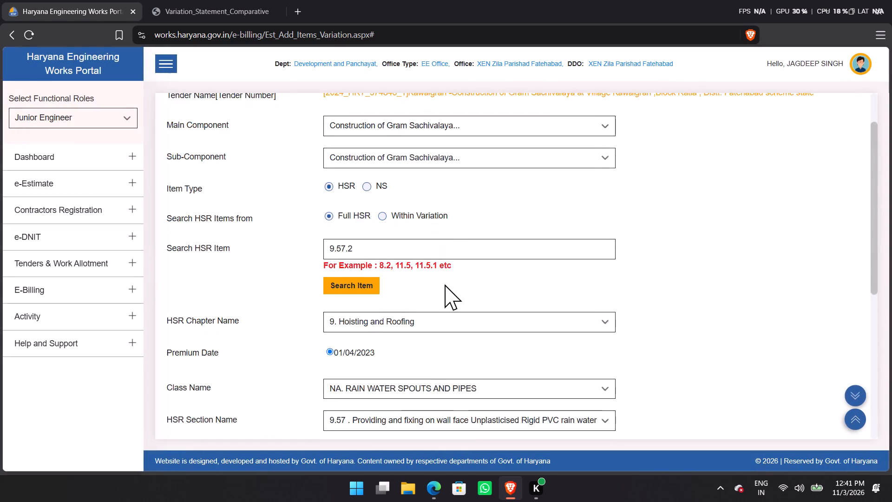
scroll(445, 284, "down", 2)
left_click(424, 253)
left_click(374, 316)
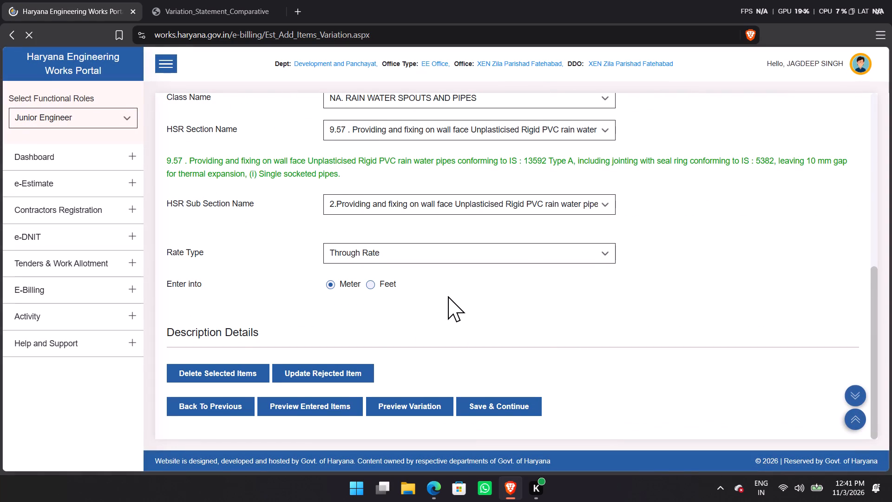
scroll(591, 309, "down", 9)
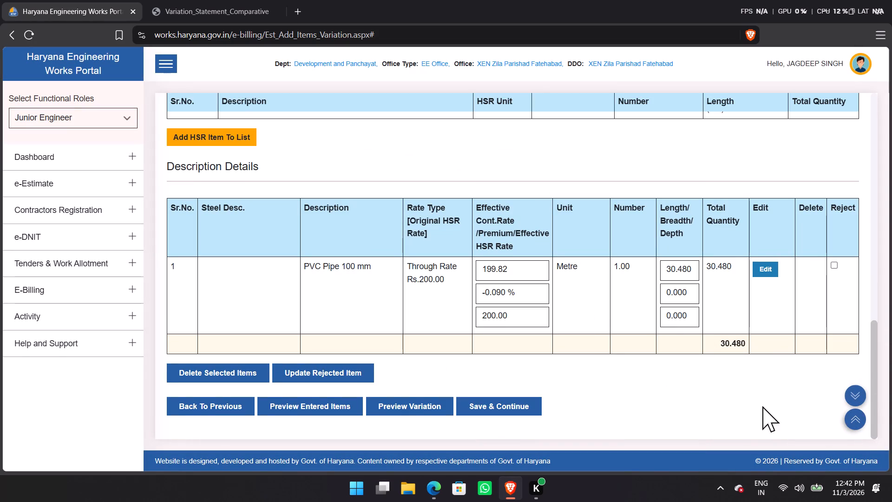
Search the full HSR for item 9.57.3.
scroll(620, 393, "up", 5)
scroll(362, 322, "up", 3)
scroll(395, 176, "up", 1)
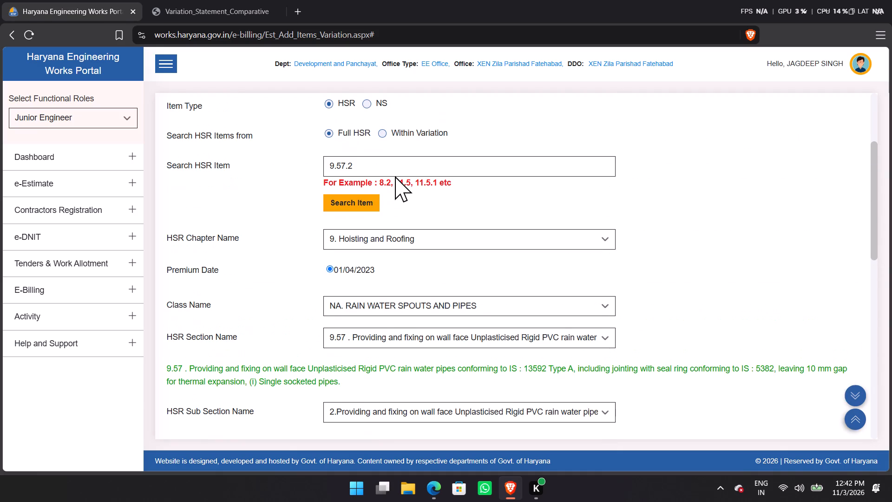
left_click(395, 176)
left_click(396, 169)
key("BackSpace")
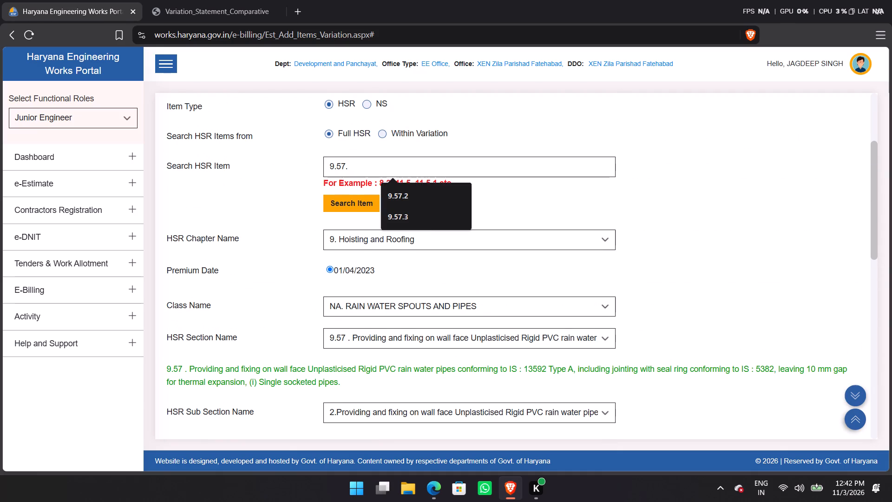
left_click(423, 212)
left_click(356, 205)
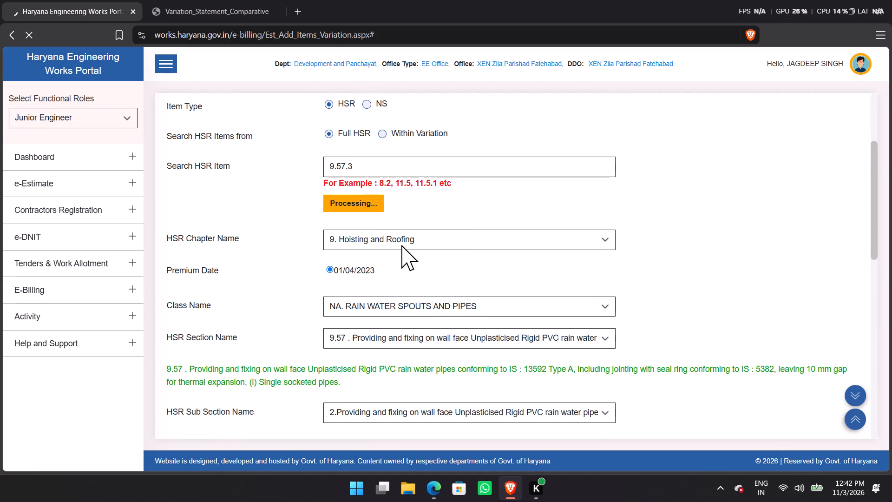
Choose Through Rate for item 9.57.3 and check its recorded PVC pipe quantity.
scroll(395, 245, "down", 7)
scroll(380, 166, "up", 3)
left_click(372, 228)
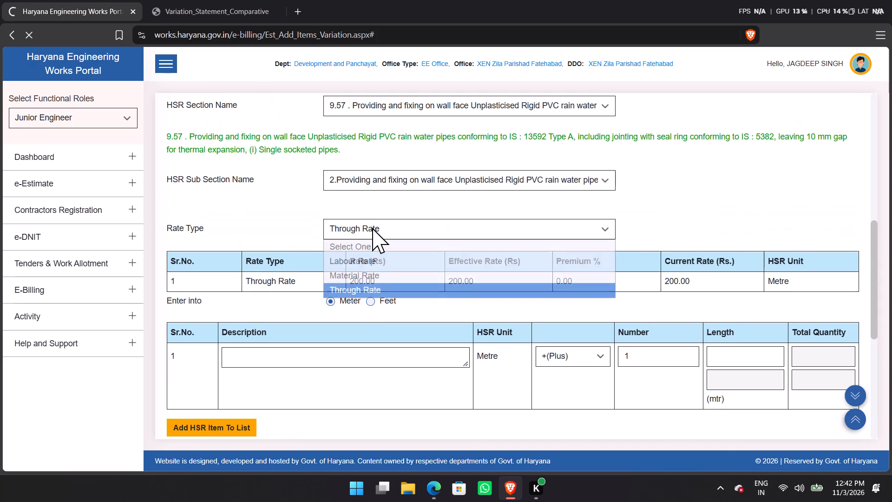
left_click(372, 228)
scroll(372, 228, "up", 3)
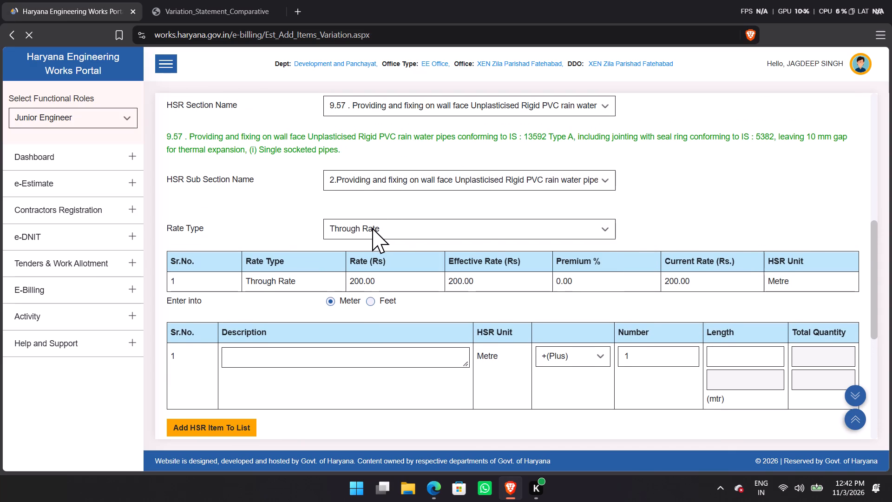
scroll(407, 309, "down", 7)
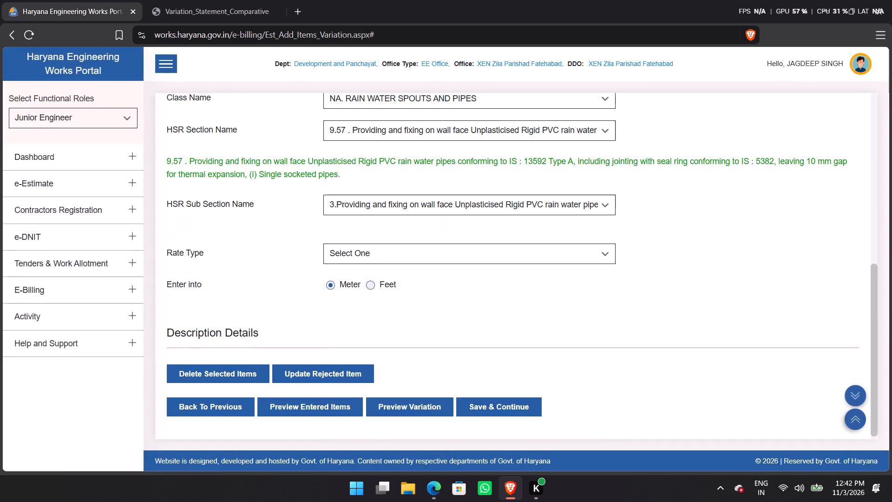
left_click(369, 239)
left_click(369, 253)
left_click(361, 312)
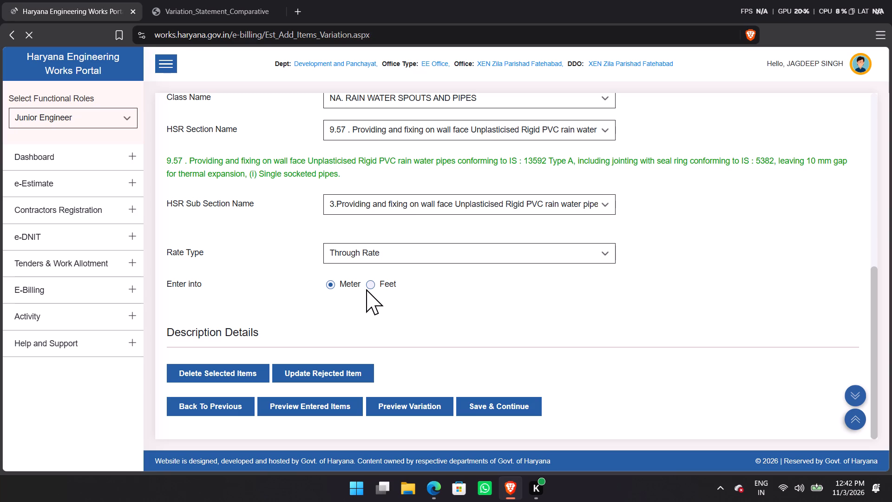
scroll(433, 292, "down", 3)
scroll(436, 294, "up", 1)
scroll(436, 295, "down", 5)
scroll(464, 338, "down", 3)
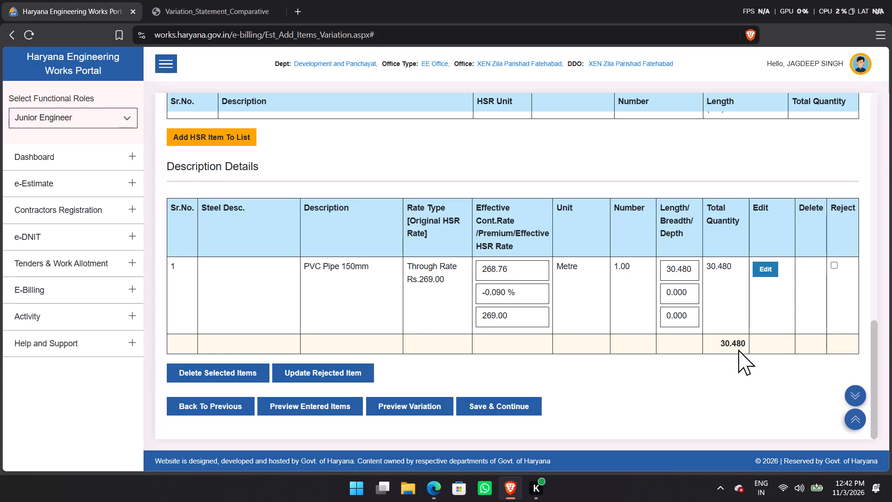
Search the full HSR for item 9.58.5.2, under the PVC moulded fittings section.
scroll(494, 345, "up", 6)
scroll(393, 347, "up", 2)
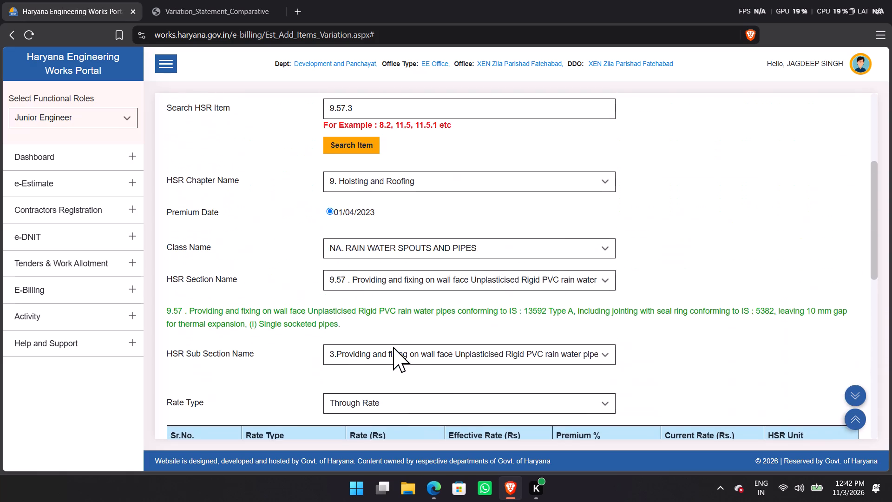
scroll(393, 347, "up", 2)
left_click_drag(404, 222, 301, 229)
type("9.58")
key("period")
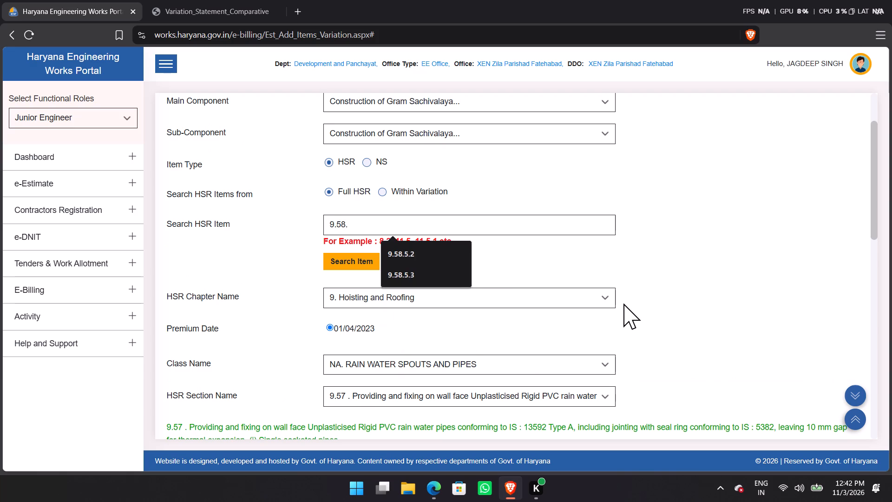
left_click(412, 253)
left_click(336, 264)
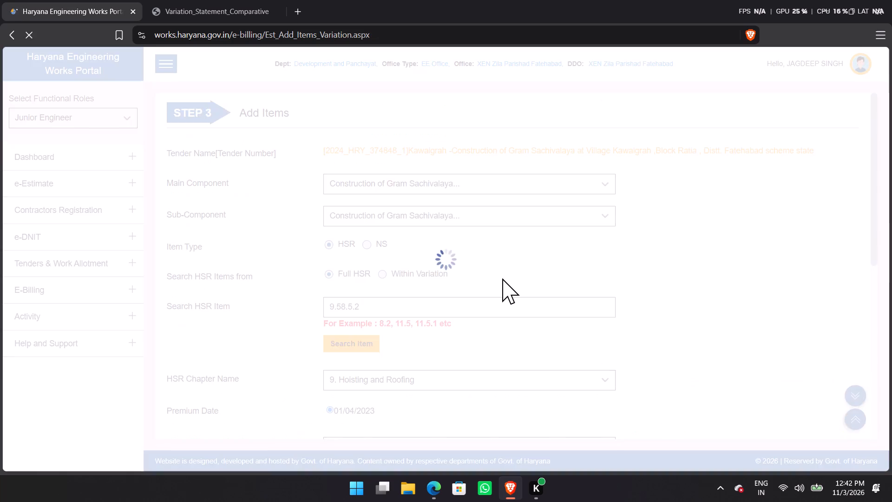
Choose Through Rate for item 9.58.5.2 and check its recorded bend rate and quantity.
scroll(502, 278, "down", 8)
left_click(462, 263)
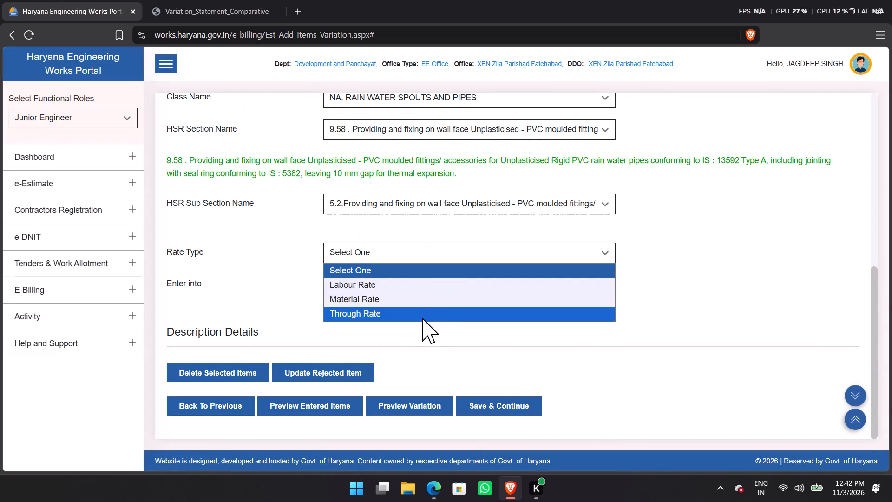
left_click(422, 315)
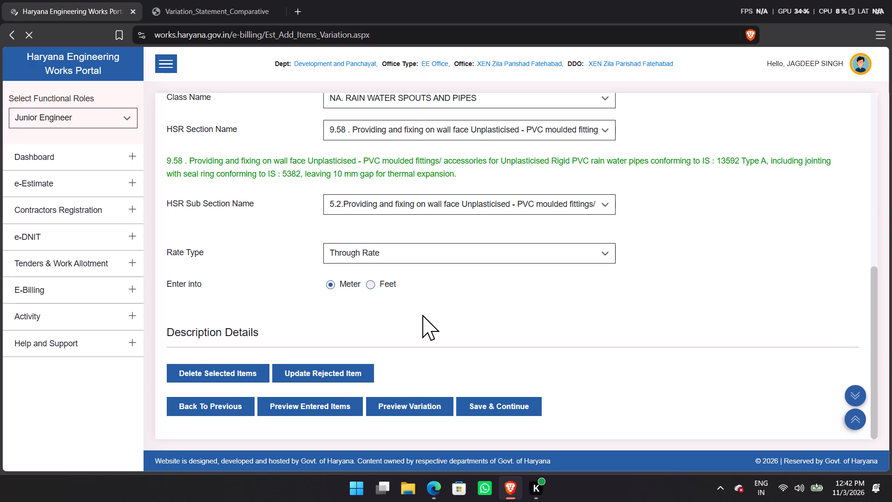
scroll(422, 315, "down", 7)
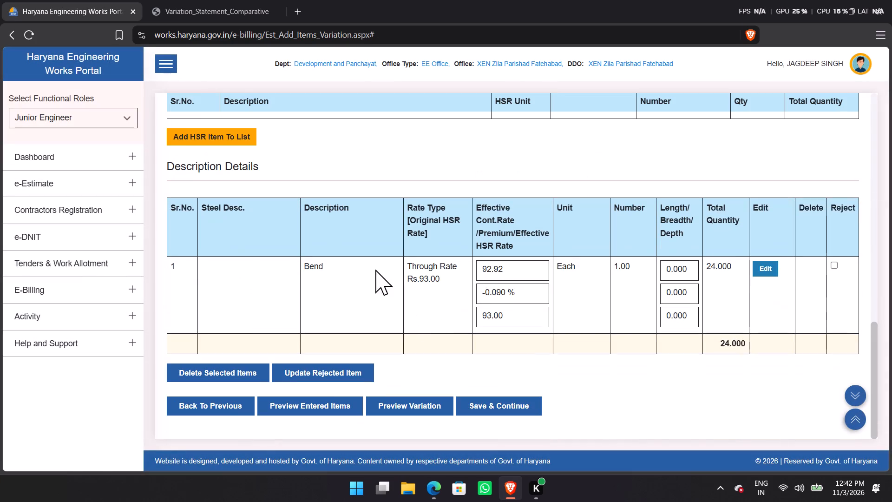
scroll(712, 356, "down", 2)
scroll(533, 329, "up", 6)
scroll(447, 320, "down", 5)
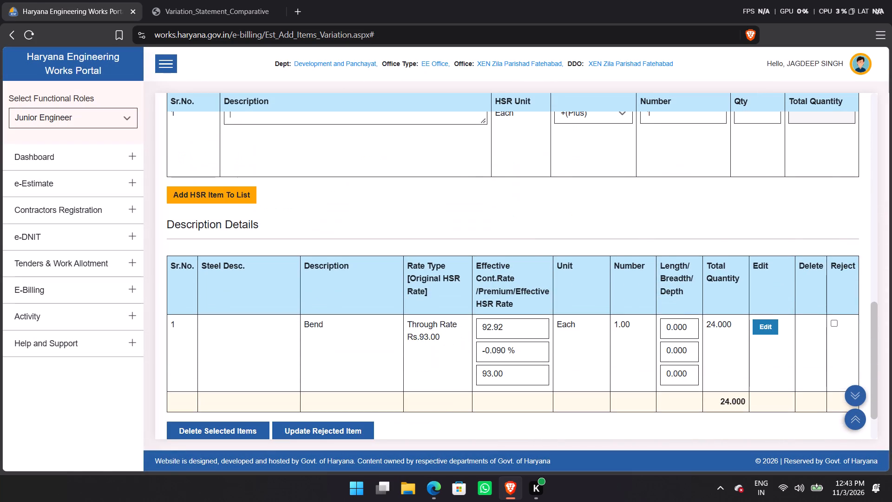
scroll(447, 320, "up", 7)
scroll(447, 320, "down", 8)
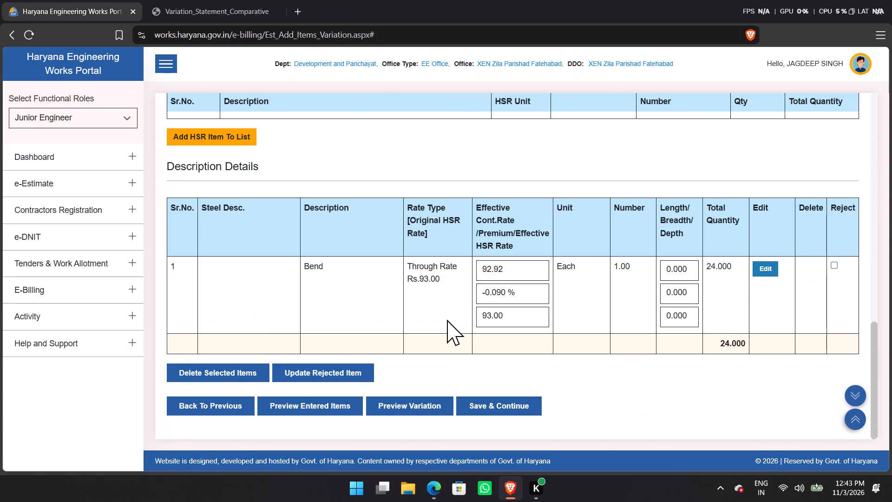
scroll(447, 320, "up", 12)
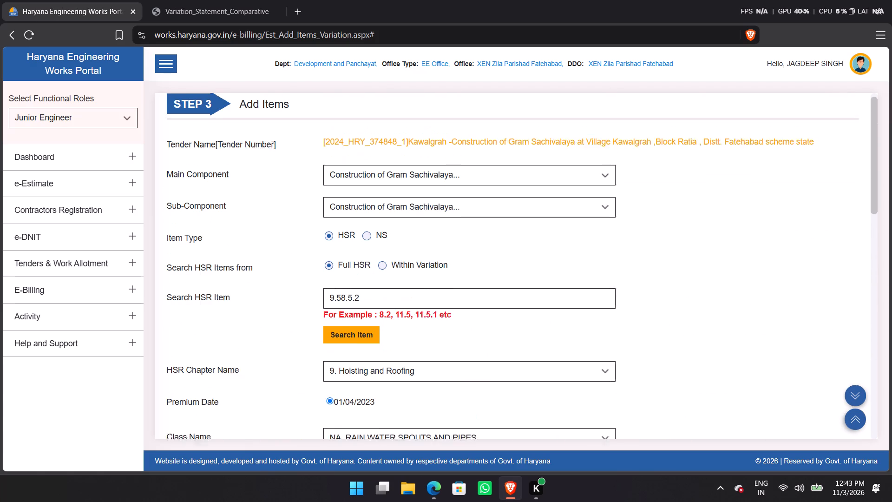
left_click(400, 310)
key("BackSpace")
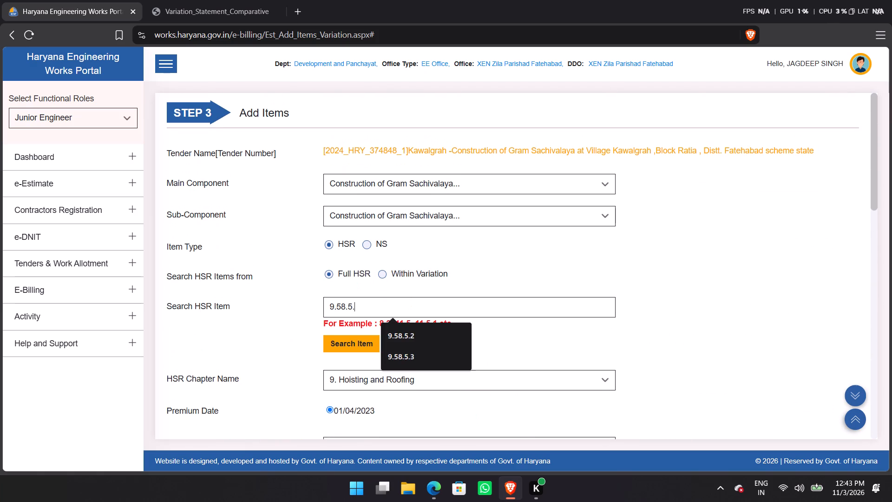
left_click(426, 358)
left_click(354, 344)
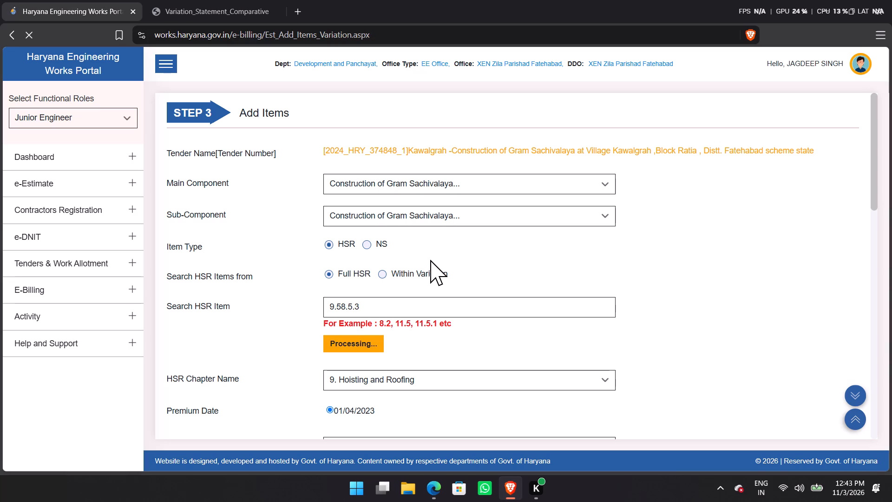
Close the Variation_Statement_Comparative document and return to the Add Items page.
left_click(234, 0)
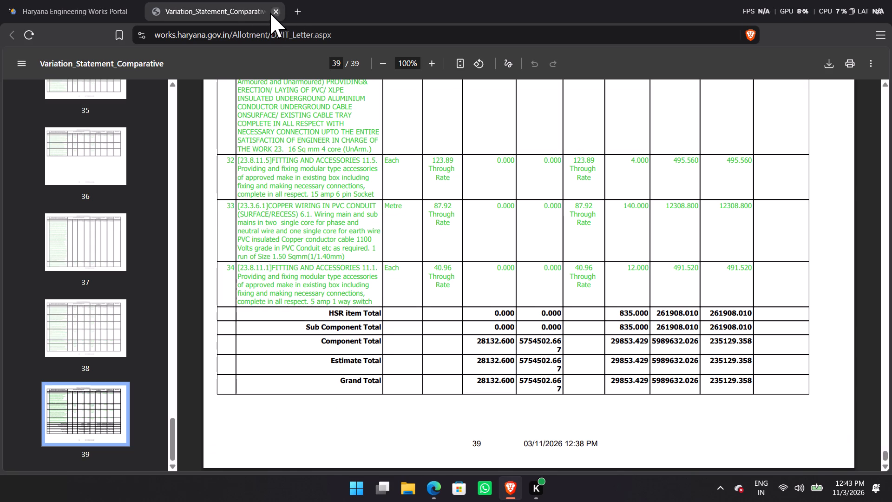
left_click(275, 11)
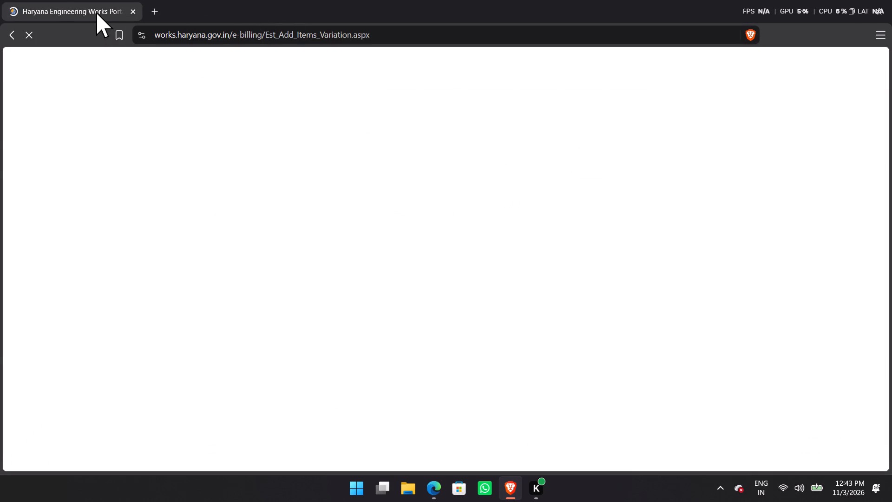
Choose Through Rate for item 9.58.5.3 and check its recorded bend rate and quantity.
scroll(348, 311, "down", 8)
left_click(388, 246)
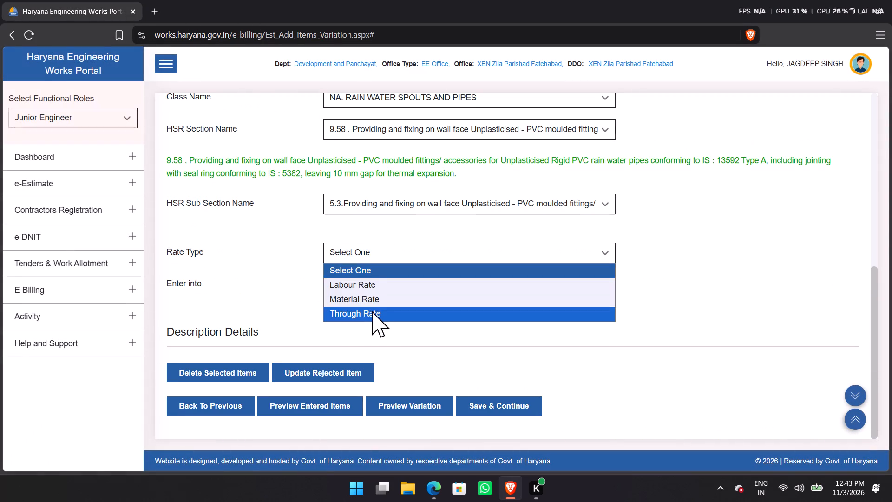
left_click(373, 316)
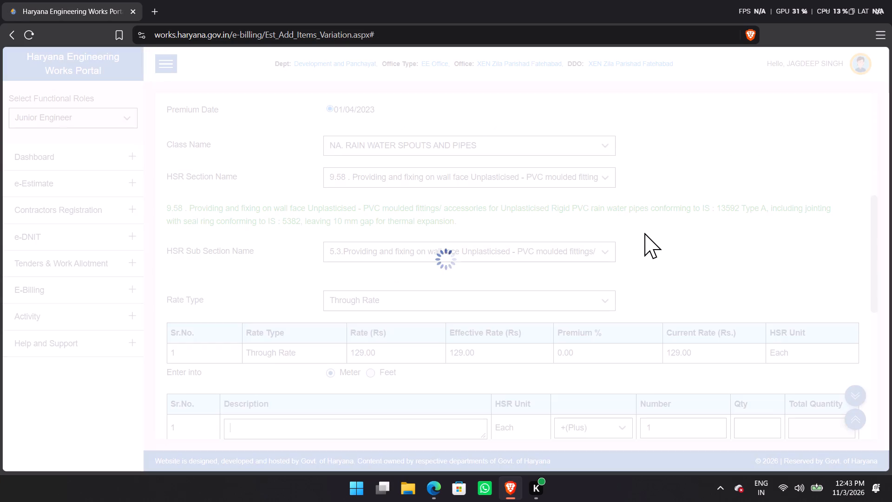
scroll(348, 330, "down", 11)
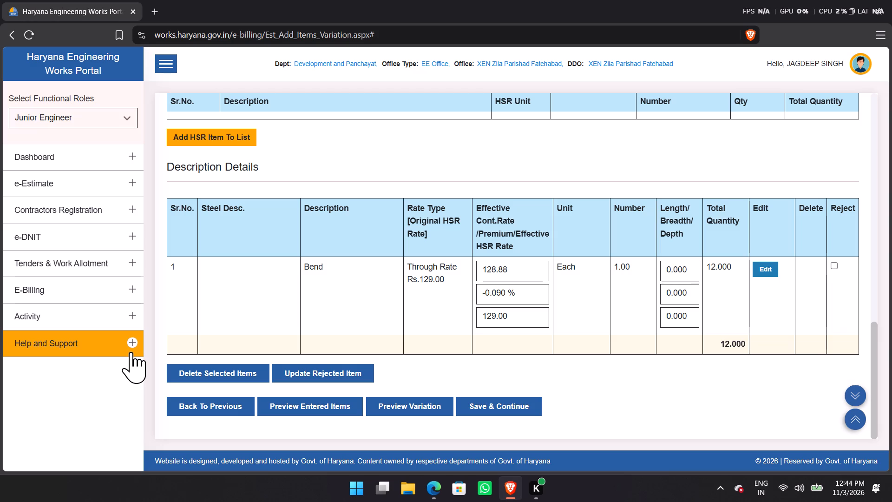
Search the full HSR for item 9.59.2, the PVC pipe clips item.
scroll(131, 352, "up", 6)
scroll(0, 311, "up", 5)
scroll(282, 246, "up", 7)
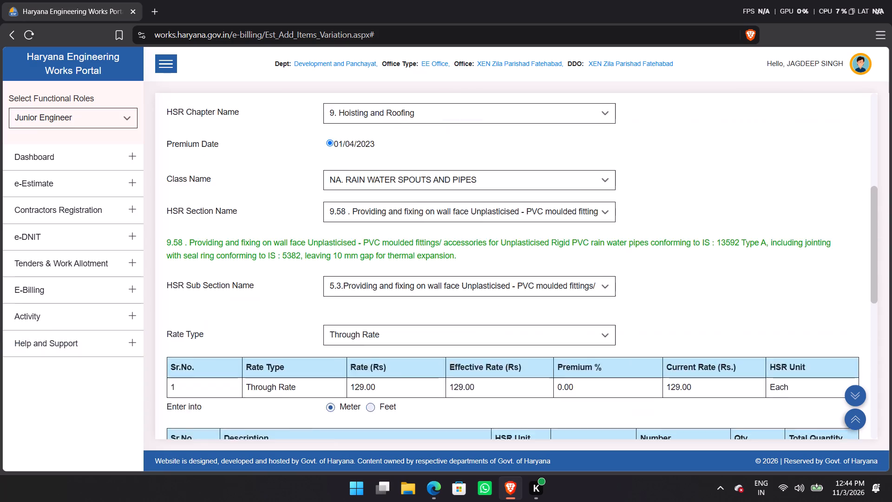
scroll(337, 258, "up", 4)
left_click_drag(407, 266, 269, 270)
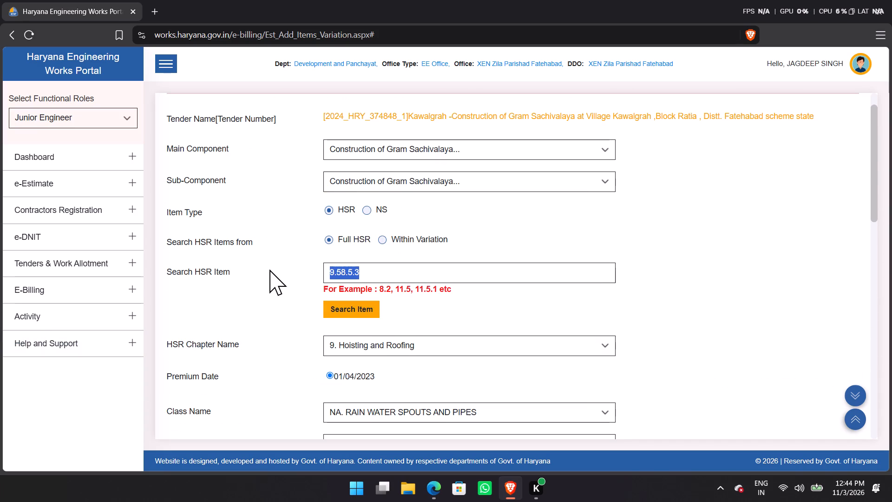
type("9.")
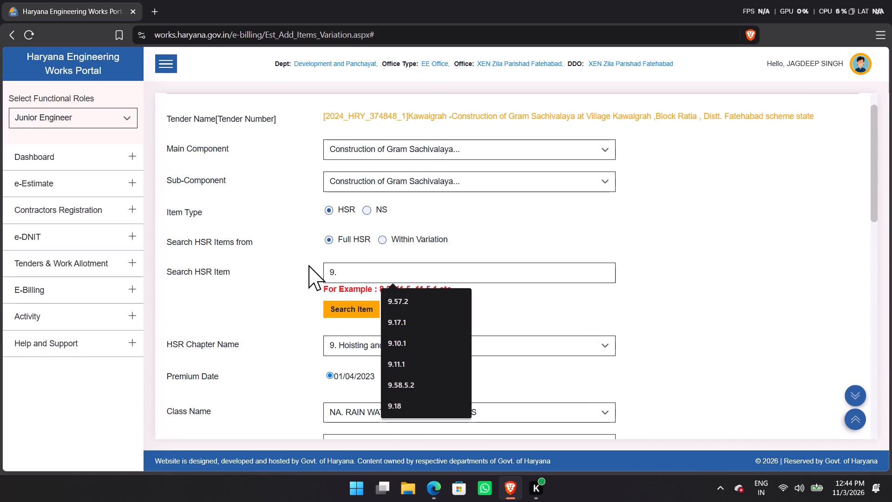
type("59")
left_click(399, 296)
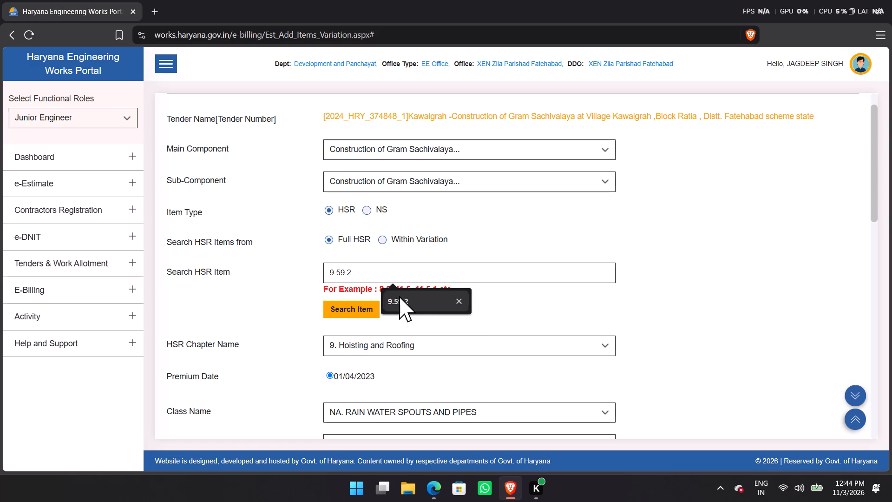
left_click(356, 313)
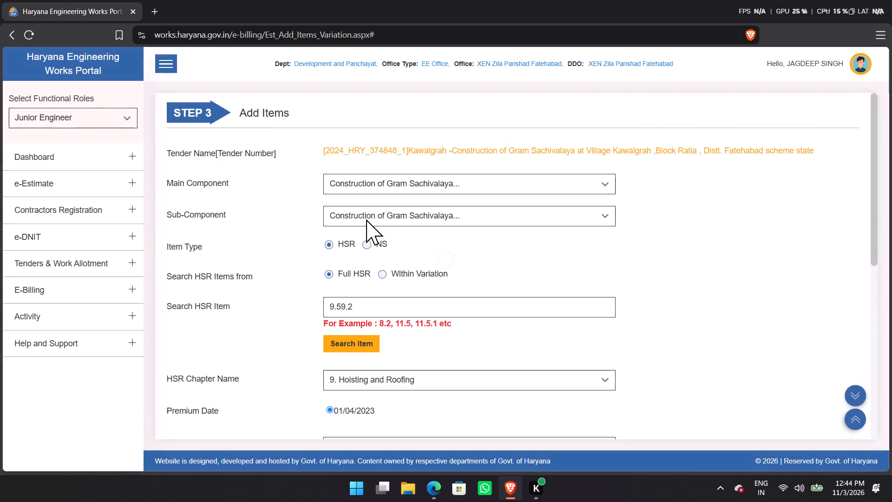
Choose Through Rate for item 9.59.2 and check its recorded pipe clip rate and quantity.
scroll(366, 219, "down", 15)
left_click(381, 256)
left_click(357, 313)
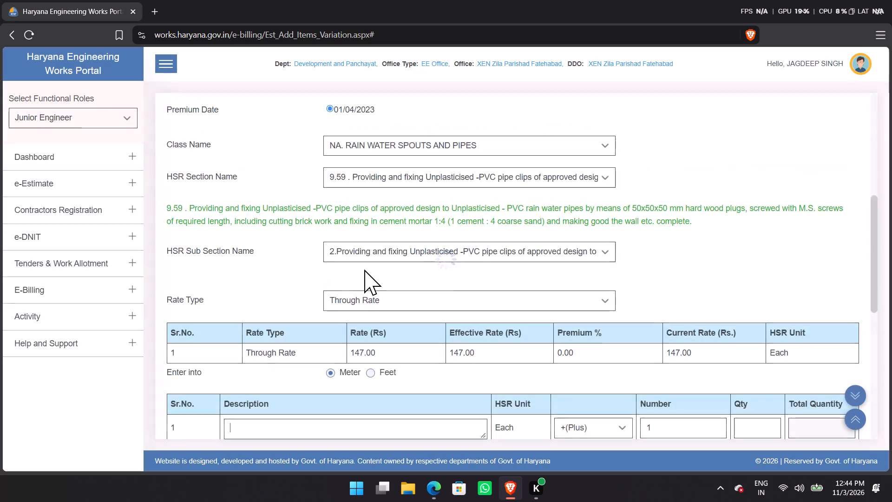
scroll(368, 262, "down", 9)
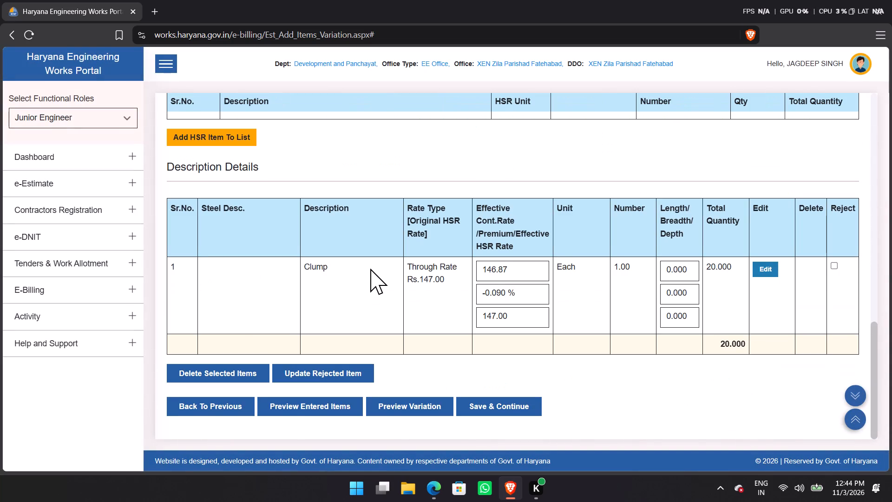
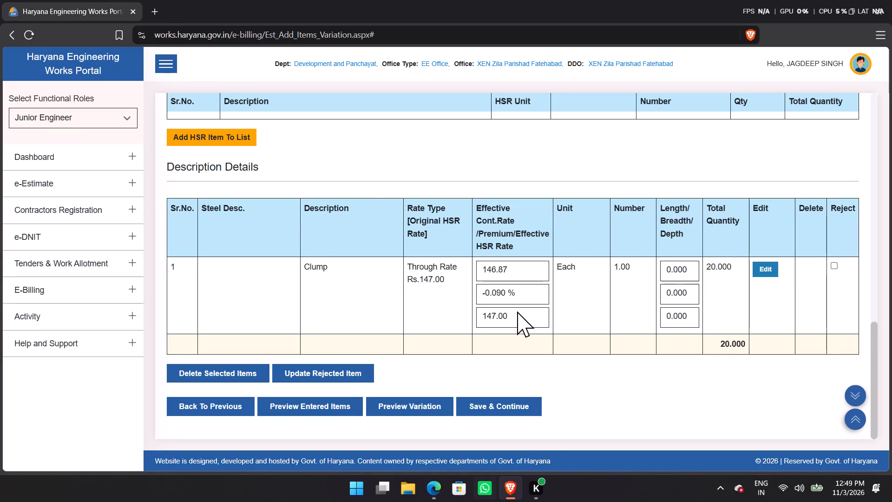
Open the variation preview from the Add Items page, with pipe clips item 9.59.2 loaded.
left_click(394, 413)
right_click(394, 413)
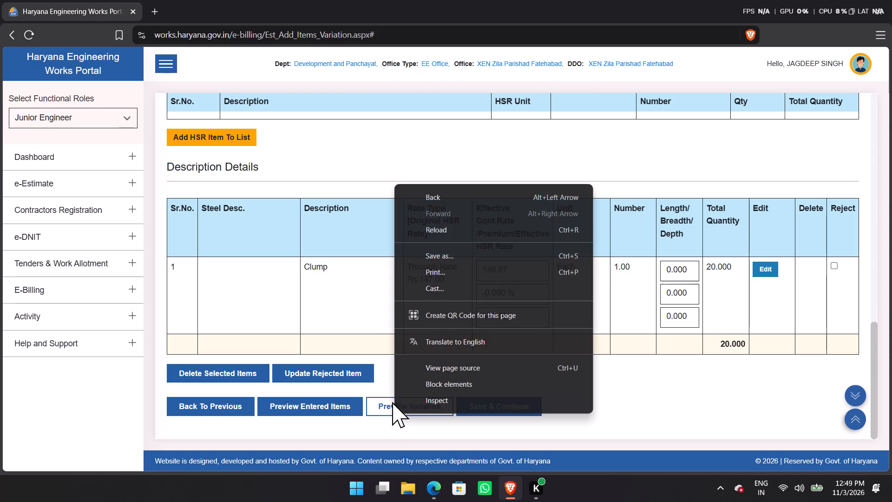
left_click(382, 409)
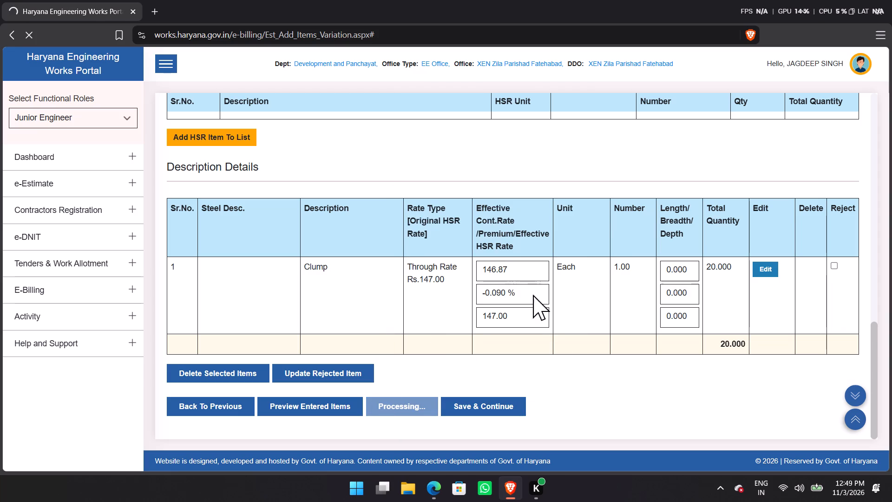
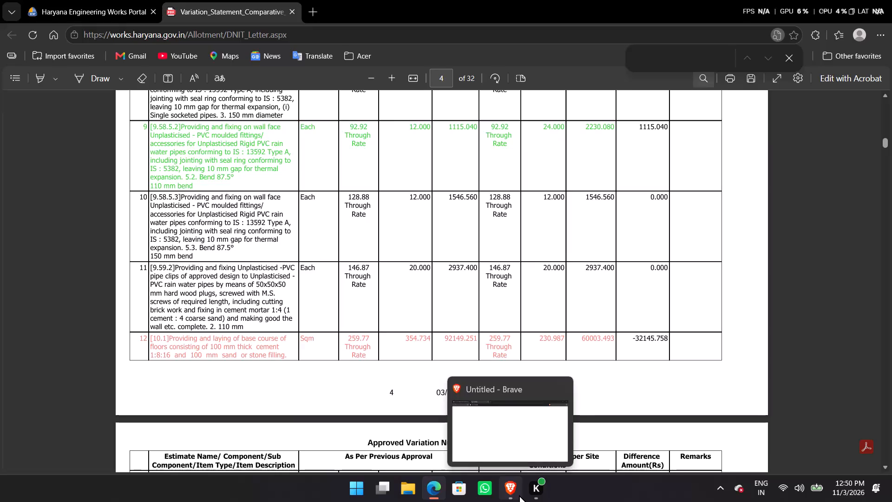
Switch to Brave and look over the Add Items form loaded with HSR item 9.59.2 while the variation preview loads.
left_click(519, 495)
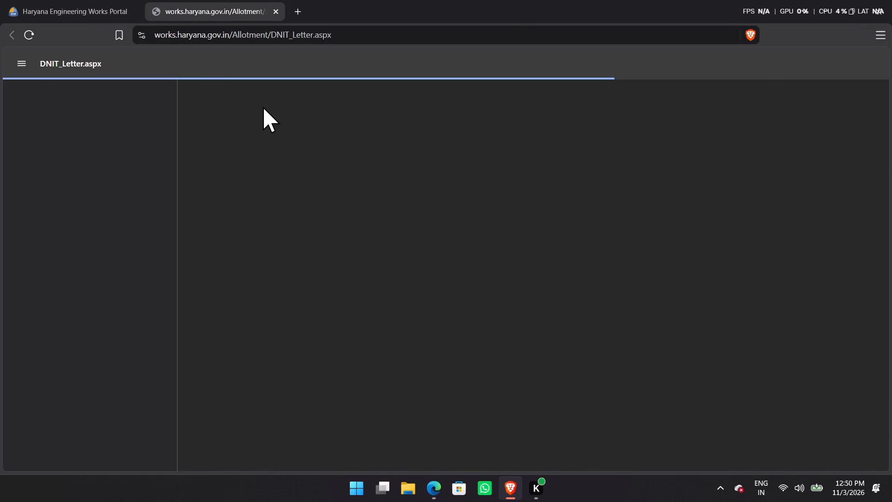
left_click(90, 10)
scroll(369, 218, "down", 4)
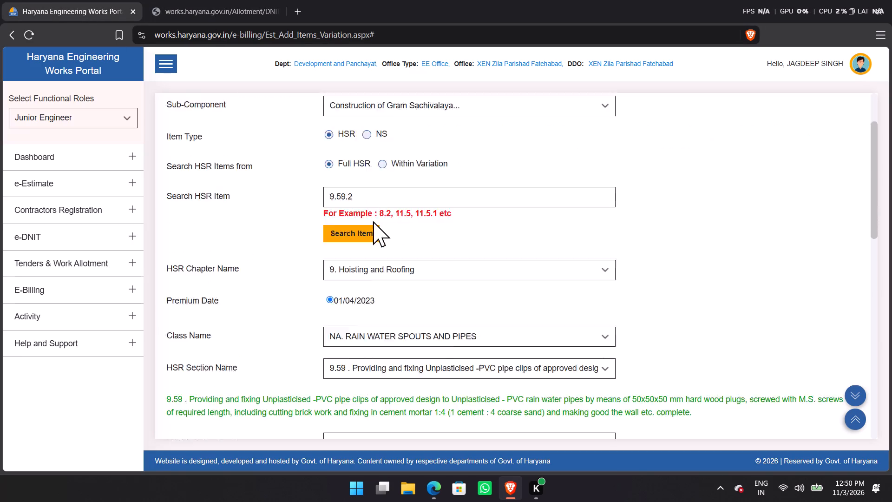
scroll(373, 221, "down", 12)
scroll(375, 223, "up", 1)
scroll(375, 223, "down", 2)
scroll(376, 223, "up", 7)
Print all pages of the comparative variation statement on the HP Laser MFP 300, one A4 copy, two-sided, scaled to fit the printable area.
left_click(237, 8)
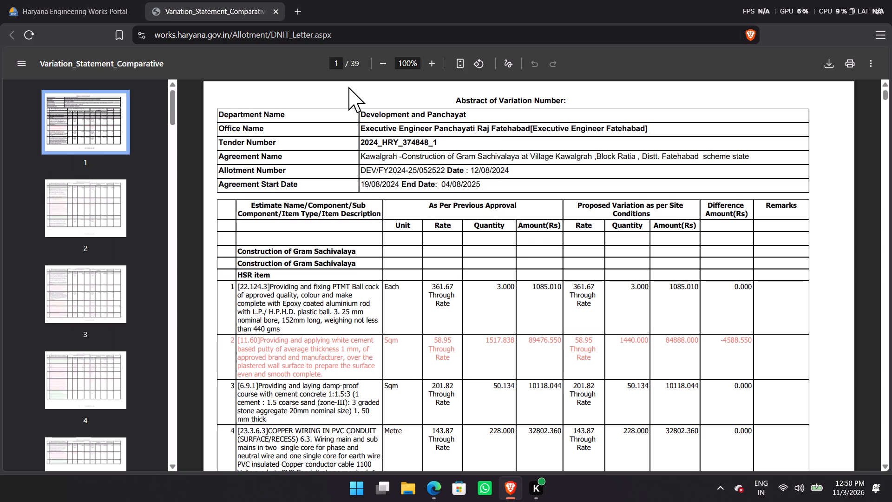
left_click(850, 65)
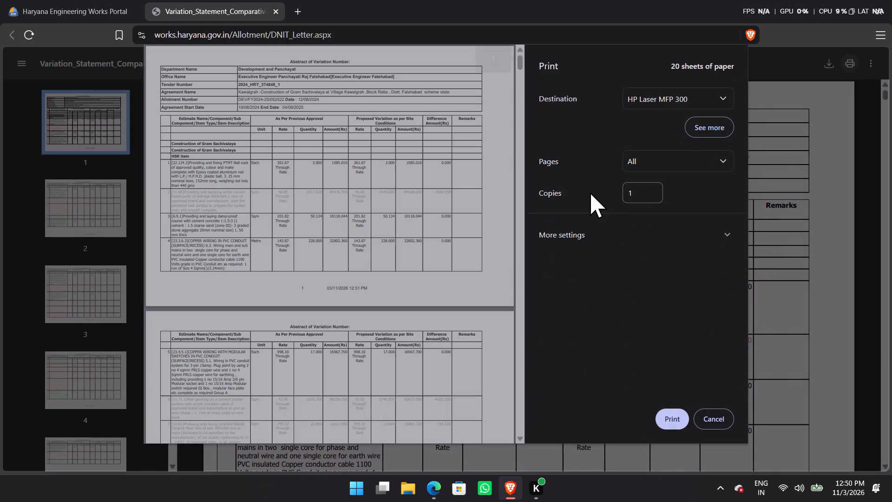
left_click(629, 225)
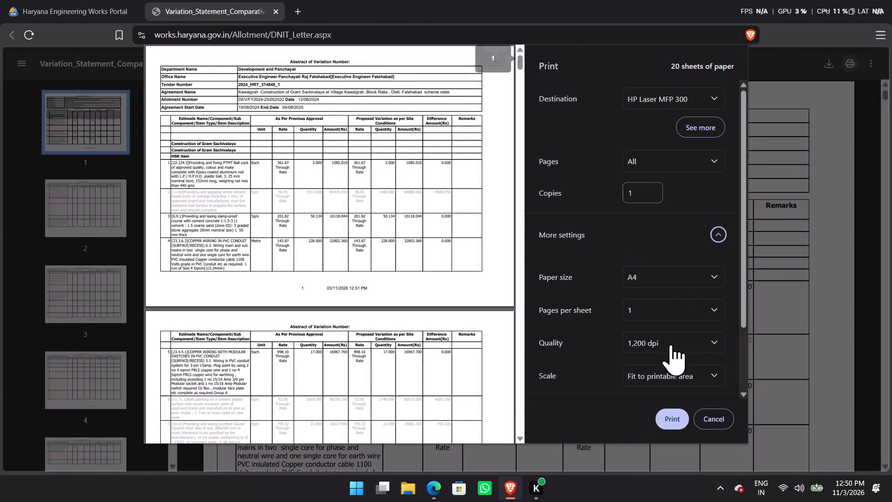
left_click(683, 376)
left_click(683, 376)
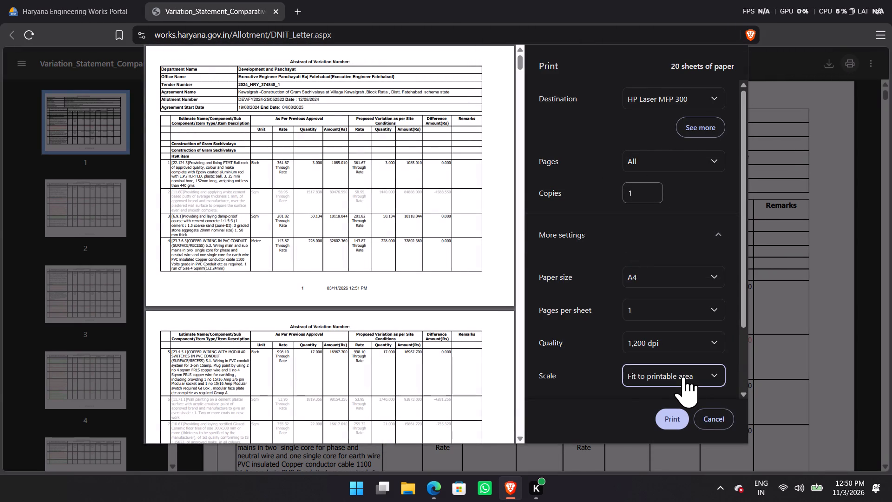
scroll(683, 376, "down", 3)
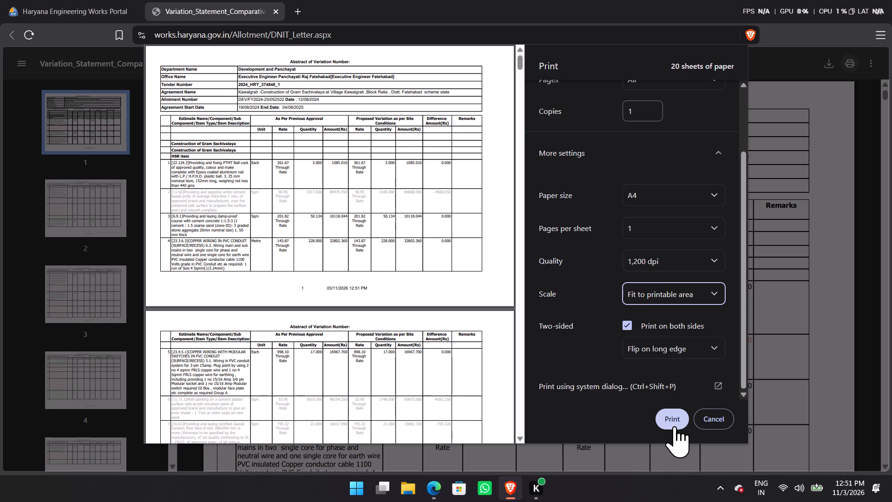
left_click(677, 427)
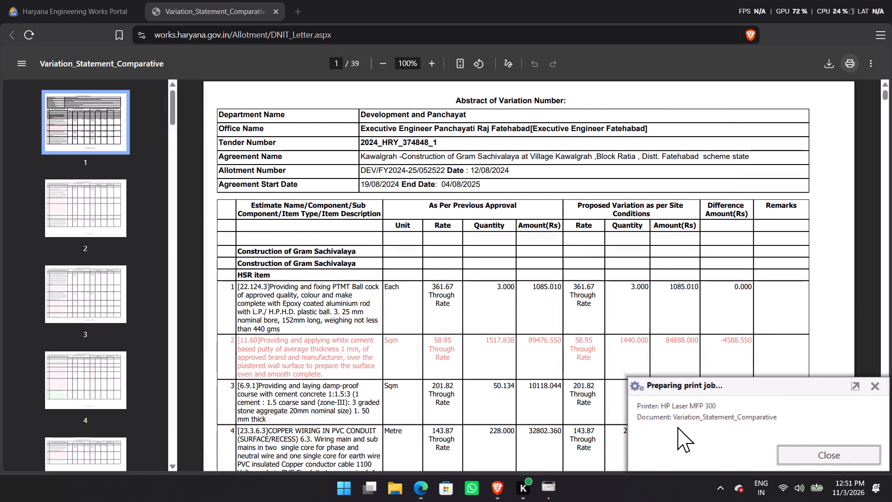
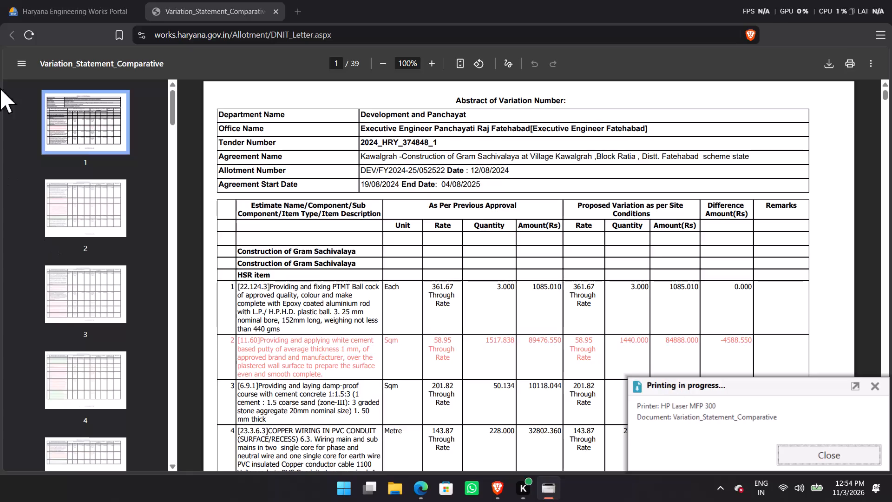
Return to the Haryana Engineering Works Portal page and review the variation entry form and description details for HSR item 9.59.2.
left_click(21, 0)
scroll(355, 218, "up", 6)
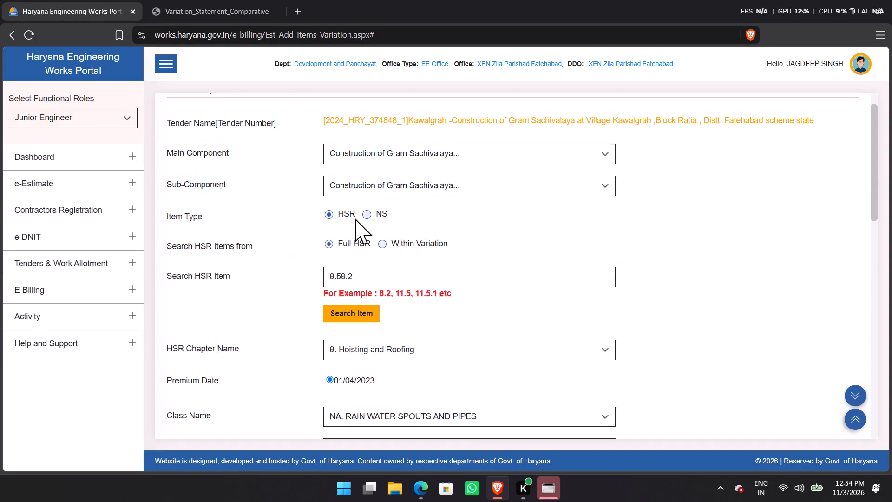
scroll(355, 218, "down", 19)
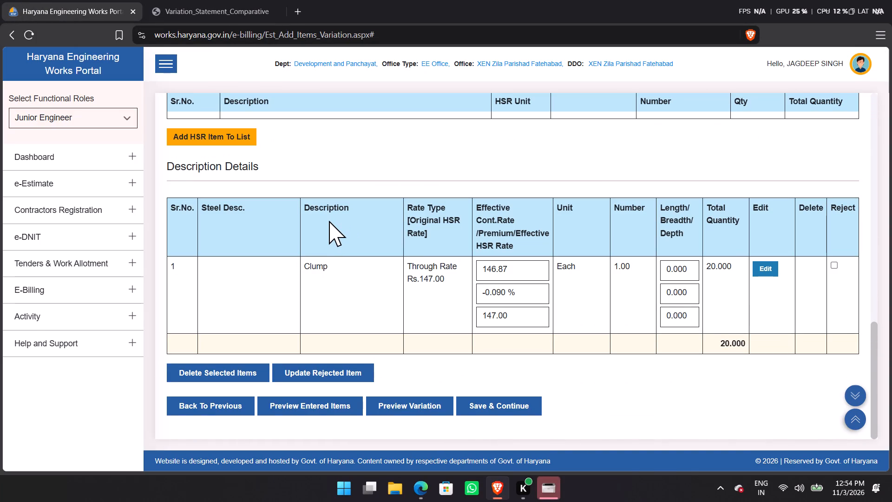
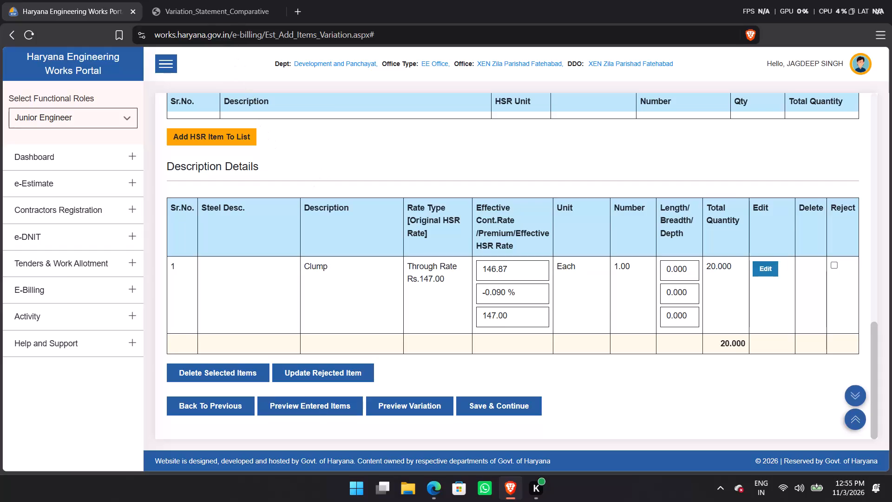
Switch to the variation comparative statement and highlight the code of the first HSR item, 22.124.3, on page 1.
left_click(222, 14)
scroll(368, 294, "down", 3)
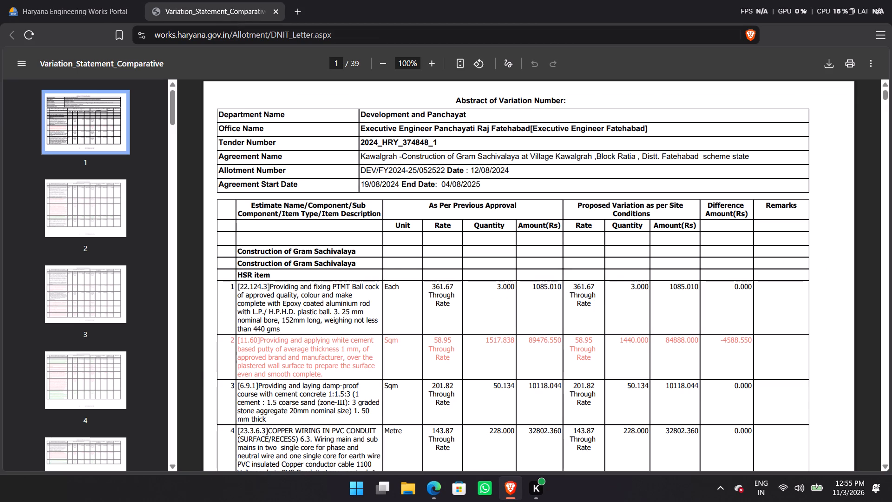
scroll(604, 358, "up", 14)
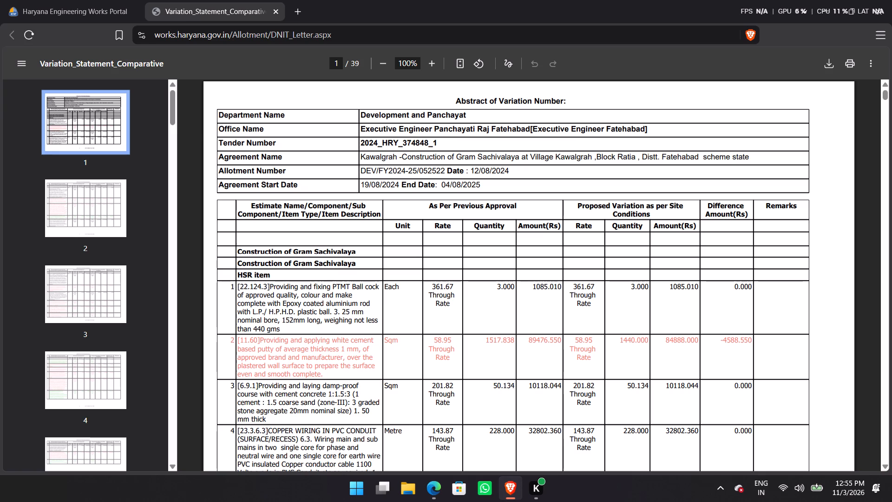
left_click_drag(235, 281, 306, 288)
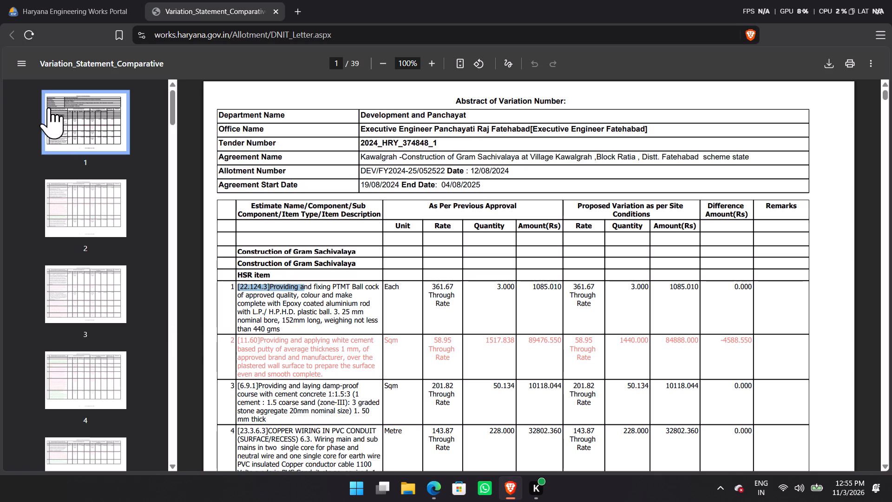
Switch to Microsoft Edge and start a text search in the approved variation number 1 statement.
left_click(436, 497)
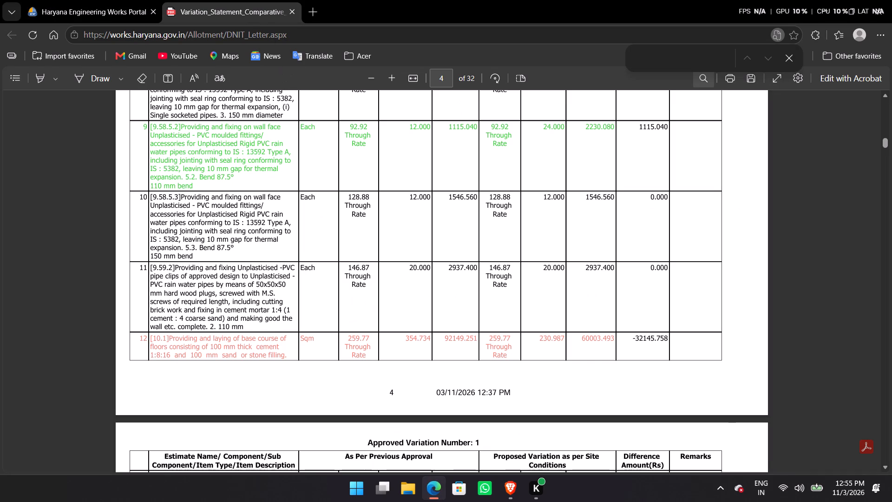
scroll(228, 213, "up", 20)
scroll(228, 213, "up", 20)
scroll(228, 213, "up", 2)
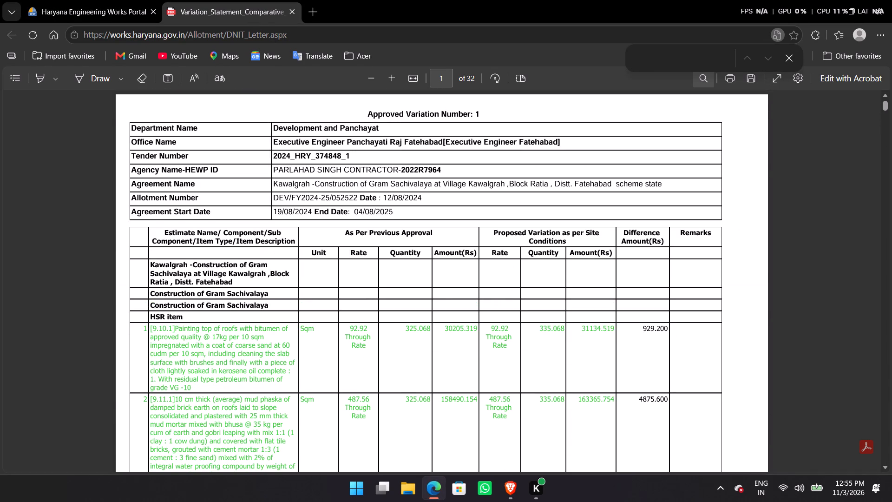
left_click(673, 61)
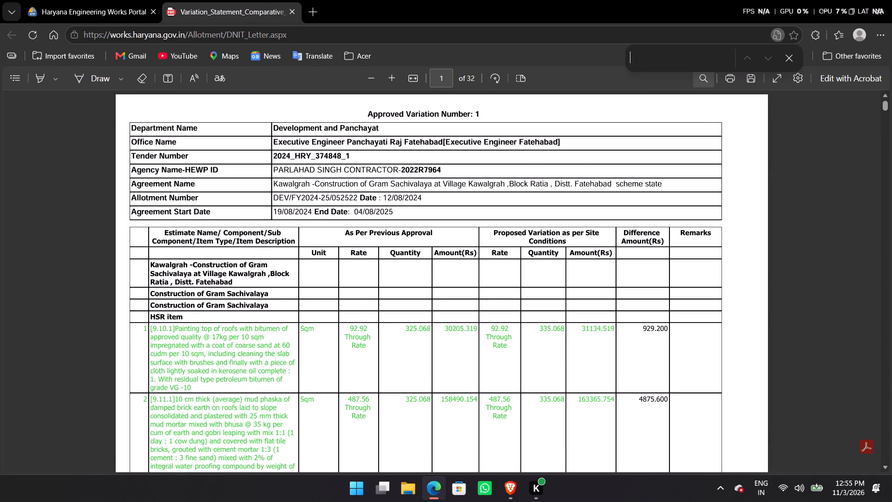
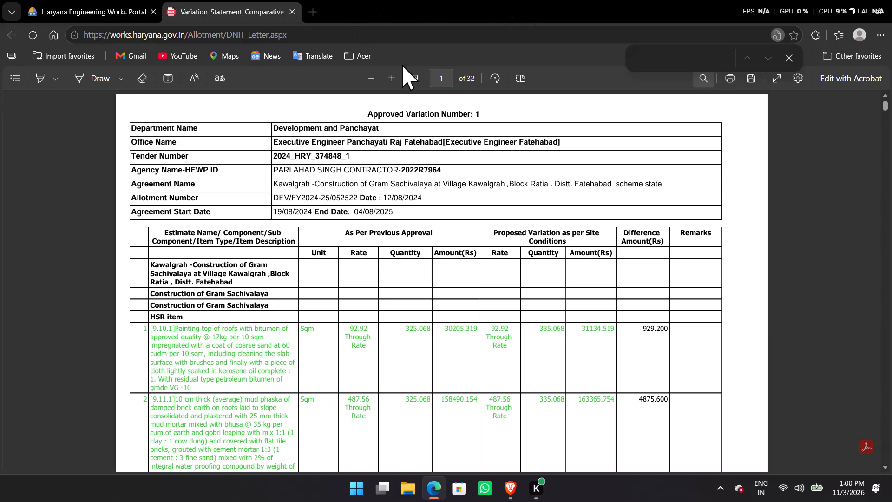
Switch to the Haryana Engineering Works Portal in Brave and search the full HSR for item 10.1 in the Add Items form.
left_click(518, 501)
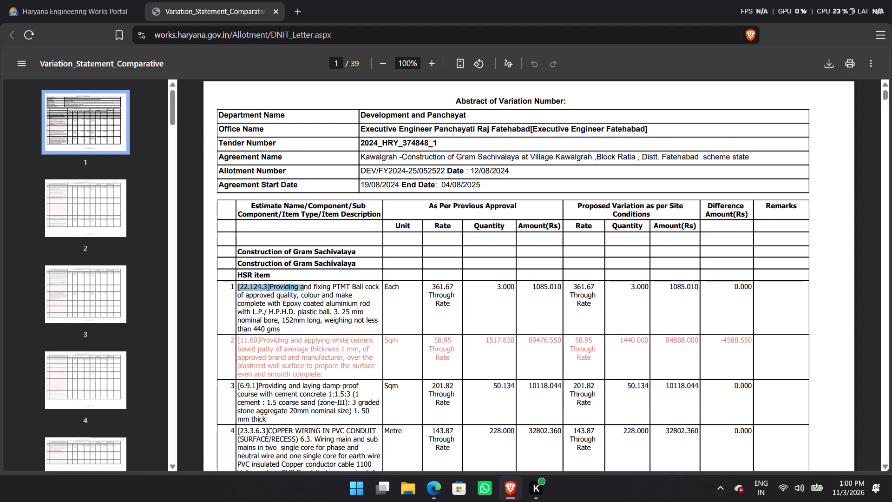
left_click(83, 11)
scroll(446, 282, "up", 16)
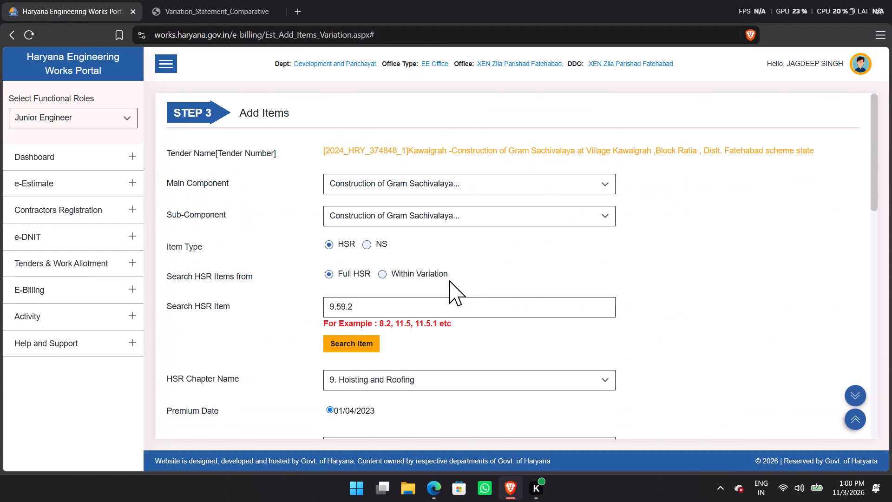
scroll(449, 280, "up", 3)
left_click_drag(423, 310, 318, 321)
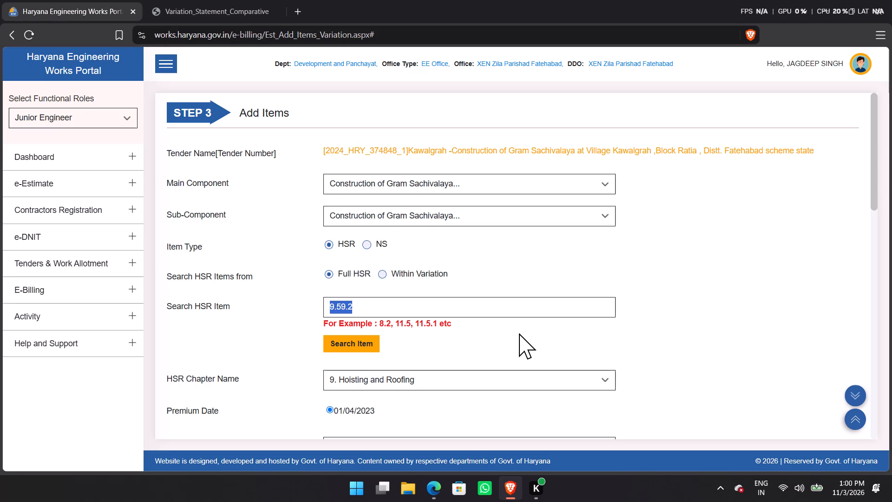
type("10.1")
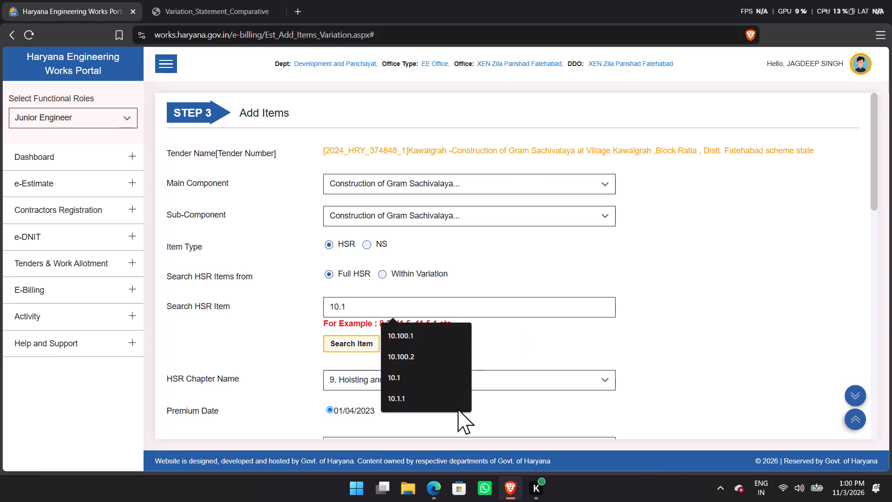
left_click(412, 380)
left_click(347, 342)
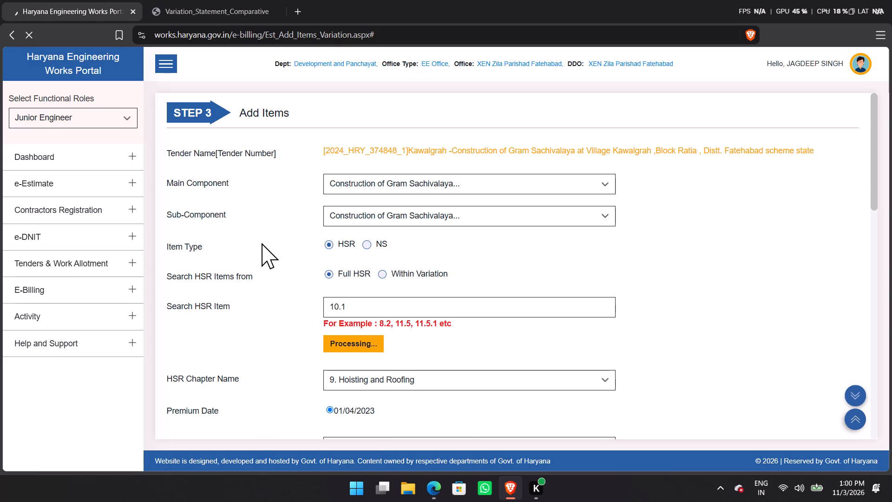
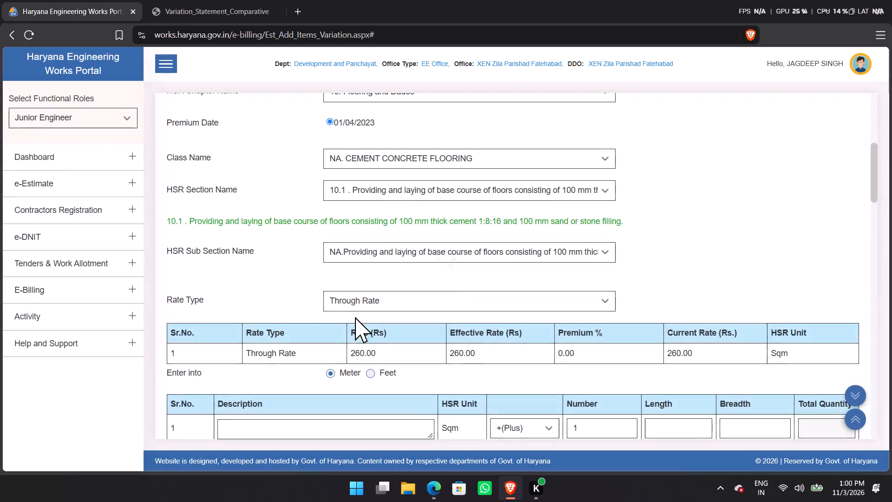
Review the description details and quantities entered under HSR item 10.1, down to the end of the list.
scroll(275, 278, "down", 17)
scroll(582, 320, "down", 10)
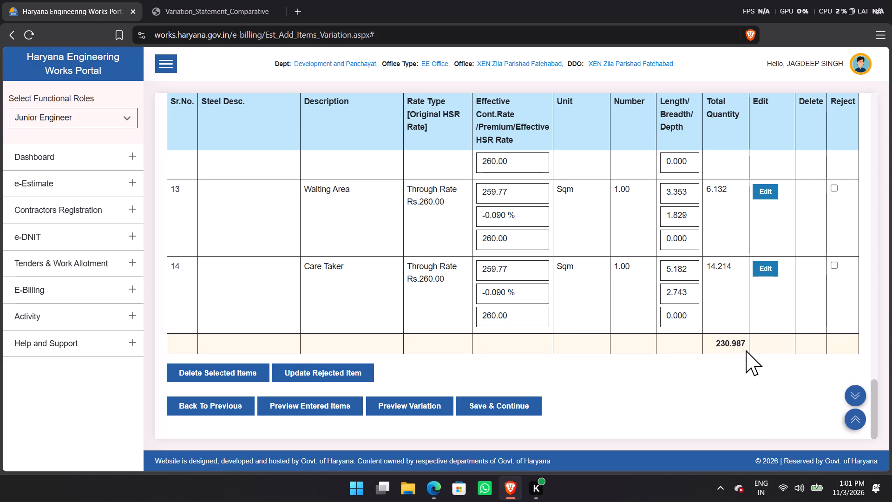
scroll(461, 392, "up", 7)
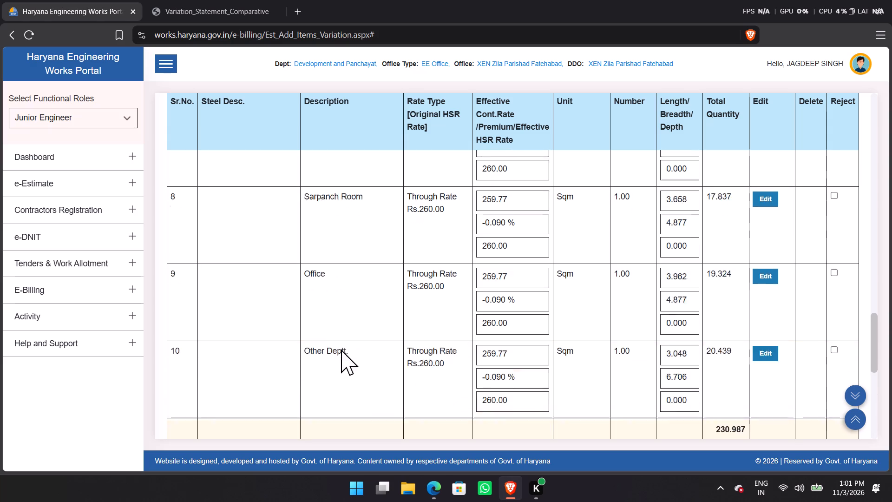
Search the full HSR for item 10.1.1 in the Add Items form.
scroll(341, 350, "up", 20)
scroll(341, 350, "up", 2)
left_click(399, 309)
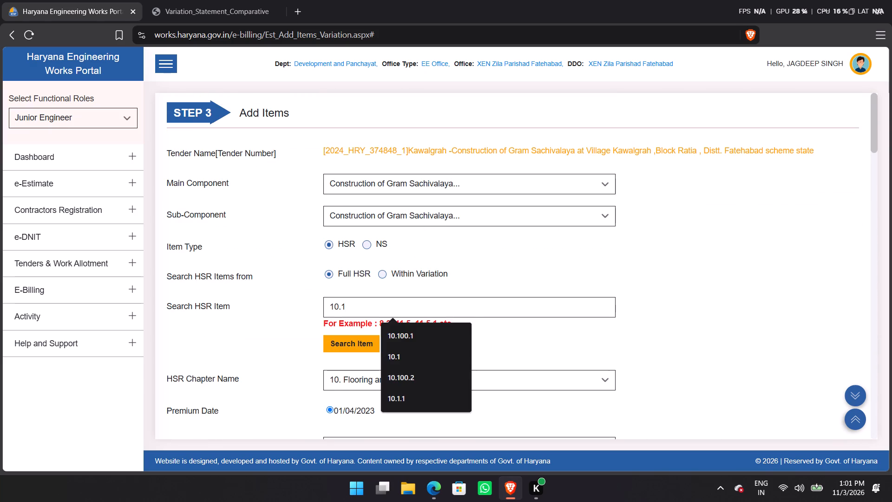
type(".1")
left_click(366, 346)
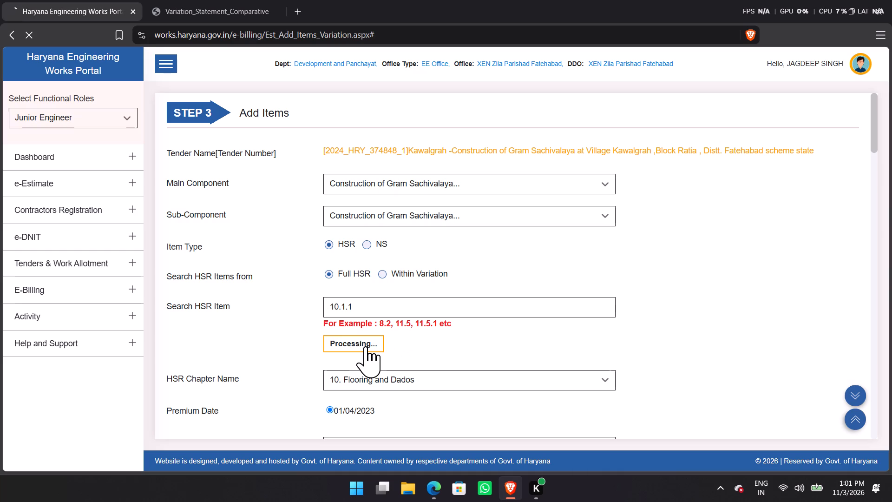
Change the search to item 10.1.1.1 and look it up in the full HSR.
left_click(435, 310)
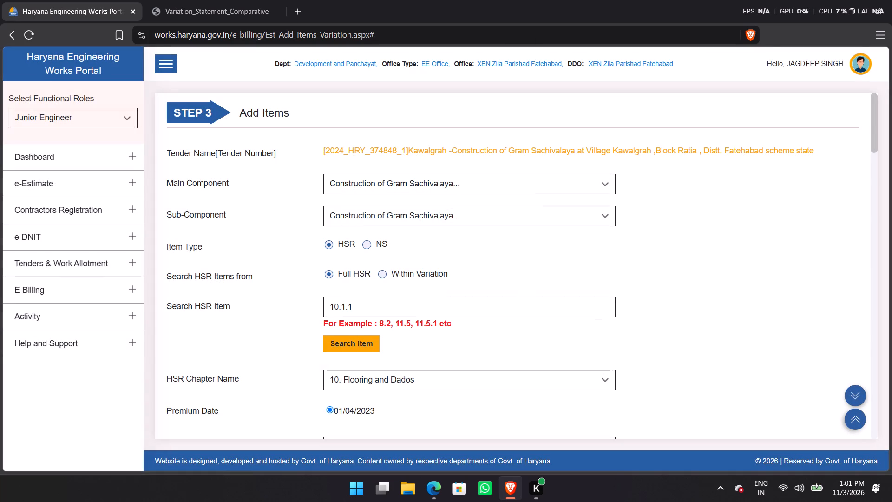
left_click(370, 310)
type(".1")
left_click(344, 338)
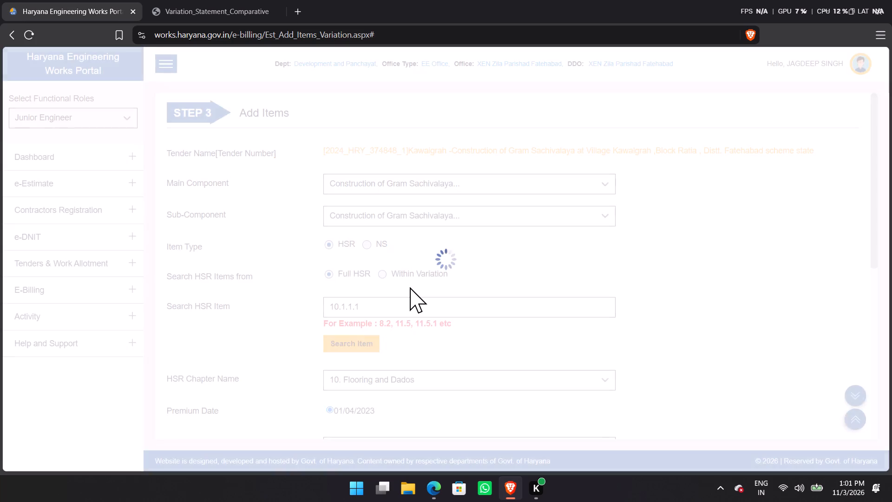
Choose Through Rate as the rate type for sub-section 1.1 of the base course flooring item 10.1.
scroll(420, 327, "down", 3)
scroll(420, 327, "up", 1)
scroll(420, 327, "down", 3)
left_click(376, 305)
left_click(364, 343)
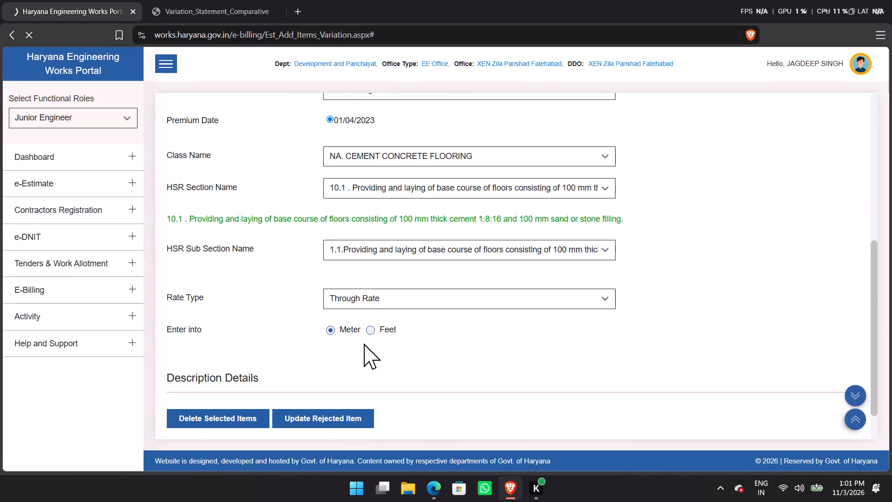
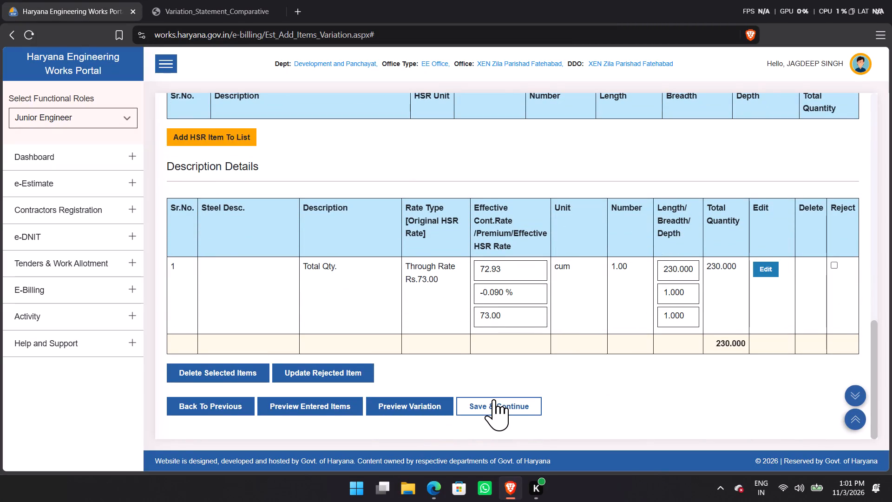
Change the HSR item search to 12.10.1.1 and look it up in the full HSR.
scroll(494, 397, "up", 14)
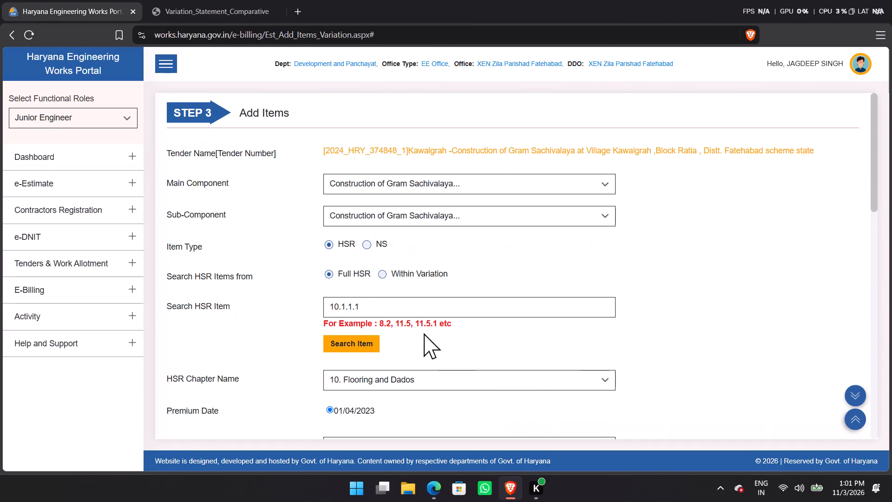
left_click(417, 312)
key("BackSpace")
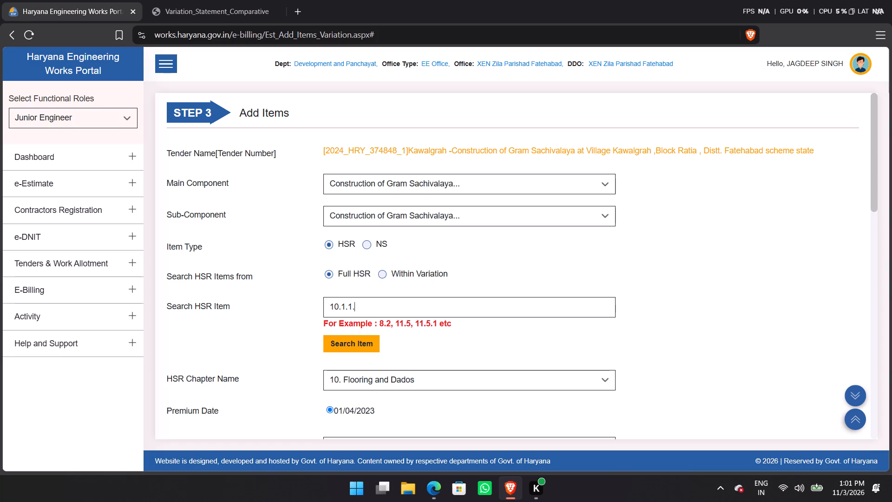
key("BackSpace")
key("BackSpace")
key("BackSpace")
key("BackSpace")
key("BackSpace")
key("BackSpace")
key("BackSpace")
key("BackSpace")
type("12.10.1.1")
left_click(349, 354)
left_click(350, 343)
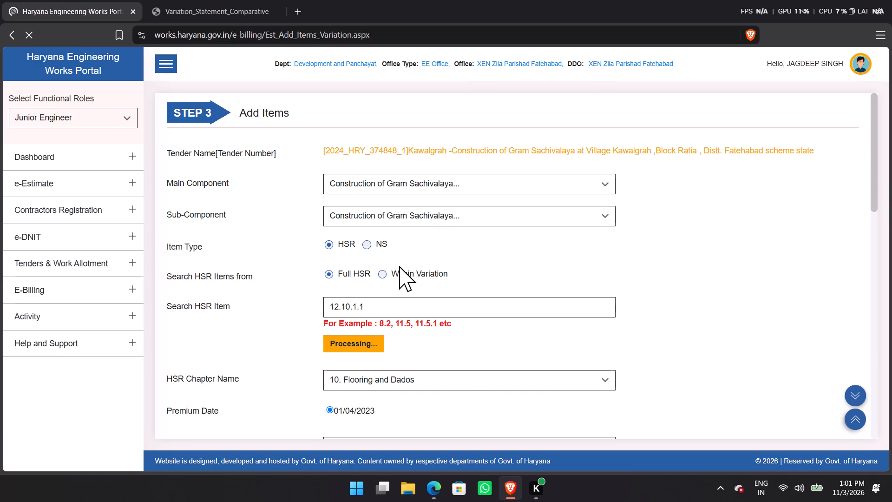
Choose Through Rate as the rate type for sub-section 1.1 of glazed shutters item 12.10 and view its description details.
scroll(344, 345, "down", 6)
left_click(392, 248)
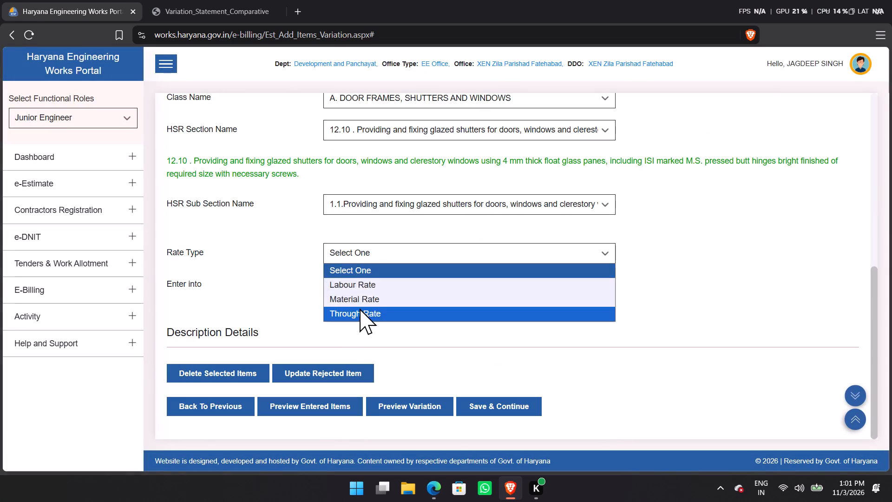
left_click(360, 309)
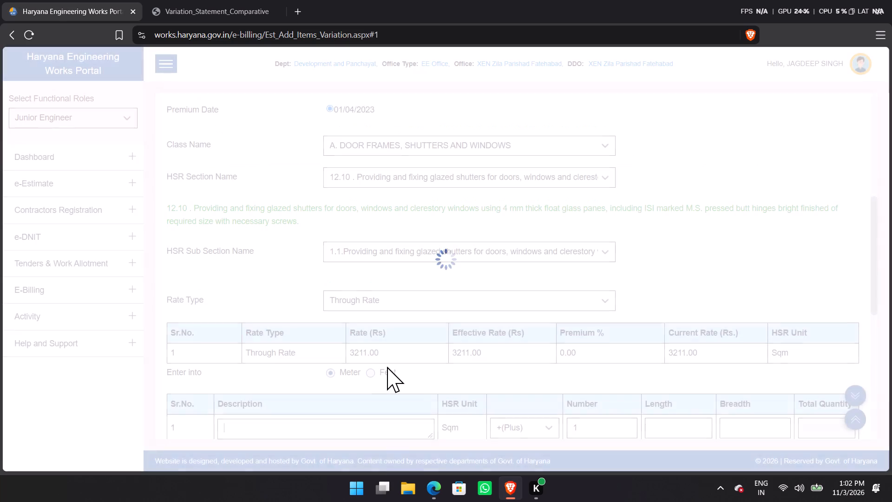
scroll(533, 369, "down", 8)
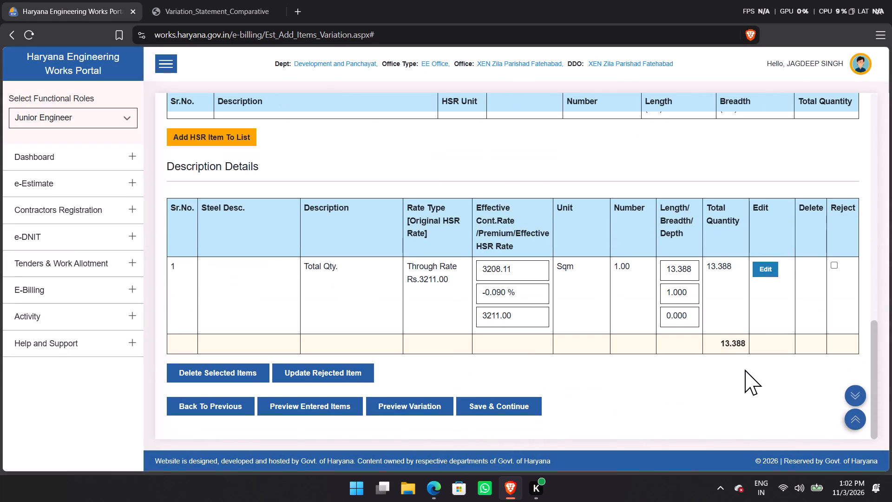
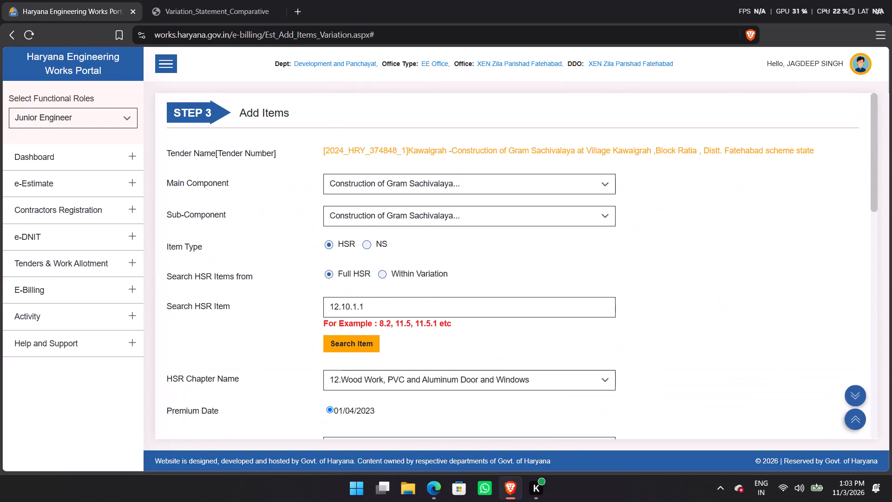
Change the HSR item search to 11.5.1 and look it up in the full HSR.
scroll(409, 335, "down", 12)
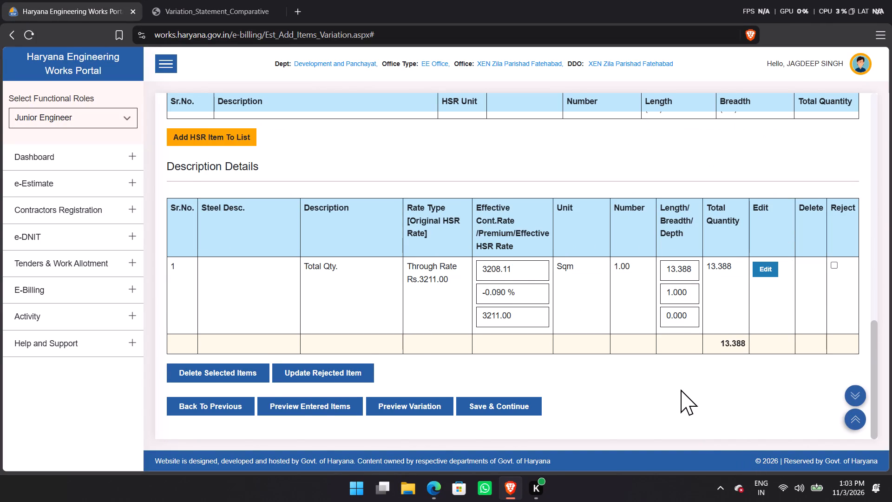
scroll(428, 232, "up", 13)
left_click_drag(402, 307, 236, 295)
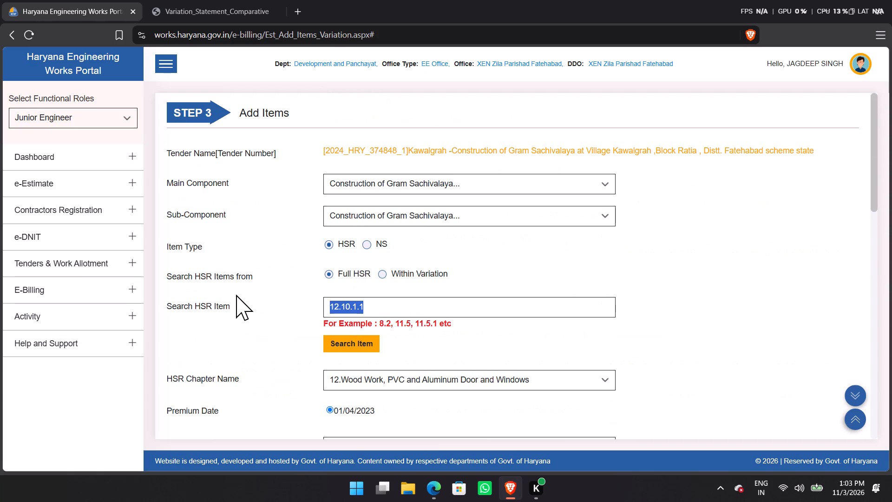
type("11.5.1")
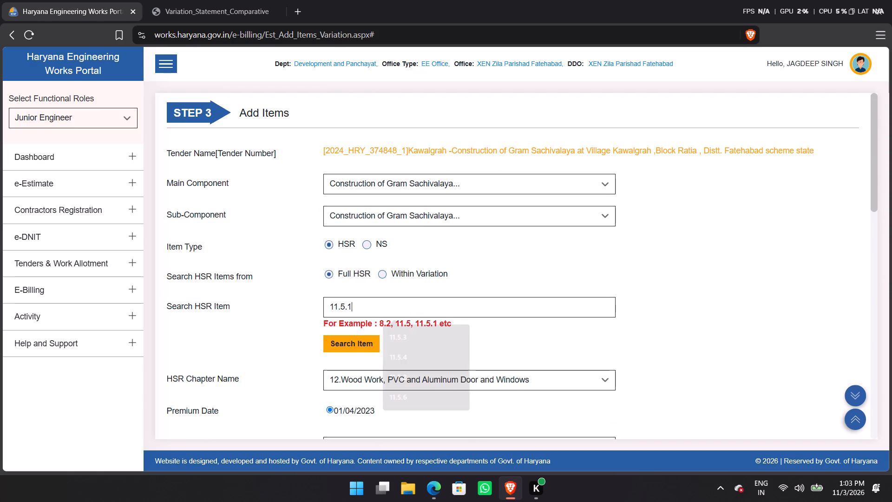
left_click(334, 339)
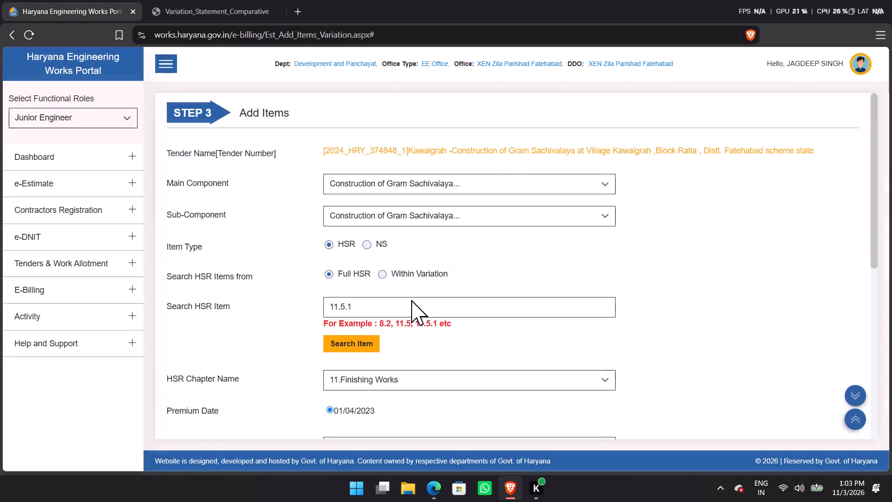
Choose Through Rate as the rate type for the 1:2 mix of 12 mm cement plaster and view its description details.
scroll(411, 300, "down", 13)
scroll(419, 311, "up", 1)
scroll(419, 311, "down", 2)
left_click(399, 250)
left_click(365, 259)
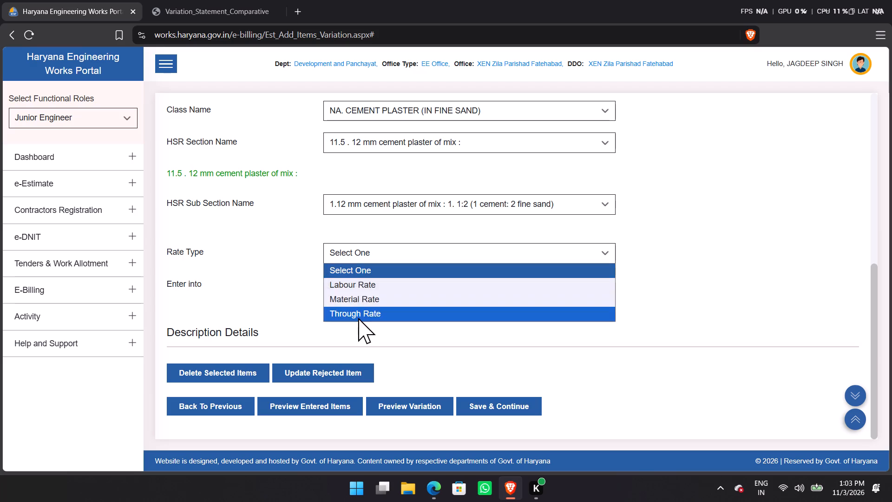
left_click(358, 318)
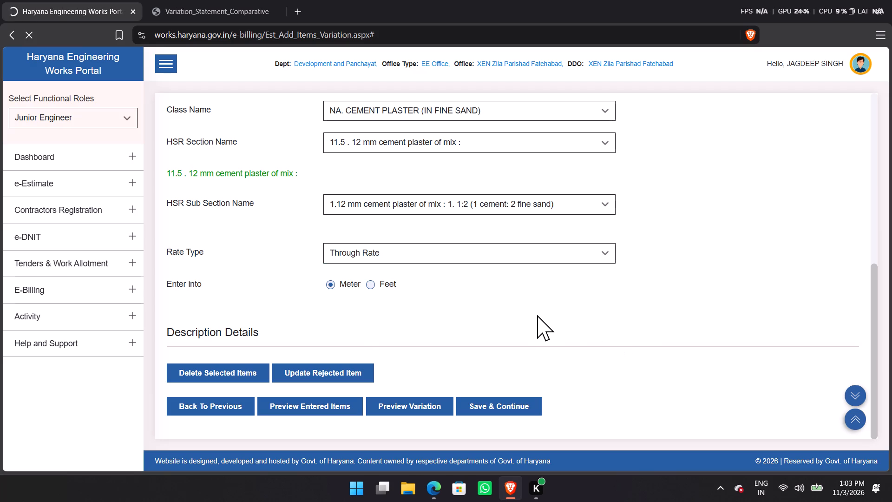
scroll(537, 315, "down", 4)
scroll(537, 315, "up", 1)
scroll(537, 315, "down", 2)
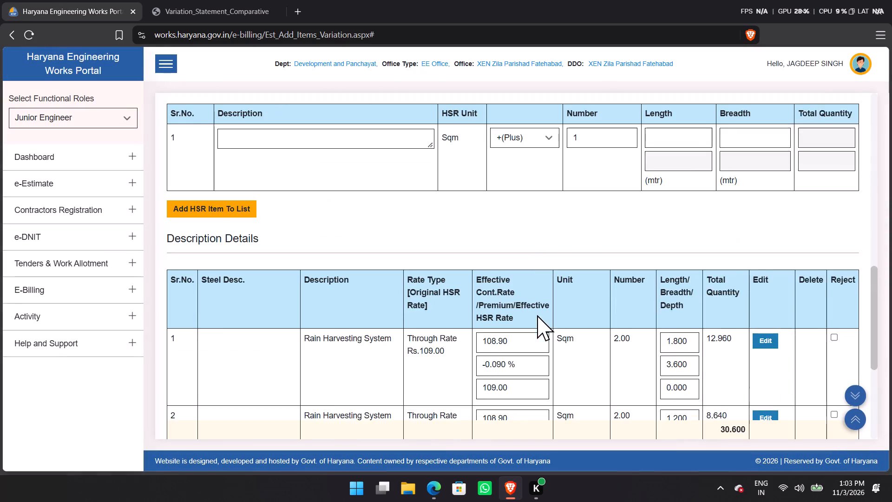
scroll(700, 393, "down", 5)
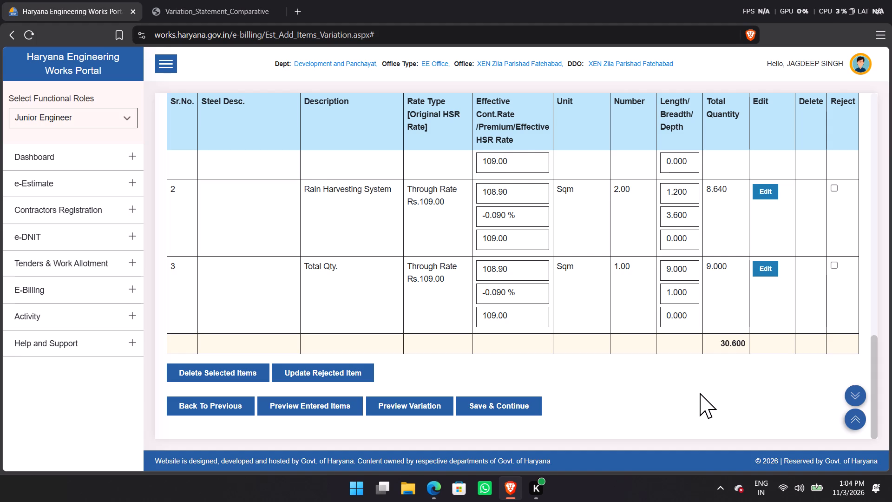
Change the HSR item search to 11.5.2 and look it up in the full HSR.
scroll(643, 304, "up", 12)
scroll(409, 266, "up", 2)
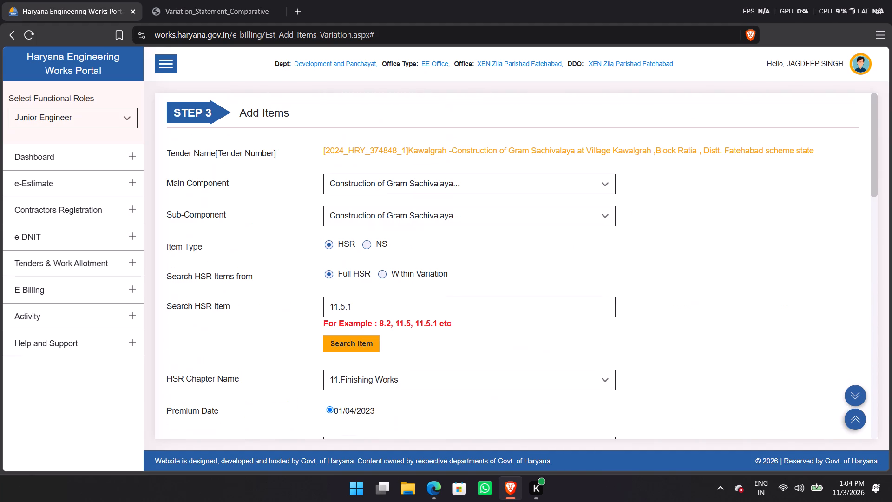
left_click_drag(407, 310, 249, 289)
type("11.5.2")
left_click(350, 347)
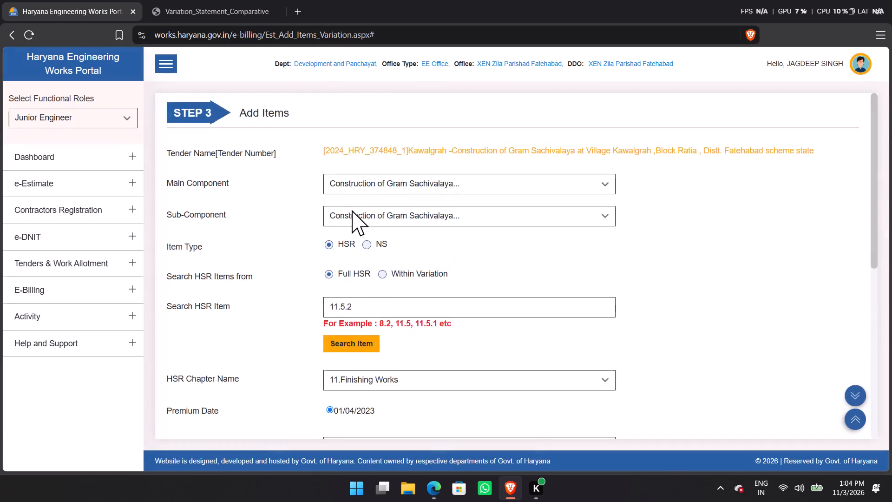
Choose Through Rate as the rate type for the 1:3 mix of 12 mm cement plaster and view its description details.
scroll(353, 213, "down", 8)
left_click(385, 251)
left_click(371, 317)
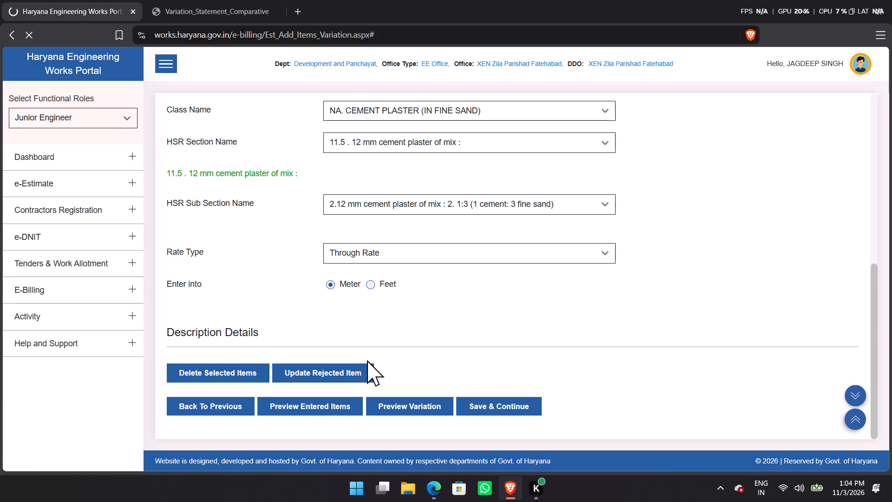
scroll(374, 300, "down", 7)
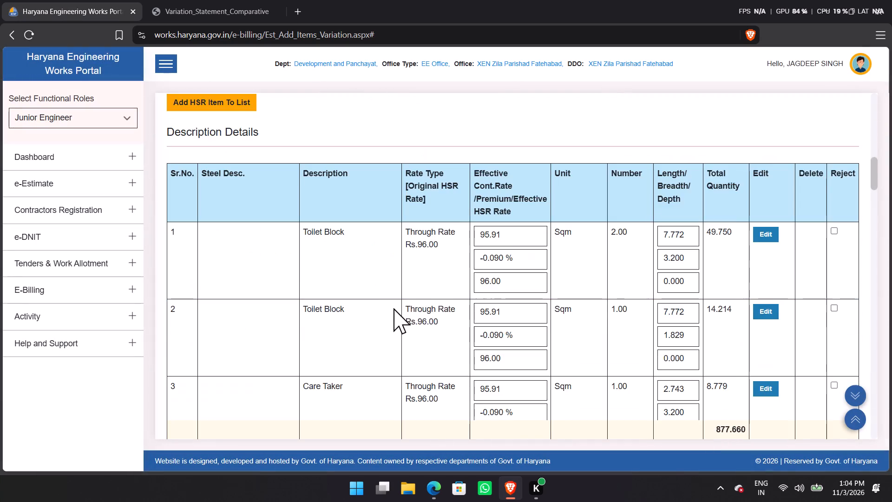
scroll(429, 340, "down", 19)
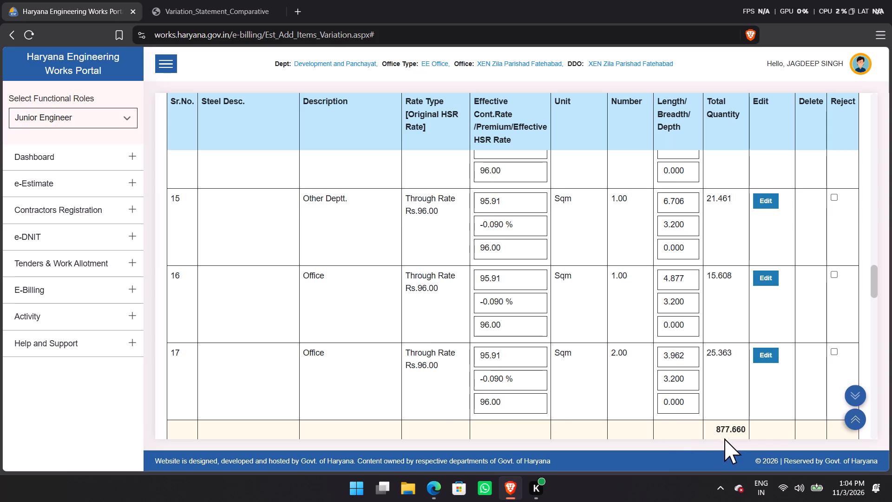
Examine the entered quantity rows of cement plaster item 11.5.2, especially the deletable row 14, along with their overall total.
scroll(432, 418, "up", 19)
scroll(448, 420, "up", 6)
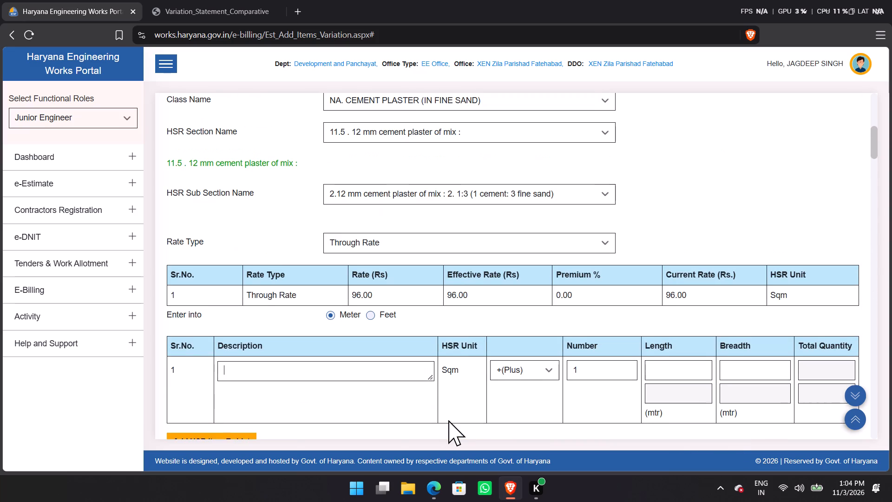
scroll(448, 420, "up", 2)
scroll(382, 316, "up", 1)
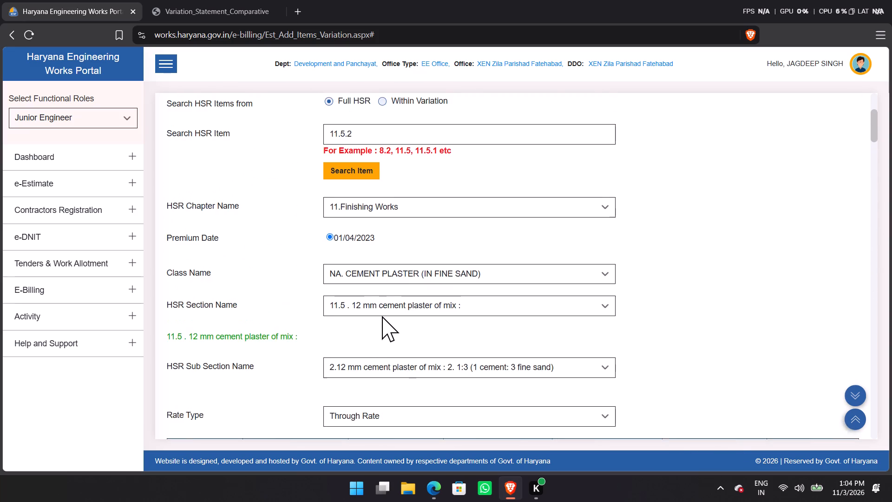
scroll(382, 317, "down", 2)
scroll(383, 320, "up", 1)
scroll(383, 320, "down", 15)
scroll(399, 360, "up", 1)
scroll(399, 360, "down", 15)
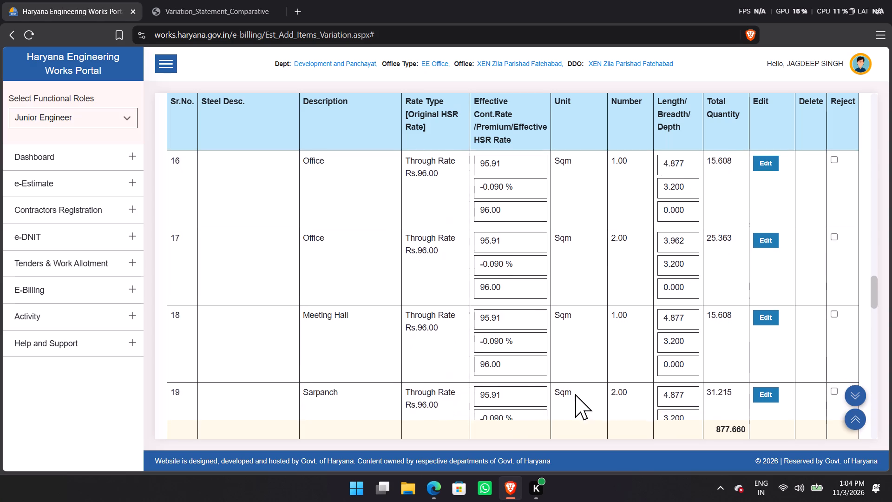
scroll(575, 394, "up", 5)
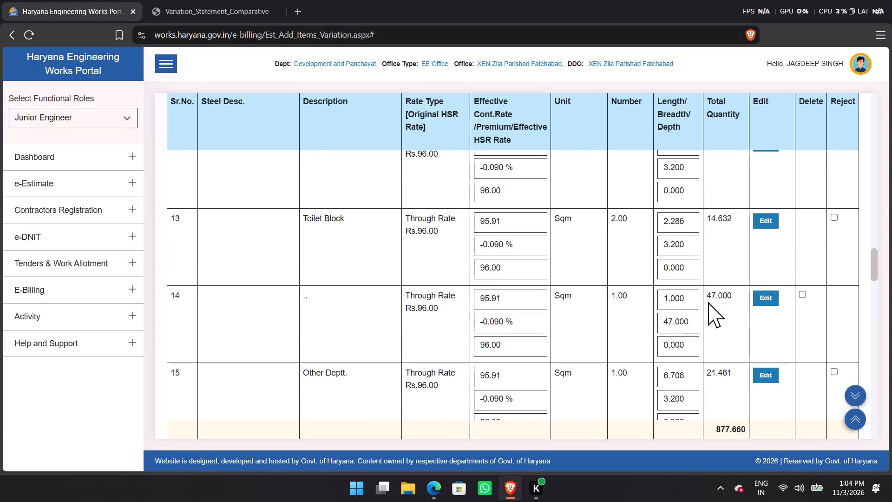
scroll(708, 302, "down", 20)
scroll(708, 302, "down", 10)
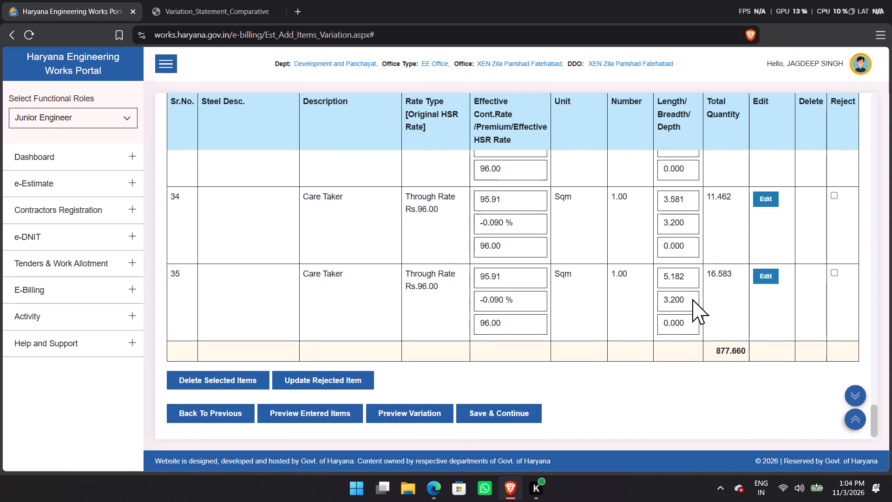
scroll(719, 298, "up", 20)
scroll(719, 298, "up", 1)
scroll(781, 307, "up", 4)
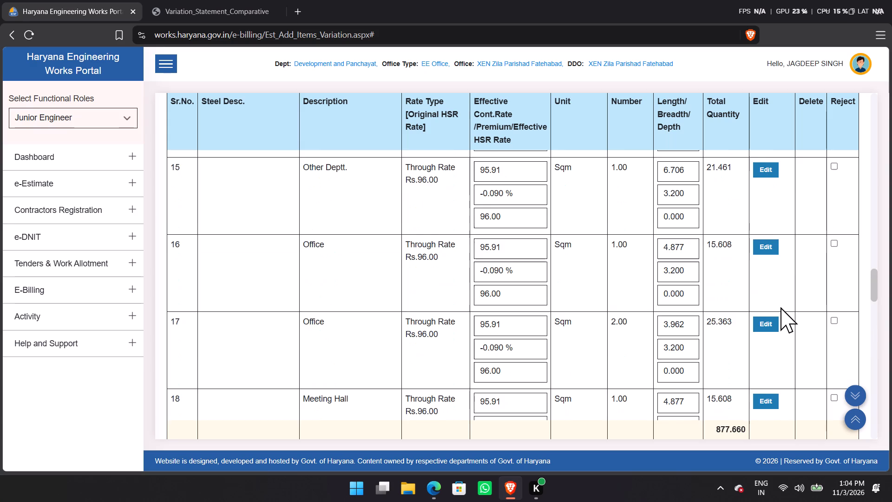
scroll(780, 307, "up", 3)
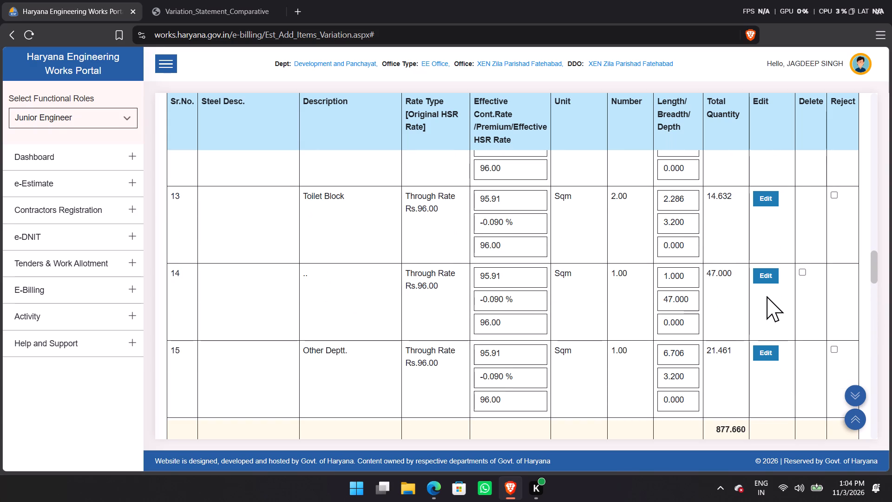
scroll(771, 304, "down", 13)
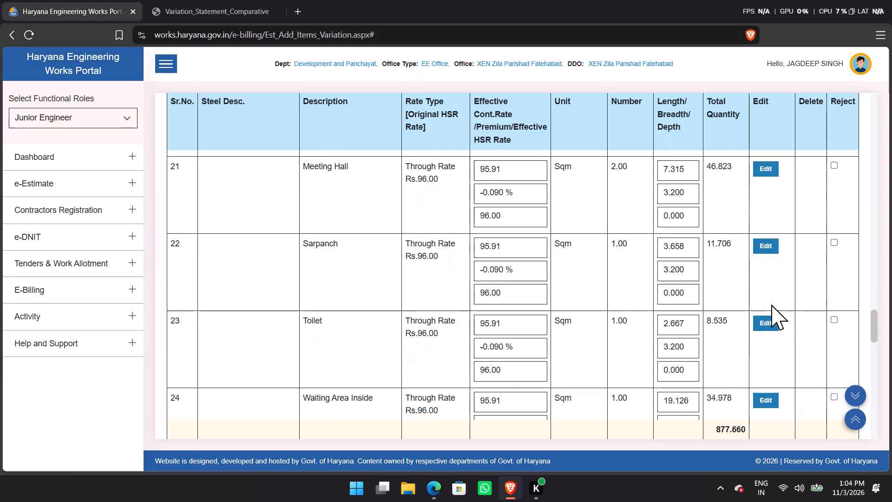
scroll(771, 304, "down", 8)
scroll(772, 309, "down", 15)
scroll(773, 310, "up", 13)
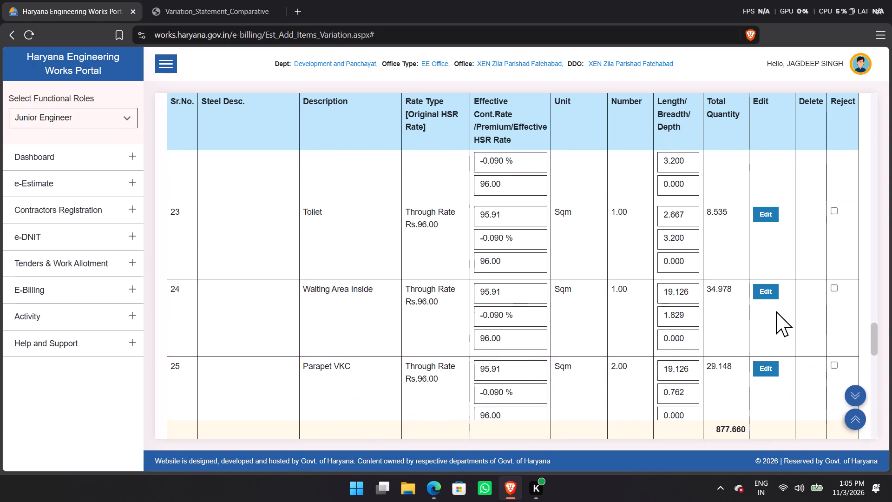
scroll(776, 311, "up", 19)
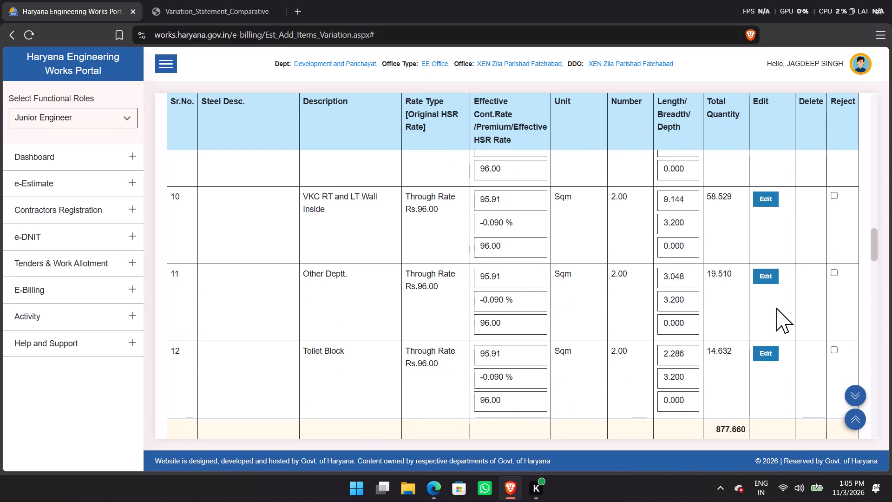
scroll(776, 308, "up", 7)
scroll(776, 308, "down", 11)
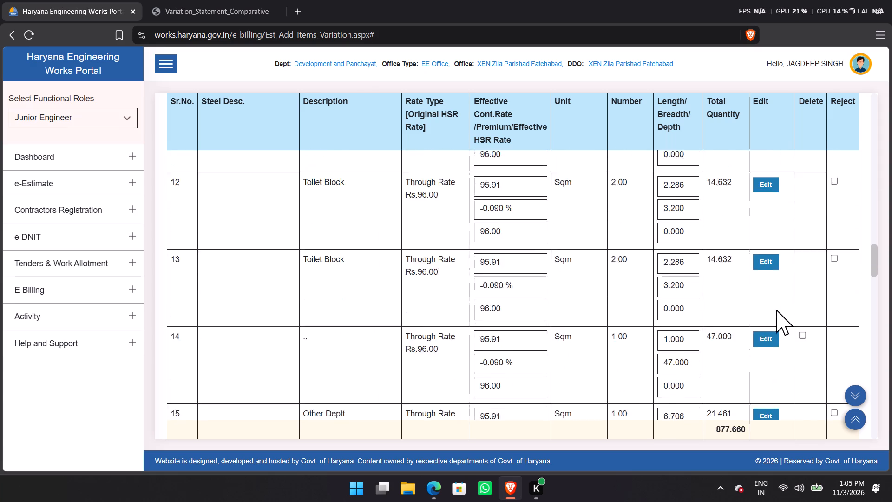
scroll(776, 310, "down", 3)
scroll(776, 311, "up", 4)
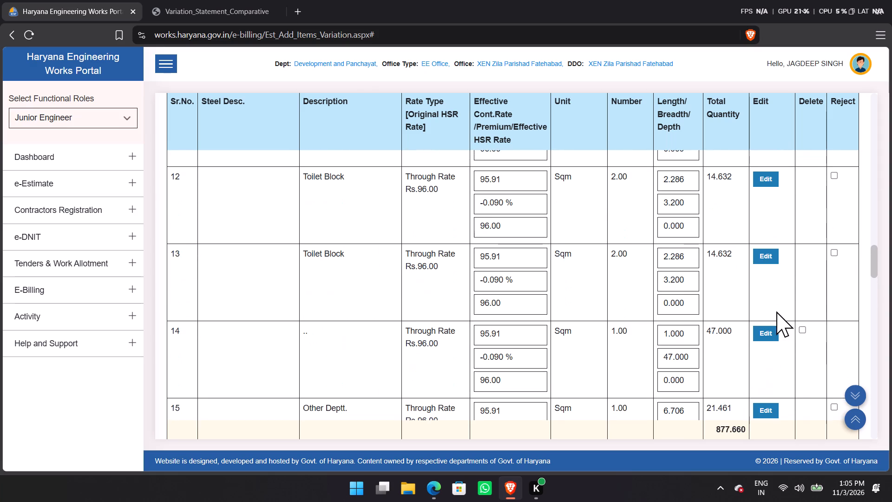
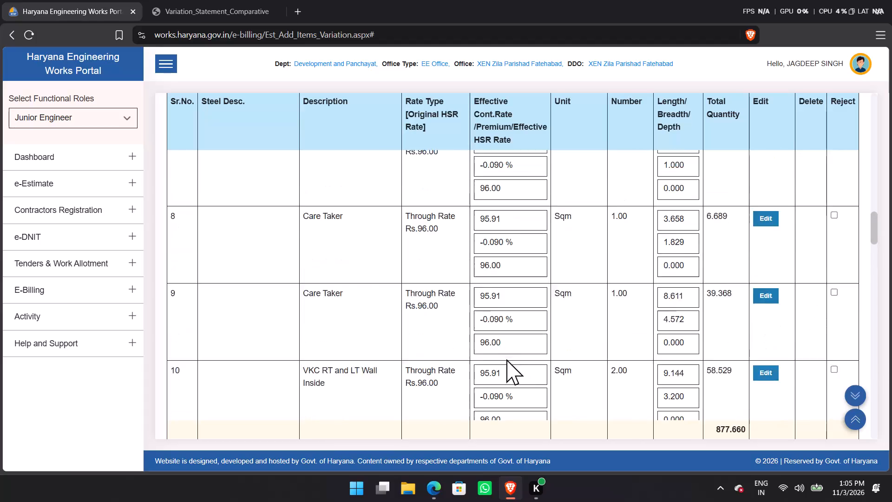
Change the HSR item search to 11.6.1 and look it up in the full HSR.
scroll(457, 341, "up", 4)
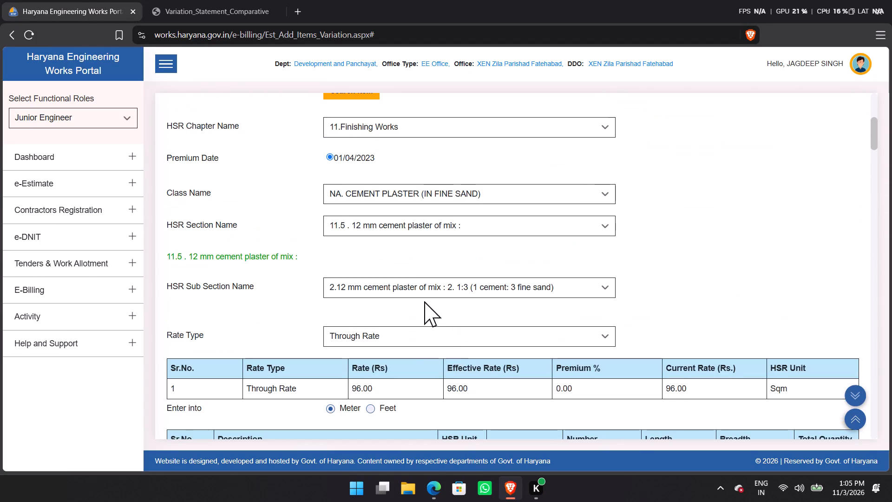
scroll(398, 318, "up", 4)
left_click_drag(413, 292, 269, 289)
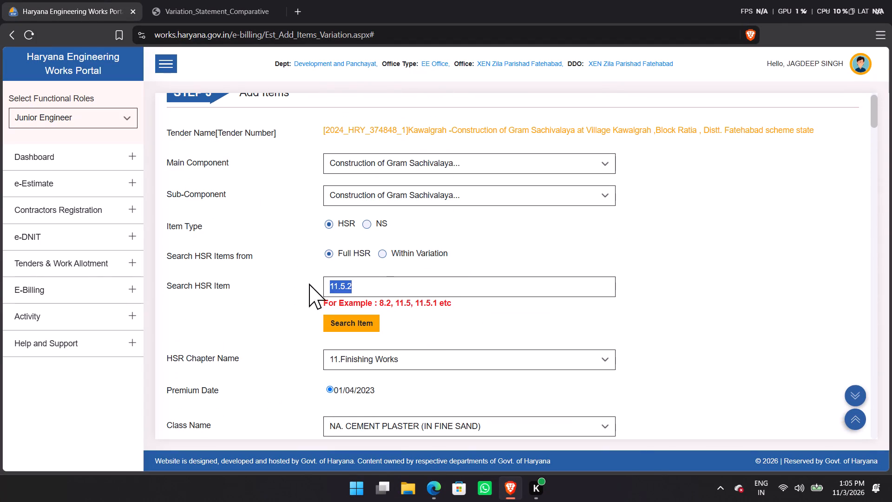
type("11")
type(".6")
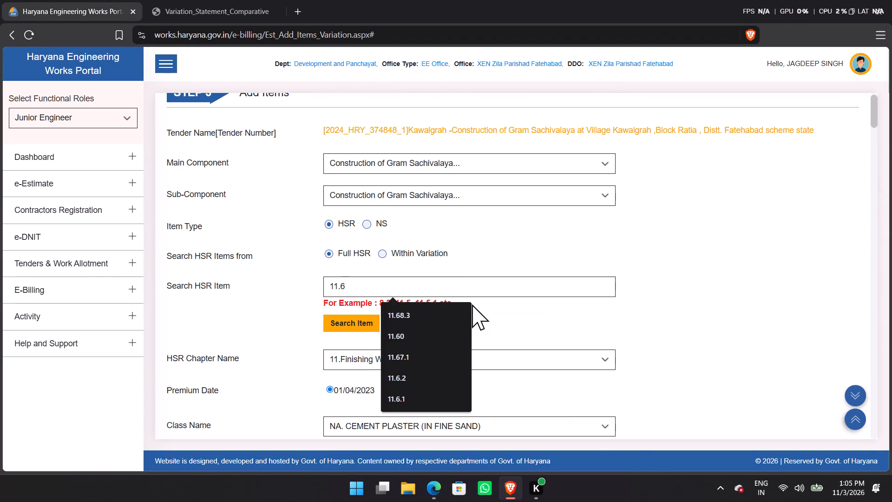
left_click(422, 401)
left_click(360, 318)
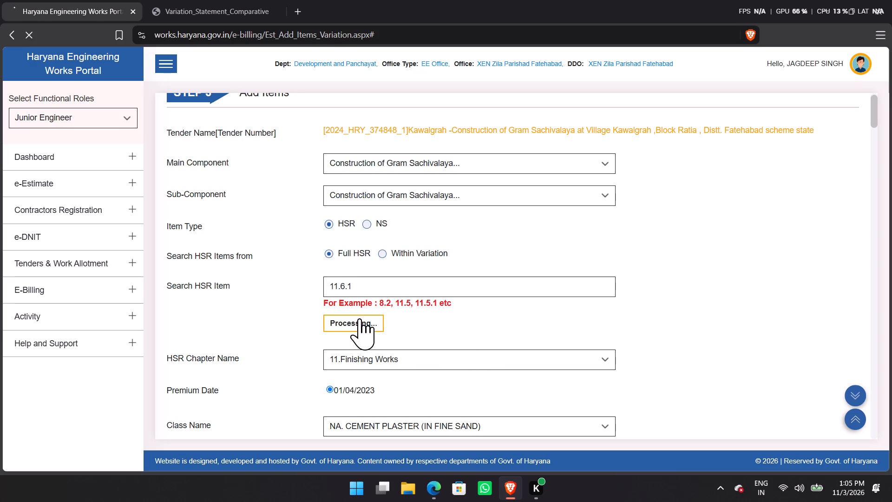
Choose Through Rate as the rate type for 15 mm cement plaster item 11.6.1 and view its description details.
scroll(453, 282, "down", 9)
left_click(411, 255)
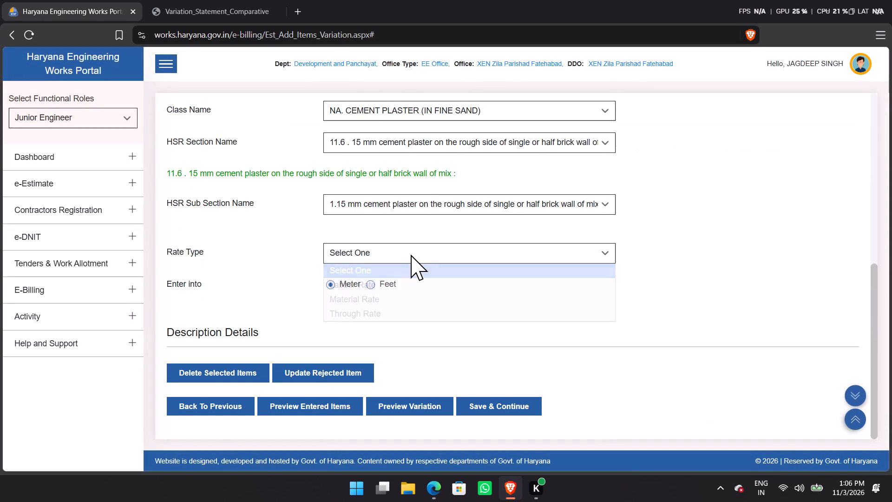
left_click(374, 318)
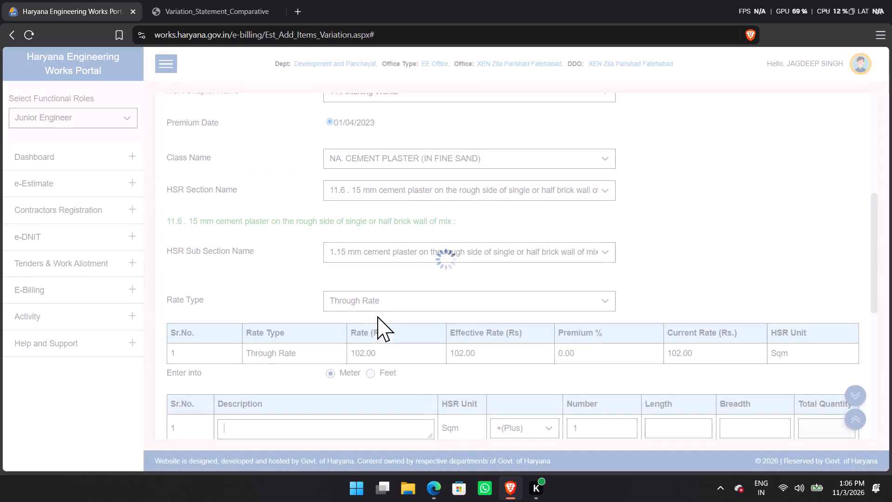
scroll(462, 297, "down", 14)
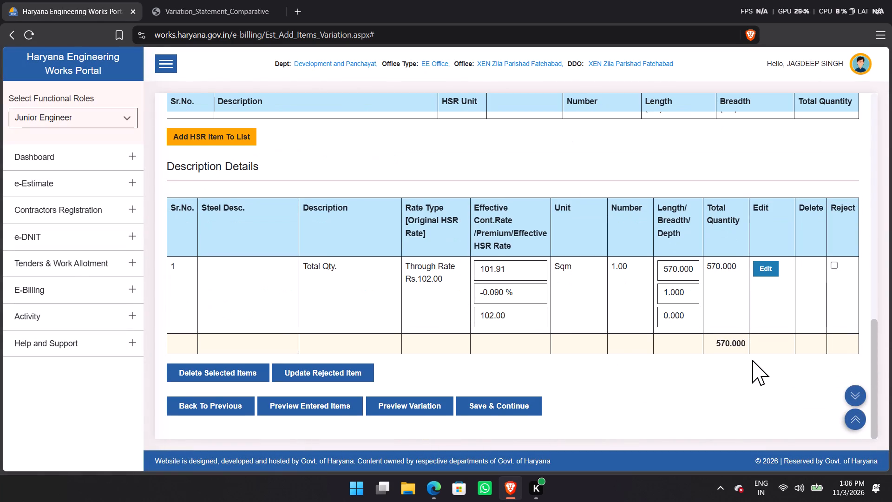
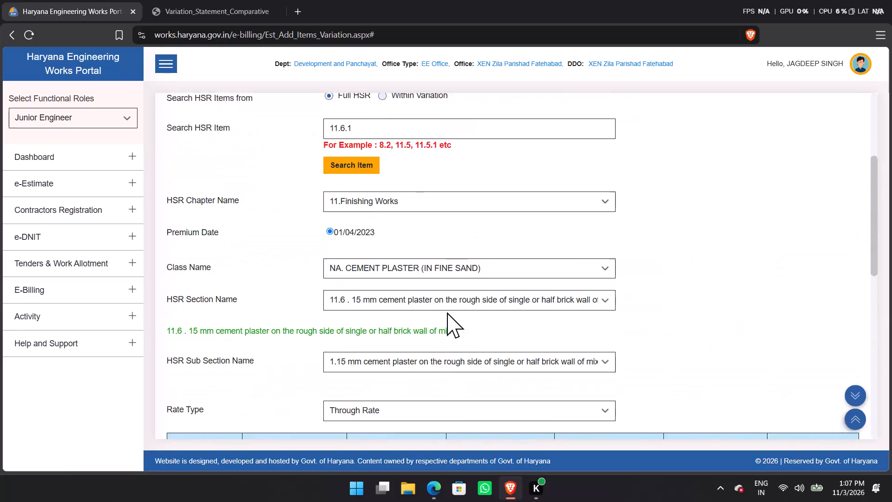
Change the HSR item search to 11.5.2 and look it up in the full HSR.
scroll(447, 312, "up", 2)
scroll(428, 308, "down", 6)
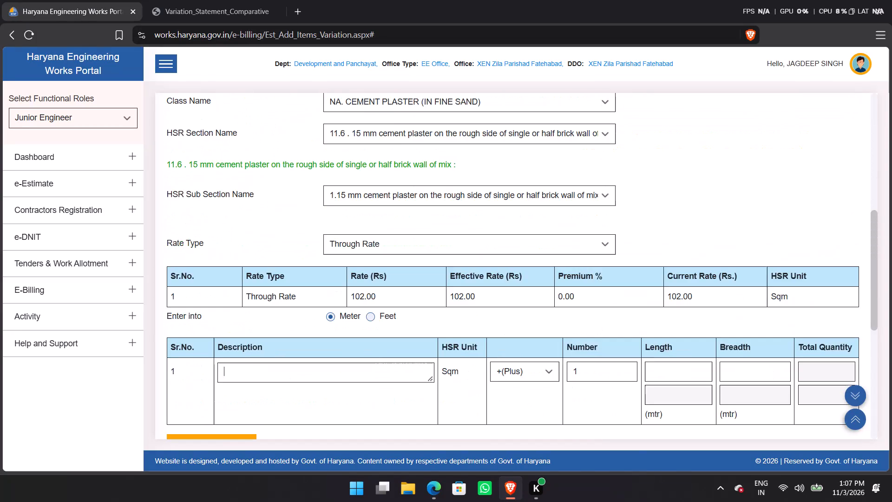
scroll(427, 308, "up", 3)
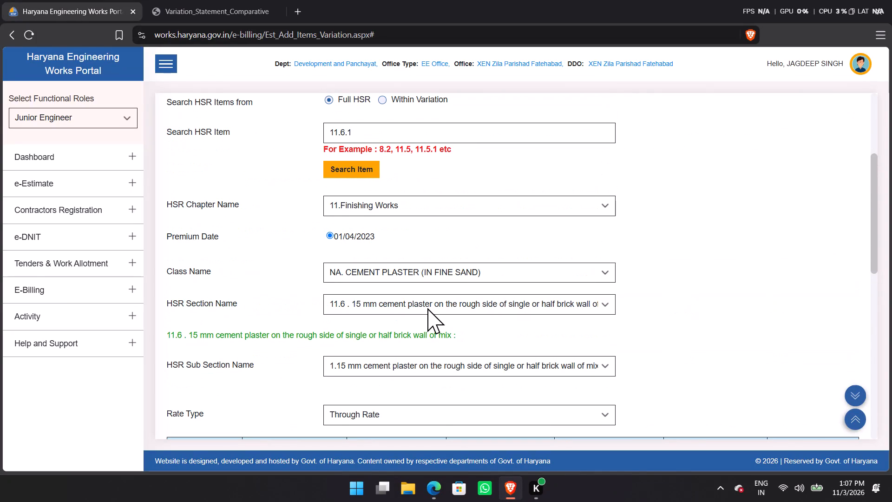
scroll(416, 306, "up", 1)
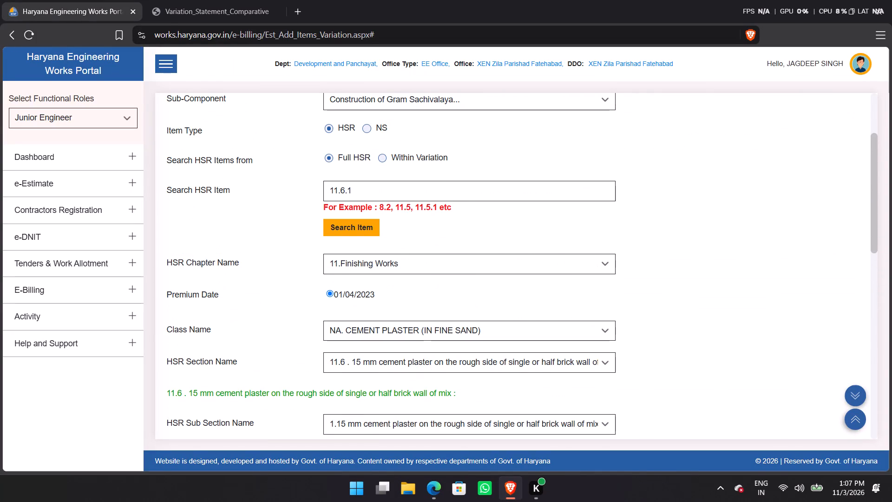
left_click(380, 194)
key("BackSpace")
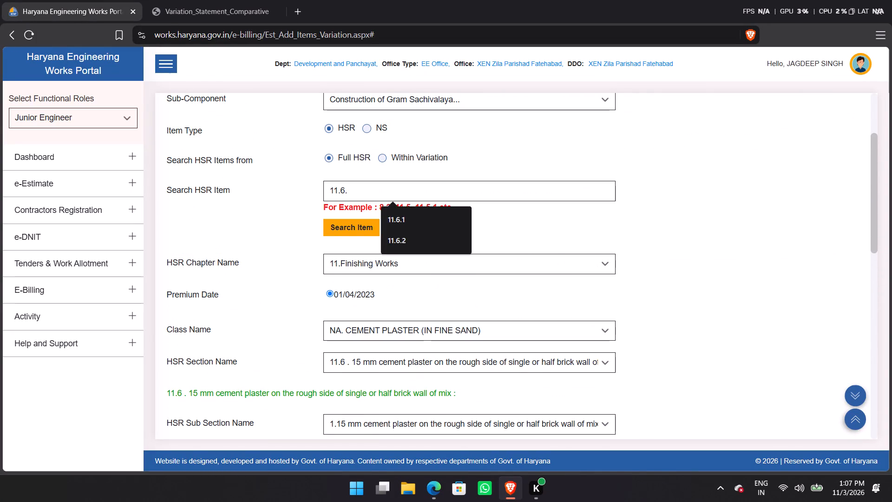
key("BackSpace")
key("BackSpace")
key("5")
type(".2")
left_click(349, 229)
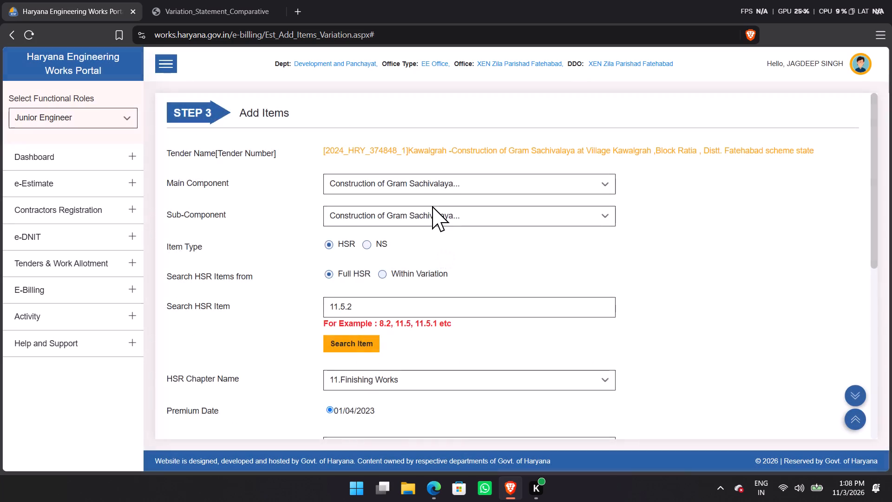
Choose Through Rate as the rate type for 12 mm cement plaster item 11.5.2.
scroll(432, 206, "down", 5)
scroll(432, 206, "up", 1)
scroll(432, 206, "down", 2)
left_click(366, 248)
left_click(343, 319)
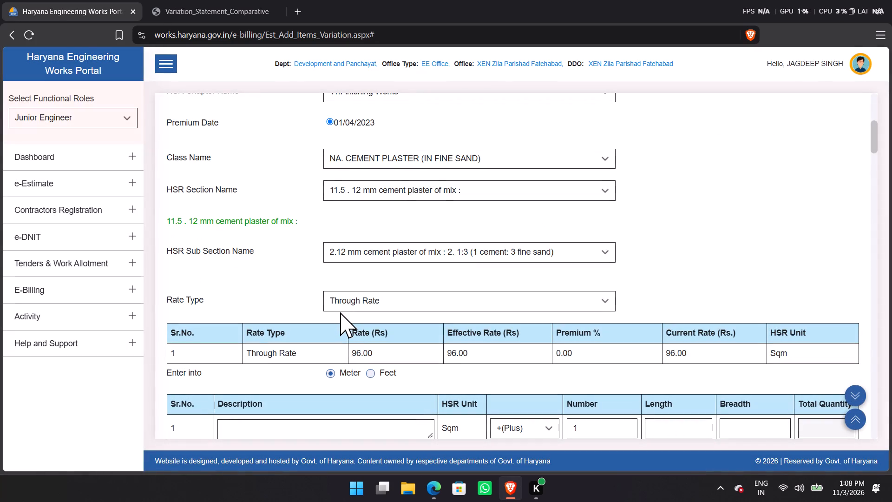
Examine the description details of item 11.5.2, checking the row quantities and locating the removable row 14 among them.
scroll(365, 320, "down", 5)
scroll(517, 399, "down", 1)
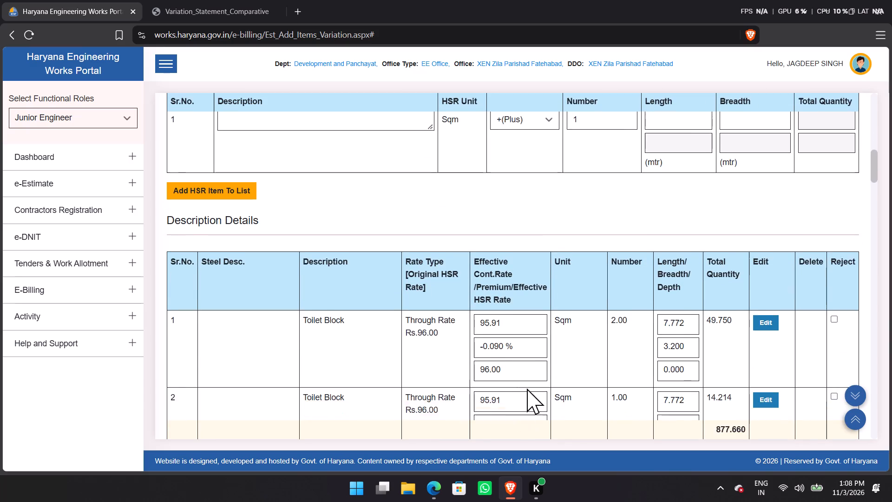
scroll(781, 269, "down", 12)
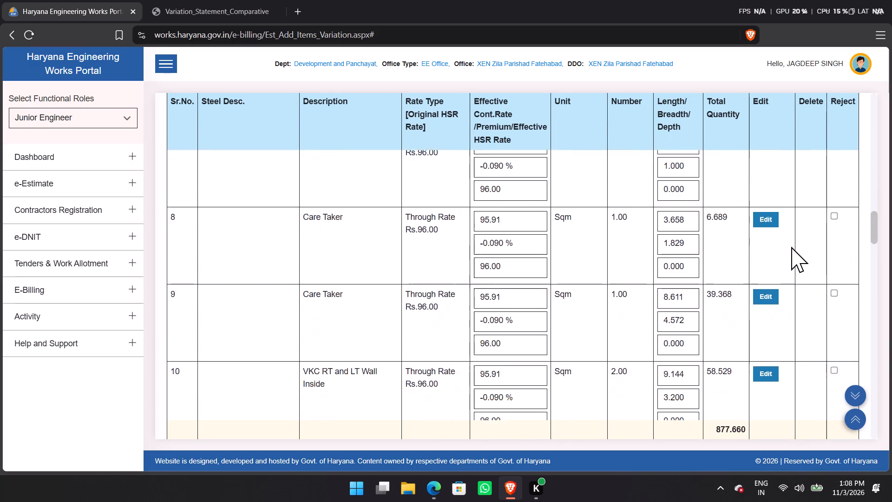
scroll(791, 247, "down", 5)
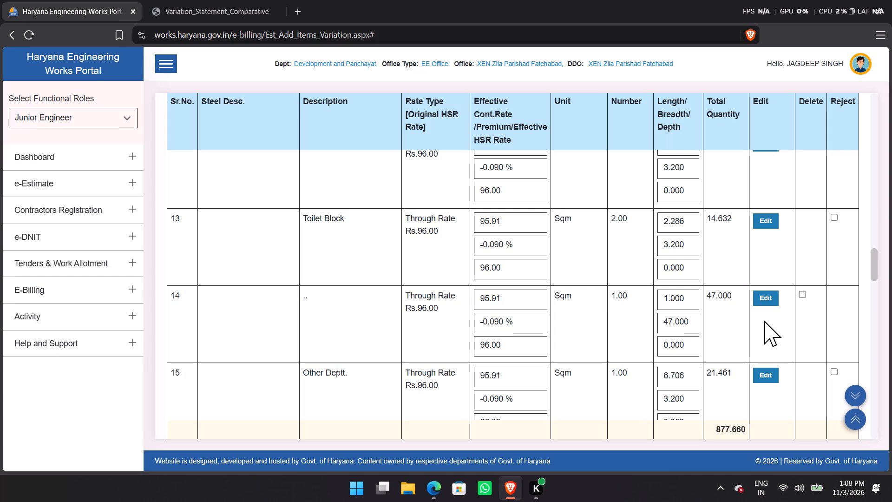
scroll(748, 413, "down", 20)
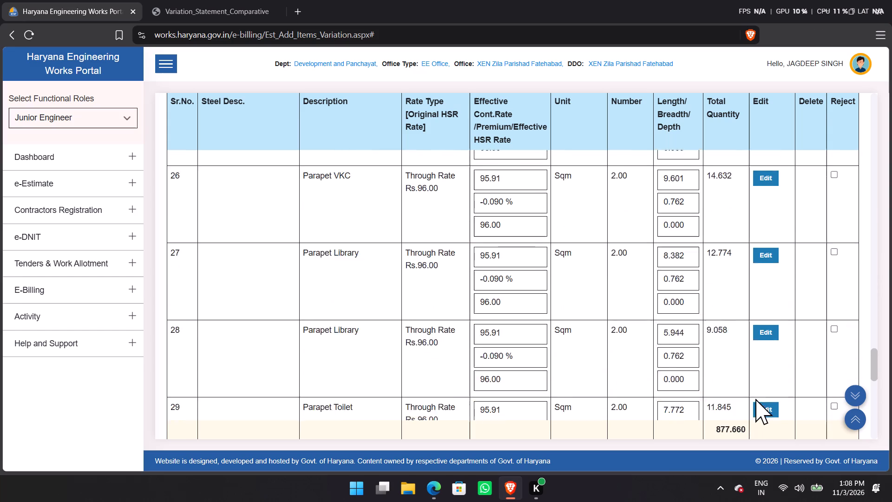
scroll(755, 399, "down", 8)
scroll(755, 399, "up", 1)
scroll(755, 399, "down", 3)
scroll(755, 398, "up", 20)
scroll(755, 398, "up", 10)
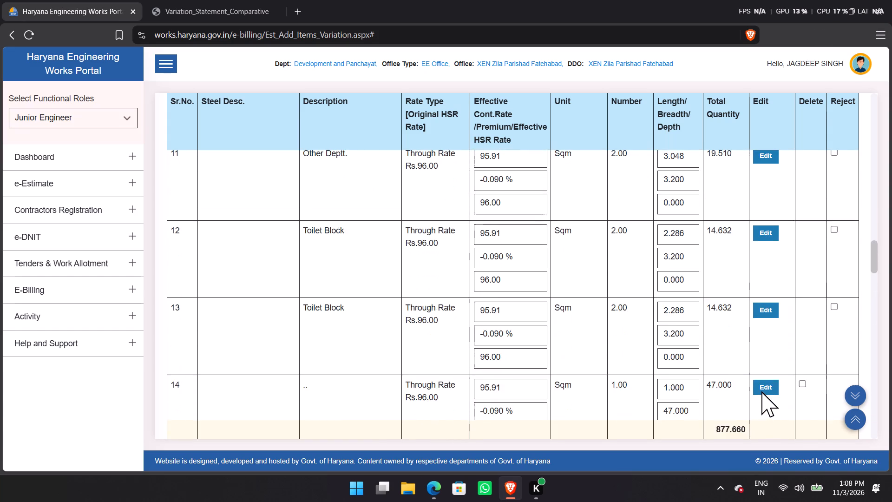
scroll(839, 402, "up", 1)
scroll(775, 343, "down", 2)
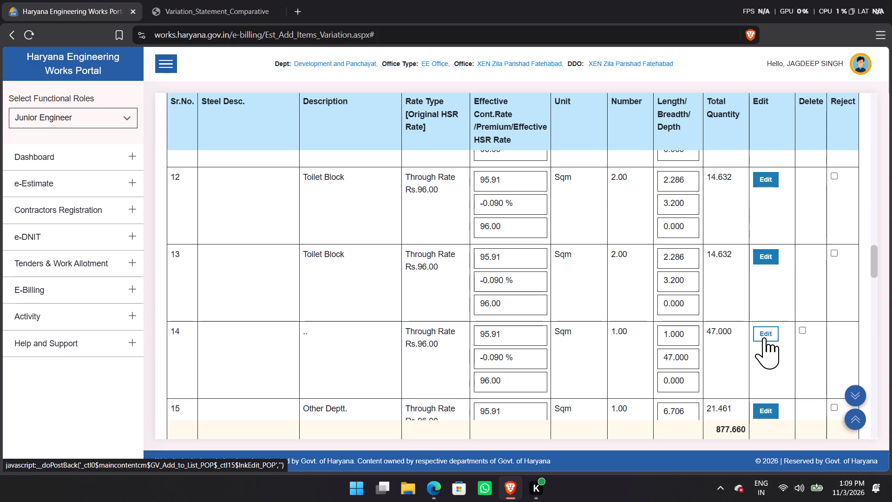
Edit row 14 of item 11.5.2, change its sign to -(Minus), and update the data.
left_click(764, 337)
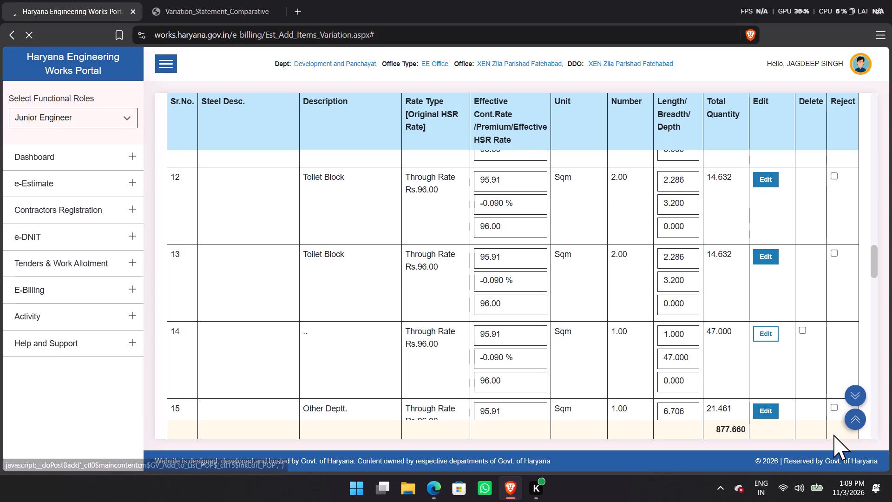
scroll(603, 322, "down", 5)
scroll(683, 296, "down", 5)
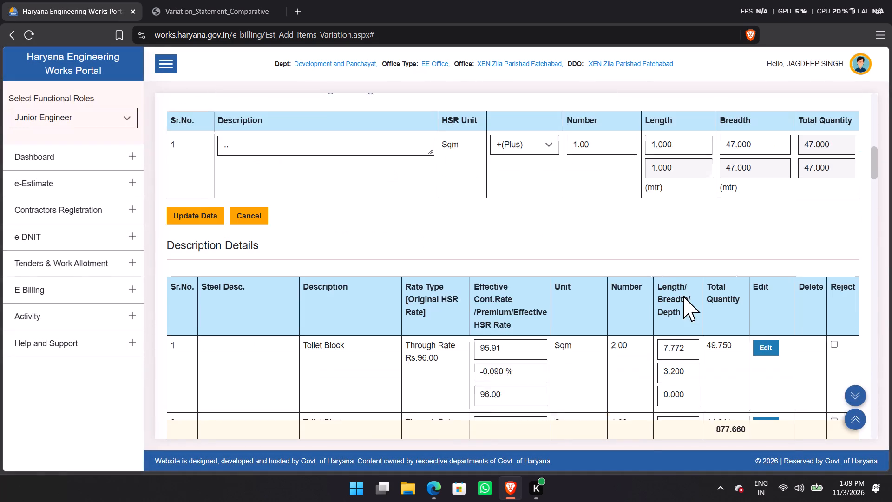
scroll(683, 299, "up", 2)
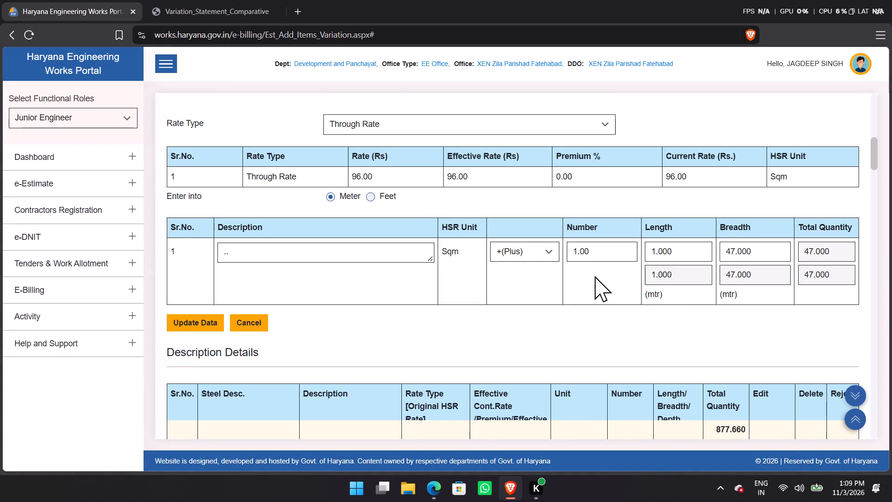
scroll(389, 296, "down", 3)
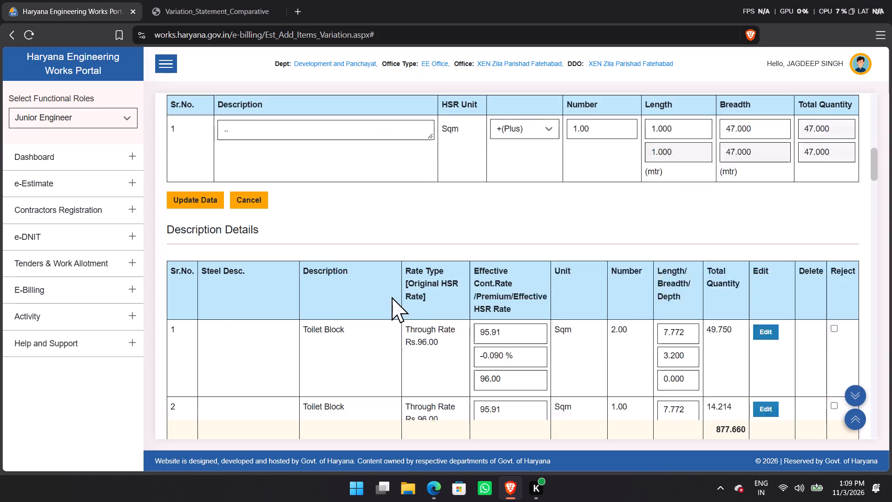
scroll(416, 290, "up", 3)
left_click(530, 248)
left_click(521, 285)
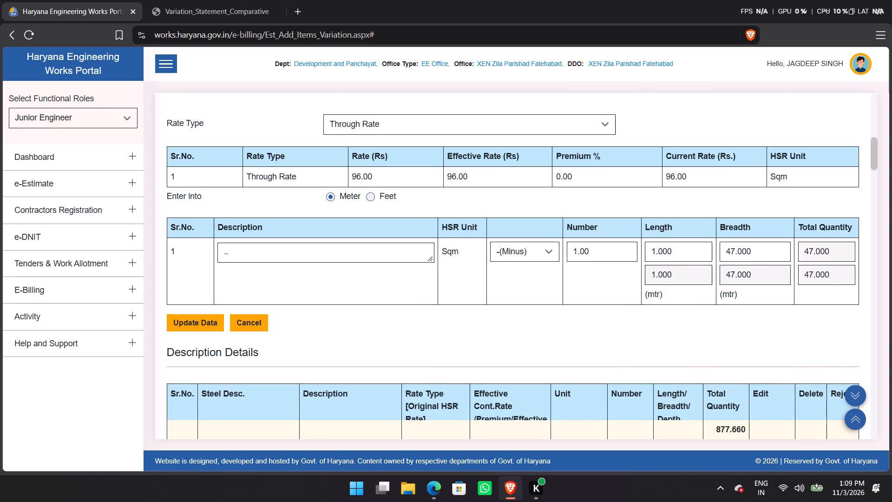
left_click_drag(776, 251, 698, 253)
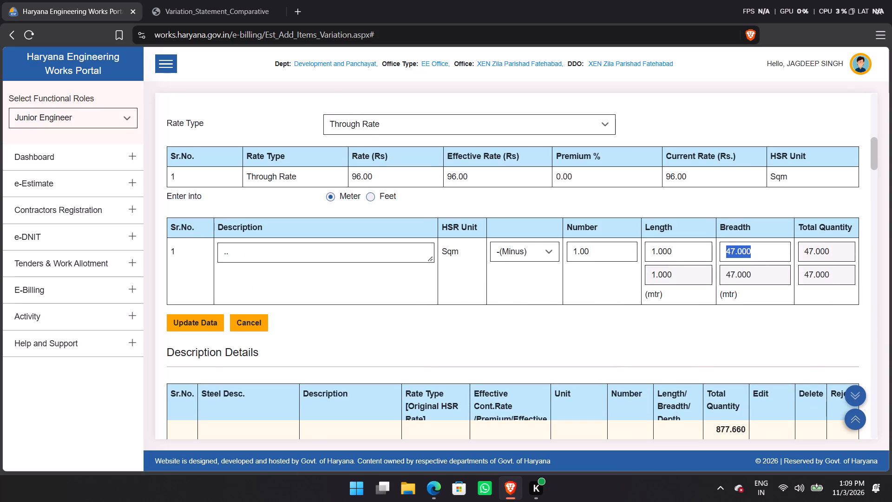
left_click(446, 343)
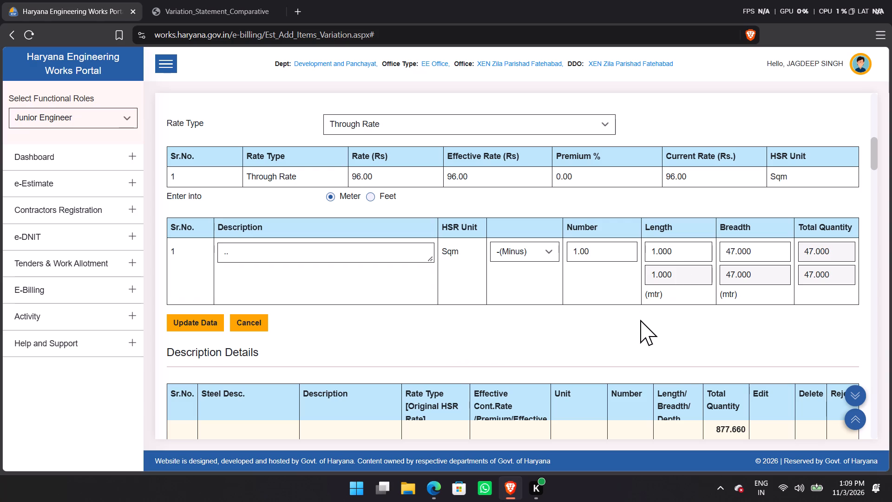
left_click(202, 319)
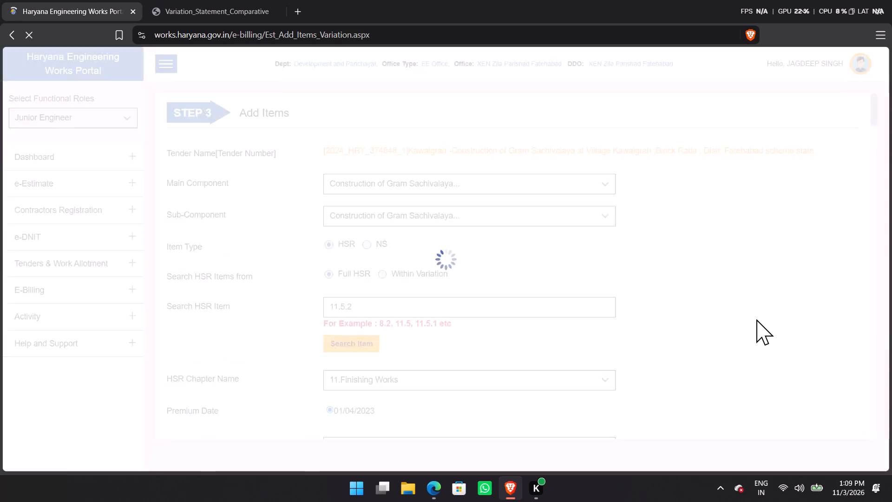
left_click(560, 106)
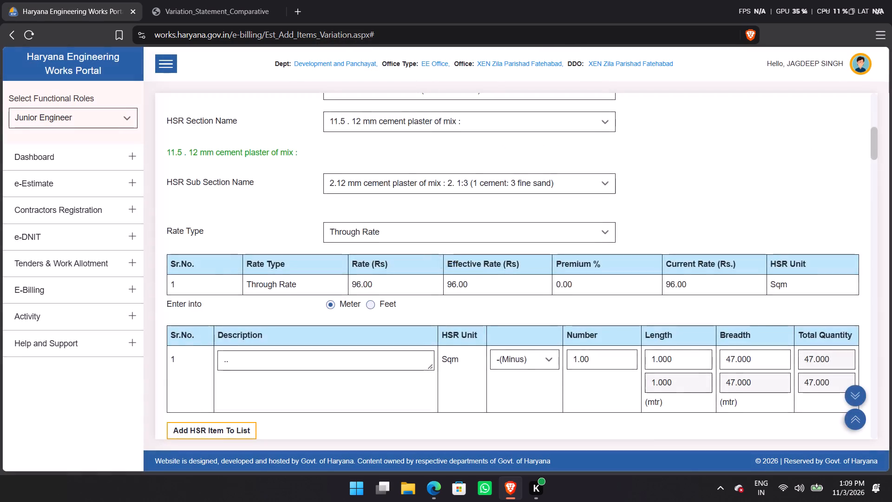
Mark row 14 for deletion in the description details of item 11.5.2 and delete it.
scroll(754, 299, "down", 14)
scroll(754, 299, "down", 11)
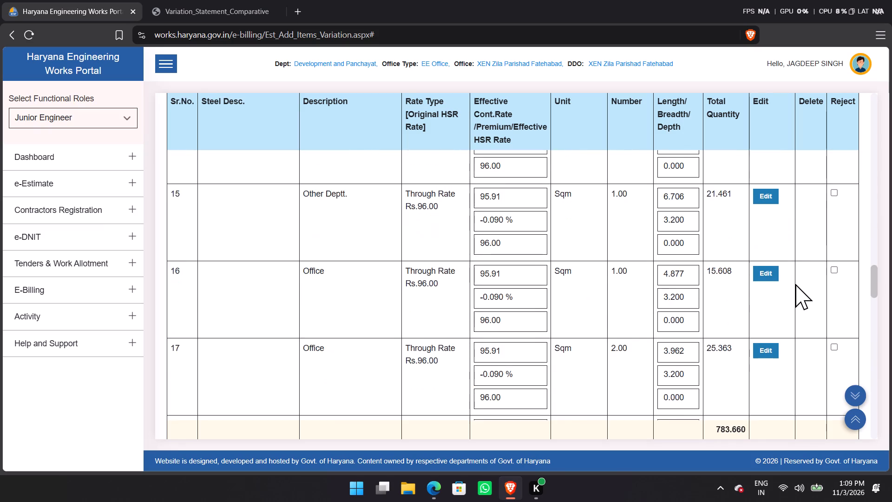
scroll(798, 264, "up", 3)
left_click(807, 286)
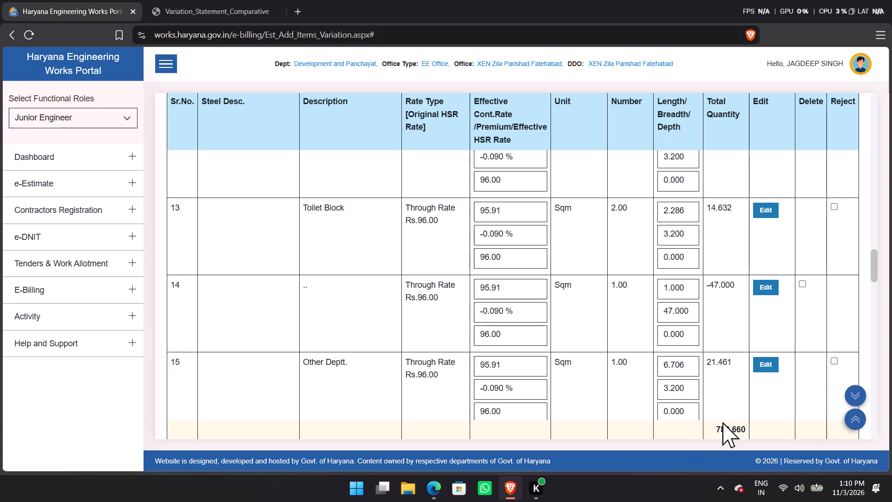
left_click(802, 284)
scroll(473, 358, "down", 20)
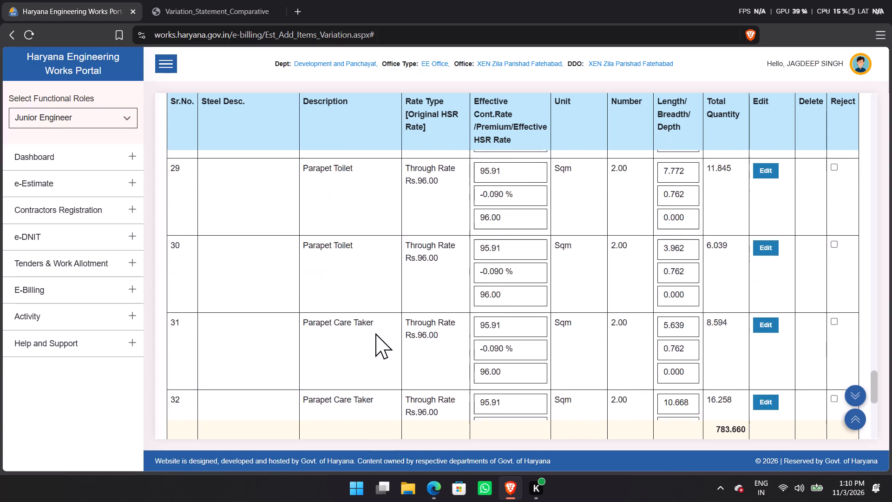
scroll(375, 333, "down", 15)
scroll(440, 364, "up", 1)
scroll(440, 364, "down", 4)
left_click(221, 372)
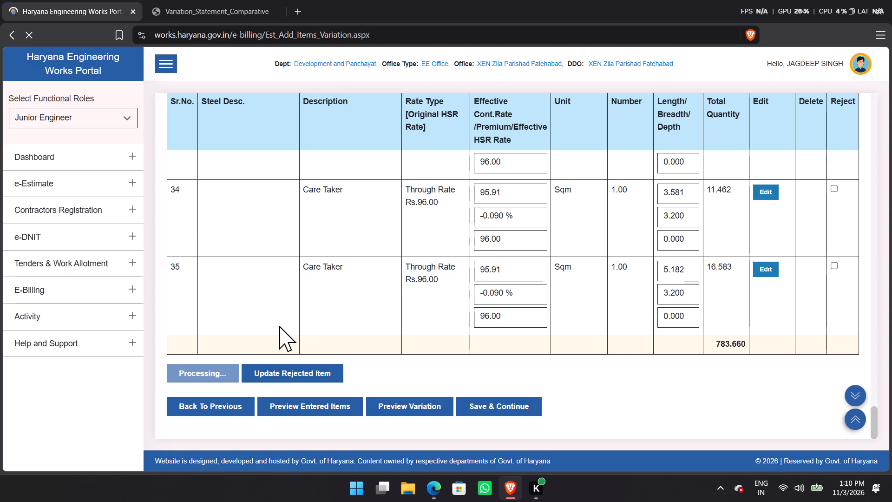
left_click(539, 101)
Review the remaining description details rows and total quantity of item 11.5.2.
scroll(620, 282, "down", 4)
scroll(620, 282, "up", 1)
scroll(620, 282, "down", 3)
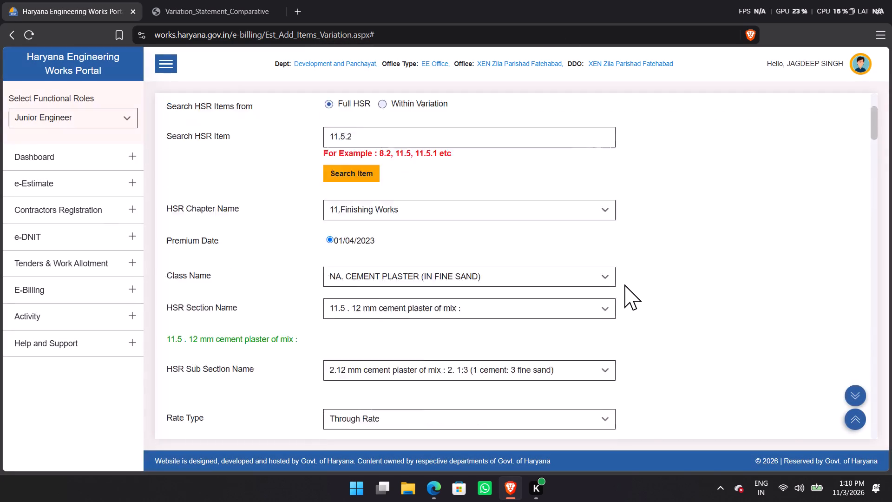
scroll(624, 284, "down", 16)
scroll(694, 329, "up", 2)
scroll(694, 329, "down", 15)
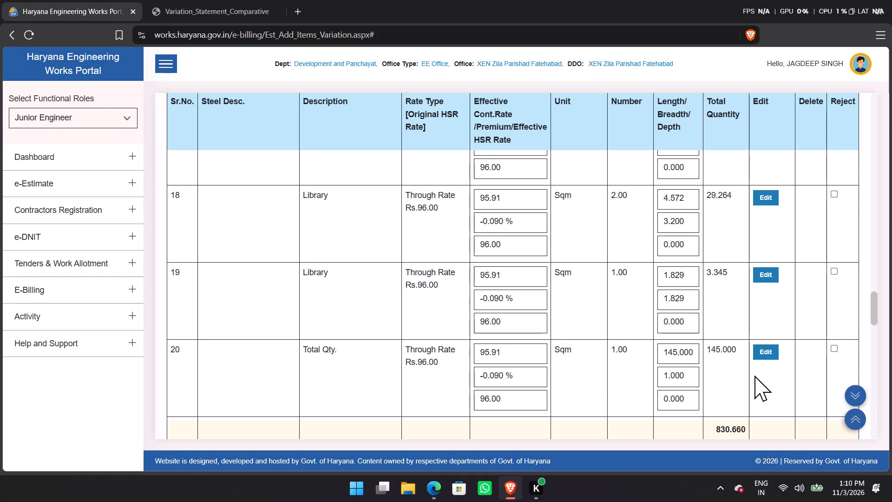
scroll(551, 342, "up", 20)
scroll(551, 342, "up", 2)
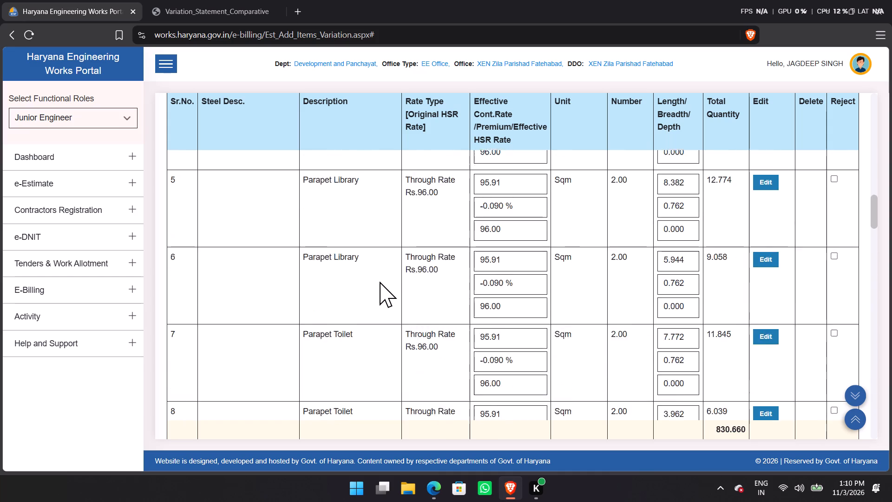
Change the HSR item search to 11.6.1 and look it up in the full HSR.
scroll(380, 282, "up", 11)
left_click_drag(391, 190, 265, 183)
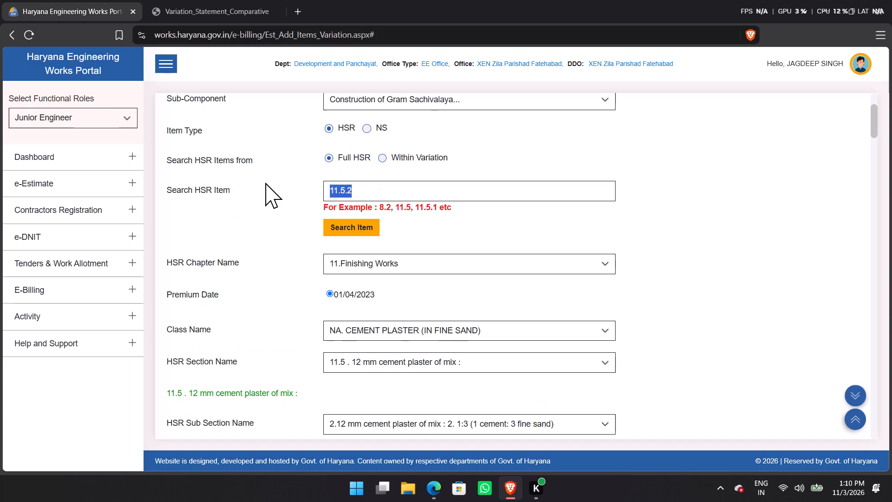
type("11.6.1")
left_click(349, 221)
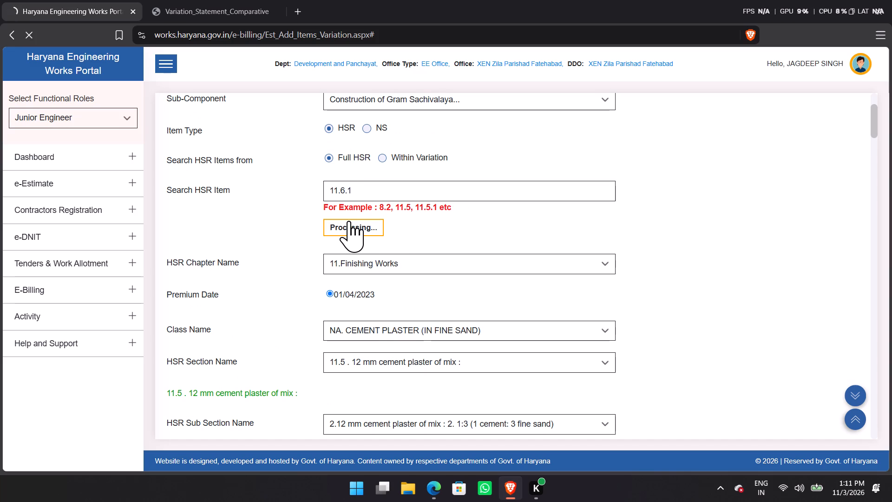
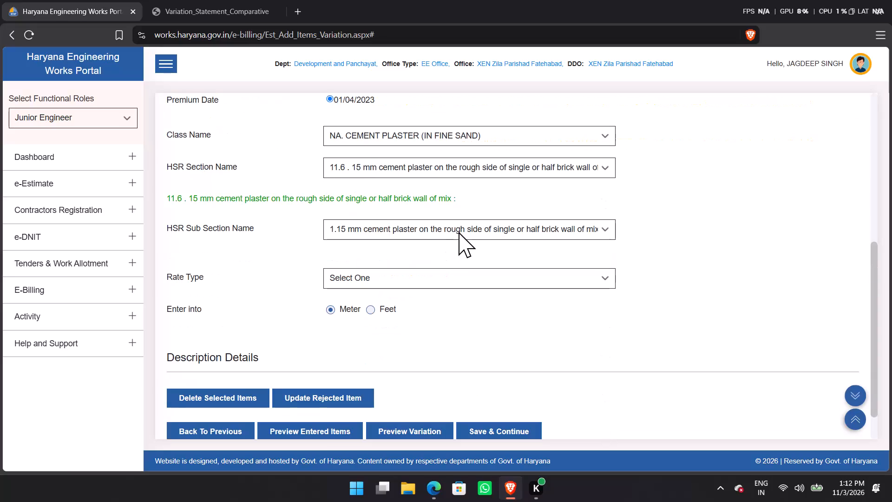
Change the HSR item search to 11.5.2, look it up in the full HSR, and set its rate type to Through Rate.
scroll(416, 240, "up", 6)
left_click_drag(387, 299, 303, 315)
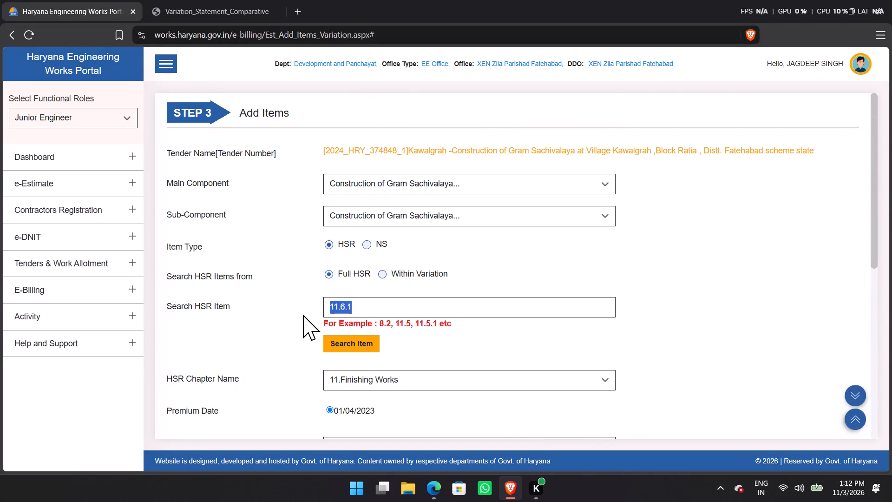
type("11.5.2")
left_click(362, 345)
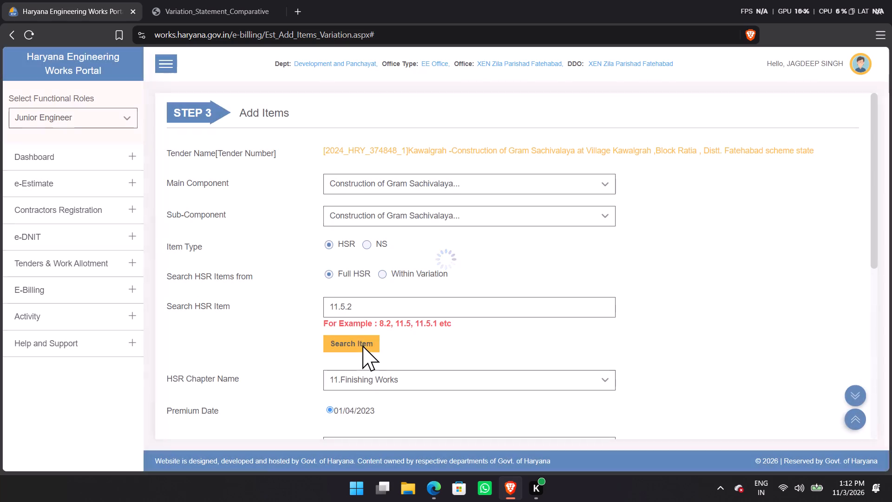
scroll(425, 235, "down", 3)
scroll(426, 243, "up", 1)
scroll(426, 244, "down", 5)
left_click(412, 258)
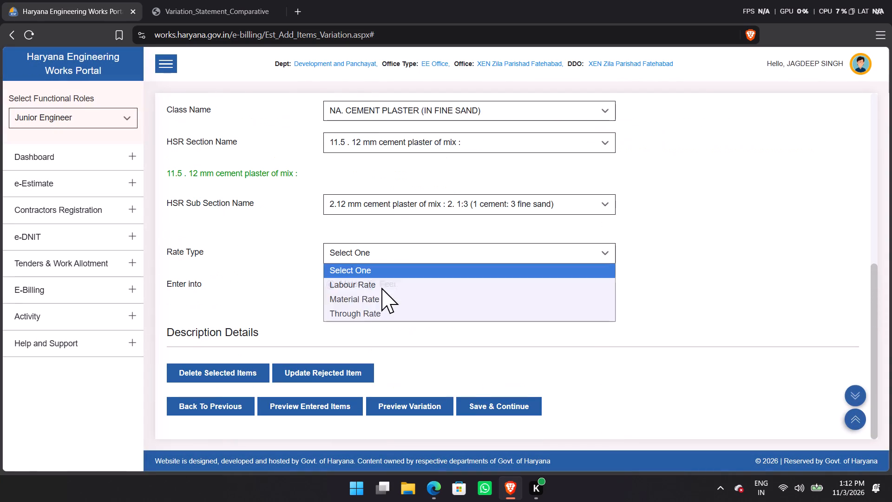
left_click(354, 310)
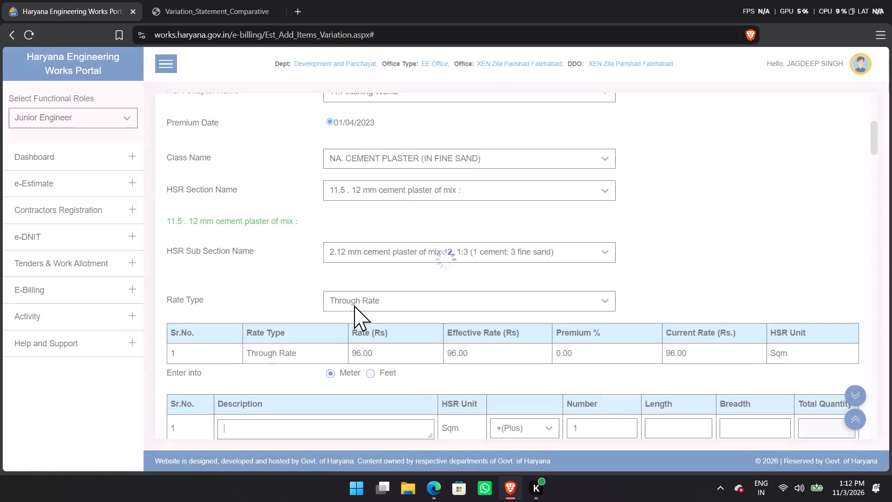
Add a plus row to item 11.5.2 with description "..", number 1, length 1 and breadth 47 metres.
scroll(617, 253, "down", 9)
scroll(626, 263, "up", 5)
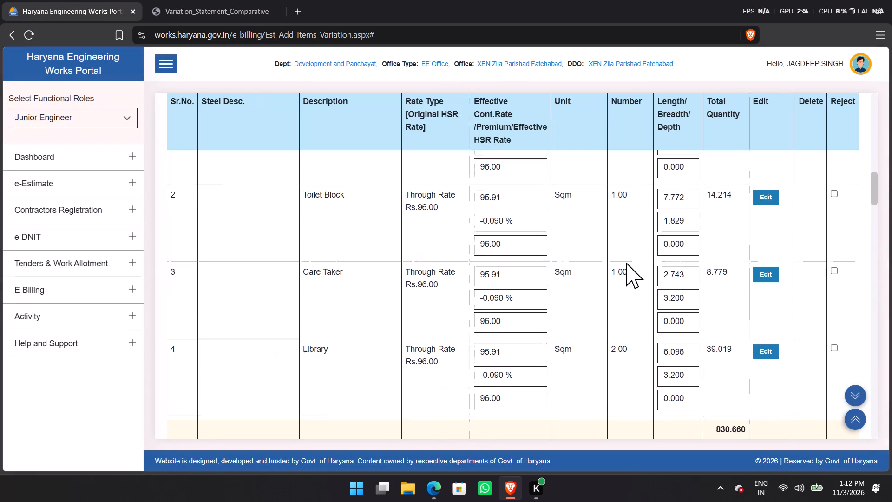
scroll(626, 263, "up", 2)
key("period")
key("period")
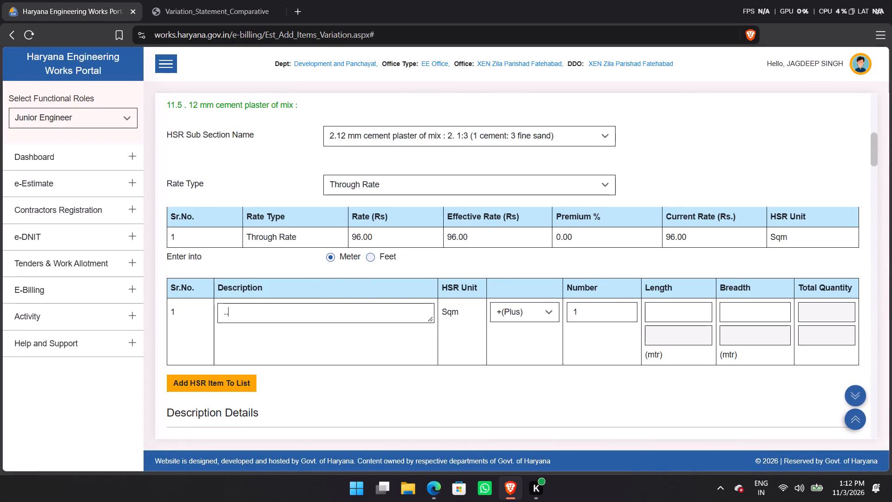
key("Tab")
key("Tab")
key("Tab")
key("Tab")
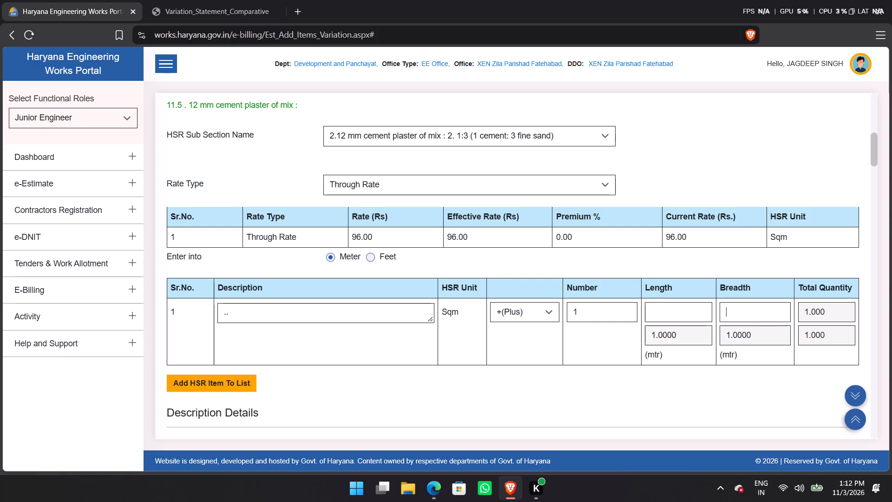
type("47")
left_click(689, 313)
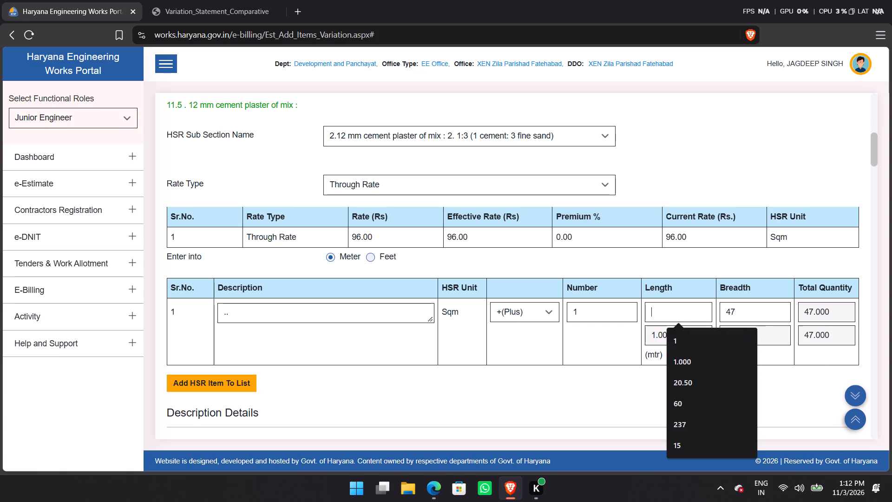
key("1")
left_click(205, 389)
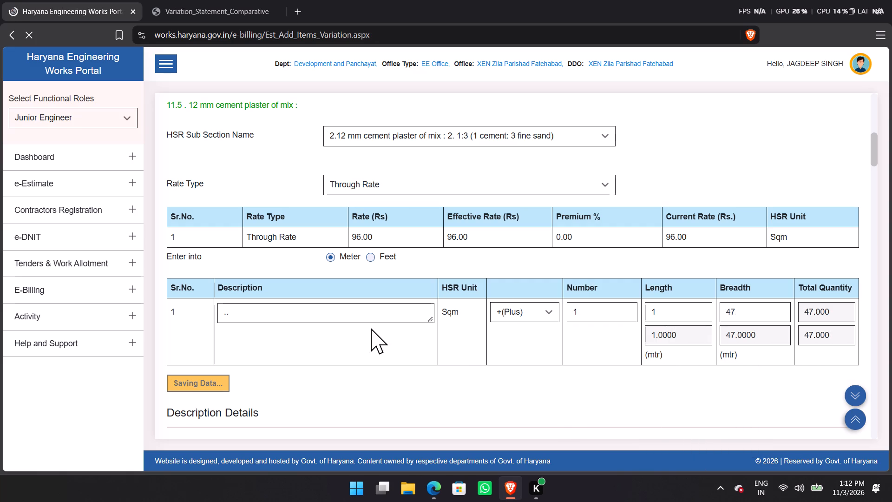
left_click(541, 109)
Examine the description details rows and total quantity of item 11.5.2.
scroll(623, 361, "down", 8)
scroll(623, 361, "up", 1)
scroll(626, 361, "down", 3)
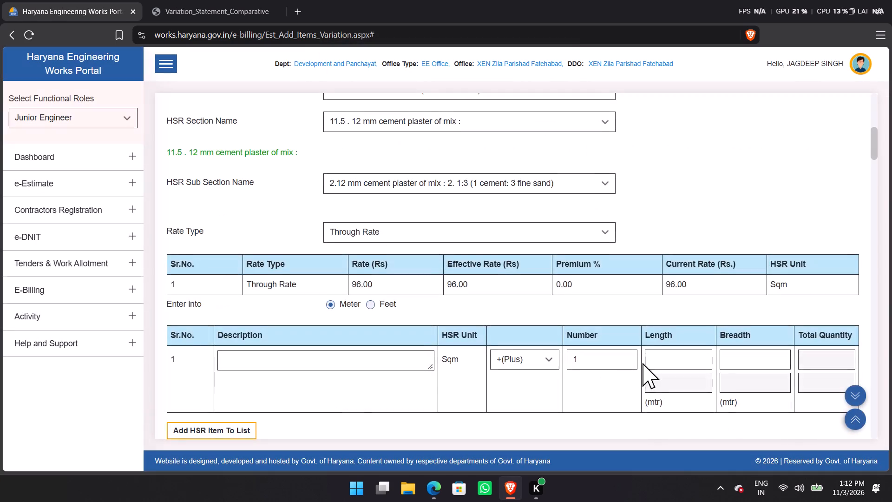
scroll(643, 363, "down", 2)
scroll(710, 376, "up", 1)
scroll(711, 376, "down", 12)
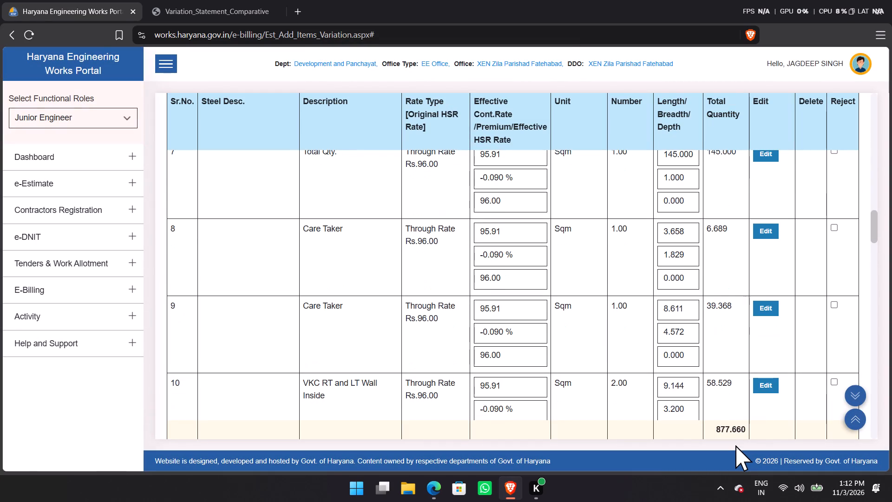
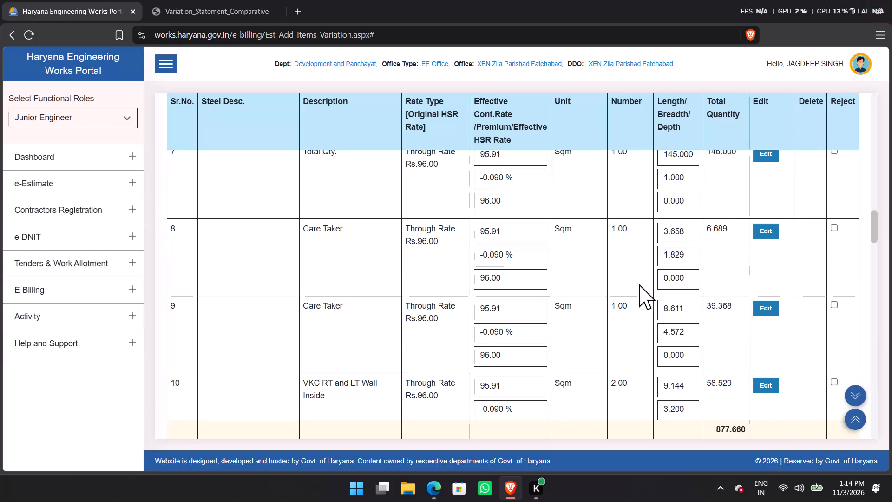
Change the HSR item search to 11.6.1, look it up in the full HSR, and set its rate type to Through Rate.
scroll(644, 276, "up", 4)
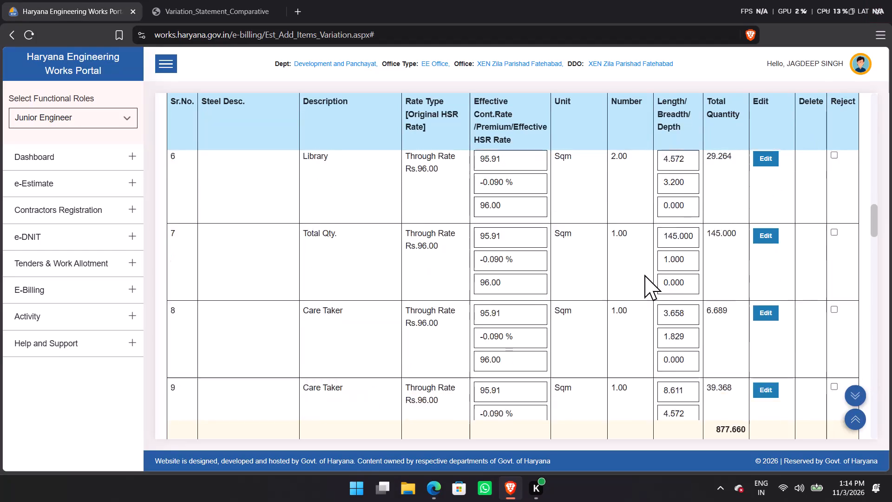
scroll(644, 275, "up", 15)
left_click_drag(360, 177, 284, 175)
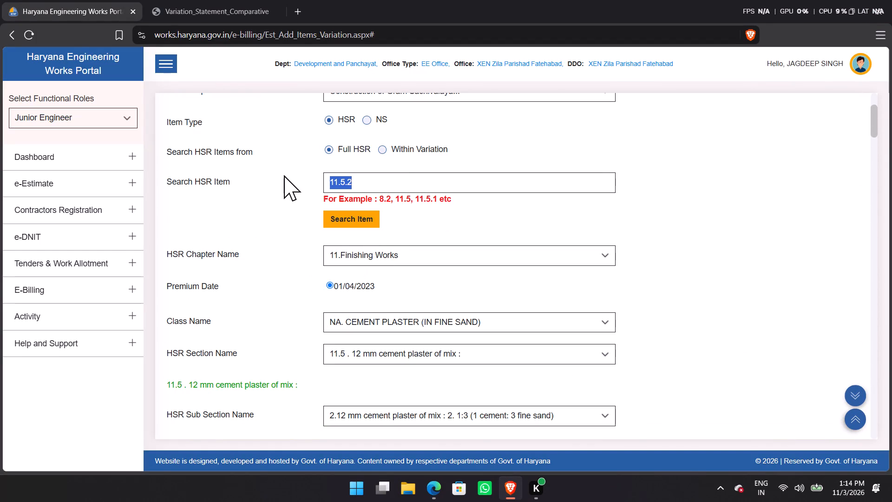
type("11.6.1")
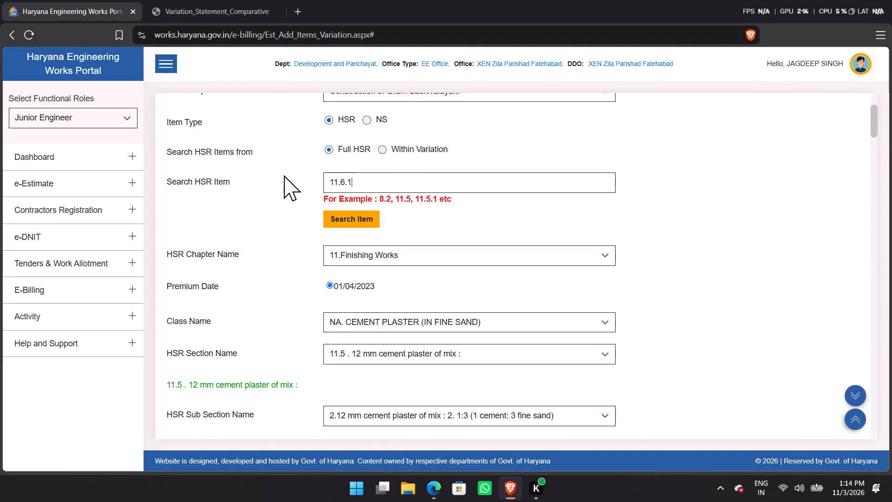
left_click(341, 224)
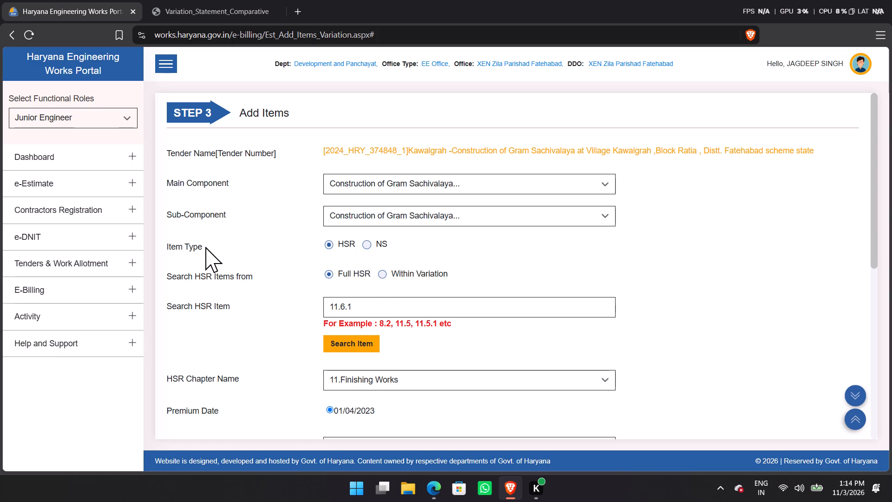
scroll(398, 243, "down", 8)
left_click(372, 260)
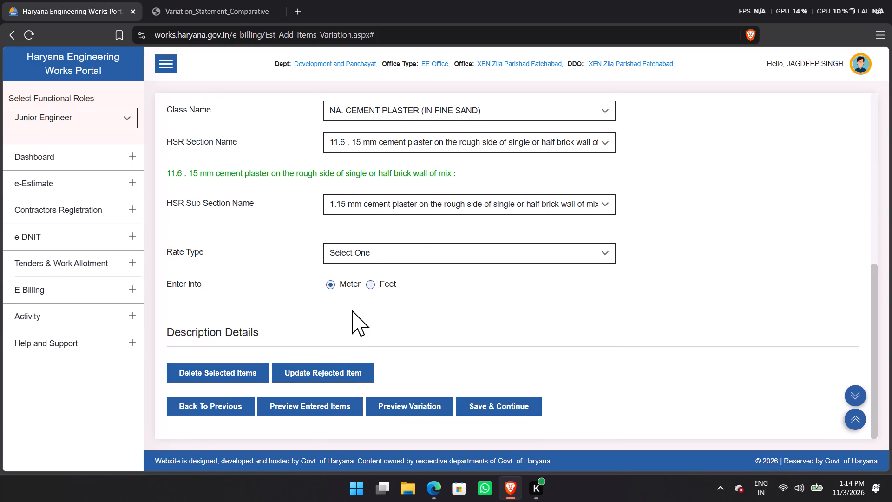
left_click(366, 262)
left_click(363, 309)
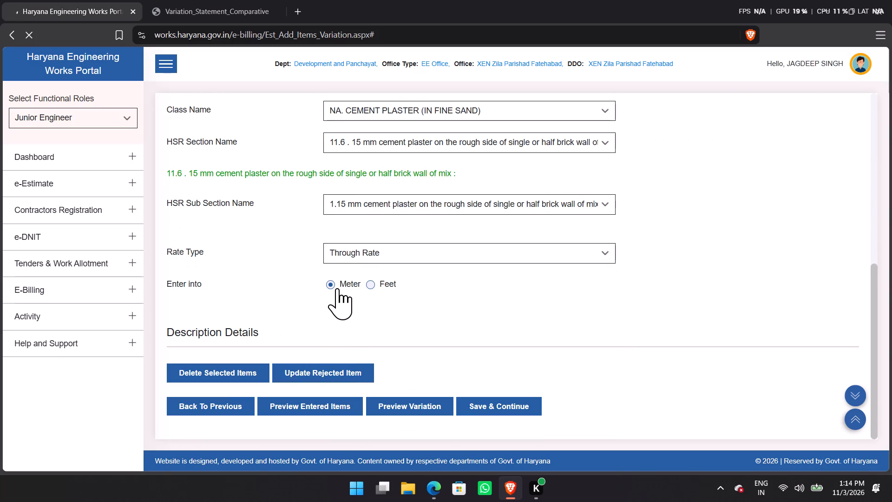
Examine the rate, description details row and total quantity of item 11.6.1.
scroll(380, 289, "down", 2)
scroll(380, 289, "up", 1)
scroll(380, 289, "down", 6)
scroll(378, 289, "up", 2)
scroll(377, 289, "down", 1)
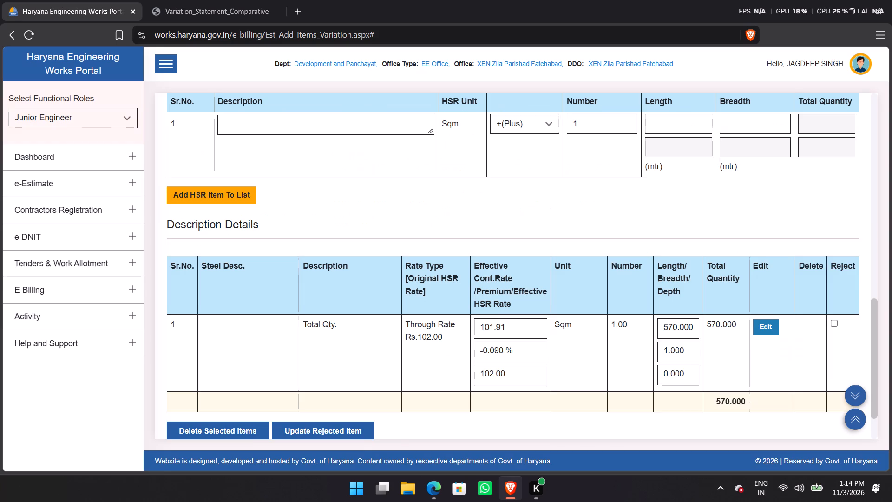
scroll(376, 289, "down", 4)
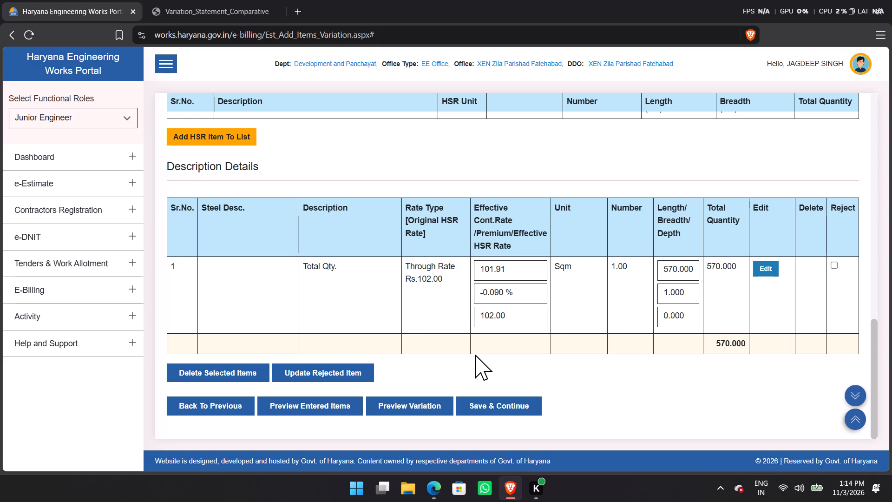
scroll(403, 380, "up", 7)
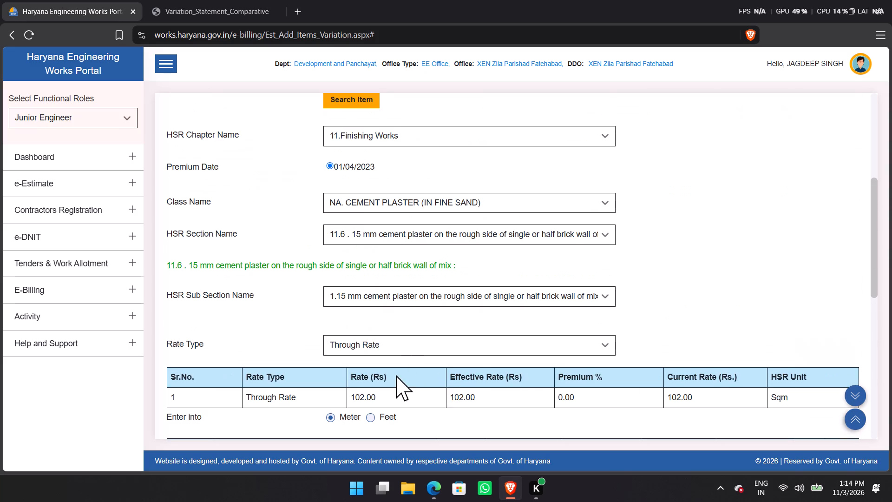
scroll(383, 395, "down", 2)
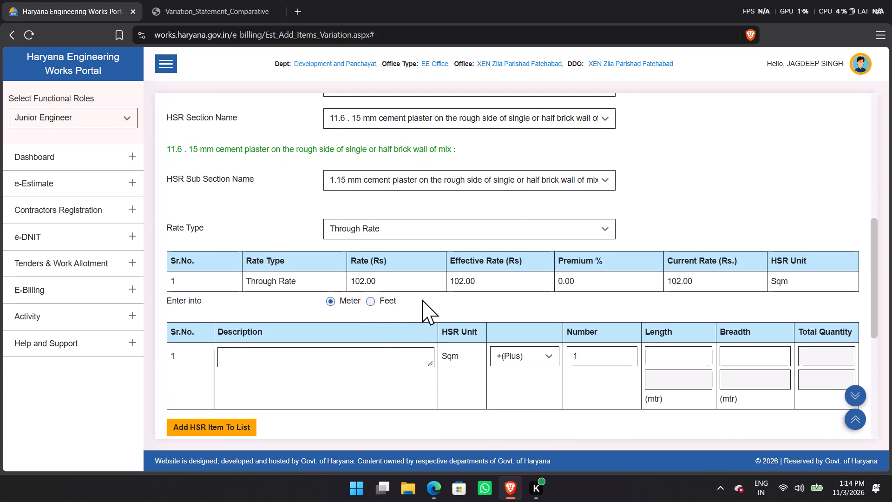
scroll(486, 302, "down", 8)
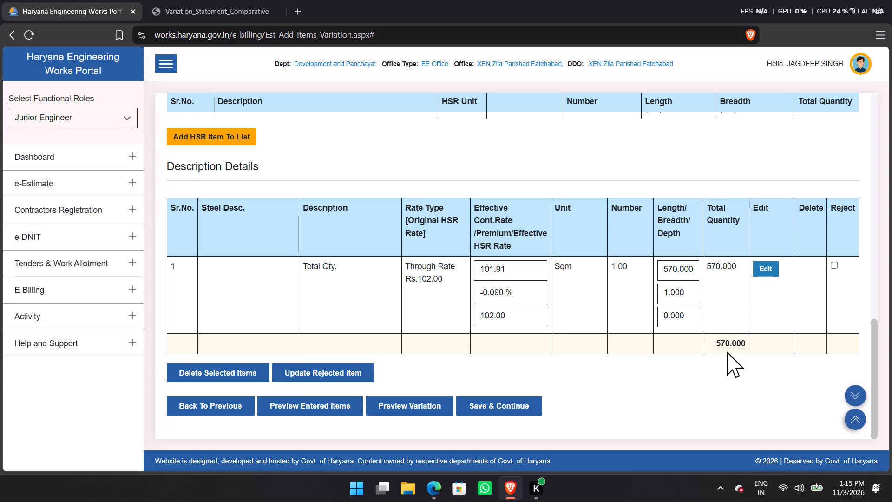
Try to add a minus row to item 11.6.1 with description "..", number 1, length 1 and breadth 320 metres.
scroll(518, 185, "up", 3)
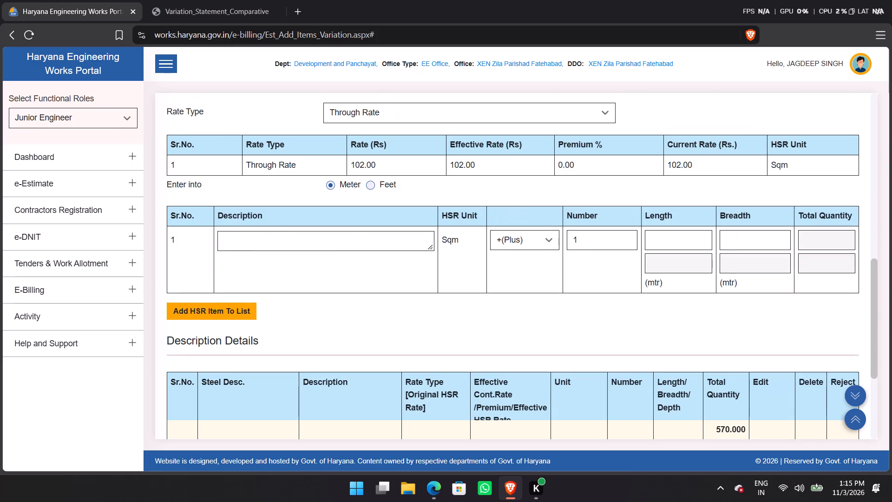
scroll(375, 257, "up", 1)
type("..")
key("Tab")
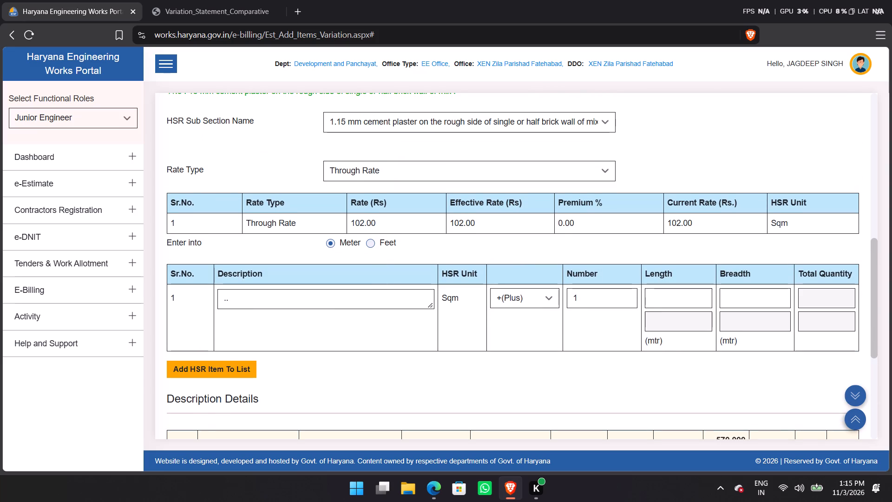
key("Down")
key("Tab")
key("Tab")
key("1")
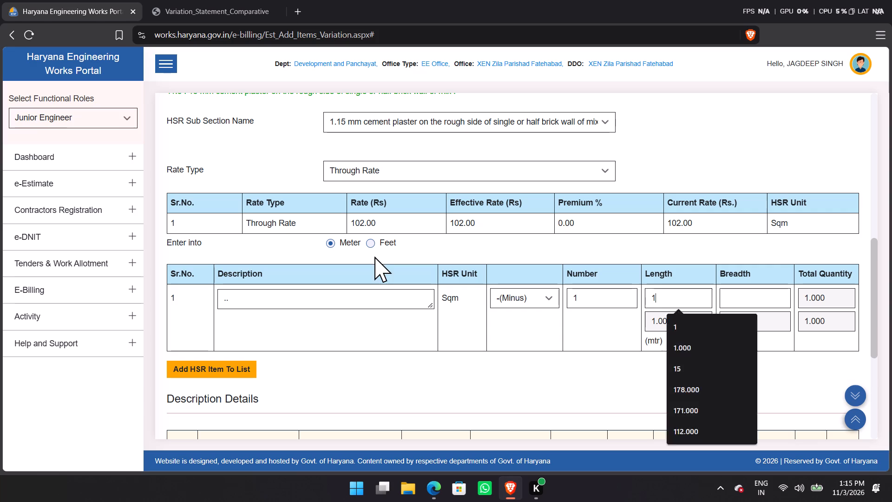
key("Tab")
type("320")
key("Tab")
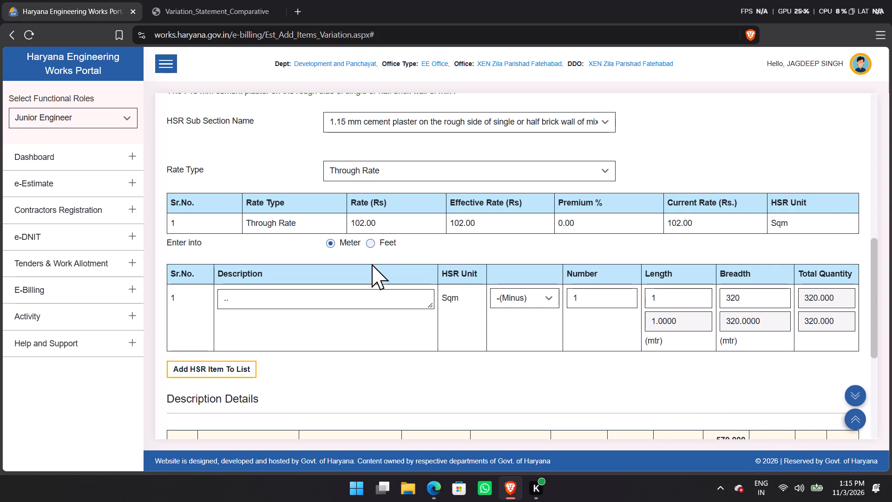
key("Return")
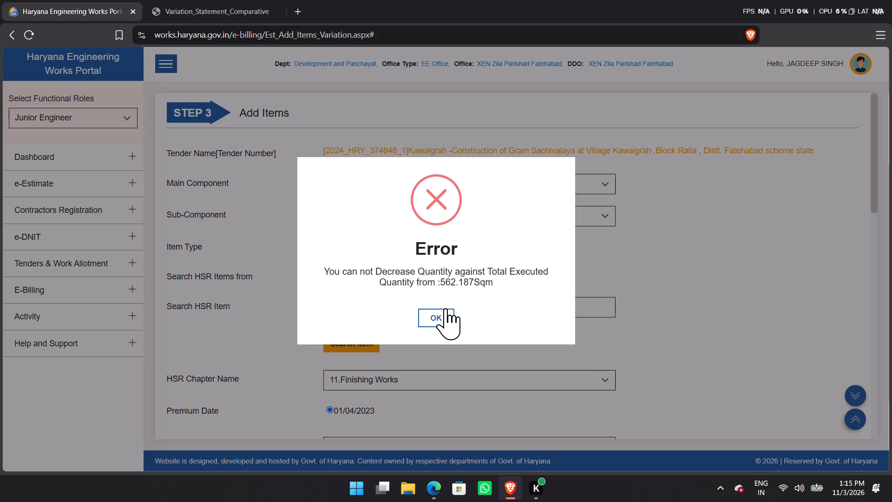
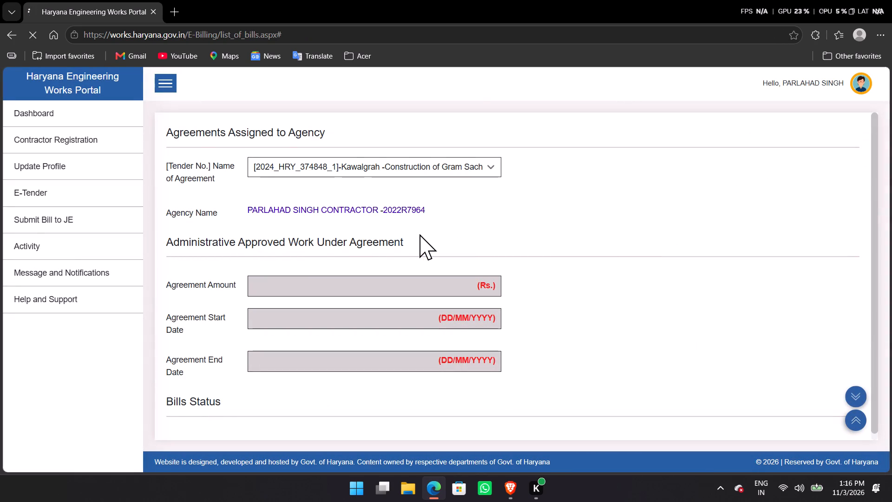
Open the bill preview of 2 Running Bill and recheck the HSR item number in the Add Items form in Brave.
scroll(575, 335, "down", 8)
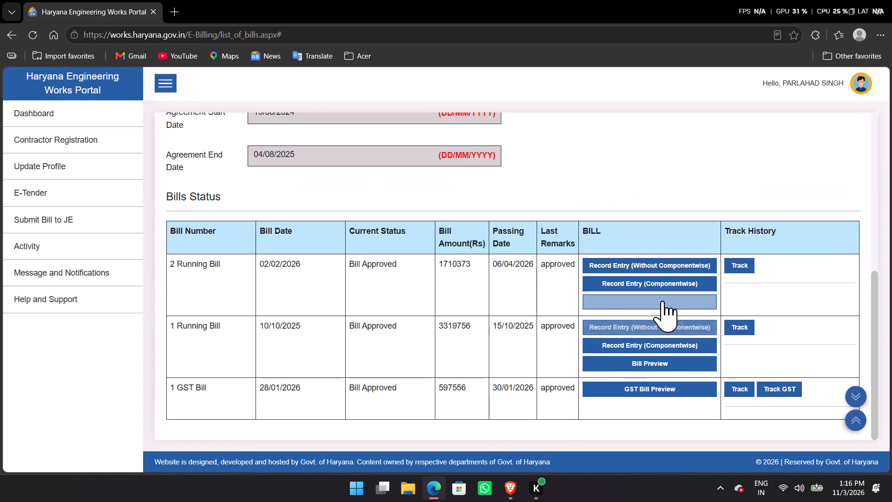
left_click(655, 302)
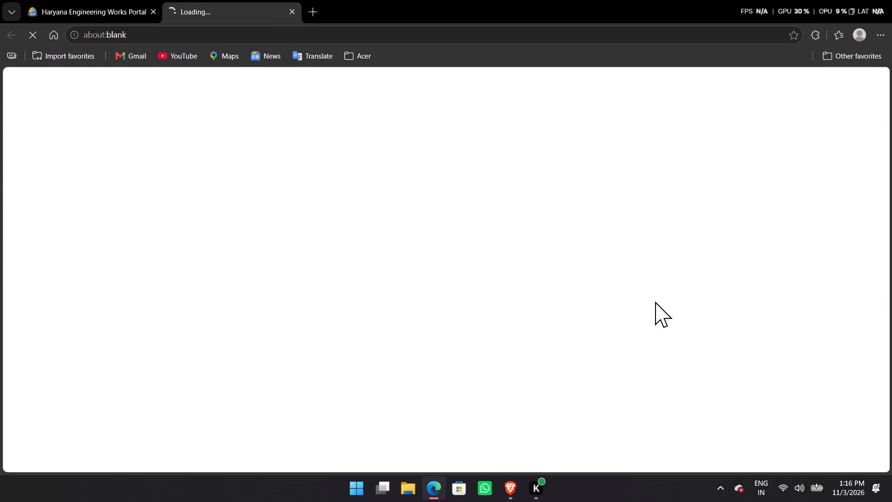
left_click(508, 482)
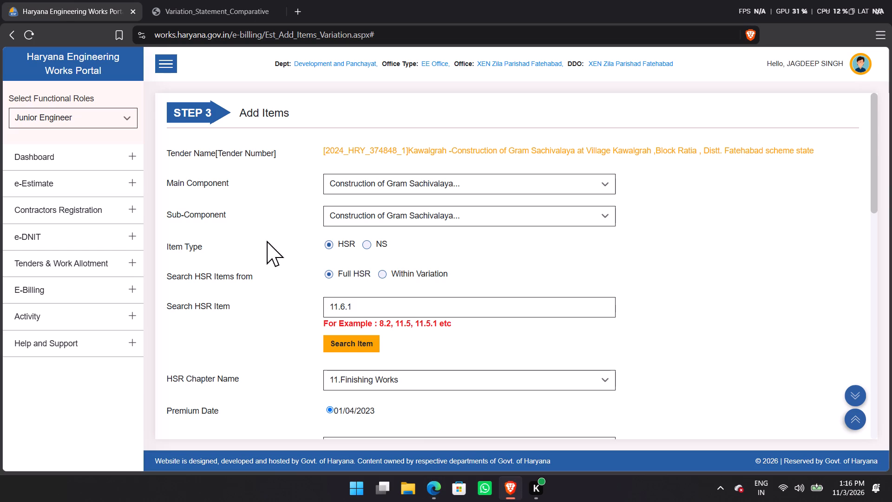
scroll(394, 261, "down", 3)
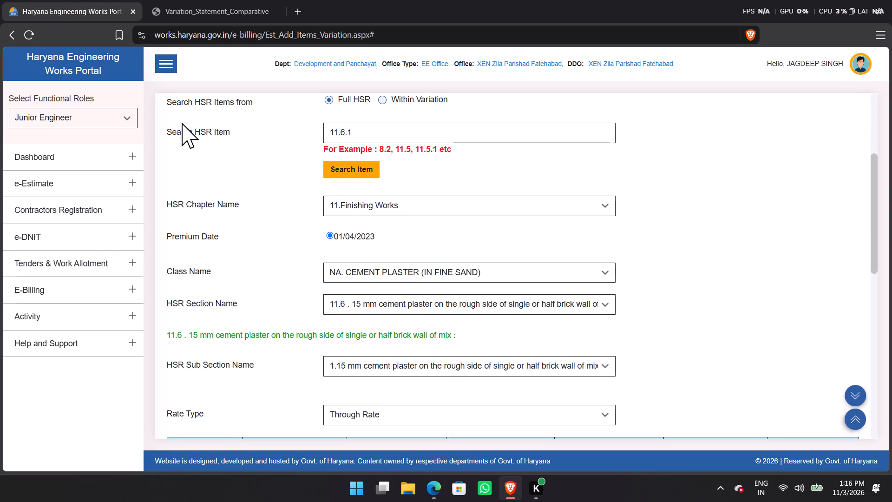
left_click(432, 492)
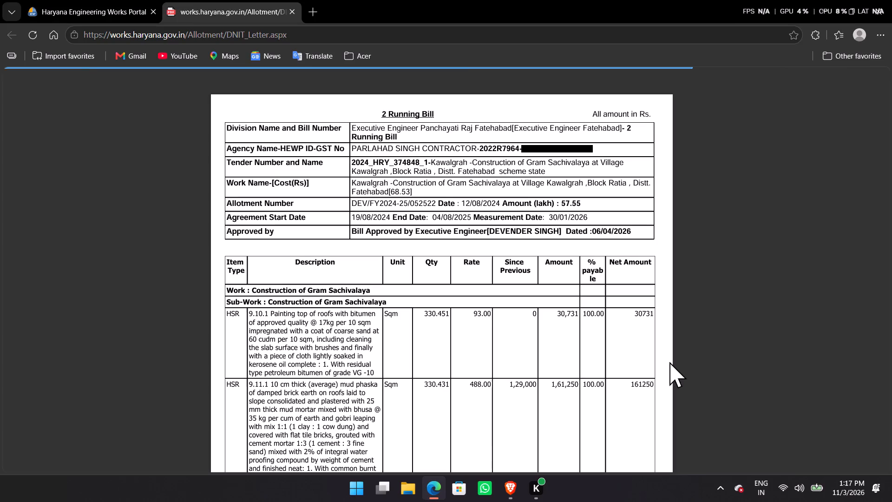
Search the 2 Running Bill preview for item 11.6.1 and check its quantity.
key("ctrl+f")
type("11.6.1")
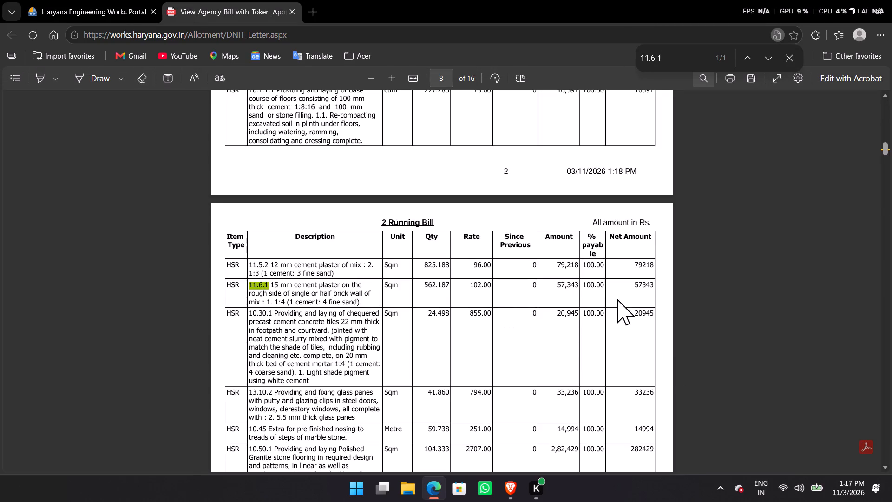
left_click_drag(423, 284, 445, 283)
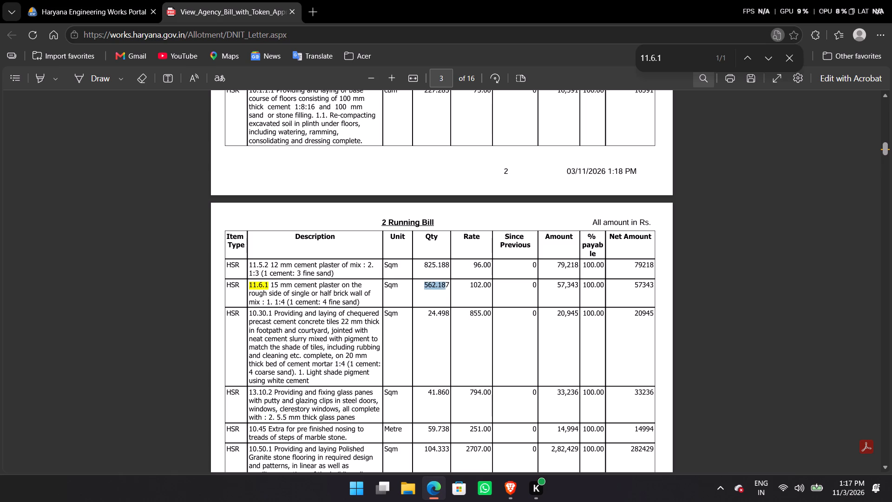
left_click_drag(445, 283, 454, 282)
left_click(536, 300)
left_click(750, 129)
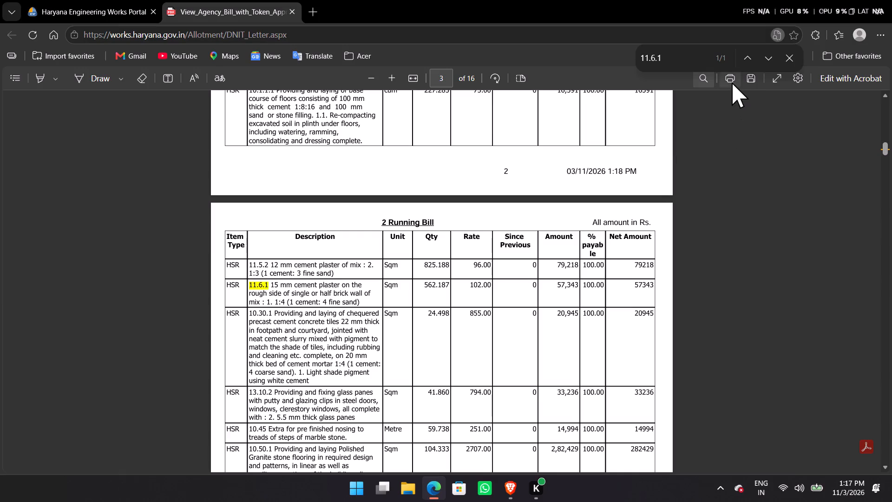
Set up the 2 Running Bill for printing on both sides, flipped on the long edge.
left_click(732, 80)
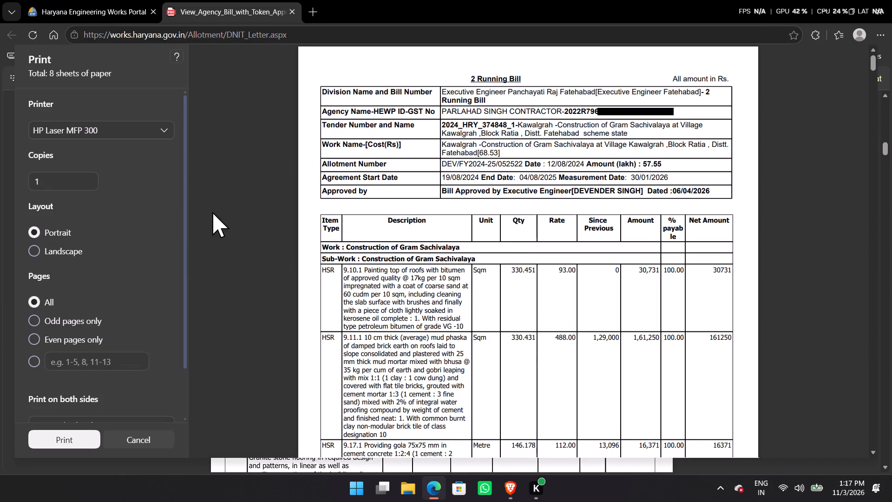
scroll(118, 303, "down", 5)
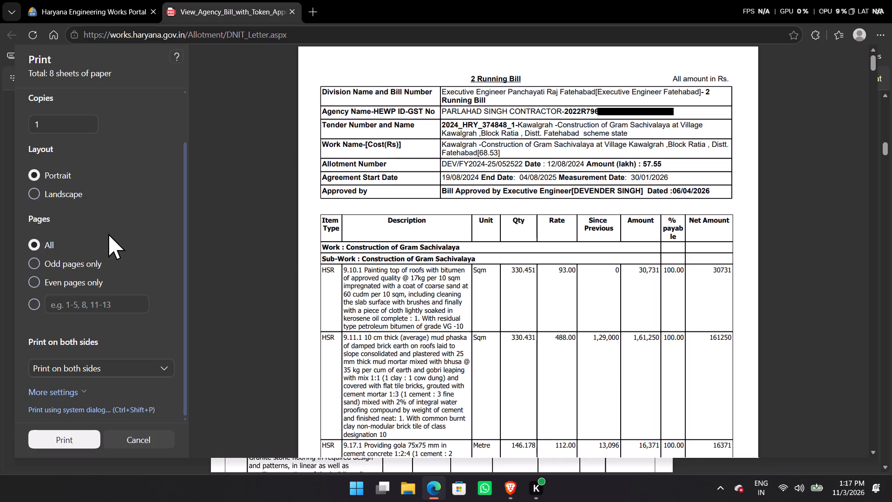
left_click(105, 367)
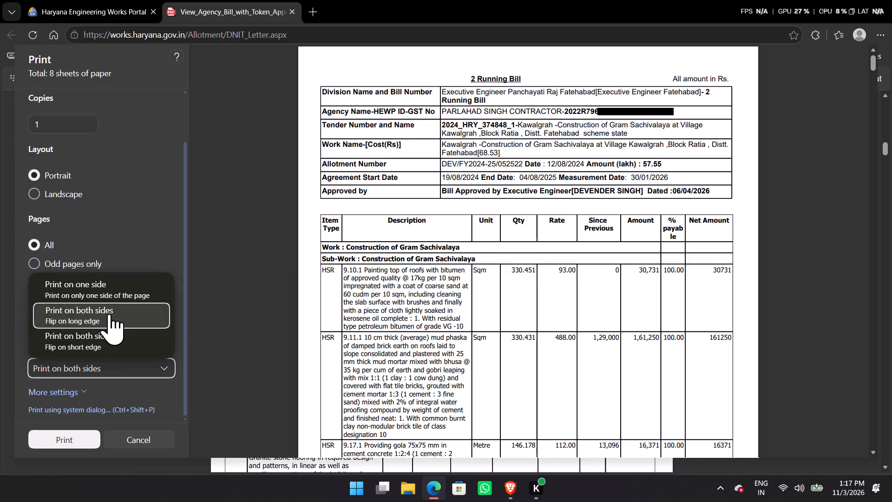
left_click(109, 313)
scroll(94, 175, "up", 4)
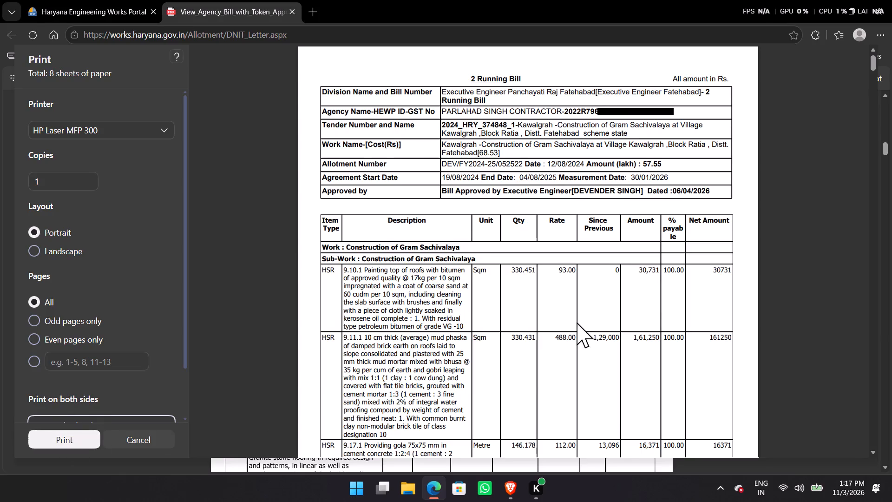
Look through the print preview to the last page and print one portrait copy of all pages on the HP Laser MFP 300.
scroll(487, 288, "up", 1)
scroll(488, 288, "down", 20)
scroll(488, 288, "down", 20)
scroll(488, 288, "down", 8)
scroll(491, 277, "up", 1)
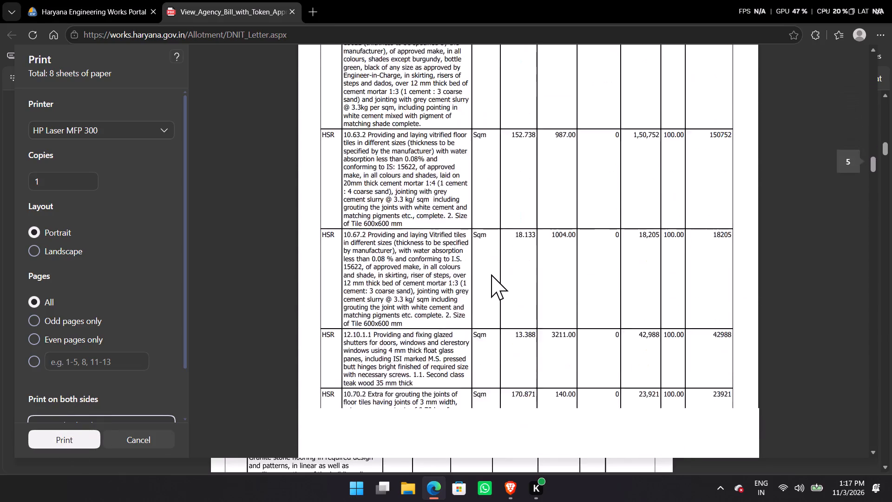
scroll(491, 274, "down", 14)
scroll(491, 274, "up", 1)
scroll(491, 274, "down", 2)
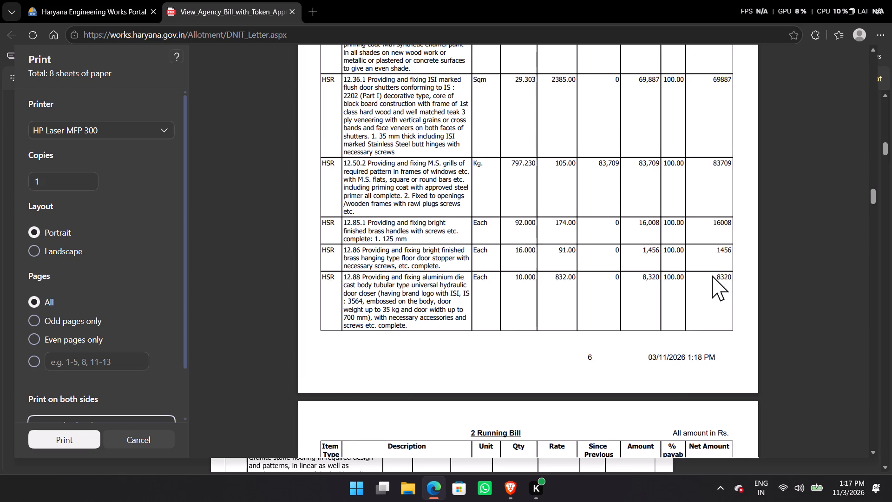
scroll(767, 264, "down", 4)
scroll(768, 263, "up", 1)
scroll(768, 263, "down", 15)
scroll(771, 259, "up", 2)
scroll(771, 259, "down", 1)
left_click_drag(872, 233, 884, 418)
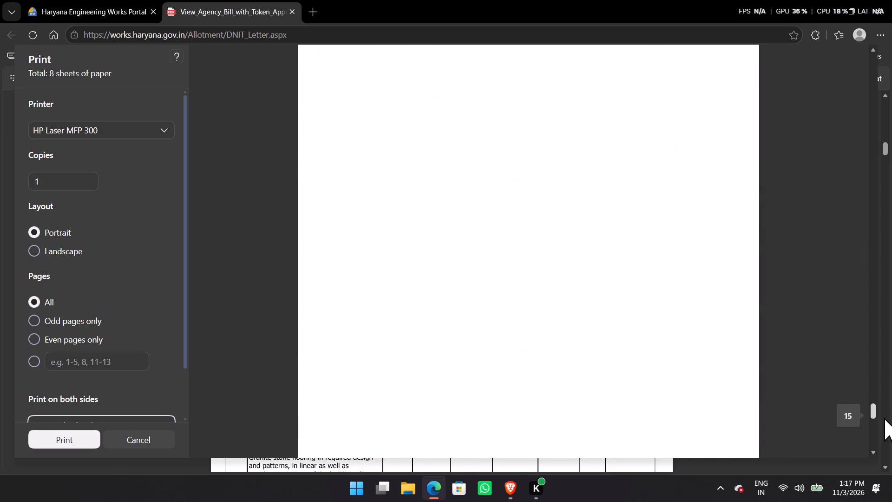
left_click_drag(884, 418, 885, 448)
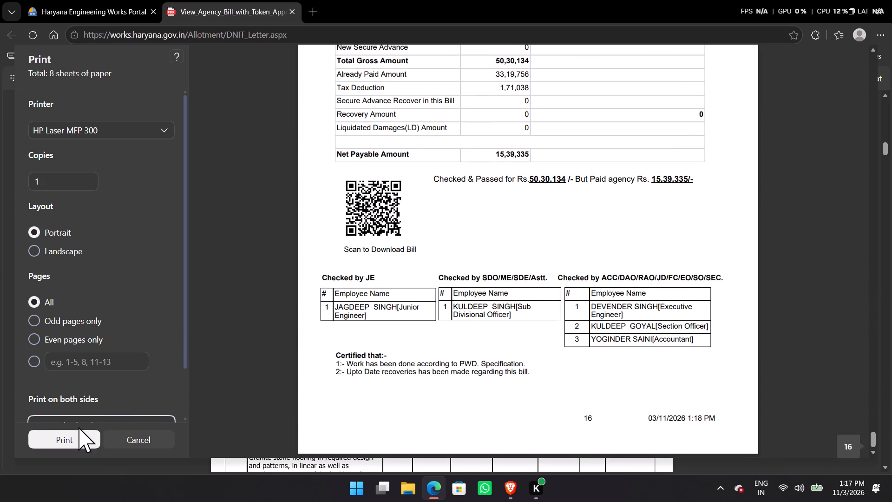
left_click(72, 436)
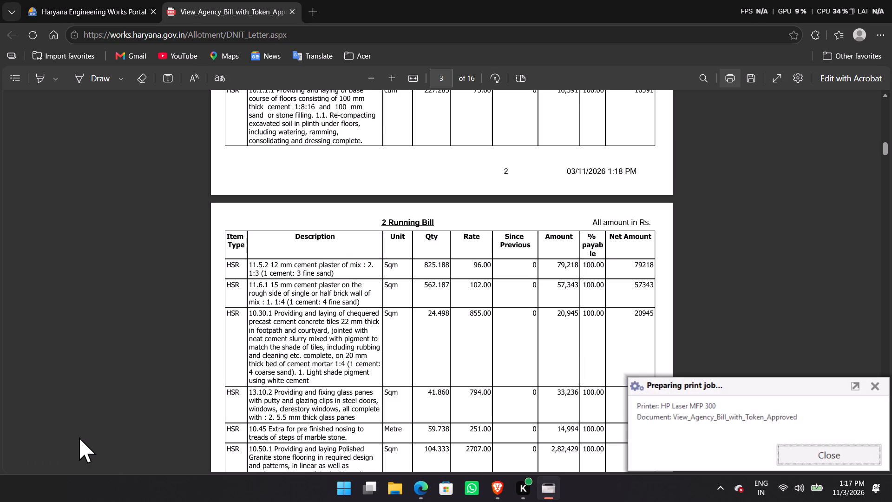
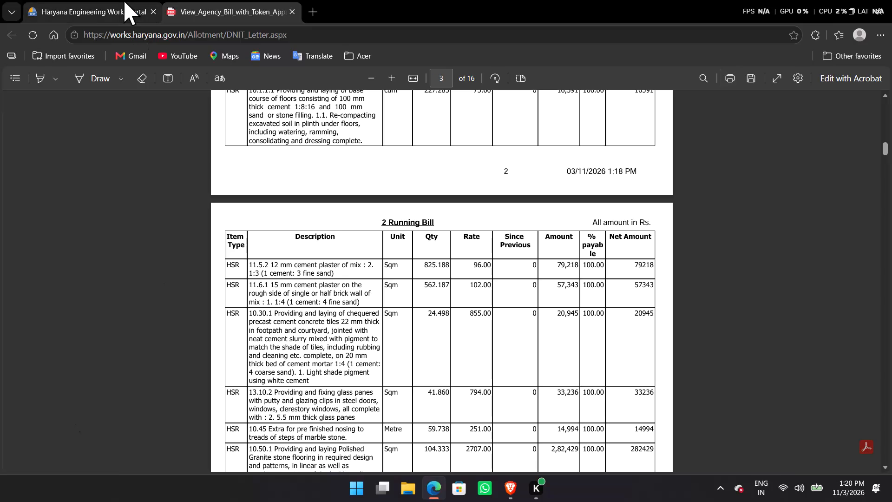
Close the 2 Running Bill preview and return to the agency's agreement page.
left_click(293, 13)
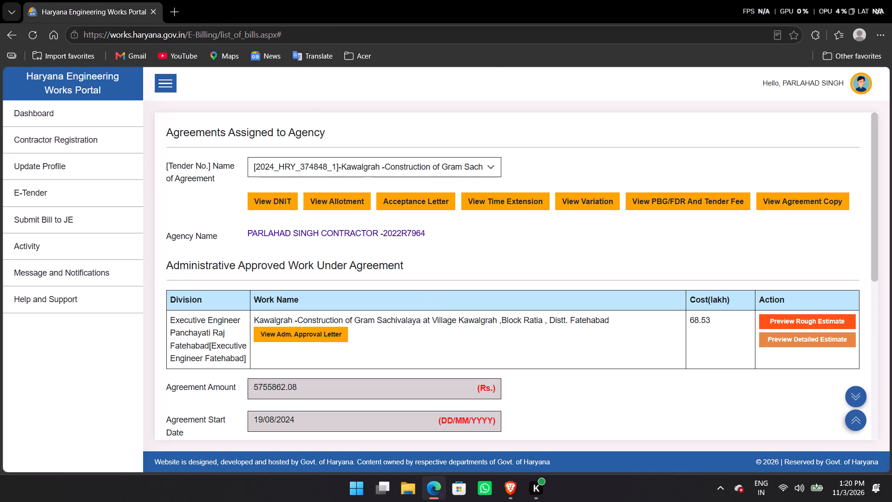
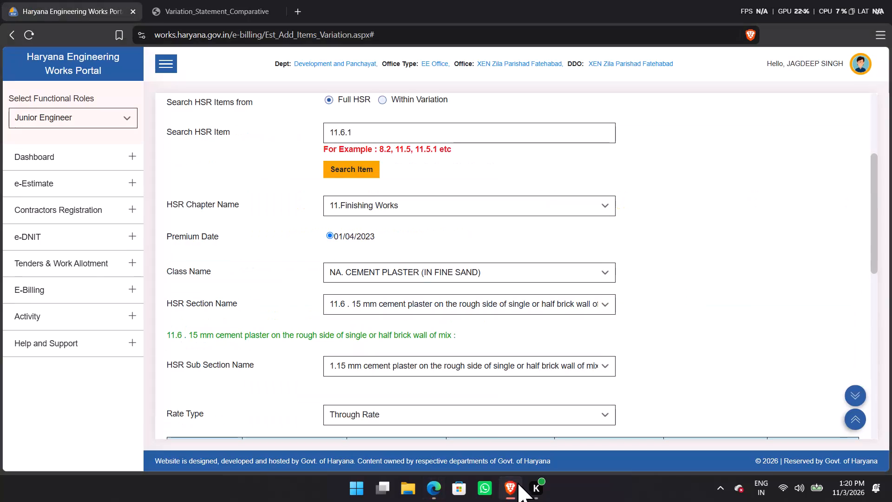
Review the quantity details entered for HSR item 11.6.1, 15 mm cement plaster, in the variation statement.
scroll(434, 328, "down", 15)
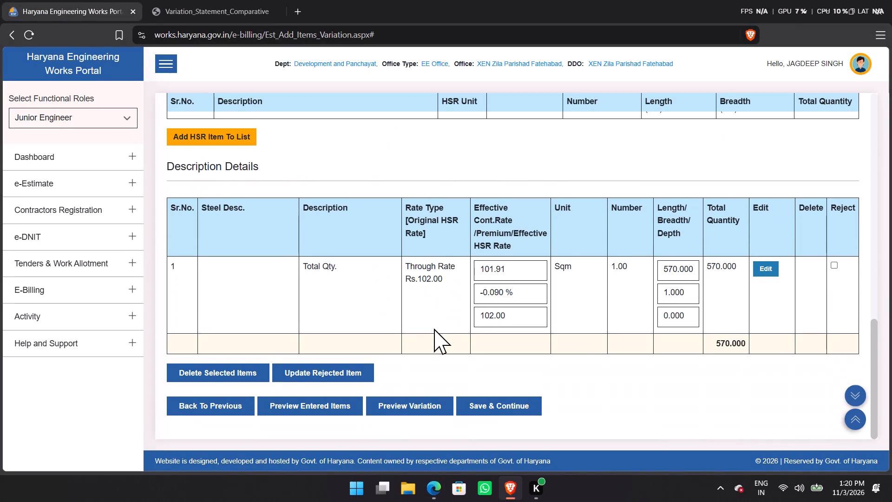
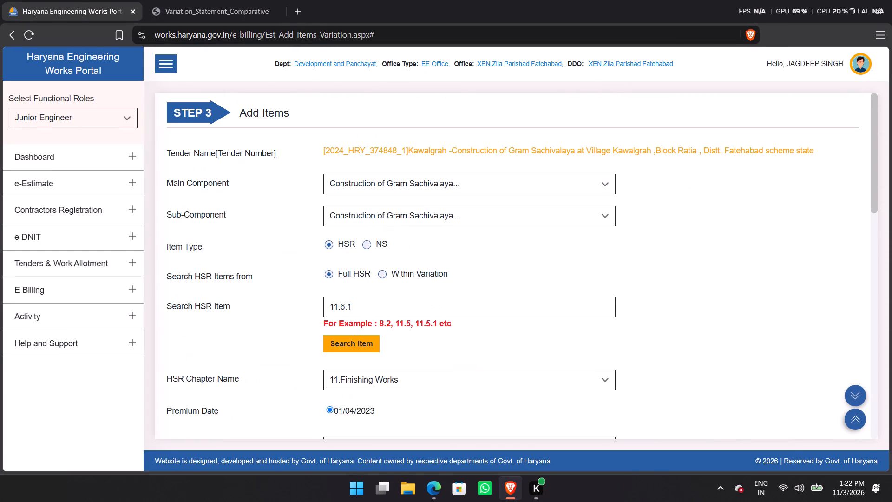
Search for HSR item 11.5.2 and set its rate type to Through Rate.
left_click_drag(414, 313, 279, 287)
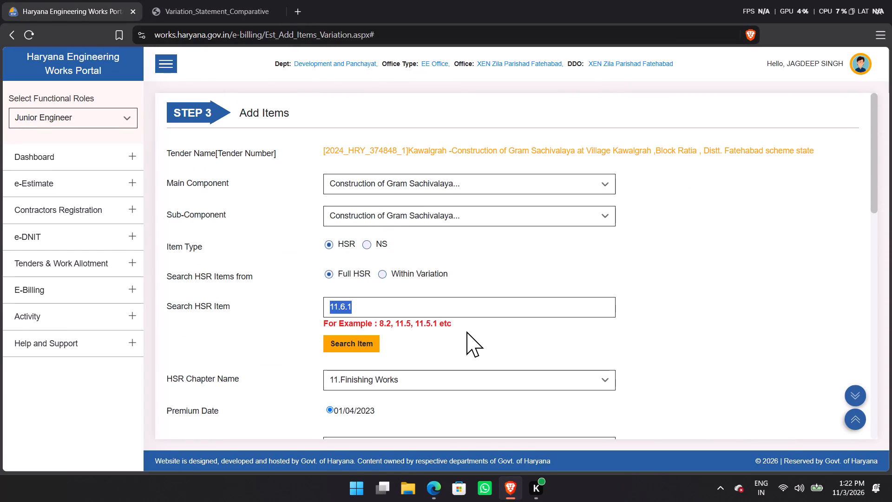
key("BackSpace")
type("11.5.2")
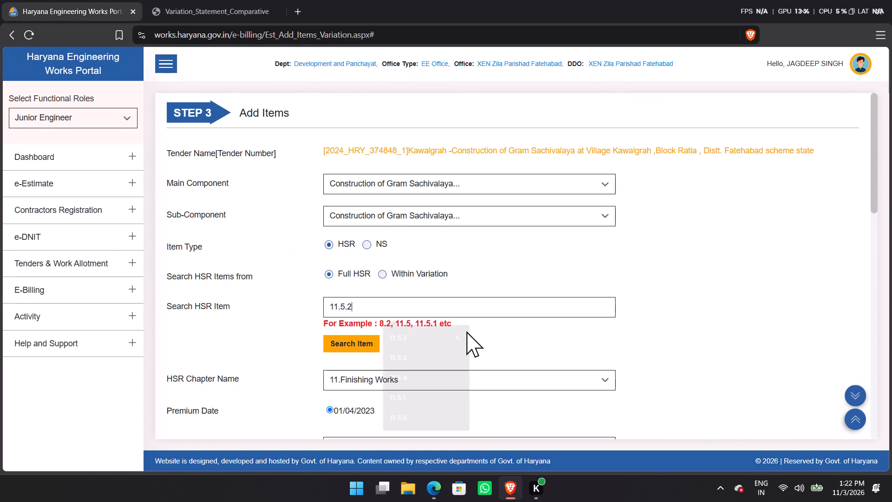
left_click(337, 344)
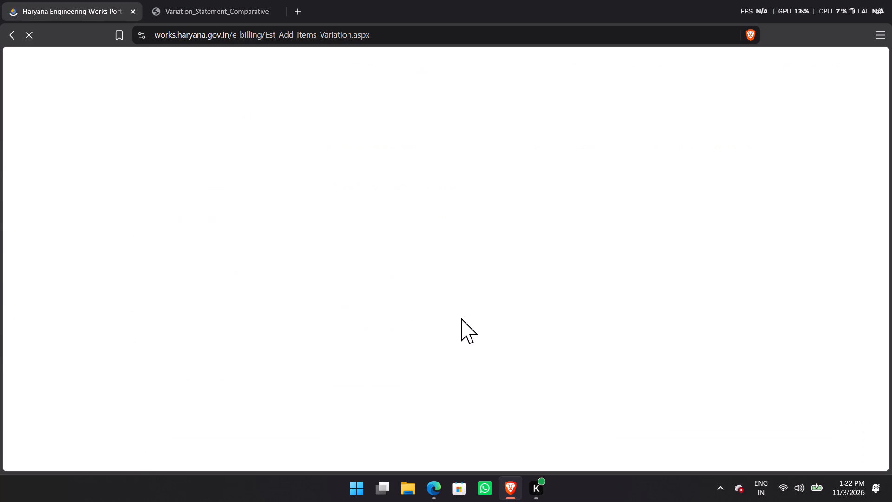
scroll(510, 290, "down", 4)
scroll(510, 290, "up", 1)
scroll(510, 290, "down", 4)
left_click(386, 244)
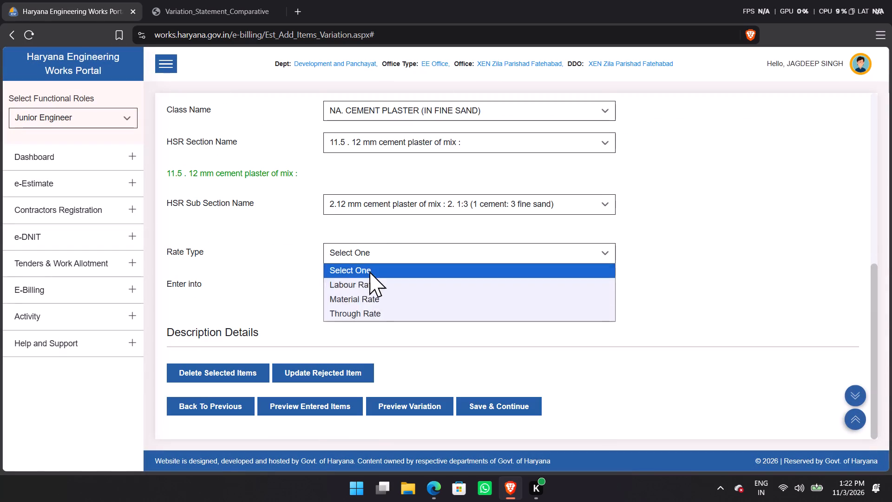
left_click(370, 317)
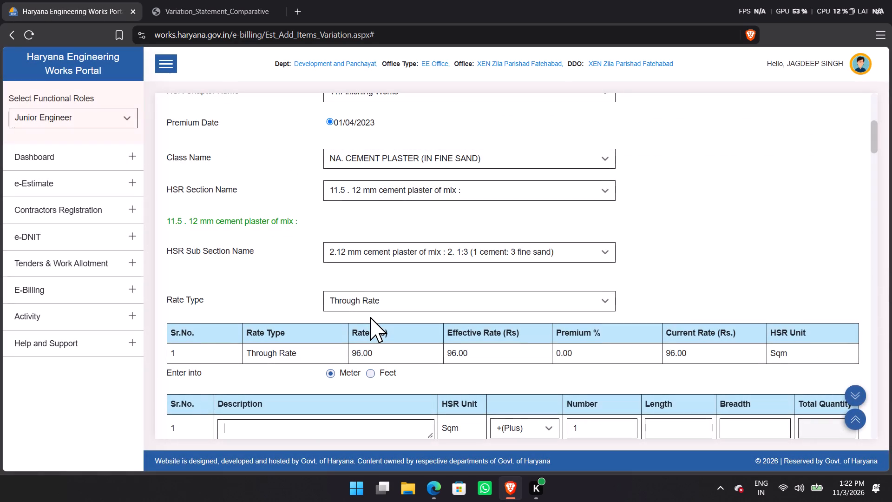
Review the quantity details entered for HSR item 11.5.2, 12 mm cement plaster, through to the total at the end.
scroll(526, 255, "down", 4)
scroll(526, 255, "up", 1)
scroll(526, 255, "down", 9)
scroll(528, 263, "up", 1)
scroll(528, 263, "down", 10)
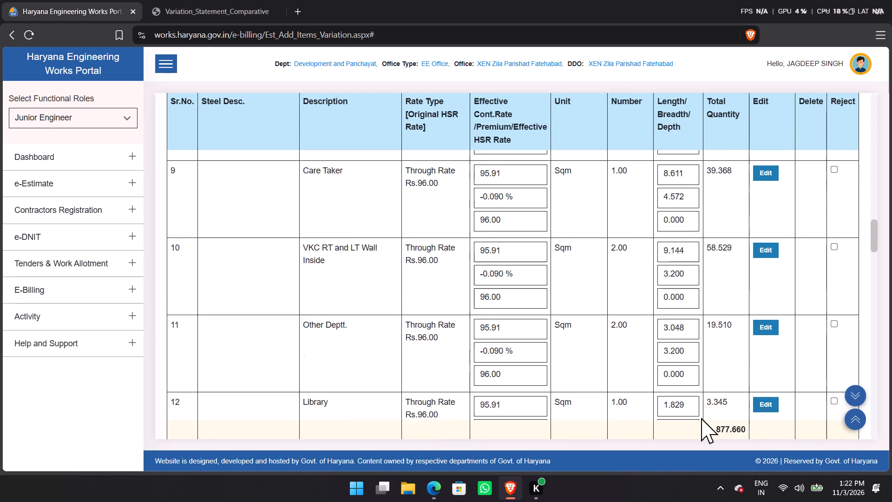
scroll(793, 478, "down", 20)
scroll(793, 478, "down", 20)
scroll(793, 478, "down", 1)
scroll(658, 398, "up", 1)
scroll(658, 398, "down", 9)
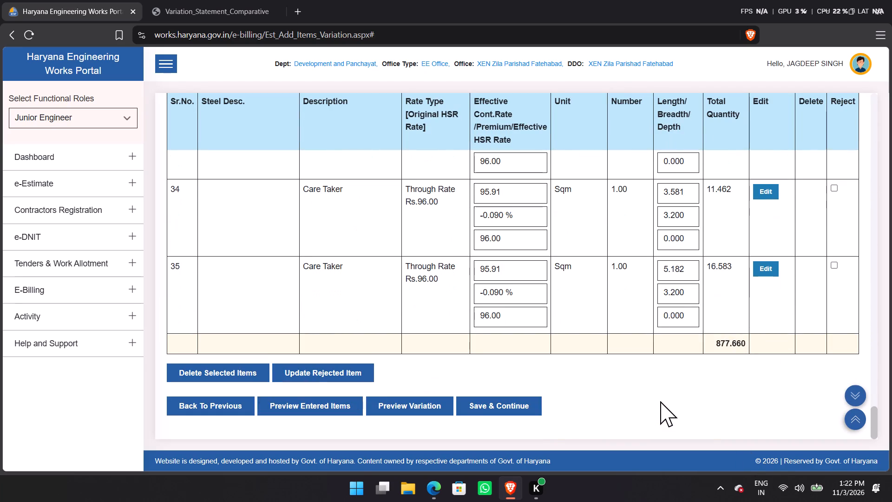
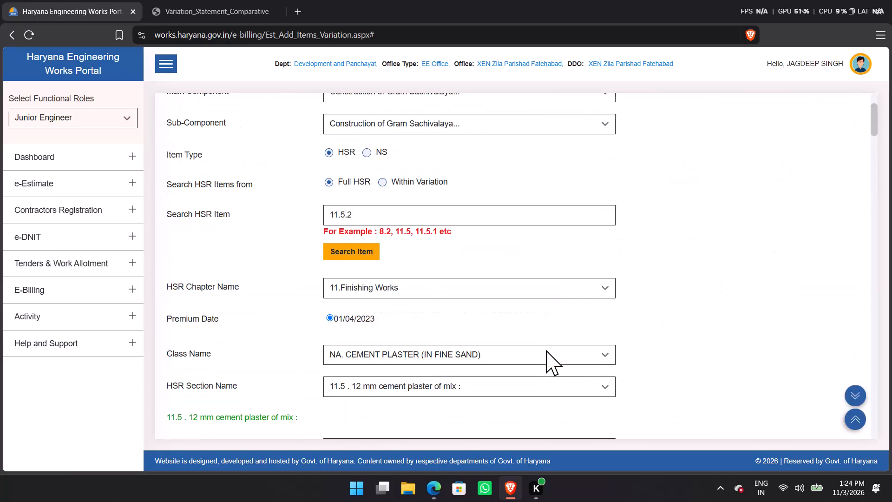
Search for HSR item 10.30.1 and set its rate type to Through Rate.
left_click_drag(413, 231, 269, 222)
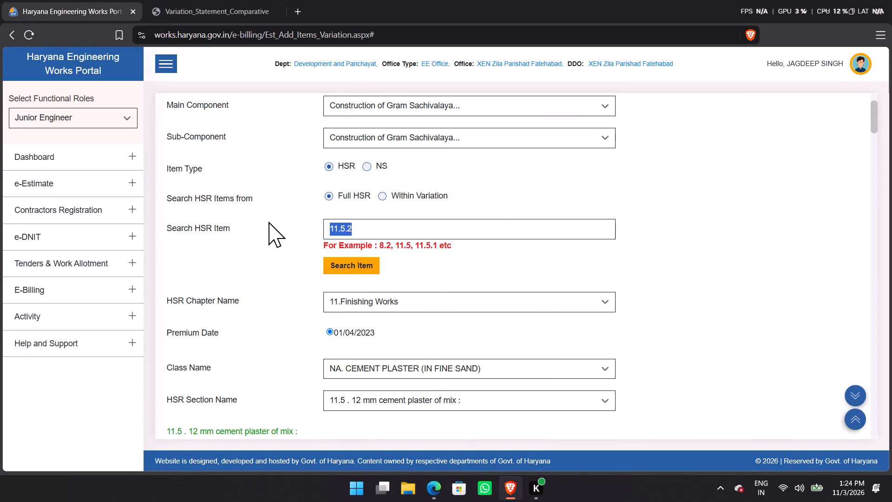
type("10.30.1")
left_click(344, 265)
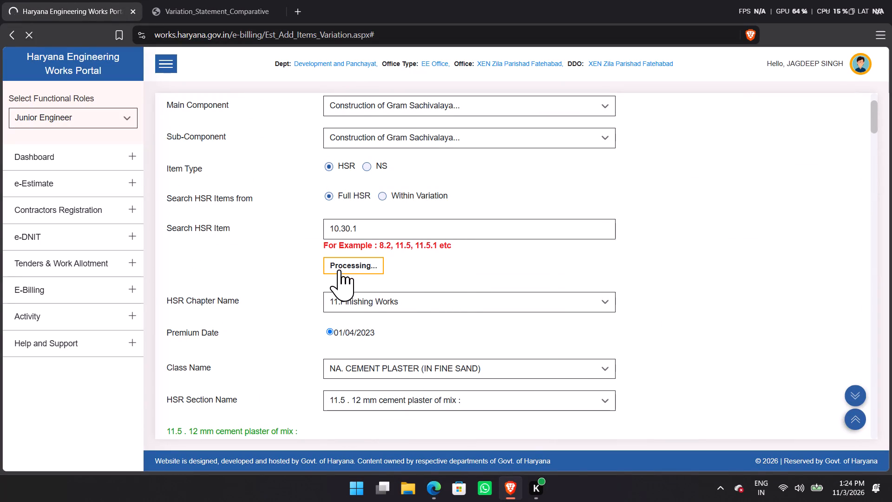
scroll(420, 319, "down", 8)
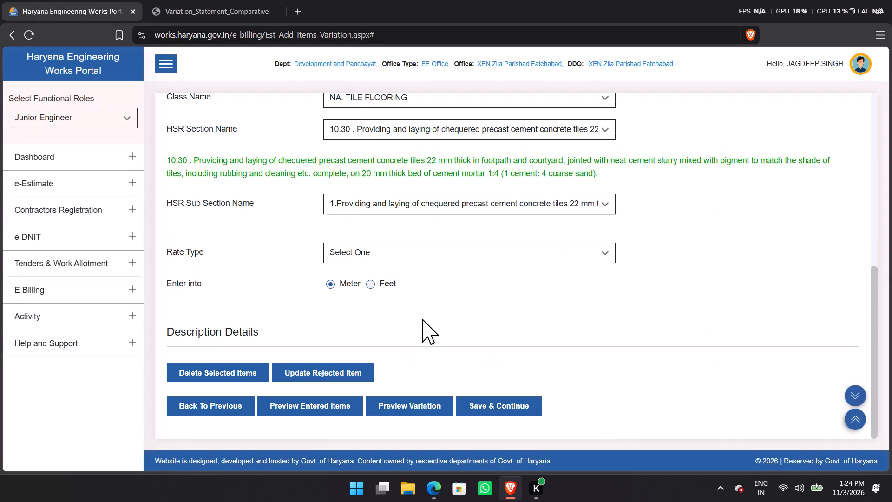
scroll(422, 319, "down", 5)
left_click(368, 252)
left_click(357, 310)
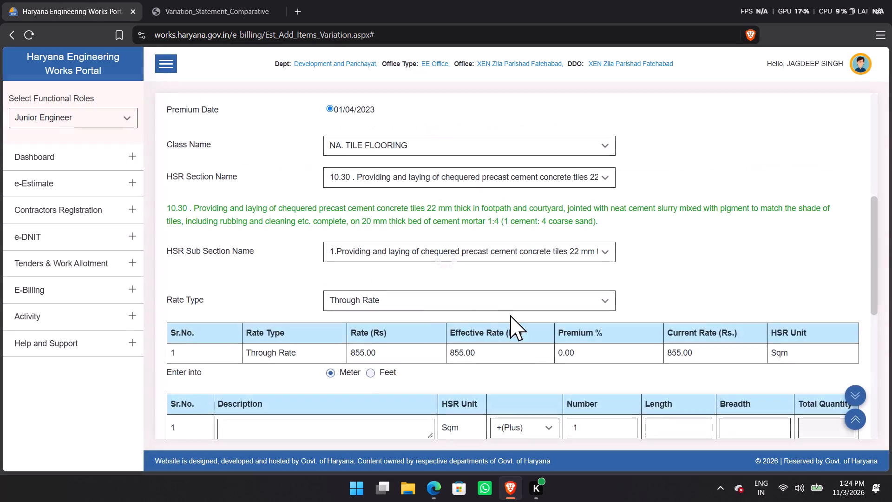
Edit the Total Qty. entry of HSR item 10.30.1, chequered cement concrete tiles, setting its length to 70, and update the data.
scroll(520, 315, "down", 5)
scroll(520, 315, "up", 1)
scroll(520, 315, "down", 3)
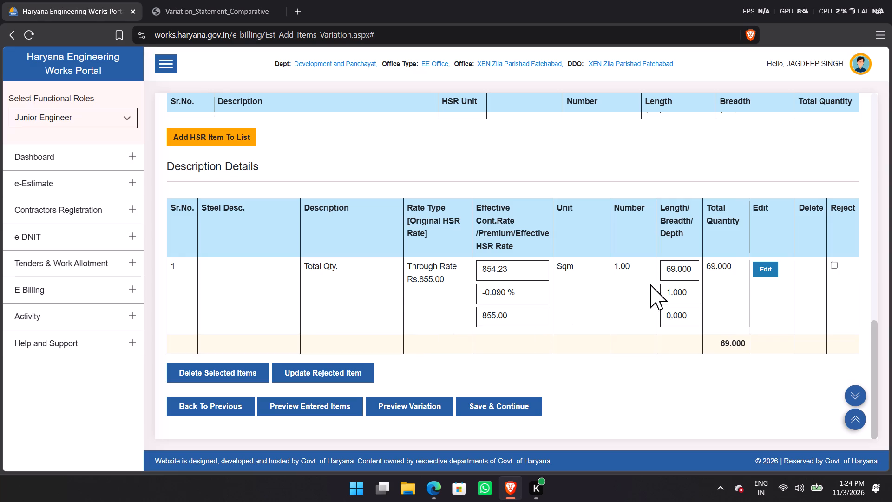
left_click(766, 267)
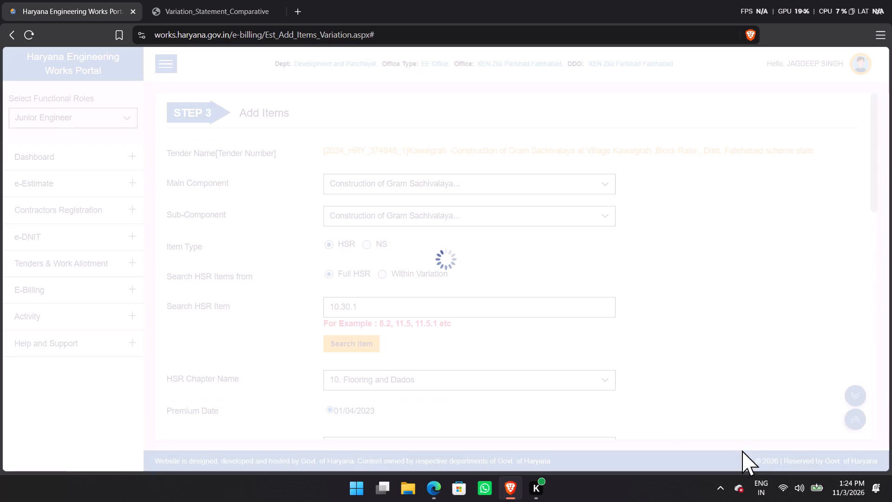
scroll(431, 328, "down", 4)
scroll(465, 363, "down", 1)
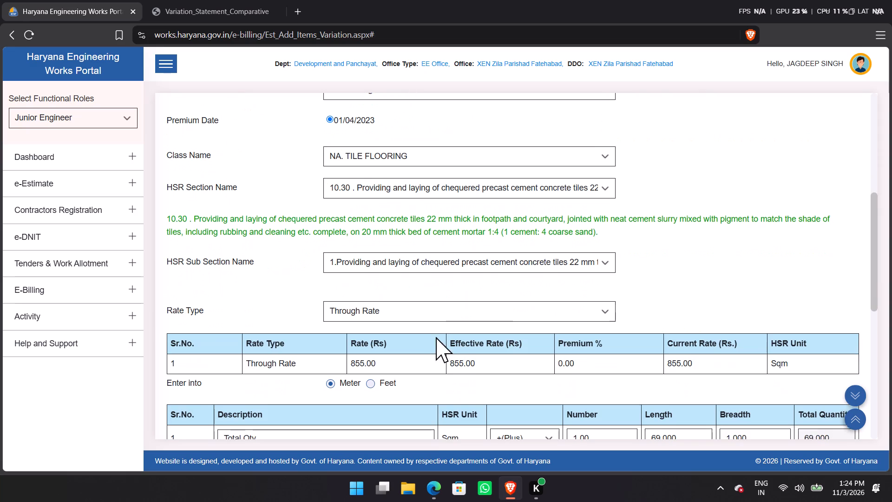
scroll(423, 333, "down", 4)
left_click_drag(704, 209, 603, 192)
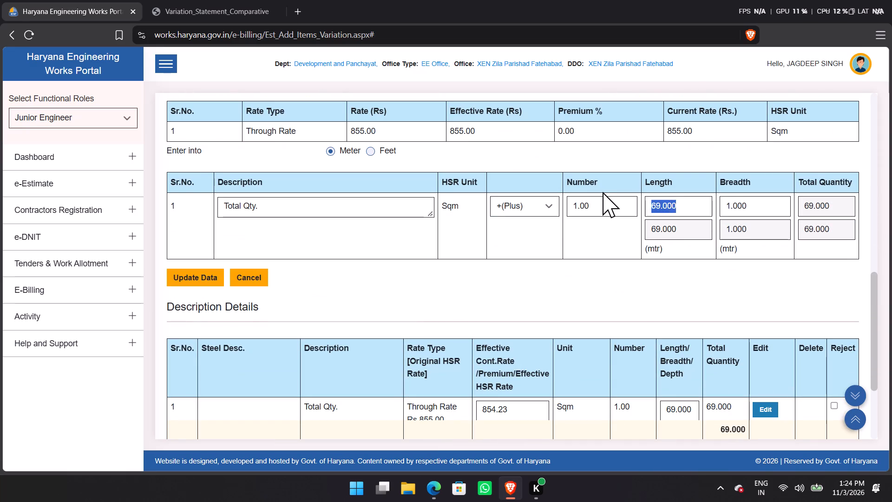
type("70")
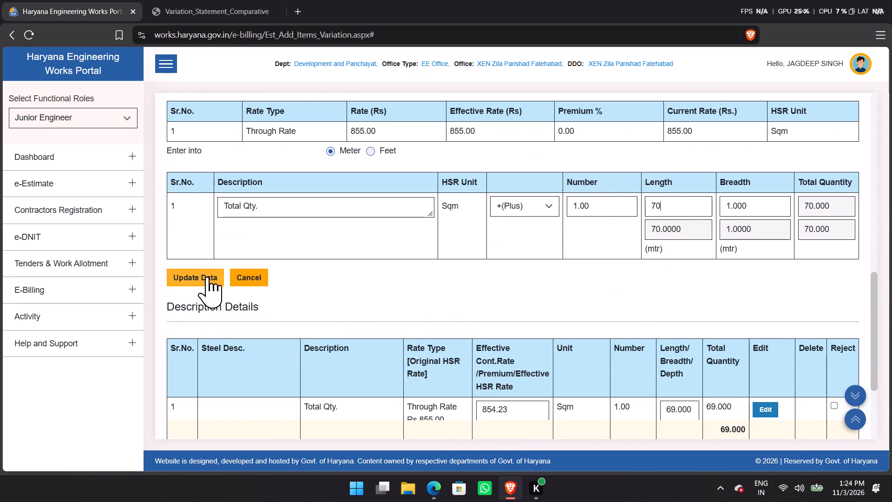
left_click(207, 277)
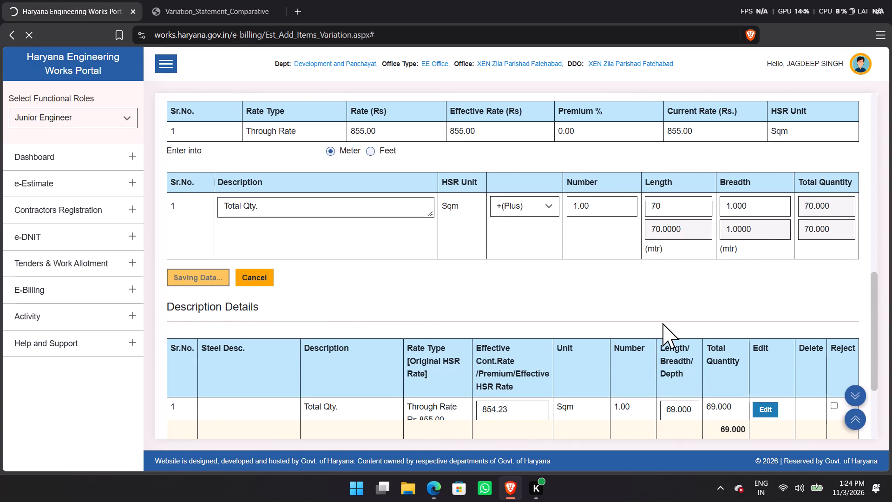
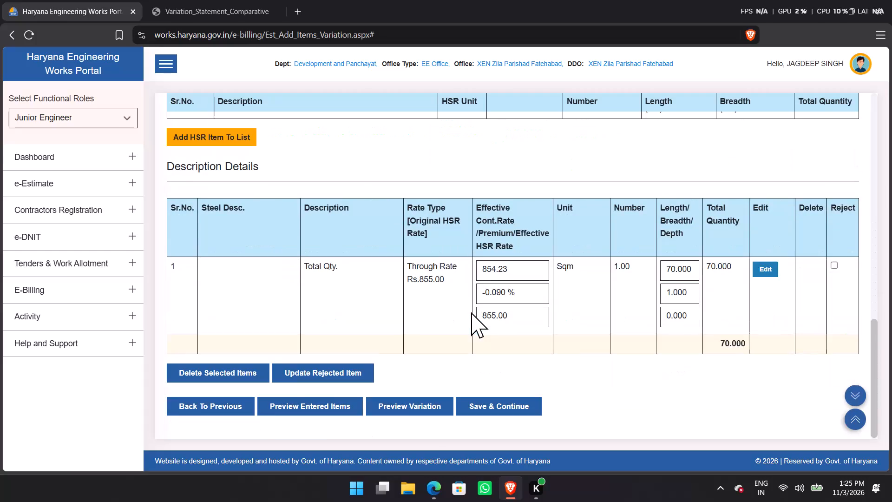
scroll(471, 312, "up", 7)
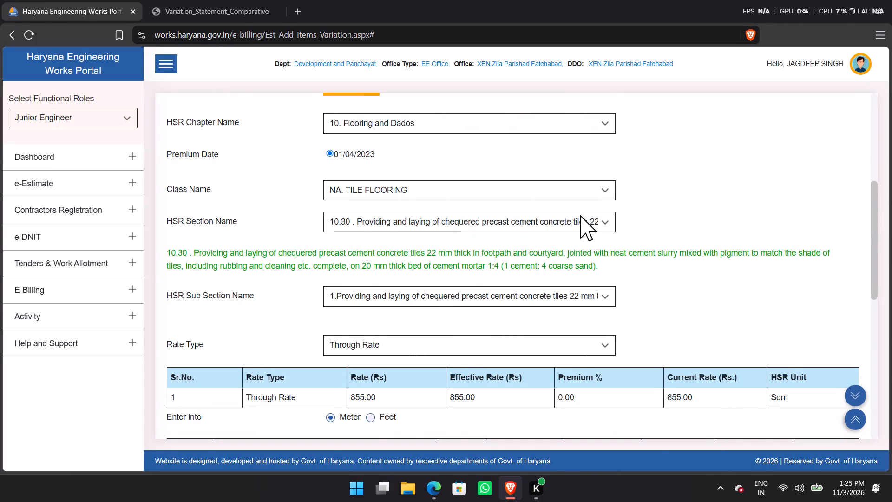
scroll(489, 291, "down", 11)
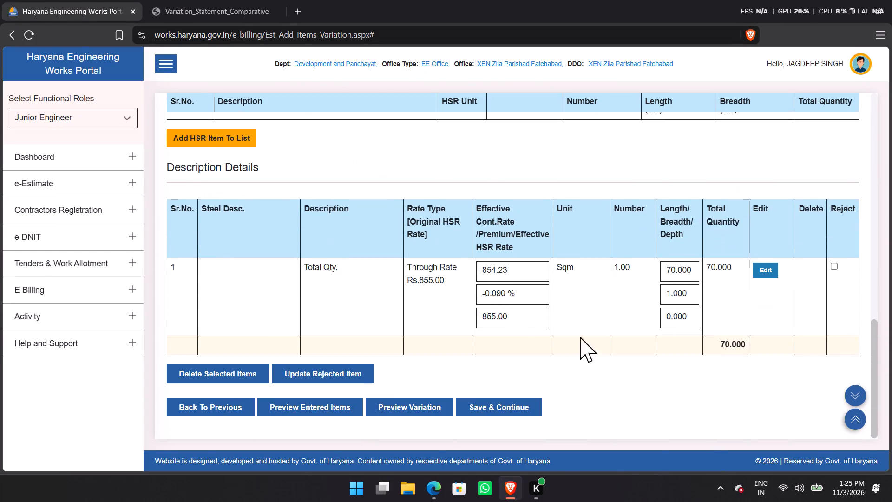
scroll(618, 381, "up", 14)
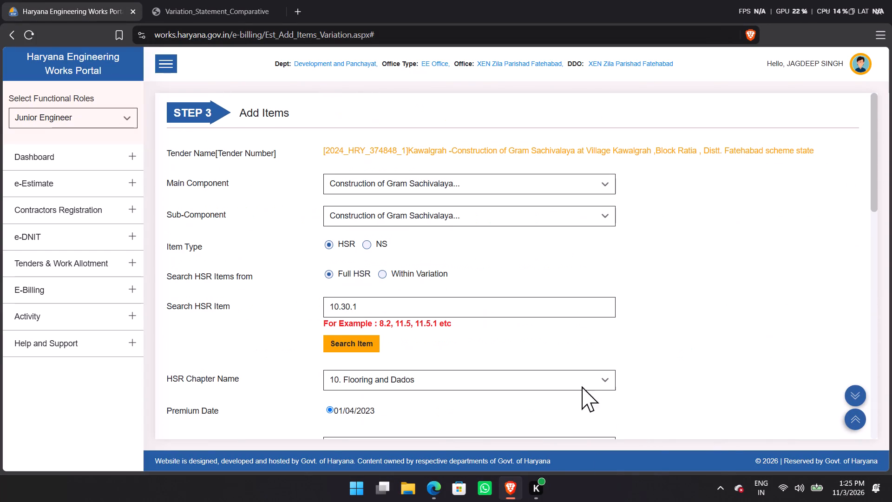
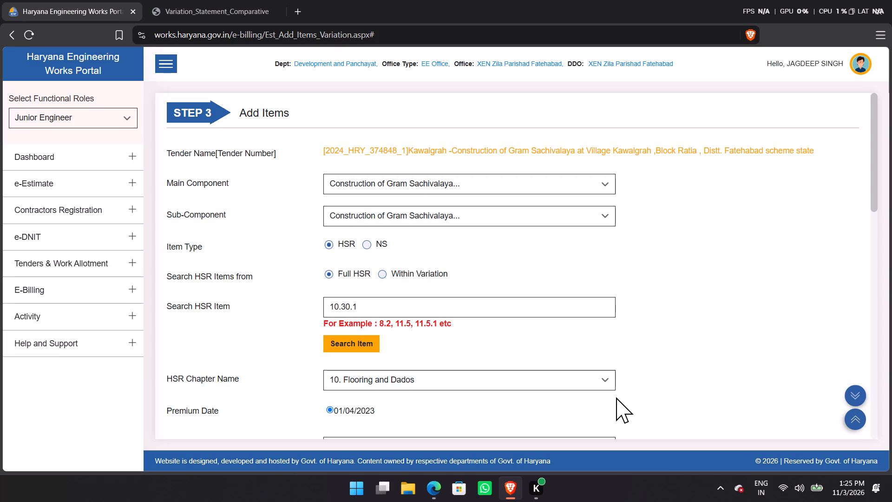
Check the quantity entry and description details of HSR item 10.30.1, the chequered precast cement concrete tiles.
left_click_drag(411, 299, 221, 297)
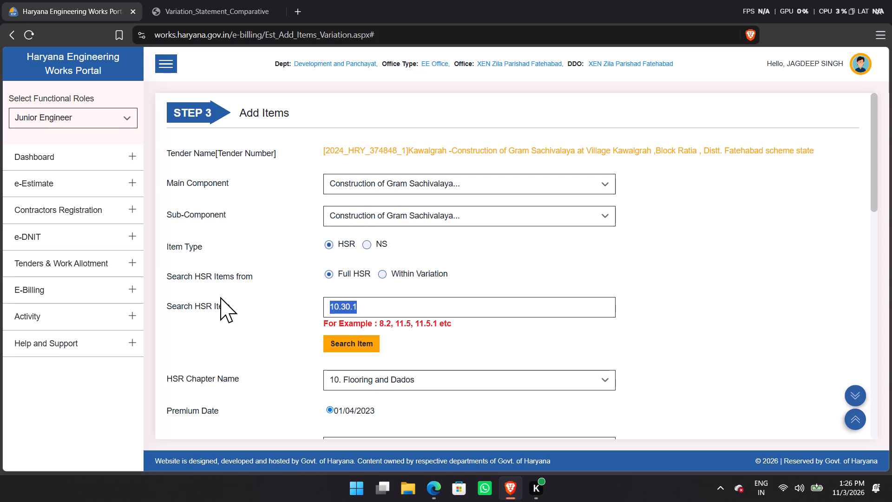
left_click(257, 274)
scroll(334, 320, "down", 6)
scroll(338, 324, "up", 2)
scroll(338, 324, "down", 3)
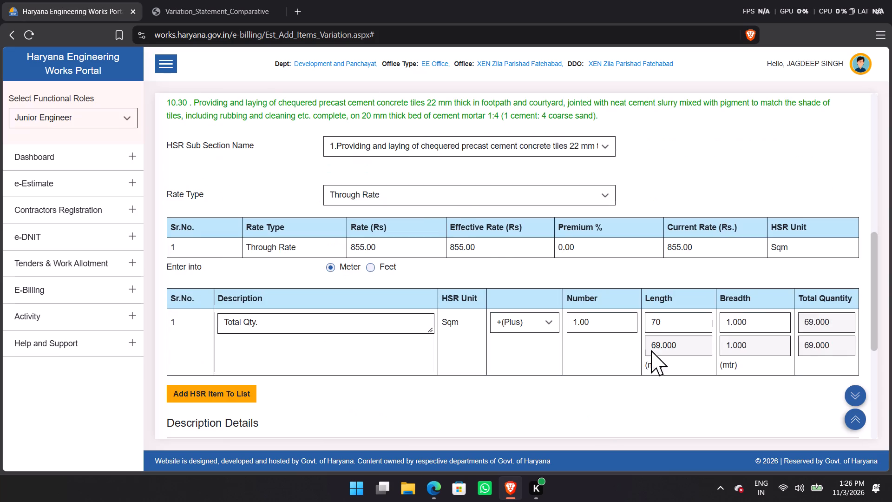
scroll(651, 350, "down", 7)
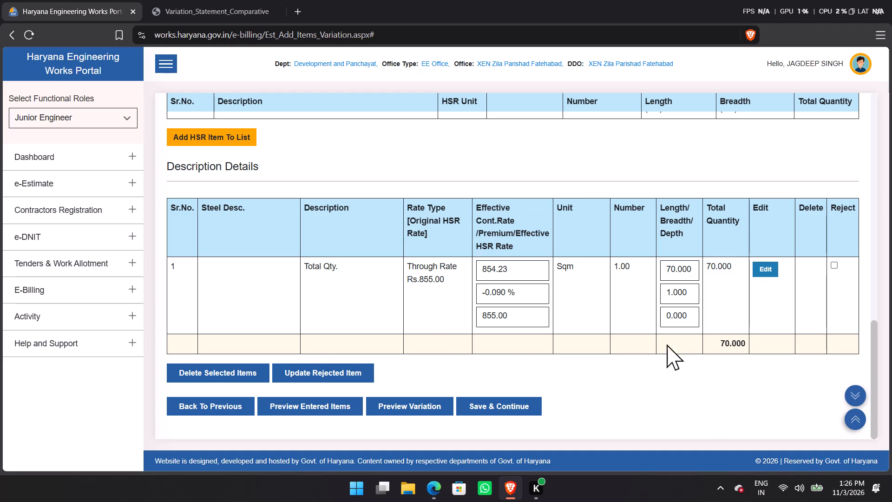
Switch to Microsoft Edge and open the variation of the Kawalgrah Gram Sachivalaya agreement from the contractor's account.
left_click(433, 493)
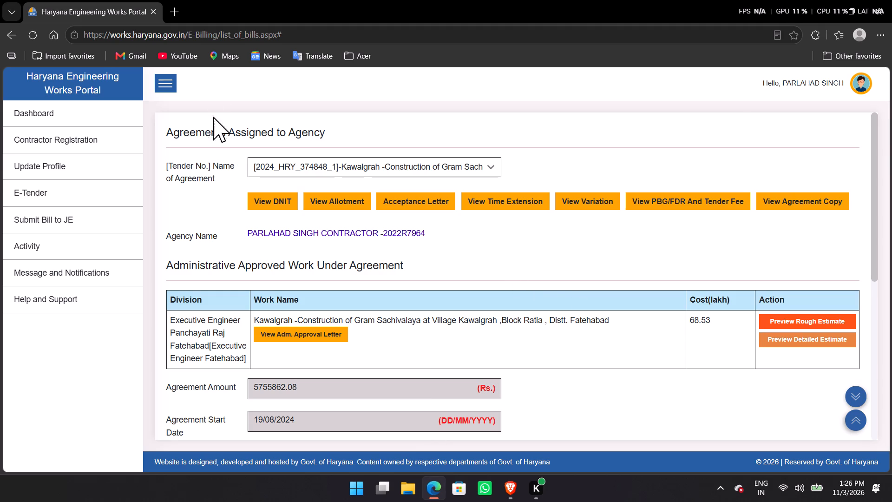
left_click(595, 203)
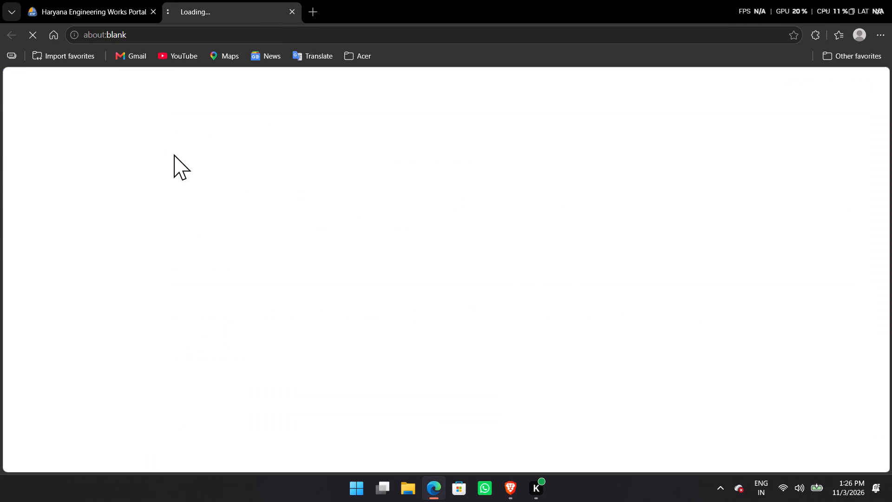
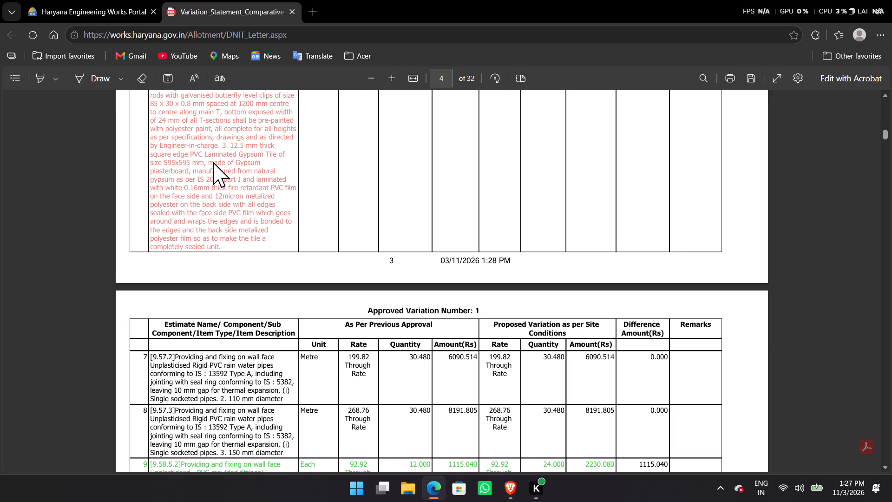
Search the approved variation statement for item 10.30.1 and check its previous and proposed quantities.
scroll(462, 302, "up", 14)
scroll(866, 267, "up", 7)
scroll(614, 277, "up", 6)
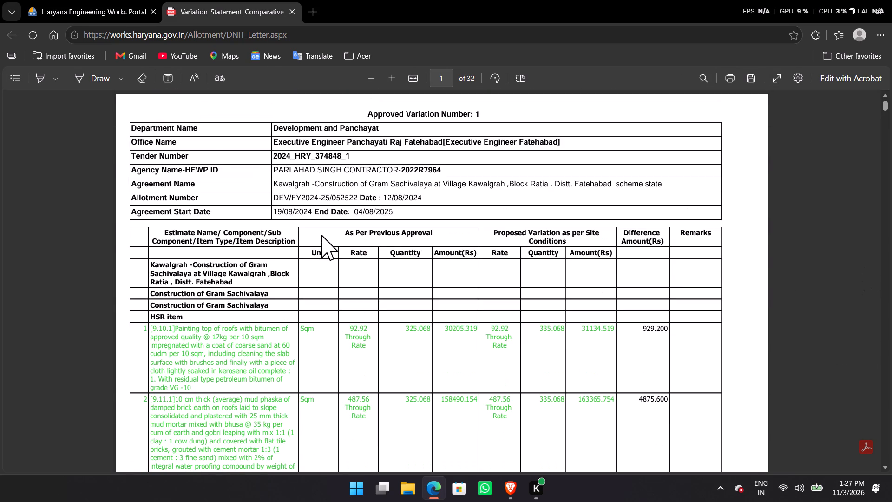
key("ctrl+f")
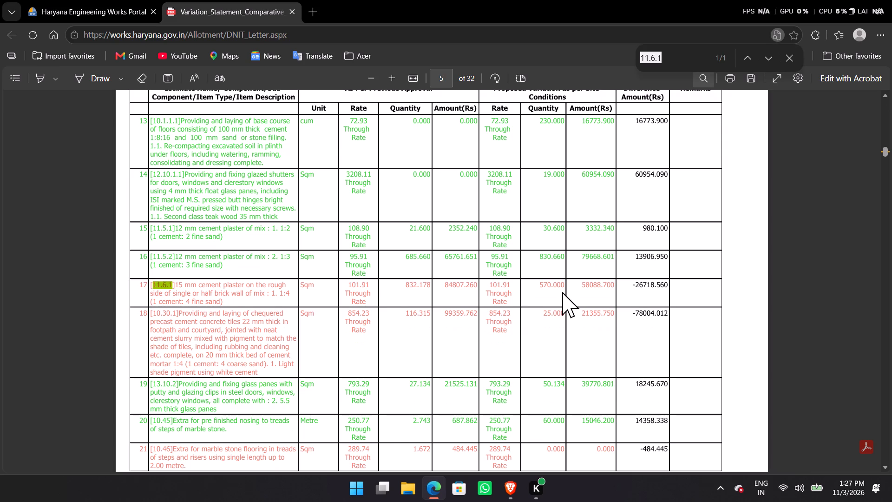
type("10.30.1")
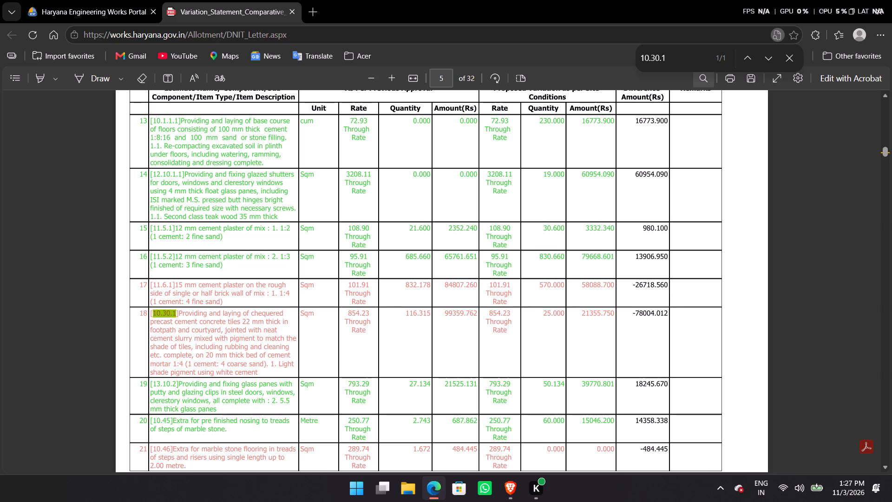
Switch to Brave and return to the description details of the chequered cement concrete tiles item.
left_click(513, 491)
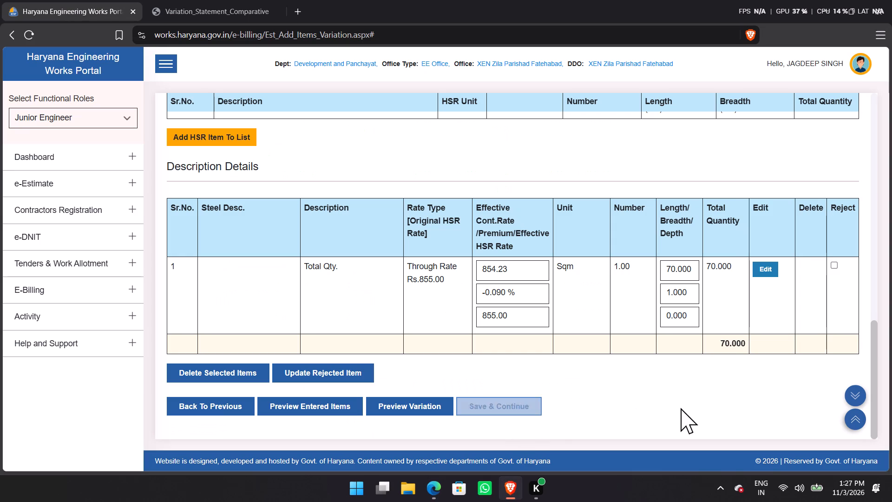
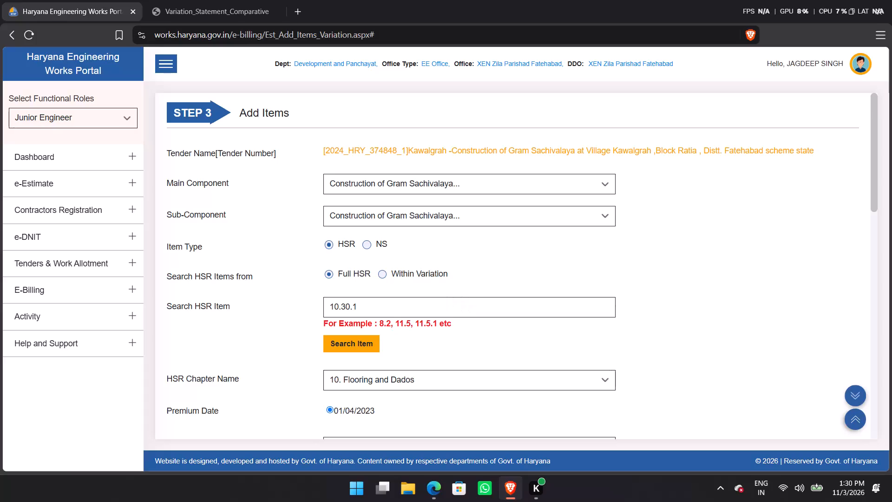
Search the full HSR for item 13.10.2, set its rate type to Through Rate, and check its description details.
key("BackSpace")
key("BackSpace")
key("BackSpace")
key("BackSpace")
key("BackSpace")
key("BackSpace")
key("BackSpace")
key("BackSpace")
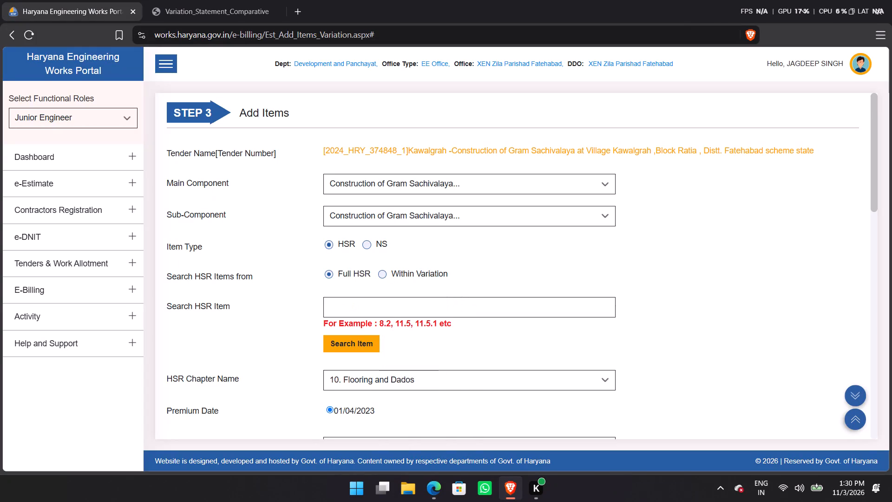
type("13.1")
type("0.25")
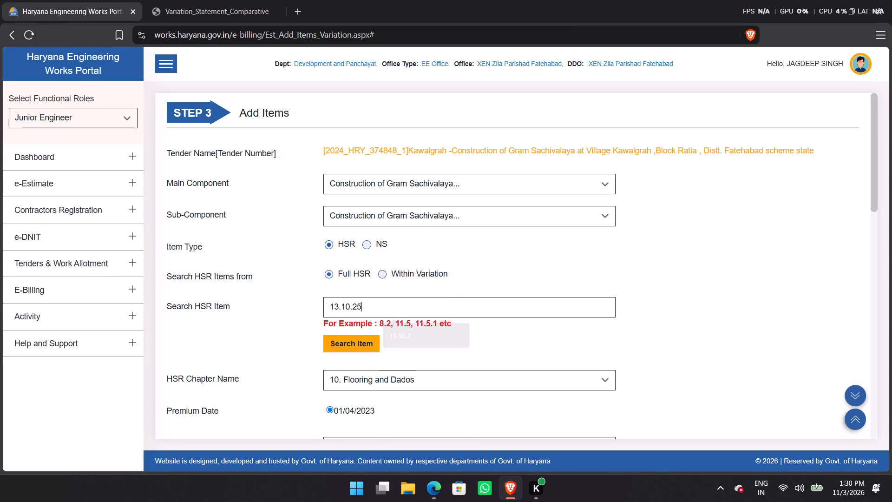
key("BackSpace")
left_click(328, 348)
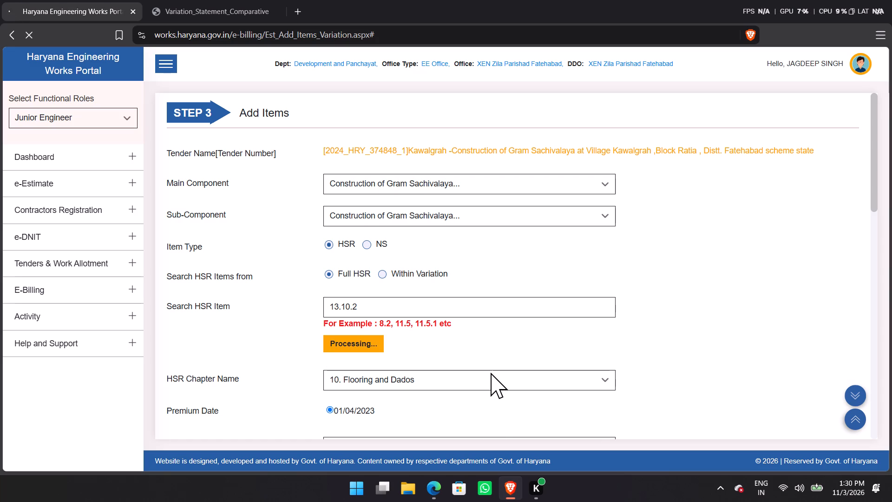
scroll(353, 273, "down", 7)
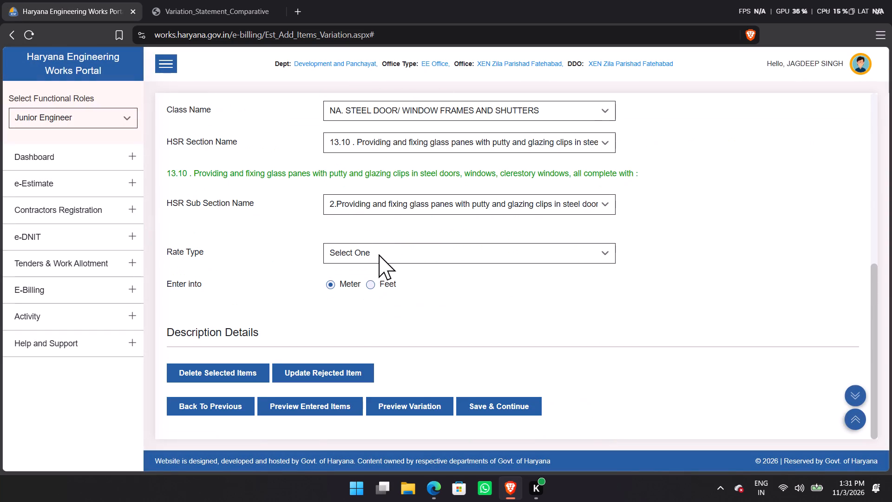
left_click(379, 254)
left_click(362, 312)
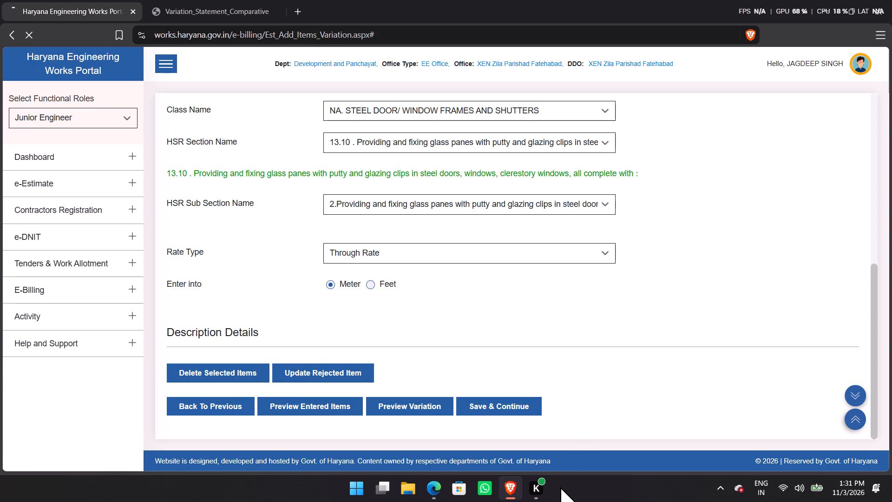
scroll(447, 436, "down", 7)
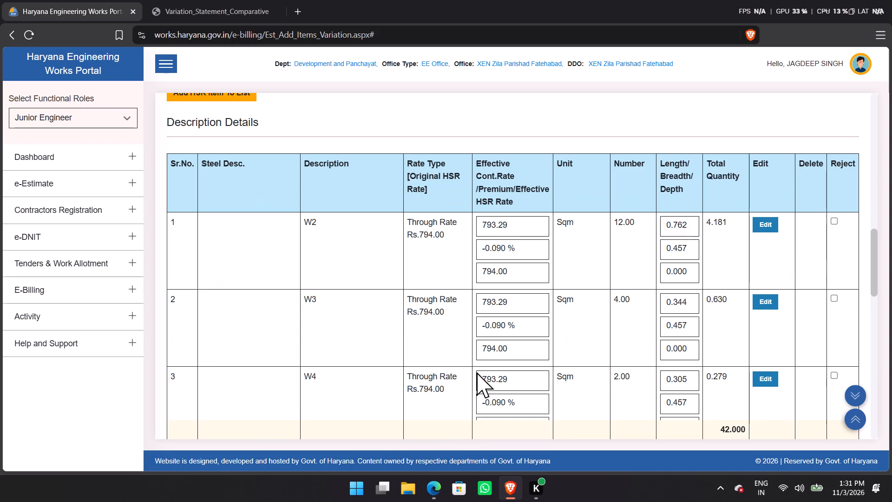
scroll(657, 383, "down", 7)
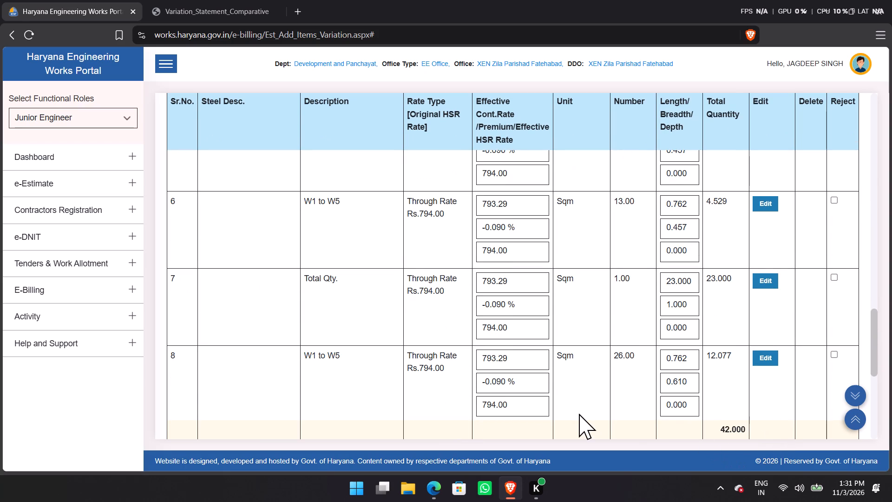
Search the full HSR for item 10.45, set its rate type to Through Rate, and check its description details.
scroll(545, 414, "up", 20)
scroll(545, 414, "up", 1)
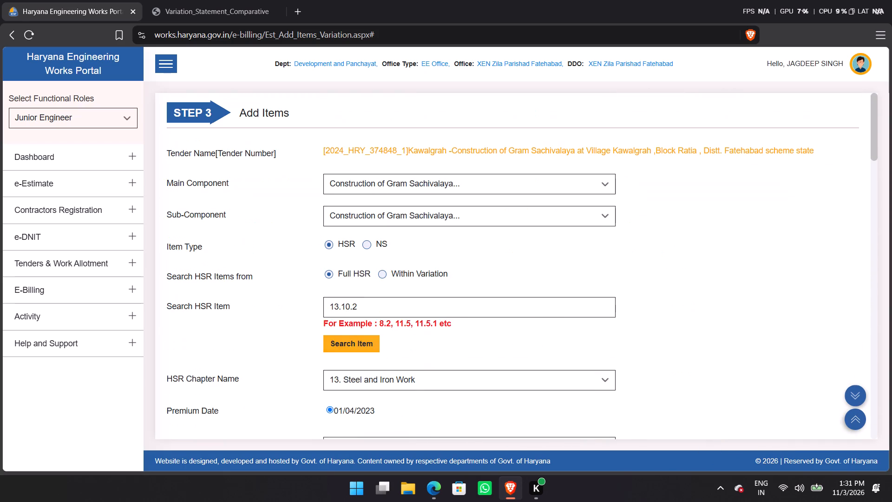
left_click_drag(394, 298, 296, 310)
type("10.45")
key("Tab")
key("Return")
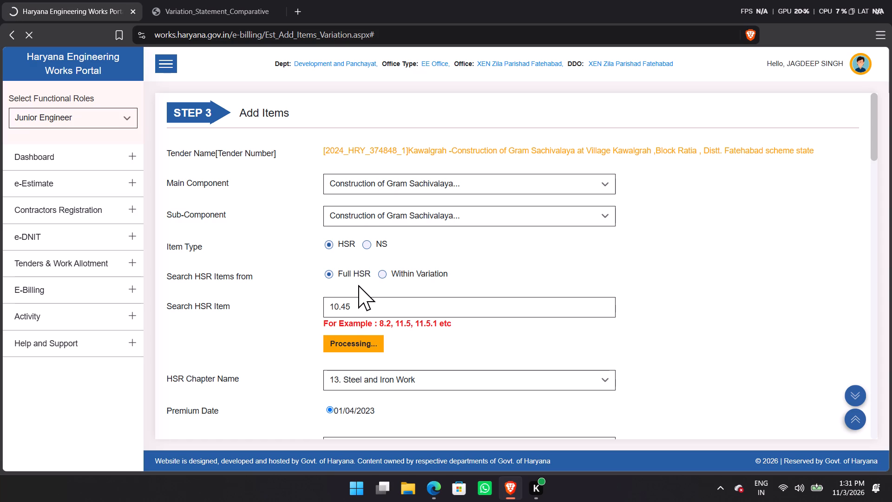
scroll(434, 294, "down", 3)
scroll(434, 294, "up", 1)
scroll(434, 294, "down", 4)
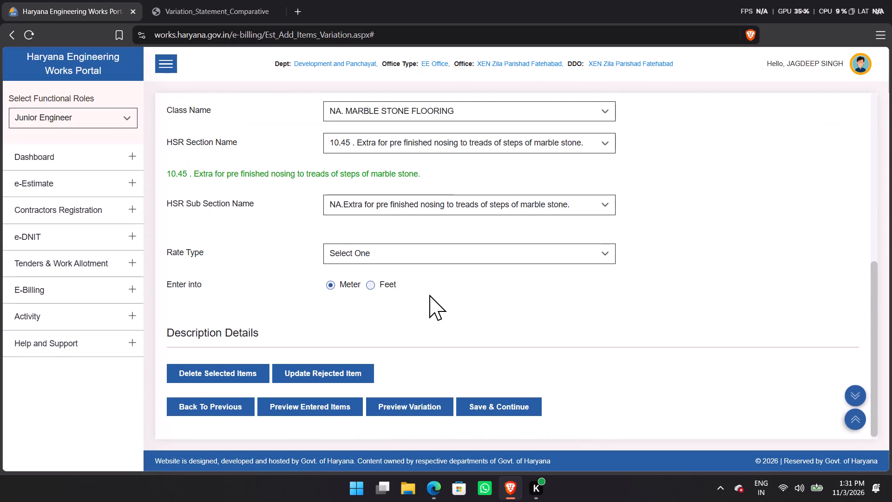
left_click(370, 260)
left_click(357, 302)
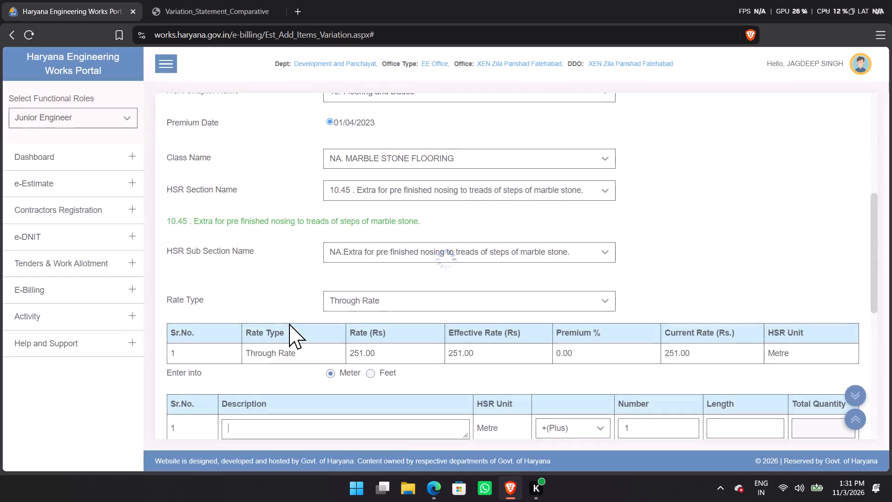
scroll(289, 324, "down", 7)
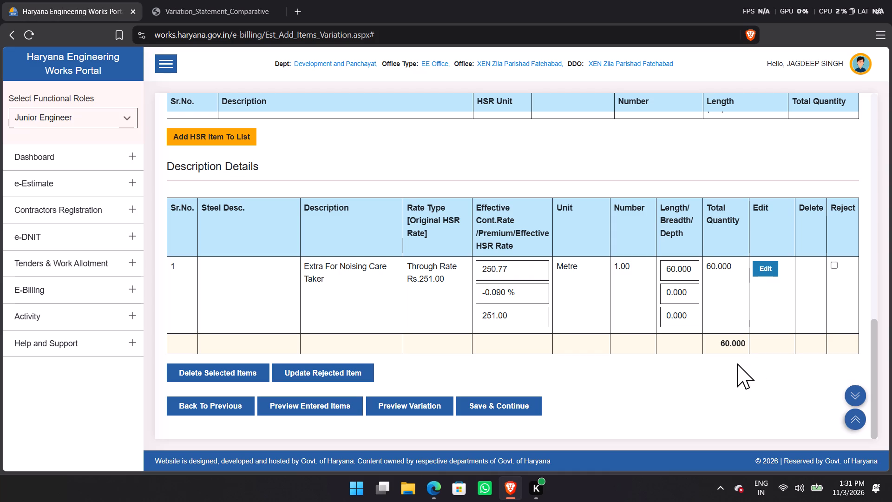
Search the full HSR for item 10.48, select its rate type, and check its description details.
scroll(480, 406, "up", 14)
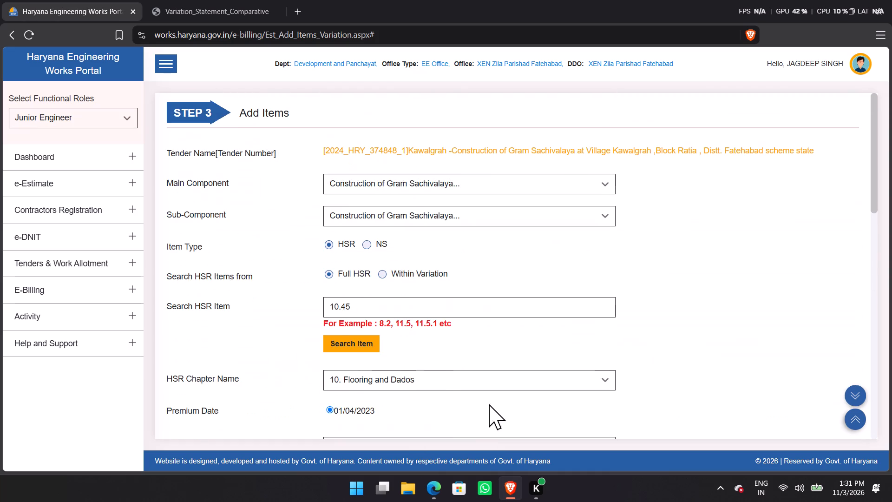
left_click_drag(389, 305, 268, 299)
type("10.48")
key("Tab")
key("Return")
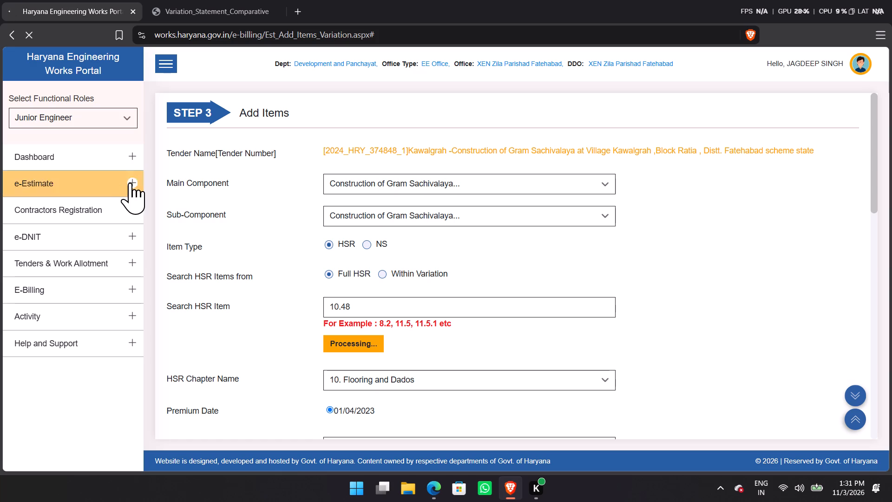
scroll(375, 229, "down", 8)
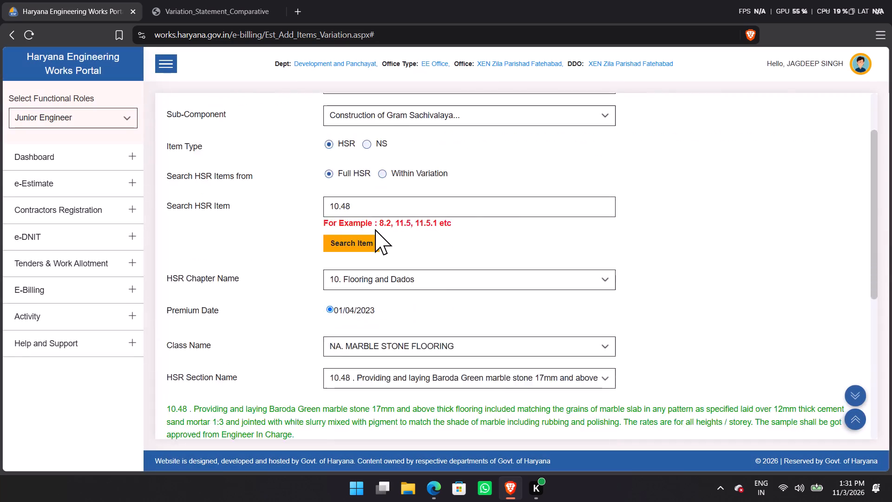
left_click(372, 258)
left_click(347, 310)
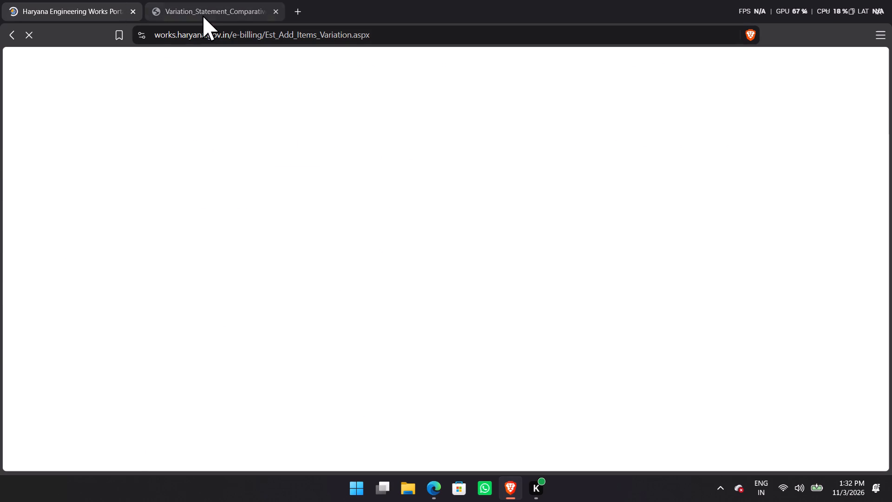
scroll(485, 213, "down", 8)
Search the full HSR for item 10.46, set its rate type to Through Rate, and check for entered description details.
scroll(332, 225, "up", 6)
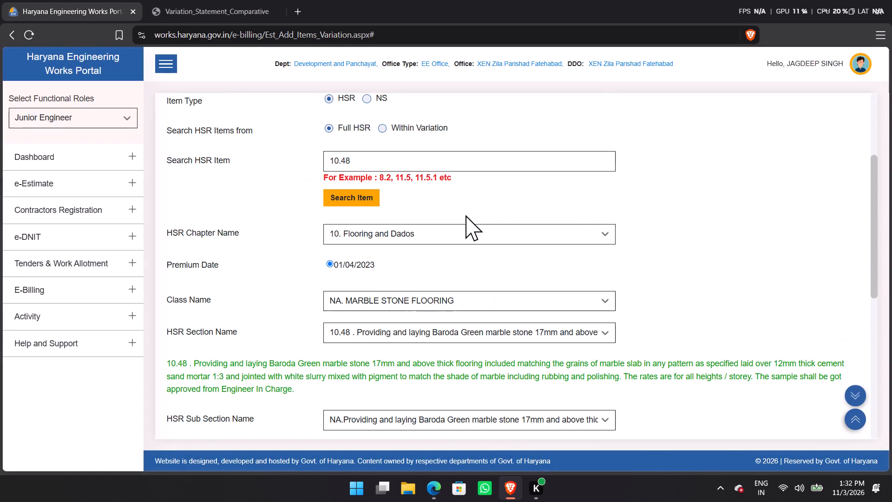
left_click_drag(395, 167, 193, 158)
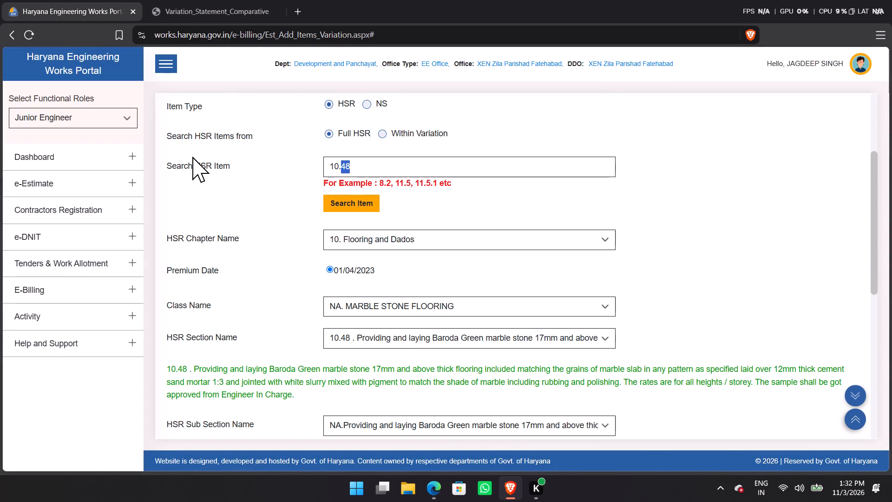
type("10.46")
left_click(347, 204)
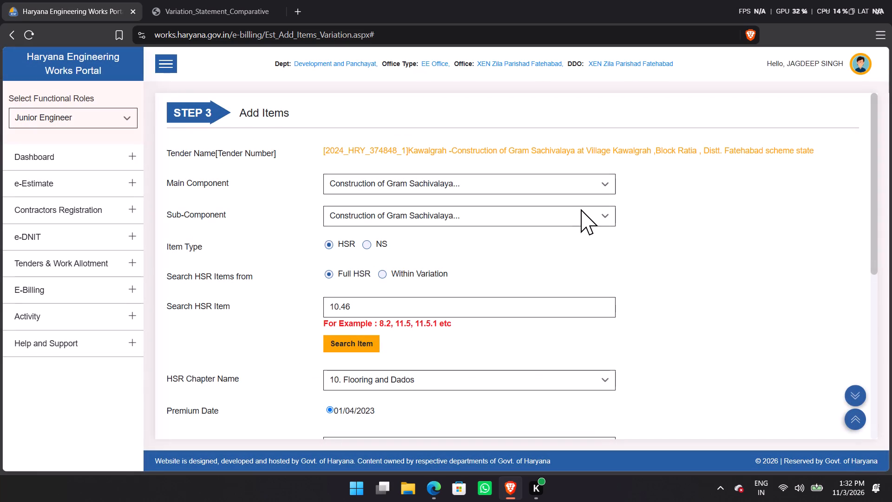
scroll(398, 254, "down", 7)
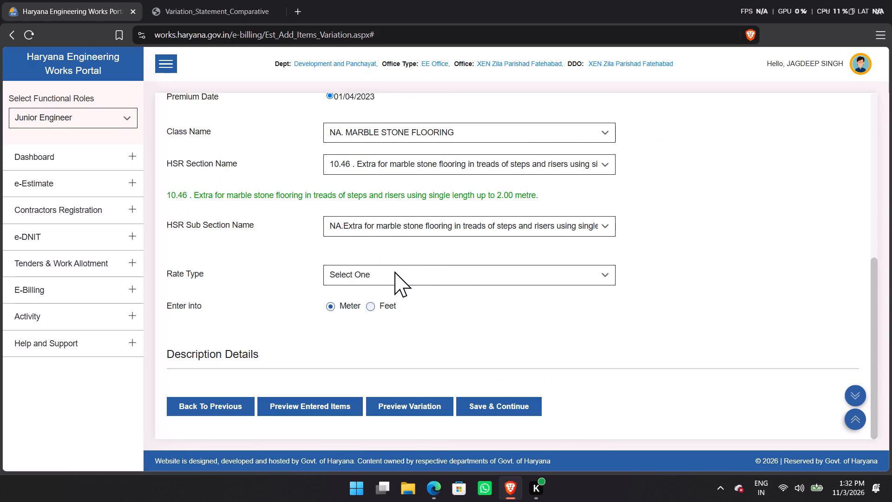
left_click(394, 271)
left_click(391, 324)
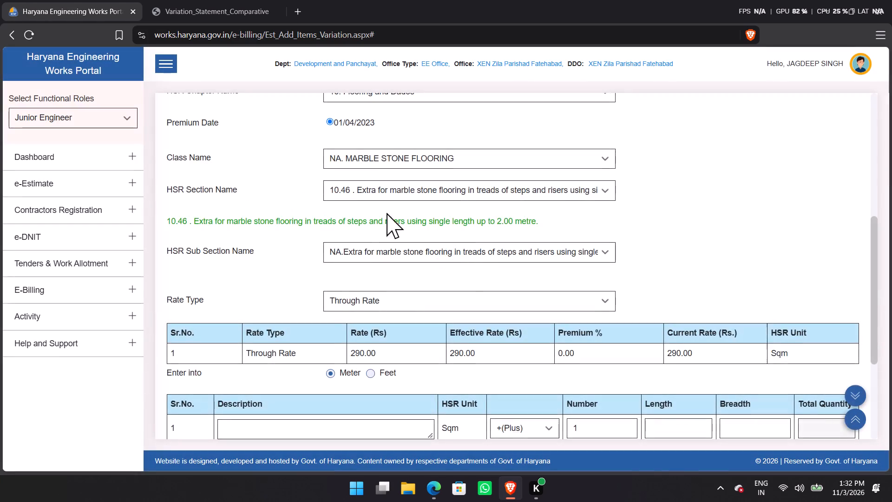
scroll(479, 205, "down", 8)
scroll(464, 258, "down", 3)
scroll(558, 321, "up", 8)
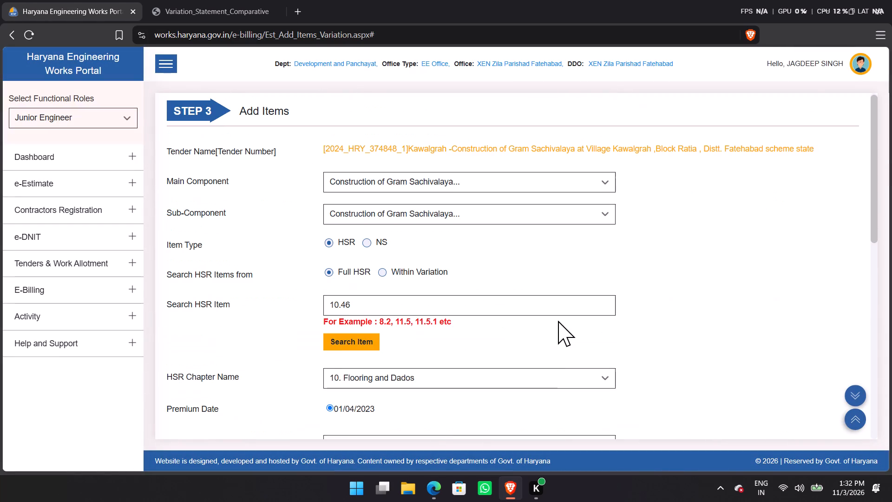
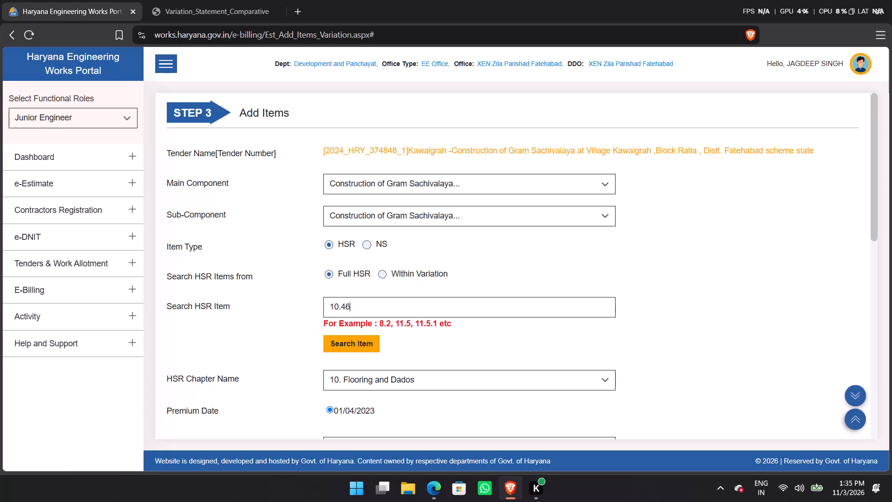
Search the full HSR for item 10.47, set its rate type to Through Rate, and check for entered description details.
key("BackSpace")
key("7")
left_click(358, 344)
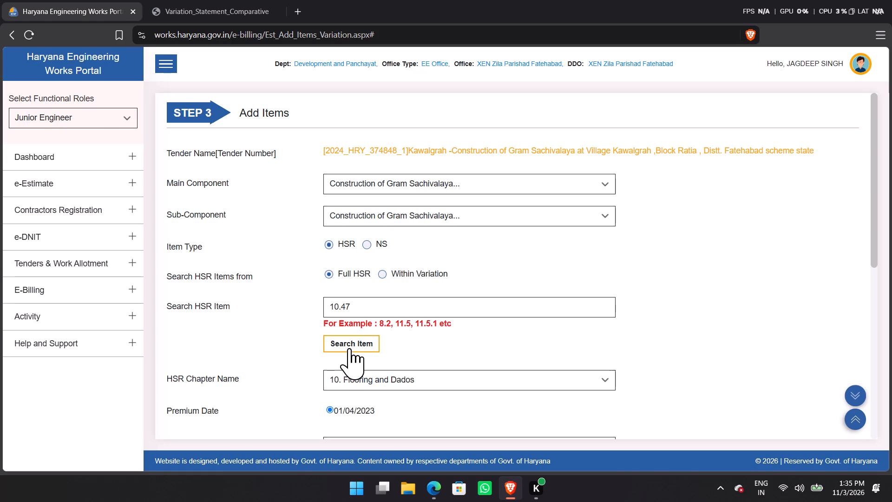
scroll(491, 303, "down", 12)
left_click(404, 275)
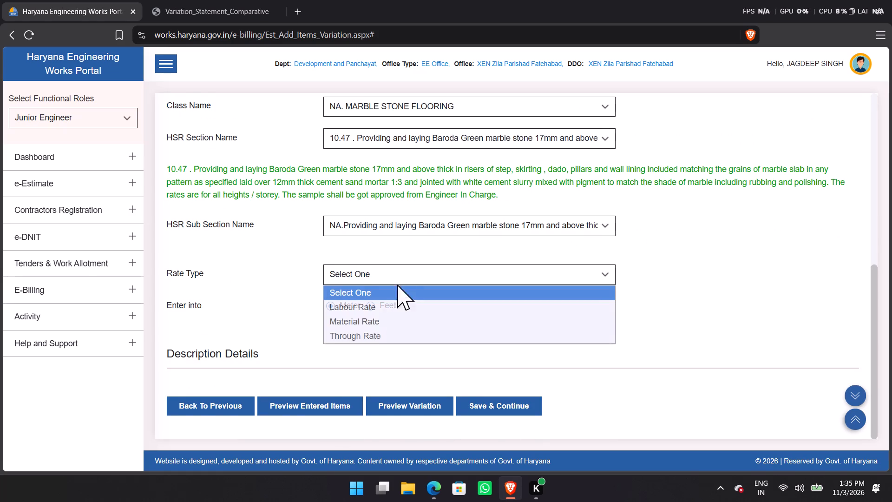
left_click(363, 331)
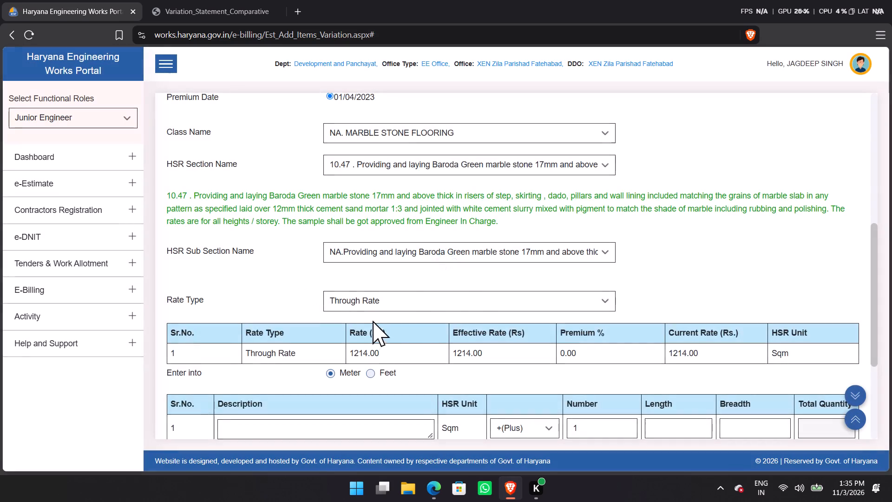
scroll(471, 282, "down", 7)
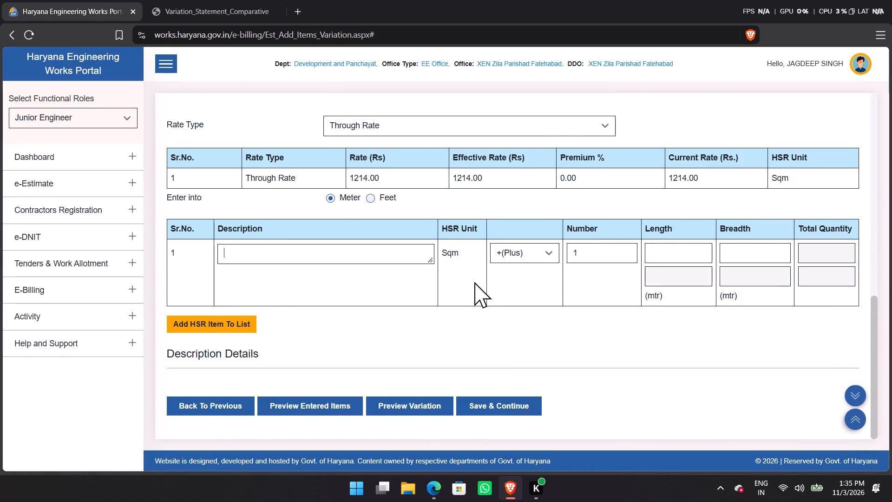
Search the full HSR for item 10.50.1, set its rate type to Through Rate, and check its description details.
scroll(474, 281, "up", 2)
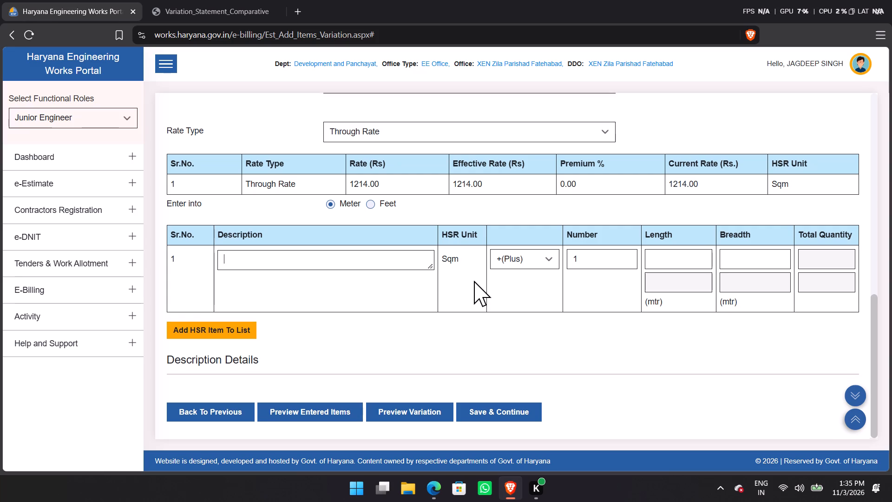
scroll(474, 281, "up", 8)
left_click_drag(407, 317, 258, 306)
type("10")
type(".50.1")
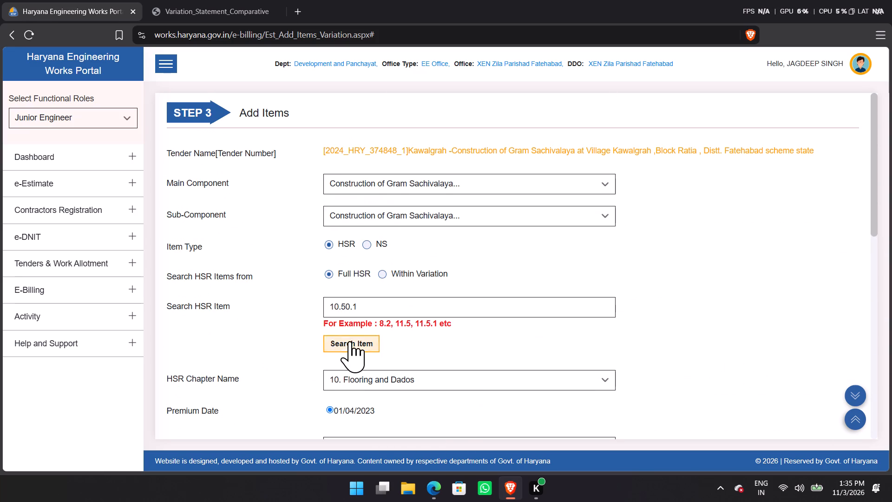
left_click(350, 341)
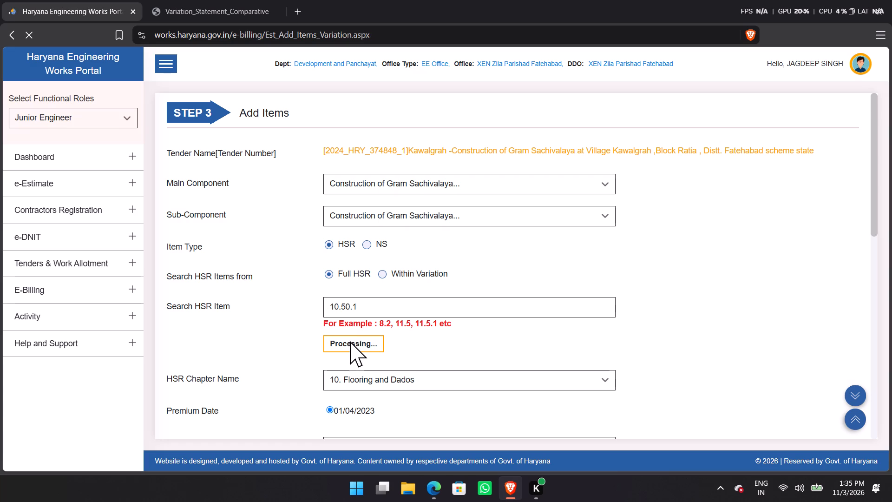
scroll(462, 343, "down", 9)
left_click(400, 273)
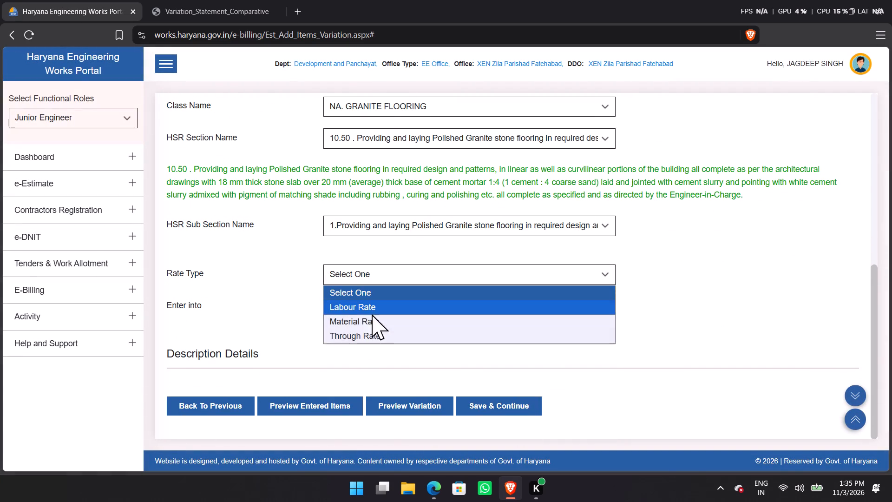
left_click(357, 337)
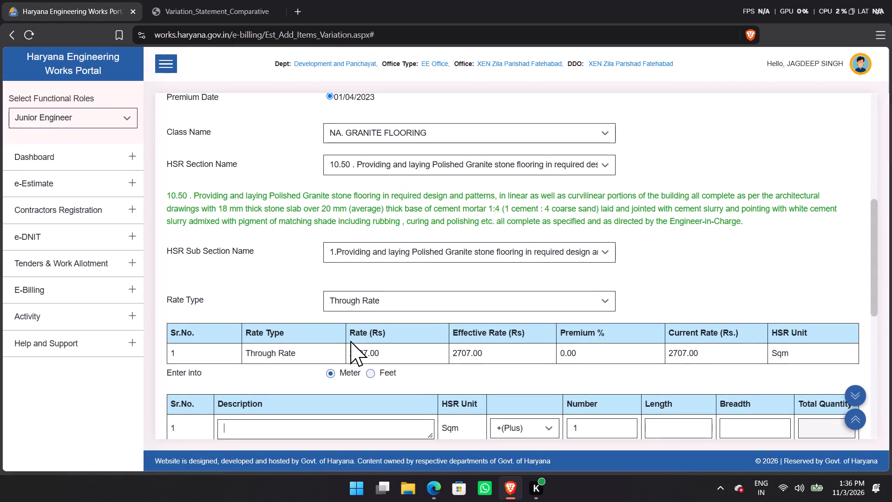
scroll(396, 277, "down", 10)
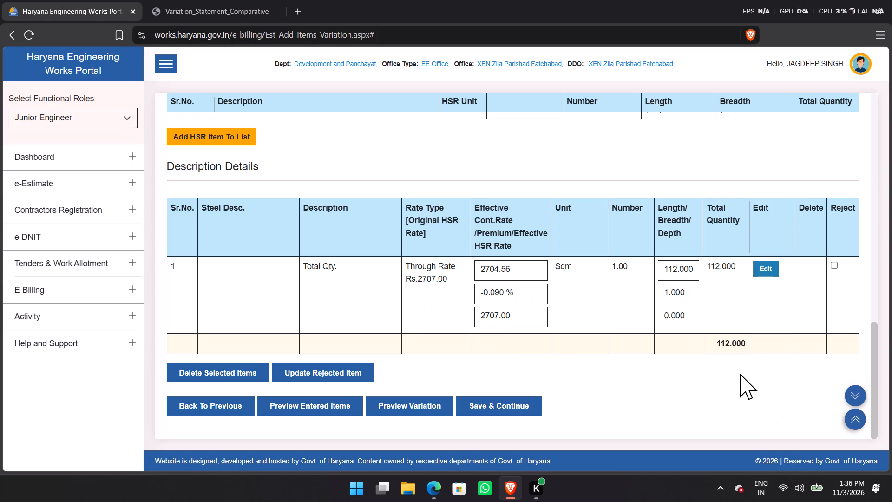
scroll(590, 297, "up", 13)
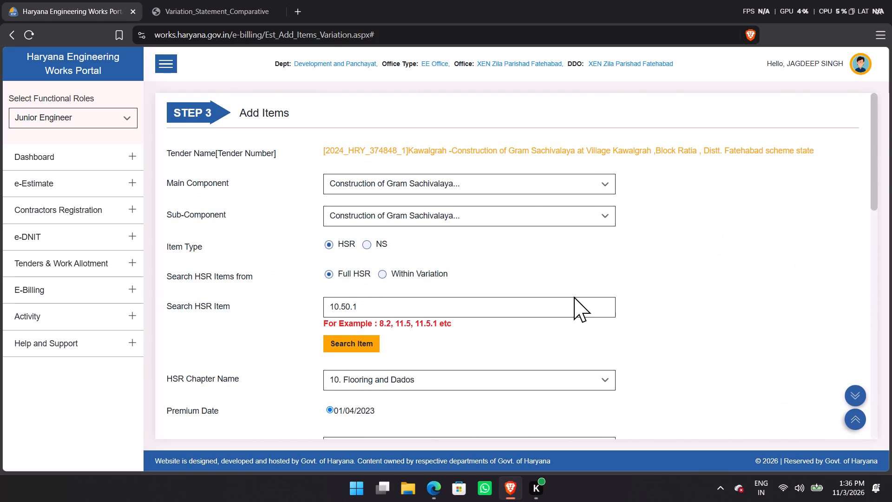
scroll(574, 297, "down", 12)
scroll(587, 304, "up", 1)
scroll(587, 304, "down", 1)
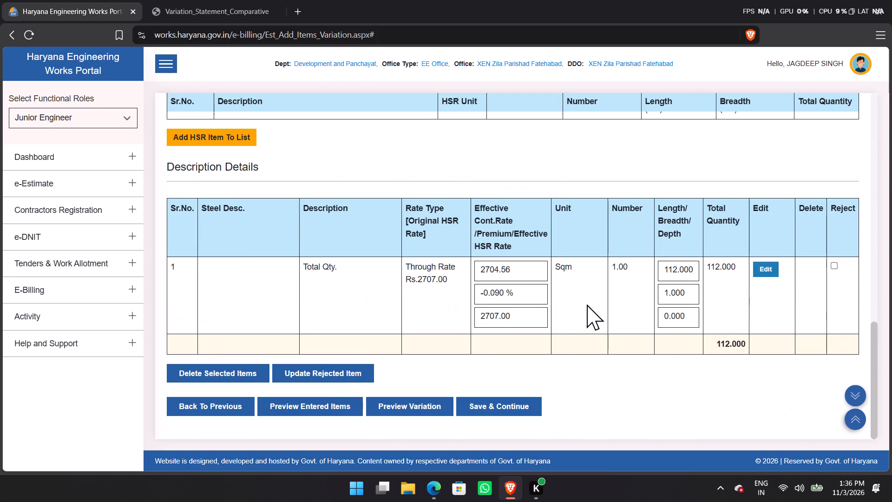
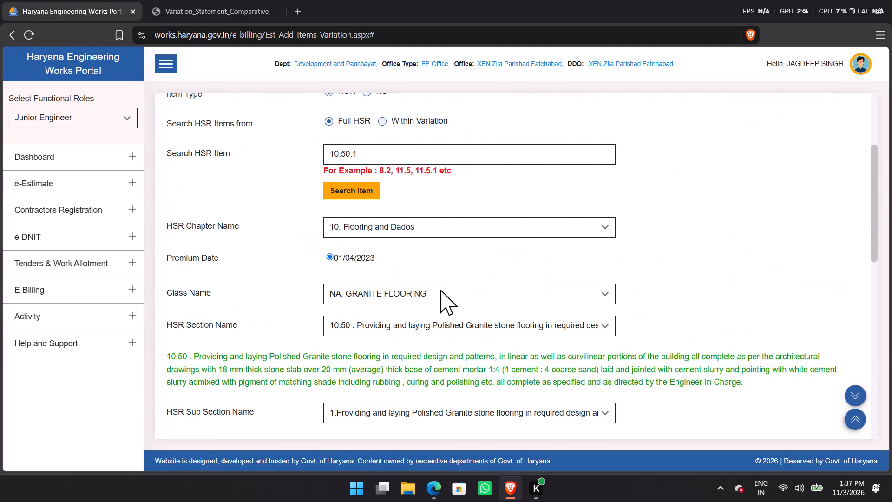
Search the full HSR for item 10.51 and set its rate type to Through Rate to show its description details.
left_click_drag(417, 161, 291, 155)
type("10.51")
left_click(358, 185)
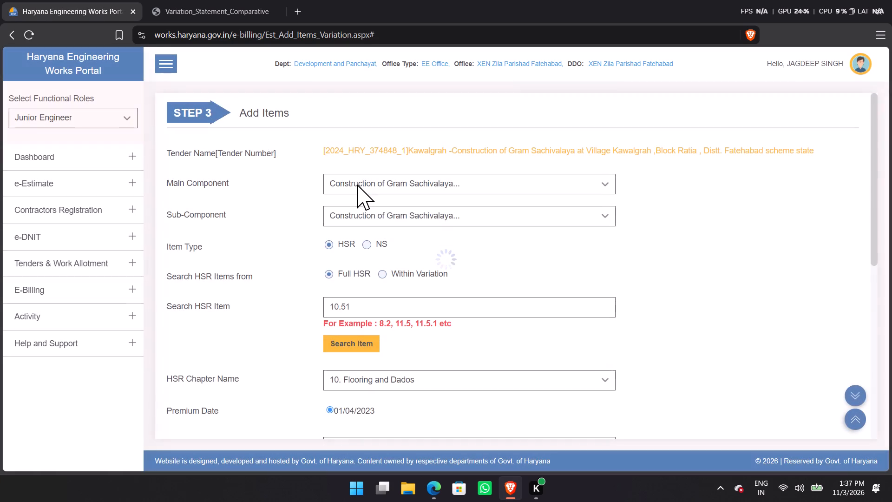
scroll(470, 314, "down", 8)
left_click(400, 251)
left_click(372, 309)
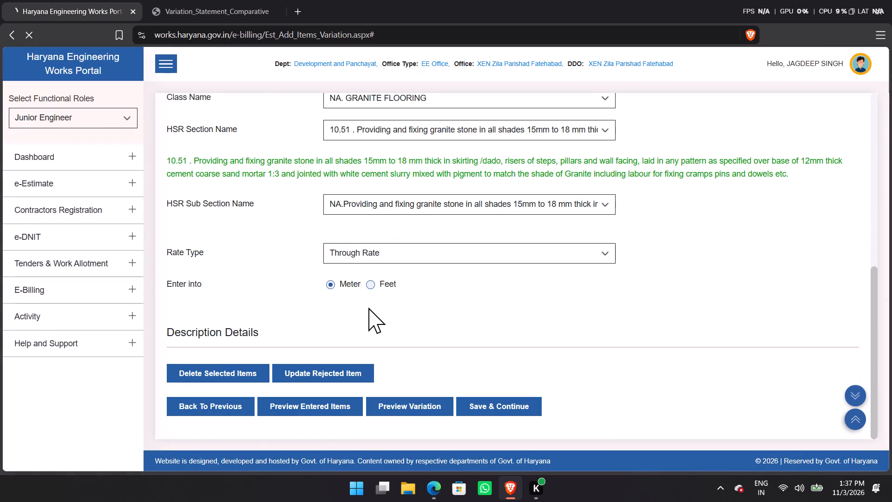
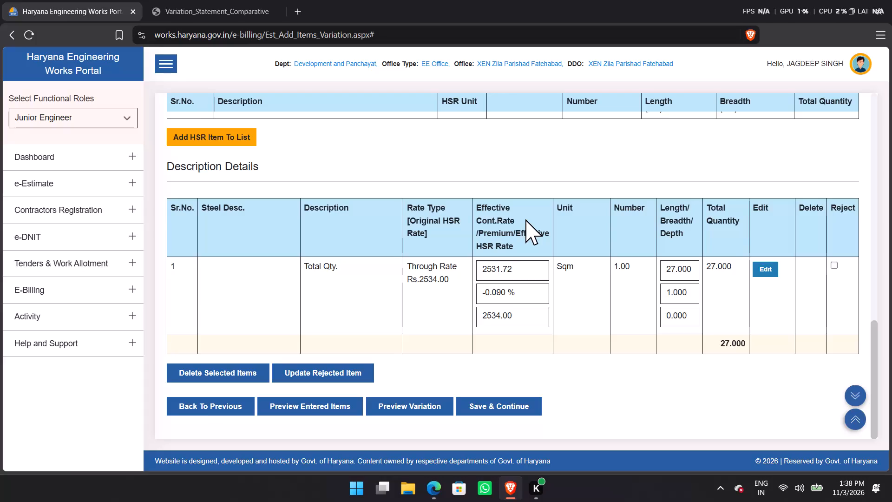
Search the full HSR for item 13.21.1 and set its rate type to Through Rate to check its description details.
scroll(145, 153, "up", 4)
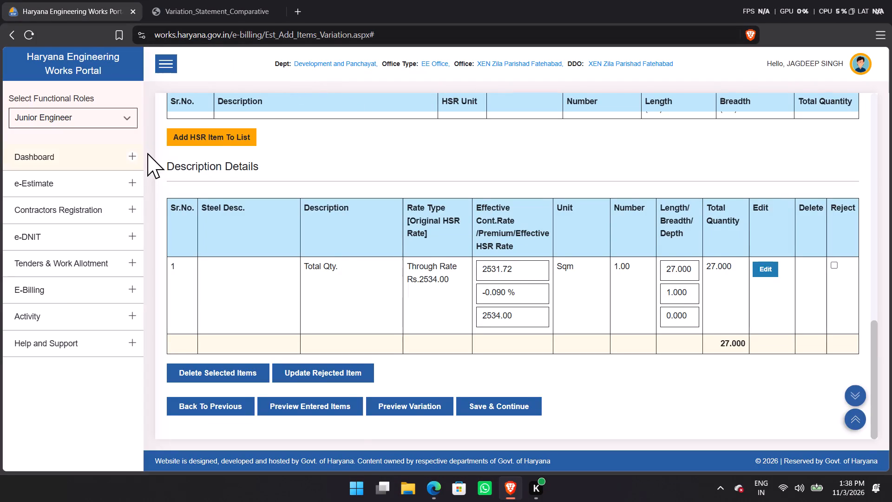
scroll(147, 153, "up", 18)
left_click_drag(400, 302, 229, 314)
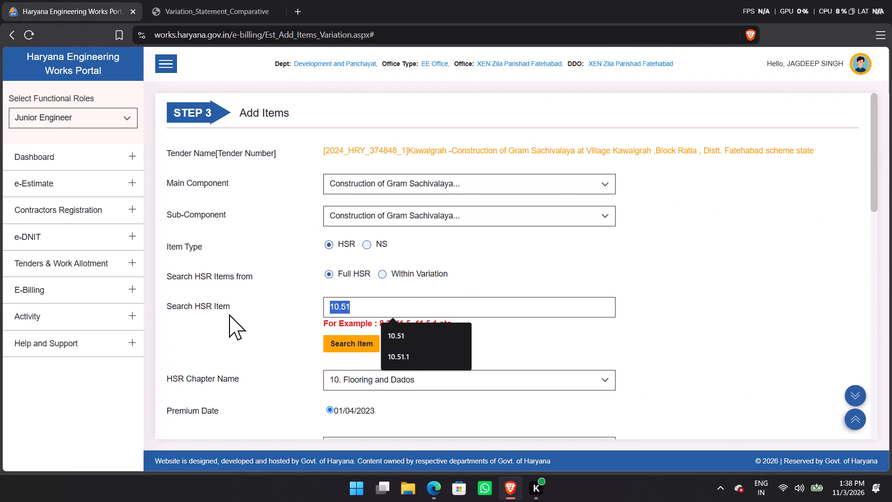
type("13.21.1")
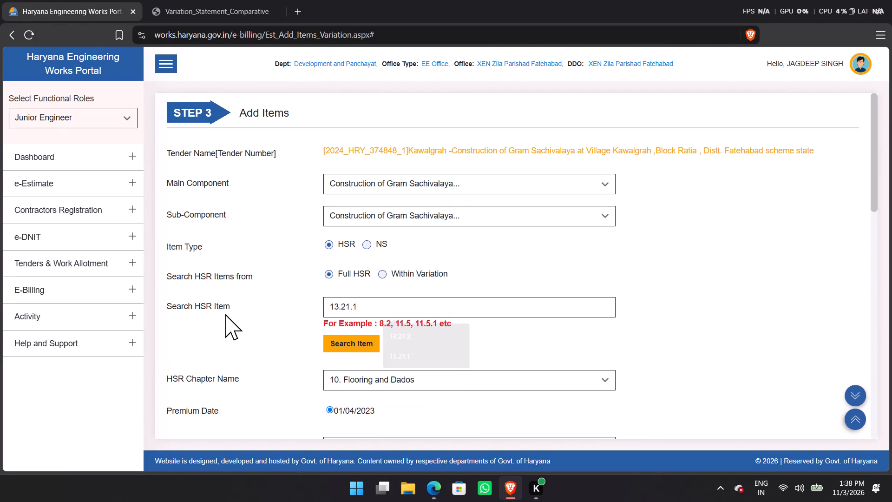
left_click(356, 340)
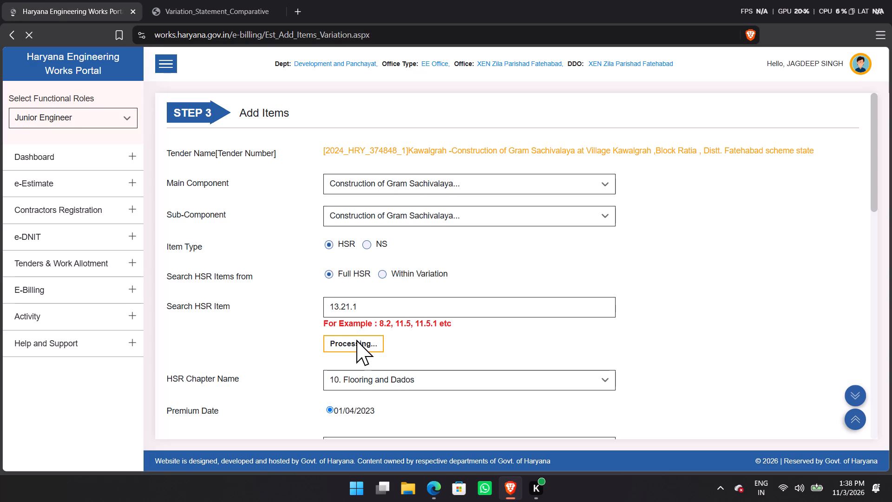
scroll(412, 297, "down", 8)
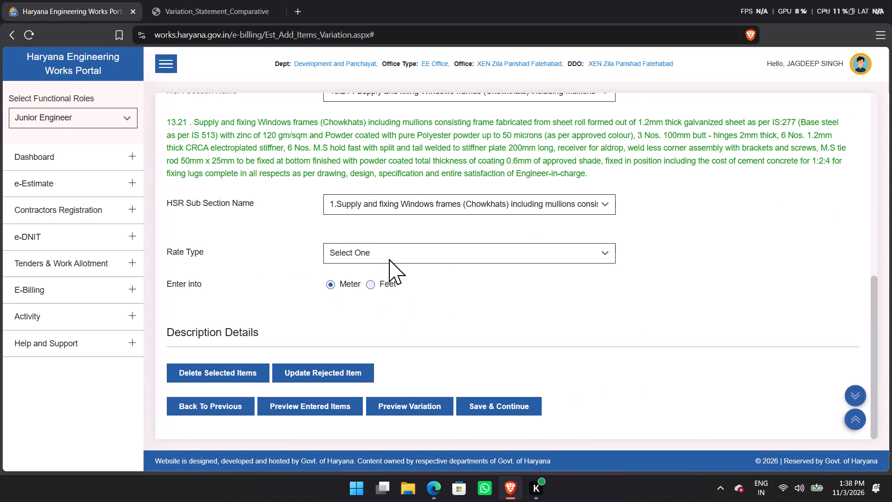
left_click(389, 259)
left_click(377, 313)
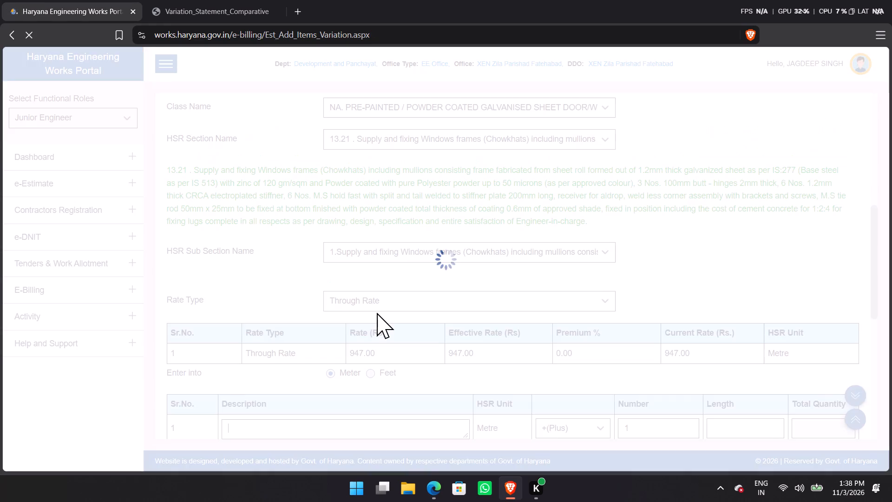
scroll(376, 313, "down", 8)
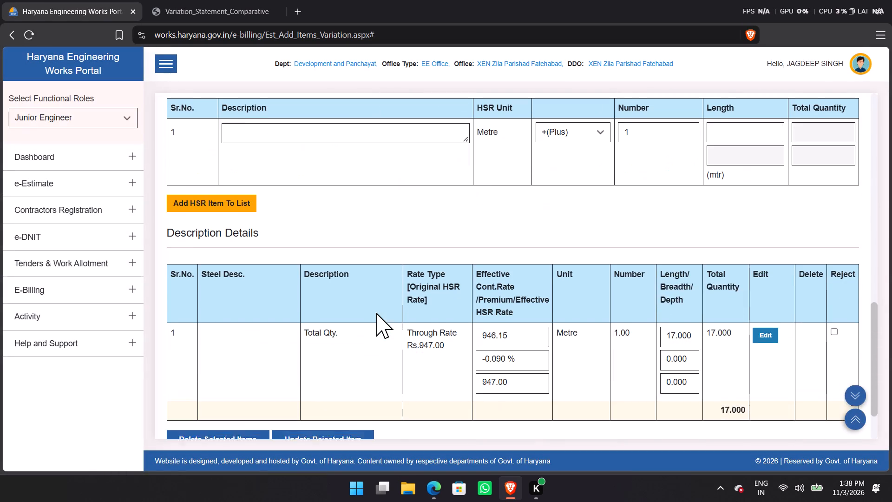
scroll(376, 313, "down", 1)
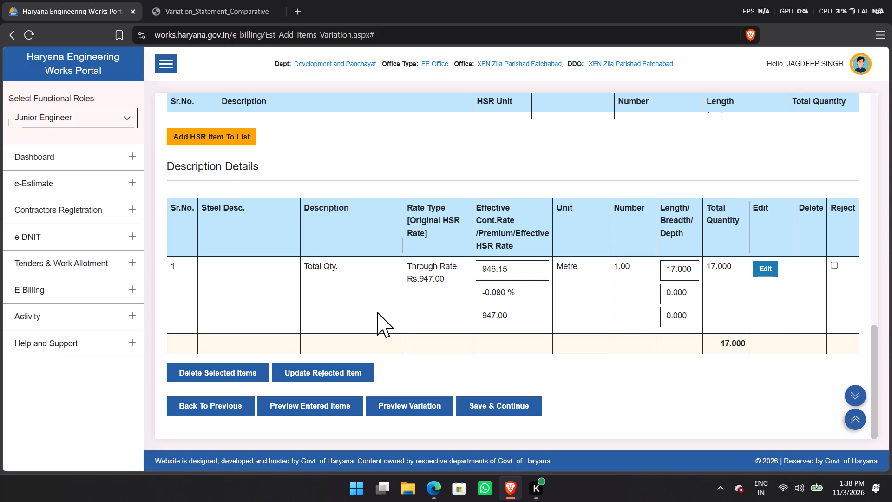
Search the full HSR for item 13.21.2 and set its rate type to Through Rate to check its total quantity.
scroll(384, 324, "up", 11)
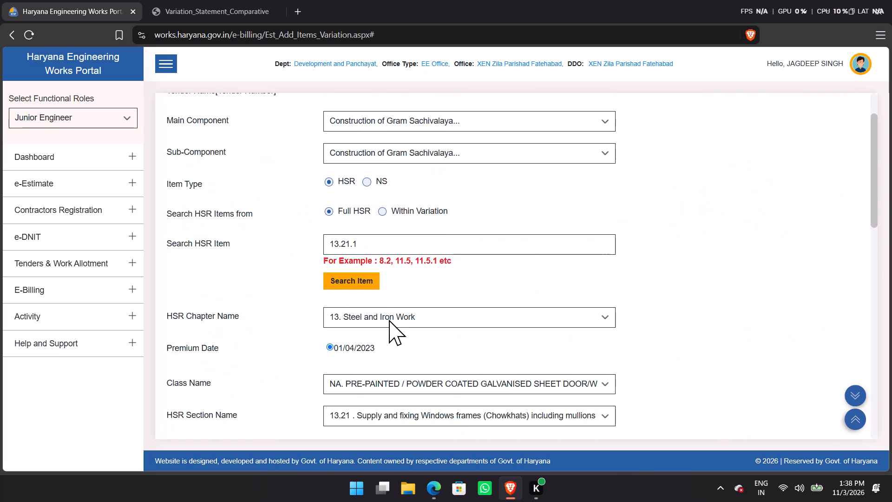
scroll(400, 301, "up", 1)
left_click(391, 304)
key("BackSpace")
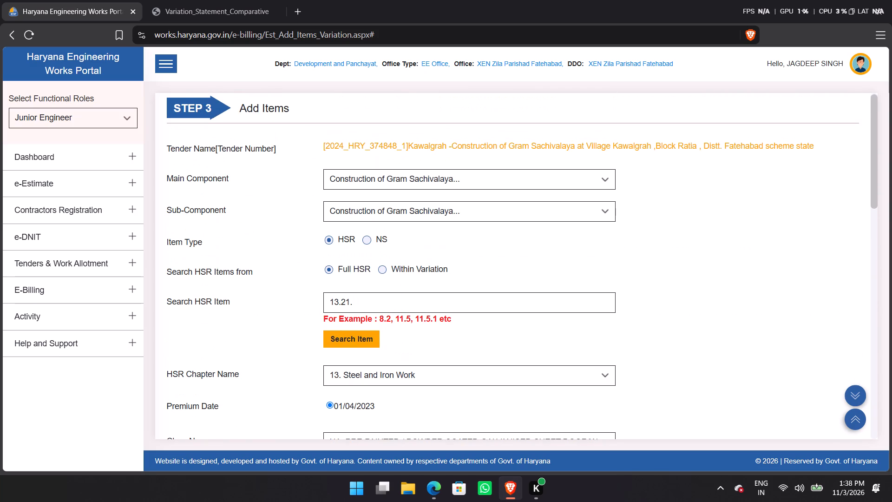
left_click(420, 334)
left_click(351, 343)
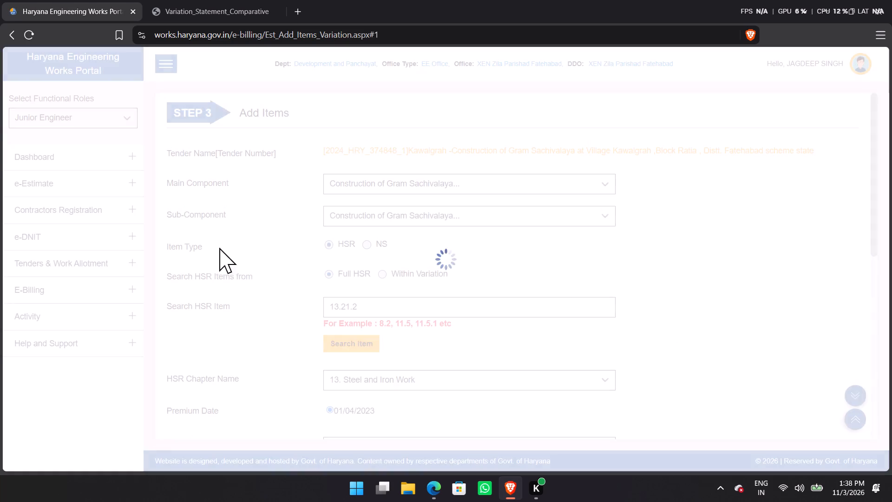
scroll(374, 280, "down", 8)
left_click(383, 254)
left_click(366, 316)
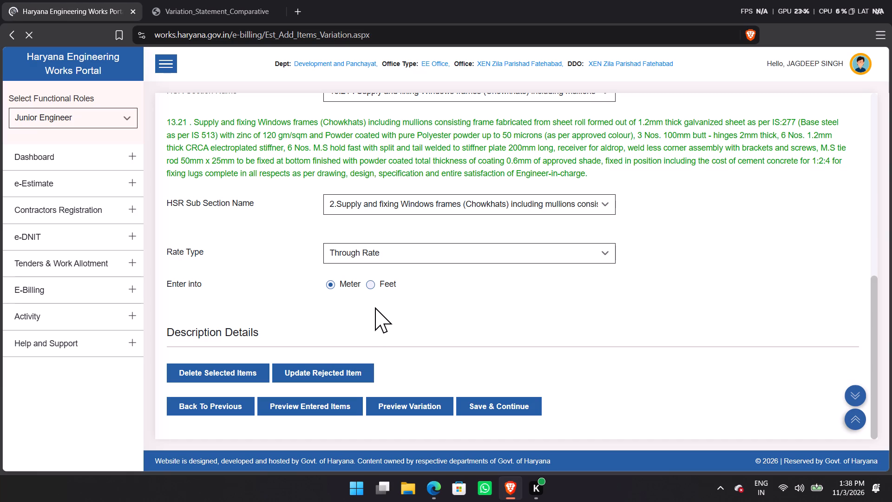
scroll(383, 288, "down", 8)
scroll(589, 357, "down", 3)
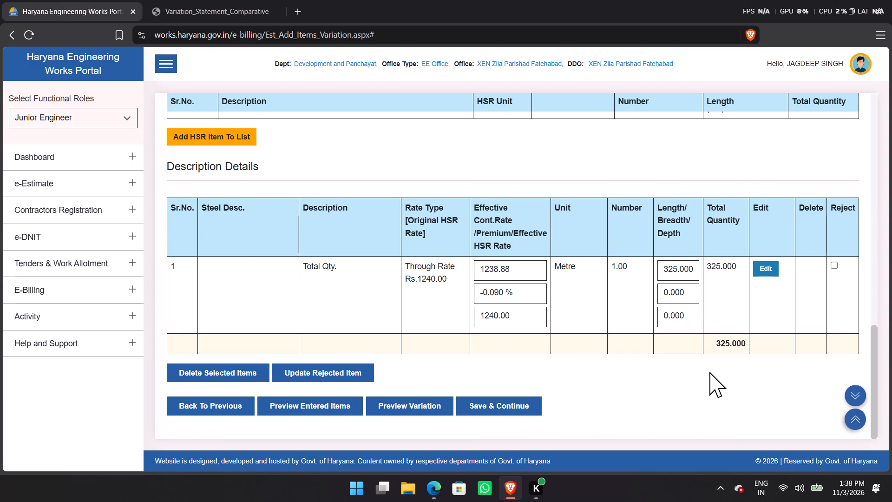
Search the full HSR for item 10.61 and set its rate type to Through Rate to check its description details.
scroll(394, 288, "up", 6)
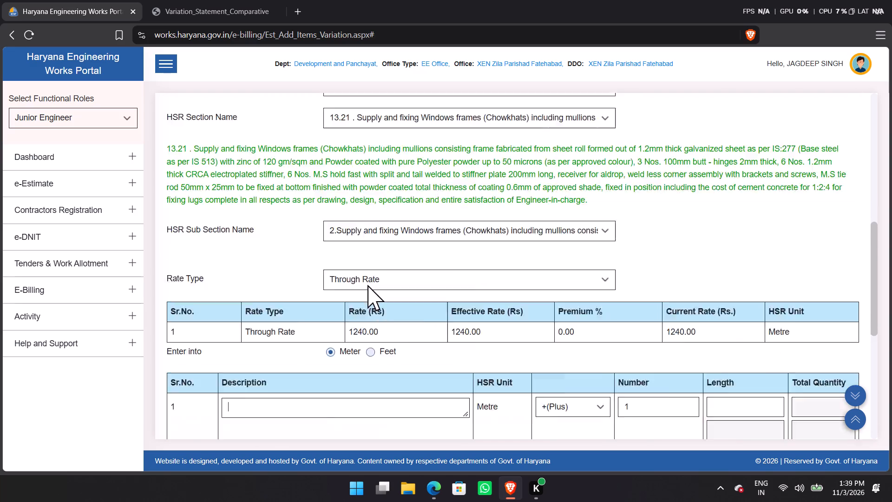
scroll(367, 285, "up", 9)
left_click_drag(402, 304, 265, 305)
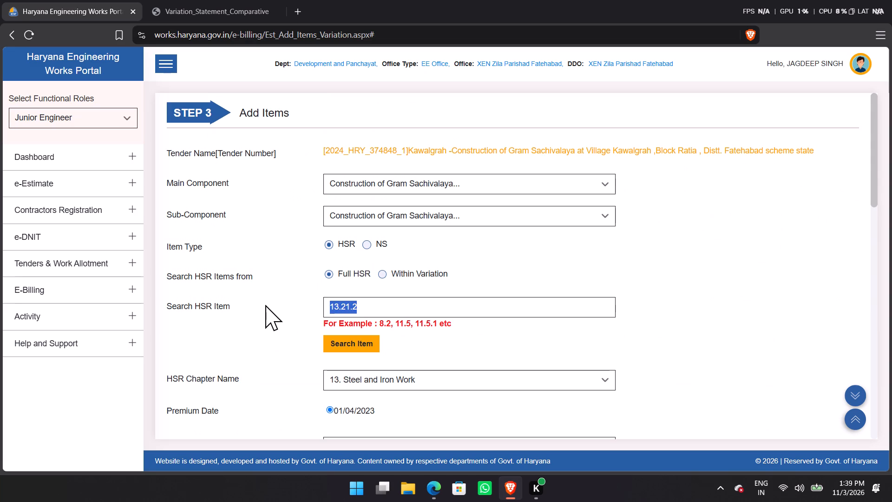
type("10")
type(".61")
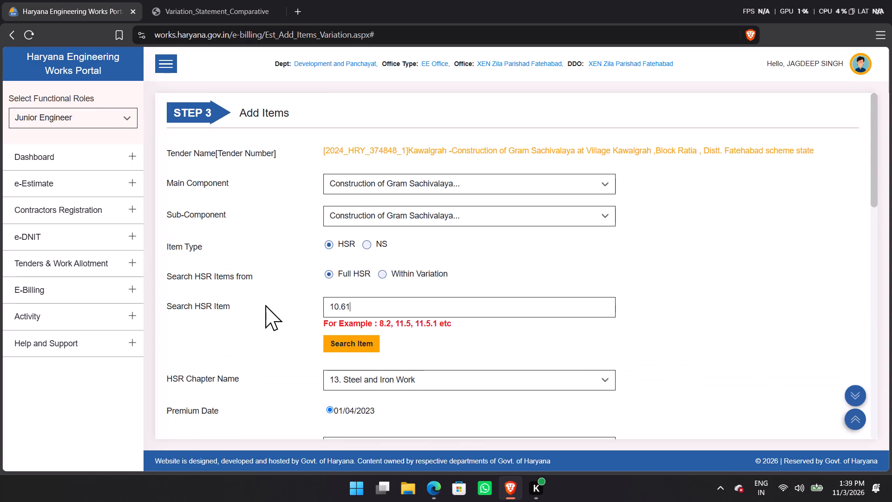
left_click(362, 349)
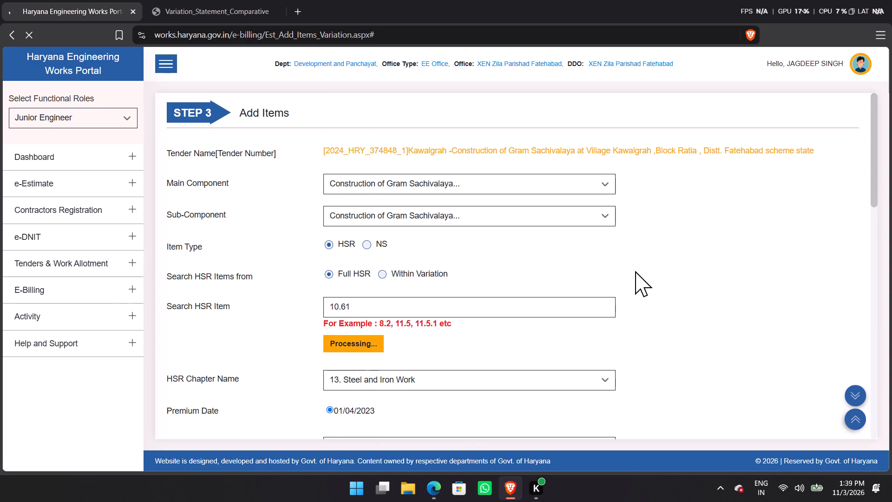
scroll(519, 242, "down", 7)
left_click(374, 253)
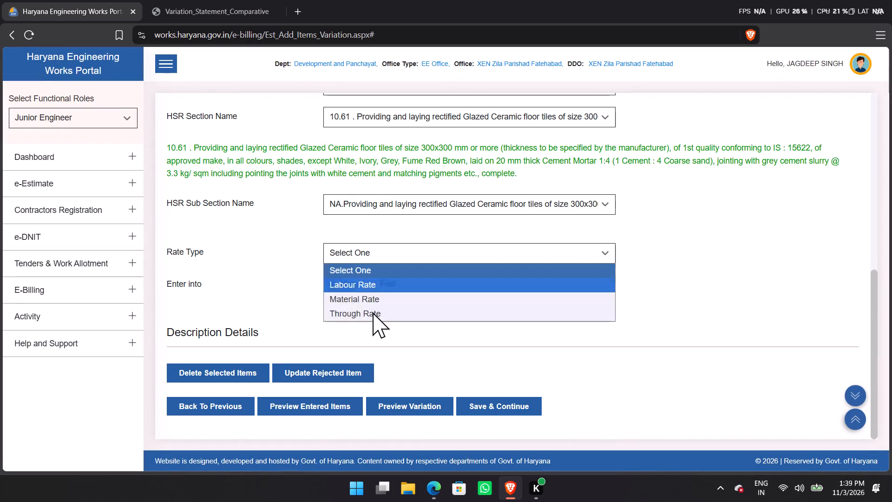
left_click(372, 313)
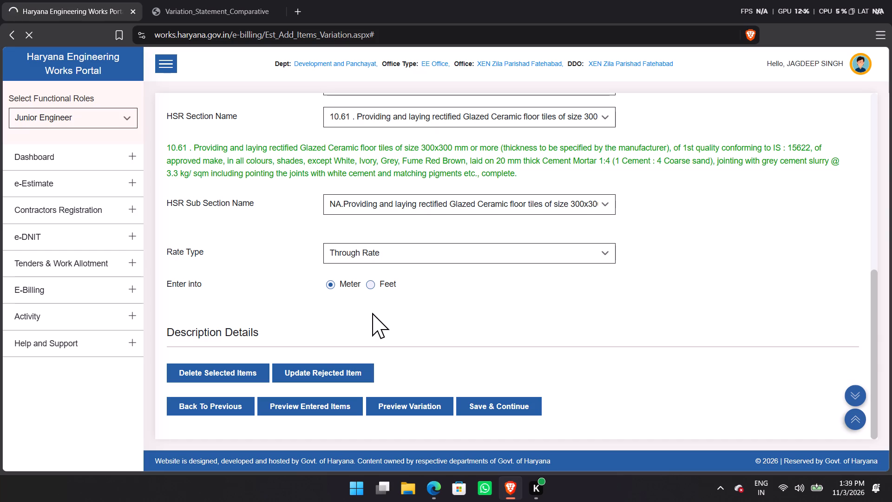
scroll(418, 238, "down", 9)
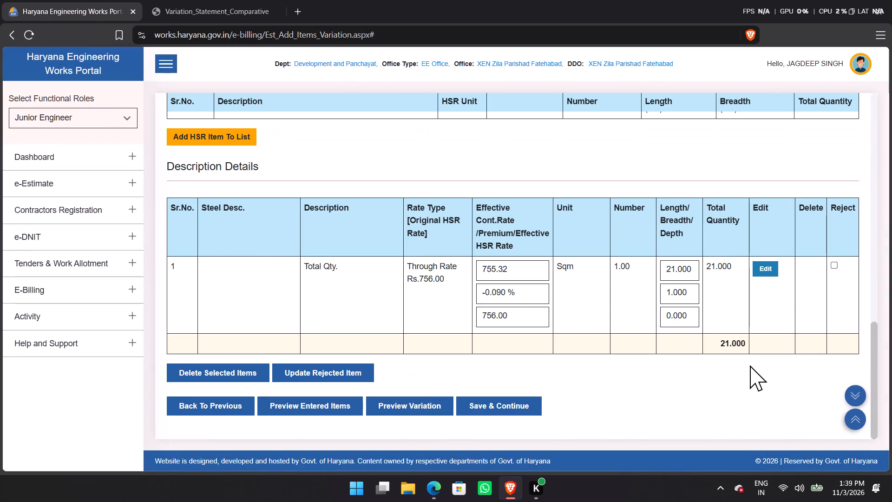
Search the full HSR for item 10.62 and set its rate type to Through Rate to check its total quantity.
scroll(697, 367, "up", 15)
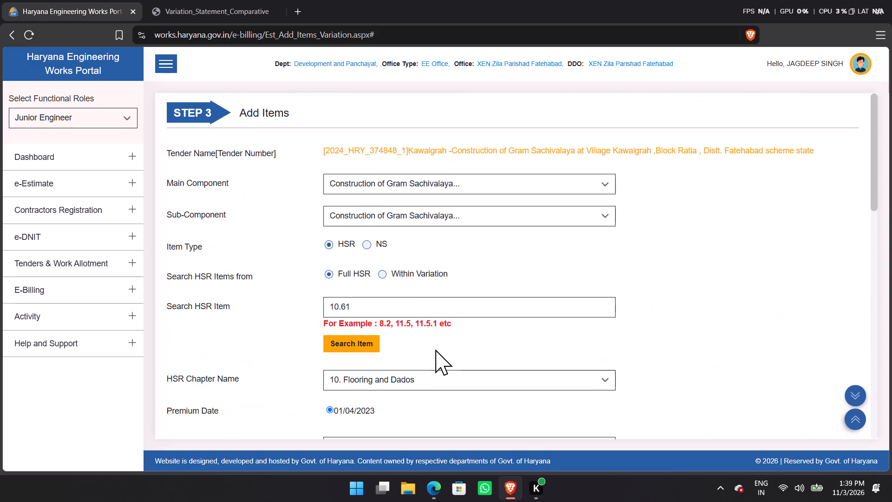
left_click(405, 304)
key("BackSpace")
key("2")
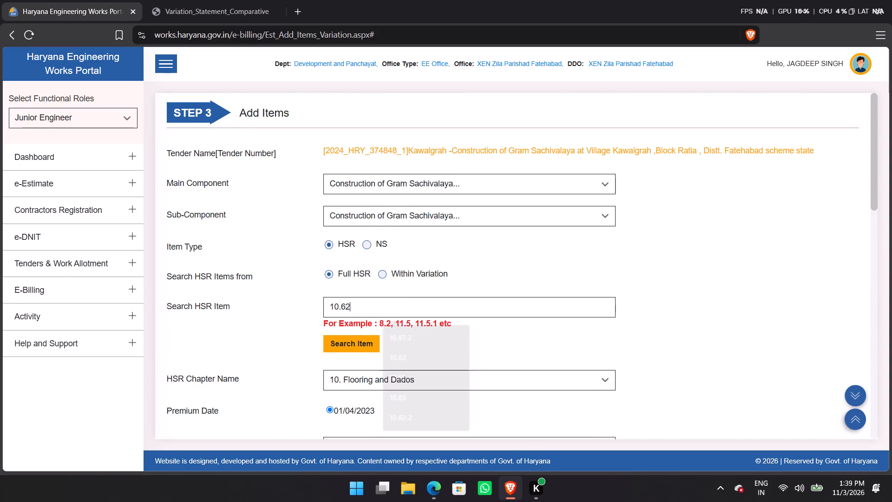
left_click(366, 344)
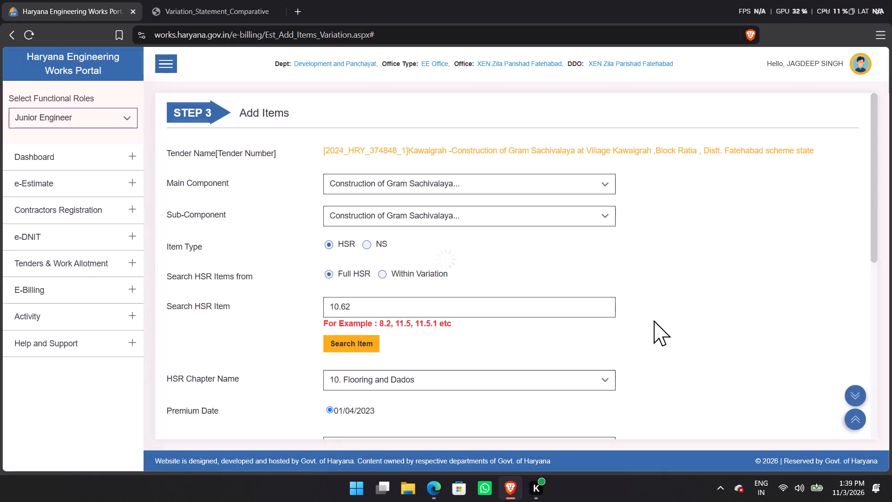
scroll(427, 328, "down", 8)
left_click(396, 256)
left_click(375, 315)
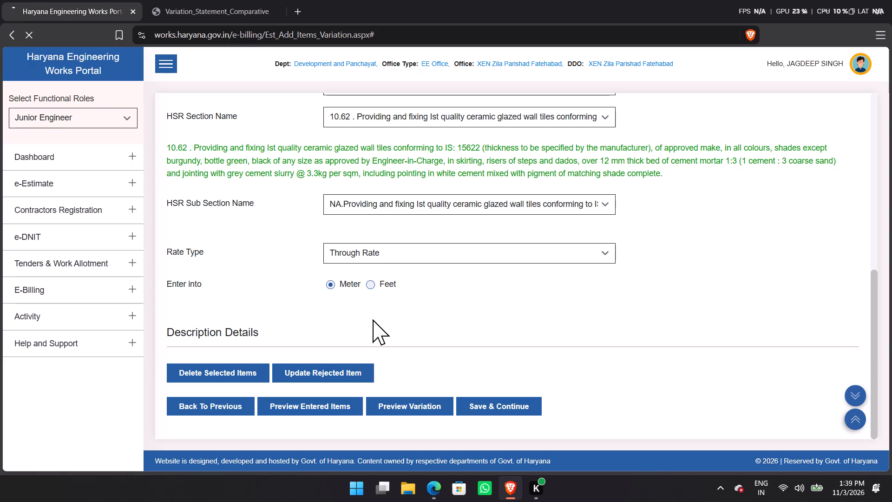
scroll(460, 278, "down", 4)
scroll(458, 280, "up", 1)
scroll(458, 280, "down", 7)
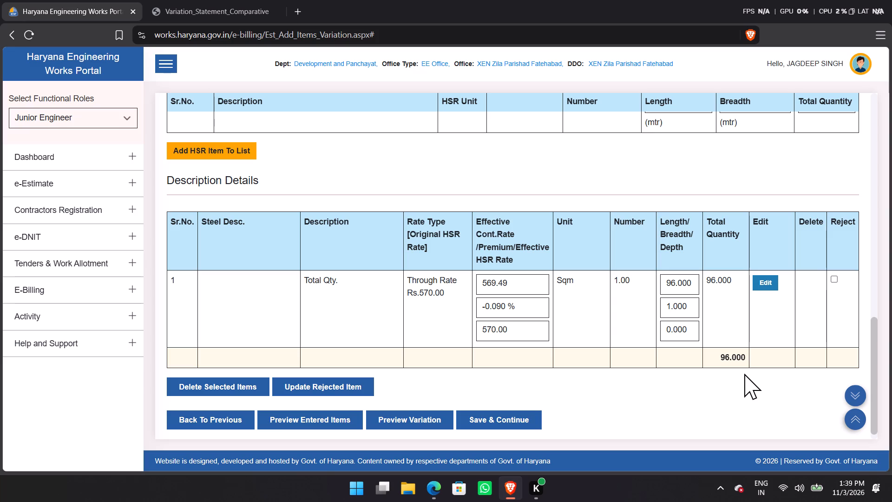
Search the full HSR for item 10.63.2 and set its rate type to Through Rate to check its description details.
scroll(539, 320, "up", 4)
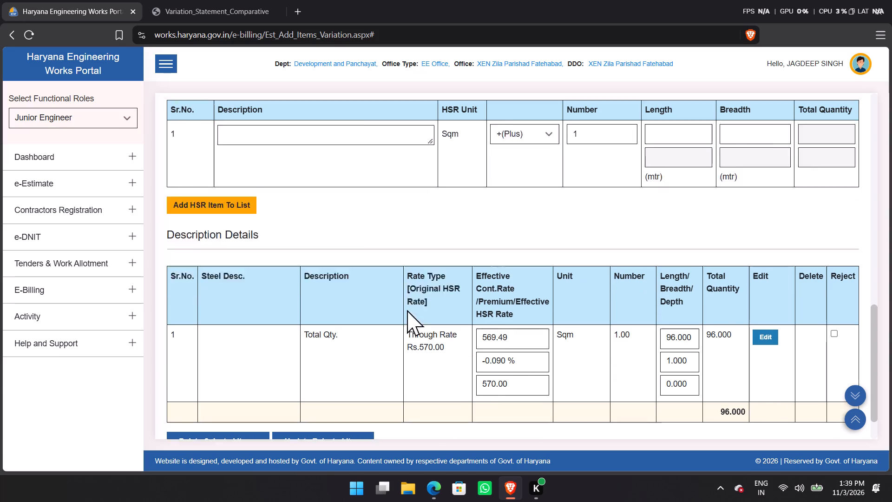
scroll(407, 310, "up", 6)
left_click(398, 225)
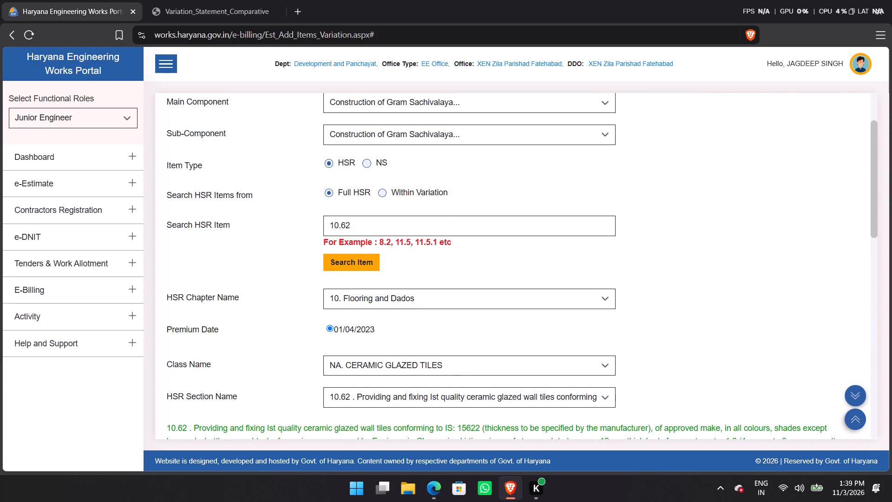
key("BackSpace")
key("3")
type(".2")
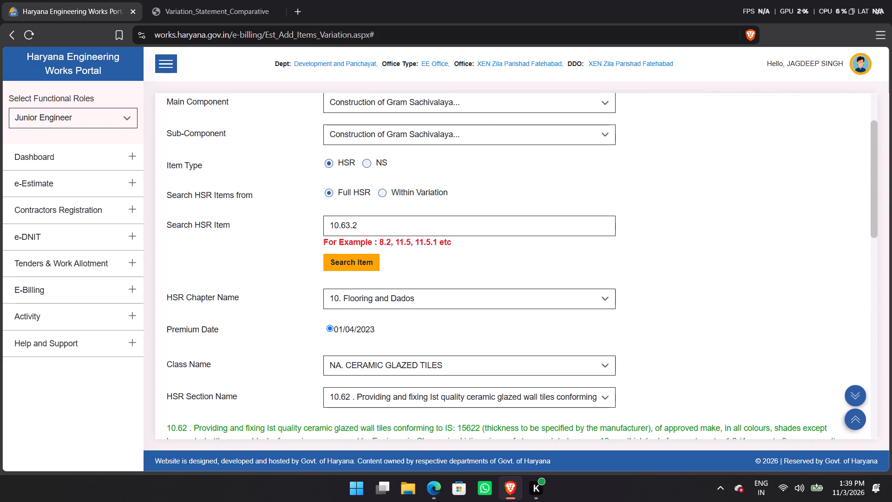
left_click(350, 268)
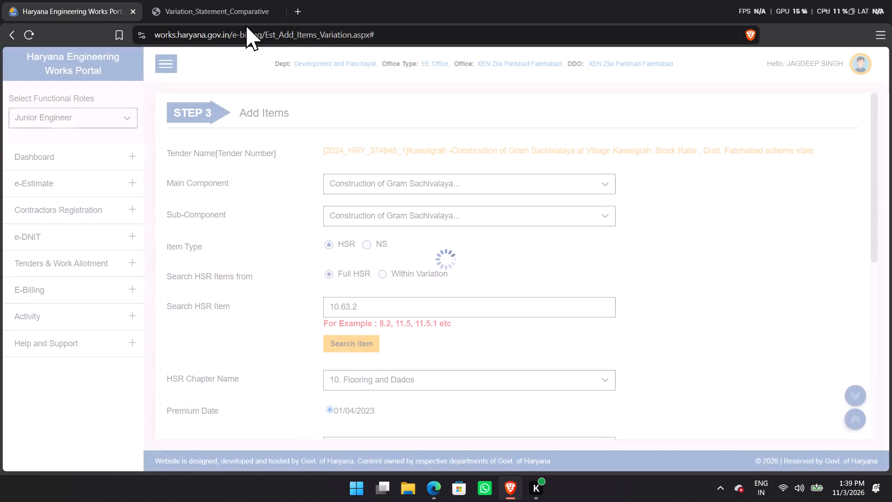
scroll(403, 237, "down", 8)
left_click(387, 251)
left_click(371, 317)
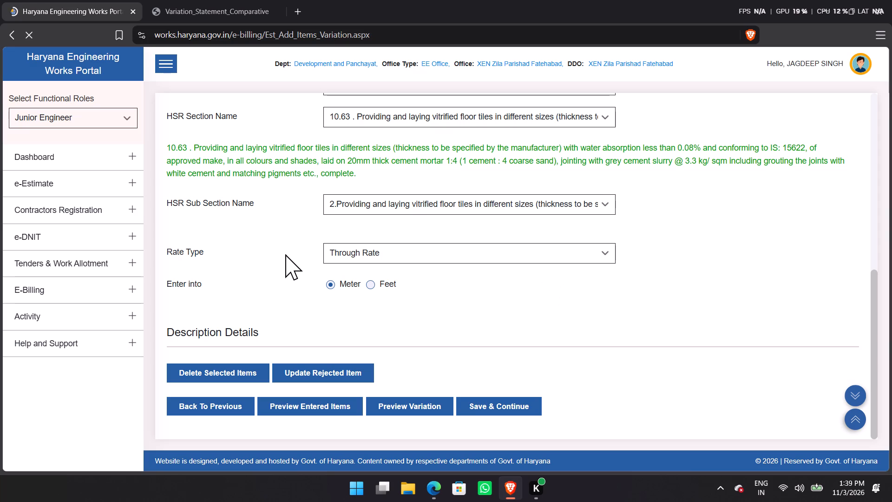
scroll(483, 284, "down", 3)
scroll(482, 285, "up", 1)
scroll(482, 285, "down", 4)
scroll(481, 286, "up", 1)
scroll(480, 286, "down", 1)
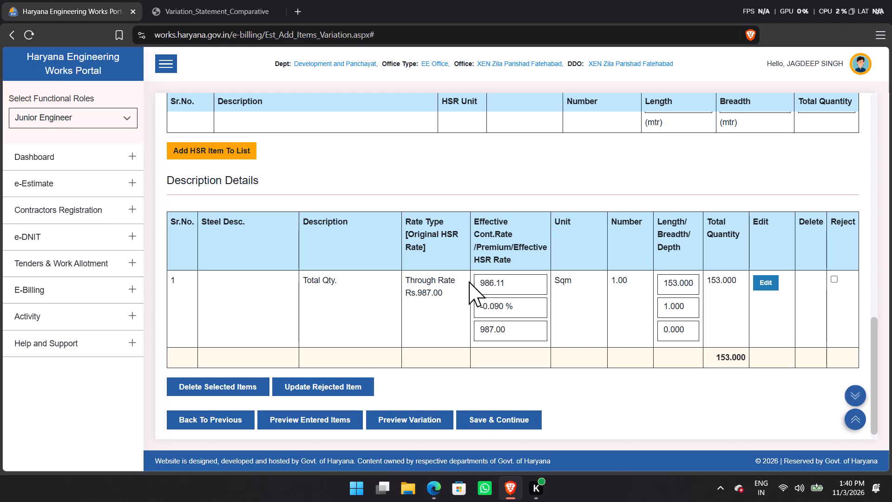
Search the full HSR for item 10.67.2 and set its rate type to Through Rate to check its description details.
scroll(441, 275, "up", 7)
scroll(390, 258, "up", 3)
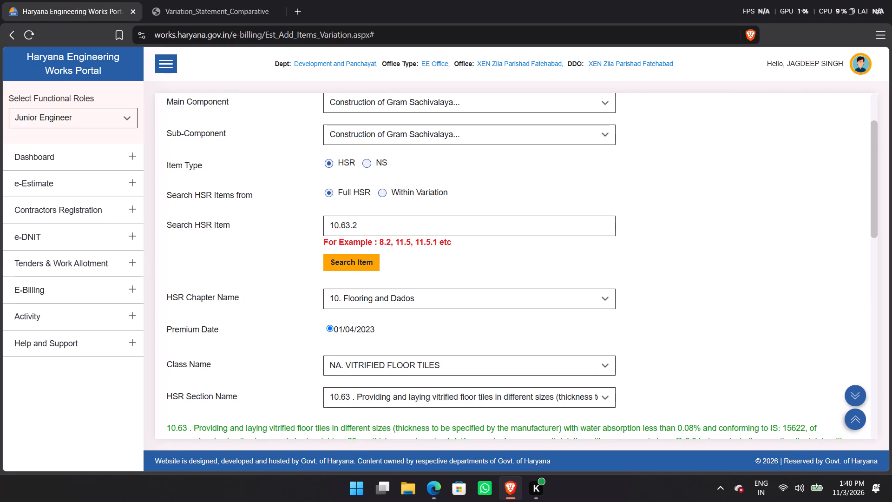
left_click(386, 233)
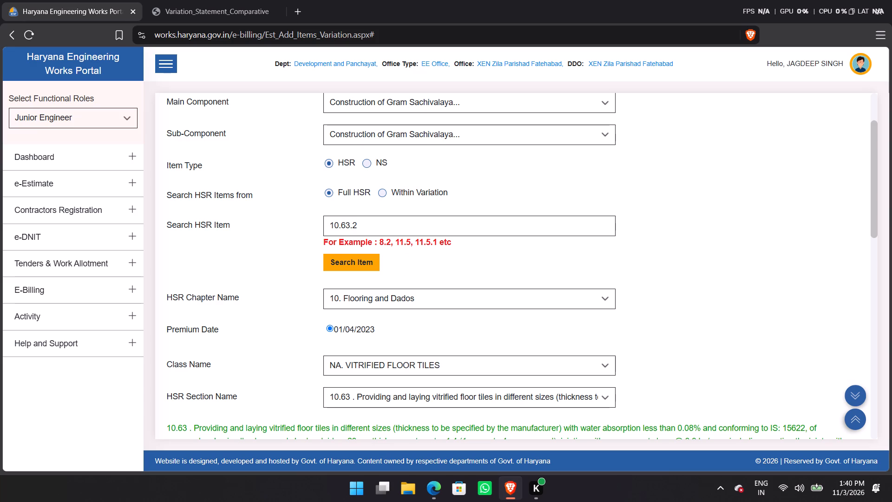
key("BackSpace")
key("BackSpace")
key("BackSpace")
type("8.2")
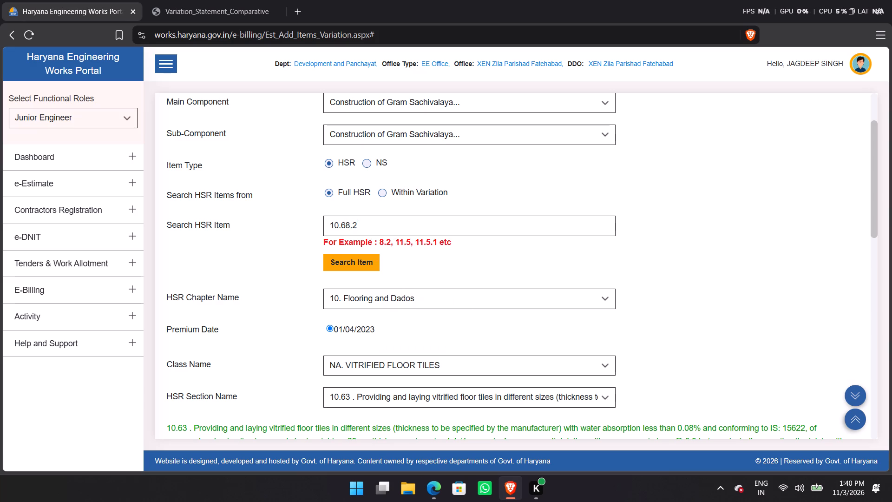
left_click(350, 226)
key("BackSpace")
key("7")
left_click(341, 269)
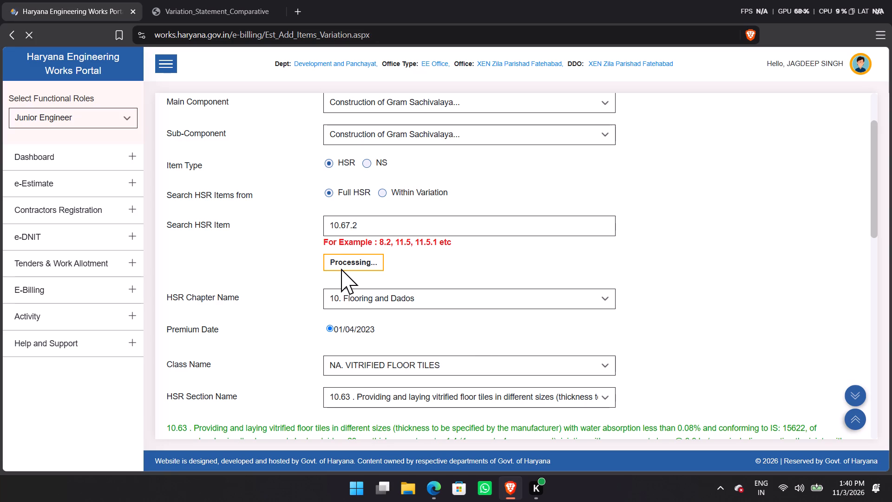
scroll(466, 321, "down", 9)
left_click(381, 256)
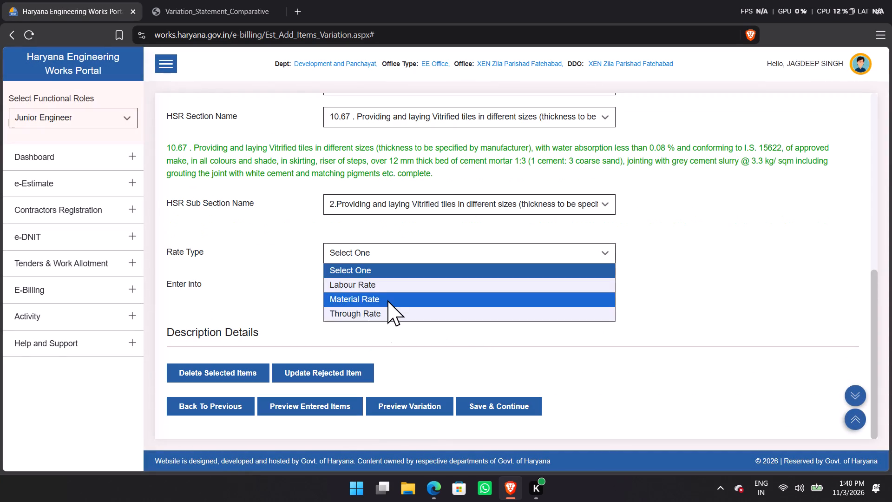
left_click(380, 316)
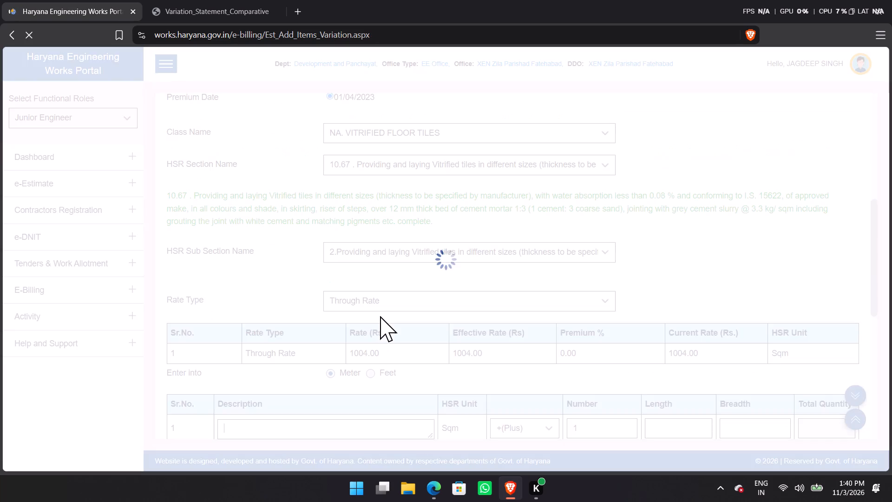
scroll(527, 323, "down", 7)
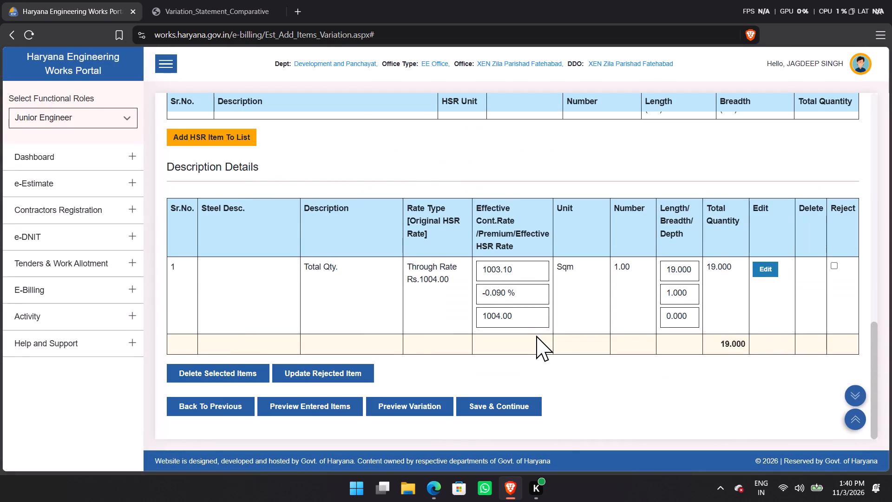
Set the length in item 10.67.2's Total Qty. row to 25 and update the data.
left_click(766, 271)
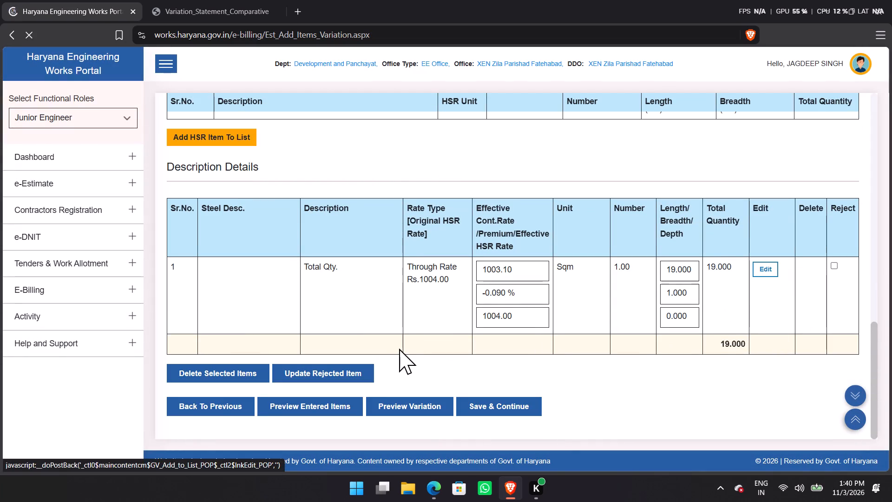
scroll(410, 348, "down", 8)
left_click_drag(681, 277, 596, 275)
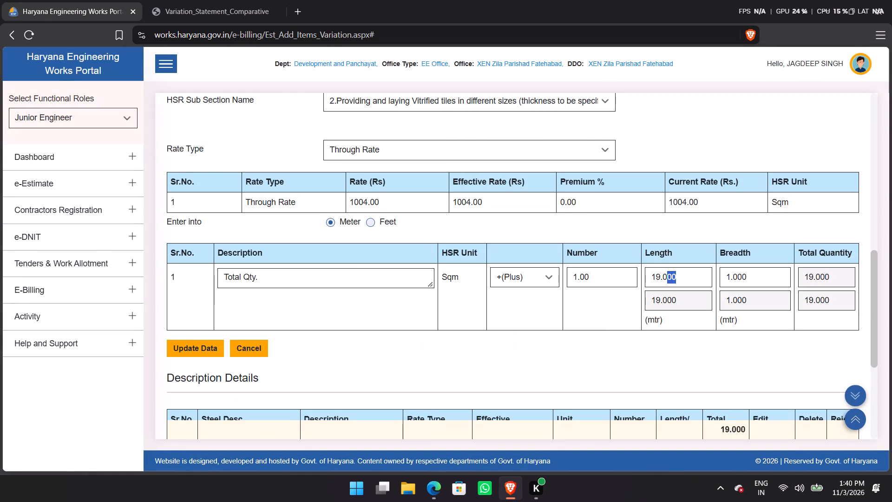
type("25")
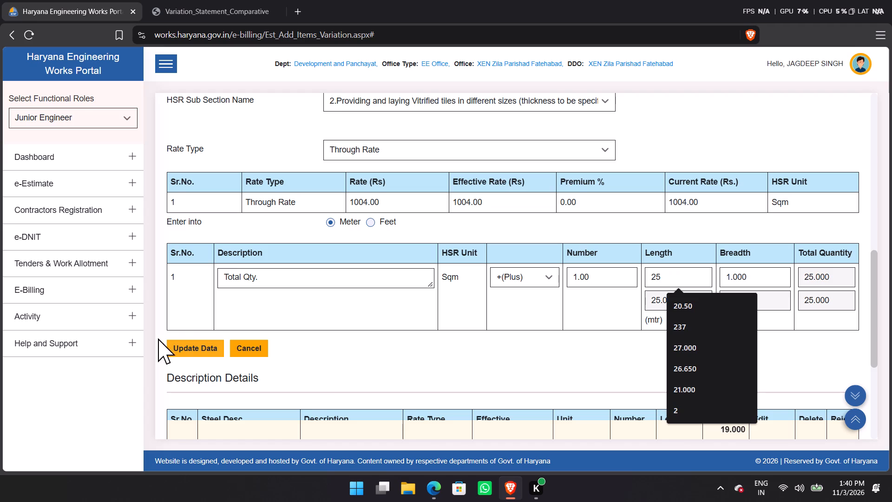
left_click(190, 349)
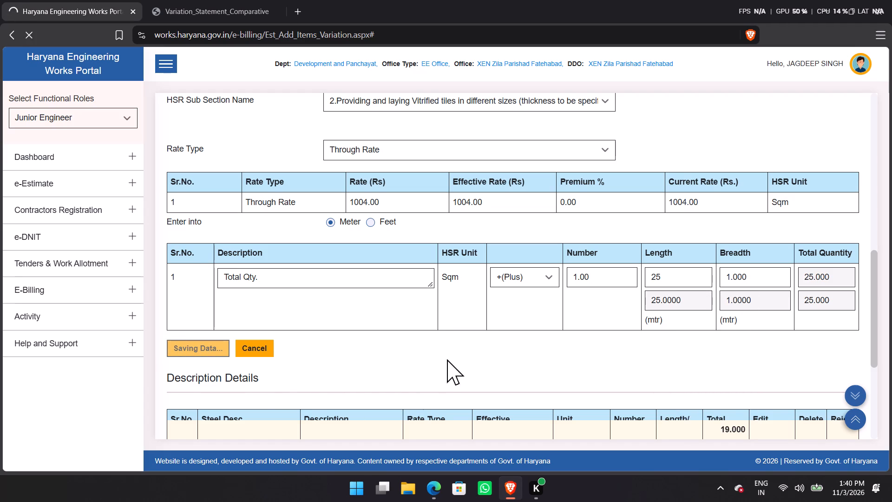
left_click(547, 108)
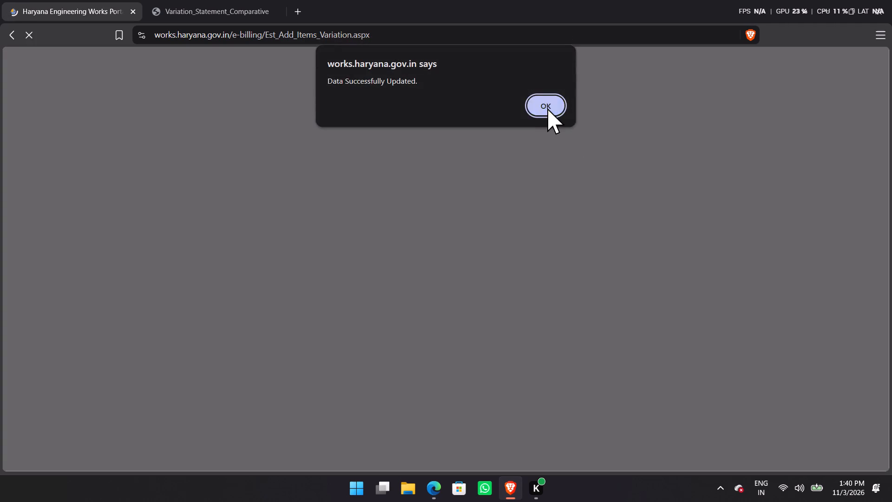
scroll(518, 307, "down", 3)
scroll(518, 307, "up", 1)
scroll(518, 307, "down", 5)
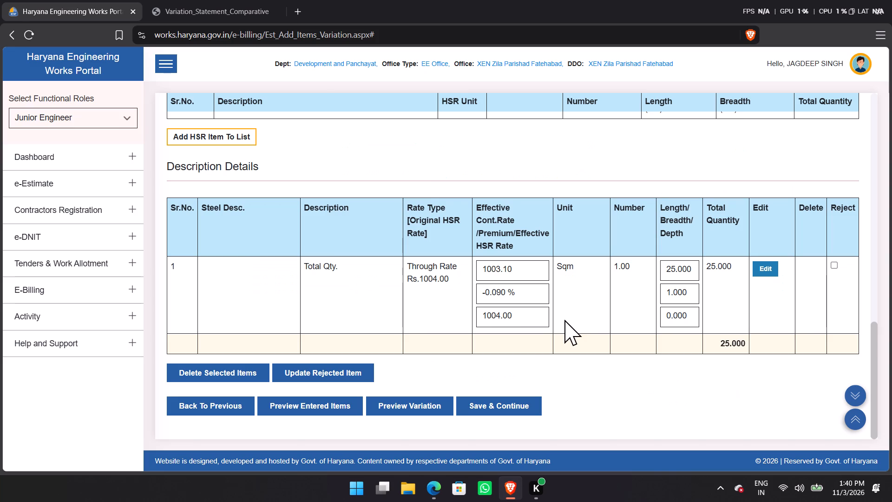
Search the full HSR for item 10.69.4 and set its rate type to Through Rate to check its description details.
scroll(564, 320, "up", 13)
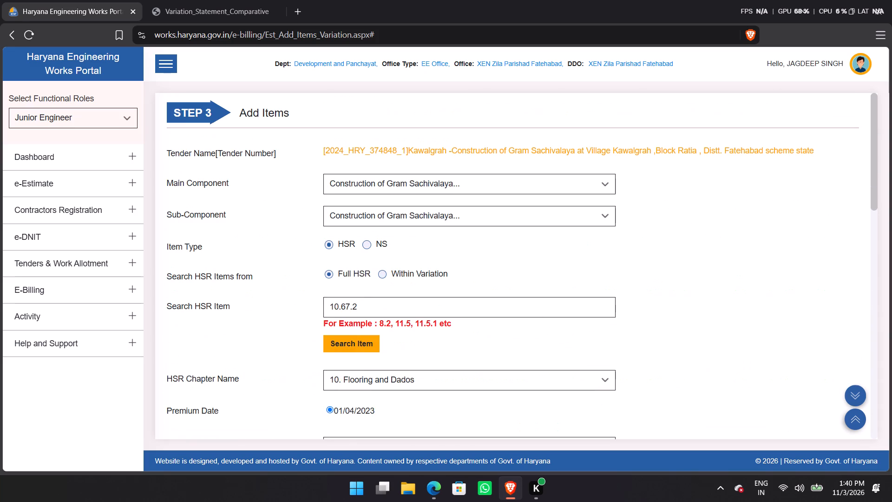
left_click(429, 308)
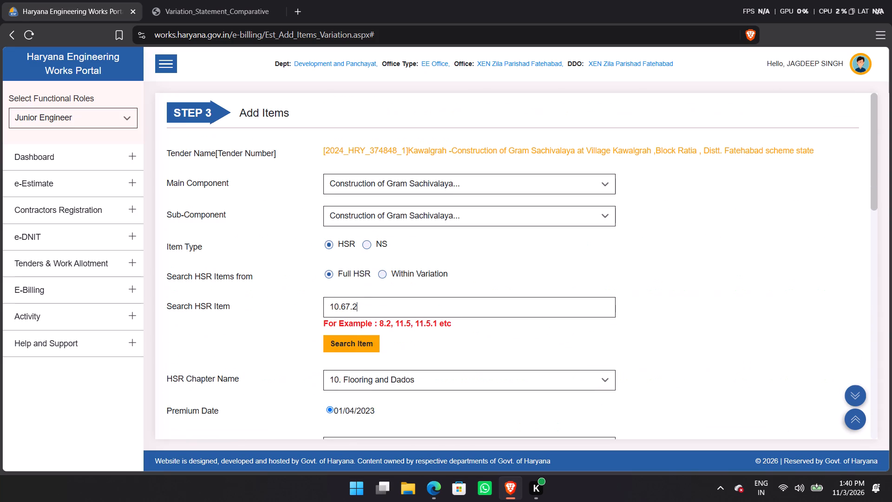
key("BackSpace")
key("BackSpace")
key("BackSpace")
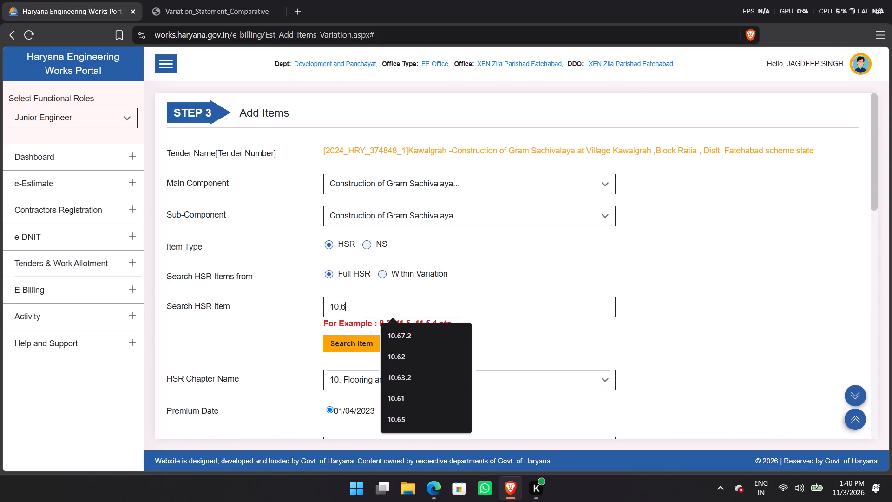
key("9")
key("period")
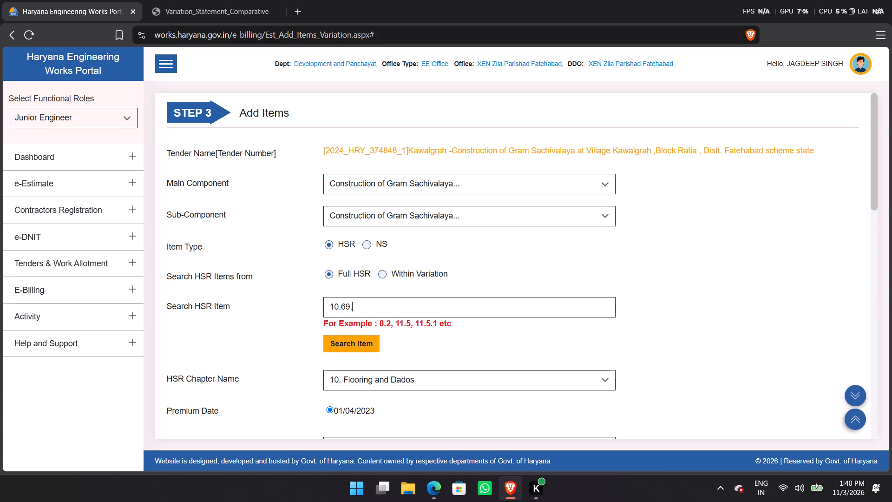
key("4")
left_click(345, 345)
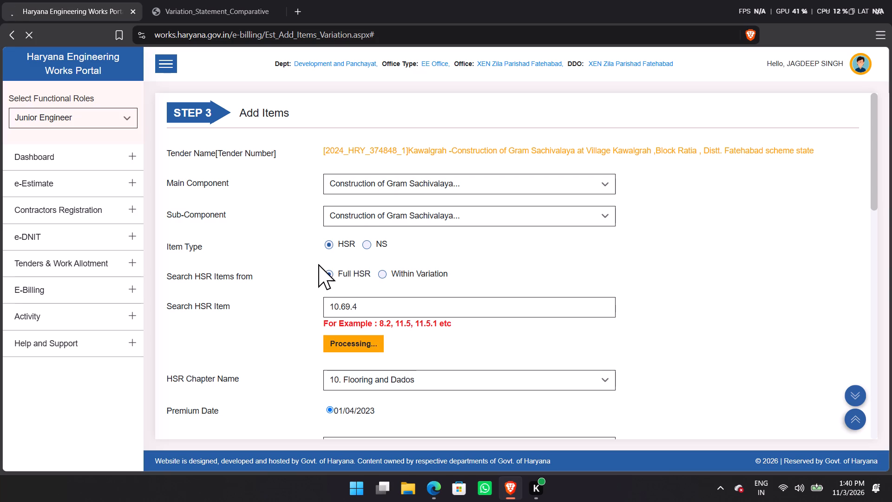
scroll(446, 287, "down", 6)
scroll(446, 287, "up", 1)
scroll(446, 287, "down", 1)
left_click(398, 259)
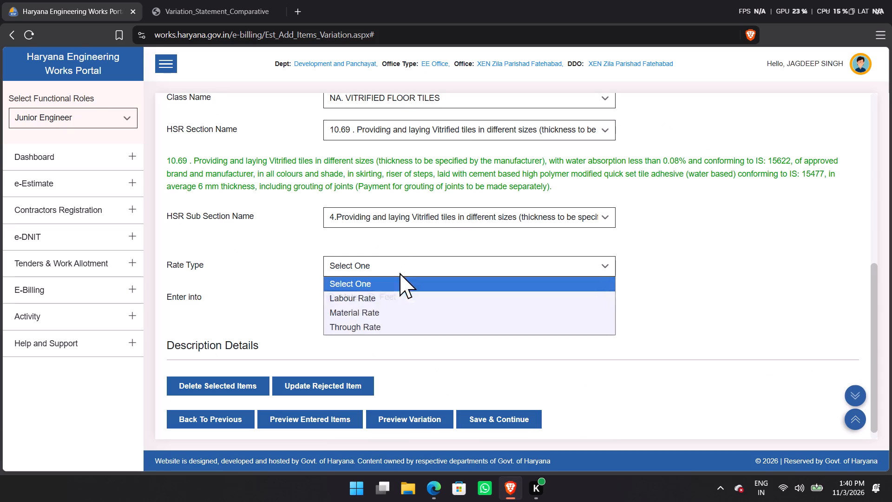
left_click(364, 323)
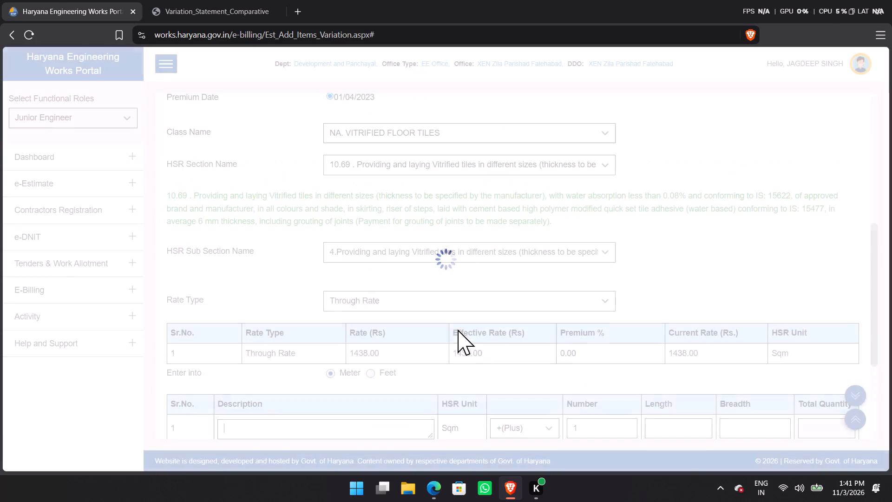
scroll(626, 313, "down", 4)
scroll(626, 313, "up", 1)
scroll(626, 313, "down", 2)
scroll(626, 313, "up", 1)
scroll(626, 313, "down", 2)
scroll(425, 341, "up", 1)
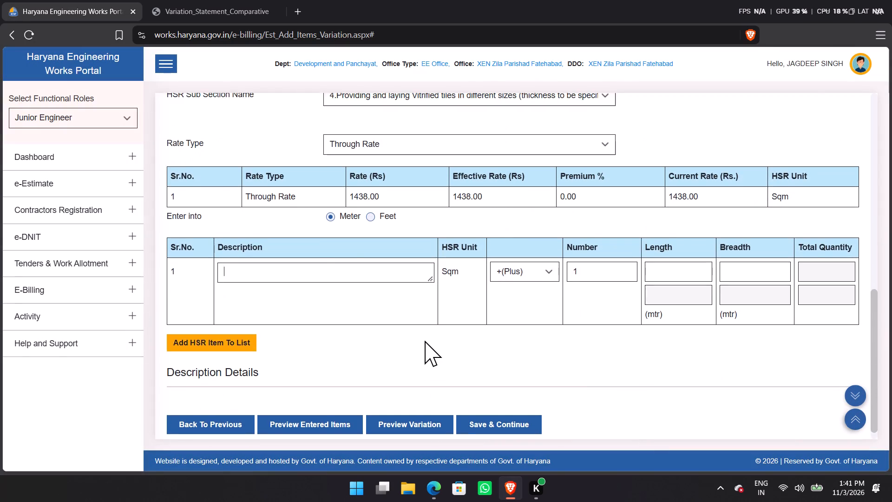
Search the full HSR for item 10.70.2 and set its rate type to Through Rate to check its total quantity.
scroll(425, 341, "up", 6)
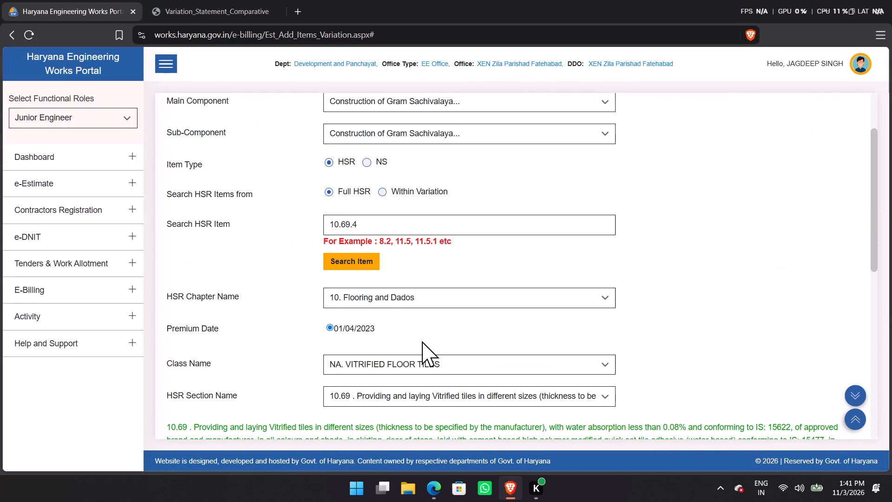
left_click(396, 228)
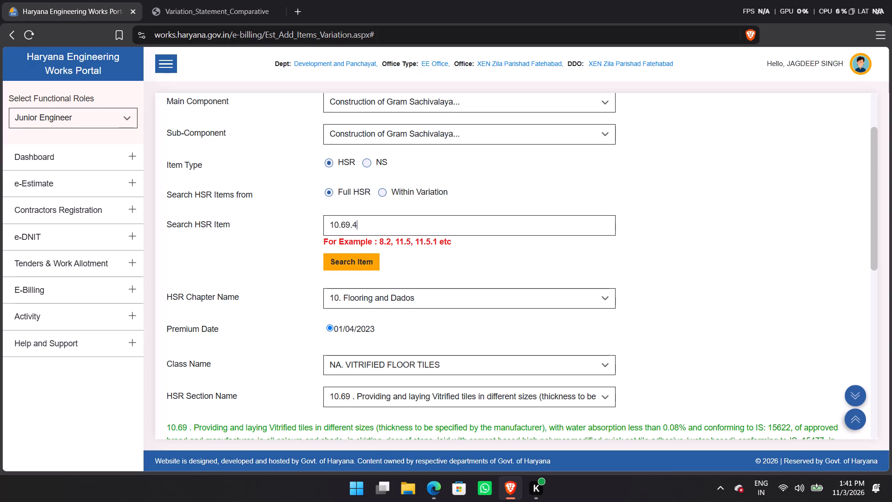
key("BackSpace")
key("BackSpace")
key("BackSpace")
key("BackSpace")
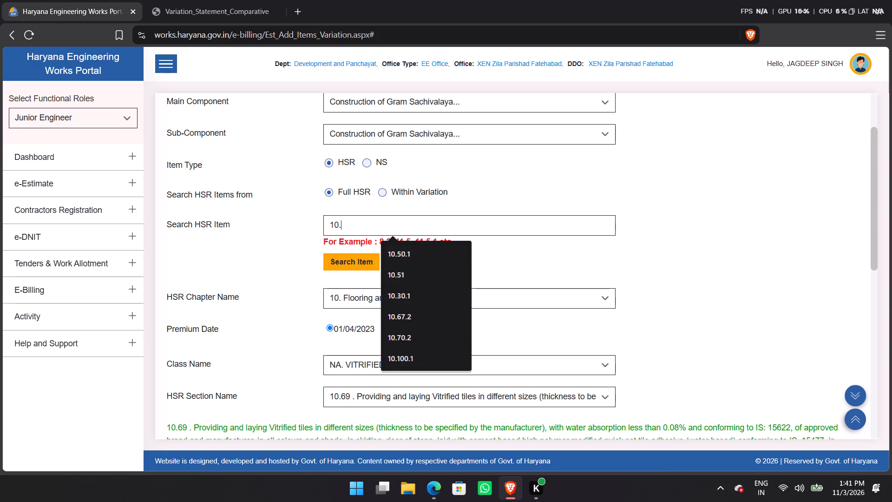
type("70.2")
left_click(372, 259)
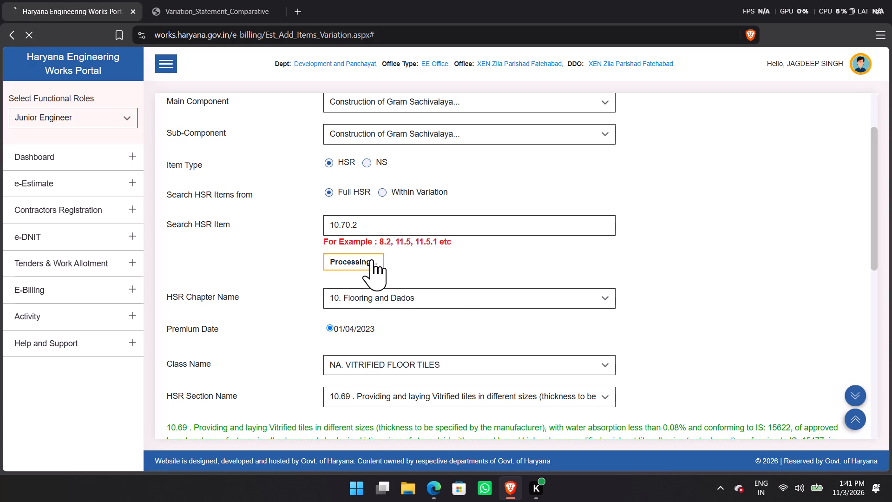
scroll(479, 321, "down", 7)
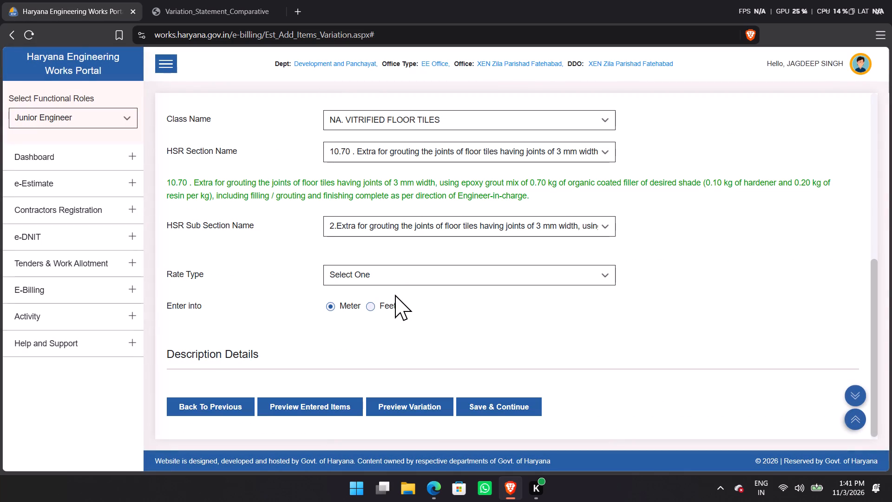
left_click(396, 282)
left_click(374, 332)
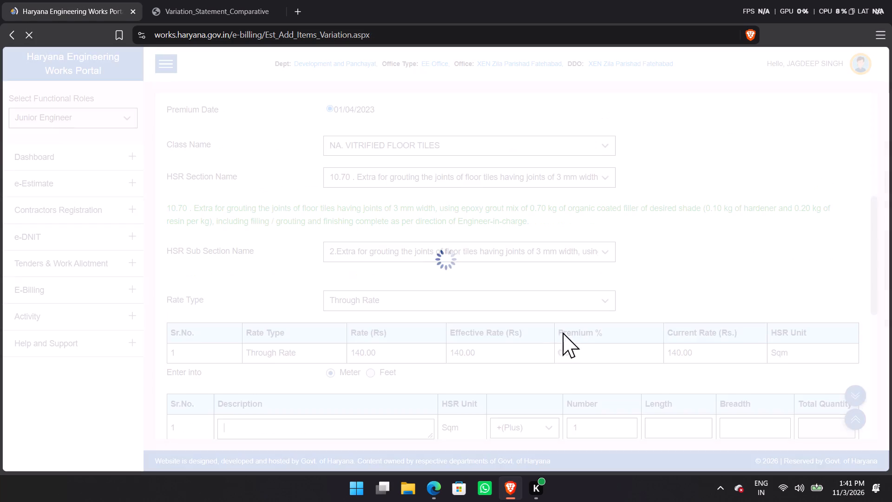
scroll(662, 339, "down", 7)
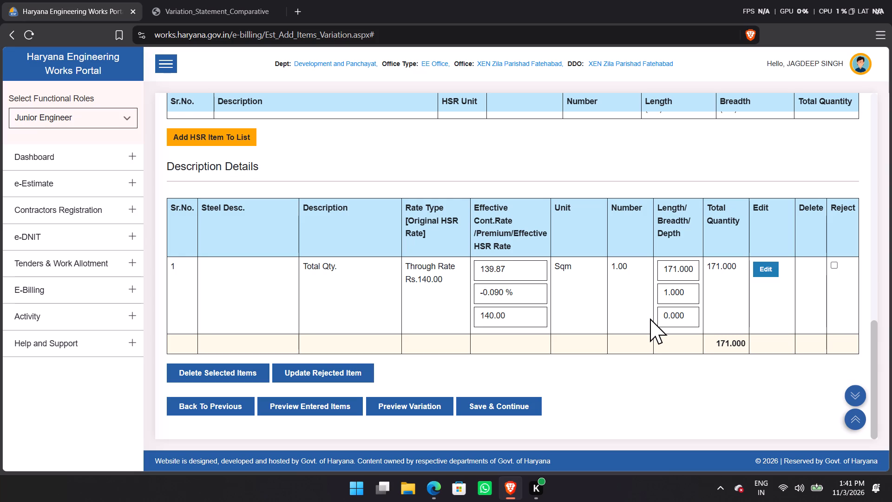
Search the full HSR for item 10.71.4 and set its rate type to Through Rate to check its description details.
scroll(650, 318, "up", 11)
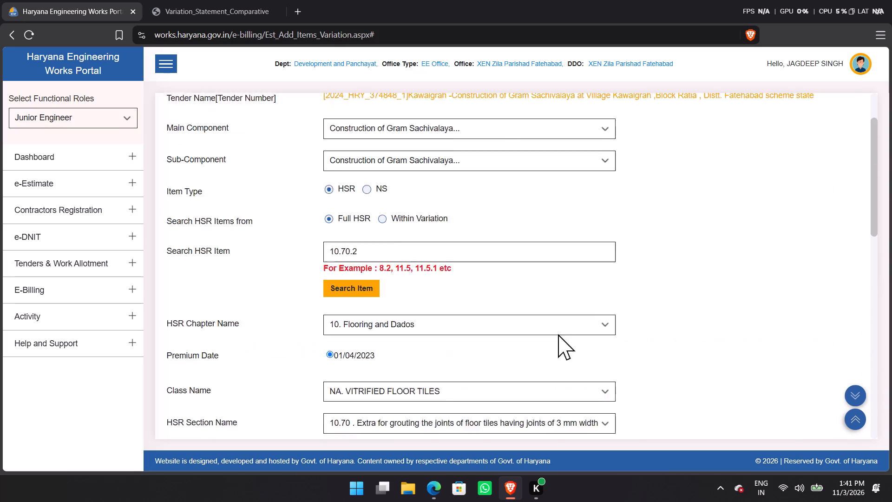
left_click(402, 280)
key("BackSpace")
key("BackSpace")
key("BackSpace")
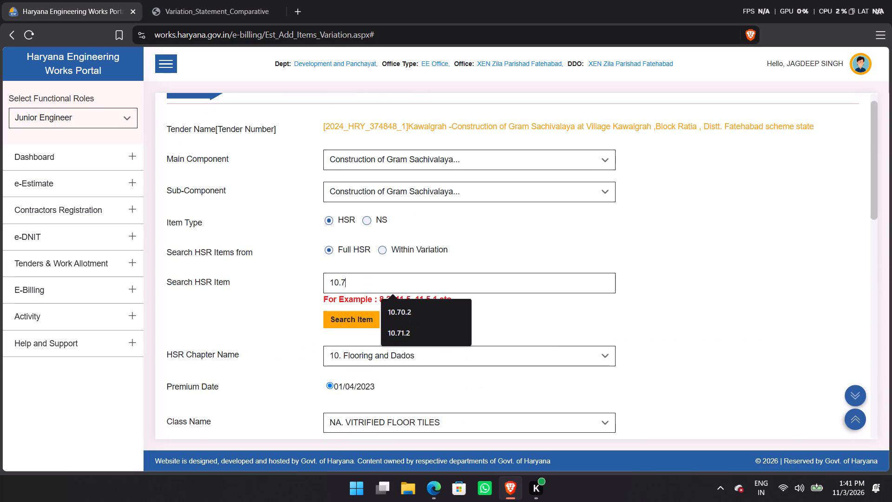
type("1.4")
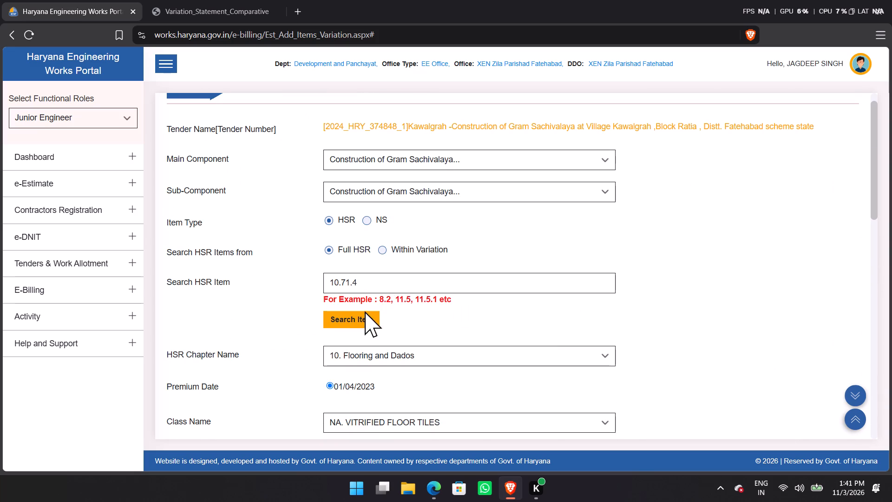
left_click(349, 324)
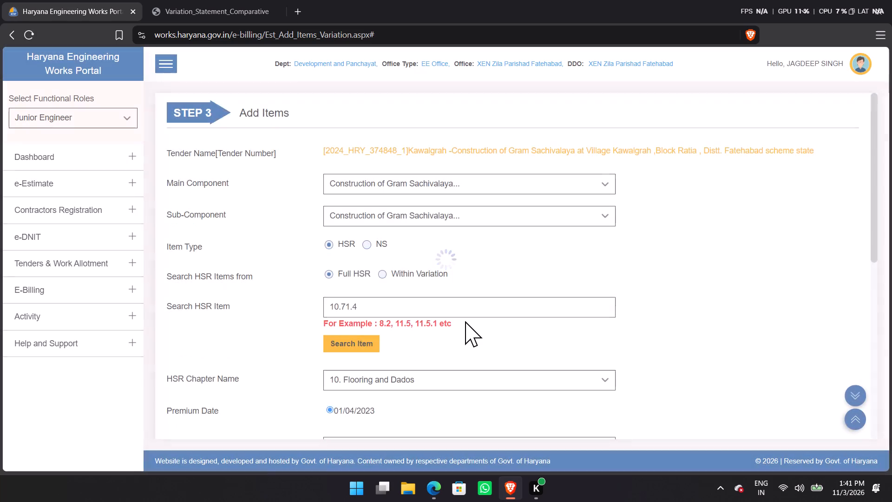
scroll(465, 321, "down", 5)
scroll(465, 321, "up", 1)
scroll(465, 321, "down", 1)
left_click(358, 324)
left_click(360, 380)
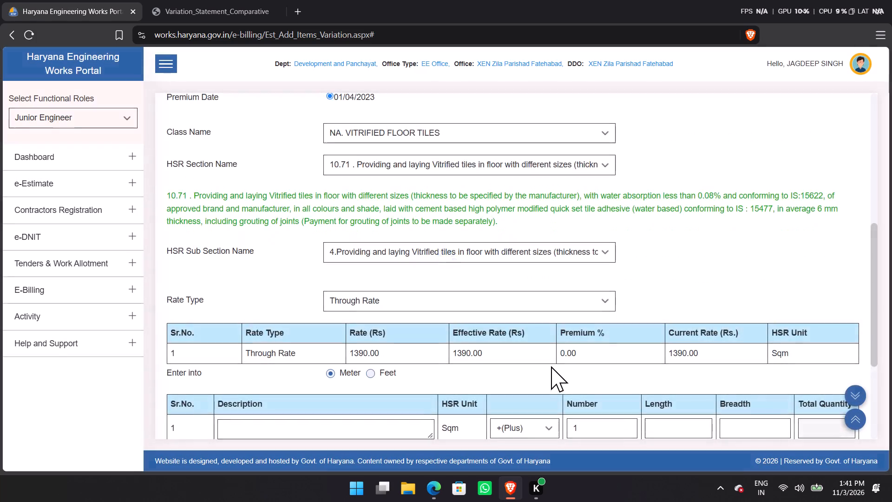
scroll(551, 366, "down", 9)
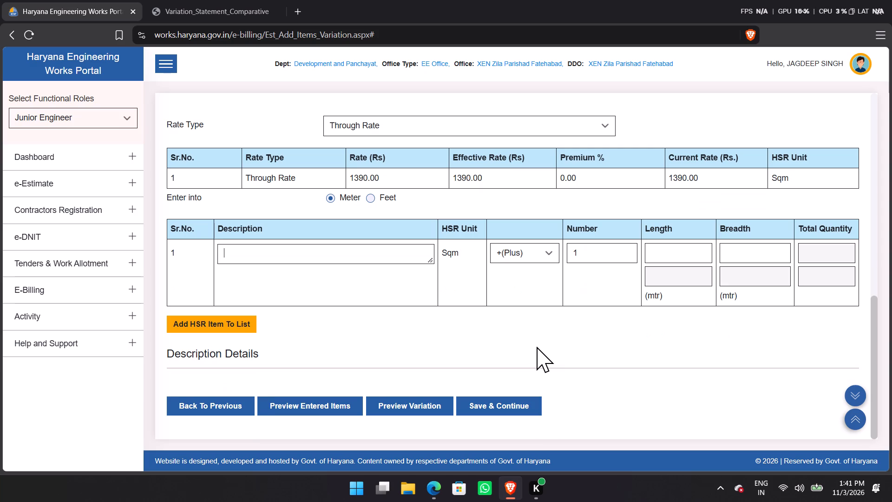
Search the full HSR for item 11.57 and set its rate type to Through Rate.
scroll(537, 347, "up", 15)
left_click_drag(441, 302, 241, 292)
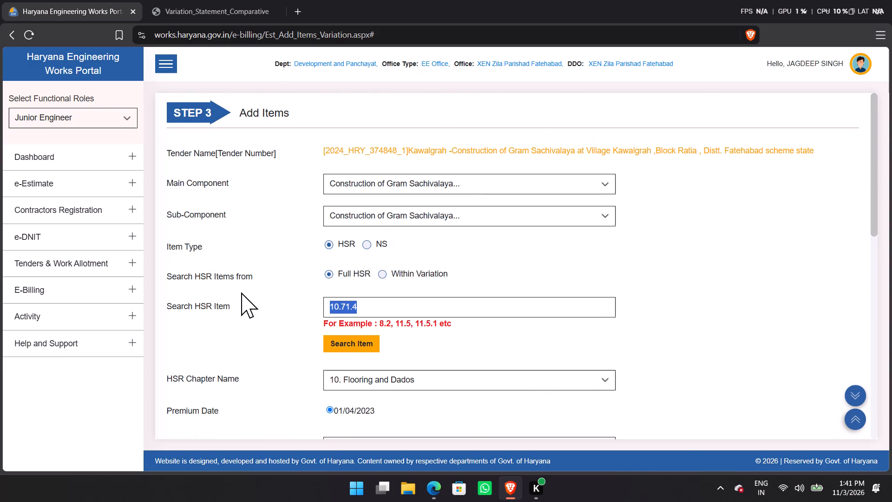
type("11.")
key("5")
key("7")
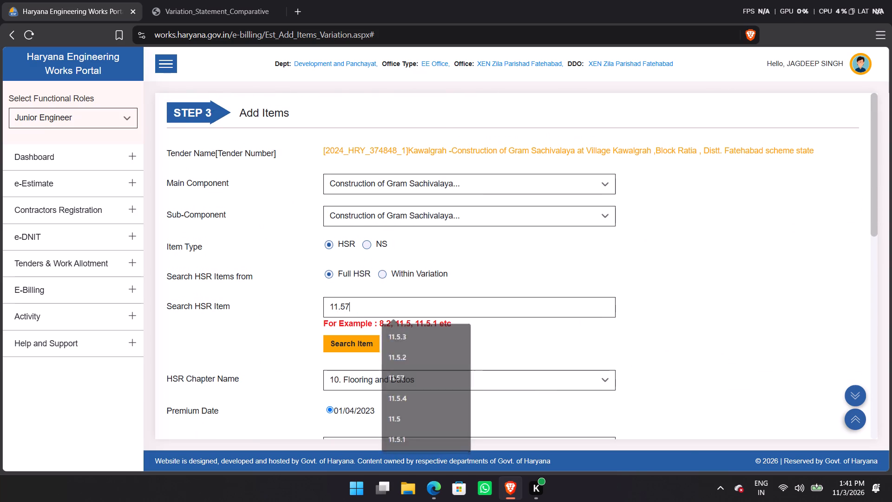
left_click(373, 343)
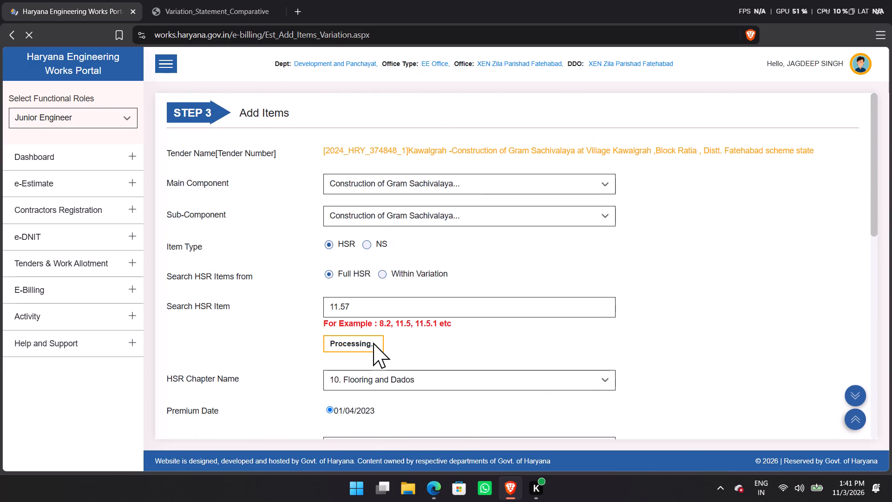
scroll(421, 339, "down", 8)
left_click(385, 276)
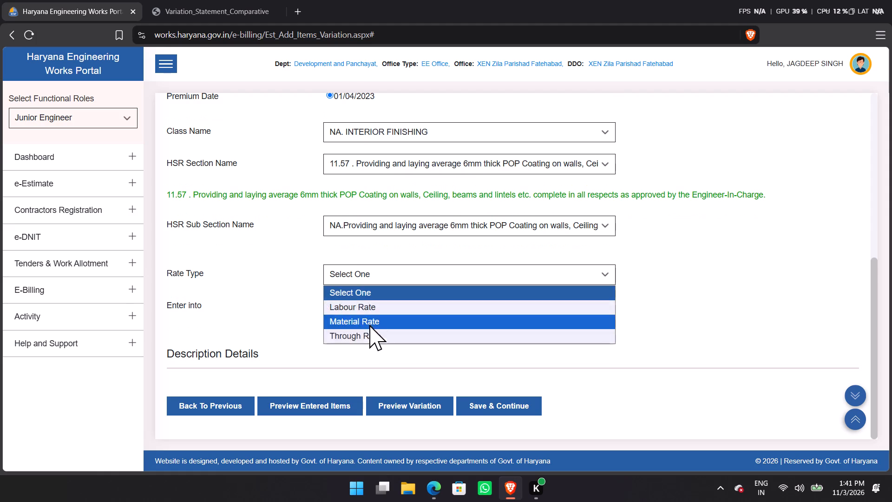
left_click(367, 333)
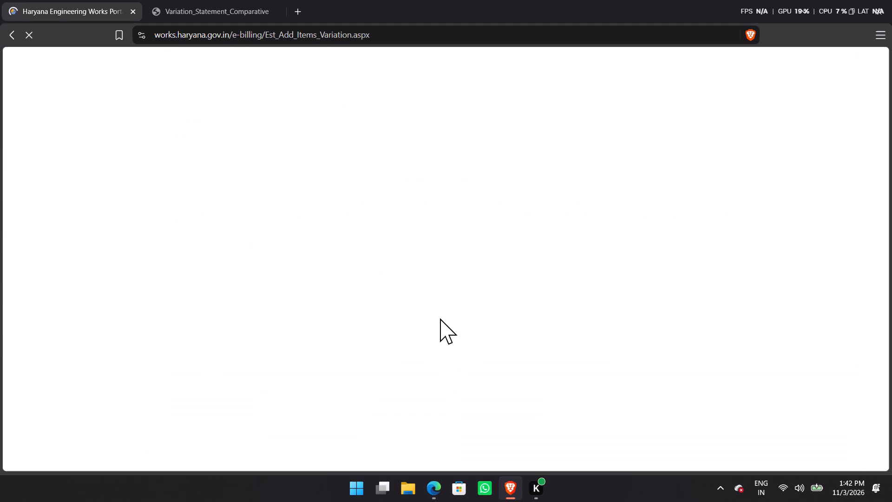
Examine item 11.57's description rows, including the deductions, and its total quantity.
scroll(509, 376, "down", 5)
scroll(509, 376, "up", 1)
scroll(509, 376, "down", 2)
scroll(822, 394, "down", 3)
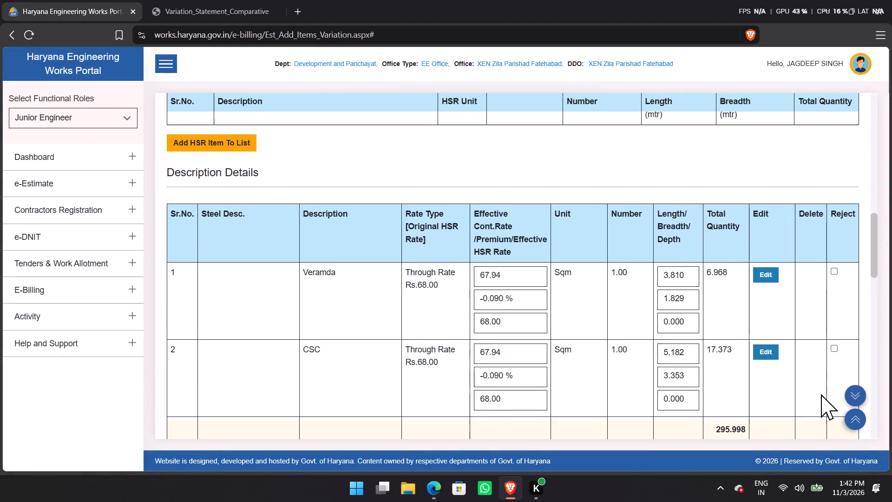
scroll(821, 394, "down", 2)
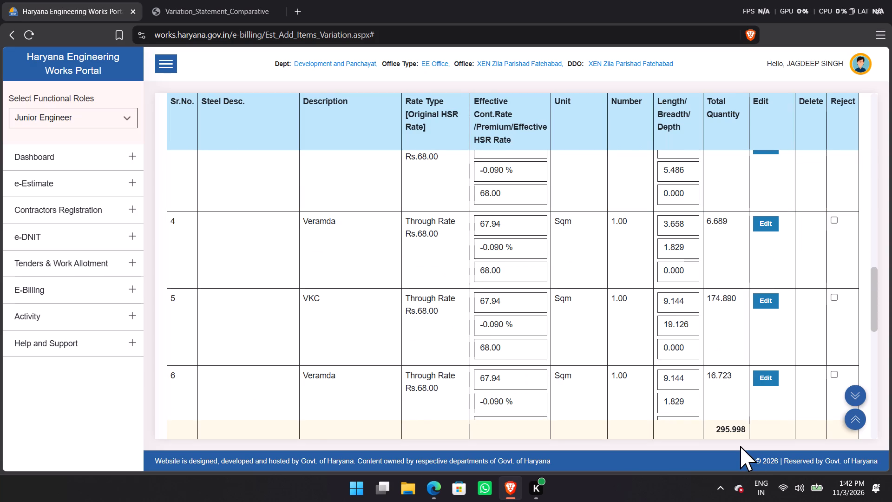
scroll(766, 410, "down", 17)
scroll(798, 350, "up", 16)
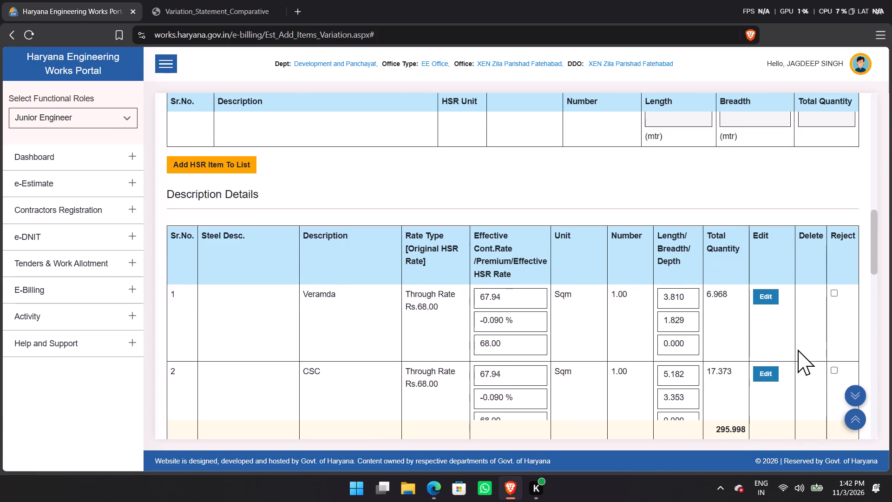
scroll(798, 350, "down", 15)
scroll(798, 350, "up", 1)
scroll(798, 350, "down", 7)
scroll(706, 396, "up", 2)
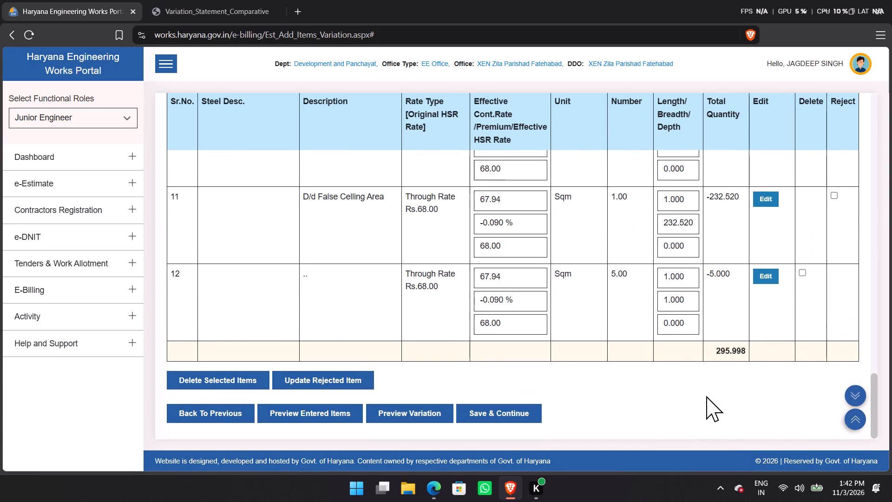
scroll(706, 396, "up", 20)
scroll(706, 396, "up", 3)
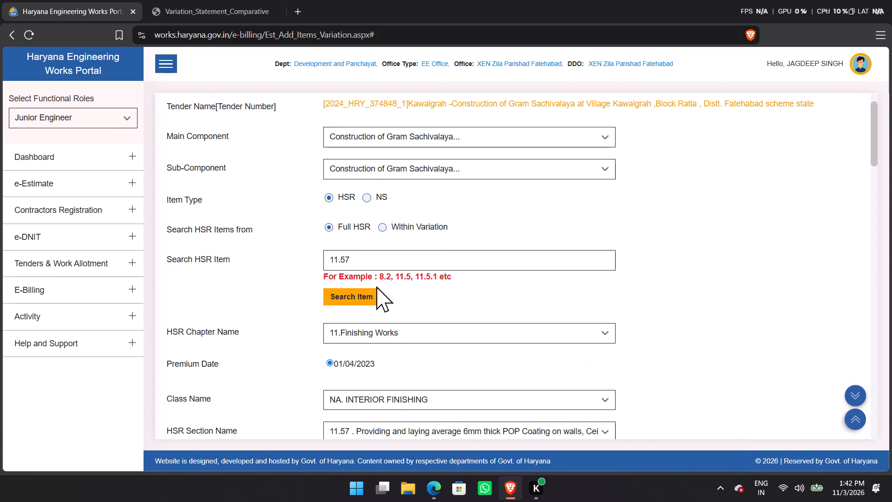
scroll(376, 286, "down", 19)
scroll(588, 310, "up", 1)
scroll(588, 310, "down", 4)
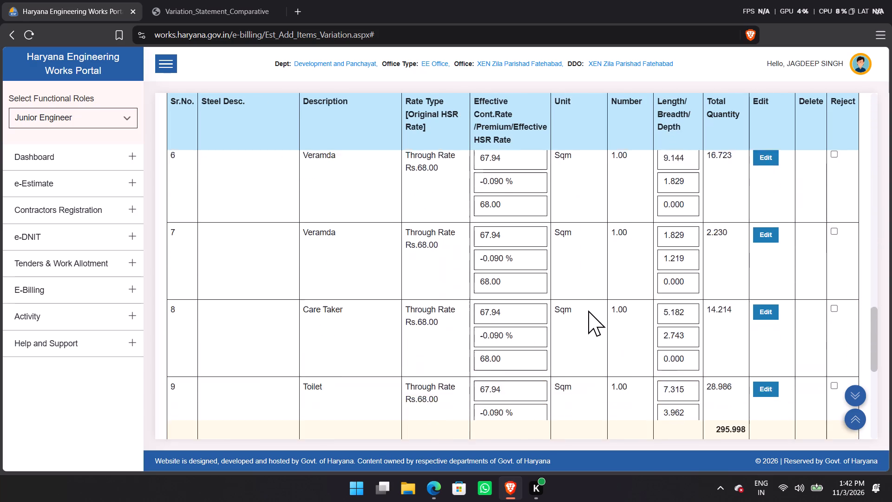
scroll(588, 310, "down", 9)
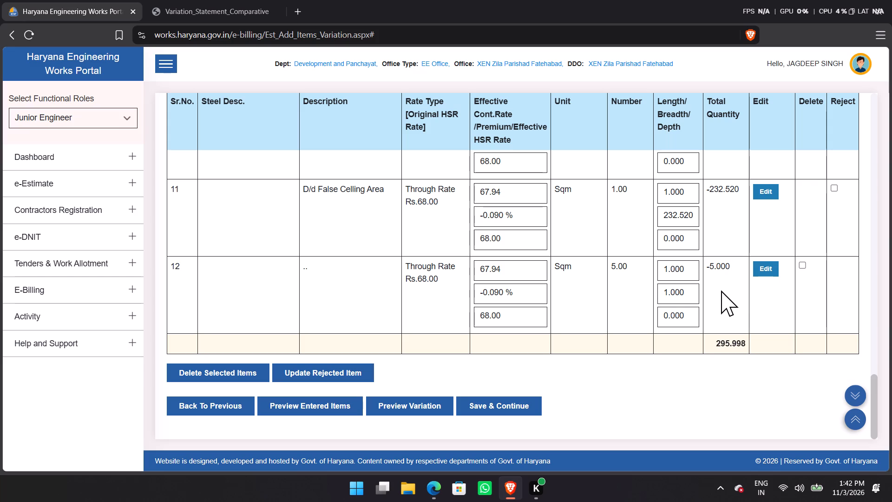
Search the full HSR for item 11.60 and set its rate type to Through Rate to check its description details.
scroll(615, 342, "up", 5)
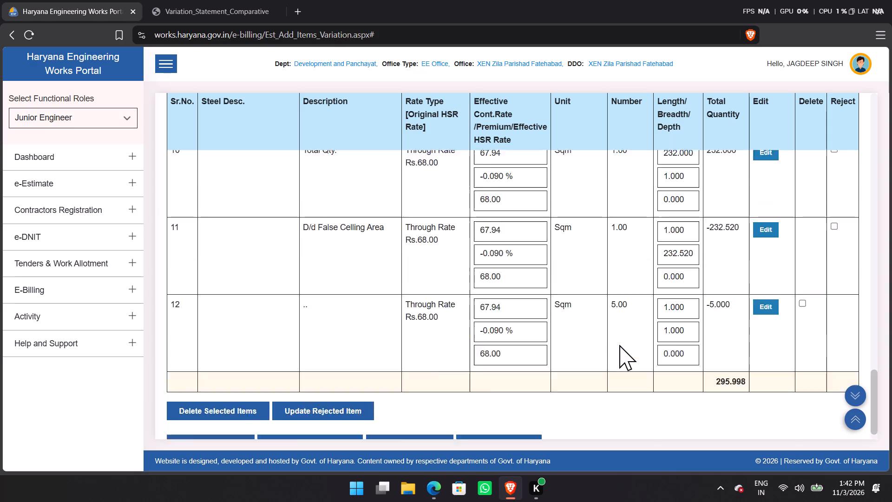
scroll(619, 345, "up", 16)
scroll(362, 299, "up", 4)
left_click_drag(390, 260, 263, 255)
type("11.")
key("6")
key("0")
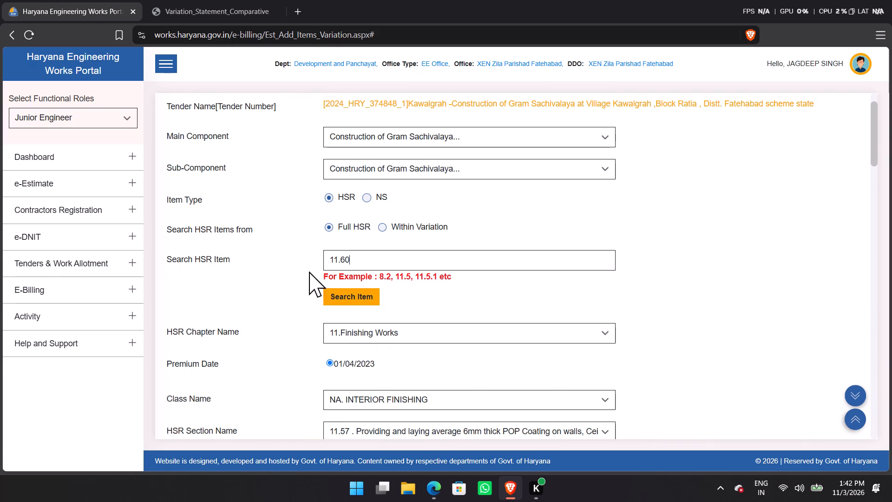
left_click(354, 289)
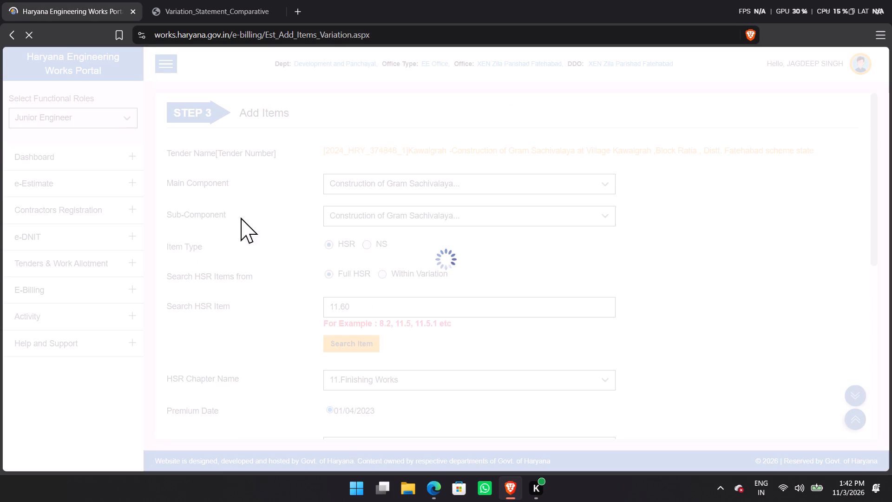
scroll(431, 256, "down", 8)
left_click(403, 262)
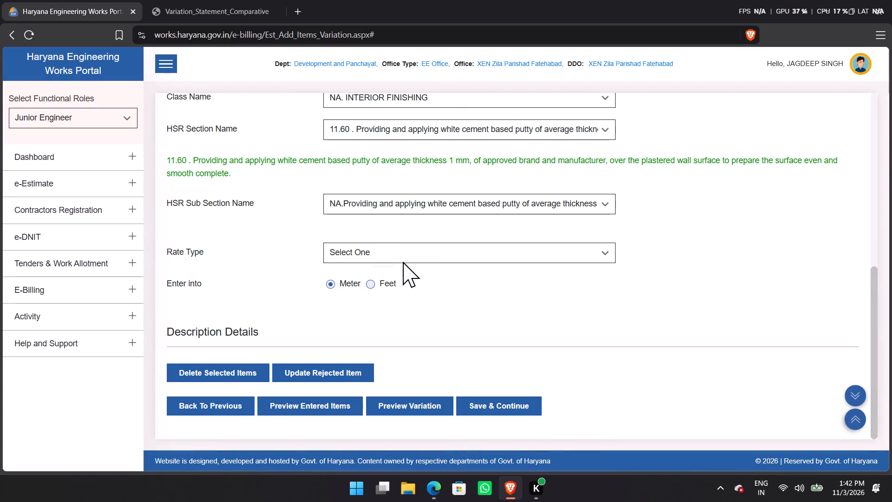
left_click(370, 315)
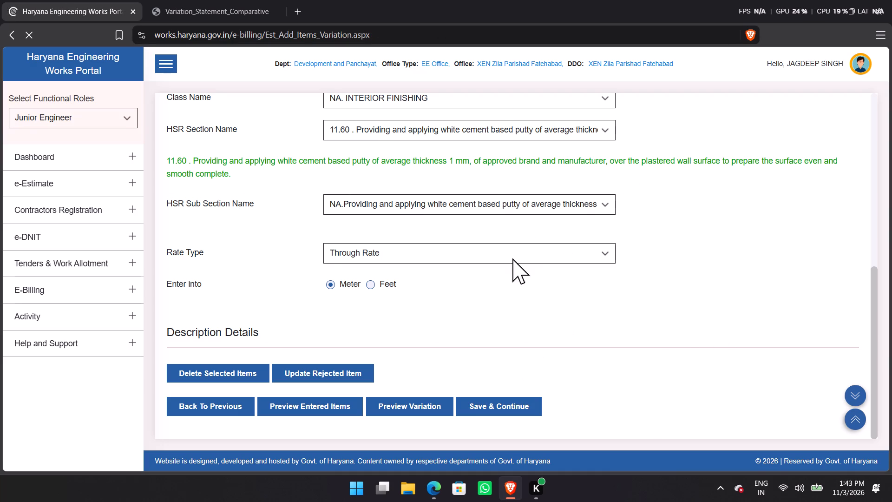
scroll(330, 253, "down", 7)
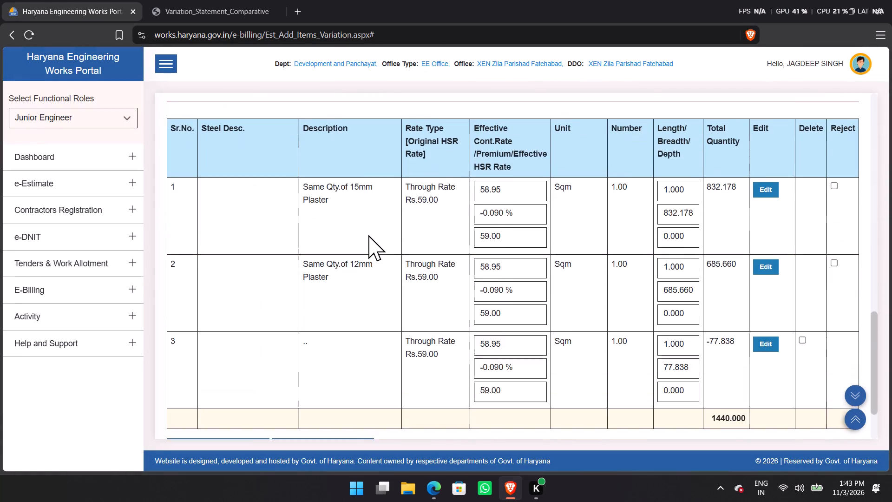
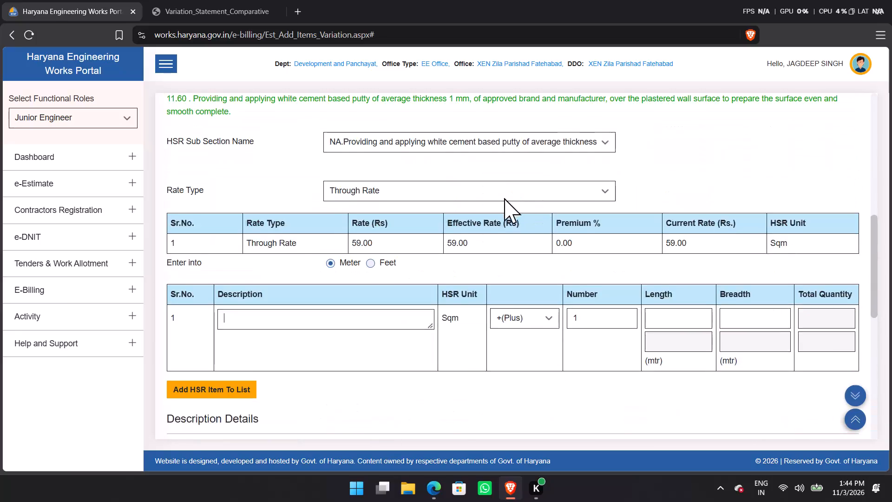
Search the full HSR for item 11.67.1 and set its rate type to Through Rate to check its description details.
left_click_drag(420, 246, 214, 237)
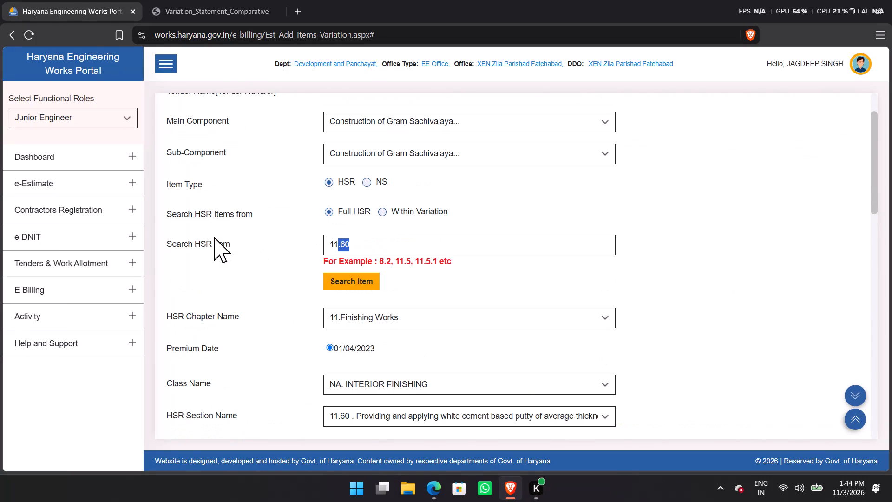
type("11")
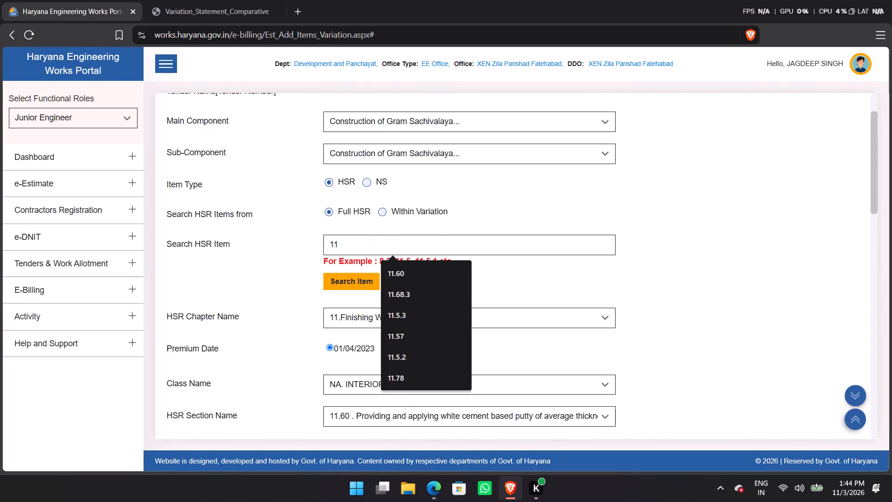
key("period")
key("6")
key("7")
key("period")
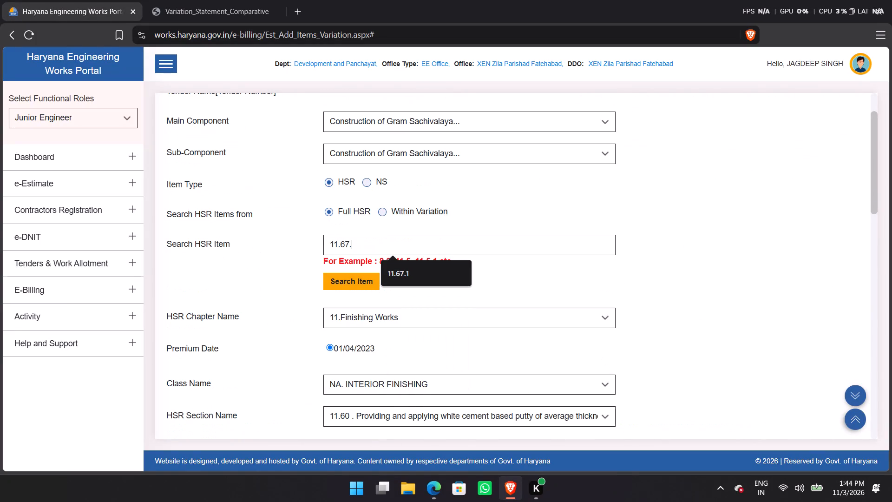
key("1")
left_click(332, 283)
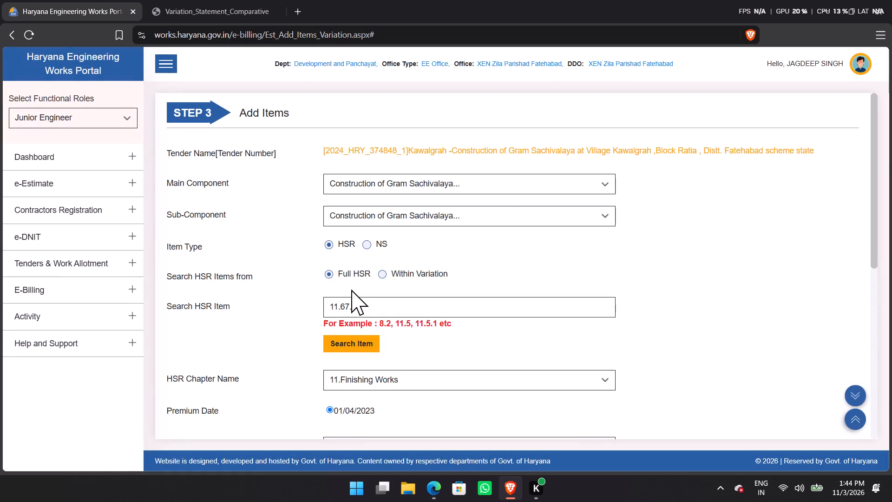
scroll(486, 282, "down", 7)
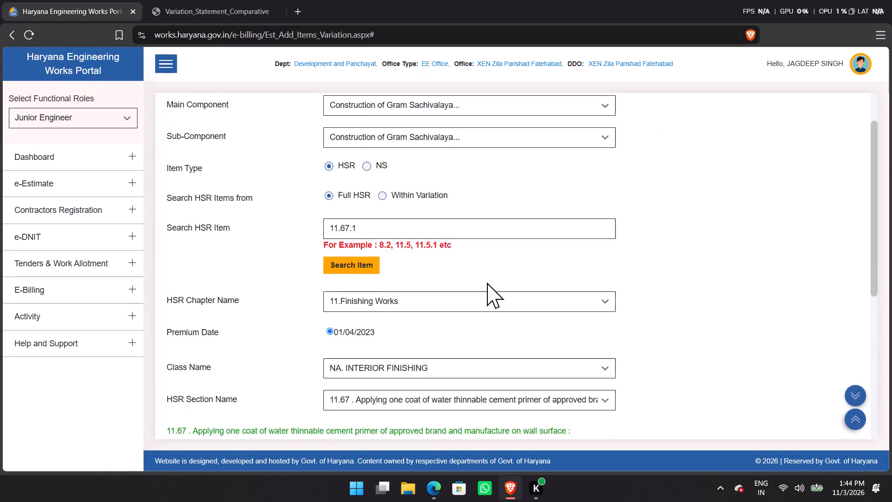
scroll(487, 283, "down", 2)
left_click(416, 249)
left_click(406, 235)
left_click(398, 256)
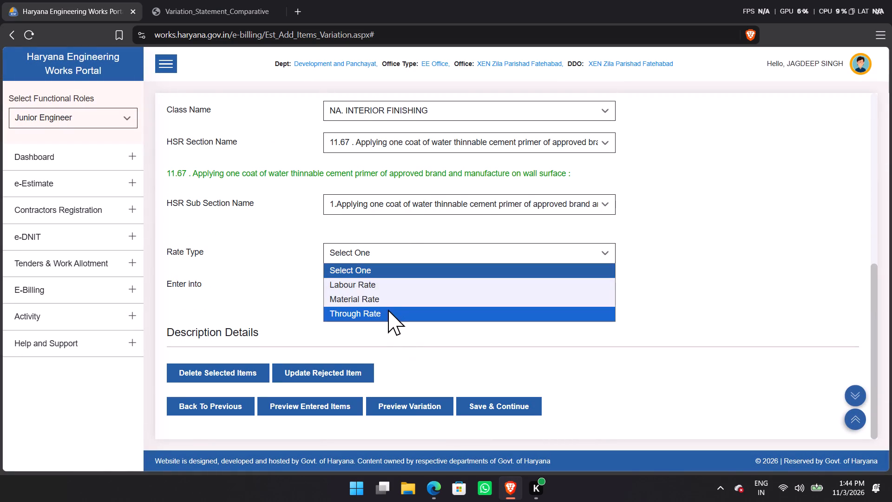
left_click(388, 310)
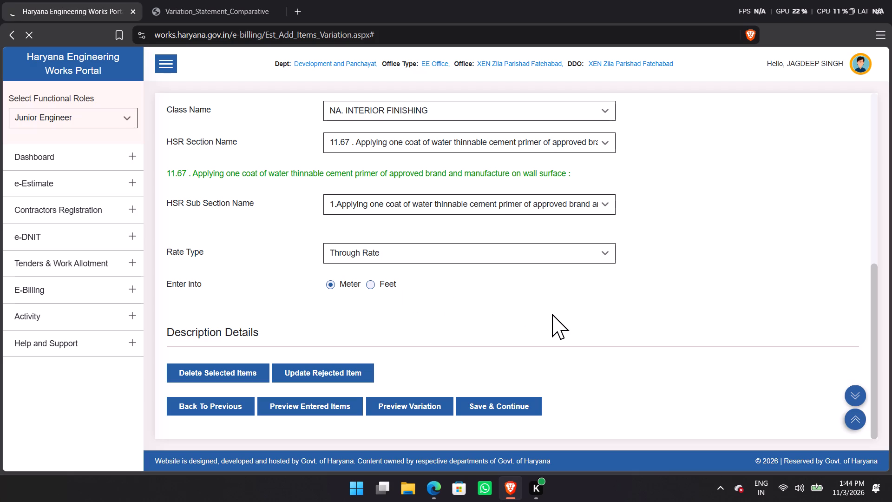
scroll(625, 321, "down", 9)
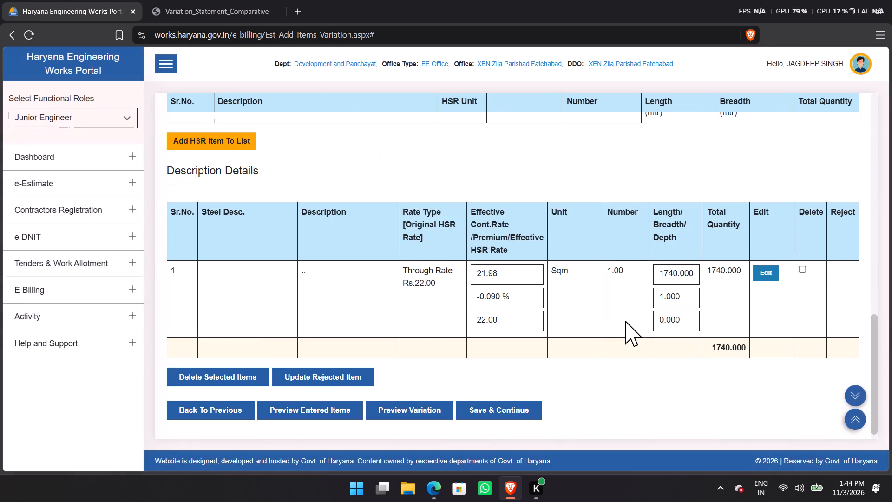
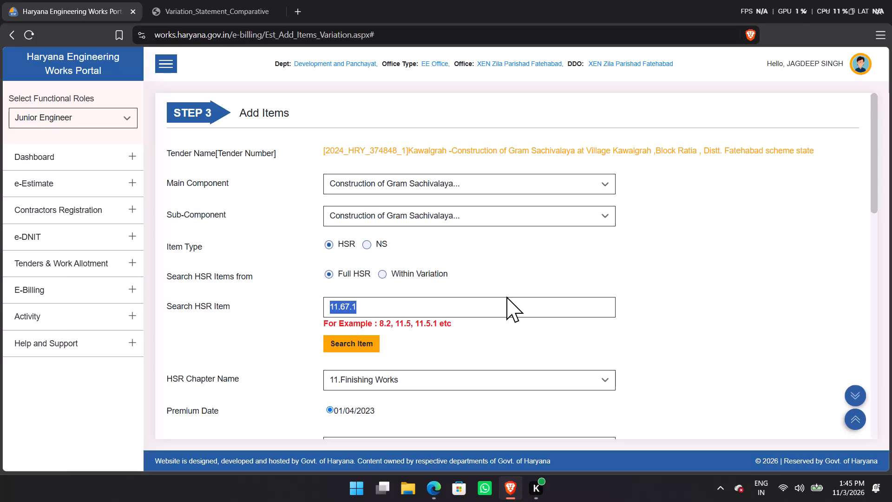
Search the full HSR for item 11.68.3 and set its rate type to Through Rate to check its description details.
type("11.")
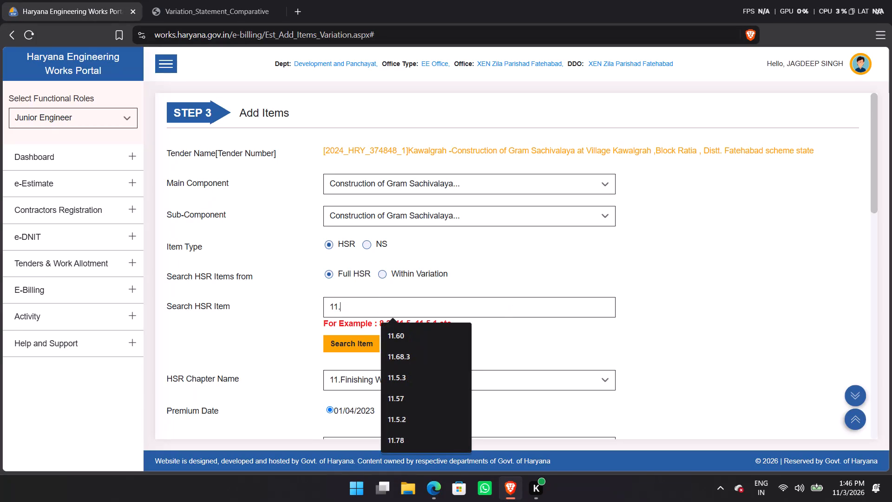
type("68")
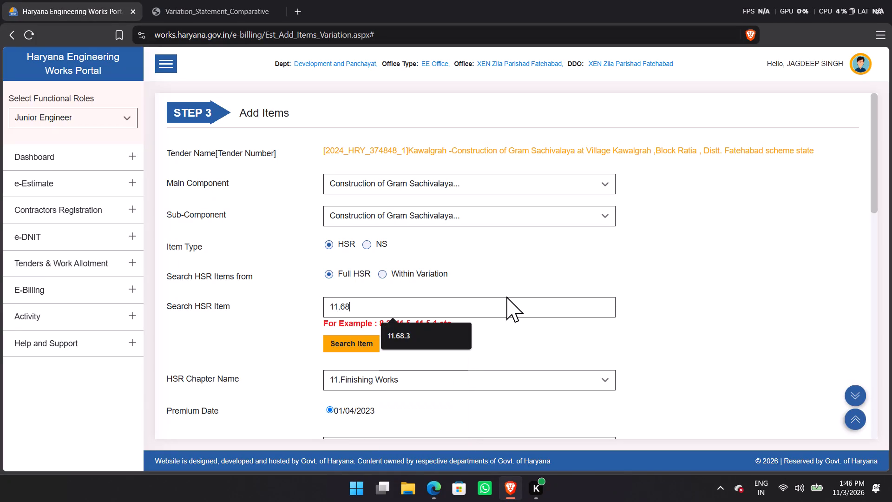
left_click(428, 337)
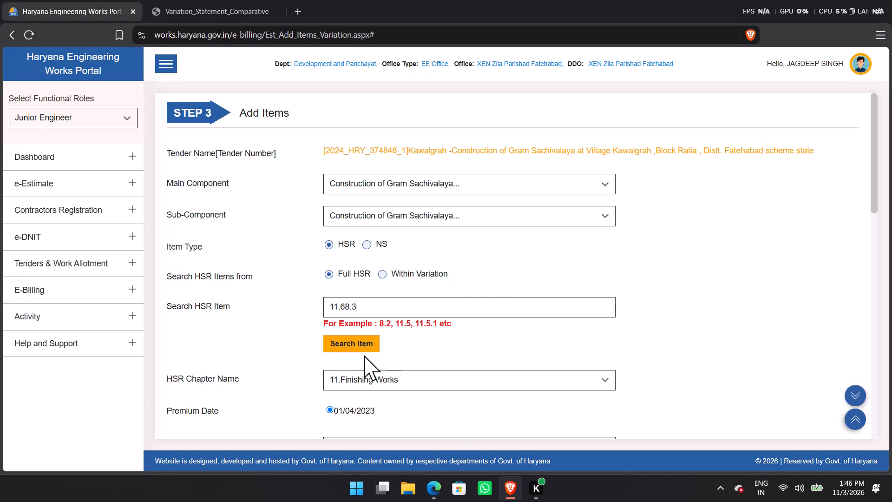
left_click(362, 350)
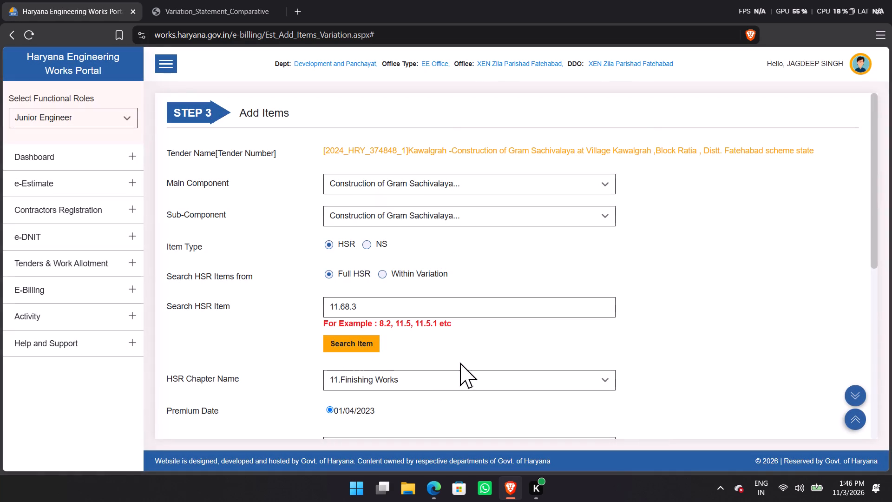
scroll(426, 310, "down", 5)
left_click(419, 306)
left_click(395, 297)
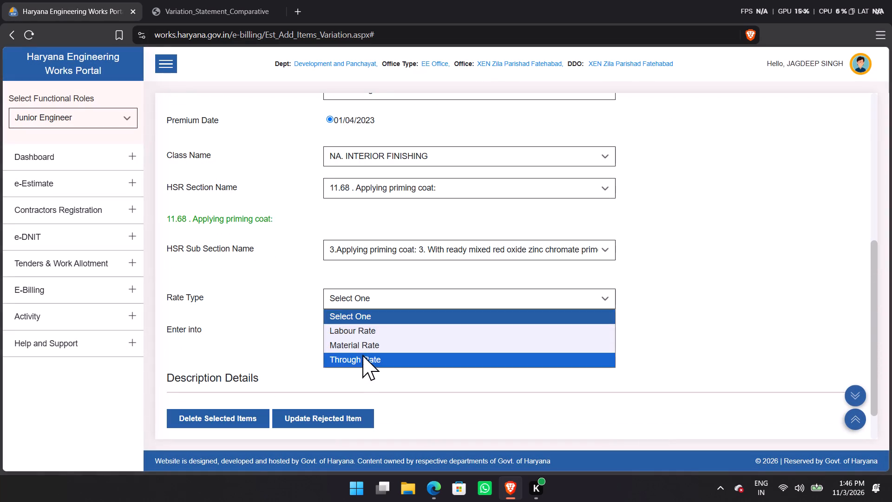
left_click(361, 356)
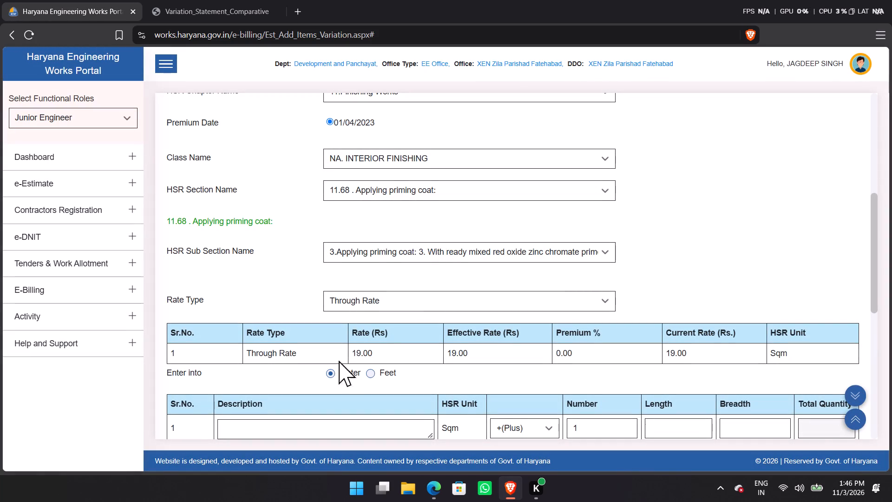
scroll(409, 297, "down", 3)
scroll(409, 297, "up", 1)
scroll(409, 297, "down", 1)
scroll(409, 297, "up", 1)
scroll(409, 297, "down", 9)
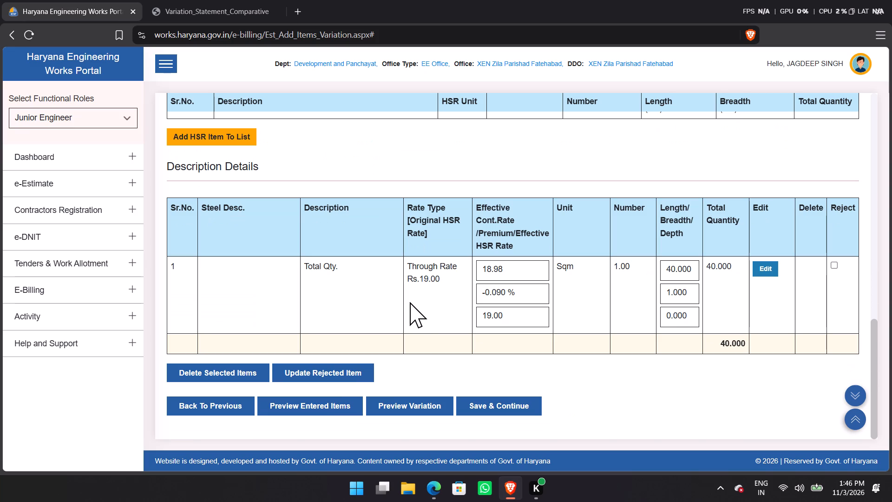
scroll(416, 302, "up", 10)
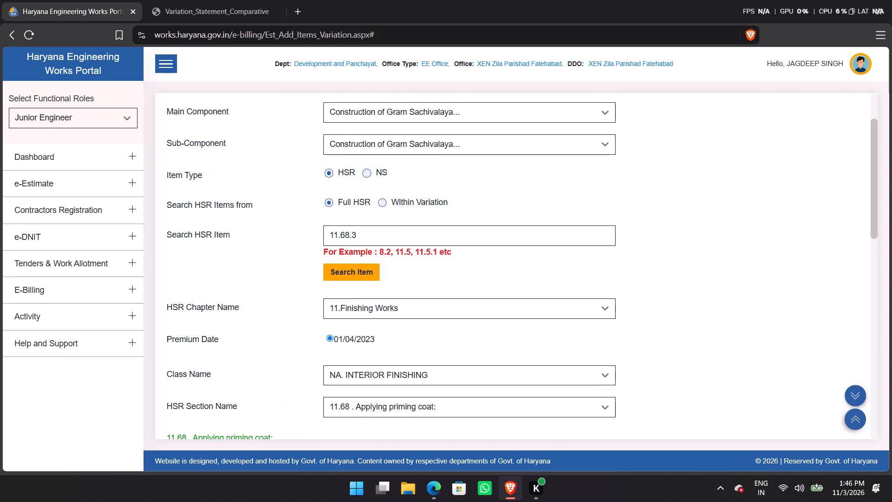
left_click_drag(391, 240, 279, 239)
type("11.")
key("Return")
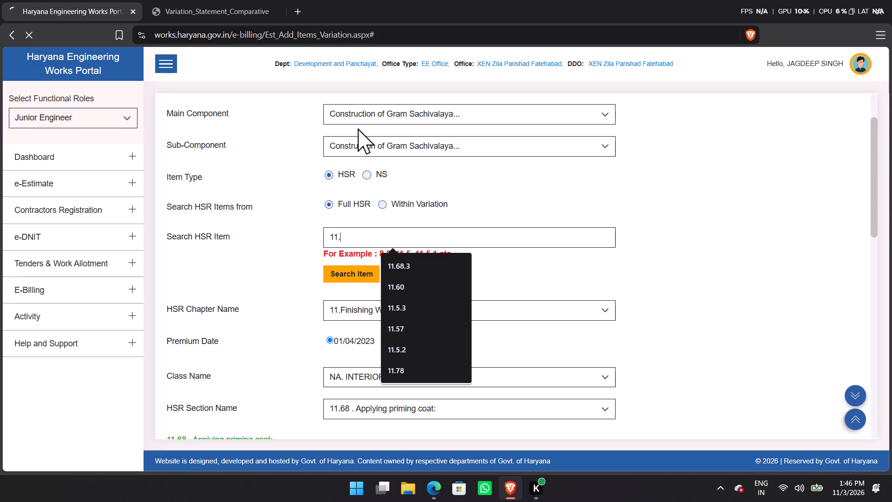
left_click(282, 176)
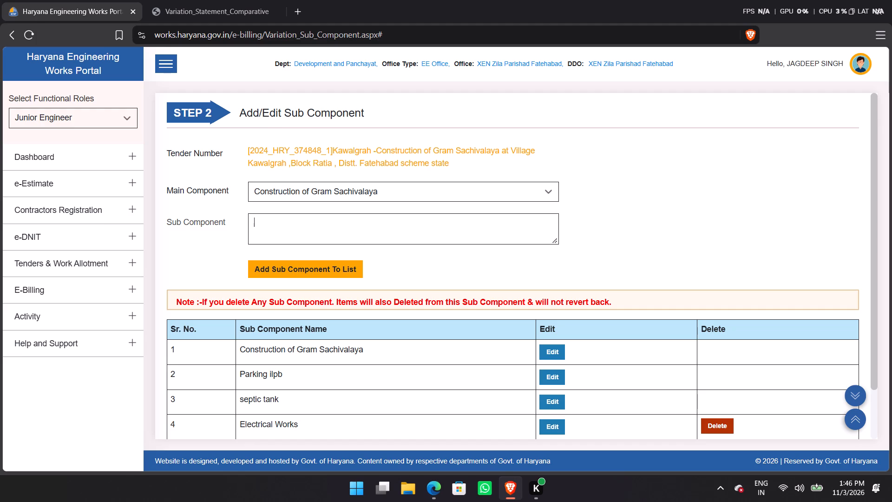
Save the existing sub-component list and continue to the Add Items step.
scroll(400, 272, "down", 3)
scroll(400, 272, "up", 1)
scroll(400, 272, "down", 10)
left_click(528, 411)
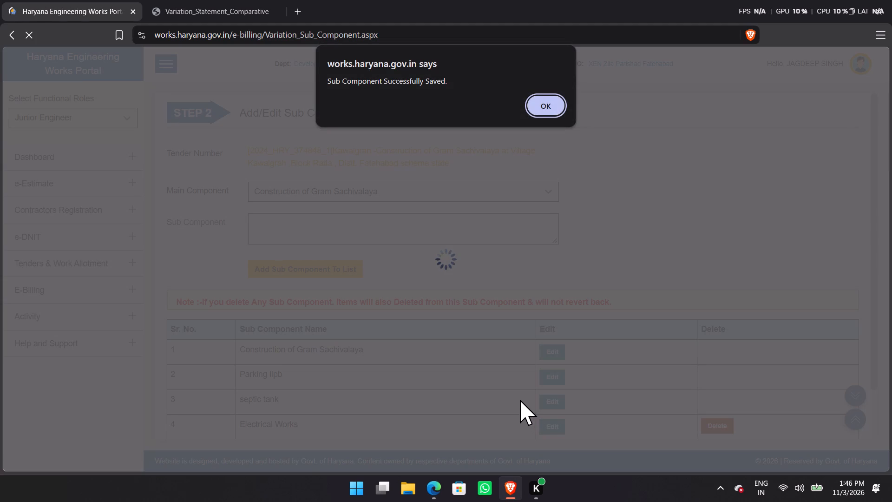
left_click(530, 99)
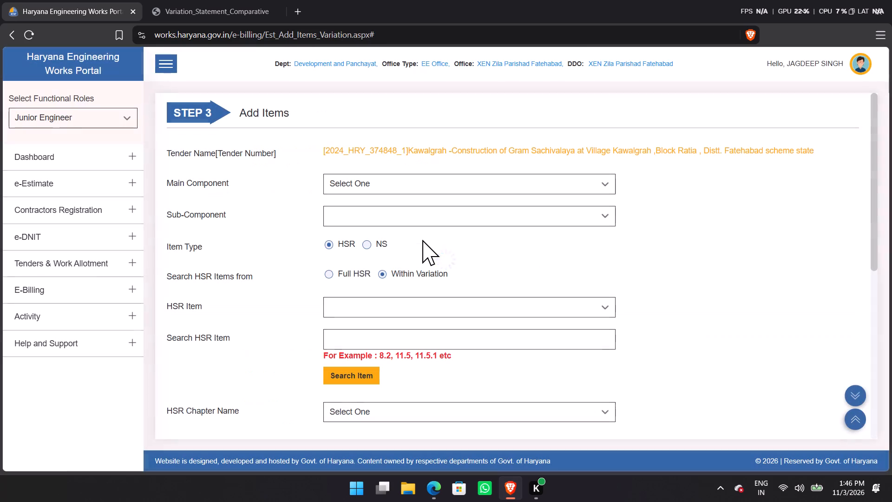
Select "Construction of Gram Sachivalaya..." as both main component and sub-component, and set the HSR item search to Full HSR.
left_click(378, 180)
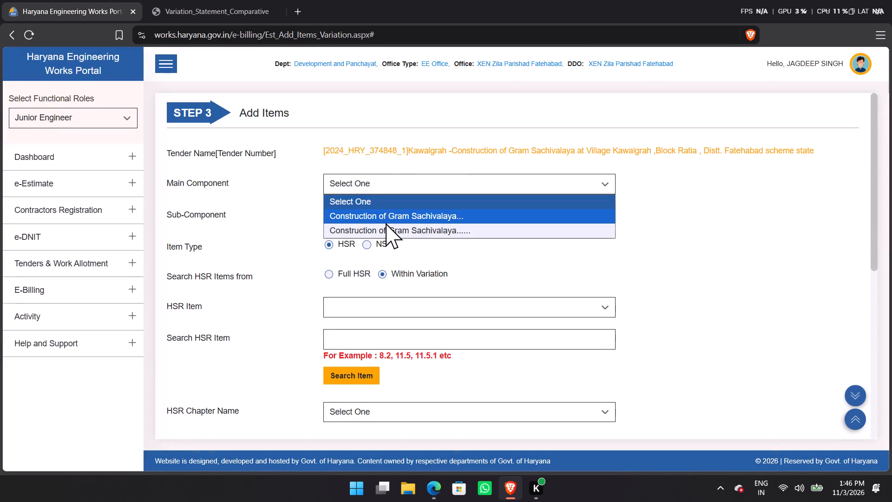
left_click(418, 220)
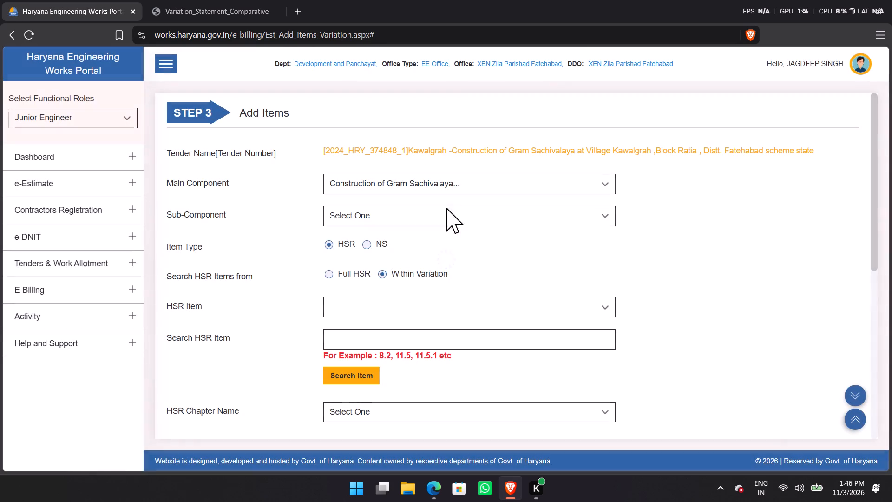
left_click(415, 215)
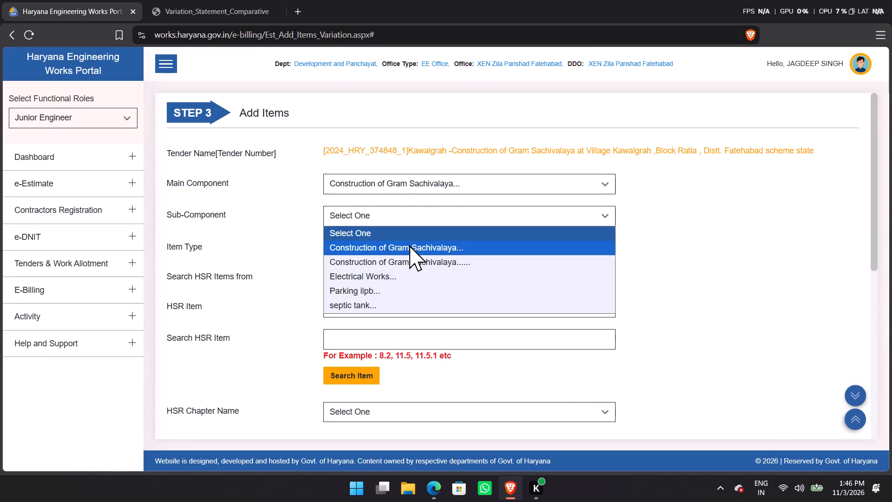
left_click(409, 245)
scroll(430, 231, "down", 5)
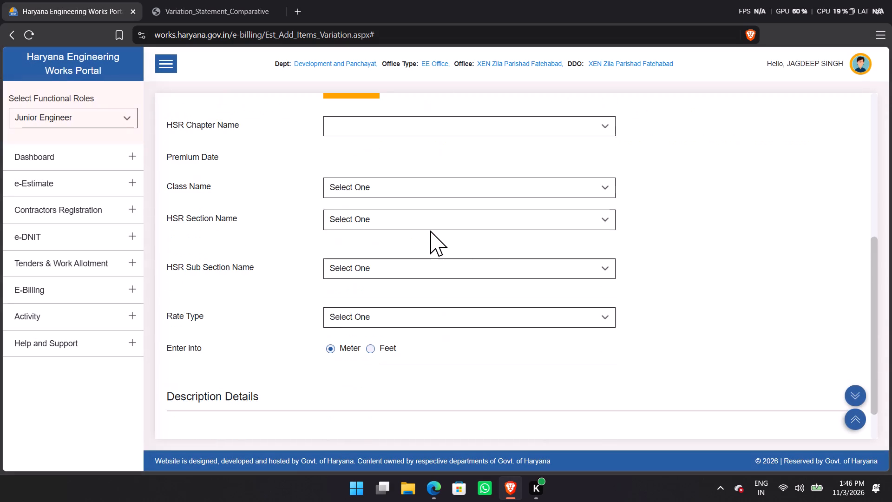
scroll(430, 231, "up", 3)
left_click(328, 154)
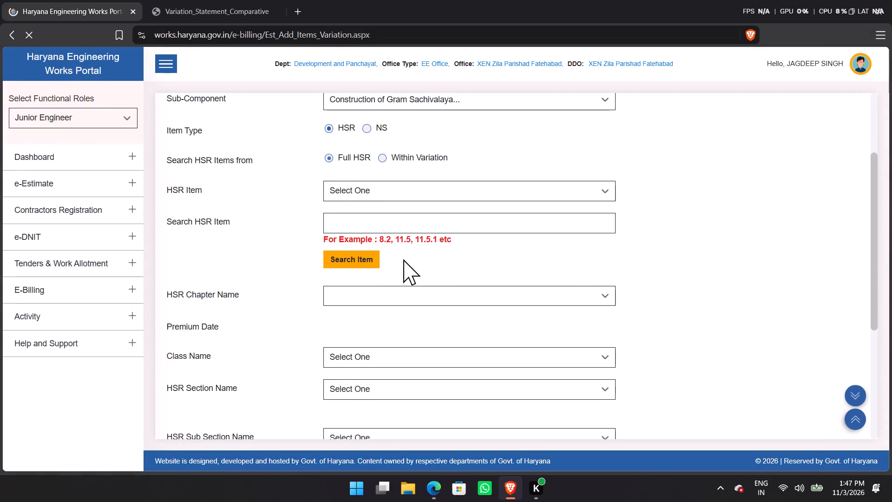
Search the full HSR for item 11.71.1 and set its rate type to Through Rate to check its description details.
left_click(389, 304)
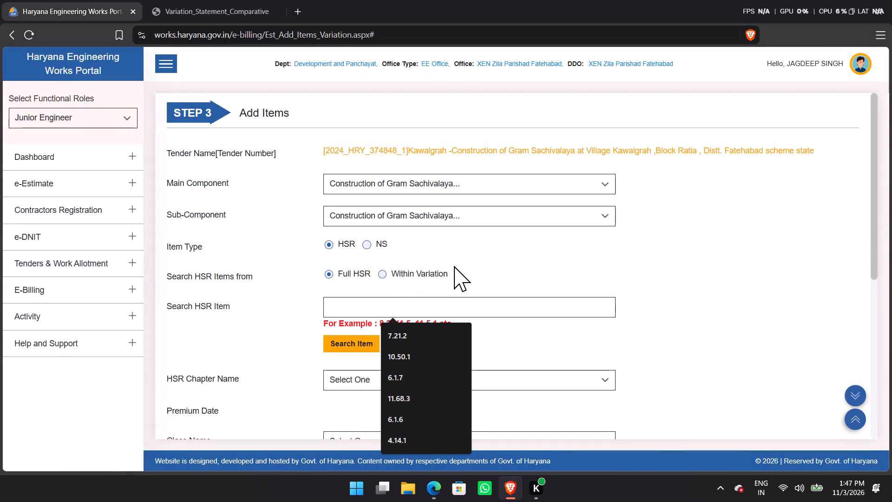
type("11.71")
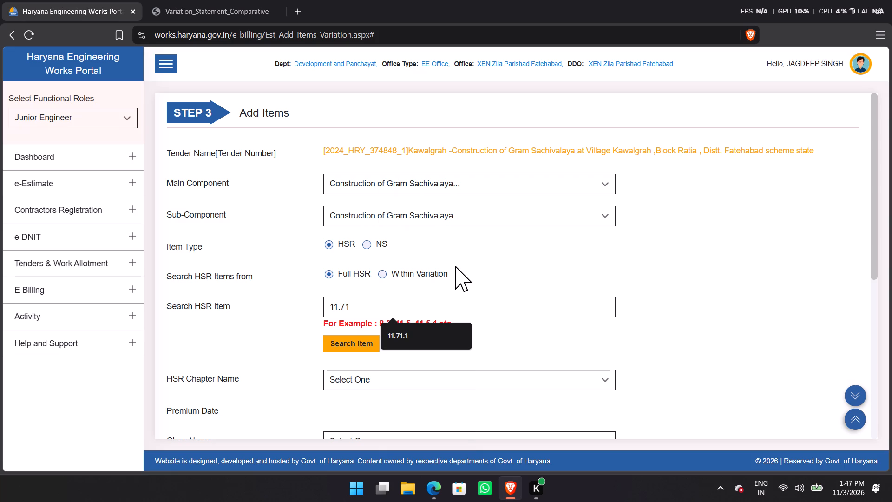
left_click(407, 340)
left_click(347, 351)
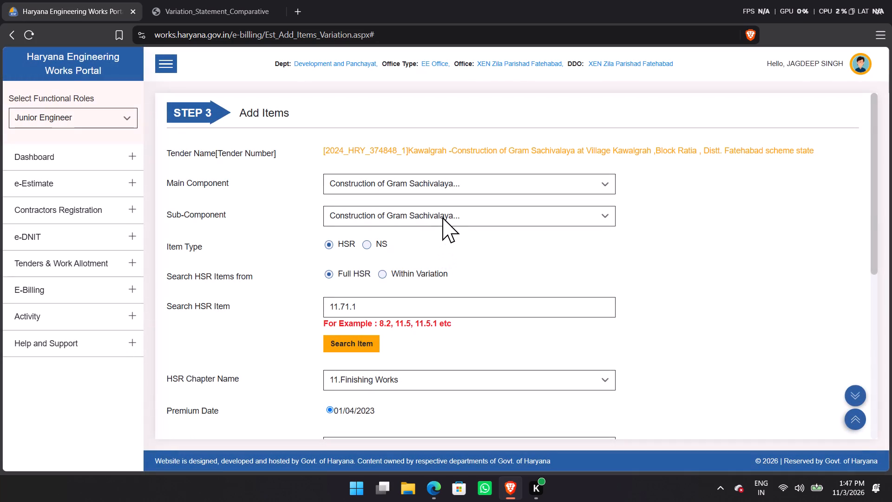
scroll(518, 267, "down", 5)
scroll(515, 276, "up", 1)
scroll(515, 276, "down", 4)
left_click(409, 276)
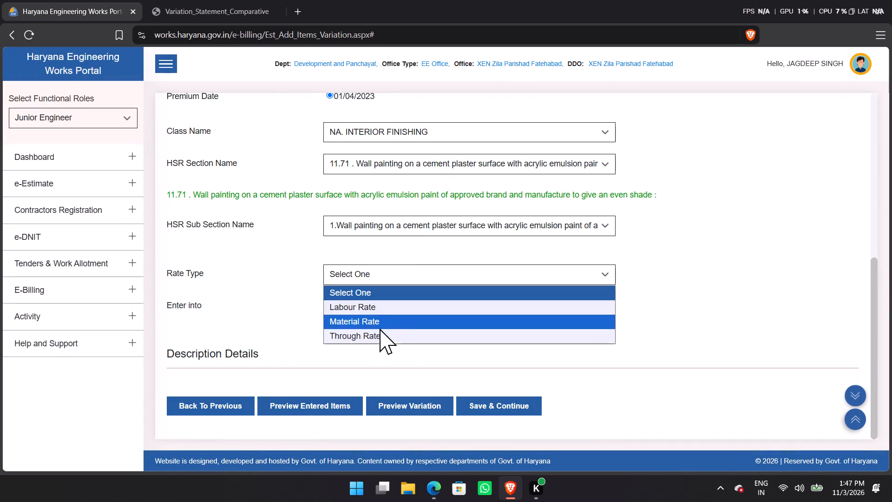
left_click(377, 331)
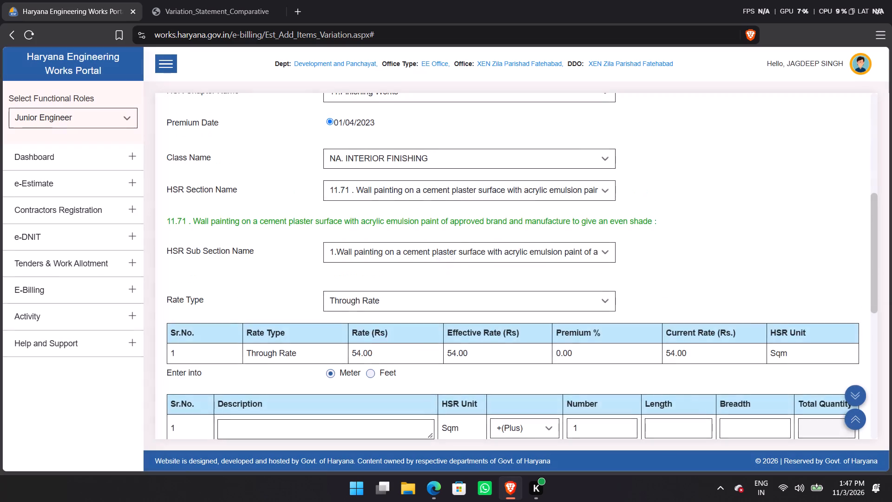
scroll(376, 332, "down", 5)
scroll(379, 345, "up", 1)
scroll(379, 345, "down", 2)
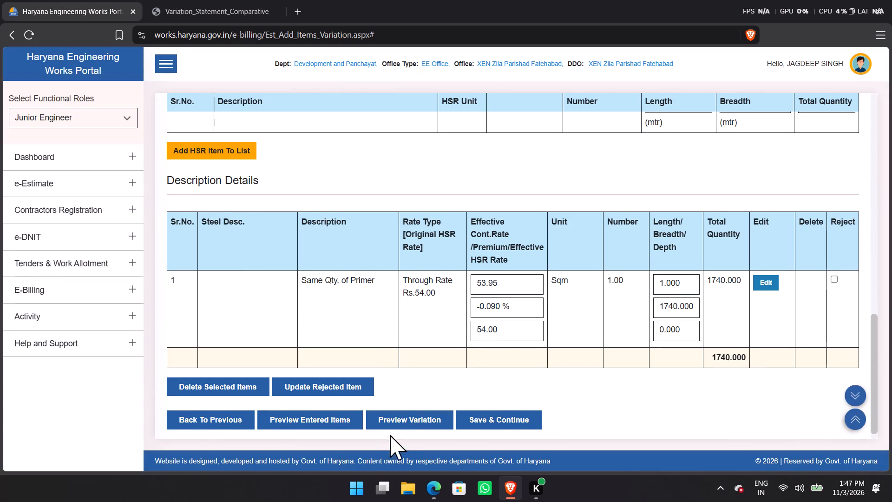
Search the full HSR for item 11.73.1 and set its rate type to Through Rate.
scroll(401, 421, "up", 15)
left_click(404, 308)
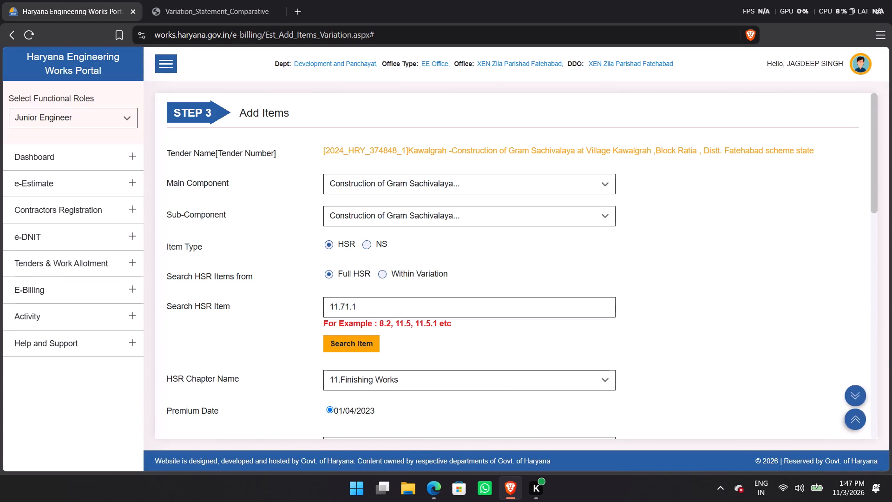
key("BackSpace")
key("BackSpace")
key("BackSpace")
key("BackSpace")
key("BackSpace")
key("BackSpace")
key("BackSpace")
type("11.")
type("73.1")
left_click(374, 350)
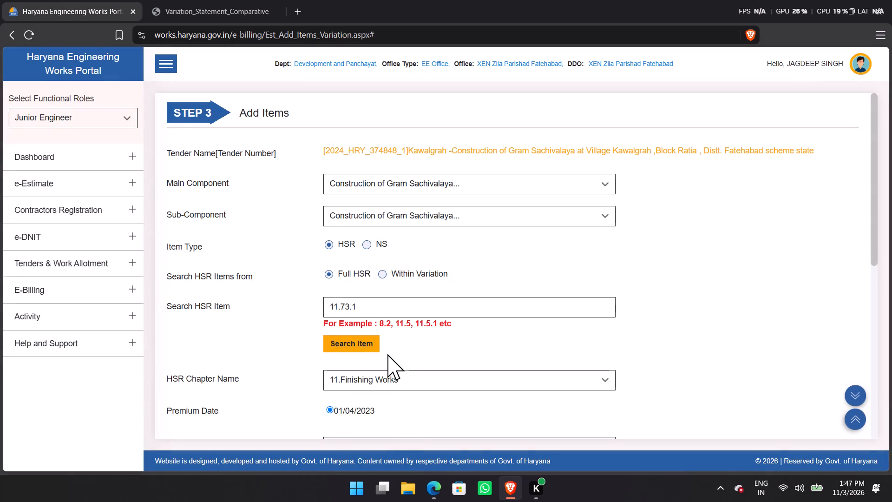
scroll(396, 330, "down", 8)
left_click(408, 257)
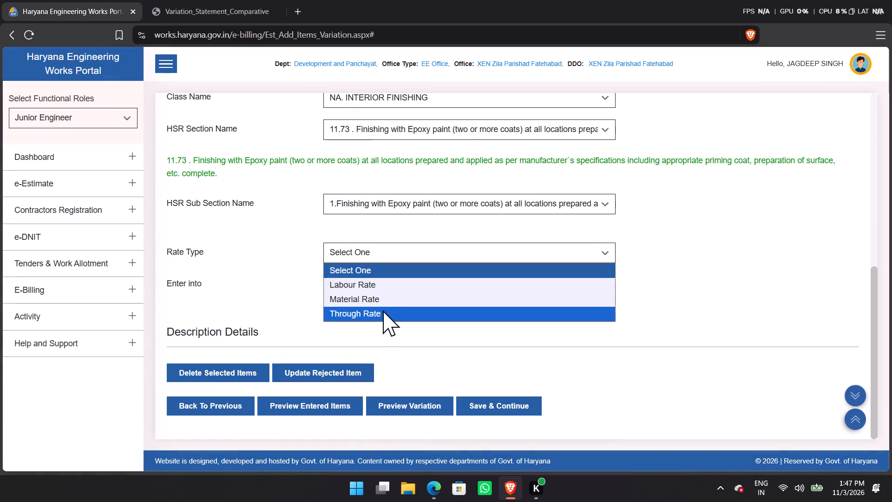
left_click(383, 310)
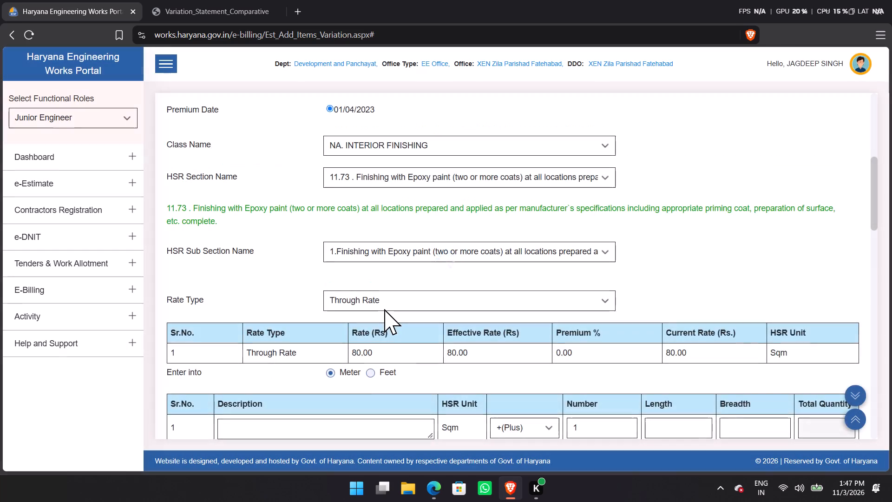
Examine the epoxy paint item's description details, reviewing the dimensions, quantities and reject marks of every measurement row.
scroll(384, 309, "down", 10)
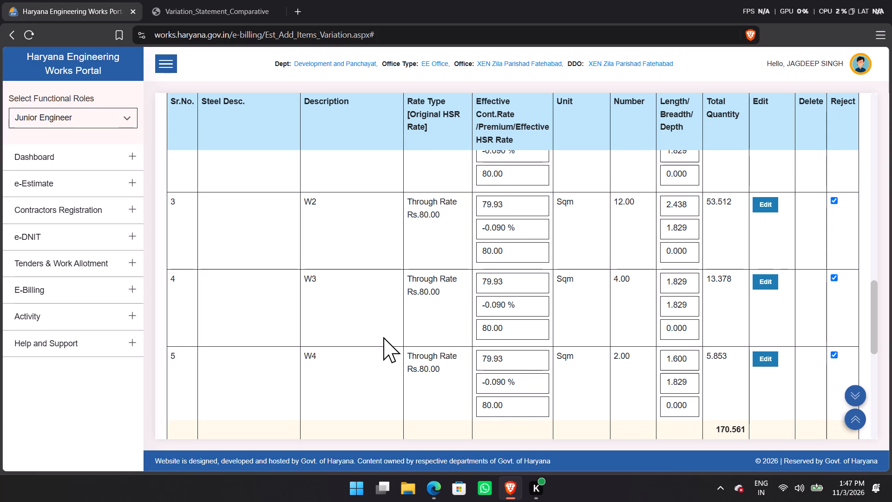
scroll(365, 358, "up", 14)
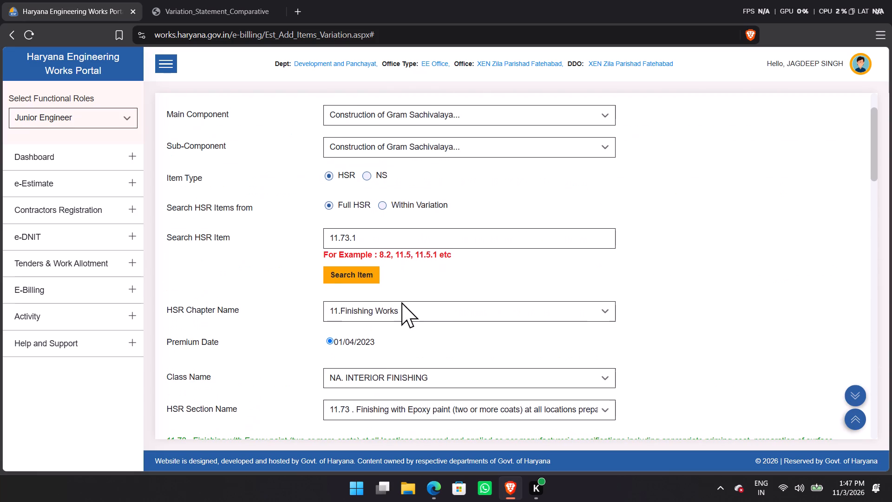
scroll(398, 245, "down", 13)
scroll(529, 308, "down", 6)
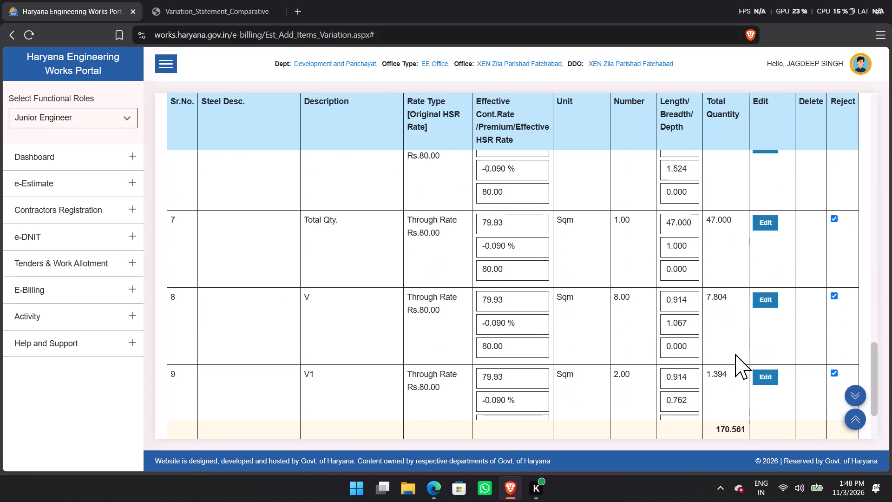
scroll(735, 354, "down", 6)
scroll(843, 360, "up", 6)
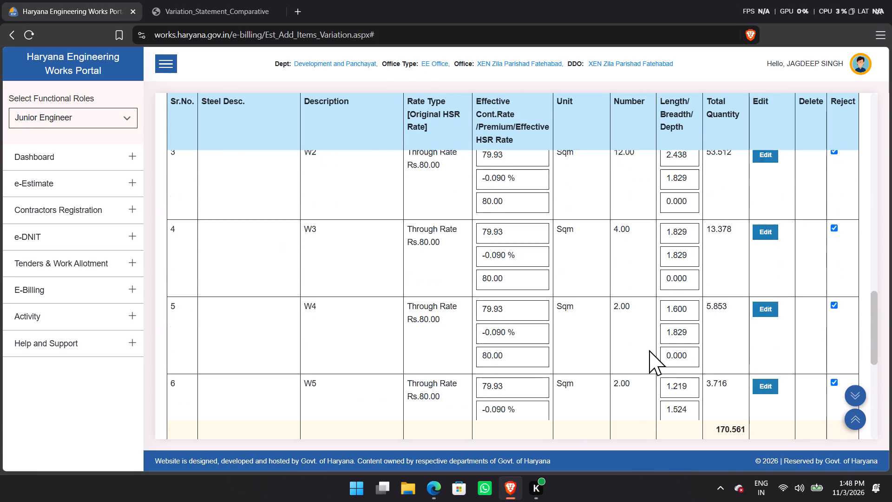
scroll(627, 348, "up", 13)
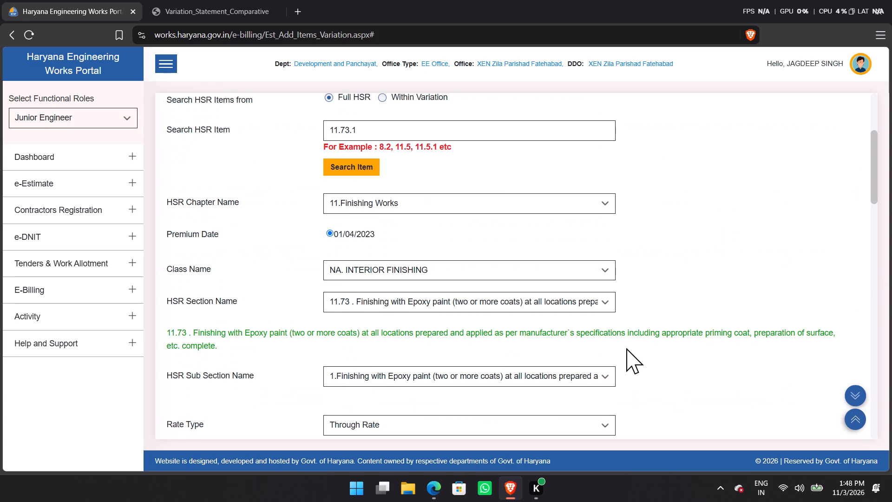
scroll(626, 348, "down", 6)
scroll(739, 365, "down", 4)
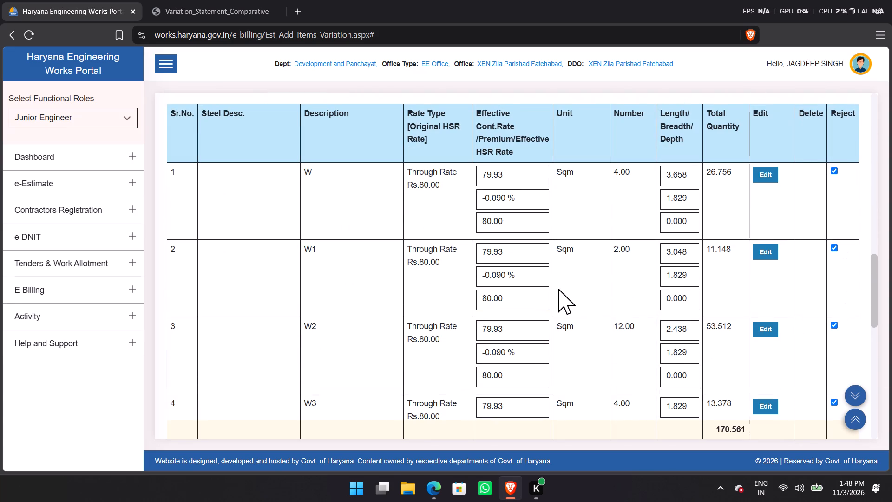
scroll(458, 396, "down", 5)
scroll(458, 397, "up", 1)
scroll(458, 397, "down", 12)
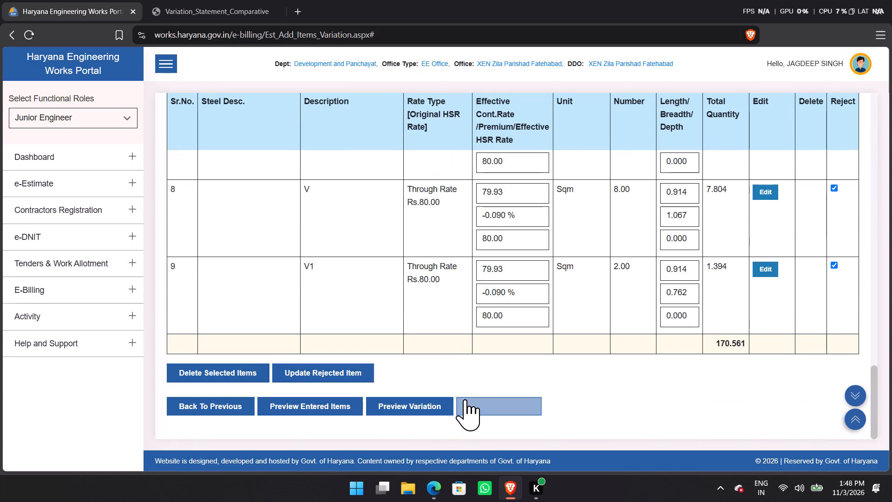
scroll(465, 399, "down", 2)
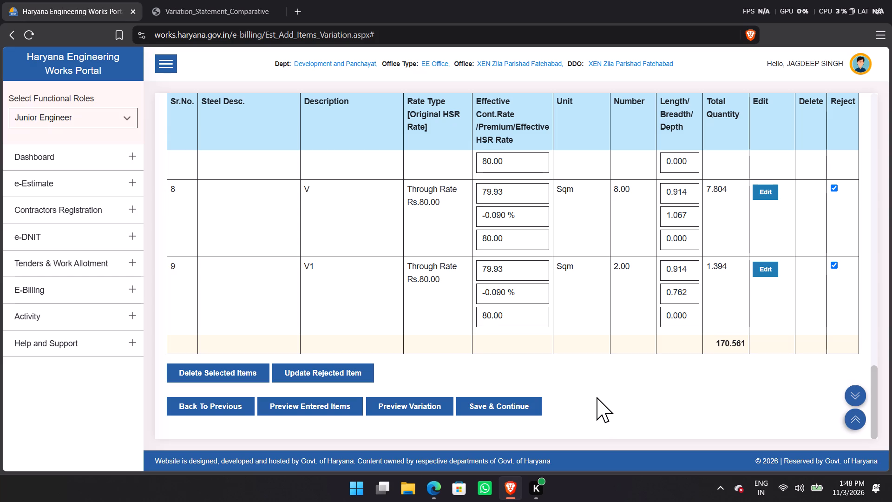
Find item 11.73.1 in the comparative variation statement and check its previously approved and proposed quantities.
scroll(477, 420, "up", 20)
scroll(477, 420, "up", 1)
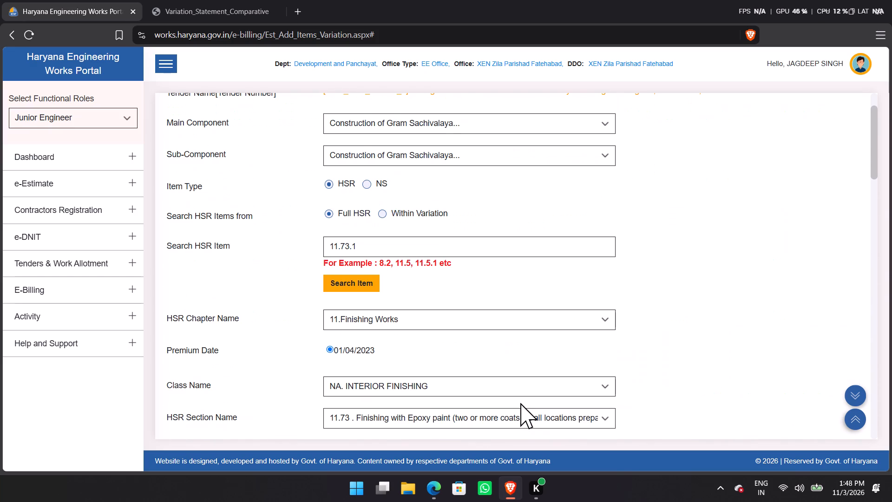
scroll(520, 403, "up", 10)
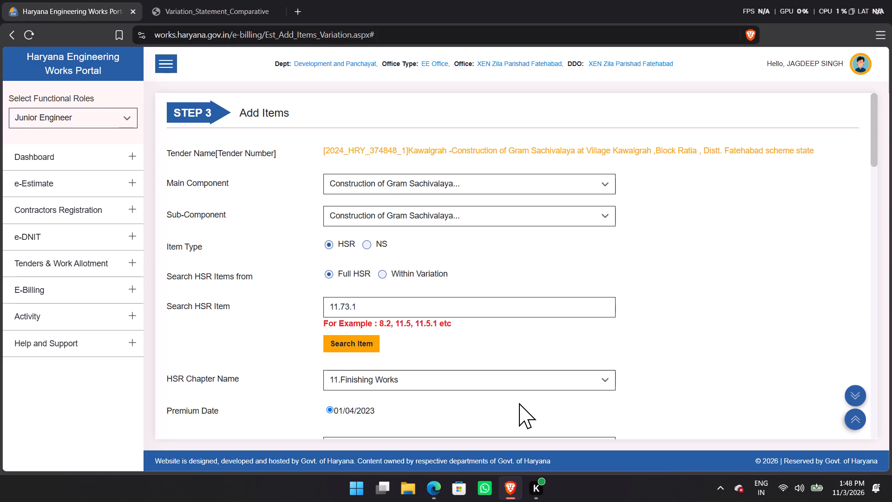
left_click(208, 0)
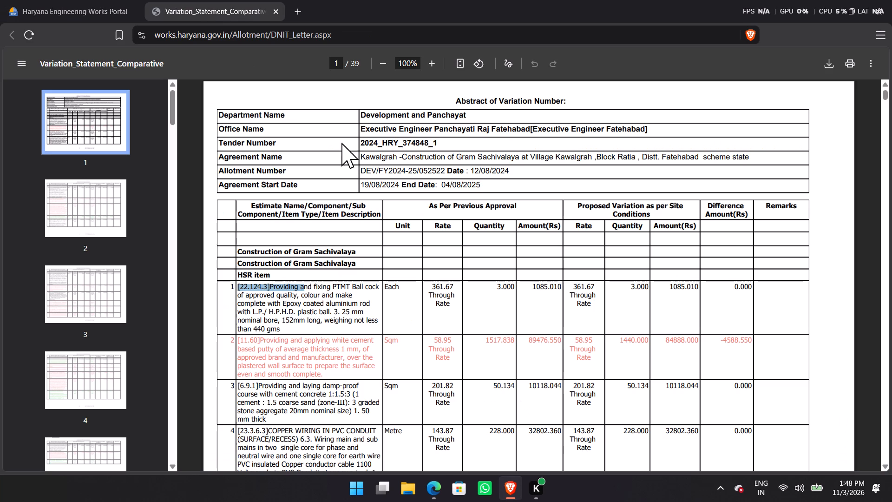
key("ctrl+f")
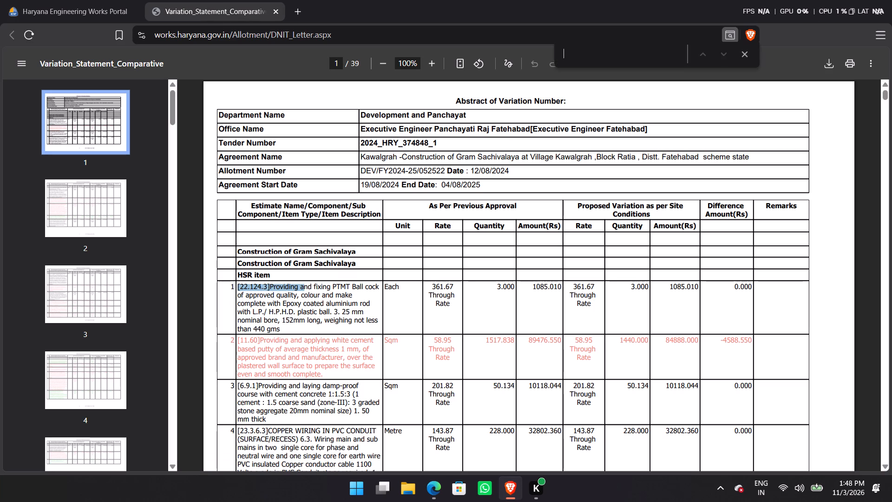
type("11.73.1")
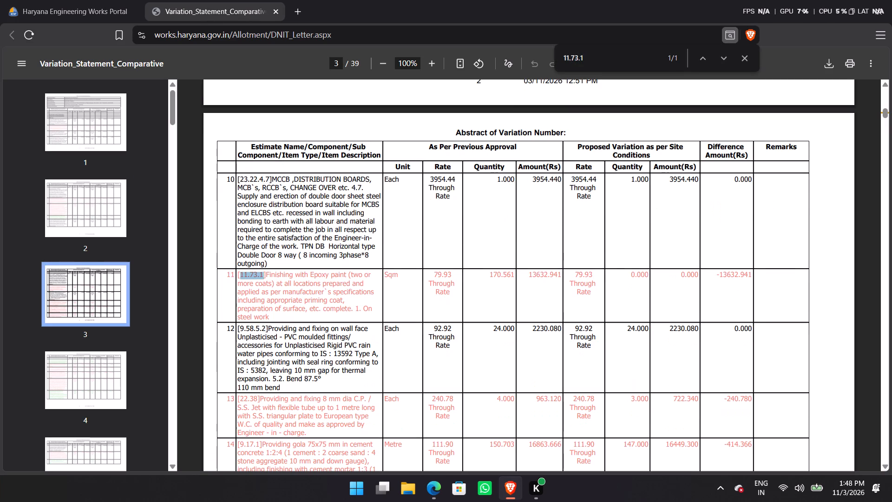
scroll(572, 202, "down", 6)
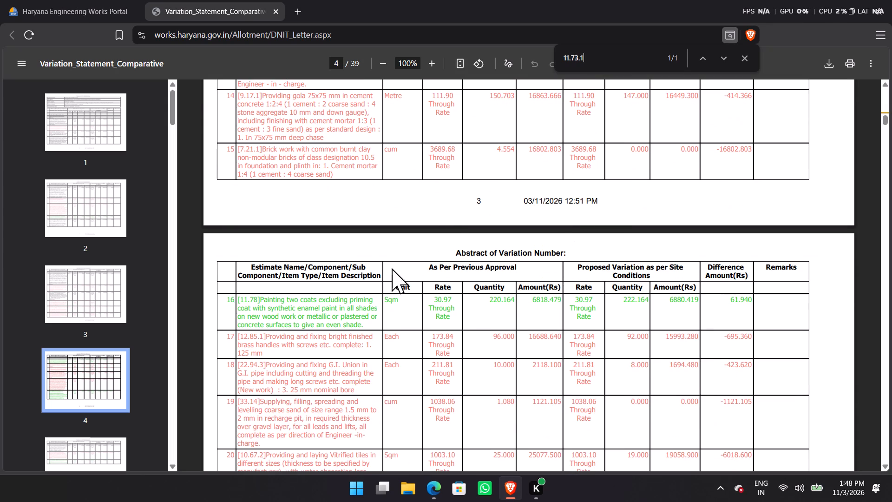
scroll(412, 267, "up", 6)
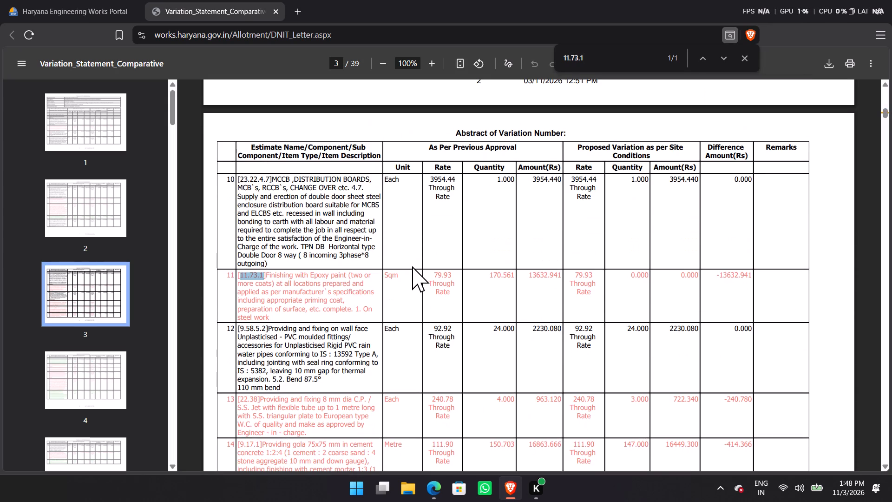
Try item 12.19.1.1 in the portal's full HSR search, and extend the code to 12.19.1.1.1 to load the wire gauge shutter item.
left_click(46, 0)
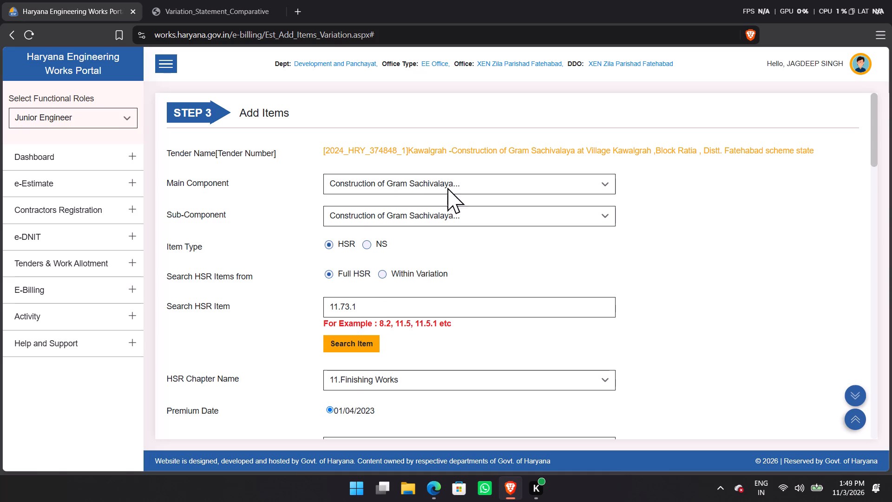
left_click_drag(411, 305, 323, 307)
type("12.19.1")
left_click(418, 353)
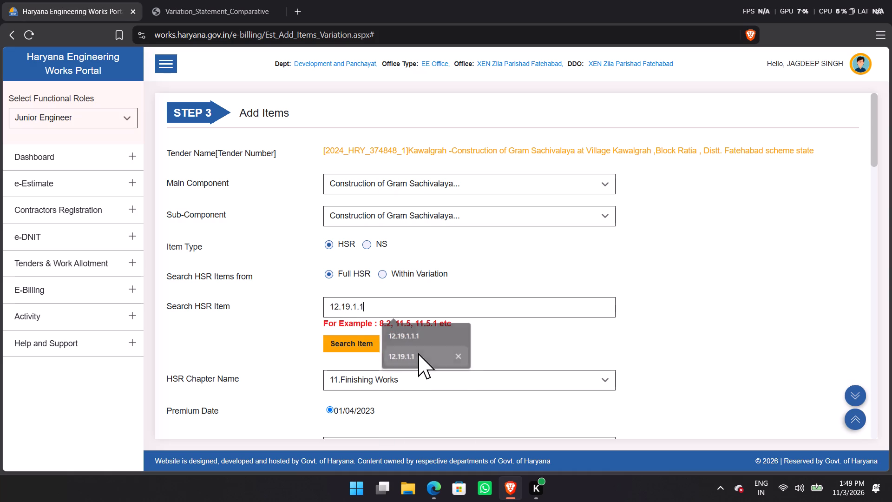
left_click(368, 337)
left_click(449, 309)
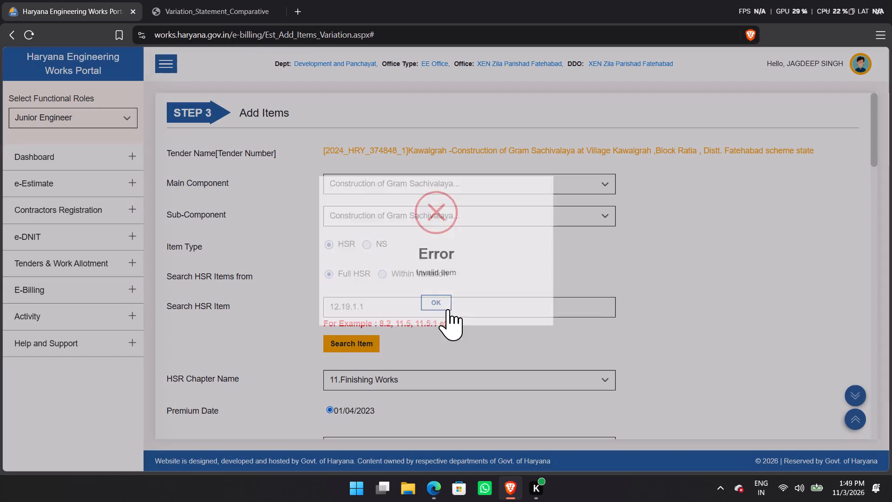
left_click(435, 313)
type(".1")
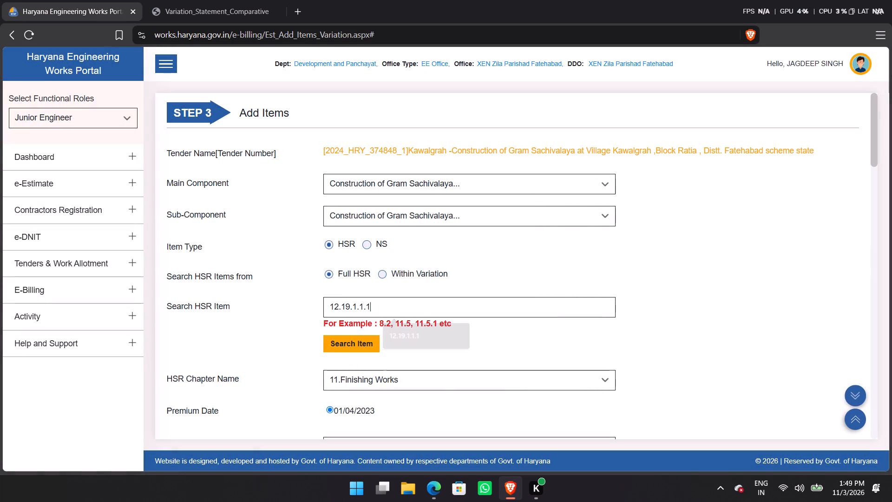
left_click(365, 337)
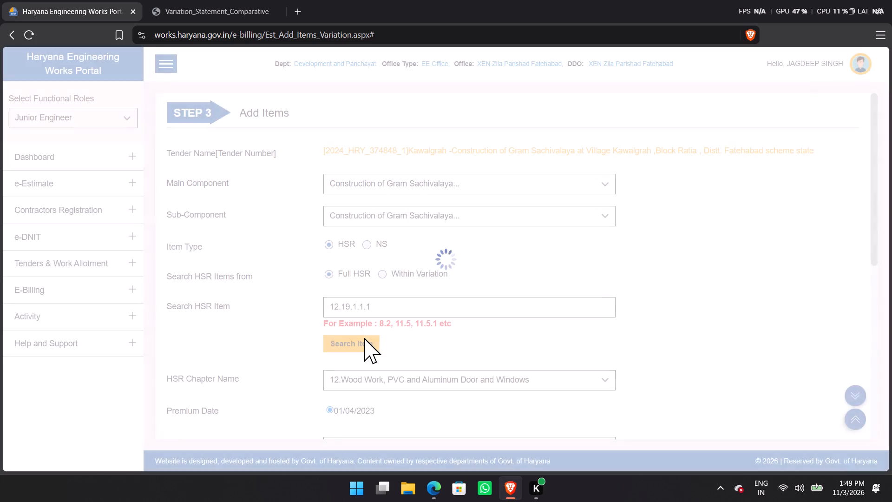
Set the rate type of wire gauge shutter item 12.19.1.1.1 to Through Rate.
scroll(432, 297, "down", 4)
scroll(432, 297, "up", 1)
scroll(432, 297, "down", 2)
scroll(432, 297, "up", 1)
scroll(432, 297, "down", 2)
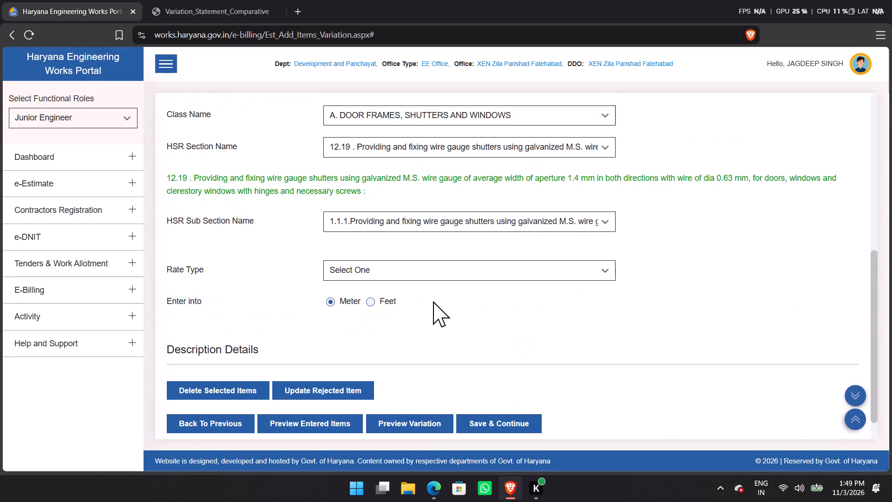
left_click(408, 260)
left_click(387, 311)
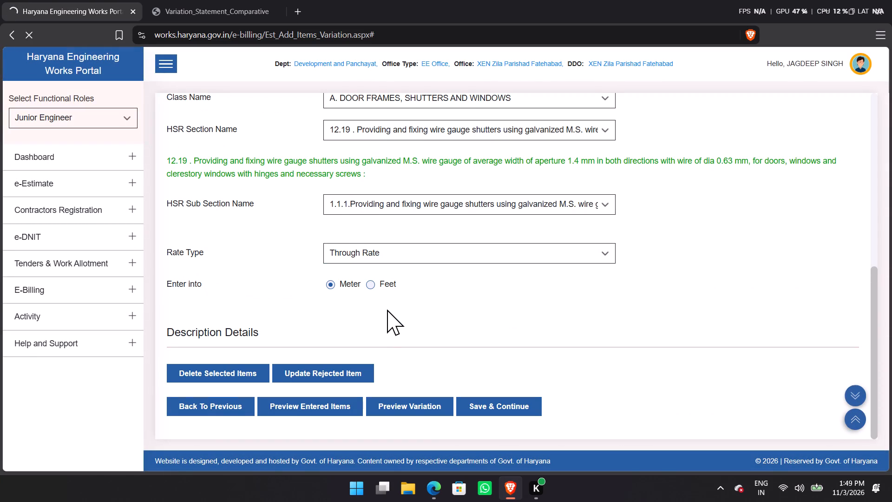
Examine the wire gauge shutter item's description details, reviewing the measurement rows' dimensions, quantities and reject marks down to the total.
scroll(454, 335, "down", 5)
scroll(454, 338, "up", 1)
scroll(454, 338, "down", 2)
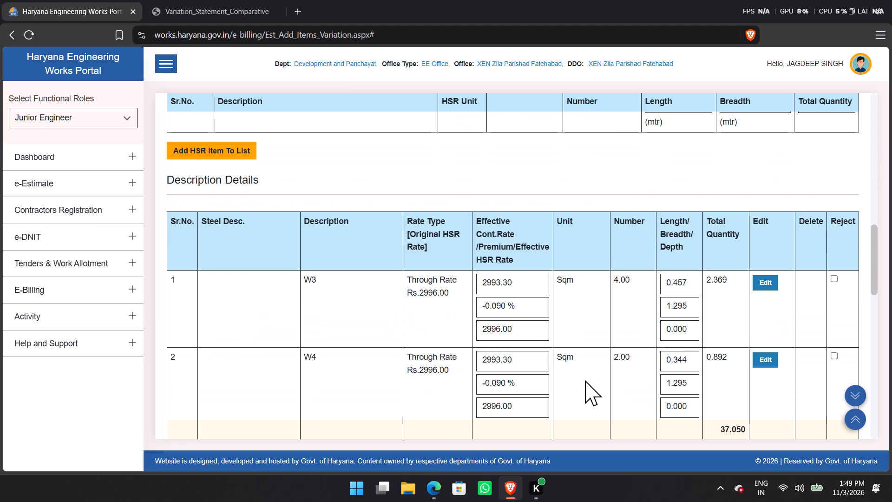
scroll(634, 330, "down", 4)
scroll(670, 286, "down", 8)
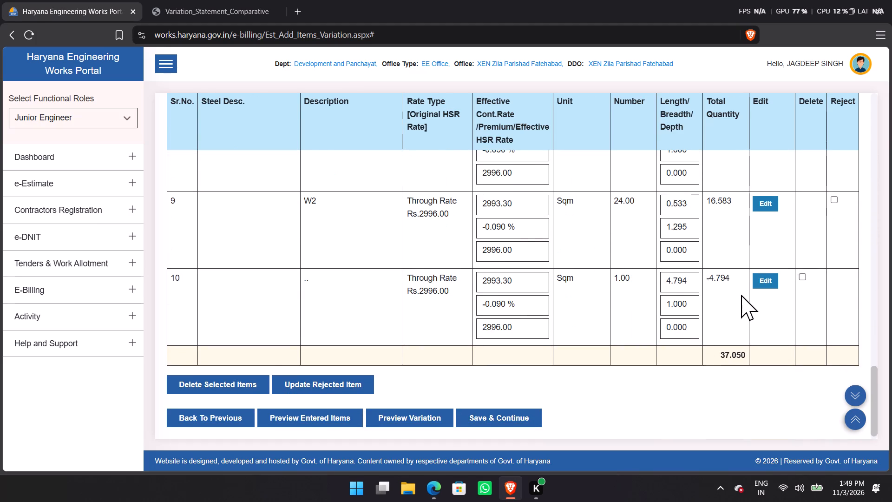
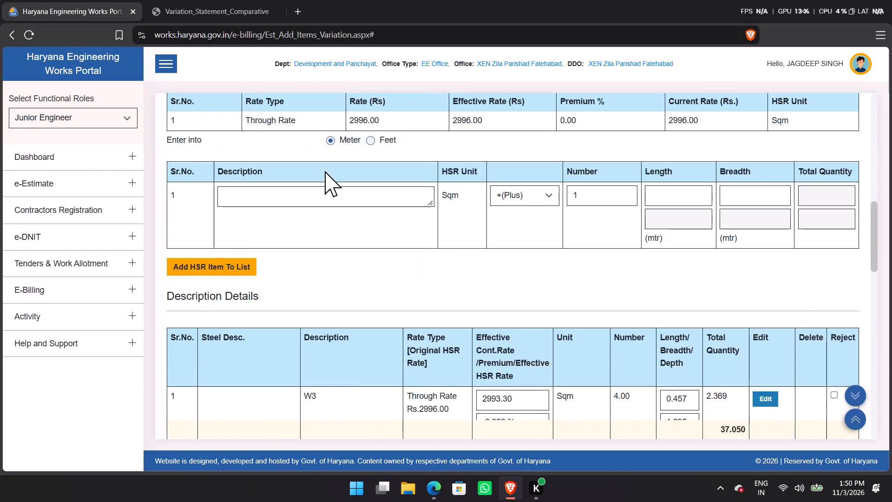
Search the full HSR for item 11.76, load it at Through Rate and check its measurement rows and total quantity.
scroll(430, 207, "up", 4)
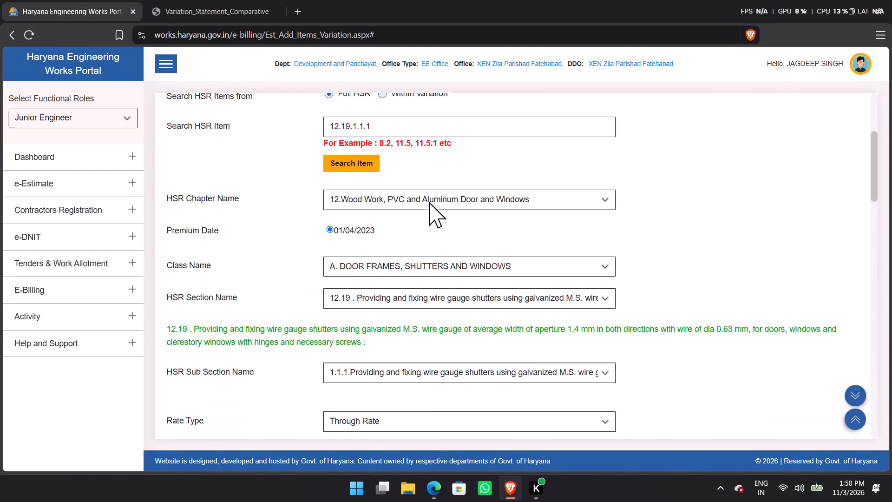
left_click_drag(417, 224, 195, 233)
left_click_drag(417, 243, 299, 249)
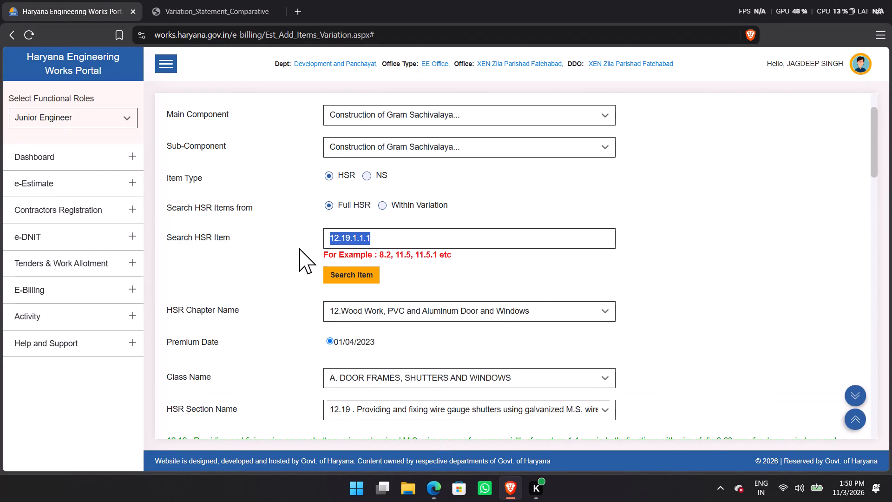
type("11")
type(".76")
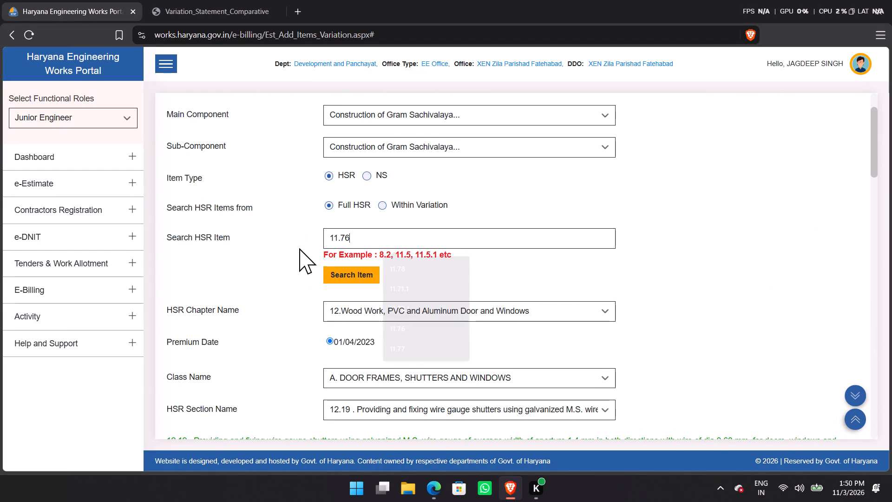
left_click(363, 278)
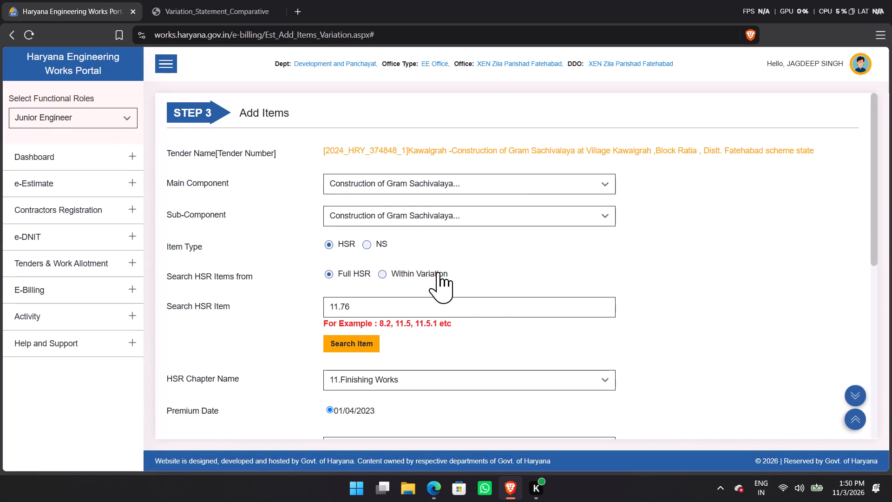
scroll(506, 287, "down", 11)
left_click(442, 247)
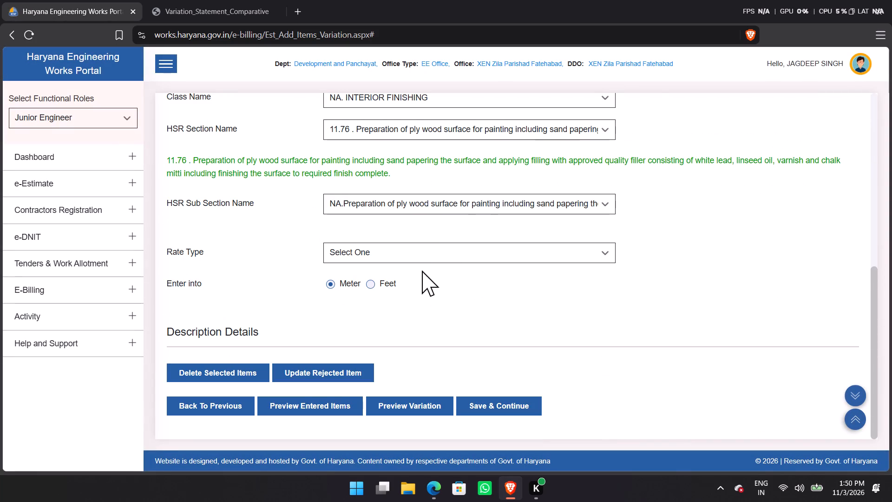
left_click(420, 257)
left_click(393, 312)
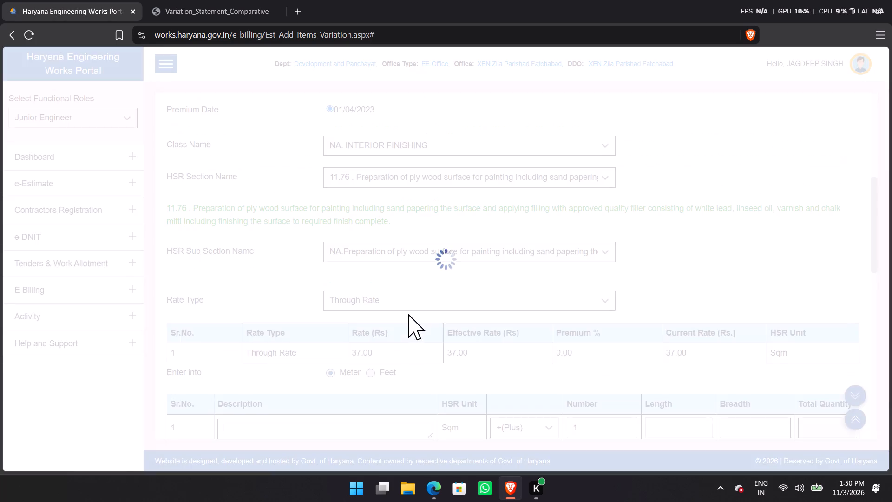
scroll(451, 330, "down", 16)
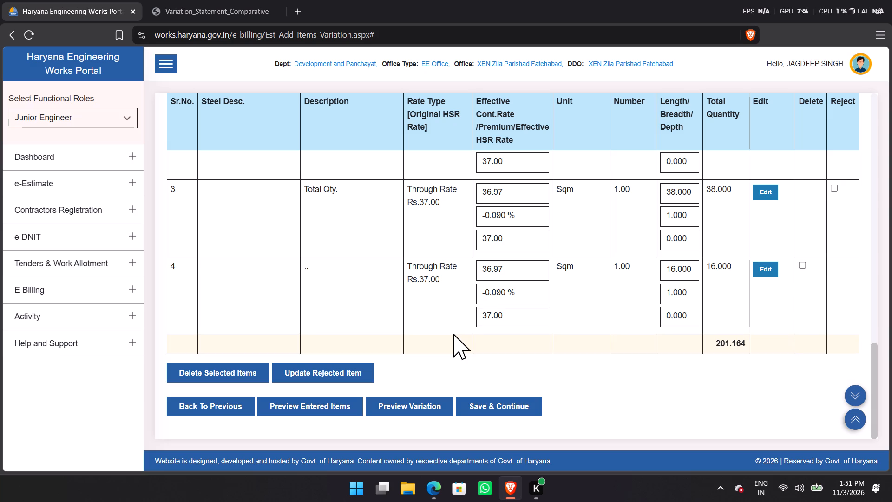
Search the full HSR for primer coat item 11.77 and load it with the rate type Through Rate.
scroll(465, 314, "up", 12)
scroll(413, 154, "up", 2)
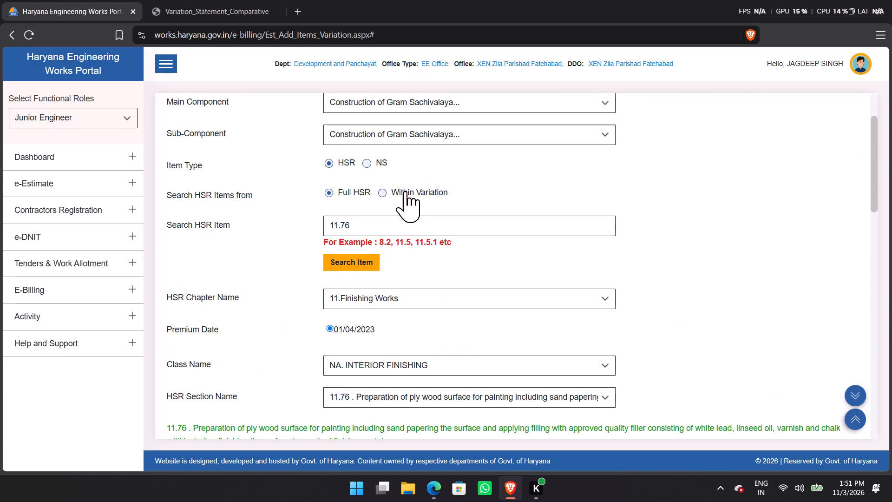
left_click_drag(394, 219, 339, 230)
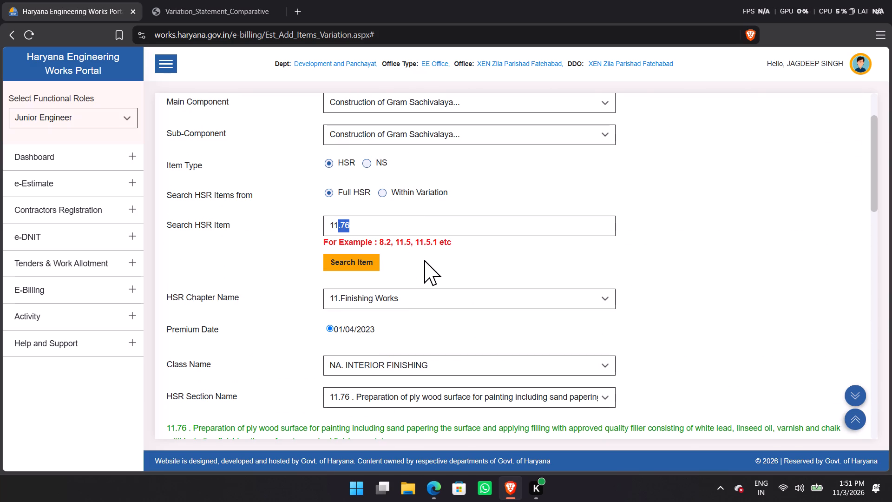
key("period")
type("77")
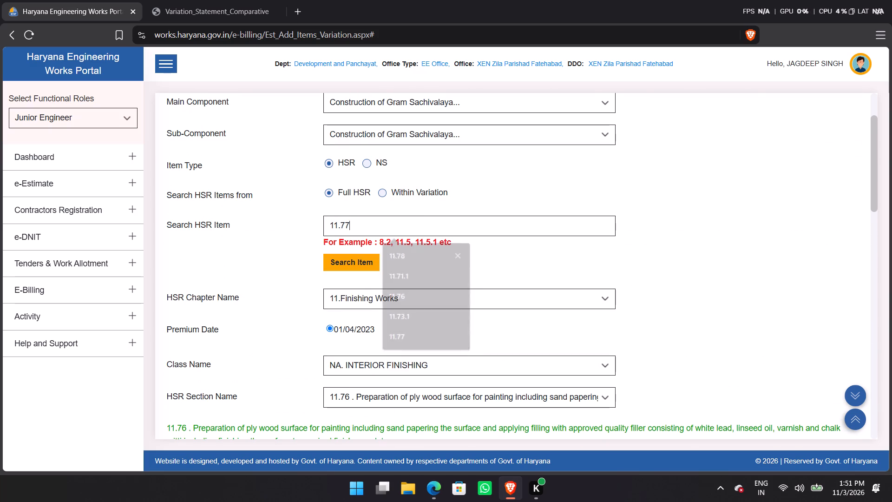
left_click(360, 261)
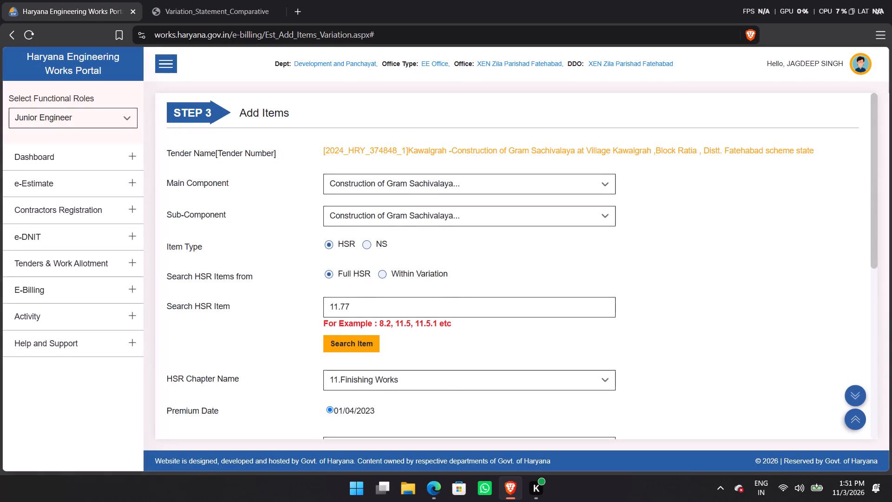
scroll(445, 304, "down", 8)
left_click(415, 259)
left_click(378, 315)
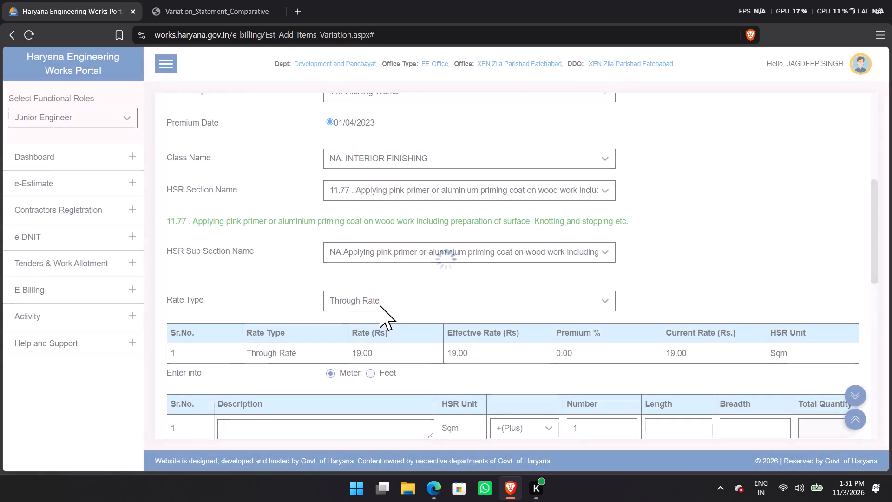
Examine item 11.77's description details, reviewing each measurement row's dimensions, quantity and reject mark down to the total.
scroll(381, 308, "down", 6)
scroll(381, 309, "up", 1)
scroll(381, 309, "down", 1)
scroll(381, 309, "up", 2)
scroll(381, 309, "down", 9)
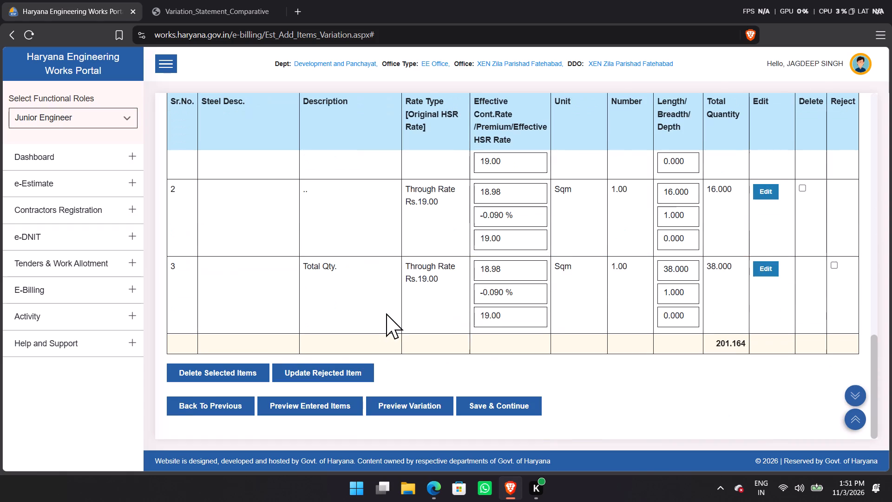
scroll(584, 354, "up", 8)
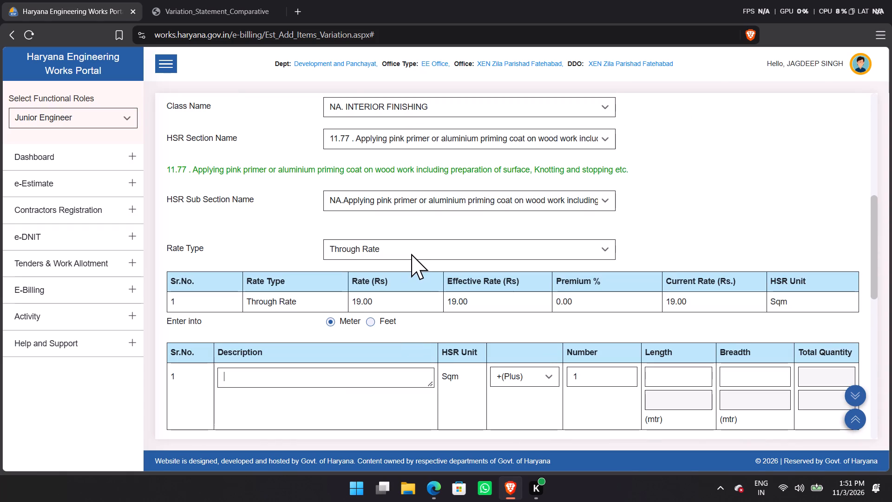
scroll(464, 324, "down", 8)
scroll(494, 337, "up", 1)
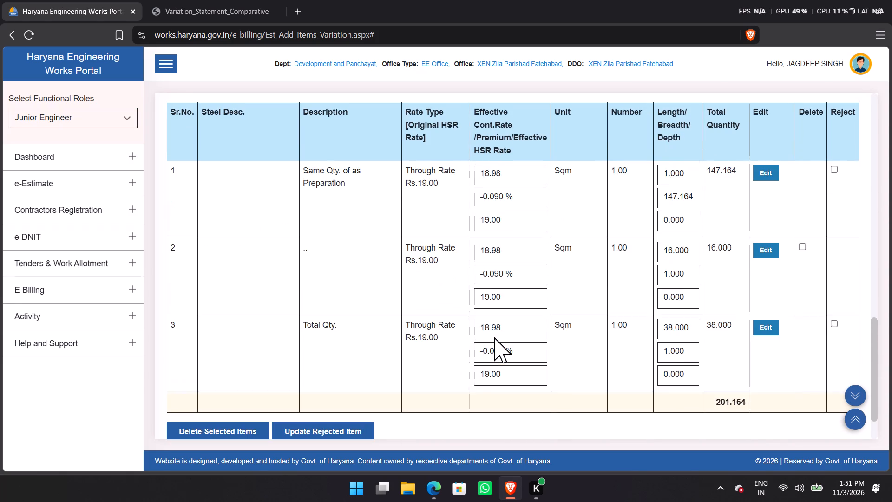
scroll(494, 337, "up", 1)
scroll(494, 337, "down", 2)
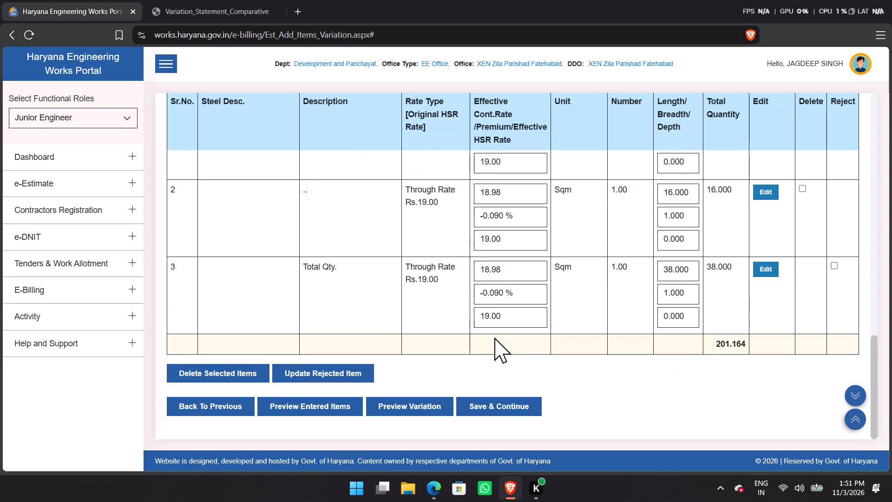
Search the full HSR for enamel painting item 11.78, load it at Through Rate and check its measurement rows and total quantity.
scroll(479, 265, "up", 14)
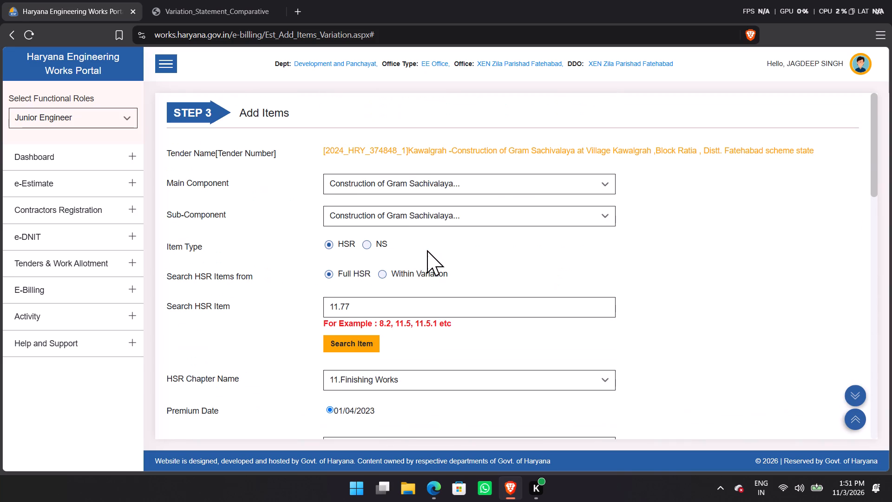
left_click_drag(387, 303, 323, 305)
type("11.78")
left_click(361, 340)
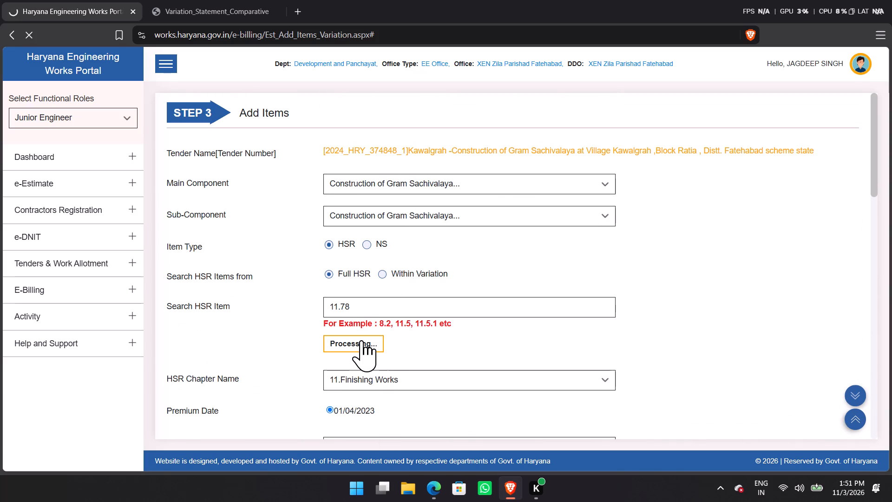
scroll(520, 279, "down", 8)
left_click(390, 260)
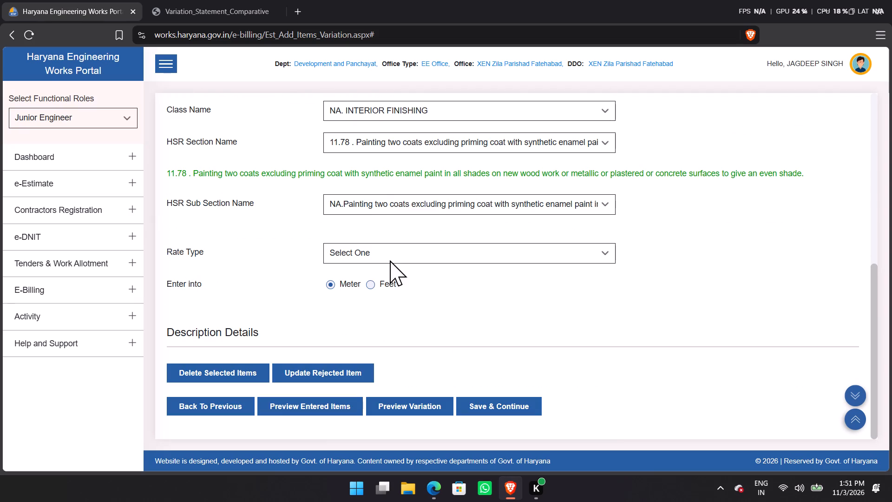
left_click(362, 310)
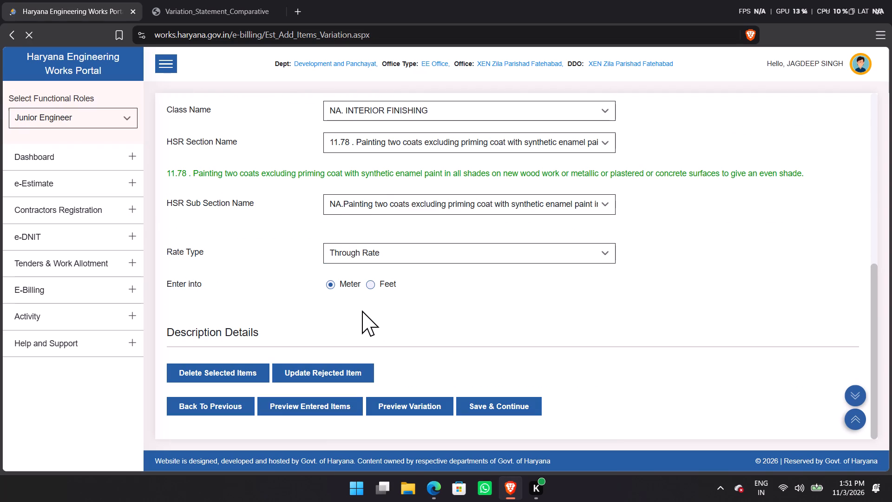
scroll(426, 318, "down", 4)
scroll(426, 318, "up", 1)
scroll(426, 318, "down", 13)
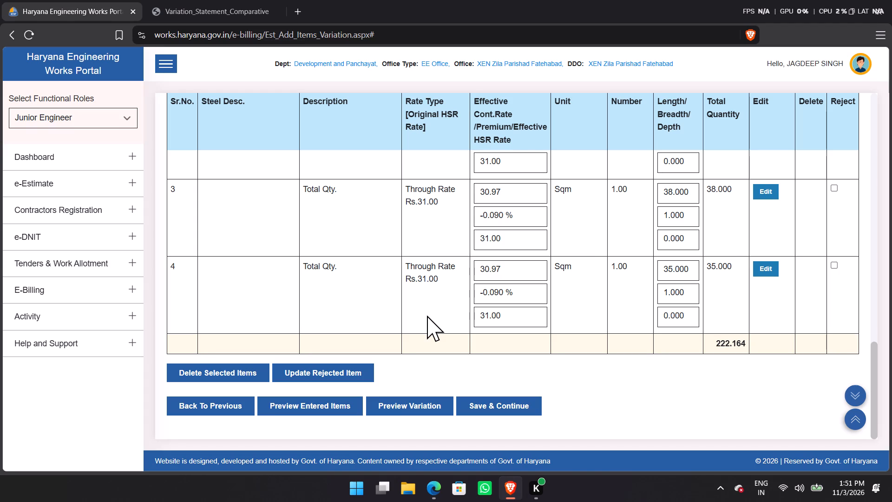
Search the full HSR for flush door shutter item 12.36.1 and load it with the rate type Through Rate.
scroll(575, 251, "up", 5)
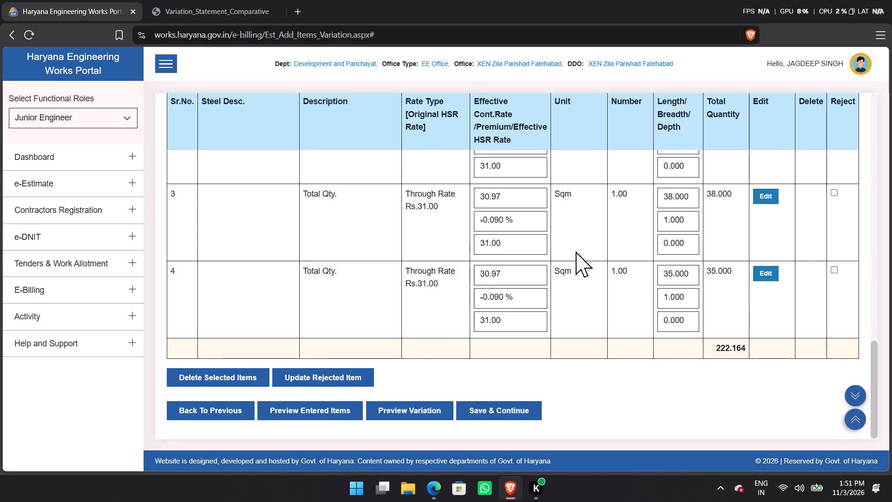
scroll(576, 251, "up", 4)
scroll(493, 263, "up", 3)
scroll(392, 234, "up", 4)
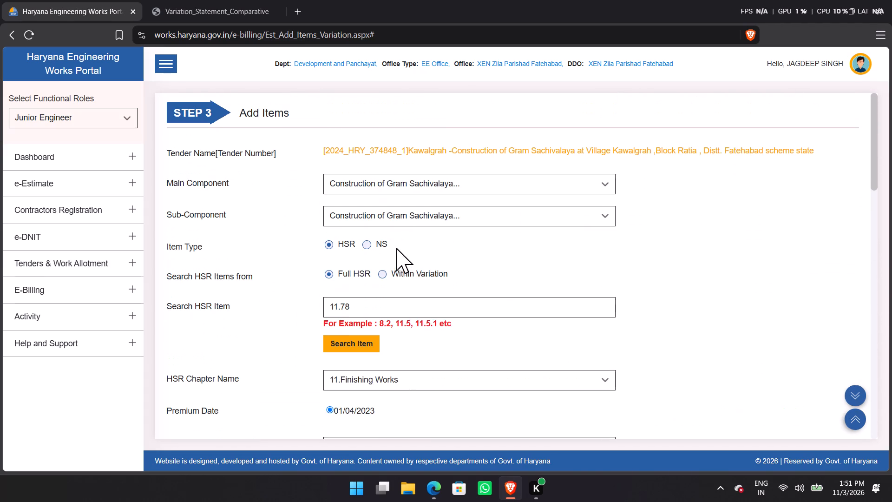
left_click_drag(403, 306, 278, 310)
type("12.36.1")
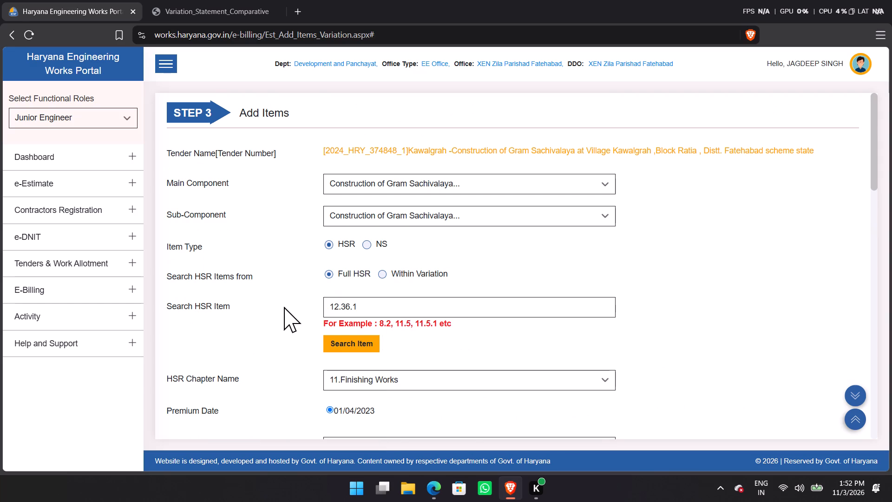
left_click(345, 346)
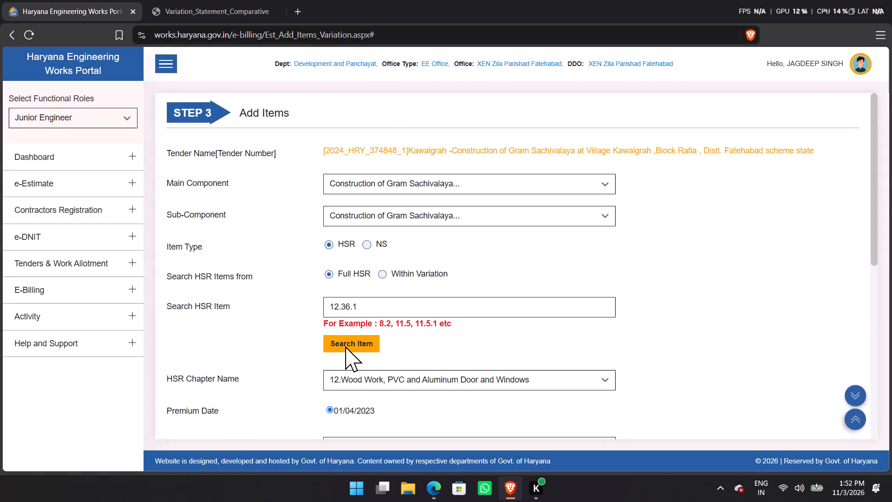
scroll(459, 278, "down", 8)
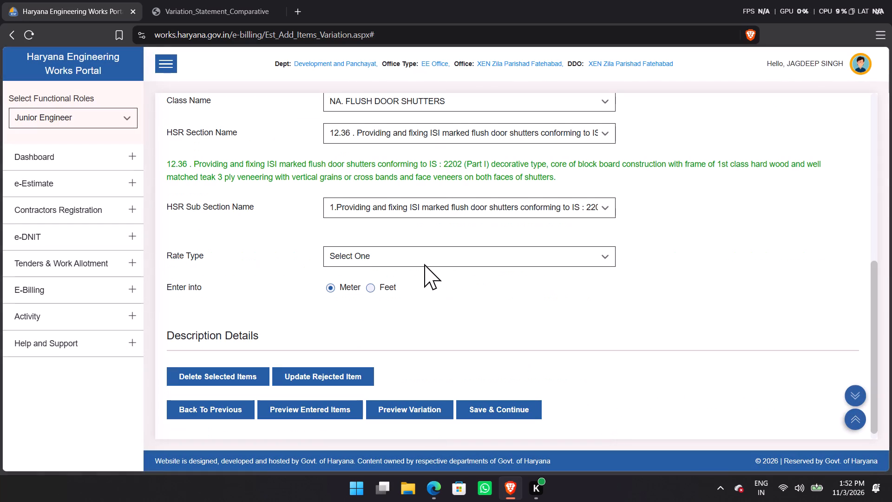
left_click(418, 264)
left_click(373, 317)
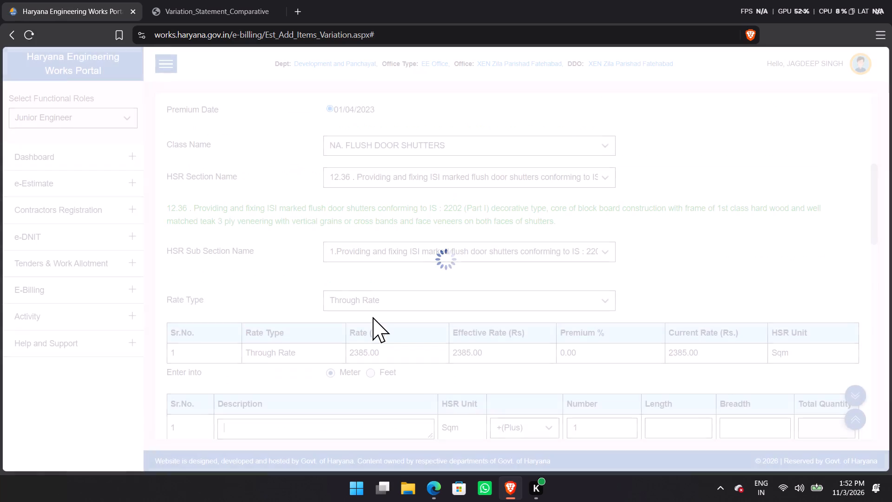
Examine flush door shutter item 12.36.1's description details, reviewing the measurement rows' dimensions and quantities down to the total.
scroll(380, 312, "down", 5)
scroll(381, 317, "up", 2)
scroll(381, 318, "down", 1)
scroll(381, 318, "up", 1)
scroll(381, 318, "down", 1)
scroll(381, 318, "up", 1)
scroll(381, 318, "down", 8)
scroll(383, 337, "up", 1)
scroll(383, 337, "down", 13)
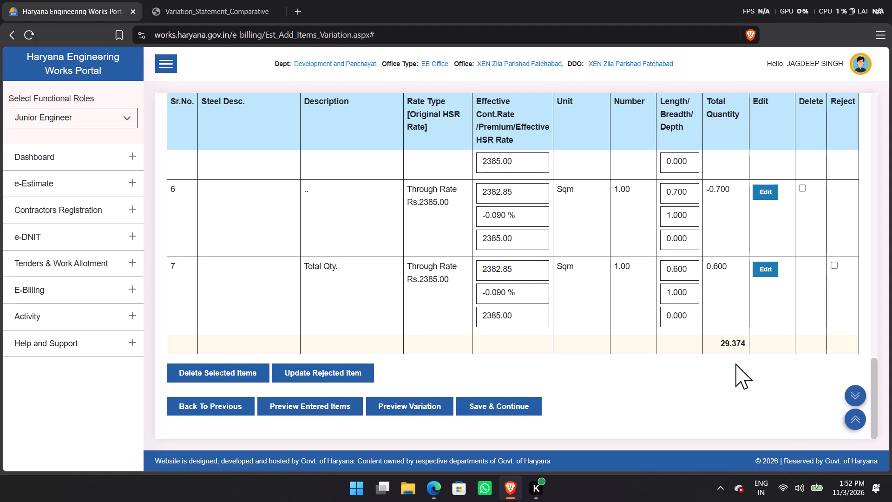
Search the full HSR for M.S. window grill item 12.50.1 and load it with the rate type Through Rate.
scroll(750, 346, "up", 12)
scroll(367, 284, "up", 5)
scroll(407, 235, "up", 3)
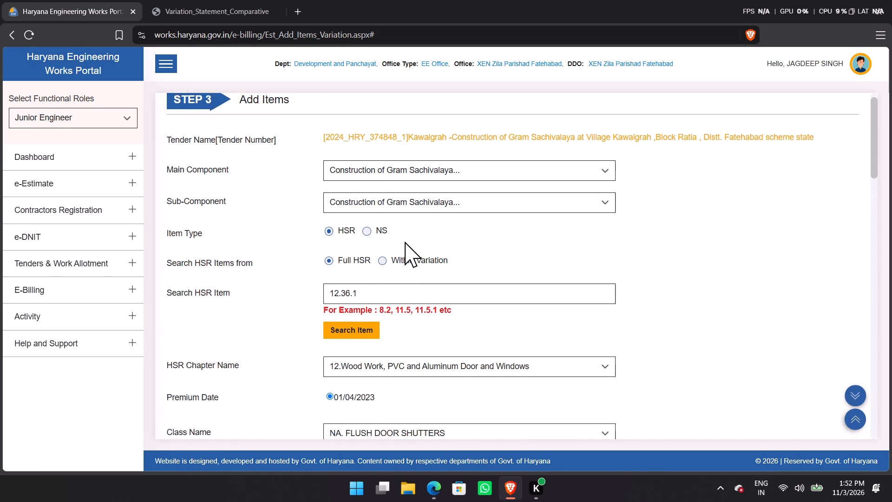
left_click_drag(402, 310, 236, 313)
type("12.50.1")
left_click(351, 350)
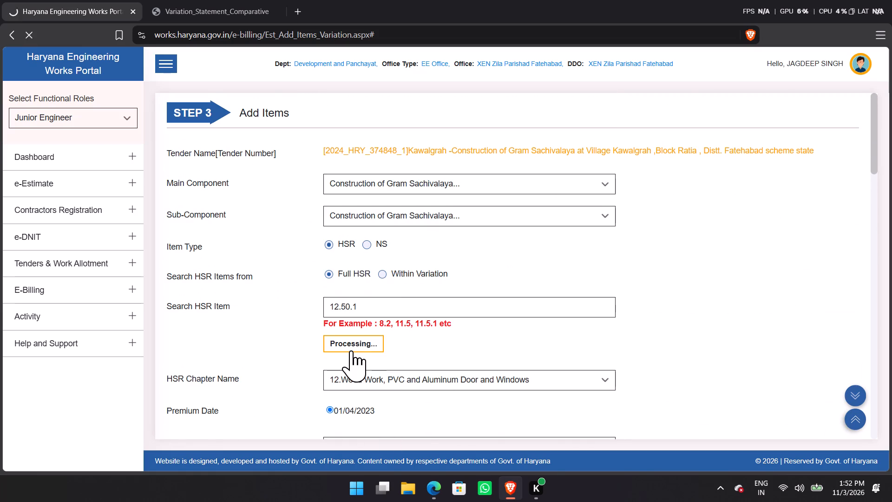
scroll(436, 330, "down", 2)
scroll(436, 330, "up", 1)
scroll(436, 330, "down", 8)
left_click(384, 257)
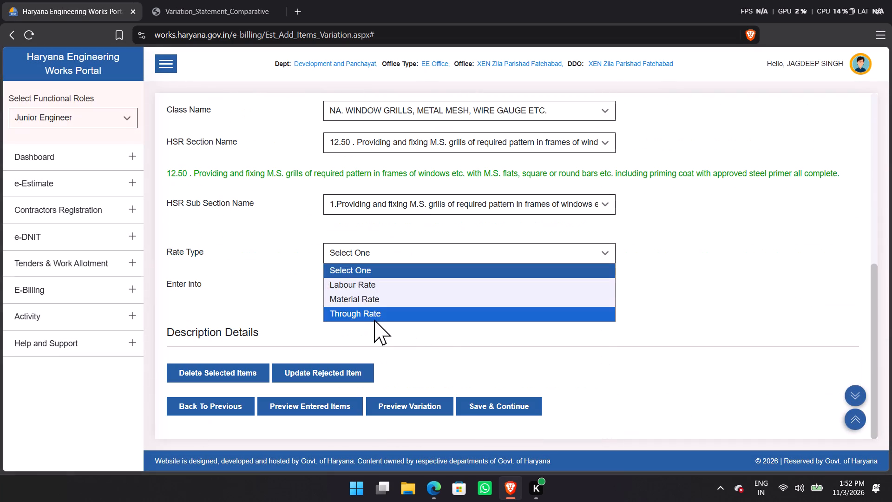
left_click(373, 316)
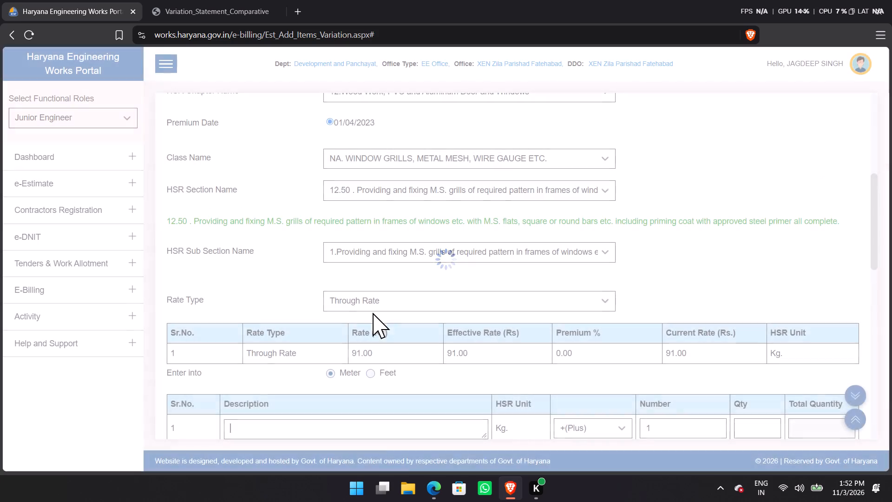
Examine M.S. grill item 12.50.1's description details, reviewing the rows' quantities and reject marks down to the total.
scroll(519, 340, "down", 5)
scroll(519, 340, "up", 1)
scroll(519, 340, "down", 1)
scroll(519, 340, "up", 1)
scroll(519, 340, "down", 1)
scroll(519, 340, "up", 1)
scroll(519, 340, "down", 2)
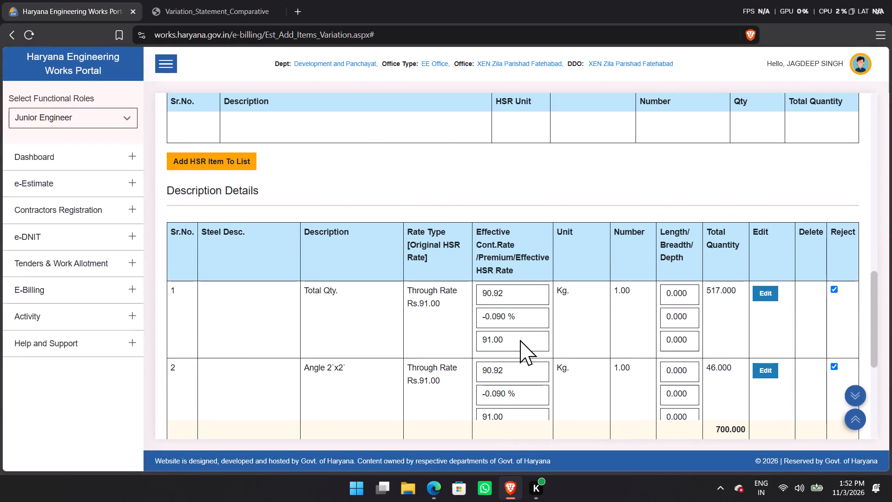
scroll(520, 340, "down", 8)
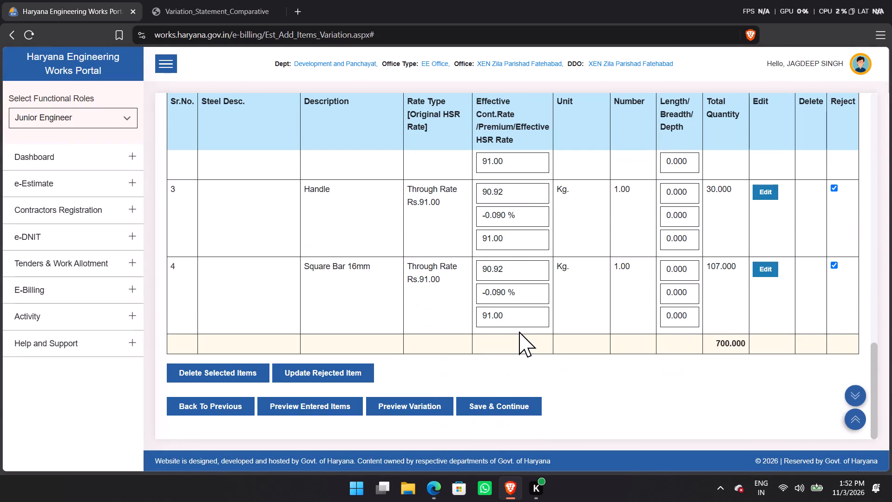
Search the full HSR for M.S. grill item 12.50.2, load it with the rate type Through Rate and review its description details.
scroll(519, 331, "up", 20)
scroll(519, 331, "up", 3)
left_click_drag(424, 314, 285, 302)
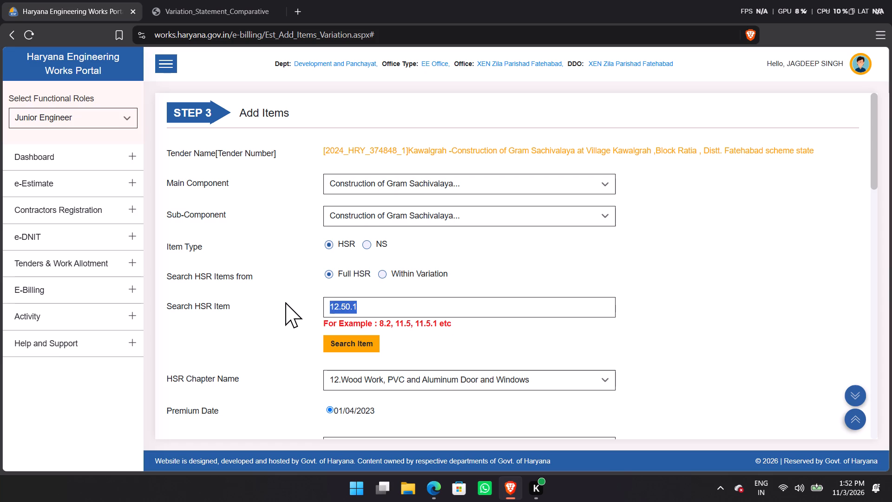
left_click(480, 318)
left_click_drag(475, 306, 472, 314)
key("BackSpace")
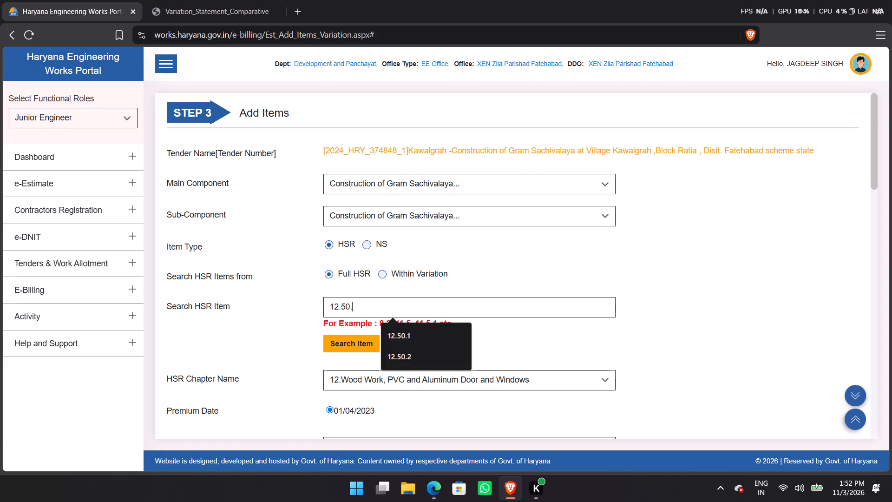
key("2")
left_click(372, 345)
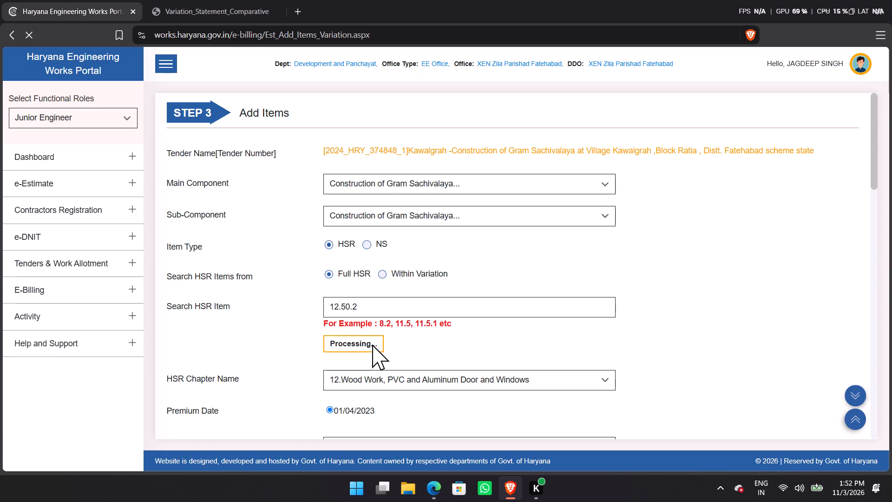
scroll(453, 314, "down", 11)
left_click(416, 263)
left_click(394, 312)
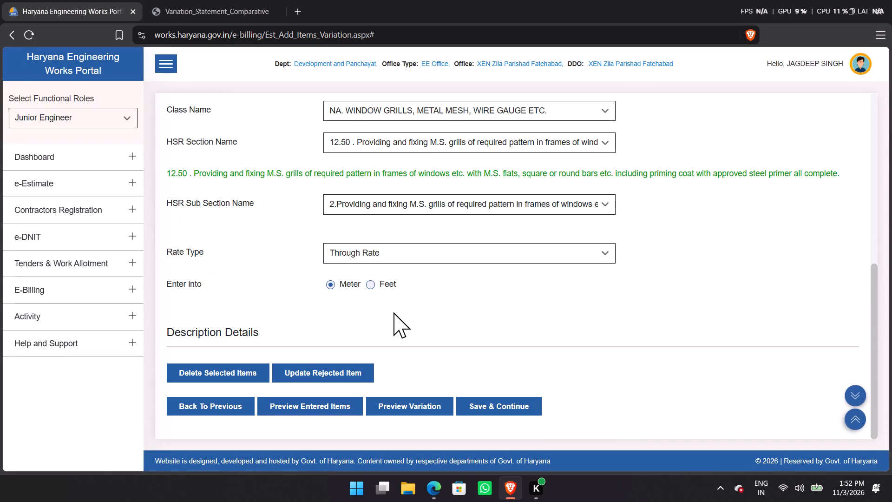
scroll(636, 258, "down", 2)
scroll(634, 267, "up", 1)
scroll(634, 270, "down", 5)
scroll(631, 272, "up", 1)
scroll(631, 272, "down", 5)
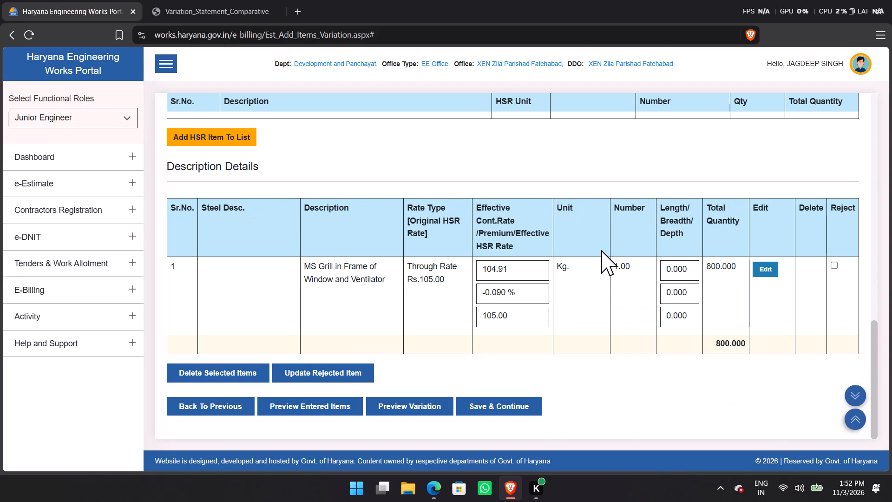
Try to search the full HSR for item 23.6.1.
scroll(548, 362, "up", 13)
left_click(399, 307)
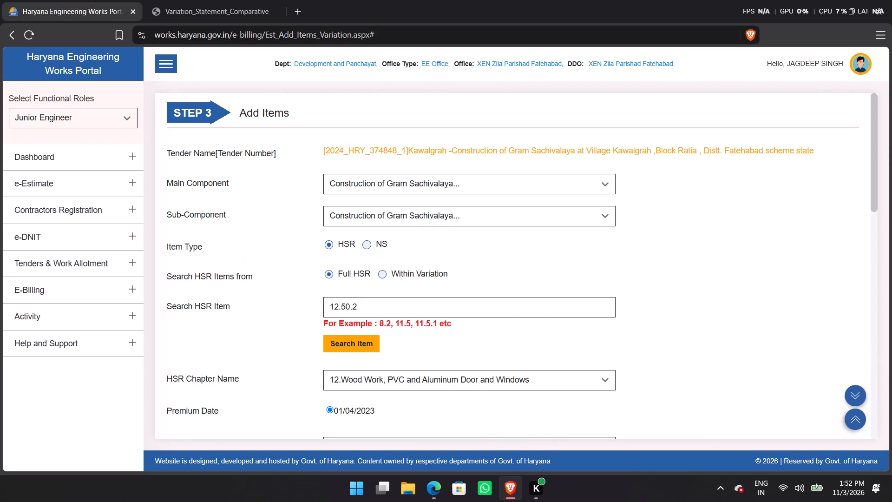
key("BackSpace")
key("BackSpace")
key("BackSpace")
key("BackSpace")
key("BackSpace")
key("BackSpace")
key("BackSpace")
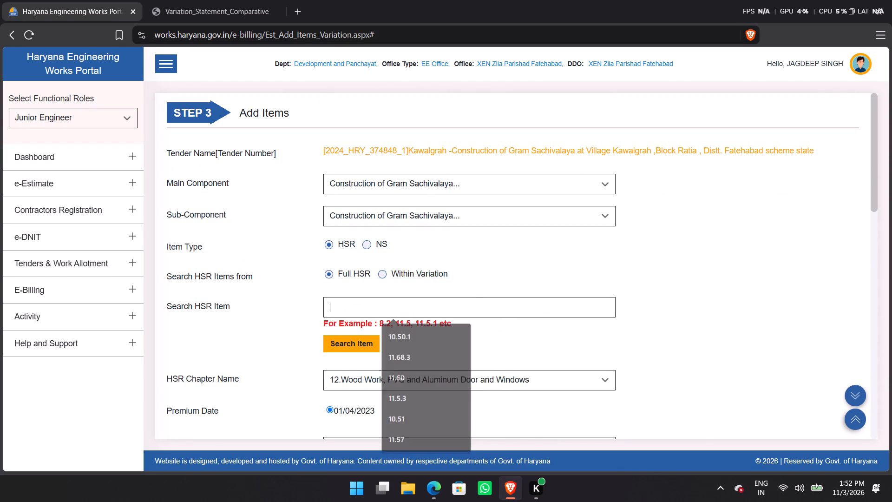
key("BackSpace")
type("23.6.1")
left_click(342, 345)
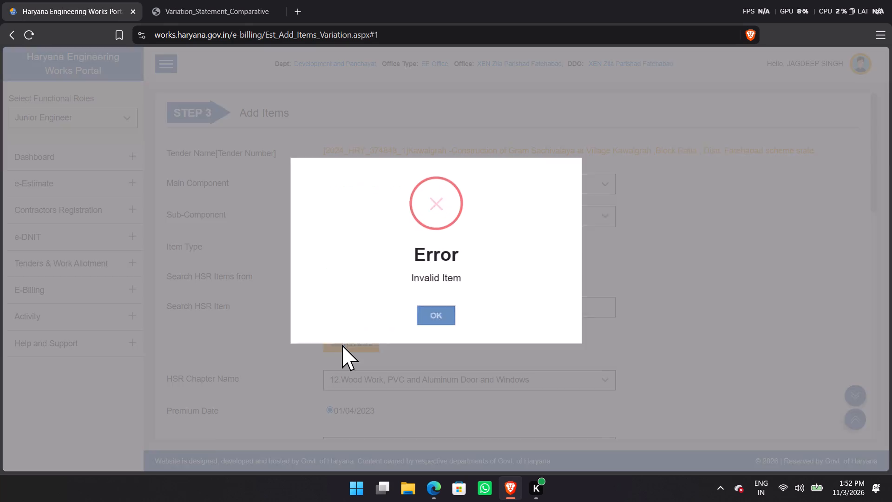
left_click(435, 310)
Search the full HSR for MS conduit pipe item 23.6.1.1, load it with Through Rate and review its description details.
left_click(407, 305)
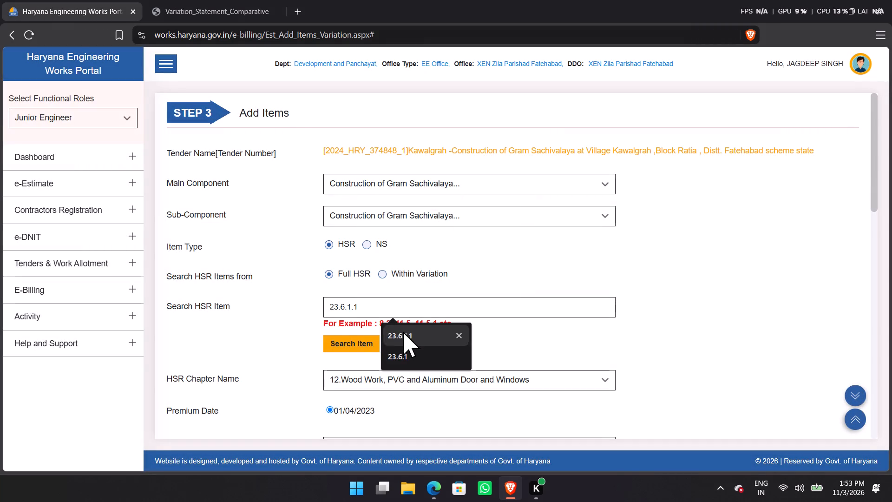
left_click(406, 332)
left_click(349, 334)
left_click(349, 343)
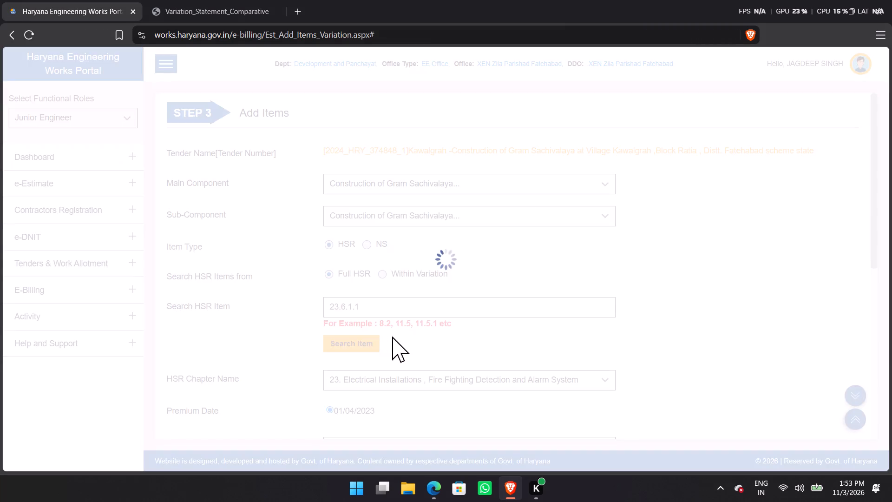
scroll(441, 316, "down", 7)
left_click(412, 266)
left_click_drag(420, 248, 420, 252)
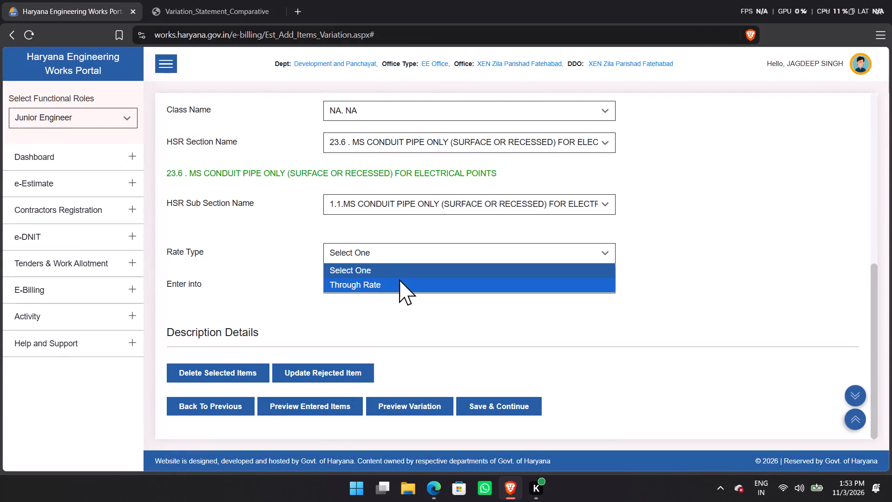
left_click(399, 279)
scroll(581, 335, "down", 9)
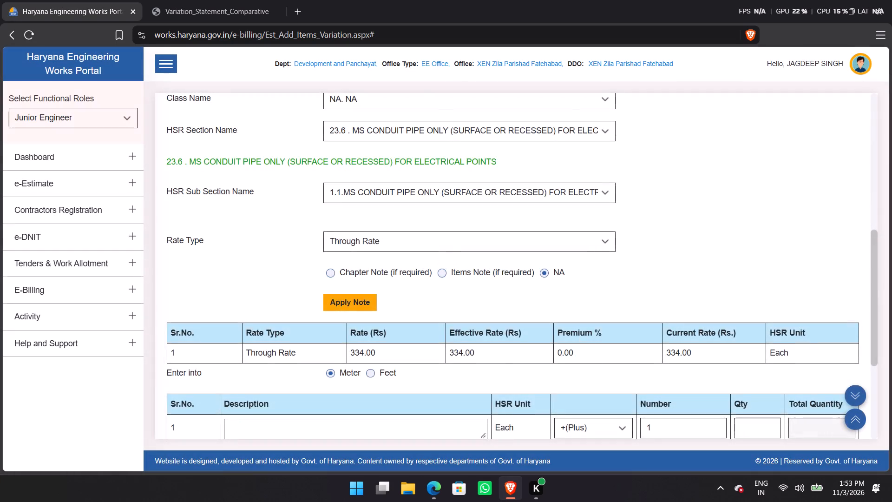
scroll(582, 335, "down", 5)
Search the full HSR for sliding door bolt item 12.65.1, load it with Through Rate and review its description details.
scroll(586, 345, "up", 5)
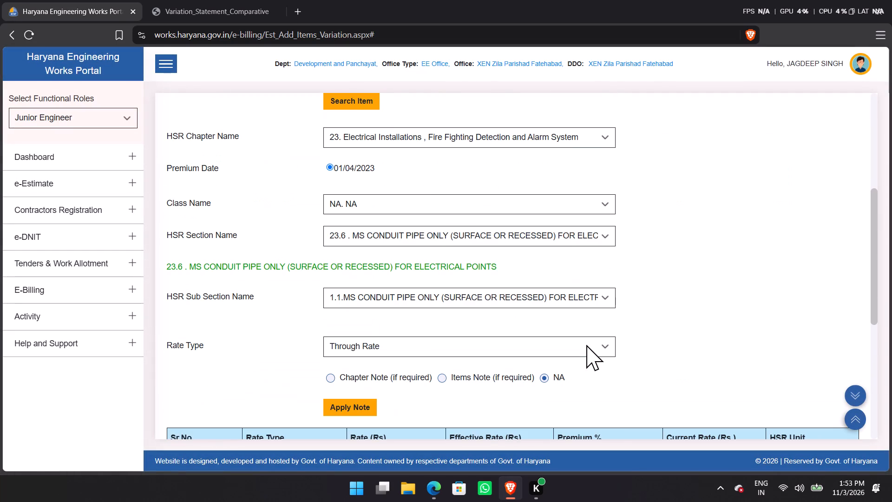
scroll(586, 344, "up", 5)
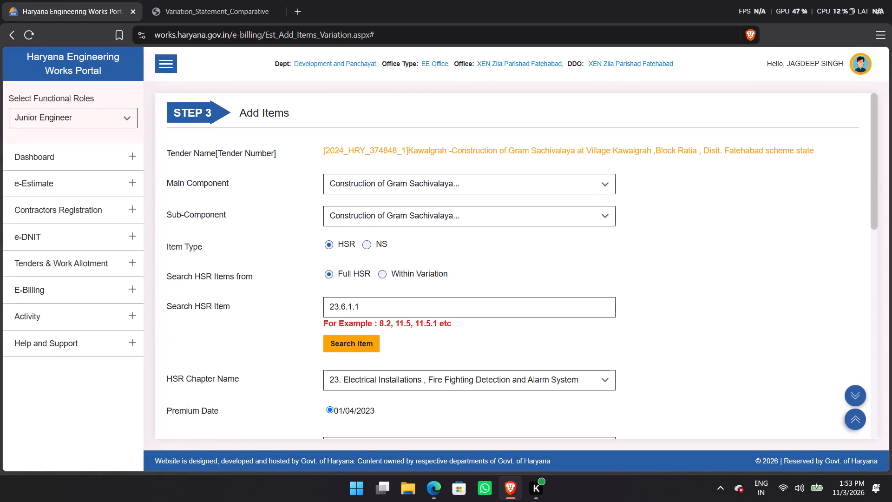
left_click_drag(456, 313, 281, 293)
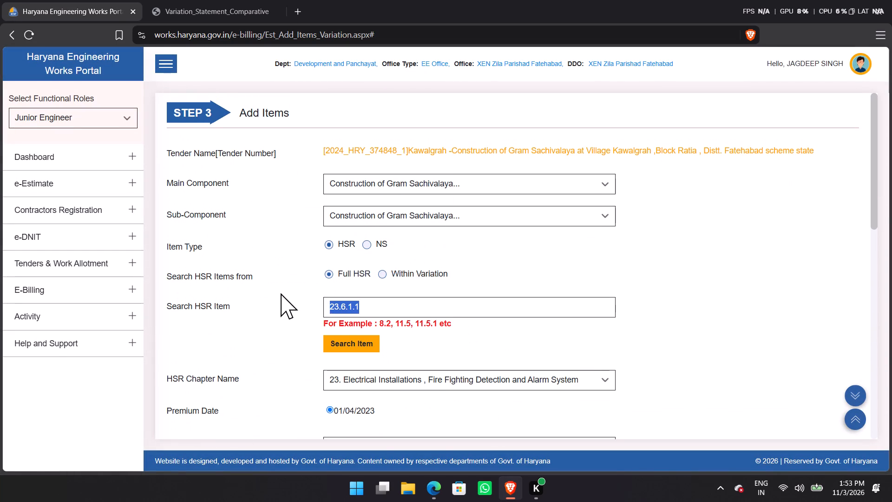
type("12.65.1")
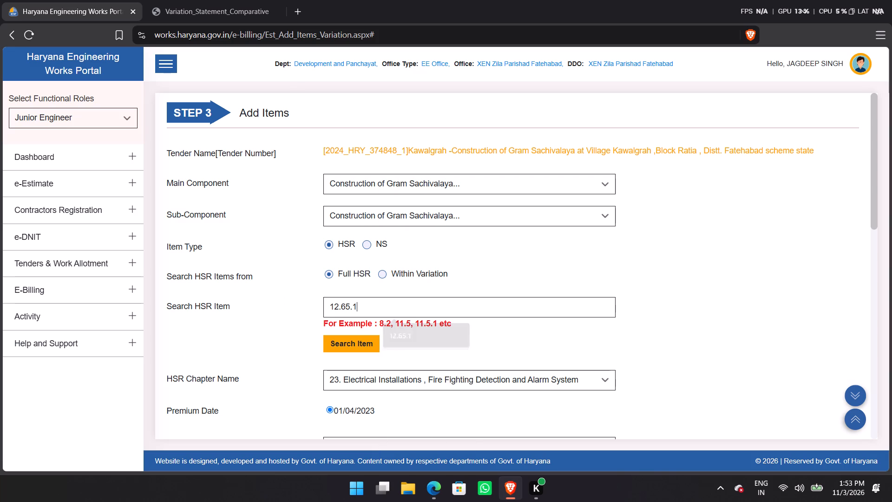
left_click(358, 342)
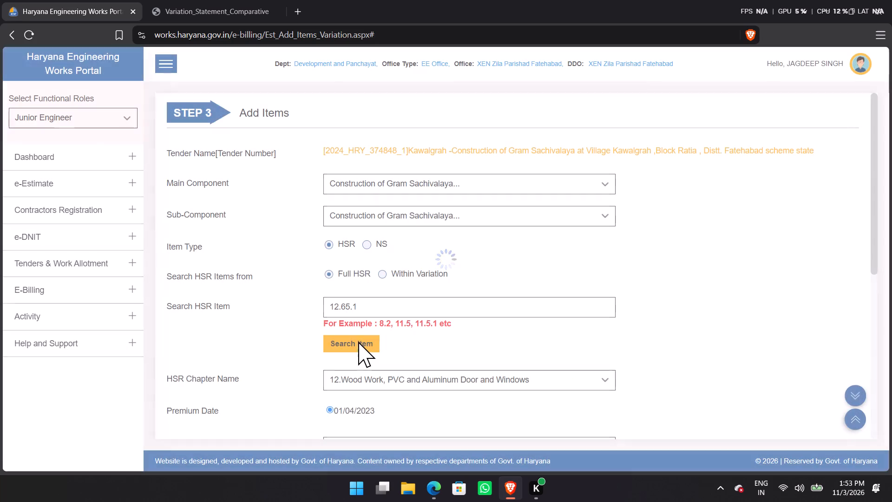
scroll(404, 309, "down", 4)
scroll(404, 309, "up", 1)
scroll(404, 309, "down", 5)
left_click(402, 283)
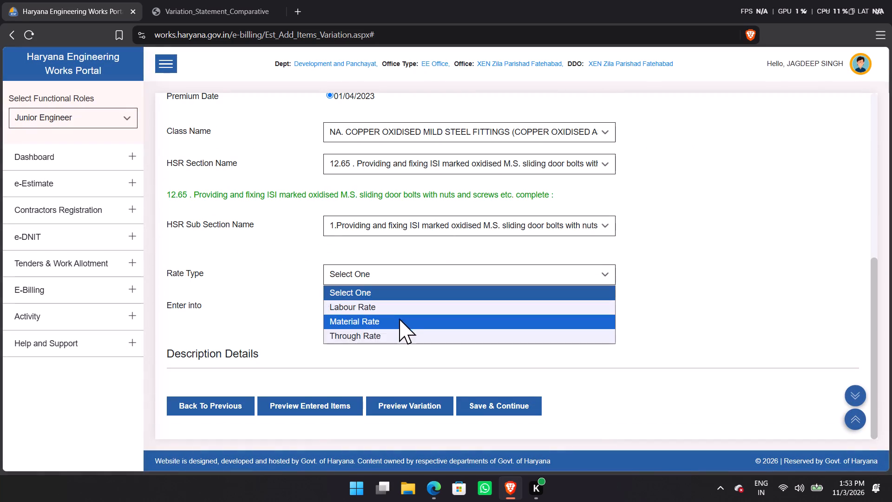
left_click(393, 334)
scroll(452, 343, "down", 20)
scroll(452, 343, "down", 3)
scroll(500, 280, "down", 3)
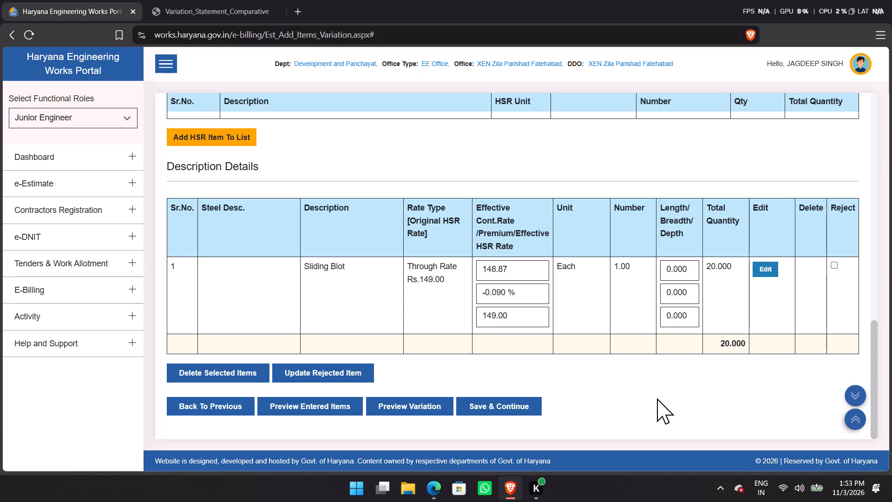
scroll(440, 364, "up", 8)
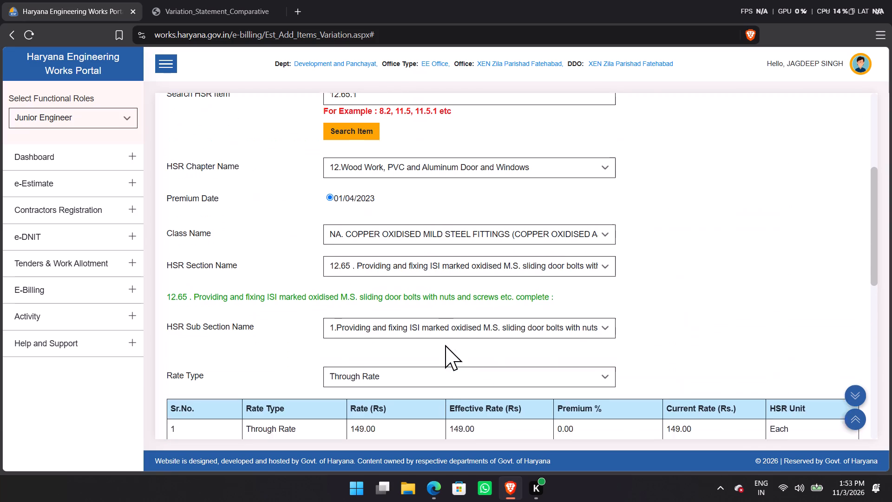
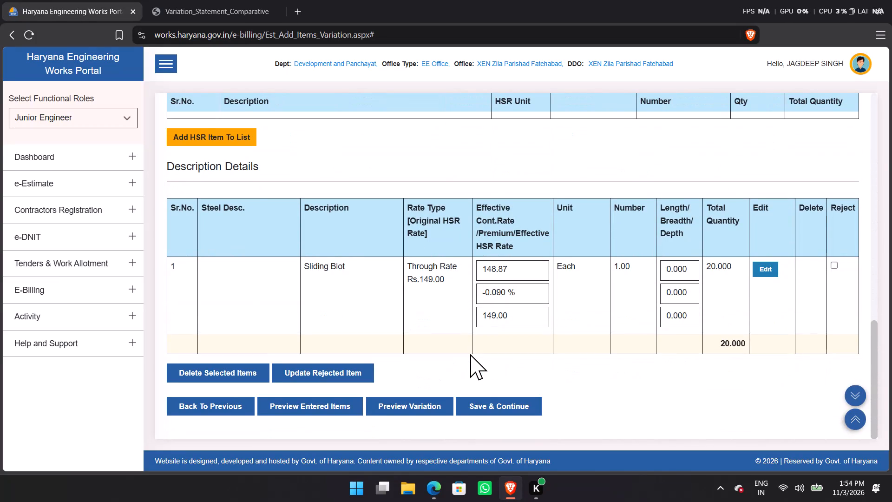
Search the full HSR for brass handles item 12.85.1, load it with Through Rate and review its description details.
scroll(469, 354, "up", 15)
left_click_drag(400, 306, 304, 318)
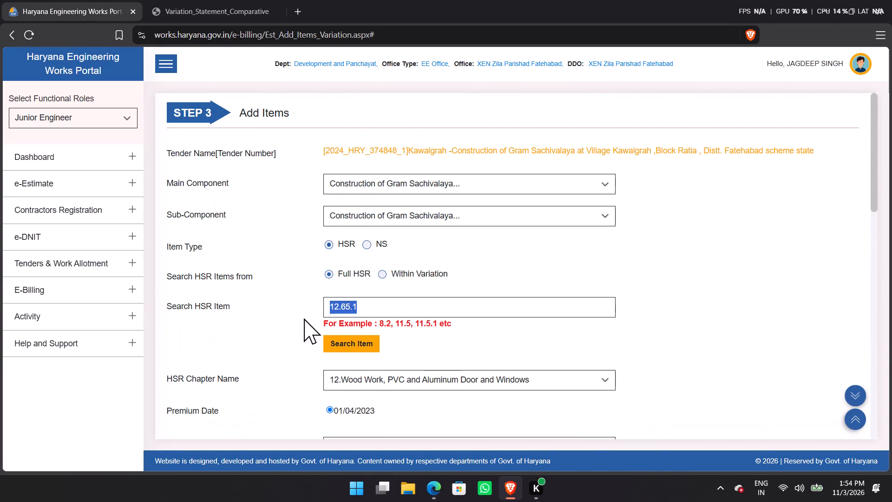
left_click_drag(304, 318, 285, 314)
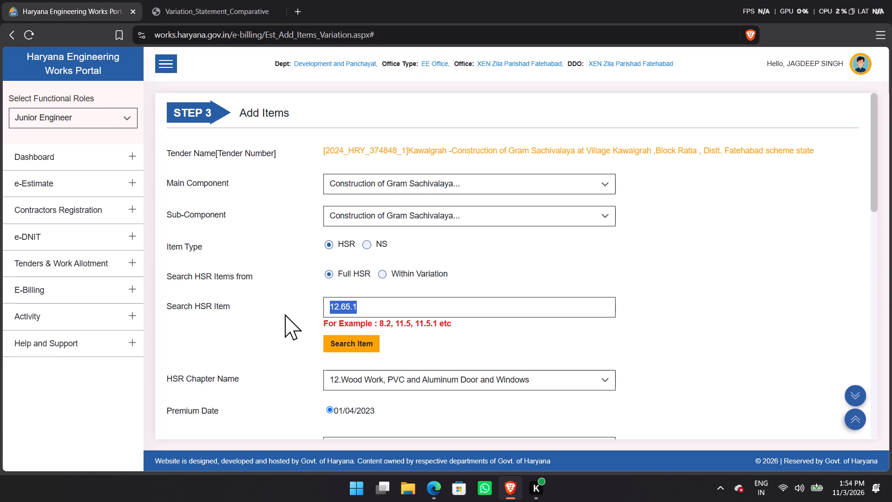
type("12.85.1")
left_click(359, 343)
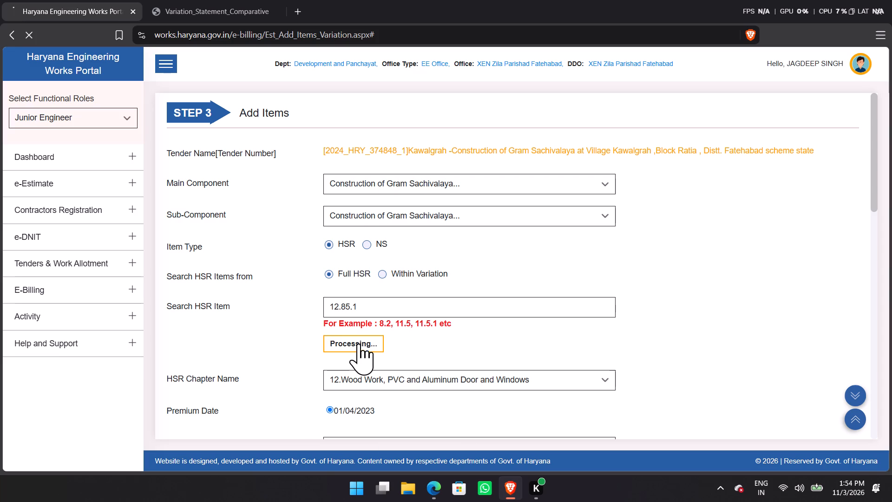
scroll(446, 304, "down", 7)
left_click(387, 241)
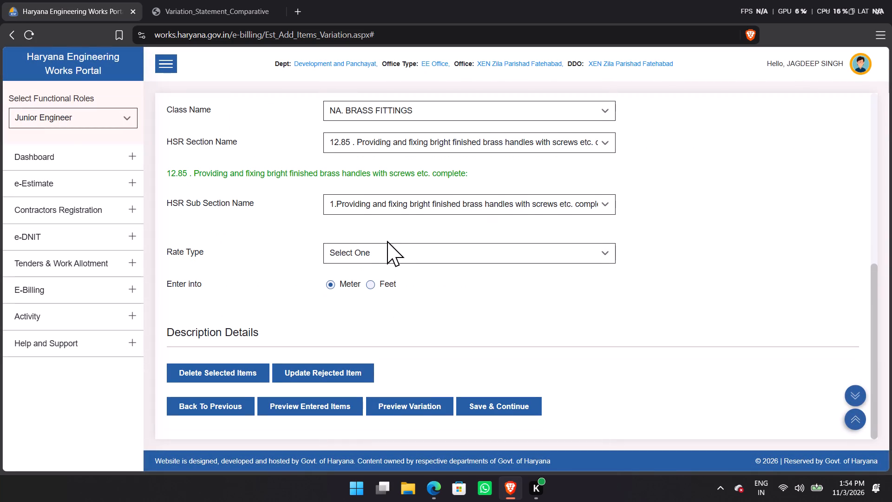
left_click(384, 252)
left_click(355, 310)
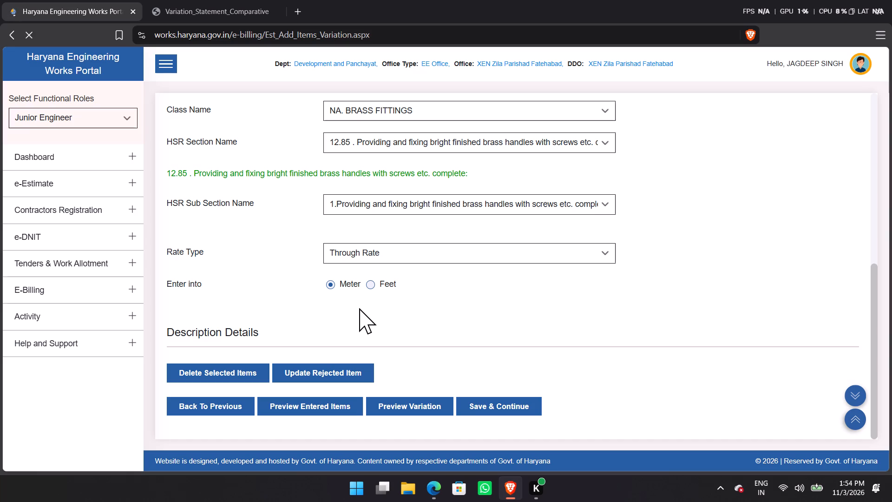
scroll(436, 306, "down", 2)
scroll(437, 306, "up", 2)
scroll(437, 306, "down", 13)
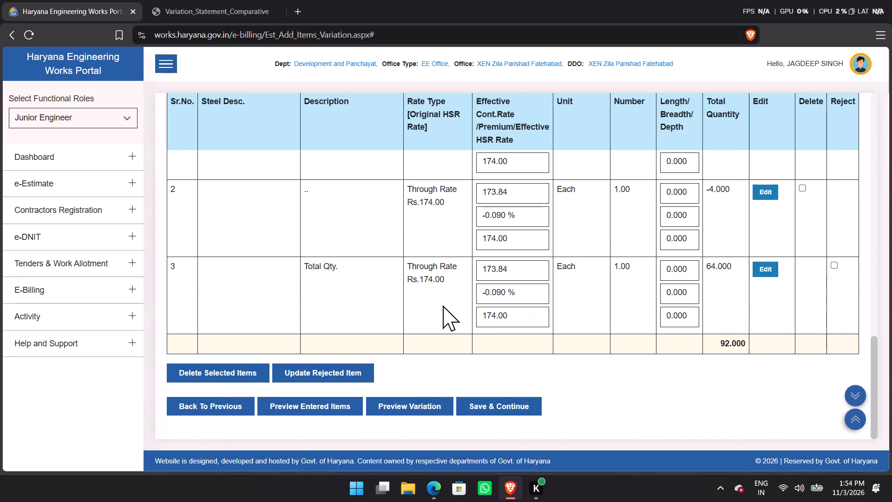
scroll(443, 305, "up", 7)
scroll(464, 231, "down", 1)
scroll(464, 231, "up", 6)
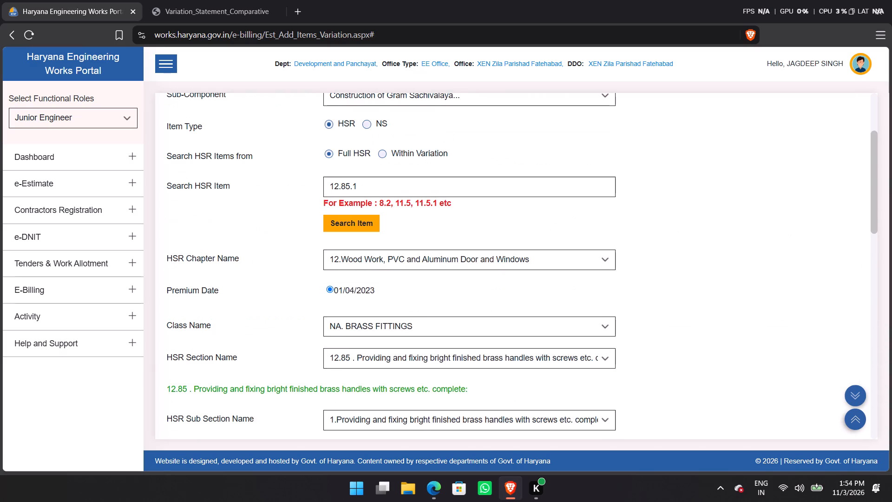
Search the full HSR for brass door stopper item 12.86, load it with Through Rate and review its description details.
scroll(402, 230, "up", 2)
left_click_drag(398, 309, 313, 298)
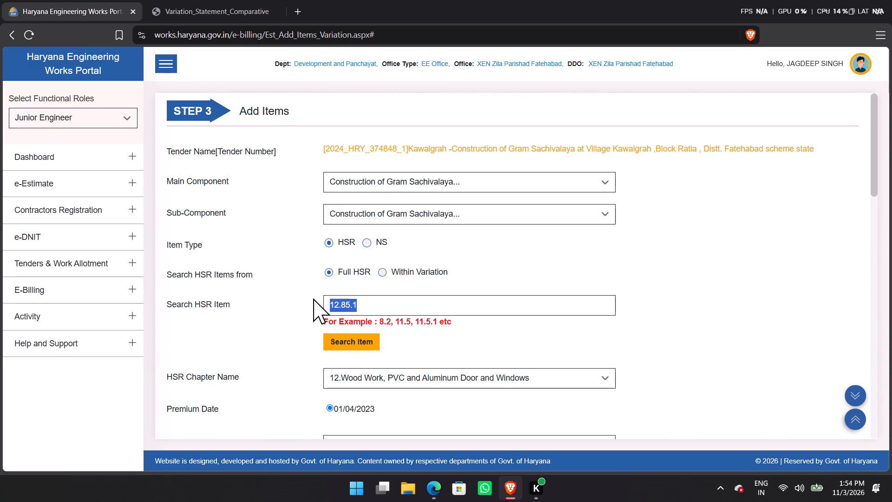
type("12.86")
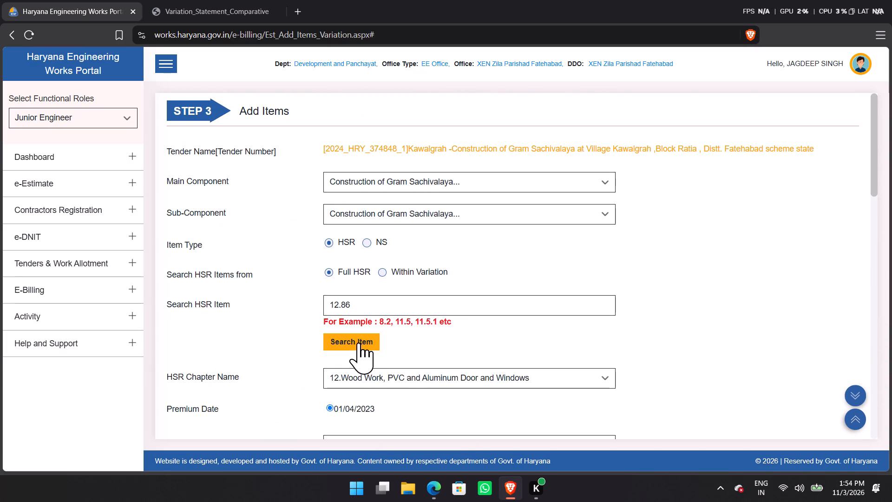
left_click(359, 343)
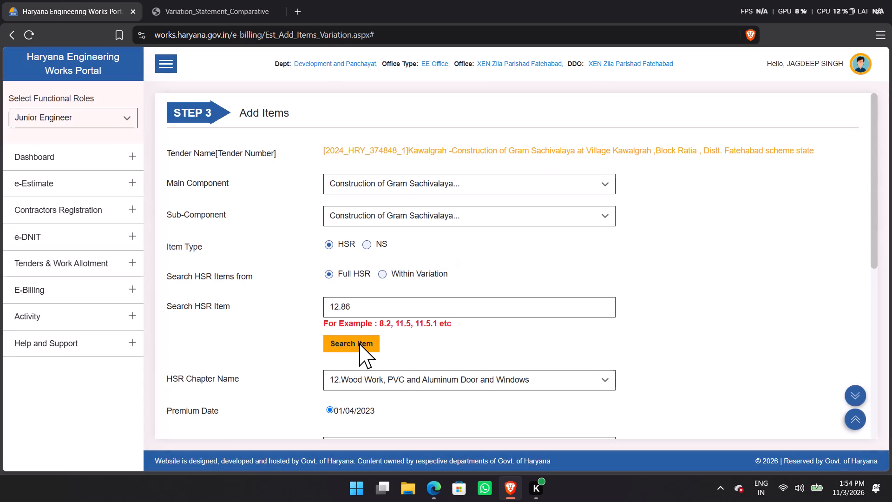
scroll(386, 257, "down", 8)
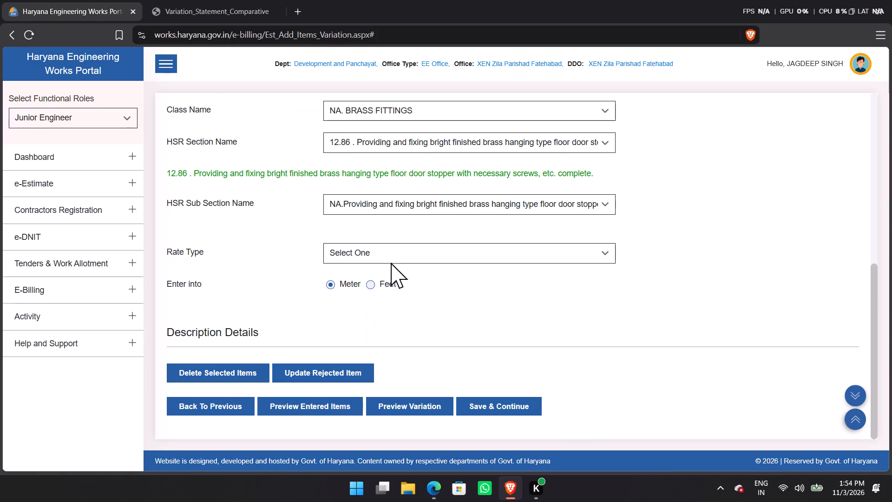
left_click_drag(405, 247, 405, 252)
left_click(380, 309)
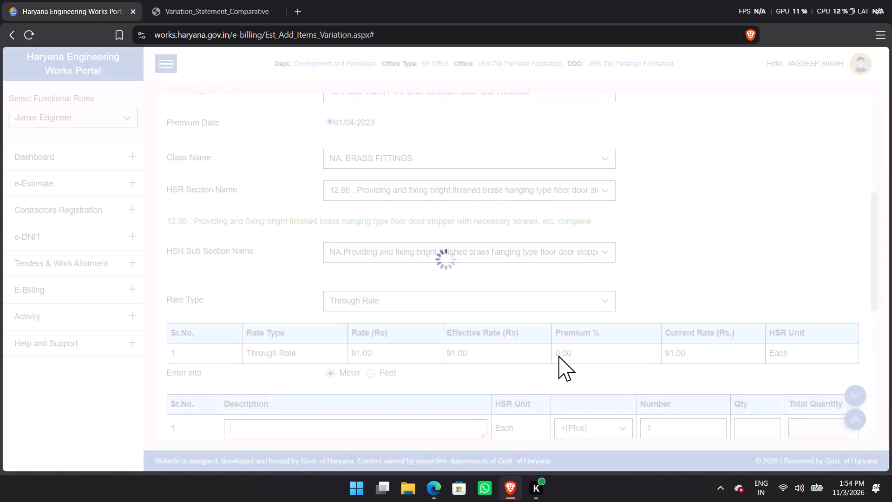
scroll(558, 356, "down", 2)
scroll(558, 356, "up", 1)
scroll(558, 356, "down", 1)
scroll(558, 356, "up", 1)
scroll(558, 356, "down", 3)
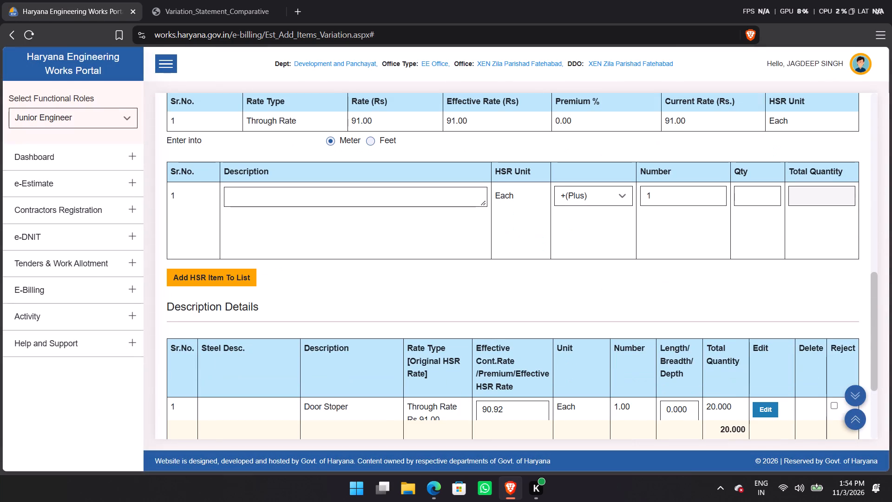
scroll(560, 351, "down", 7)
scroll(560, 352, "up", 1)
scroll(560, 352, "down", 2)
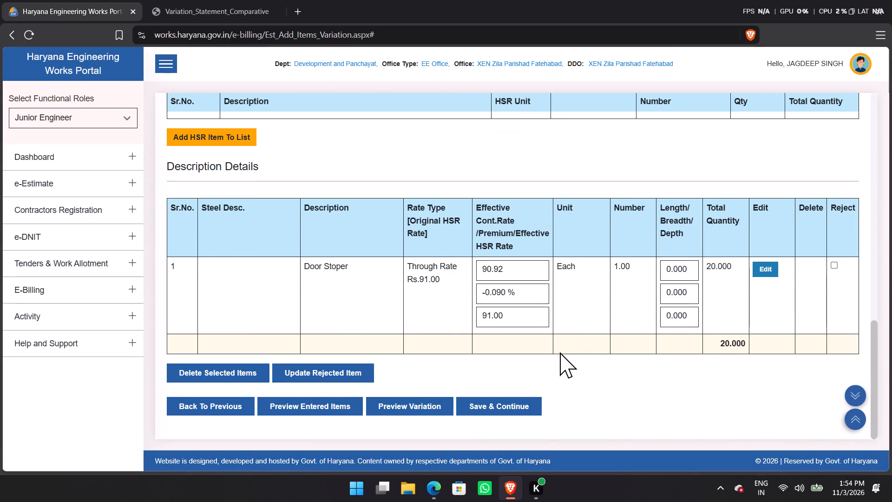
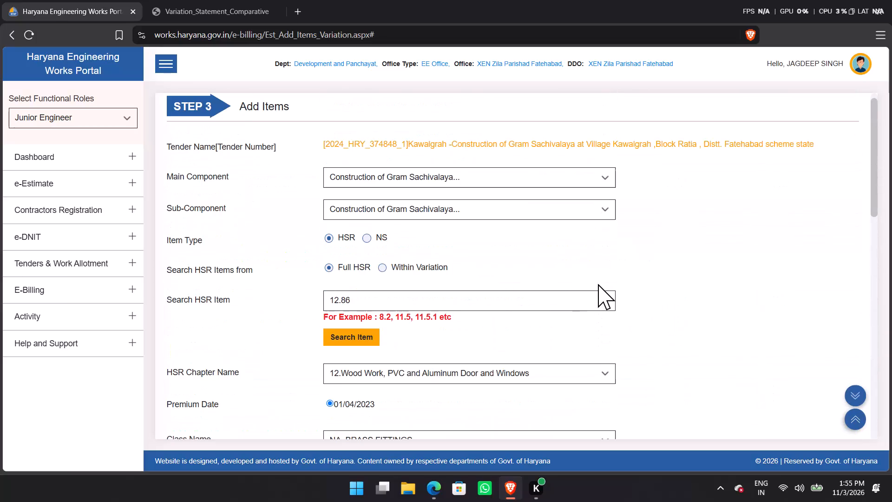
Review the door stopper's entered quantity, switch to the variation statement PDF in Edge and find item 12.86 to compare.
scroll(599, 283, "down", 7)
scroll(600, 283, "up", 1)
scroll(600, 283, "down", 2)
scroll(600, 281, "up", 1)
scroll(604, 268, "down", 11)
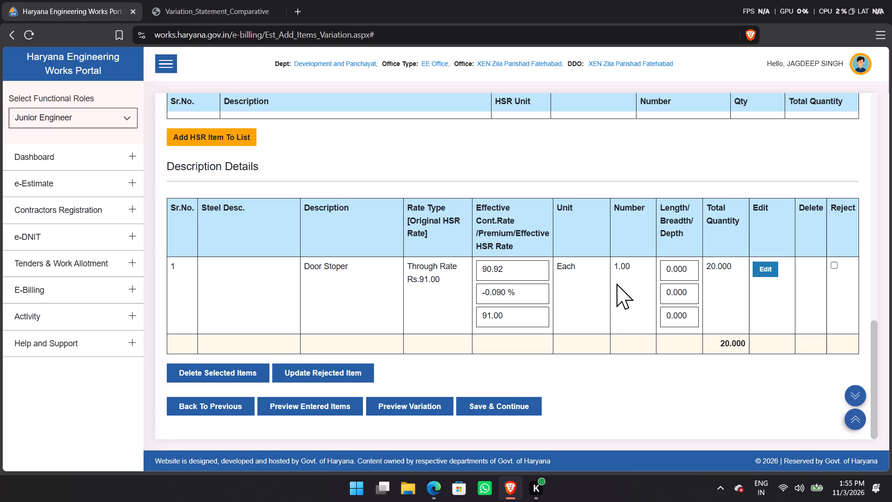
left_click(434, 501)
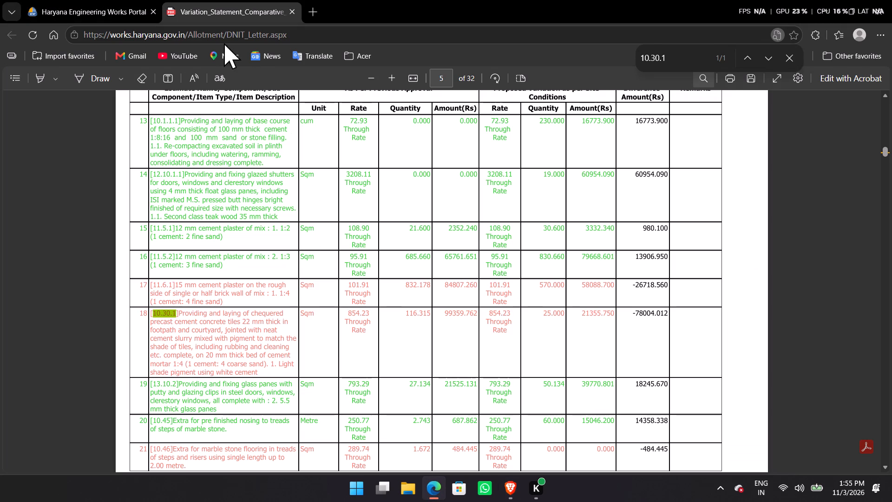
left_click(681, 63)
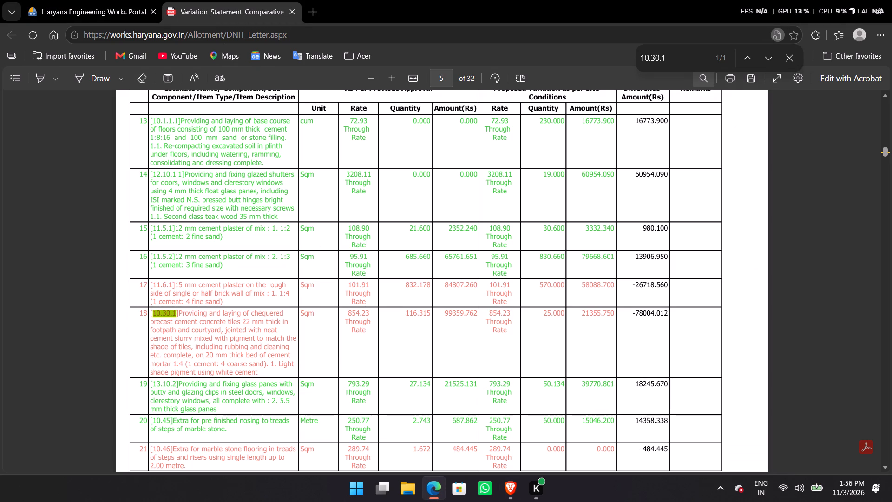
key("BackSpace")
key("BackSpace")
key("BackSpace")
key("BackSpace")
key("BackSpace")
key("BackSpace")
key("BackSpace")
key("BackSpace")
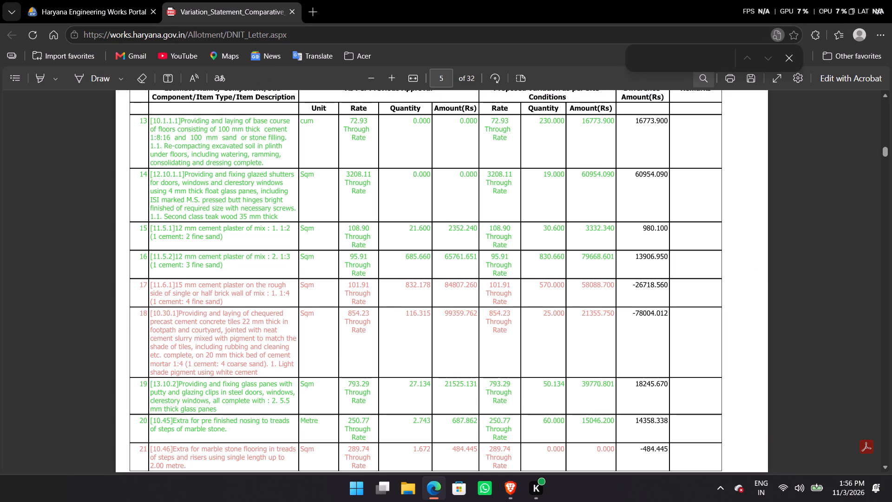
type("12.86")
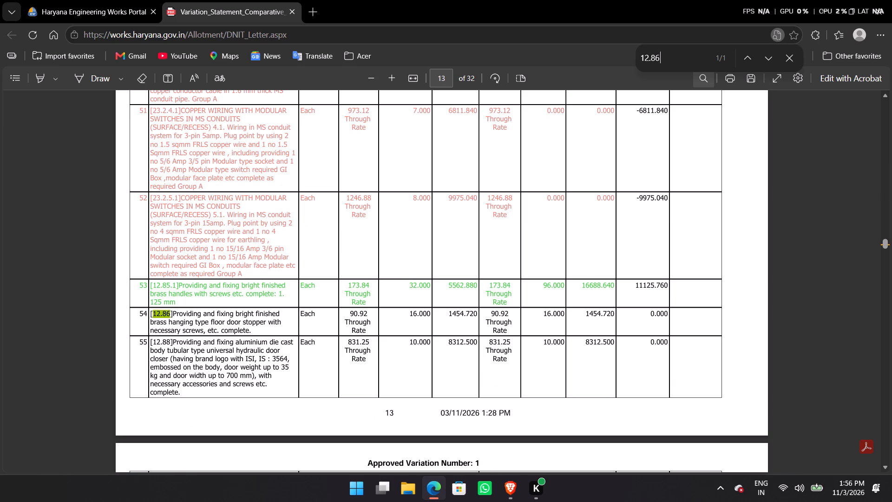
Back in Brave, search the full HSR for hydraulic door closer item 12.88, load it with Through Rate and review its description details.
left_click(515, 489)
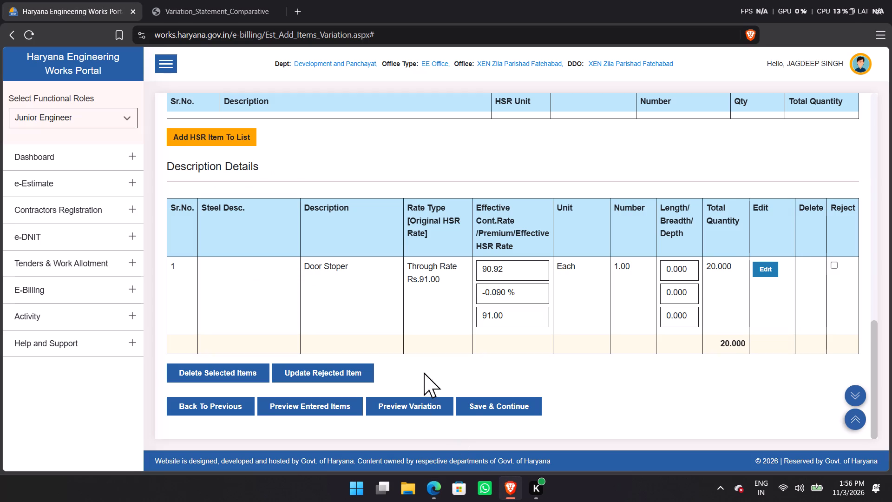
scroll(513, 291, "up", 16)
left_click_drag(400, 309, 309, 311)
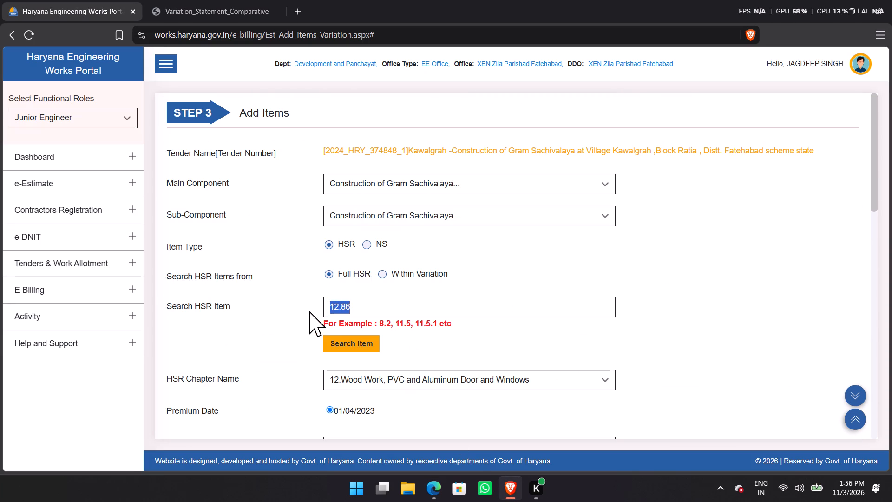
type("12.88")
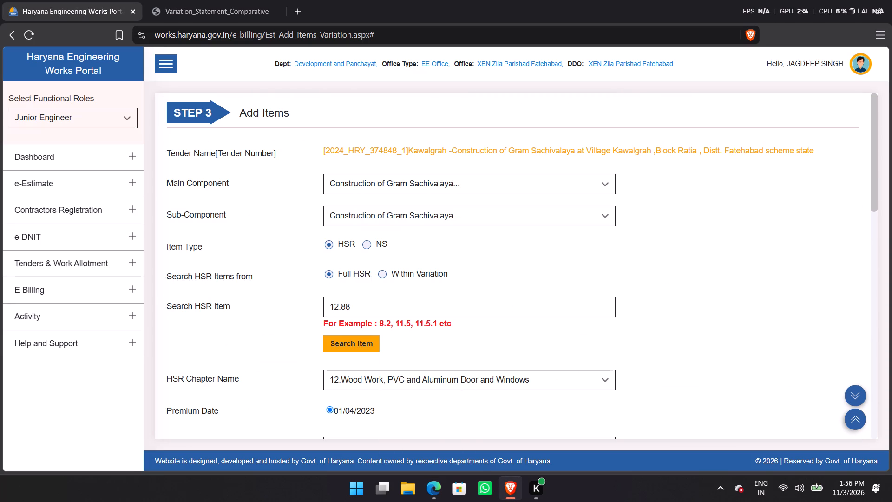
left_click(357, 342)
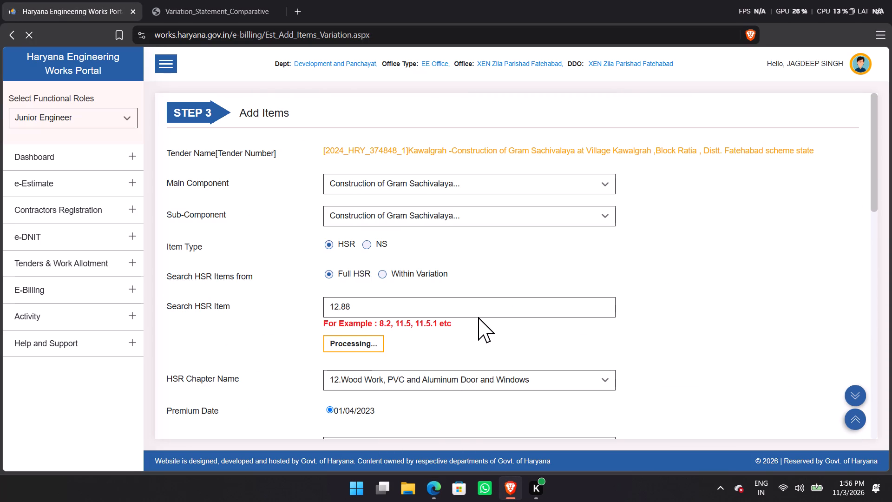
scroll(484, 305, "down", 4)
scroll(484, 305, "up", 1)
scroll(484, 305, "down", 3)
scroll(484, 305, "up", 1)
scroll(484, 305, "down", 2)
left_click(401, 249)
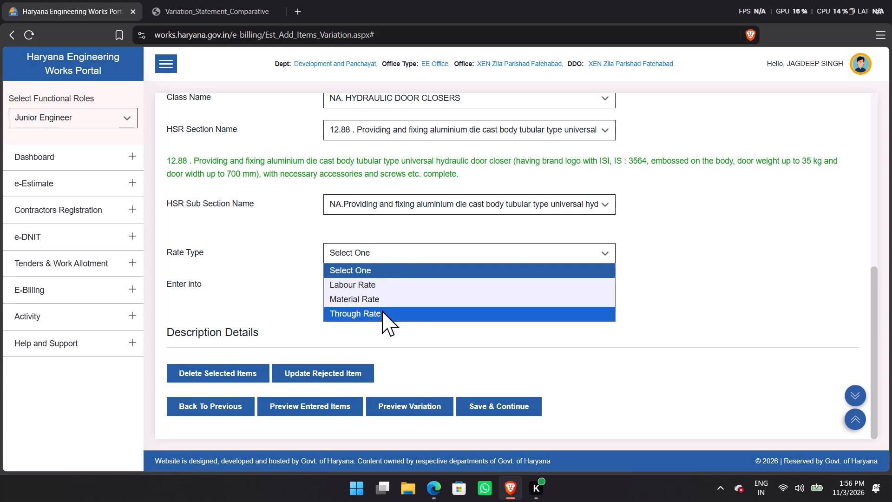
left_click(381, 311)
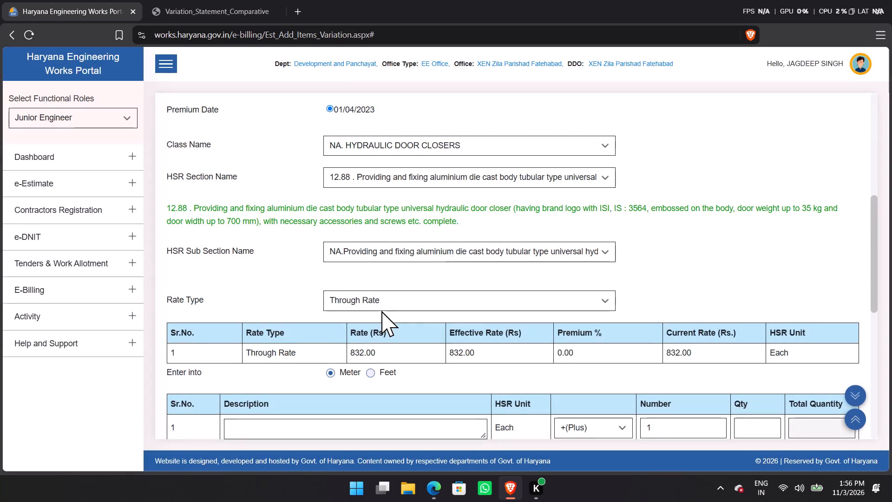
scroll(504, 318, "down", 7)
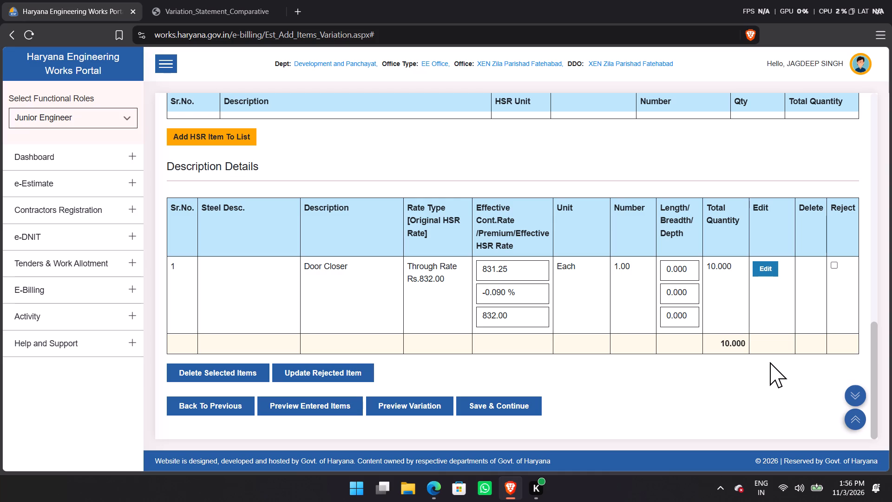
Search the full HSR for PVC conduit copper wiring item 23.3.6.1, load it with Through Rate and review its description details.
scroll(49, 91, "up", 20)
scroll(49, 91, "up", 1)
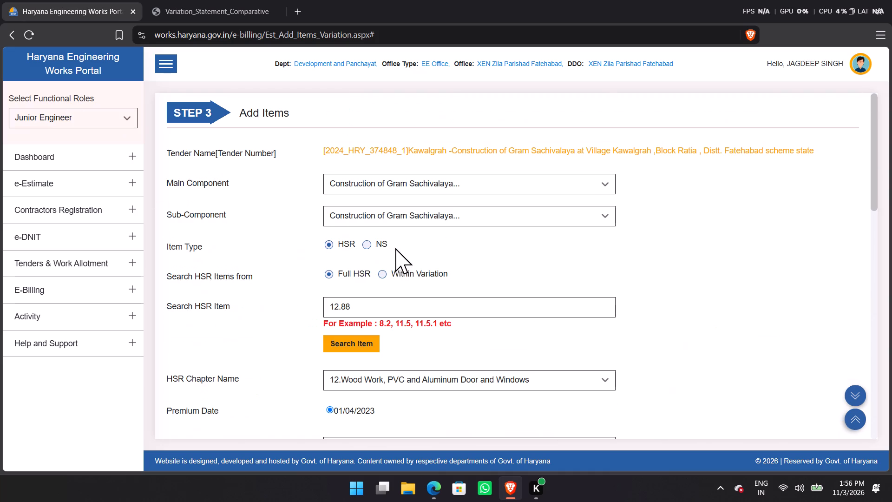
left_click_drag(400, 302, 280, 298)
key("1")
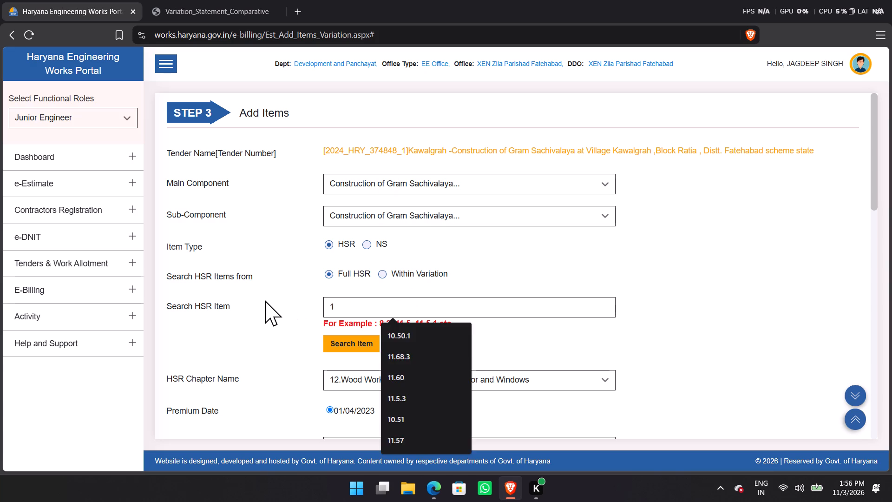
key("BackSpace")
key("BackSpace")
type("23.3")
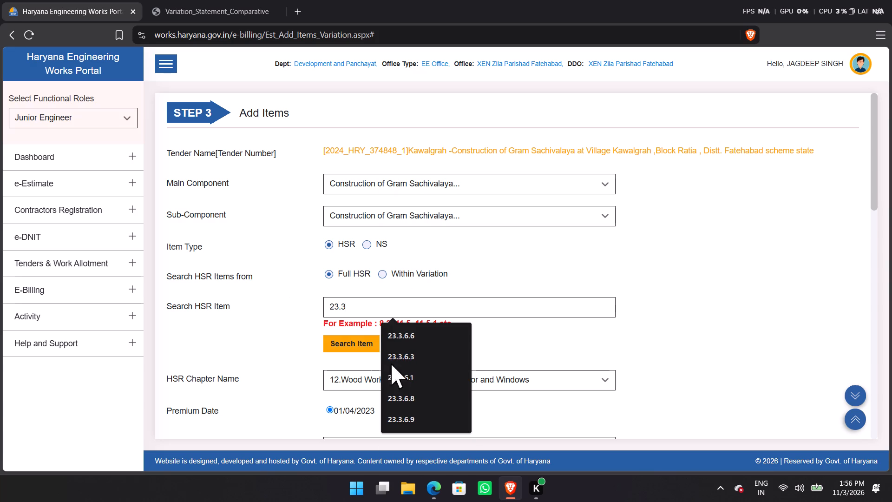
left_click(418, 376)
left_click(345, 349)
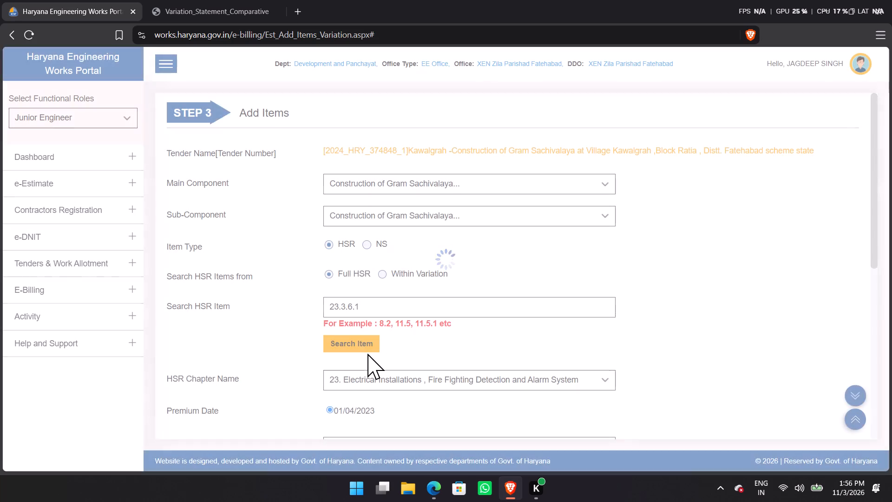
scroll(455, 287, "down", 10)
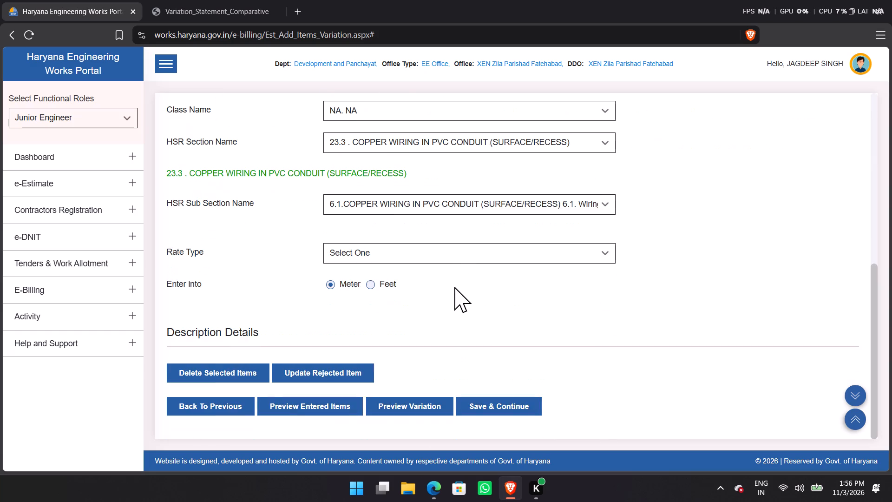
left_click(420, 255)
left_click(392, 283)
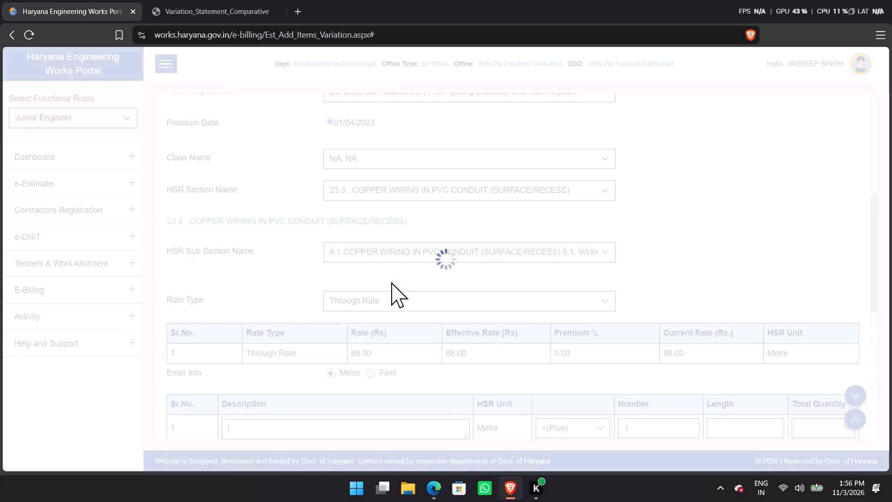
scroll(519, 303, "down", 4)
scroll(519, 303, "up", 1)
scroll(519, 303, "down", 1)
scroll(519, 303, "up", 1)
scroll(519, 303, "down", 6)
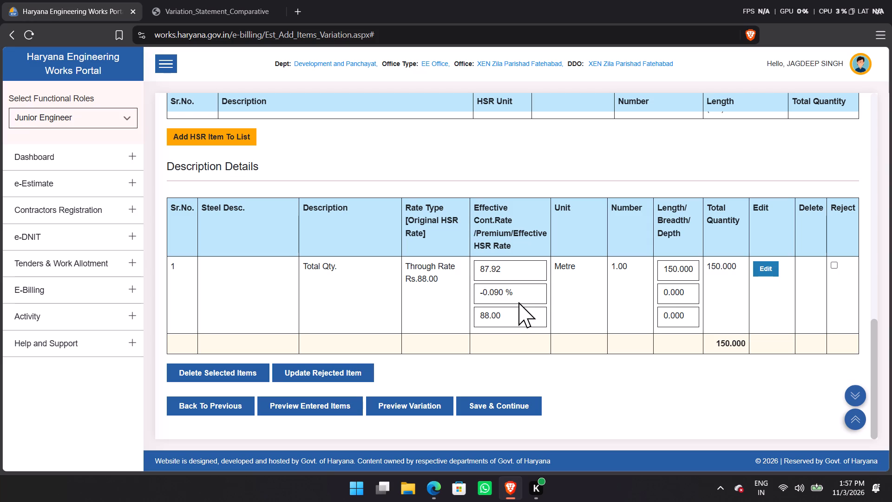
Examine the Variation_Statement_Comparative PDF open in Brave through to its last page, checking the entry for wiring item 23.3.6.1.
left_click(217, 1)
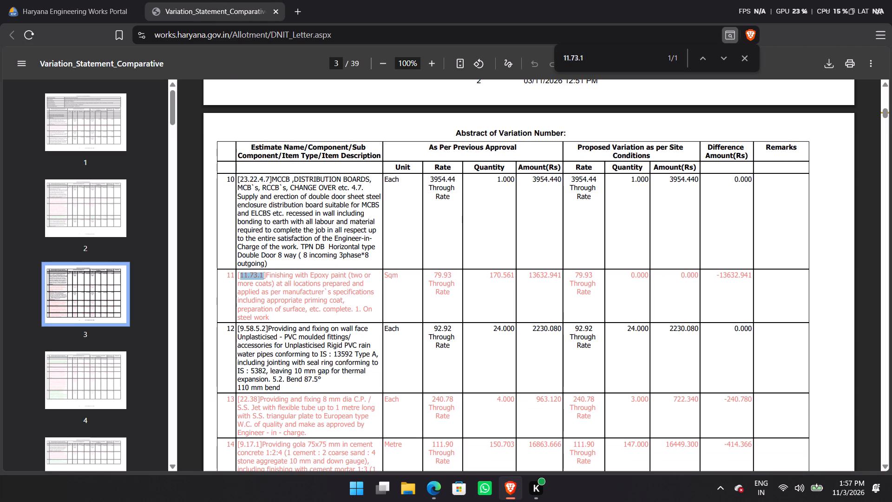
scroll(618, 410, "down", 9)
scroll(598, 404, "up", 1)
scroll(597, 404, "down", 8)
scroll(466, 374, "up", 2)
scroll(464, 374, "down", 5)
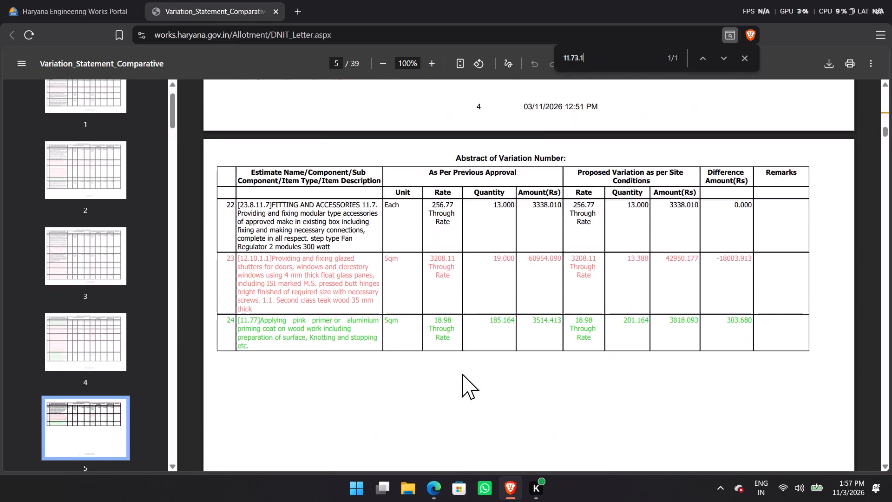
scroll(462, 374, "down", 12)
scroll(461, 378, "up", 1)
scroll(461, 378, "down", 2)
scroll(461, 378, "up", 1)
scroll(461, 378, "down", 7)
scroll(461, 379, "up", 1)
scroll(461, 379, "down", 10)
scroll(461, 379, "up", 1)
scroll(461, 379, "down", 5)
scroll(461, 379, "up", 1)
scroll(461, 379, "down", 8)
scroll(460, 378, "up", 1)
scroll(460, 377, "down", 20)
scroll(461, 373, "up", 1)
scroll(461, 373, "down", 10)
scroll(465, 388, "up", 1)
scroll(465, 388, "down", 3)
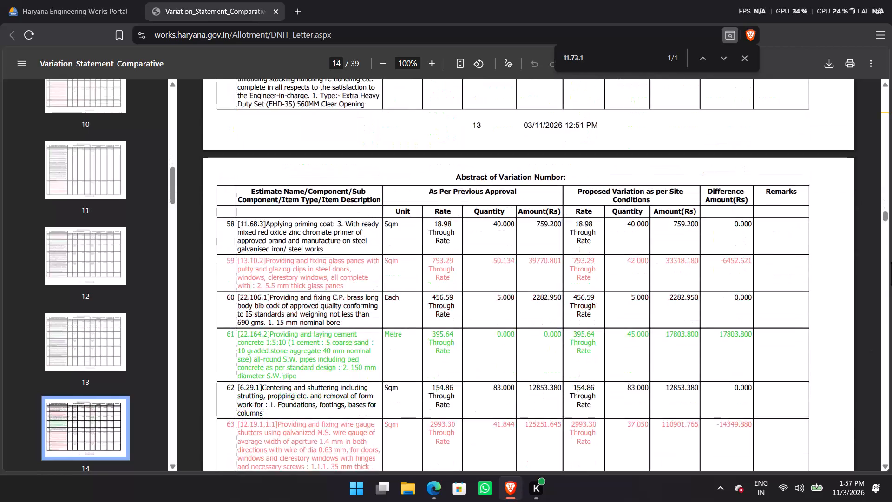
left_click_drag(886, 216, 891, 435)
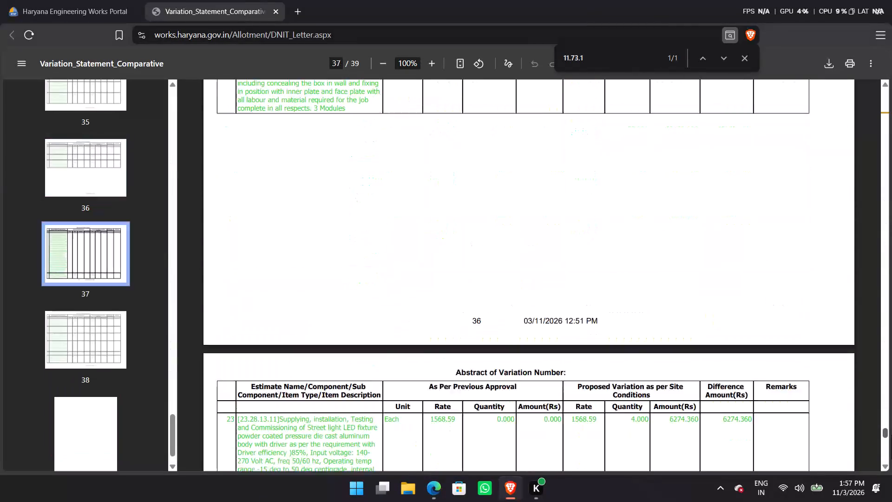
left_click_drag(891, 435, 891, 461)
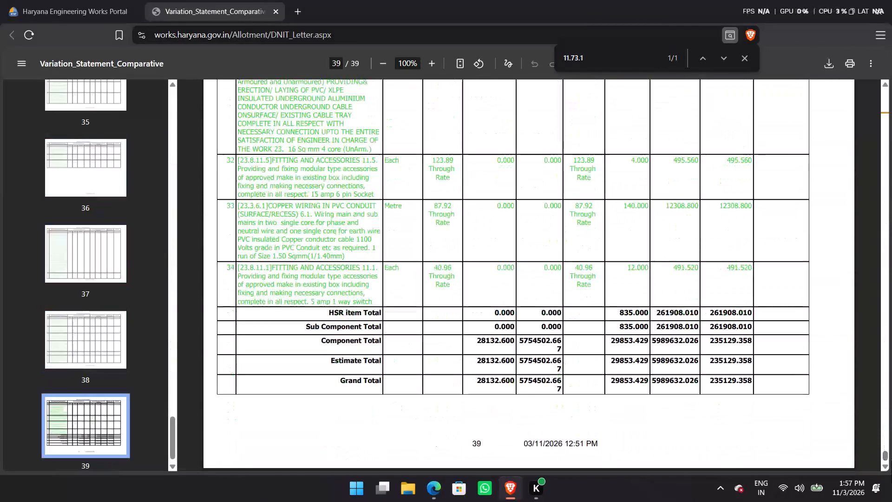
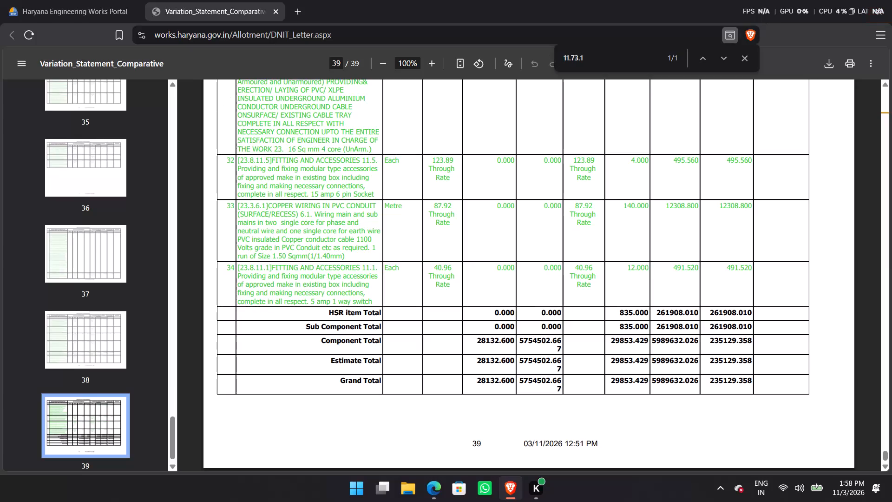
Return to the portal's Add Items page and update wiring item 23.3.6.1's Total Qty. entry with a length of 140 metres.
left_click(53, 0)
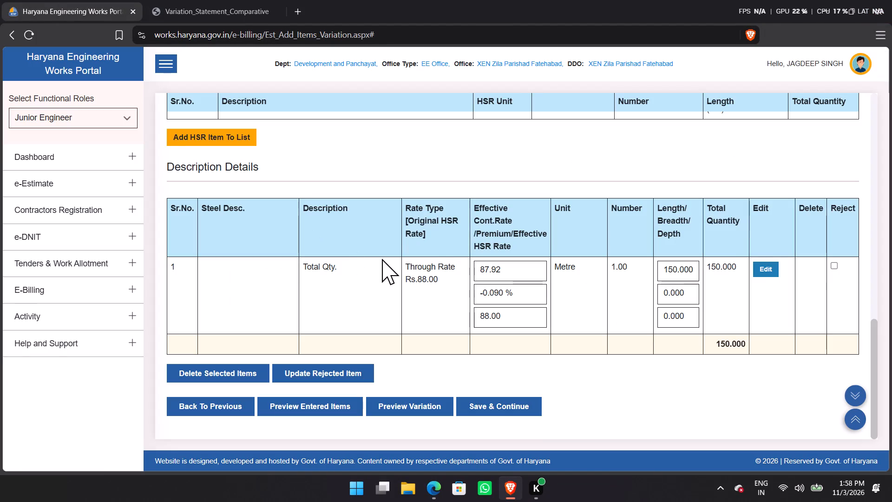
scroll(412, 309, "up", 8)
scroll(410, 309, "down", 8)
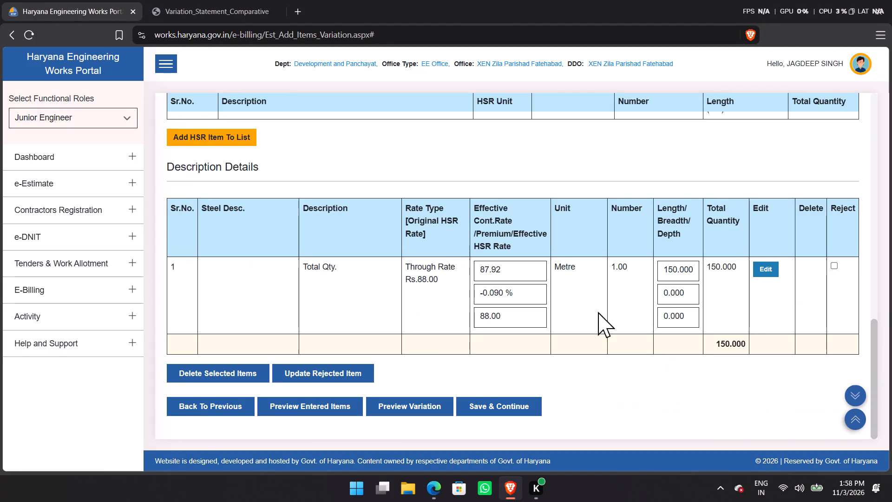
left_click(778, 269)
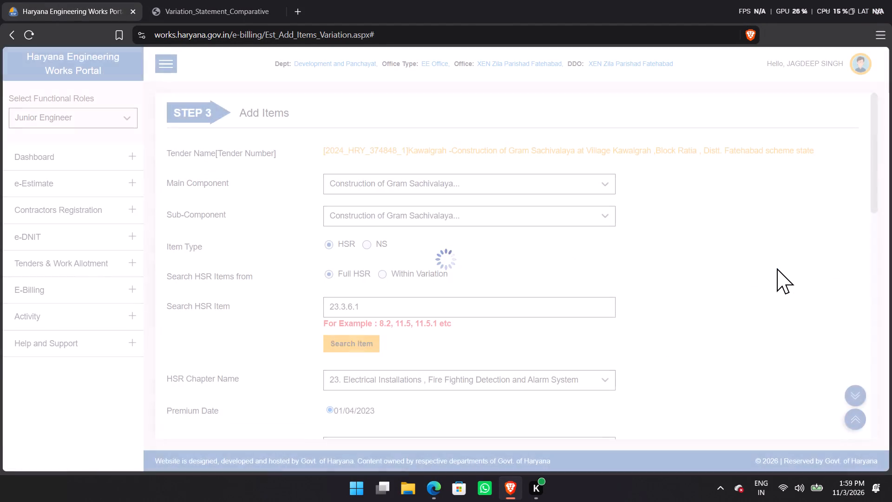
scroll(510, 228, "down", 9)
left_click_drag(764, 186, 702, 182)
type("1470")
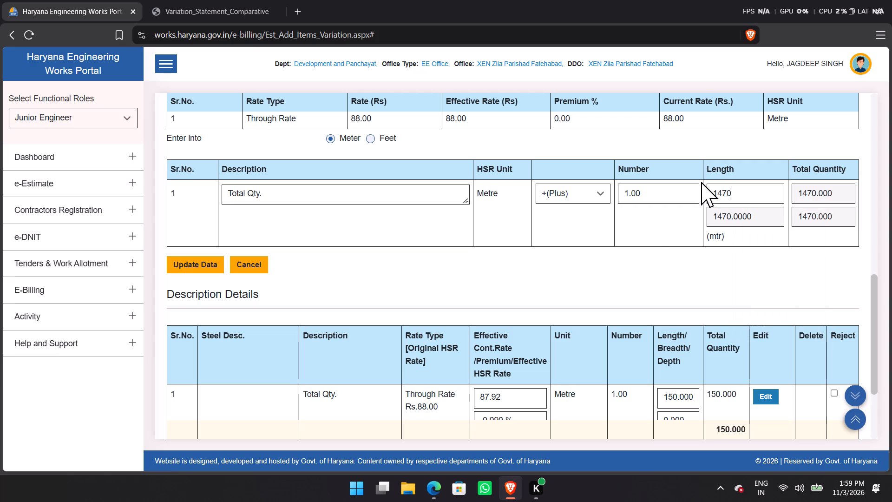
key("BackSpace")
key("BackSpace")
key("0")
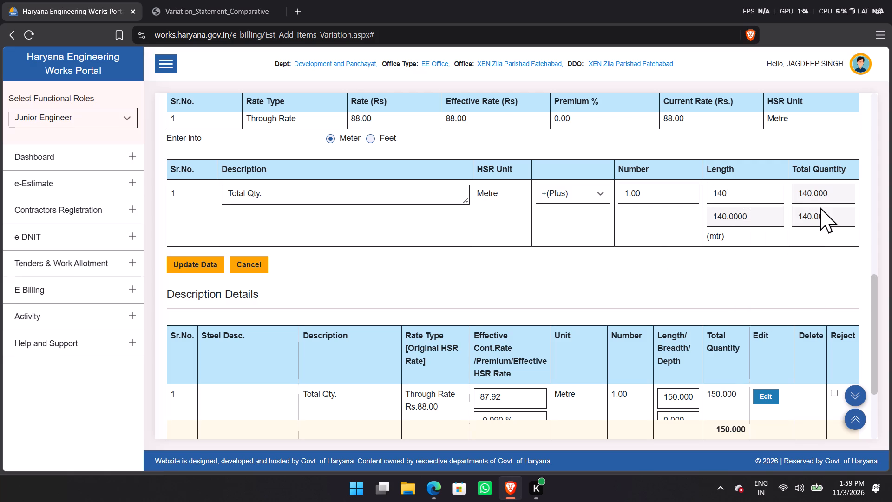
left_click(190, 256)
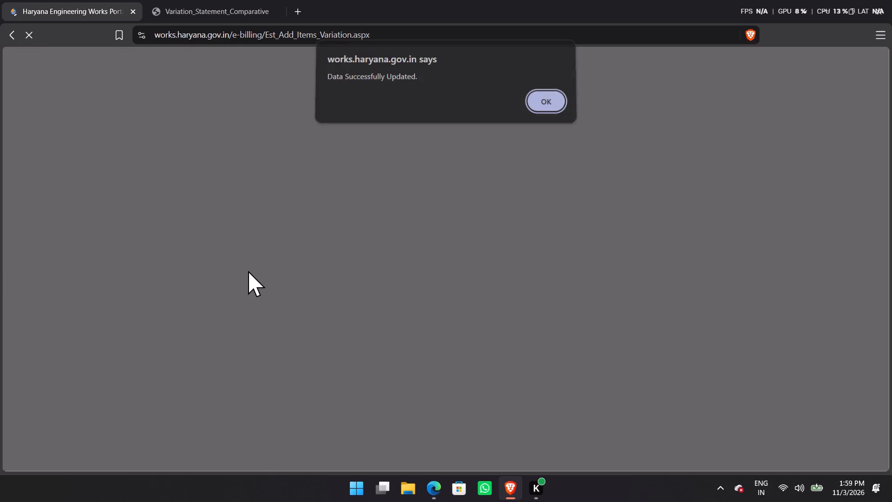
left_click(554, 103)
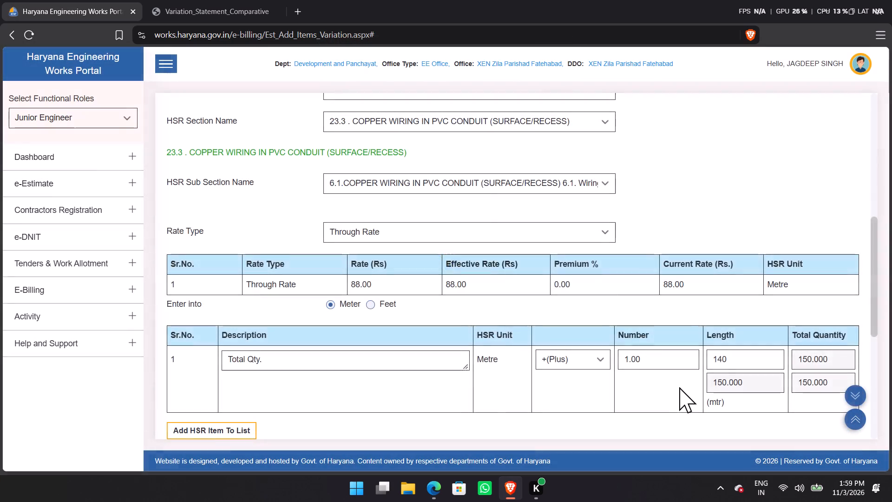
scroll(707, 350, "down", 7)
scroll(689, 330, "up", 3)
scroll(688, 330, "down", 5)
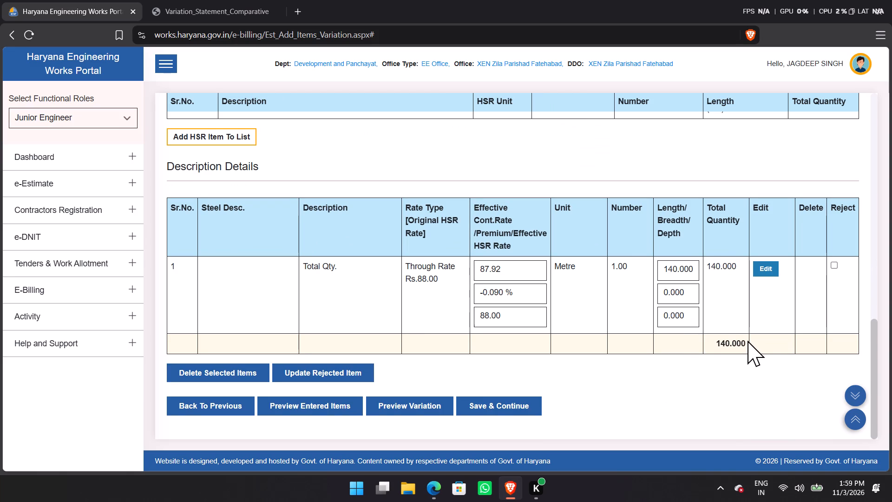
Search the full HSR for PVC conduit copper wiring item 23.3.6.3, load it with Through Rate and review its description details.
scroll(599, 377, "up", 12)
left_click_drag(399, 300, 257, 301)
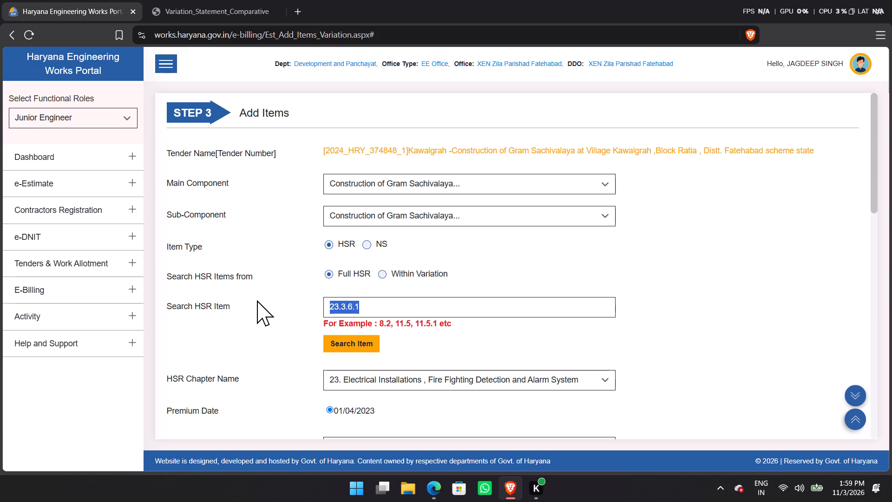
left_click(392, 315)
key("BackSpace")
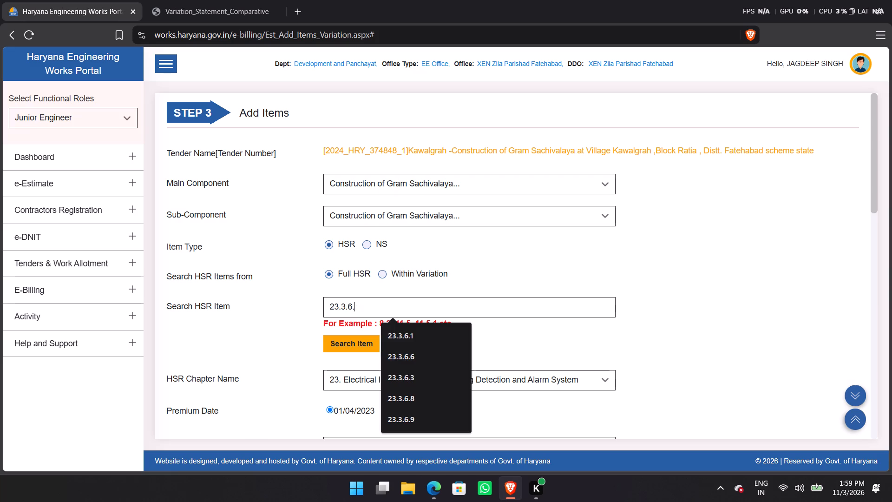
key("3")
left_click(352, 349)
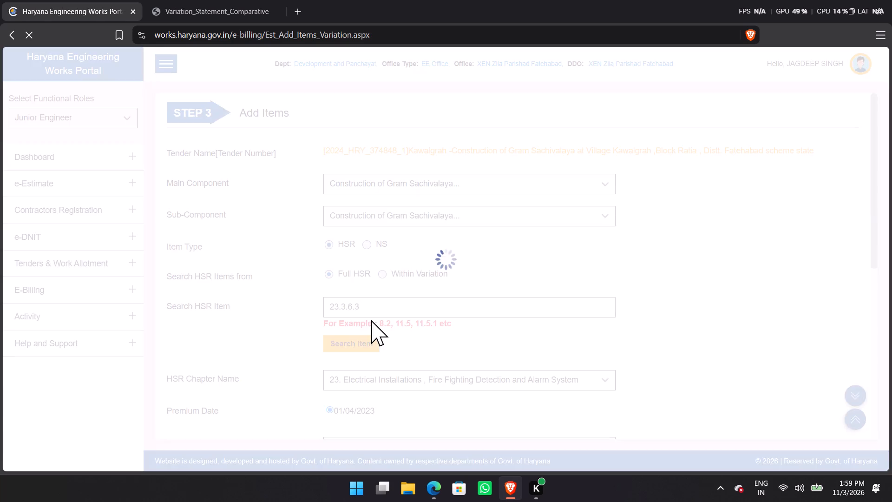
scroll(578, 273, "down", 8)
left_click(506, 261)
left_click(421, 285)
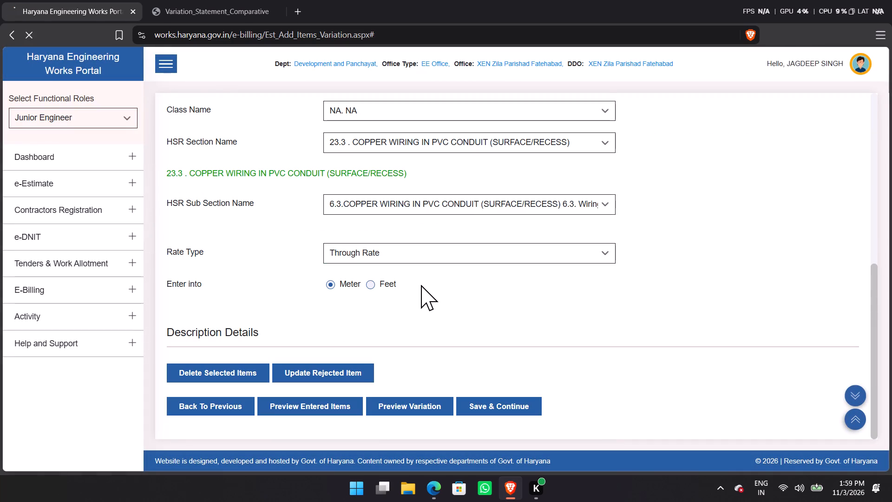
scroll(684, 315, "down", 5)
scroll(684, 315, "up", 2)
scroll(684, 315, "down", 6)
scroll(685, 316, "up", 1)
scroll(685, 316, "down", 2)
scroll(685, 316, "up", 1)
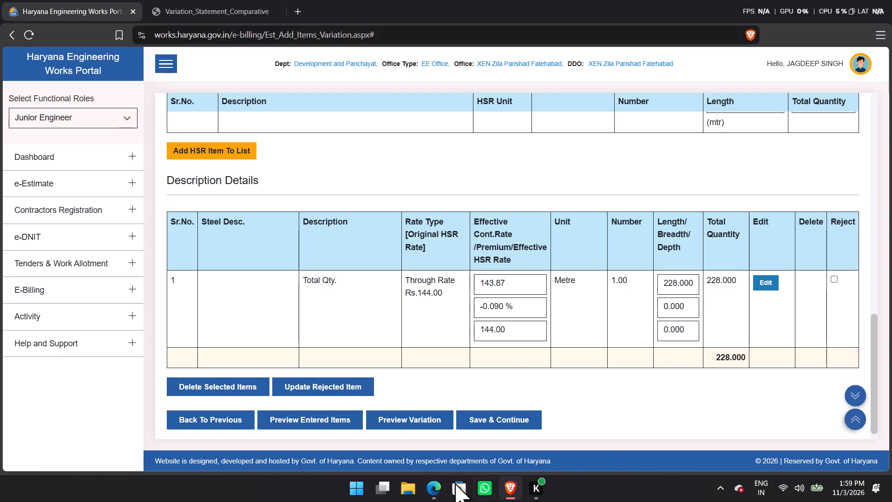
Switch to WhatsApp.
left_click(484, 490)
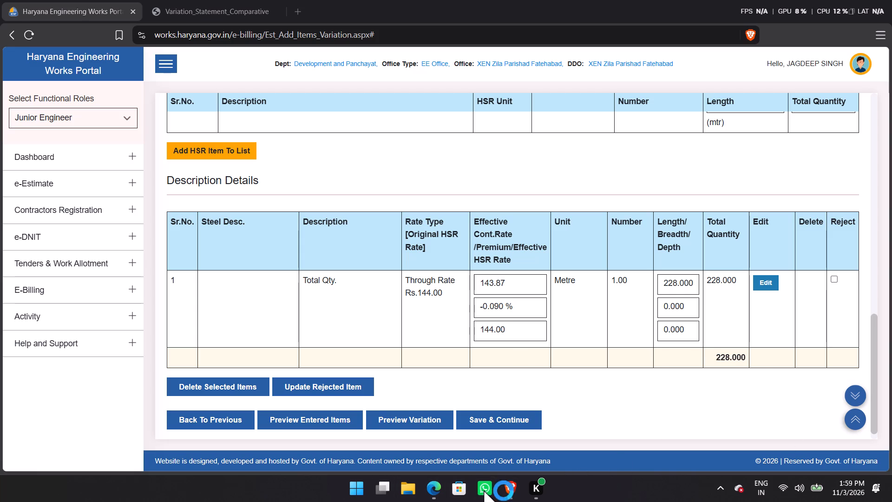
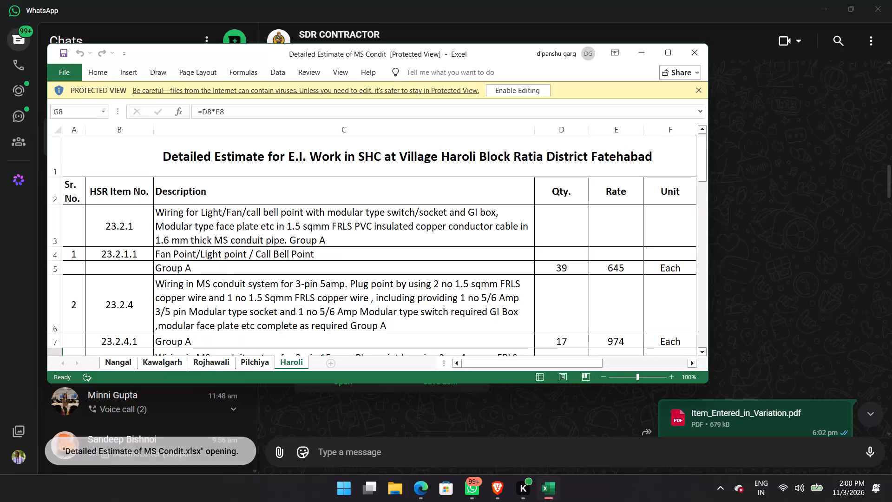
Maximize the MS conduit detailed estimate workbook and open its Kawalgarh sheet.
left_click(674, 54)
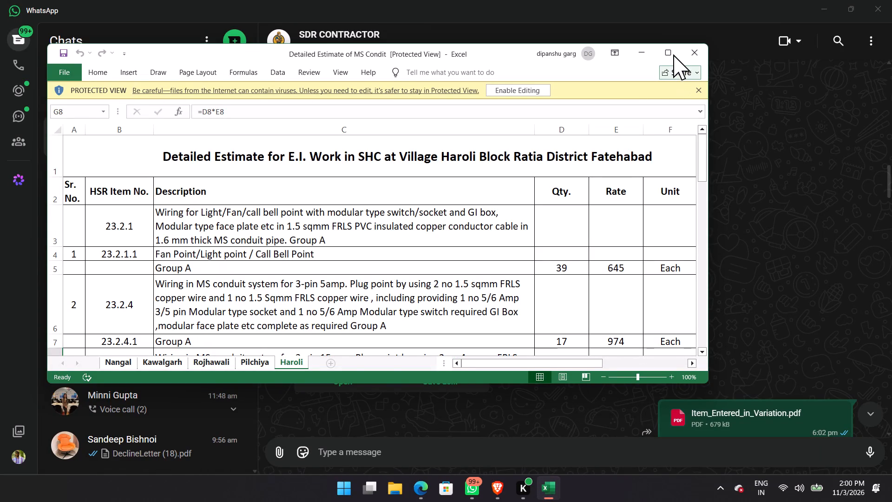
left_click(670, 54)
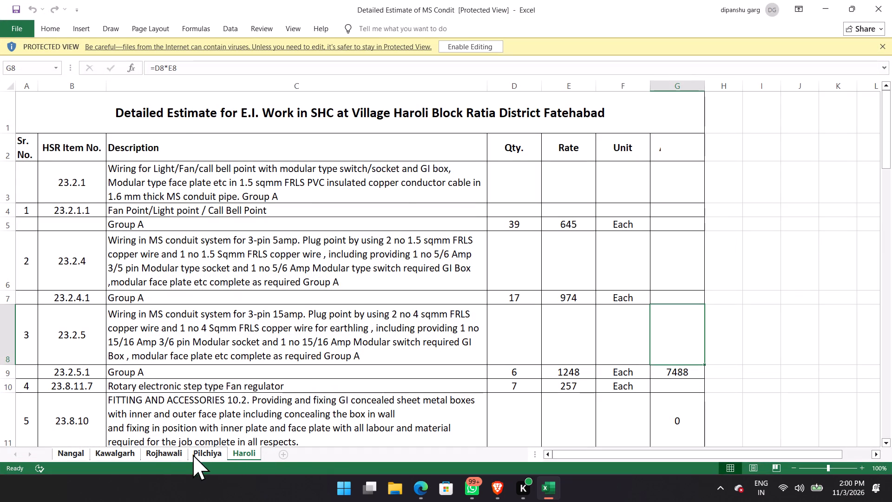
left_click(118, 452)
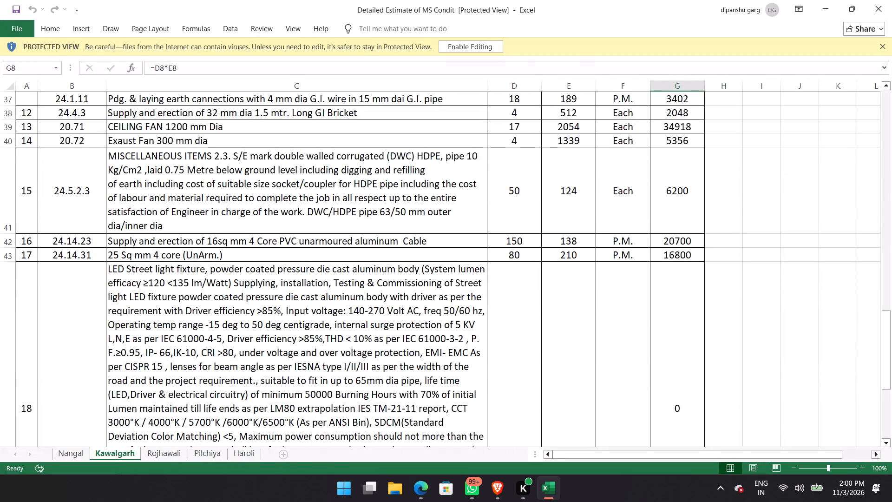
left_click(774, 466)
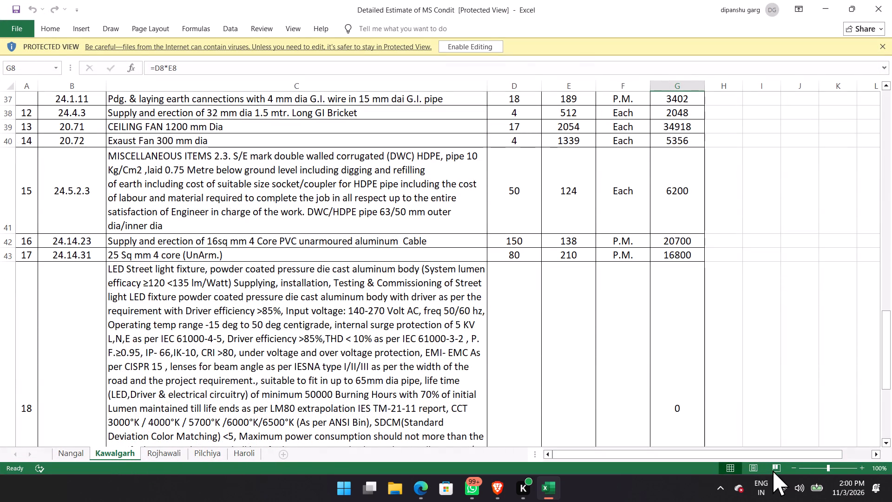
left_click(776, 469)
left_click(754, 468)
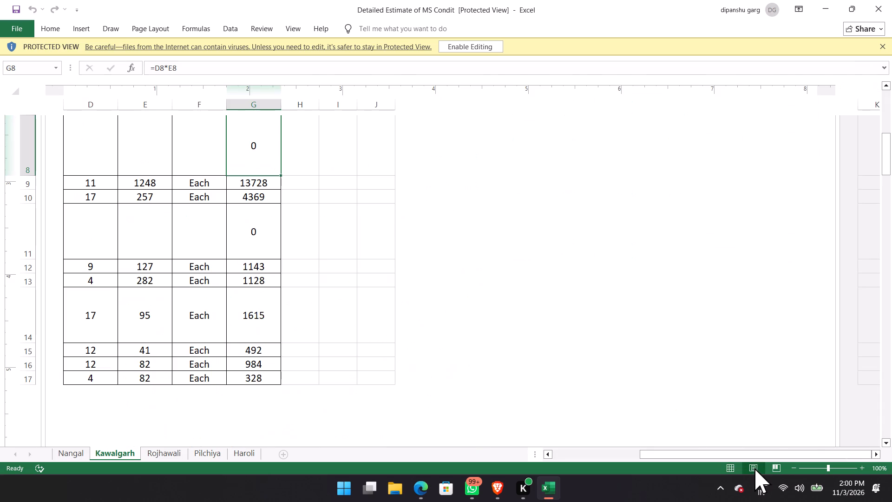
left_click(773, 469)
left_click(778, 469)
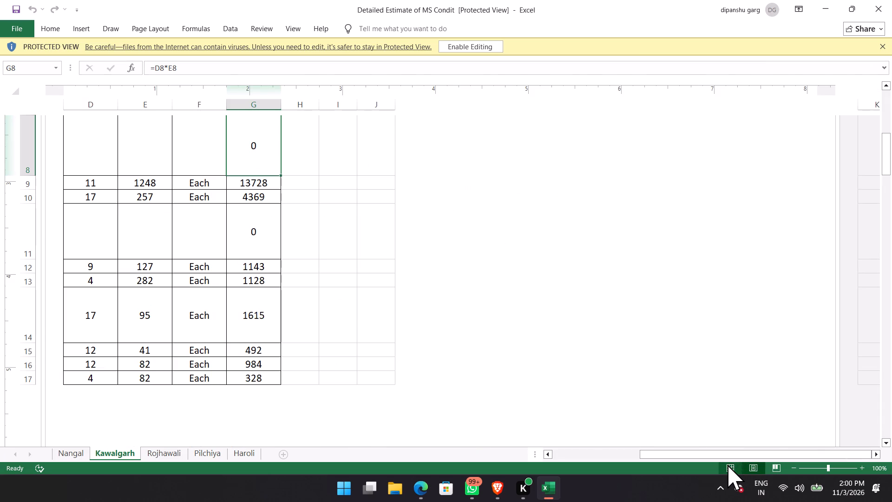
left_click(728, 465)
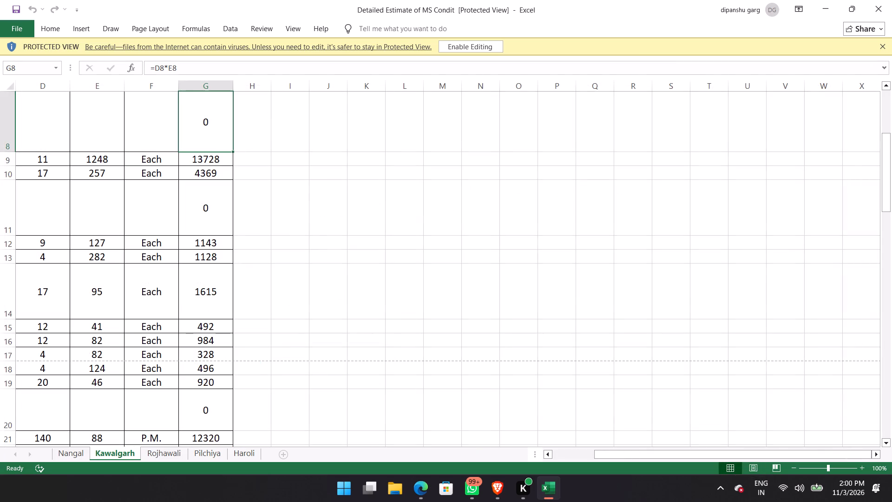
Select the whole Kawalgarh estimate from its title row down to the Say Rs. row, columns A to G.
left_click(312, 394)
key("Left")
key("Left")
key("Left")
key("Left")
key("Left")
key("Left")
key("Left")
key("Left")
key("Left")
key("Left")
key("Left")
key("Left")
key("Left")
key("Left")
key("Left")
key("Left")
key("Left")
key("Left")
key("Left")
key("Left")
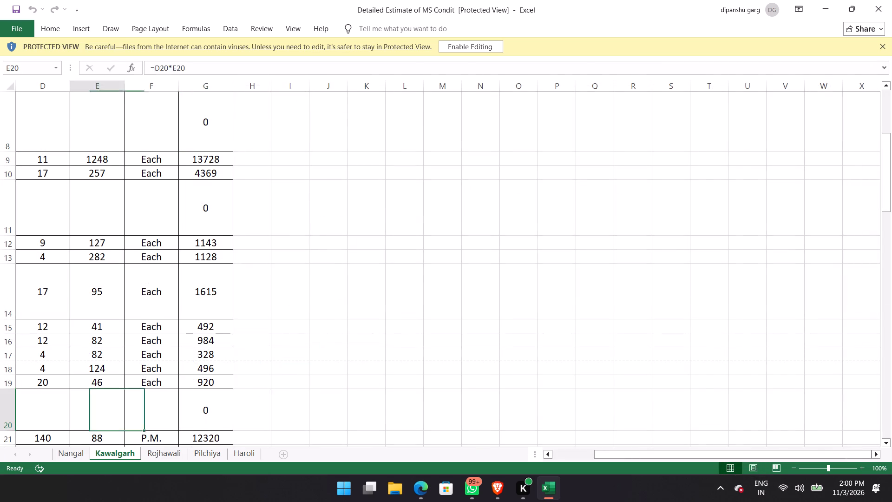
middle_click(288, 350)
scroll(288, 350, "up", 15)
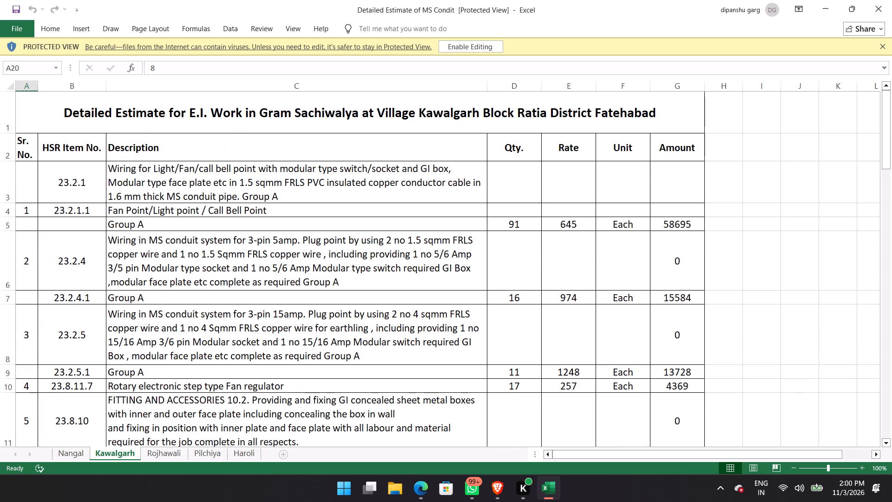
left_click_drag(57, 111, 476, 266)
scroll(475, 279, "down", 7)
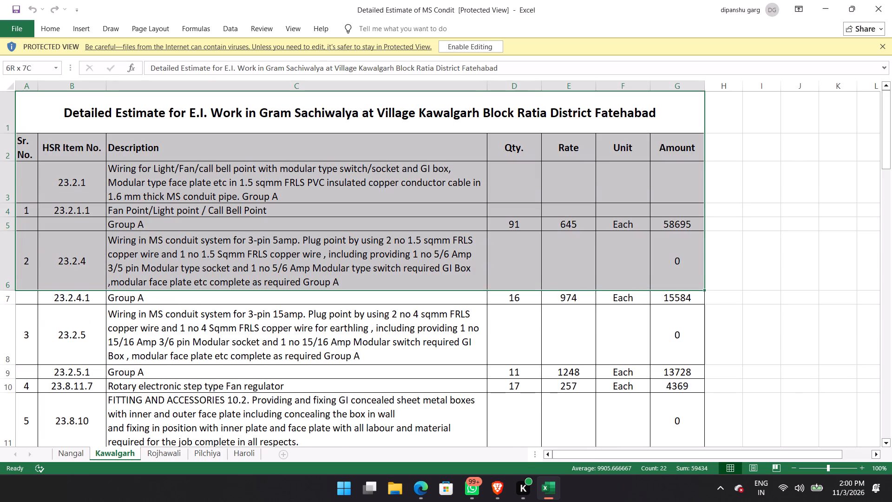
scroll(476, 266, "down", 7)
left_click_drag(476, 266, 605, 501)
scroll(577, 333, "down", 6)
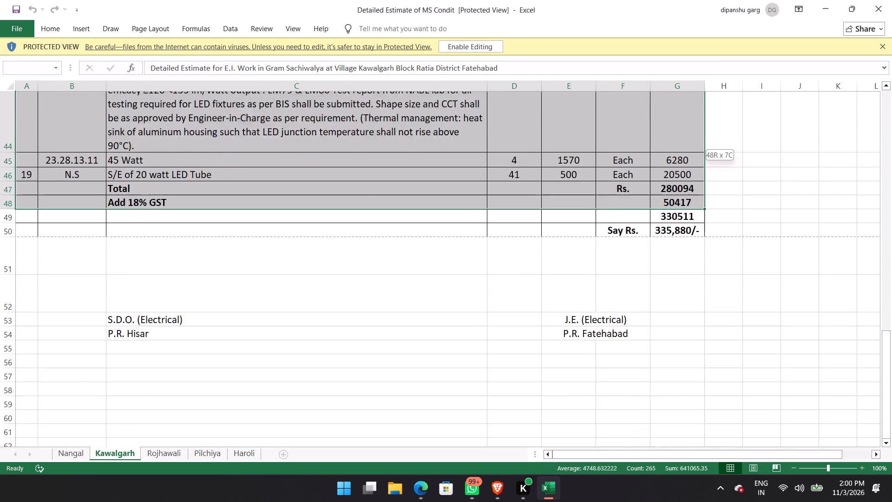
left_click_drag(605, 501, 597, 274)
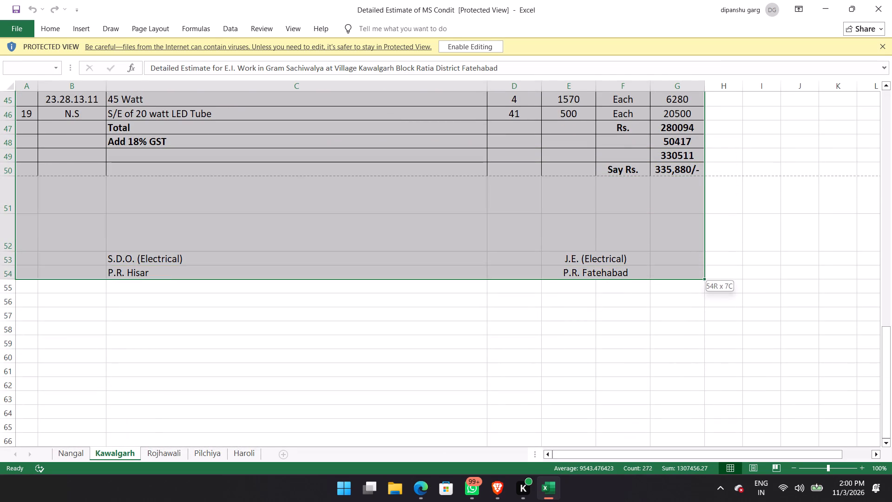
left_click_drag(597, 274, 592, 165)
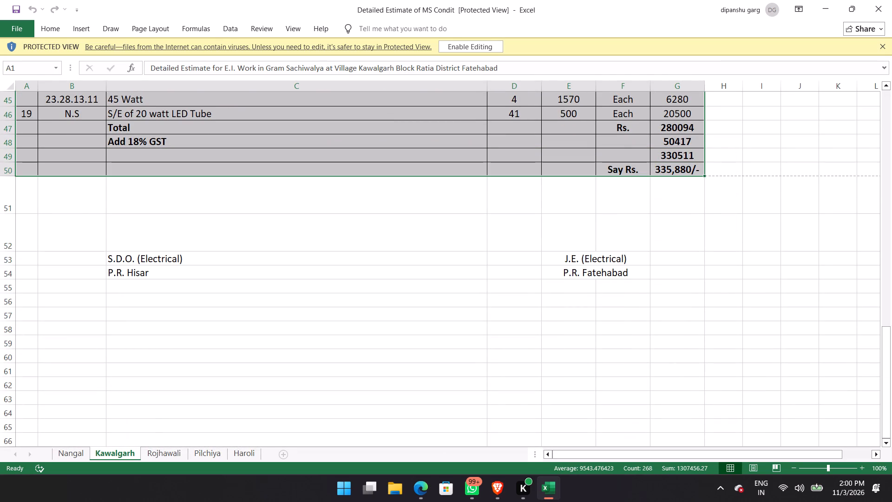
Open the print setup, enable printing for the protected file, set printing on both sides with long-edge flip, and check the preview pages.
key("ctrl+p")
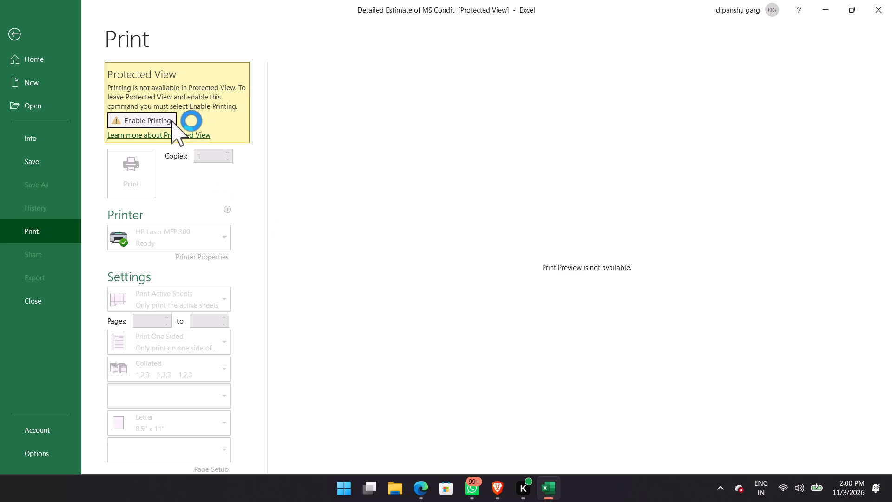
left_click(161, 121)
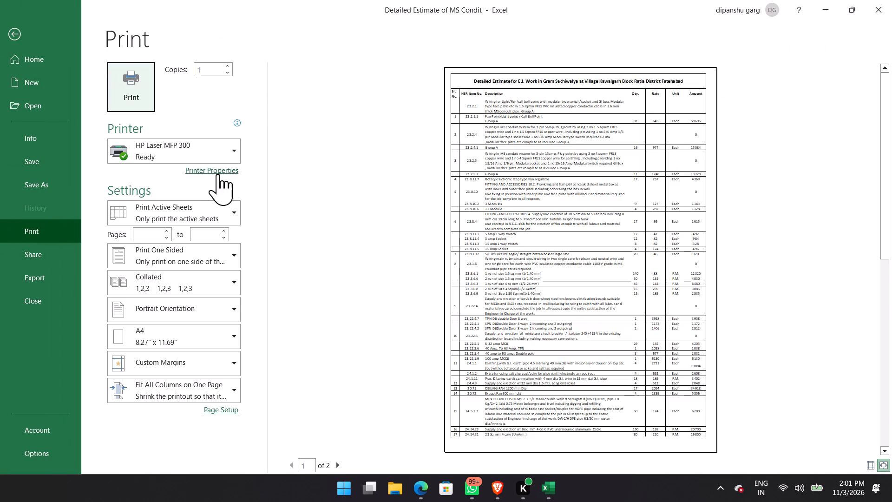
left_click(190, 258)
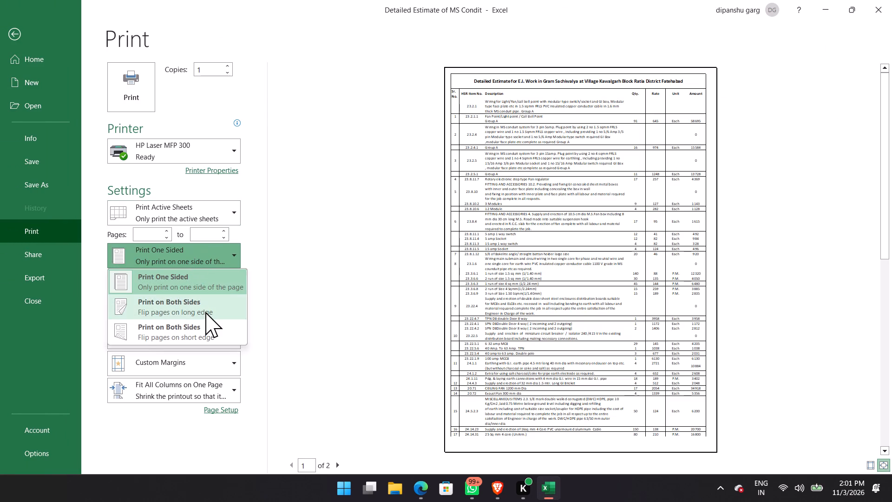
left_click(205, 312)
left_click(296, 246)
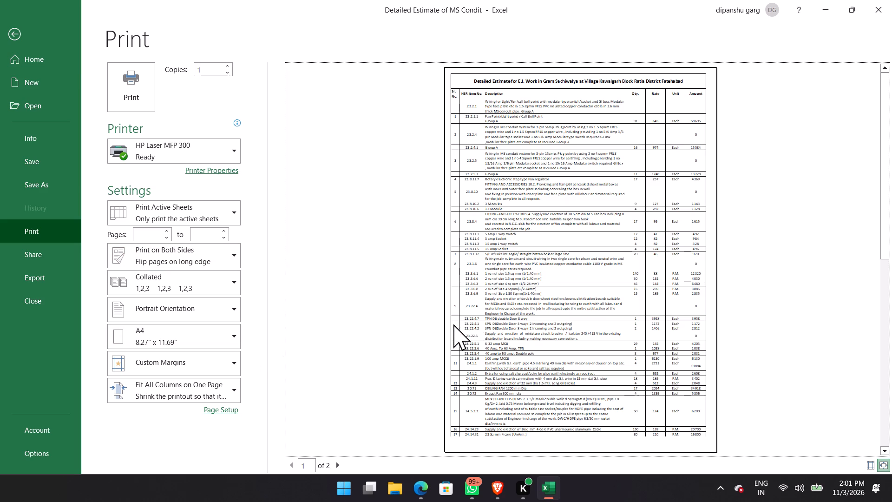
scroll(543, 336, "down", 6)
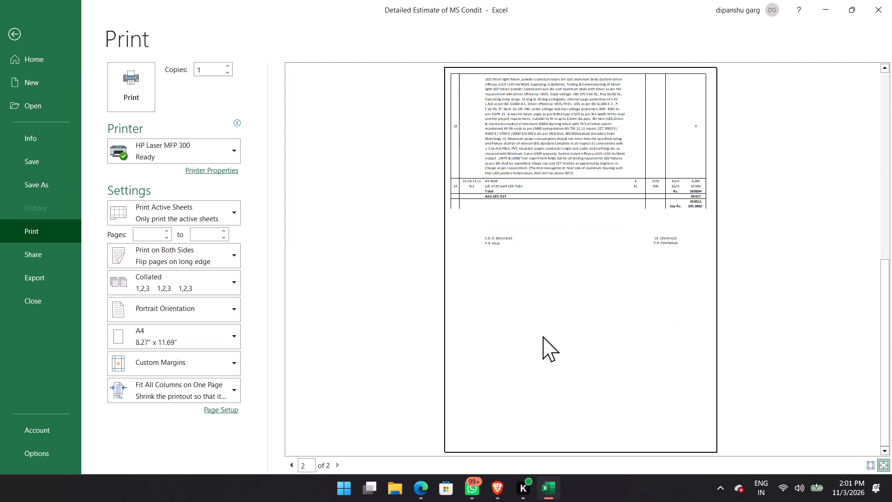
scroll(545, 336, "up", 7)
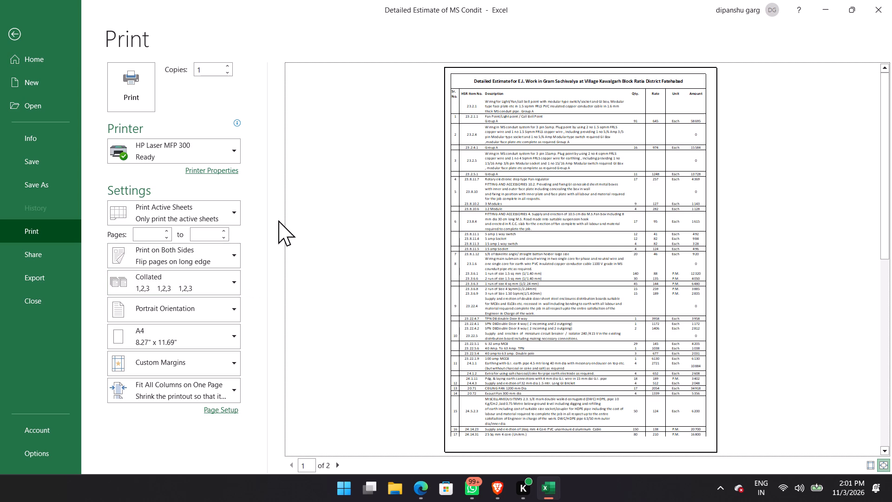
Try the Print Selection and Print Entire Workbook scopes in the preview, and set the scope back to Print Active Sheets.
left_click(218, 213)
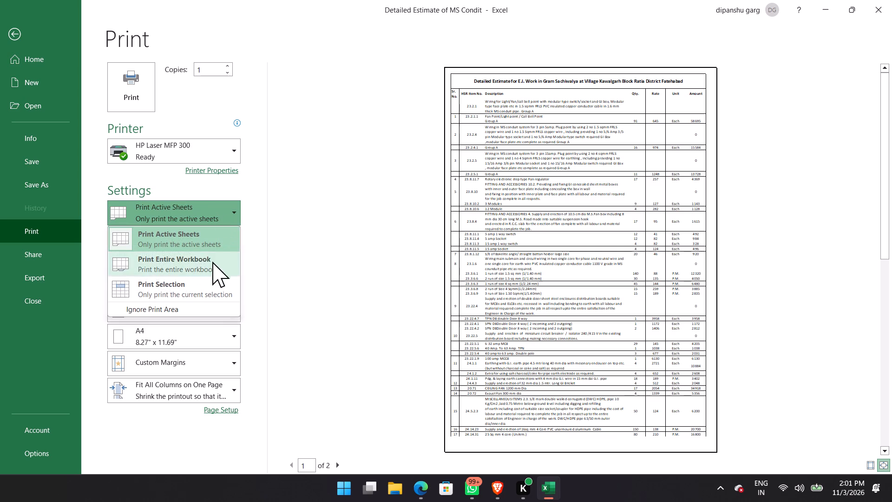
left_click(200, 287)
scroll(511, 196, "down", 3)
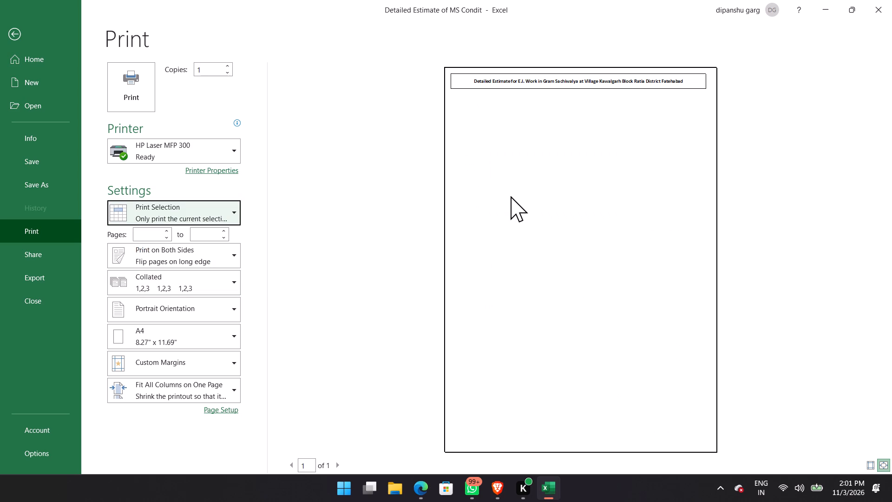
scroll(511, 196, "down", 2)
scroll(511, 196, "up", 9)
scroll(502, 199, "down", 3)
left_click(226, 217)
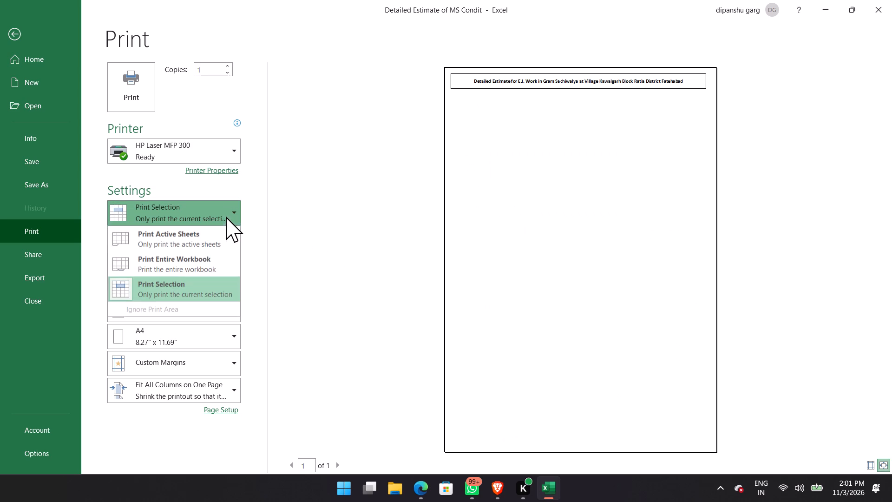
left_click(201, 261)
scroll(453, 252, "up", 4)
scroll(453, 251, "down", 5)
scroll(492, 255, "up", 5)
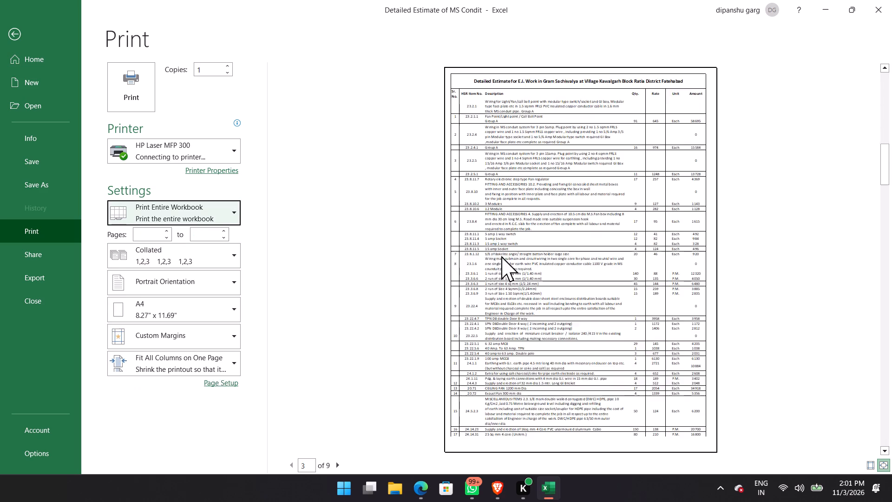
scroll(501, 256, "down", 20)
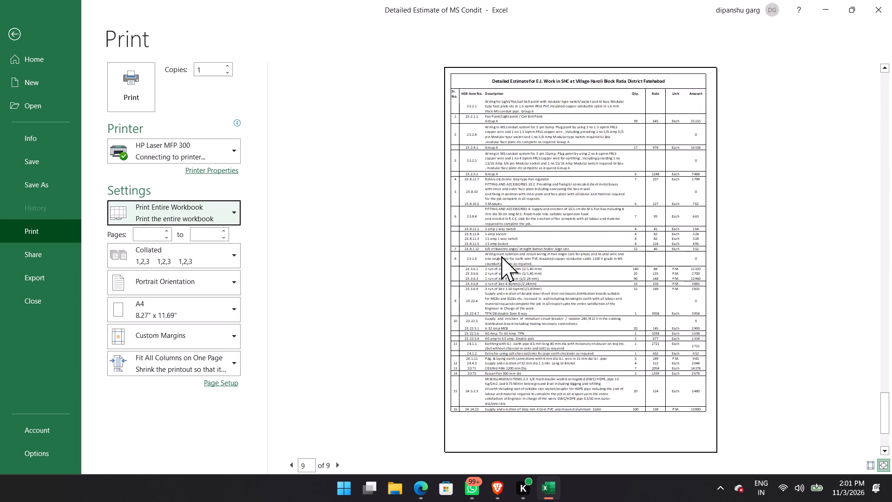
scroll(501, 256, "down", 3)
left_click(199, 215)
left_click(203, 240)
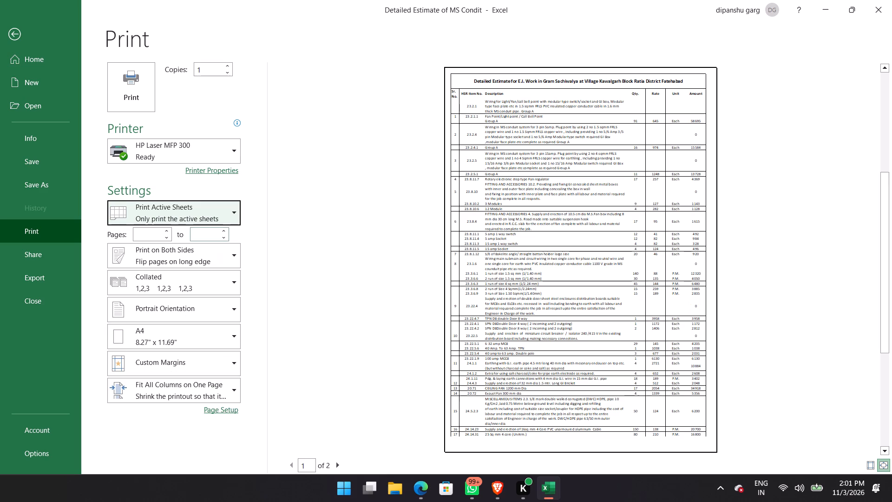
Print the Kawalgarh estimate sheet on both sides, flipping on the long edge, using the HP Laser MFP 300.
scroll(503, 363, "up", 6)
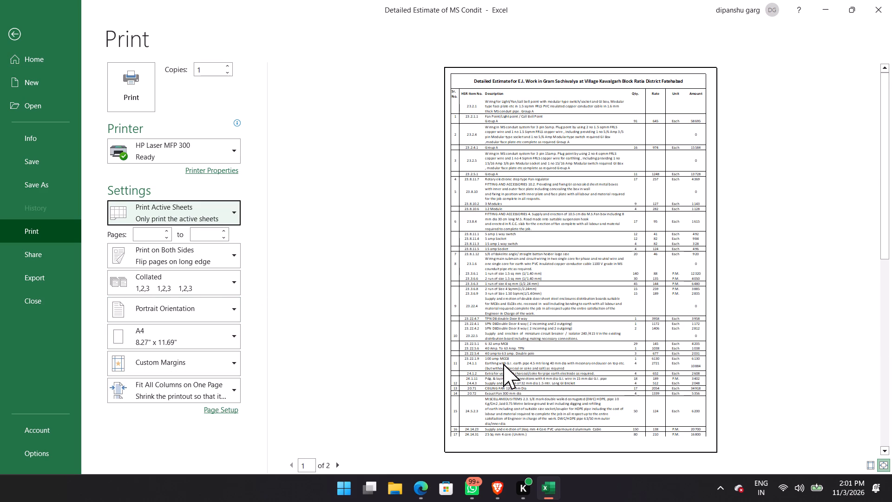
scroll(503, 363, "down", 6)
scroll(503, 363, "up", 7)
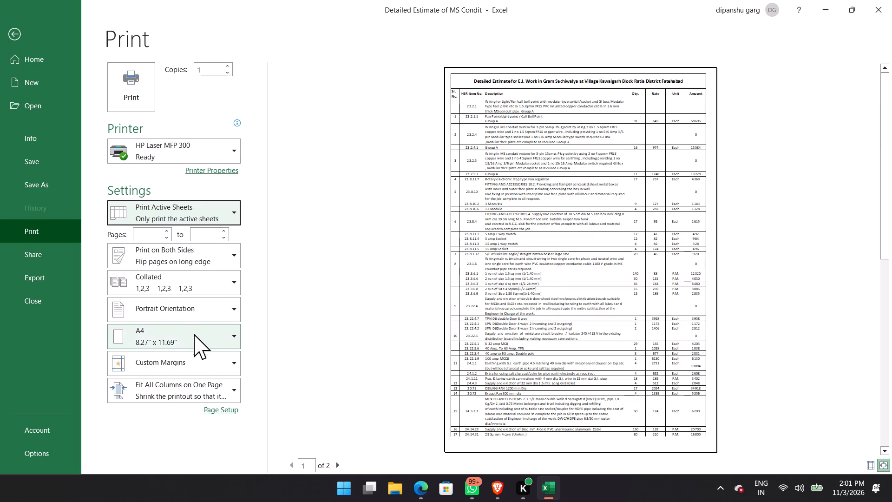
left_click(221, 256)
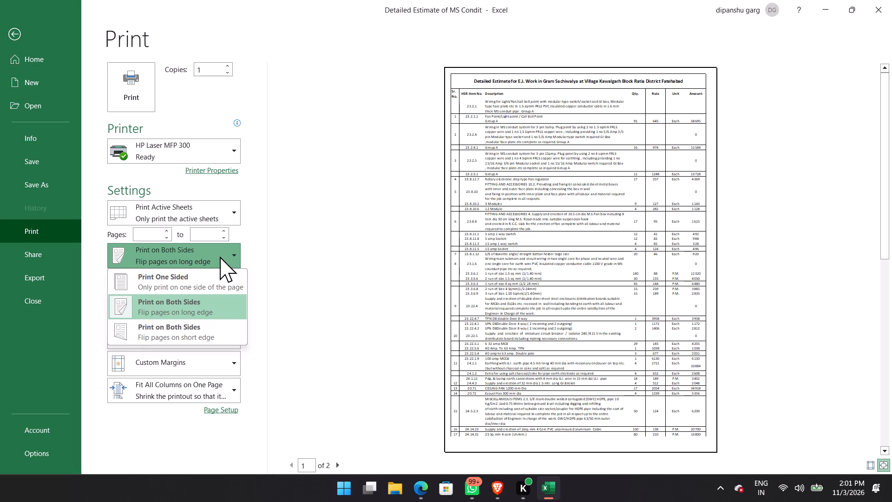
left_click(207, 303)
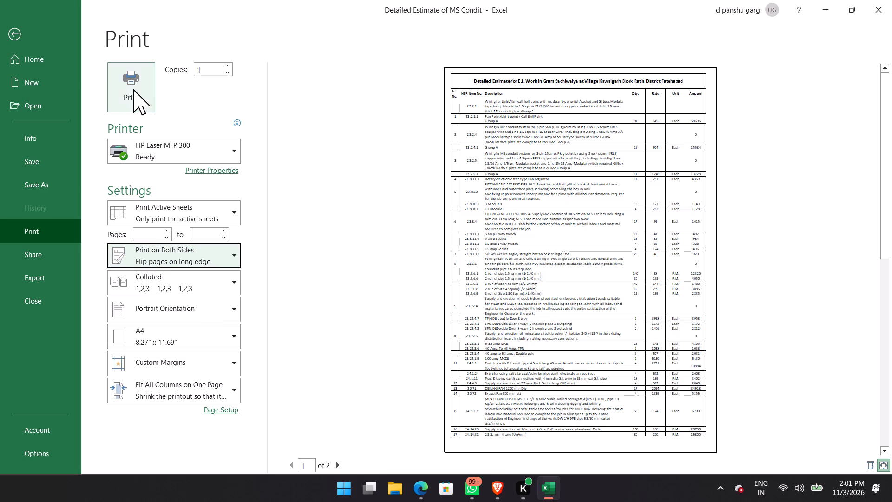
left_click(133, 89)
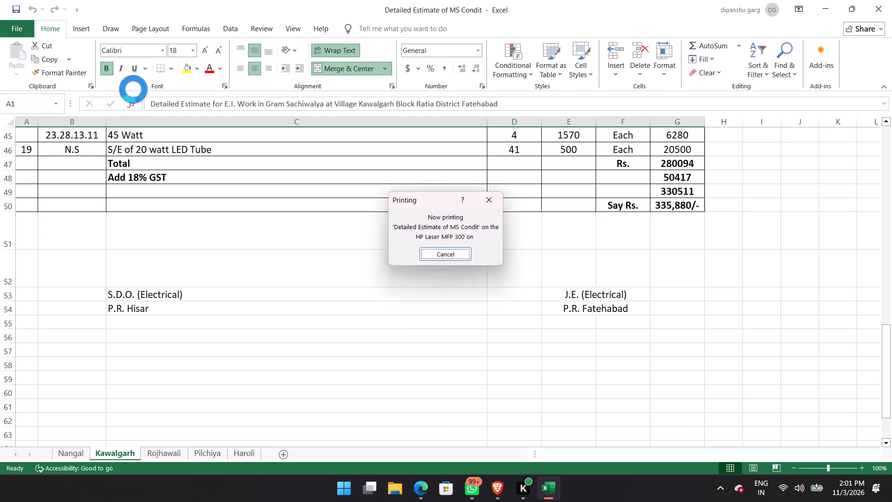
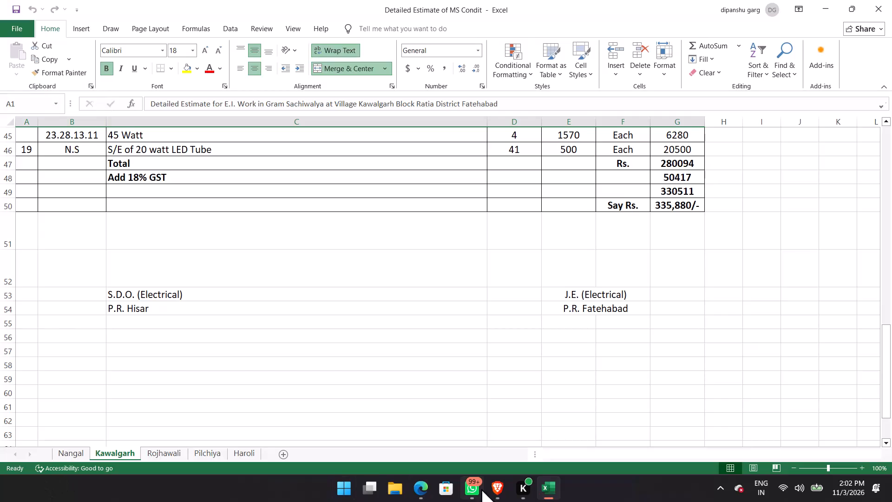
Switch to Brave's Haryana Engineering Works Portal page and review the variation entry for HSR item 23.3.6.3.
left_click(424, 490)
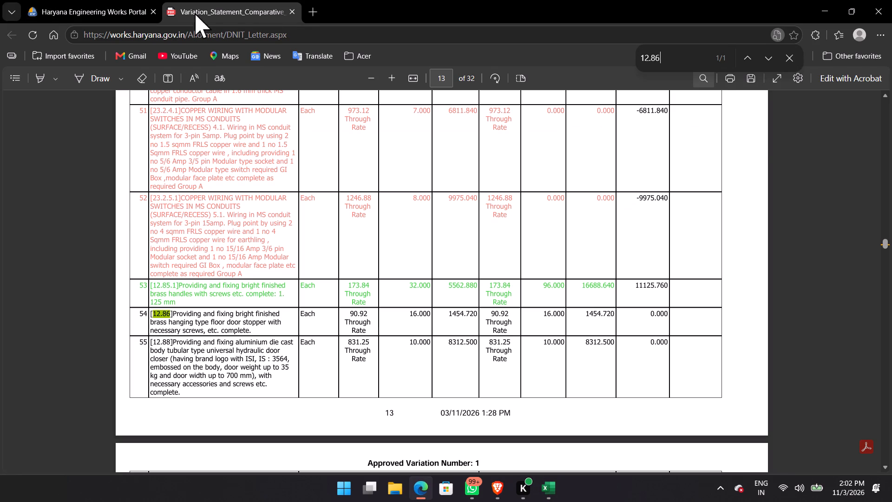
left_click(102, 0)
left_click(501, 501)
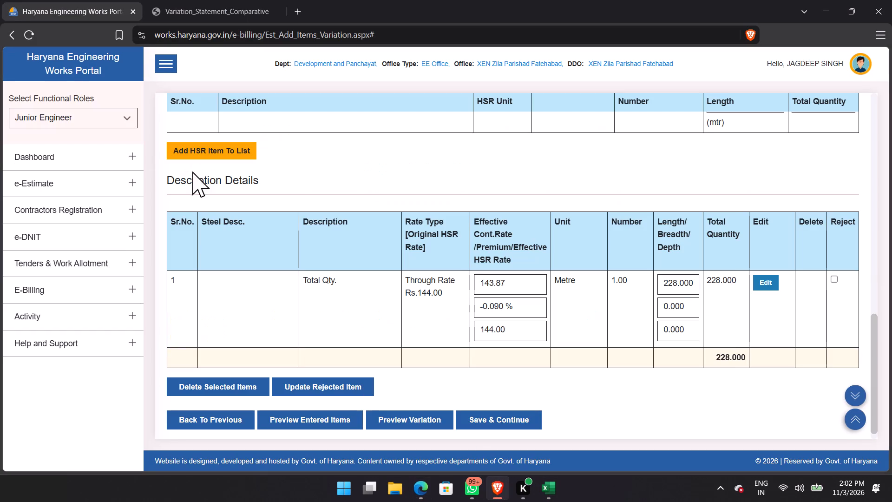
scroll(314, 294, "up", 14)
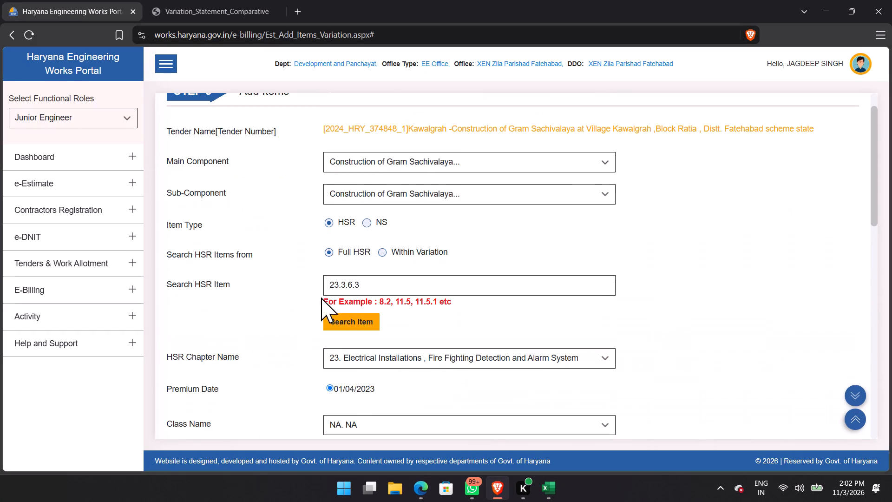
scroll(321, 297, "up", 5)
scroll(427, 318, "down", 4)
scroll(427, 318, "up", 4)
left_click_drag(415, 304, 265, 304)
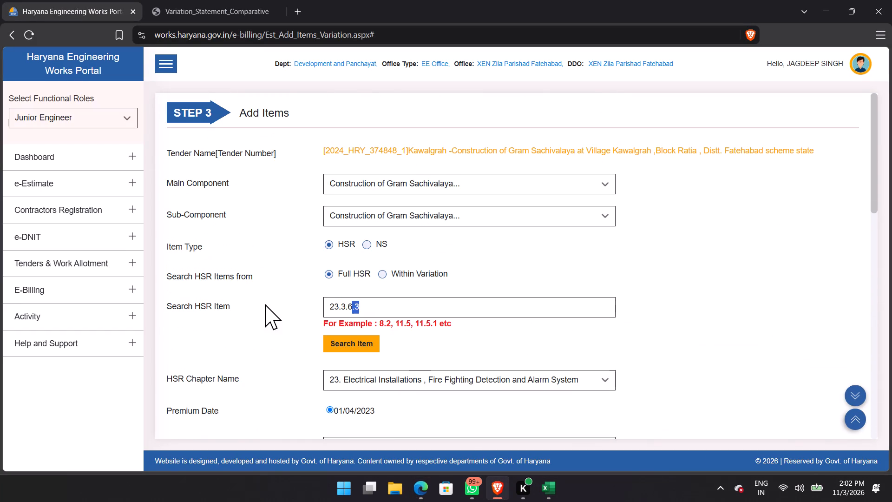
left_click_drag(265, 304, 261, 304)
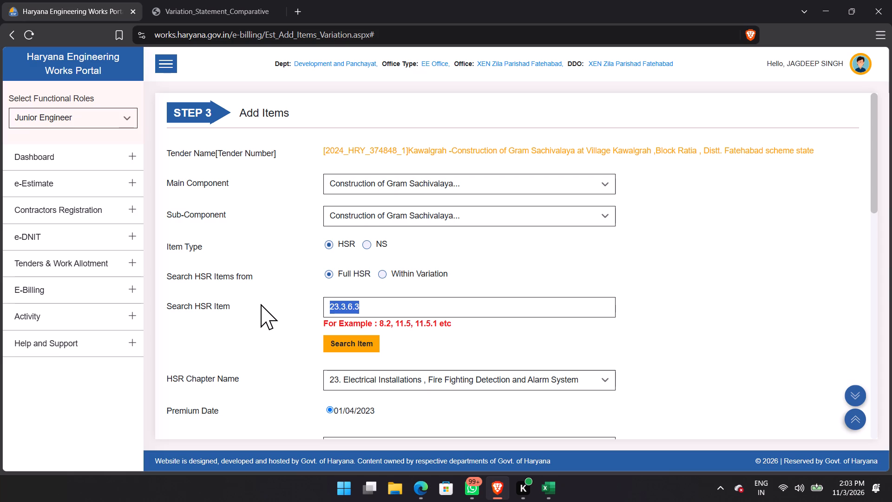
scroll(200, 262, "up", 4)
left_click(379, 305)
scroll(419, 309, "down", 9)
scroll(484, 297, "up", 1)
scroll(484, 297, "down", 6)
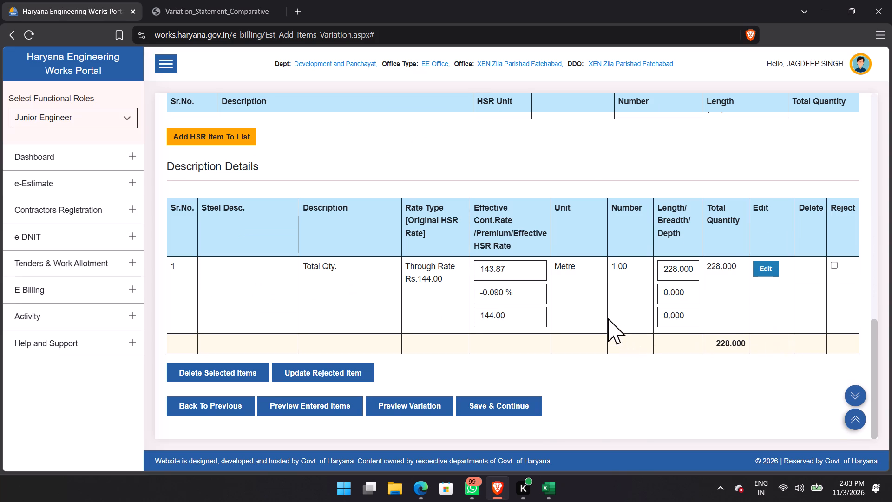
Edit the Total Qty. entry of HSR item 23.3.6.3, set its length to 45 metres, and update the data.
left_click(772, 268)
scroll(461, 273, "down", 5)
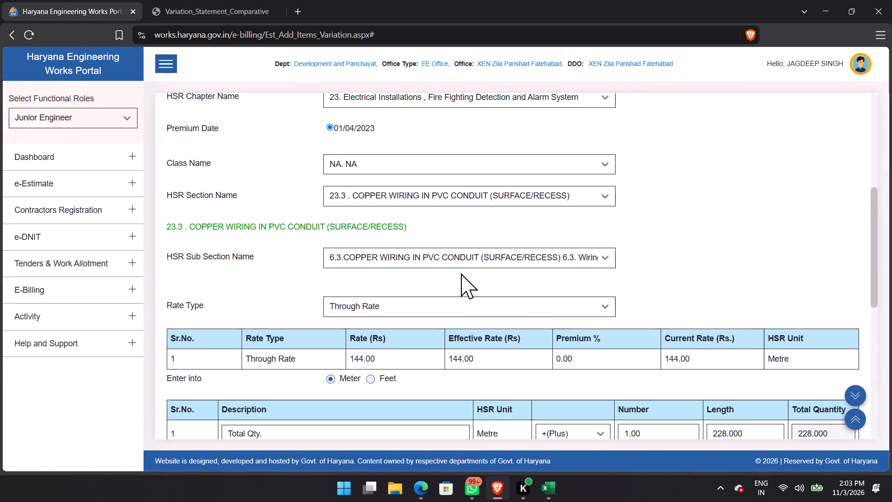
scroll(723, 350, "down", 6)
scroll(743, 244, "up", 4)
left_click_drag(757, 313, 642, 308)
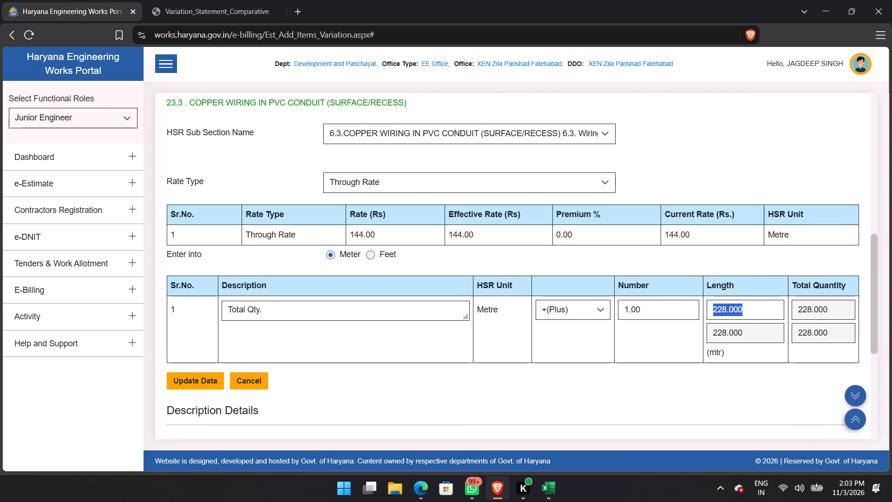
type("45")
left_click(191, 379)
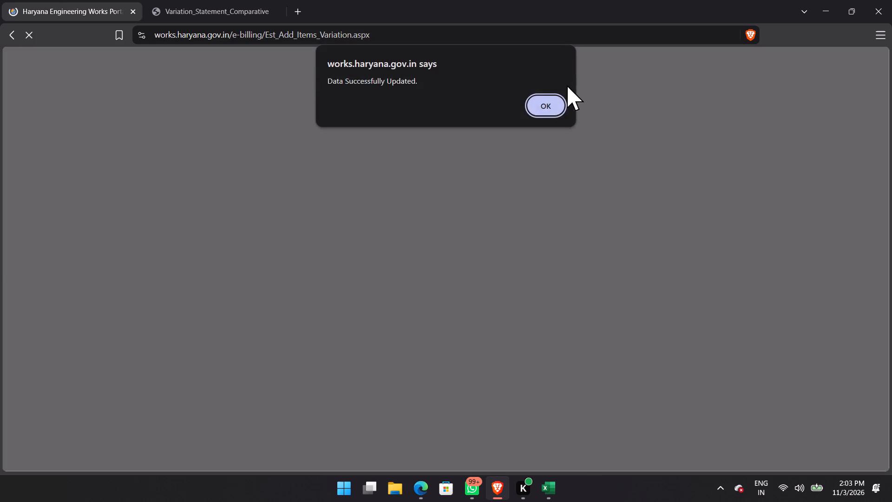
left_click(557, 107)
scroll(725, 319, "down", 13)
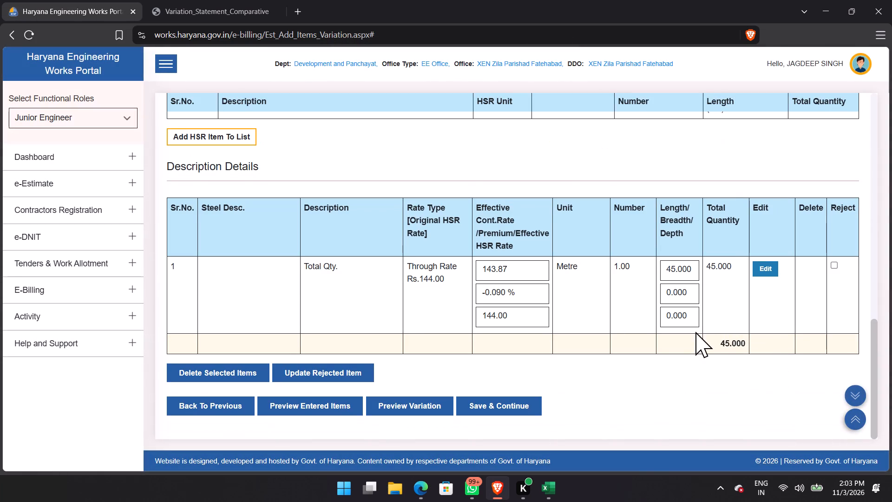
Search the full HSR for item 23.3.6.6 and choose Through Rate as its rate type to load its description details.
scroll(479, 310, "up", 8)
scroll(365, 249, "up", 2)
left_click_drag(399, 237, 223, 229)
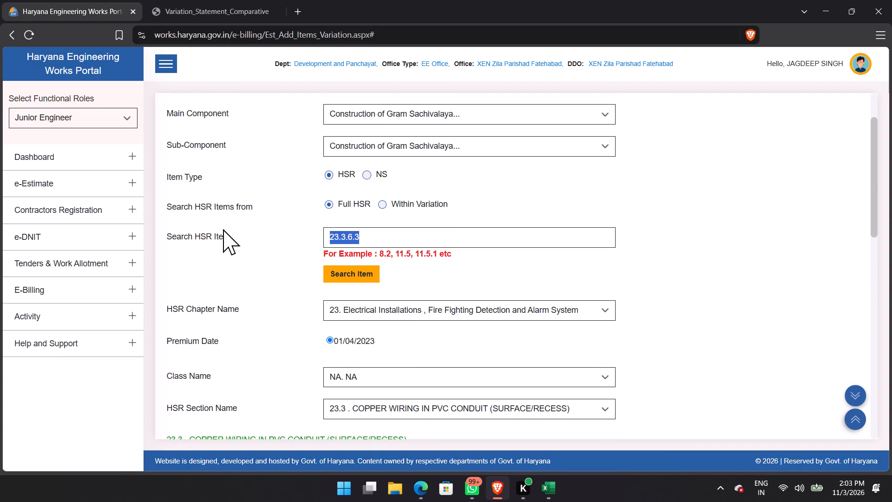
key("Right")
key("equal")
key("BackSpace")
key("BackSpace")
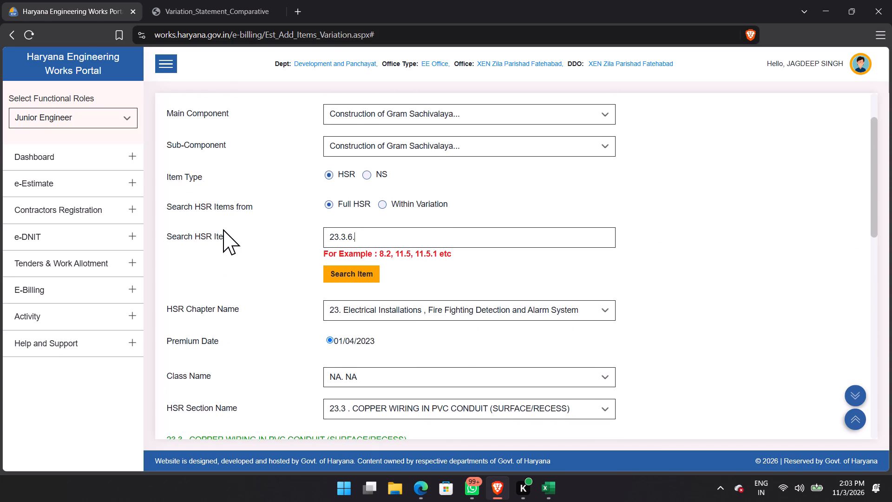
key("6")
left_click(326, 278)
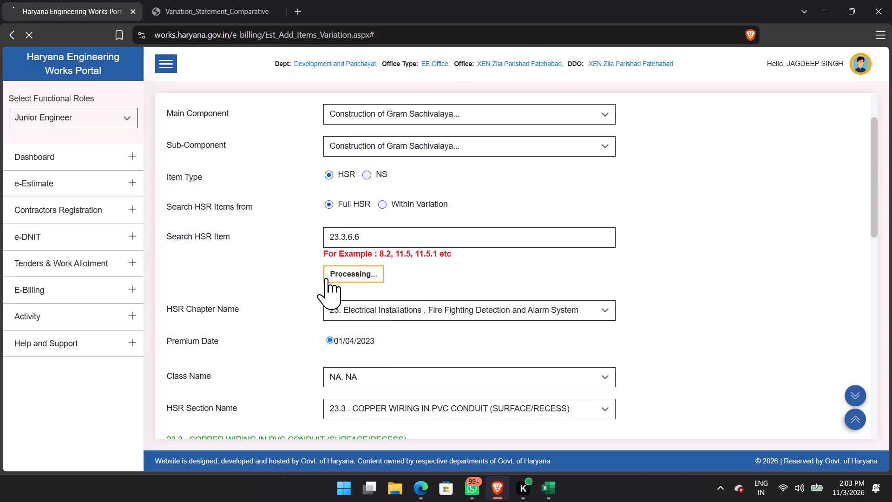
scroll(505, 276, "down", 5)
scroll(505, 281, "up", 1)
scroll(505, 281, "down", 1)
scroll(505, 281, "up", 1)
scroll(505, 281, "down", 3)
left_click(411, 254)
left_click(386, 289)
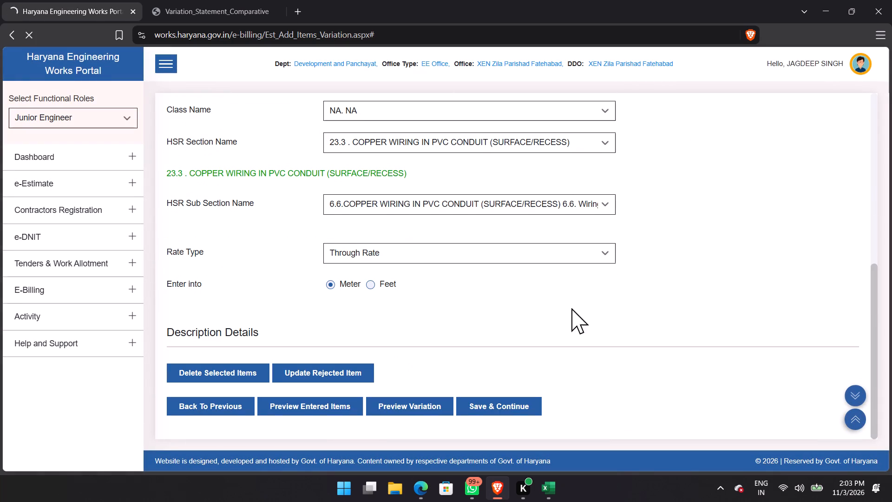
scroll(520, 281, "down", 6)
scroll(520, 281, "up", 1)
scroll(520, 281, "down", 5)
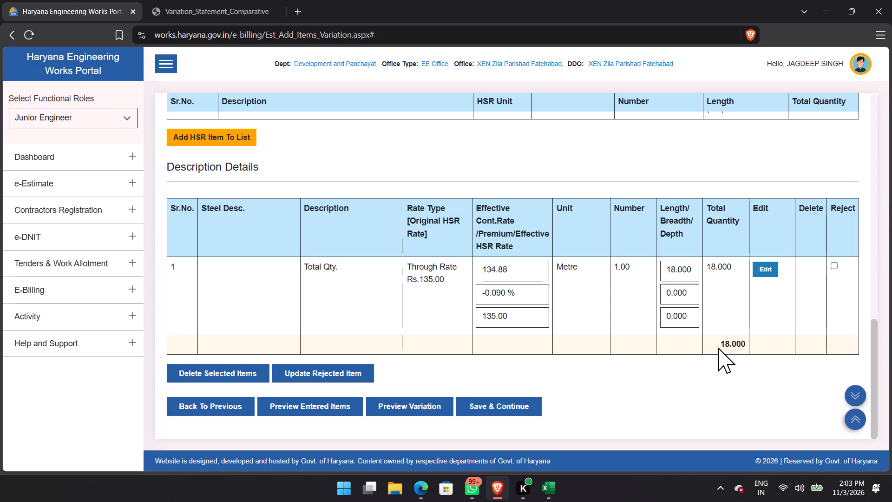
Edit the Total Qty. entry of HSR item 23.3.6.6, set its length to 30 metres, and update the data.
left_click(765, 268)
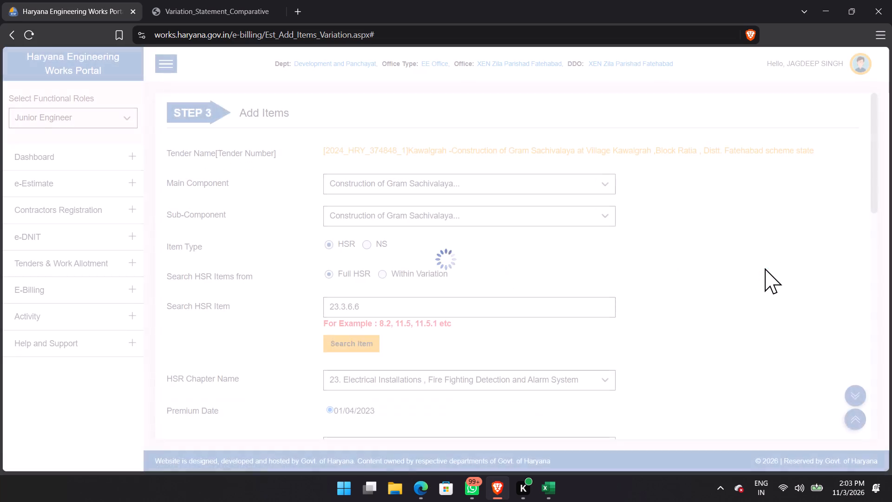
scroll(706, 333, "down", 8)
left_click_drag(758, 242, 658, 239)
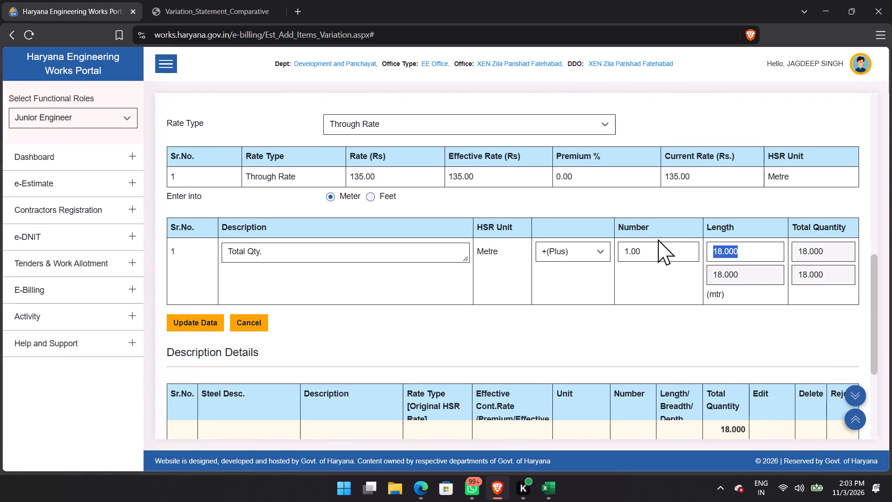
type("30")
left_click(196, 316)
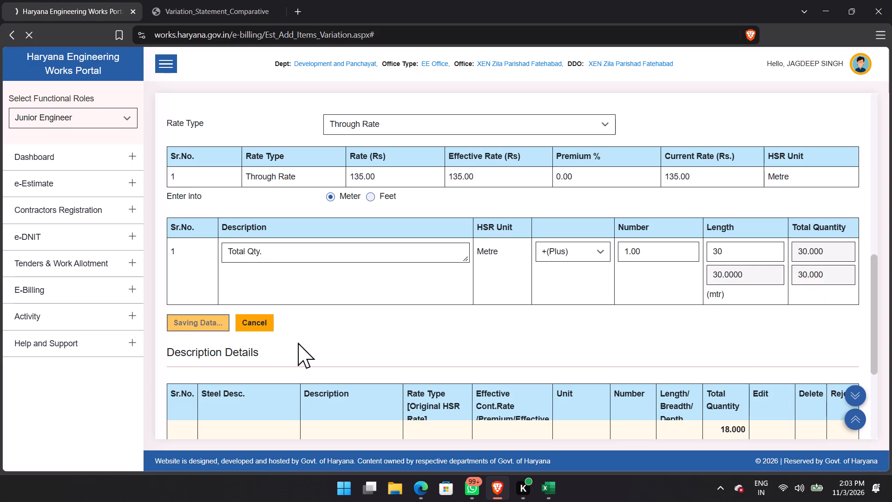
scroll(410, 358, "up", 12)
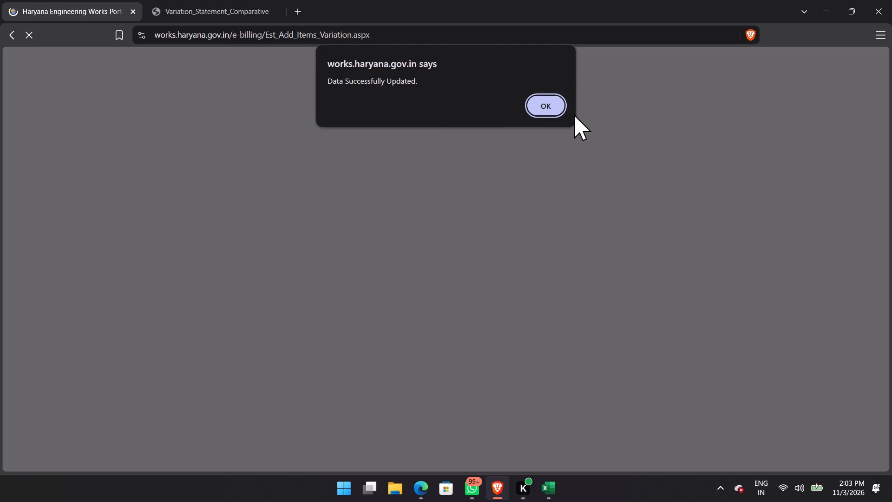
left_click(541, 101)
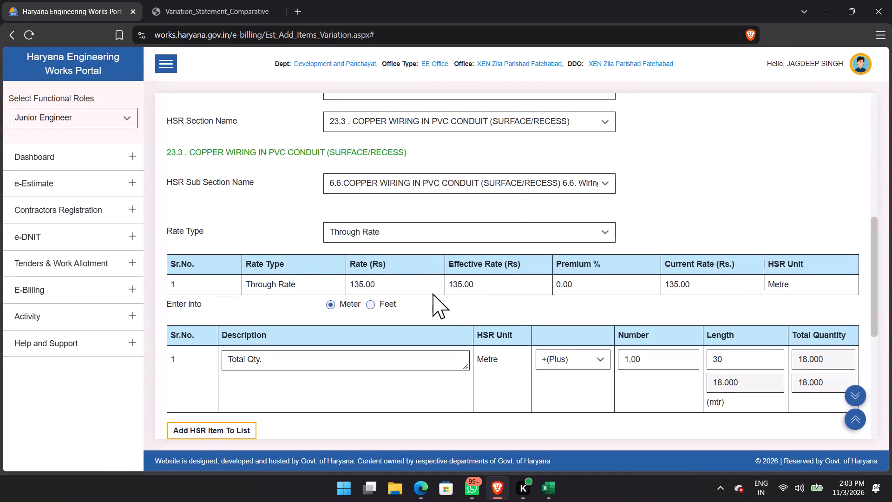
Search the full HSR for item 23.4.1.1 and choose Through Rate as its rate type to load its description details.
scroll(433, 293, "up", 7)
left_click_drag(404, 307, 210, 296)
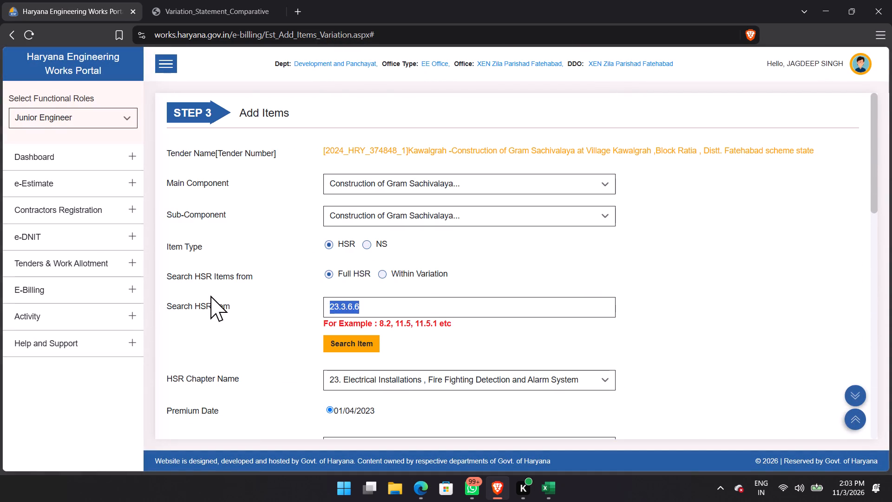
left_click(395, 317)
left_click(394, 310)
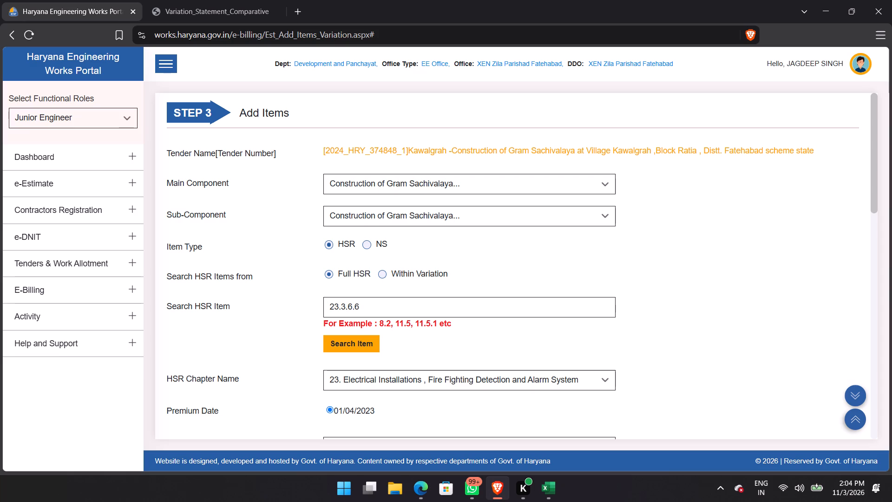
key("BackSpace")
key("BackSpace")
key("BackSpace")
key("BackSpace")
key("BackSpace")
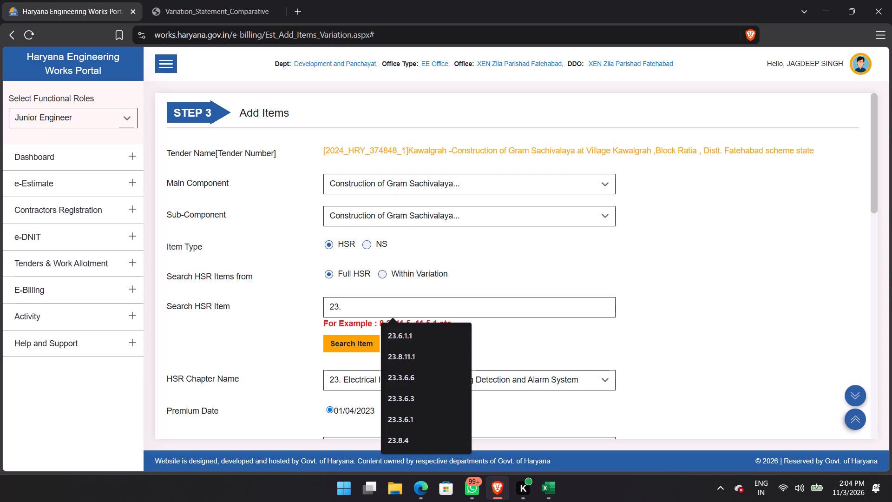
type("4.1.1")
left_click(346, 348)
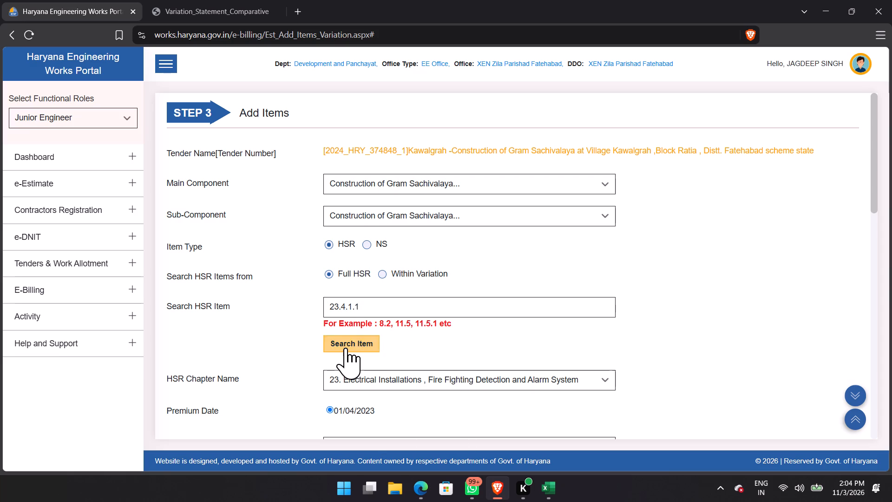
scroll(485, 295, "down", 7)
scroll(485, 295, "up", 1)
scroll(485, 295, "down", 2)
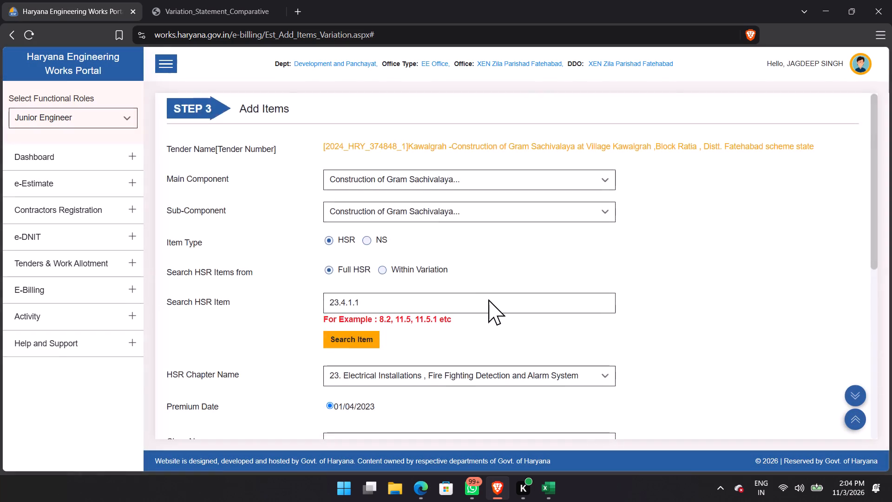
left_click(395, 255)
left_click(378, 291)
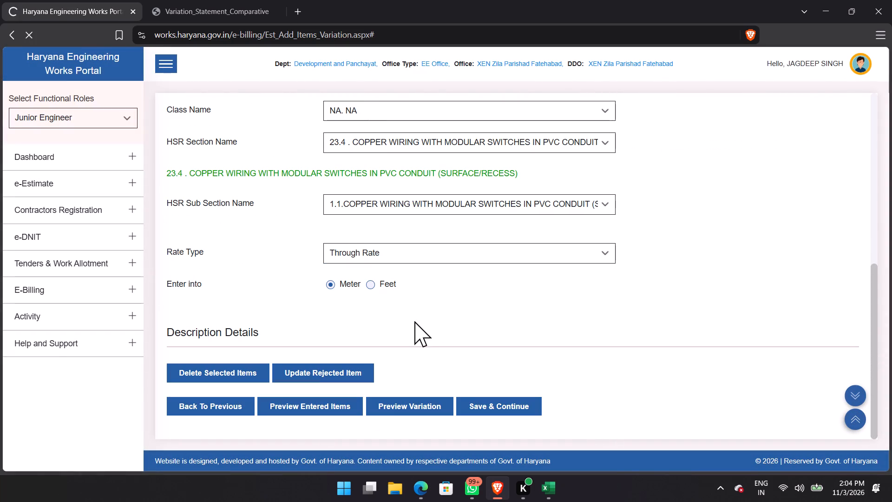
scroll(521, 299, "down", 8)
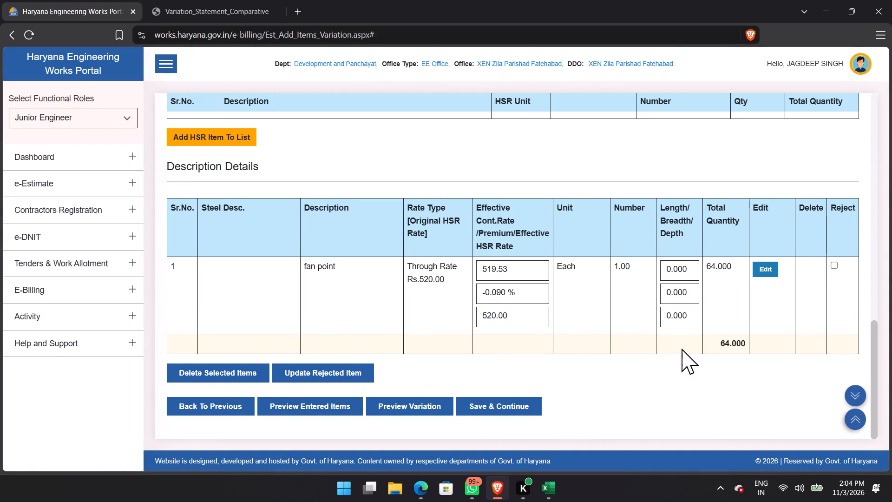
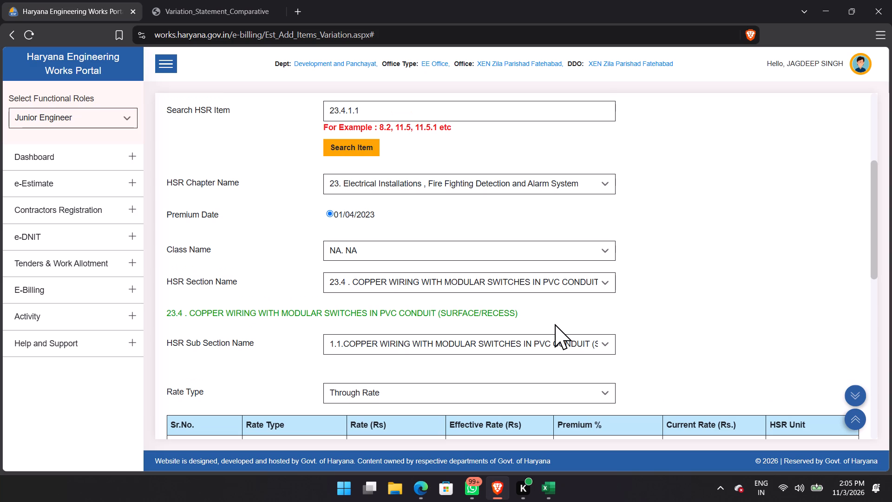
Switch the sub-component to Electrical Works and examine its list of HSR items within the variation.
scroll(511, 158, "up", 3)
scroll(477, 185, "up", 1)
left_click_drag(436, 205, 434, 214)
left_click(432, 214)
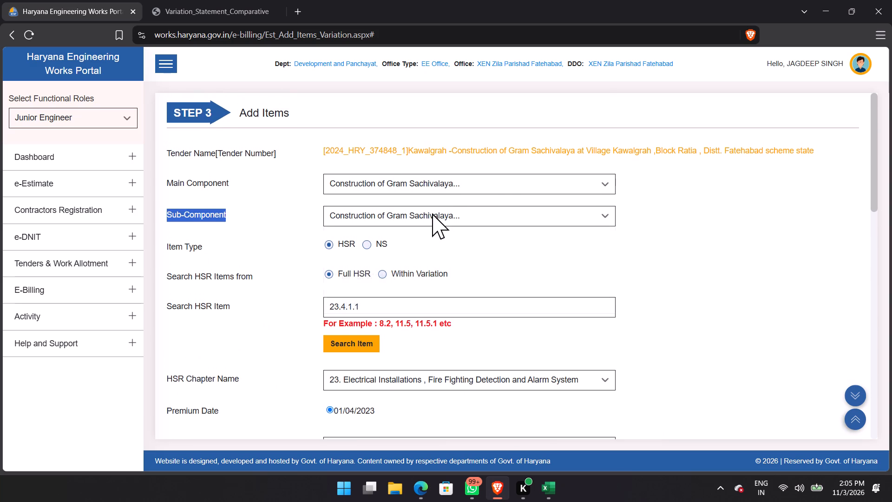
left_click(401, 273)
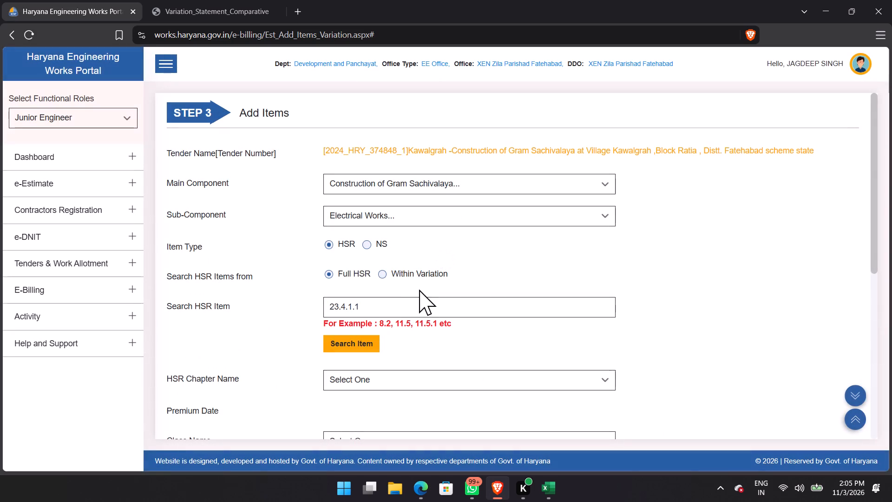
left_click(383, 270)
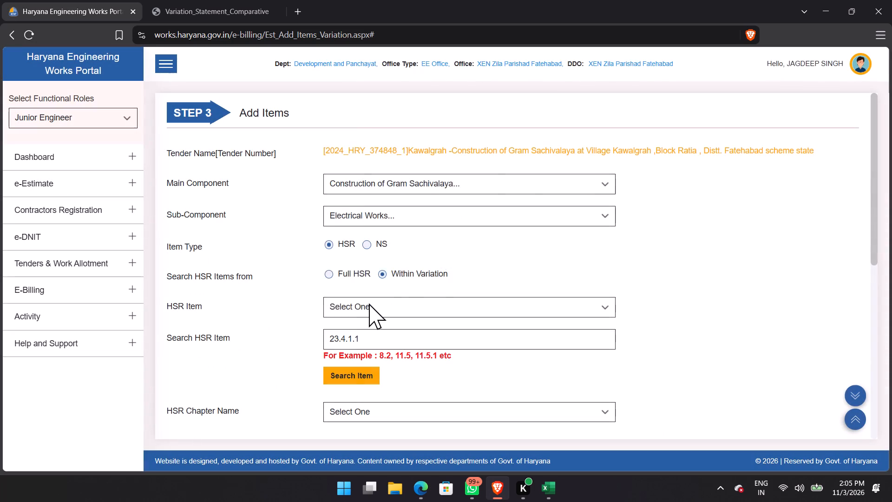
left_click(369, 304)
scroll(396, 279, "down", 2)
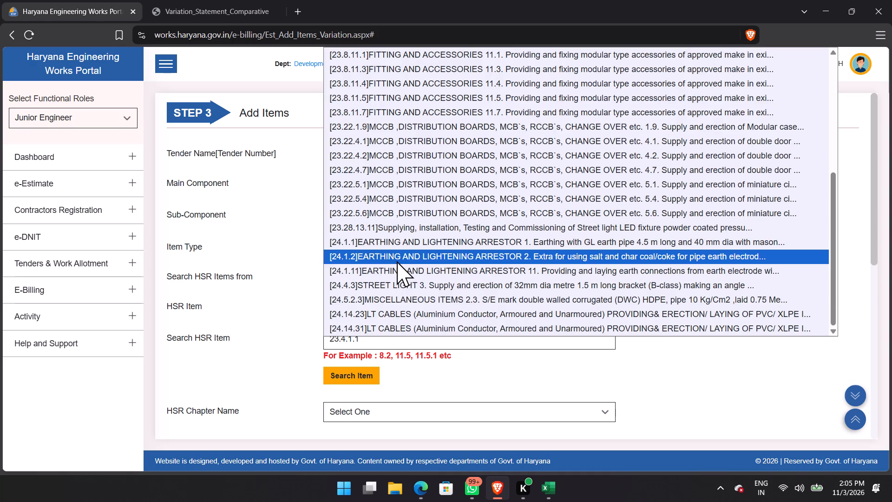
left_click(298, 351)
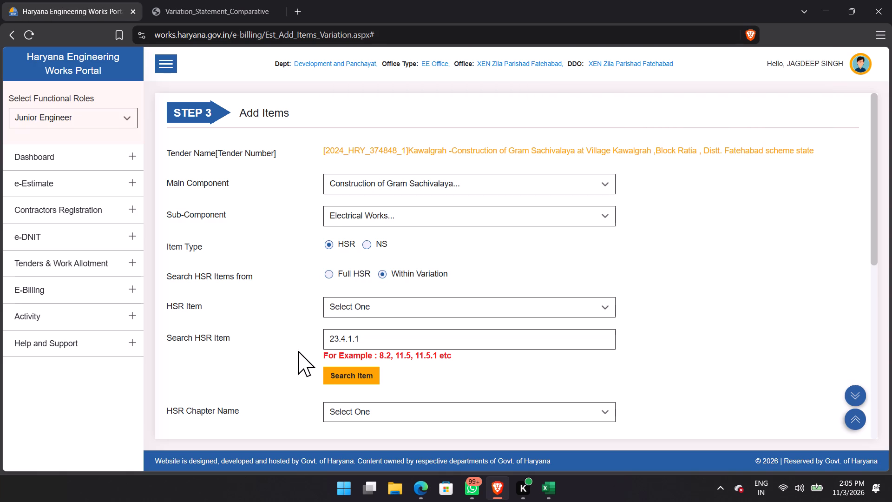
left_click(382, 301)
scroll(395, 258, "down", 2)
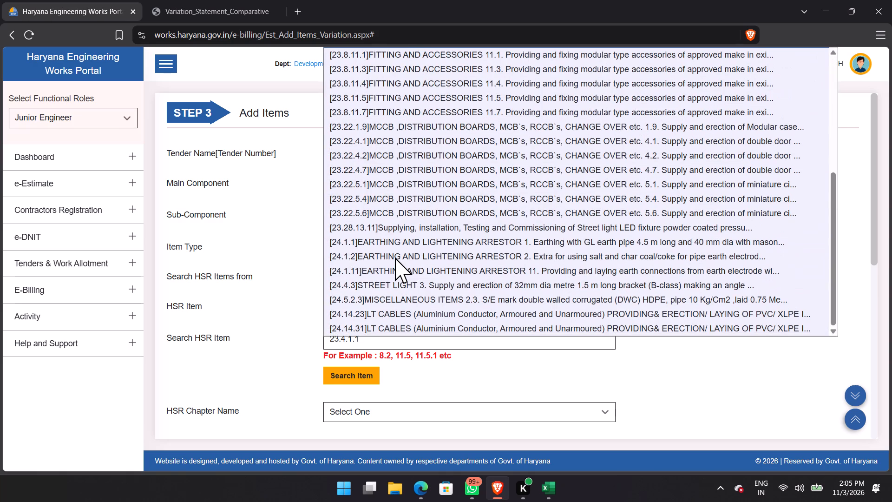
scroll(395, 257, "up", 1)
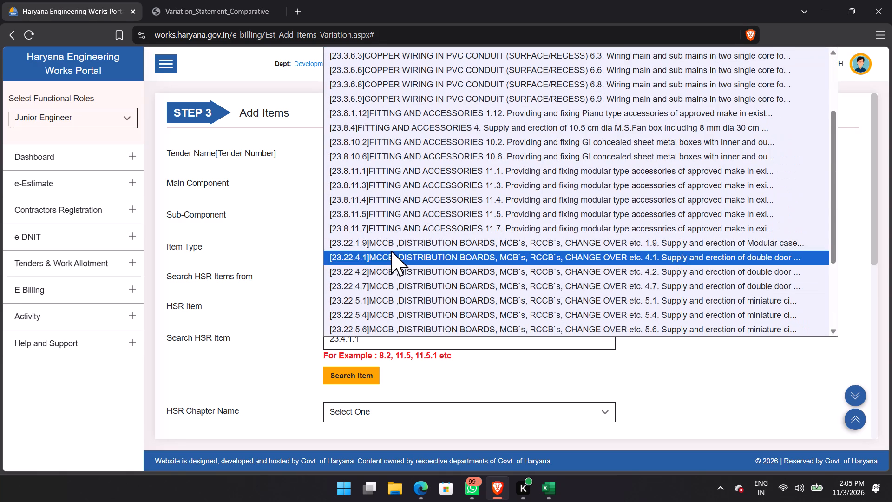
scroll(388, 245, "up", 1)
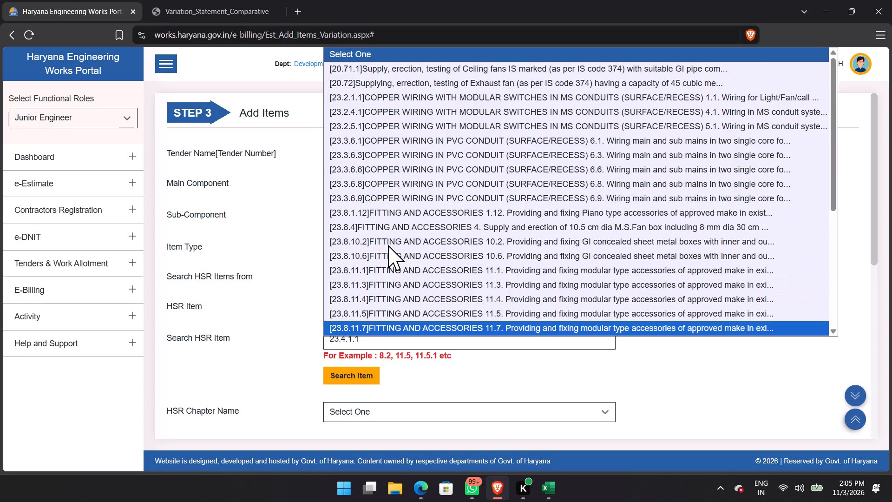
scroll(387, 245, "up", 1)
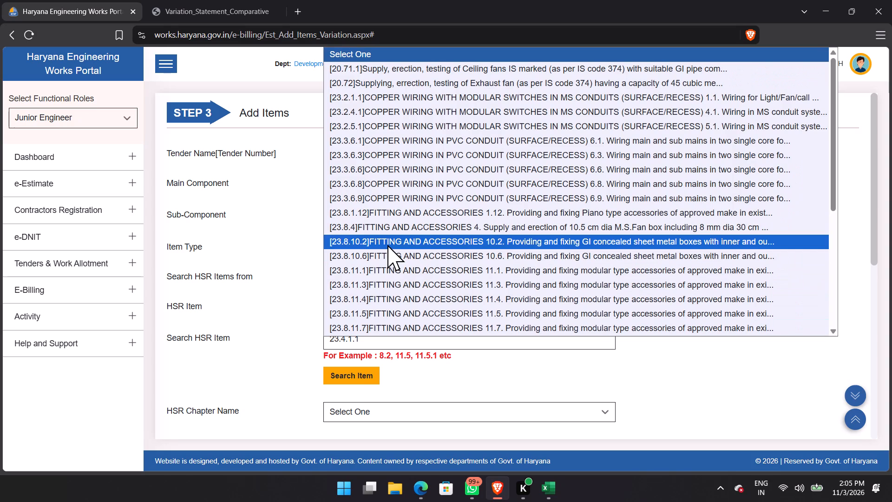
scroll(387, 245, "up", 2)
left_click(291, 213)
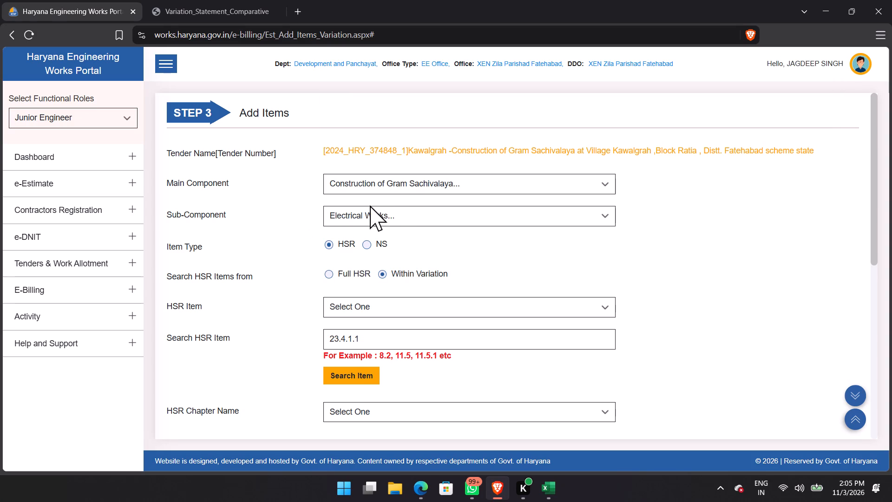
Set the sub-component to Construction of Gram Sachivalaya and examine its within-variation HSR items down to the copper wiring entries.
left_click(402, 187)
left_click(405, 228)
left_click(403, 216)
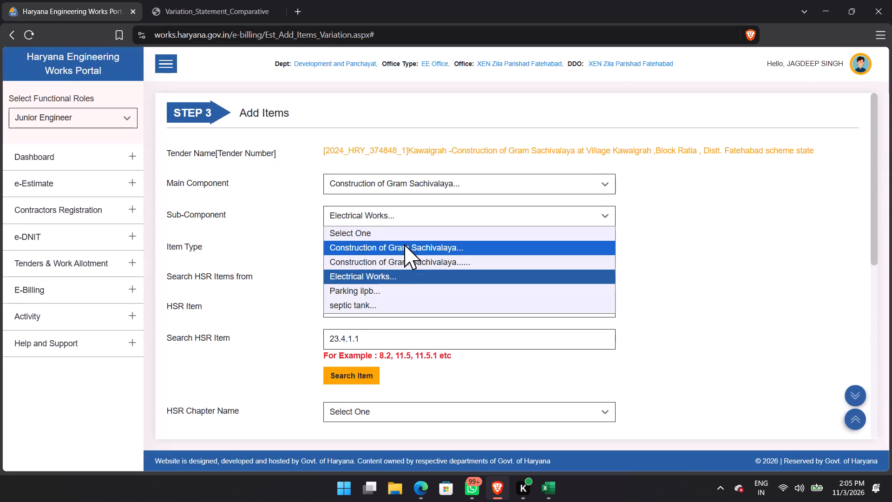
left_click(407, 242)
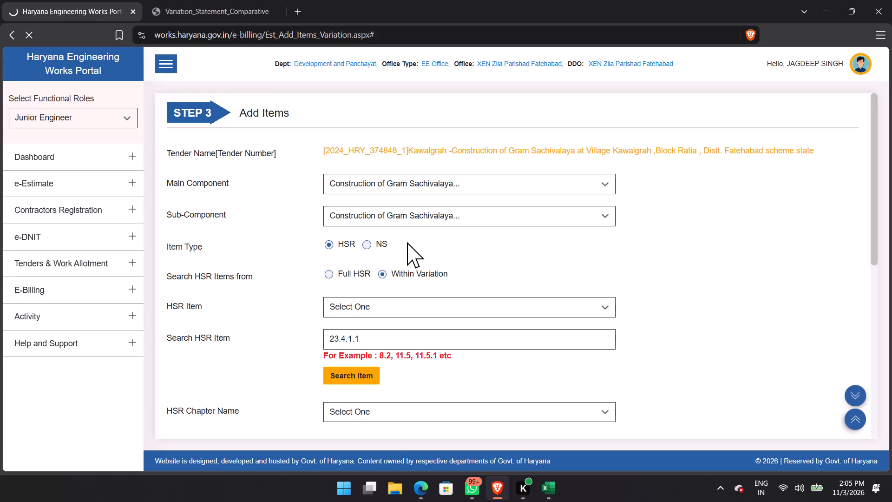
left_click_drag(360, 303, 365, 308)
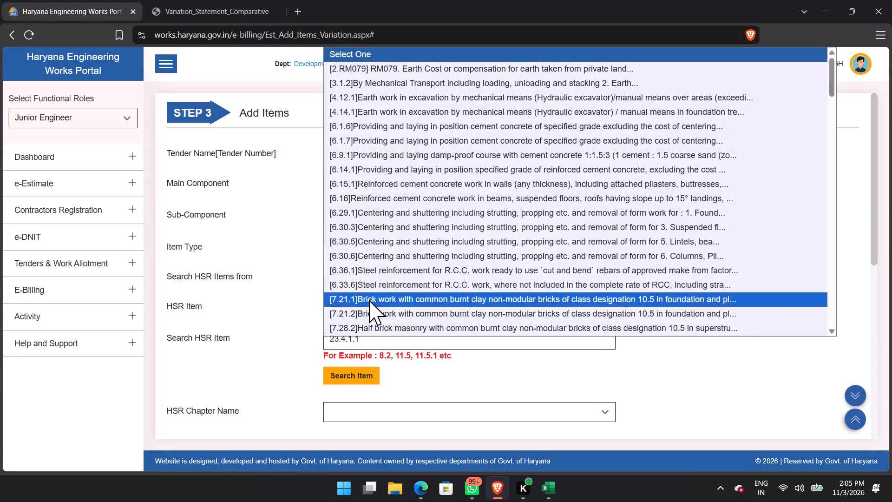
scroll(415, 244, "down", 10)
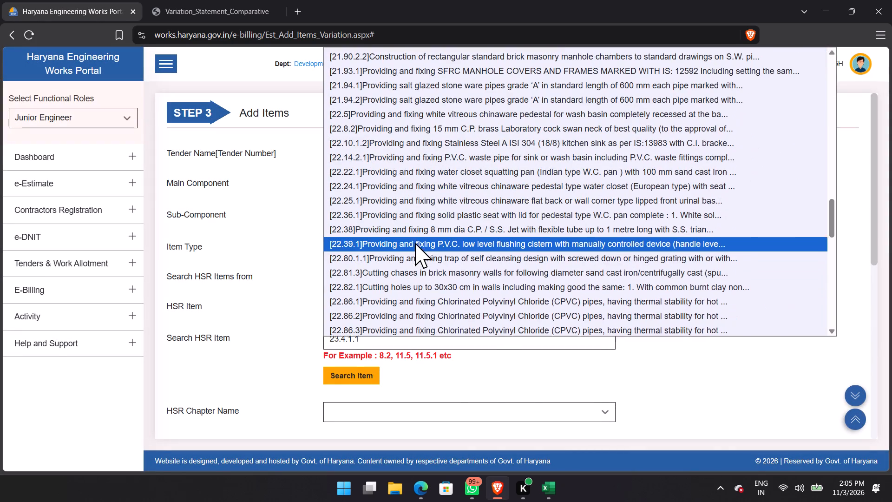
scroll(415, 243, "down", 2)
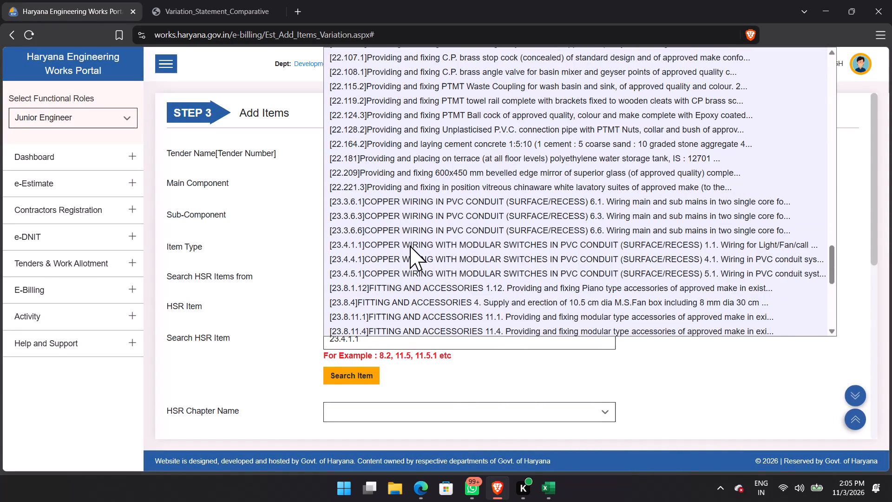
left_click(279, 279)
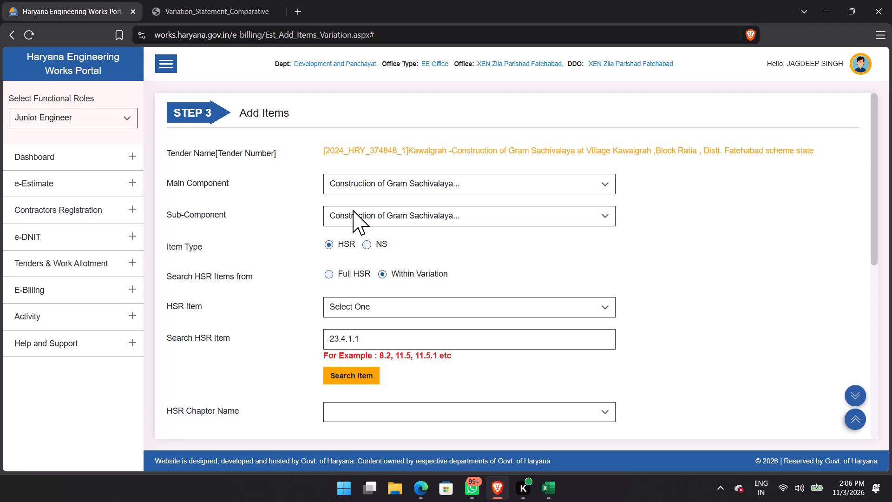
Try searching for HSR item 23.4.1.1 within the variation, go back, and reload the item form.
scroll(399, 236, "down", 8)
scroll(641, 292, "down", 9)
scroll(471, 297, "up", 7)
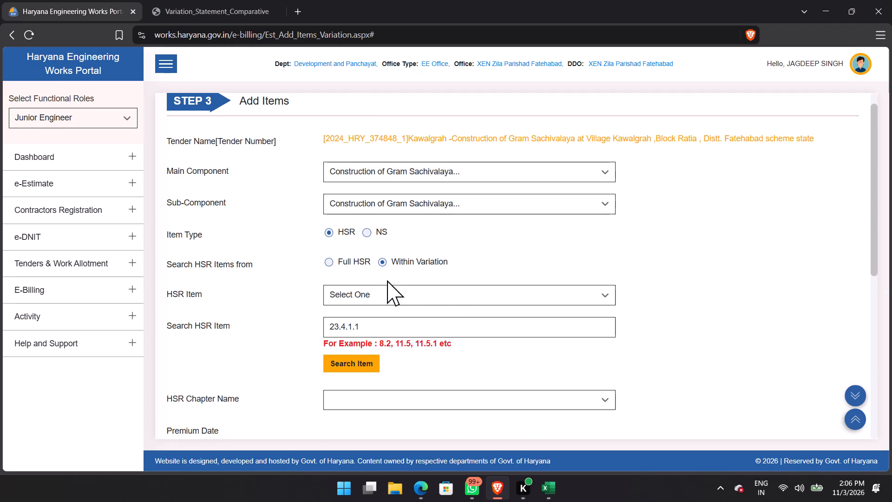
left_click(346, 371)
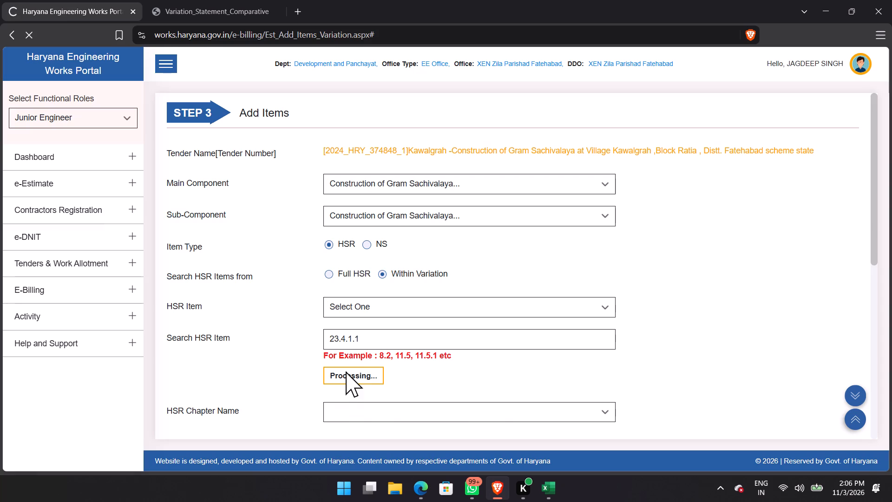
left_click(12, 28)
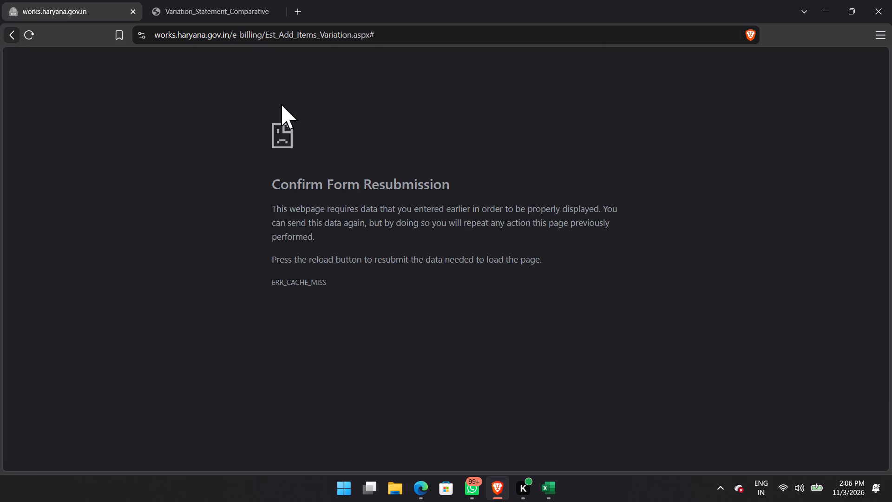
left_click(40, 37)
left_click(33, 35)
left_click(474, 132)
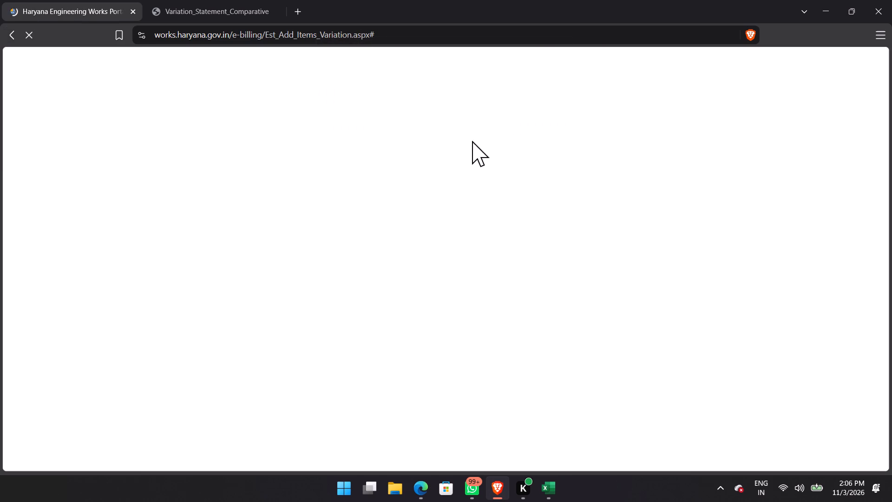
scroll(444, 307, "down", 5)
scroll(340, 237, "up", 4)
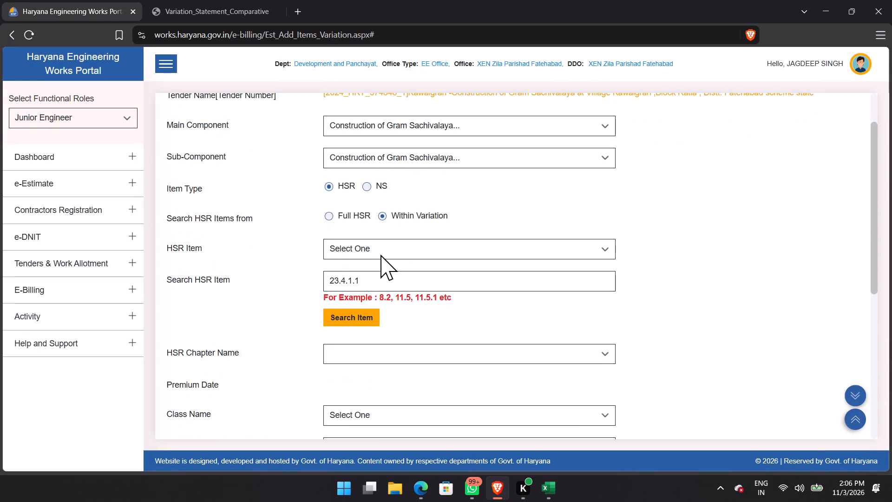
Search the full HSR for item 23.4.1.1 and choose Through Rate as its rate type to load its description details.
left_click(327, 217)
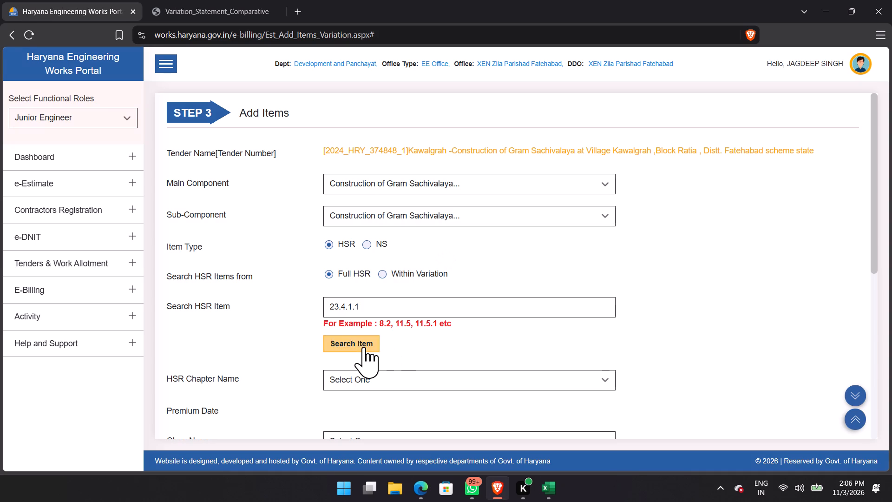
left_click(364, 347)
scroll(516, 333, "down", 4)
scroll(516, 333, "up", 1)
scroll(516, 333, "down", 4)
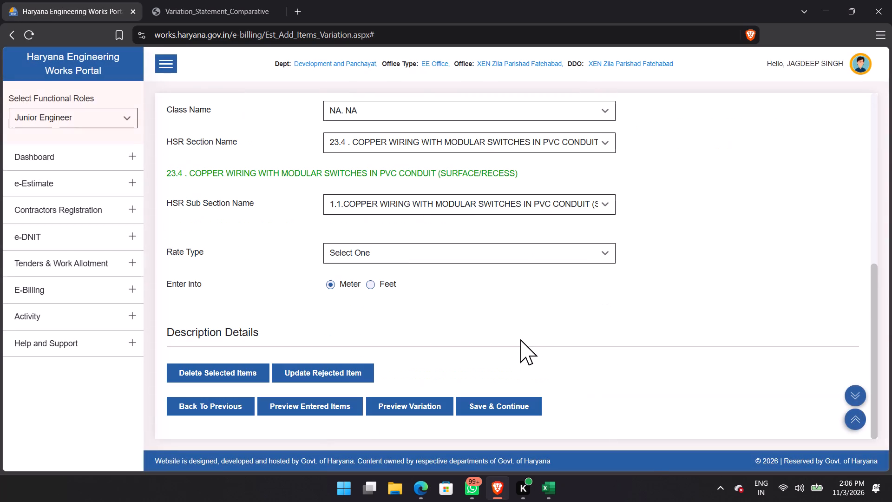
left_click(400, 254)
left_click(370, 289)
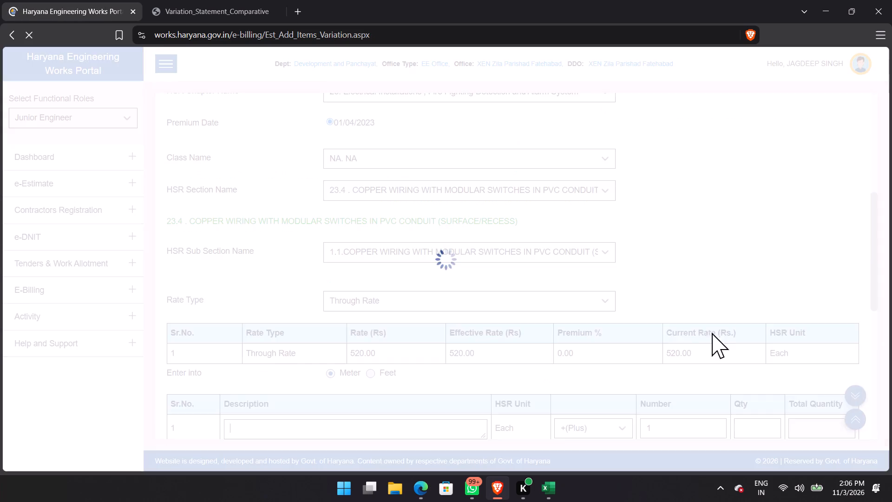
scroll(707, 313, "down", 7)
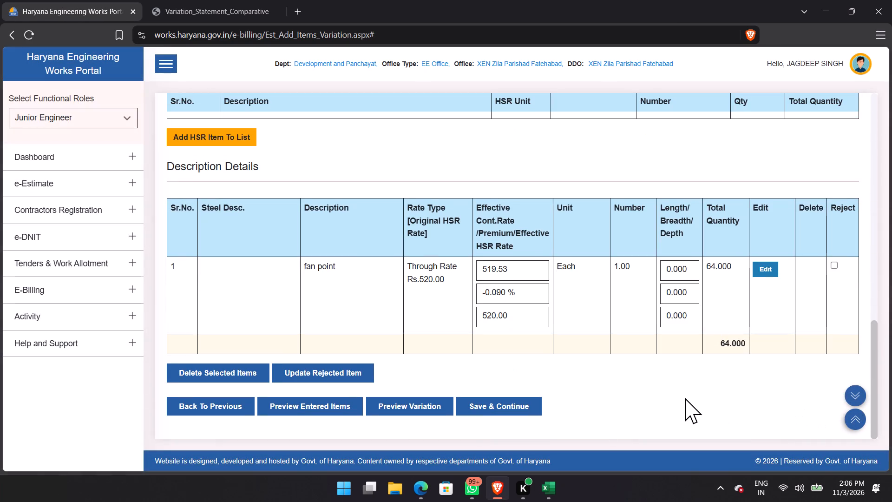
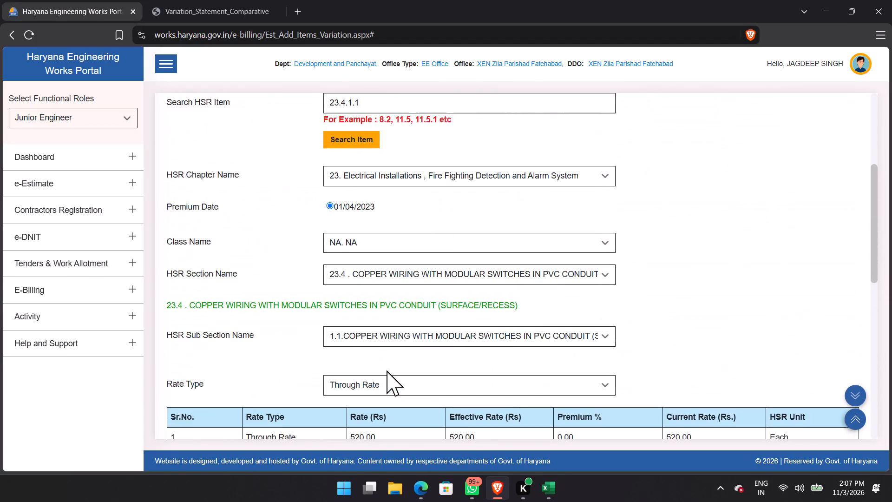
Switch to the detailed estimate workbook in Excel and examine the HSR item numbers and quantities on the Haroli sheet.
scroll(373, 109, "down", 12)
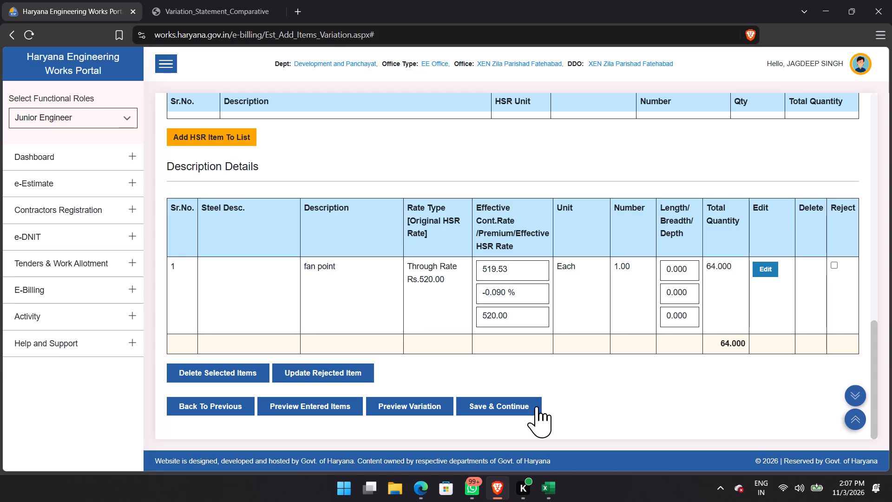
left_click(552, 479)
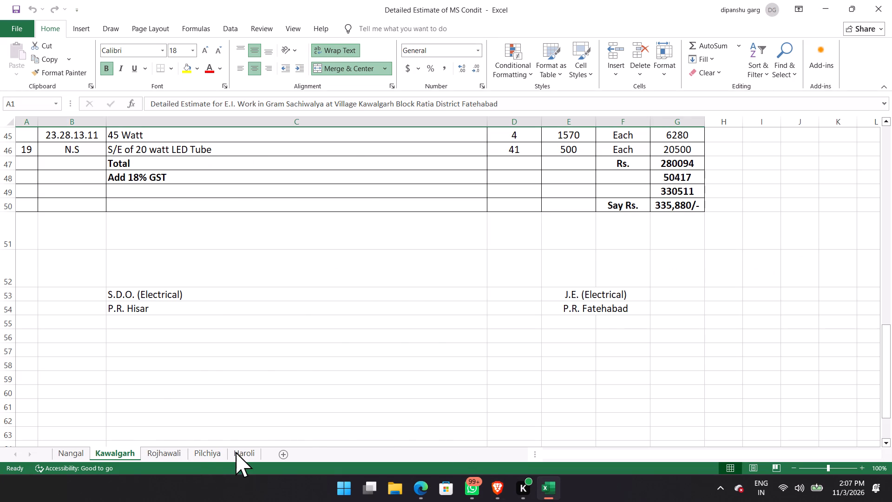
left_click(236, 452)
scroll(158, 241, "down", 1)
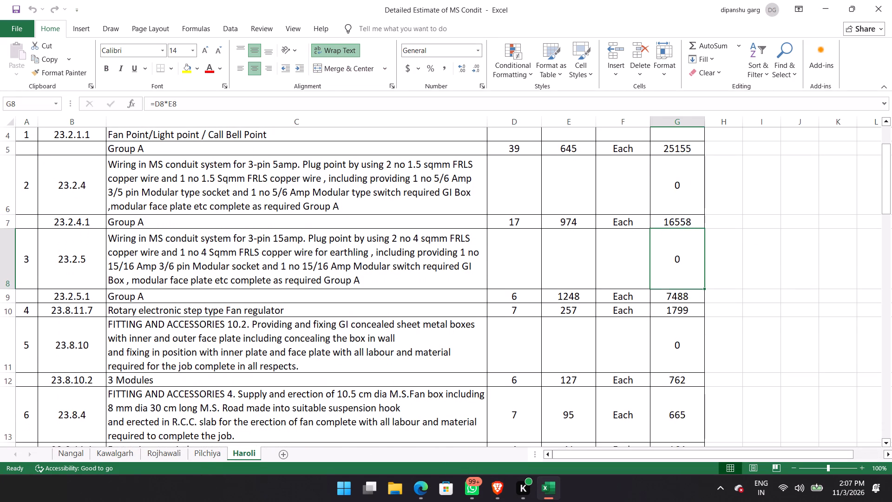
scroll(127, 291, "down", 3)
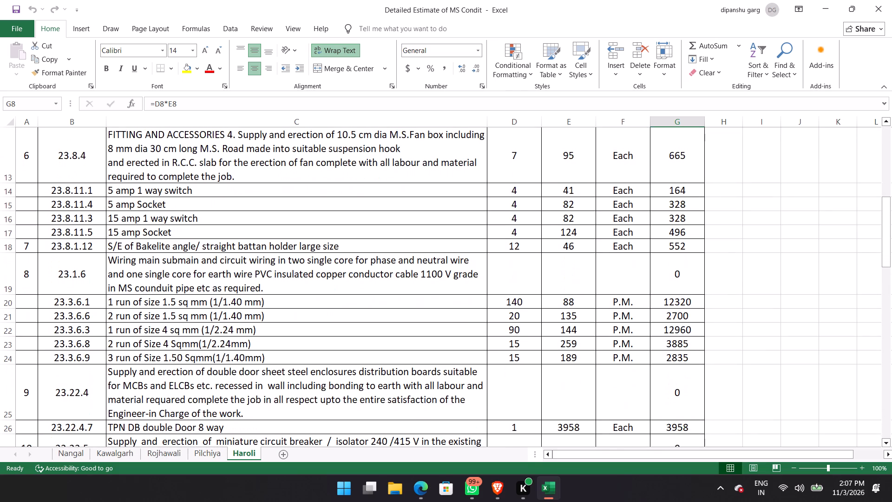
scroll(127, 291, "down", 5)
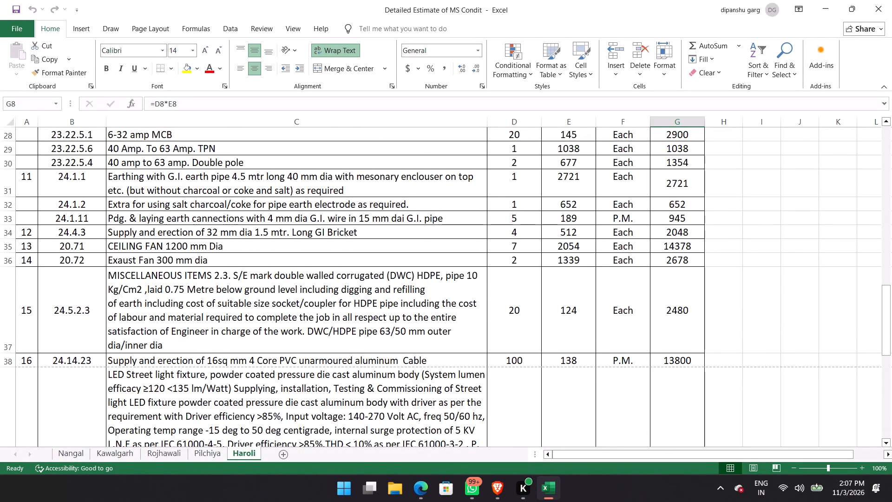
scroll(516, 189, "up", 1)
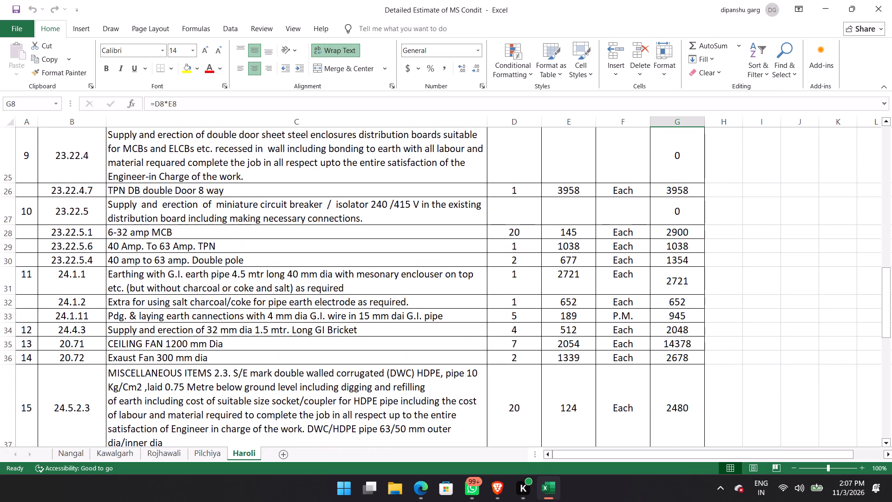
scroll(108, 286, "up", 2)
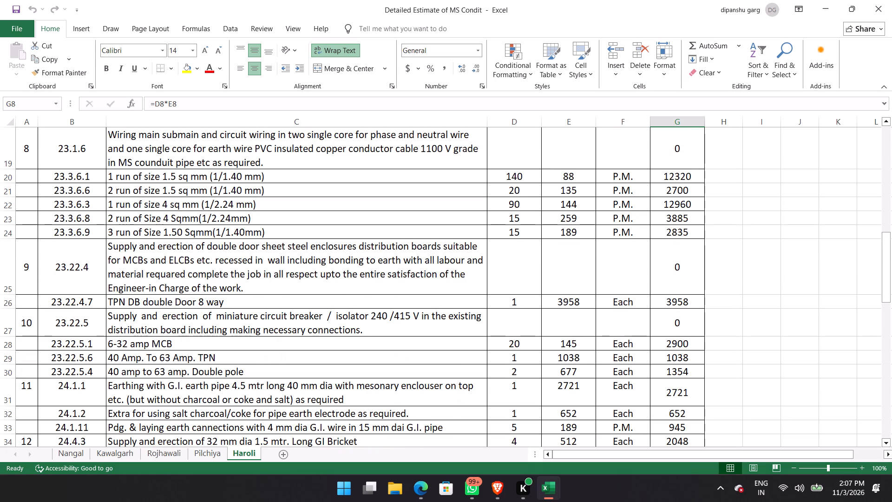
scroll(111, 283, "up", 4)
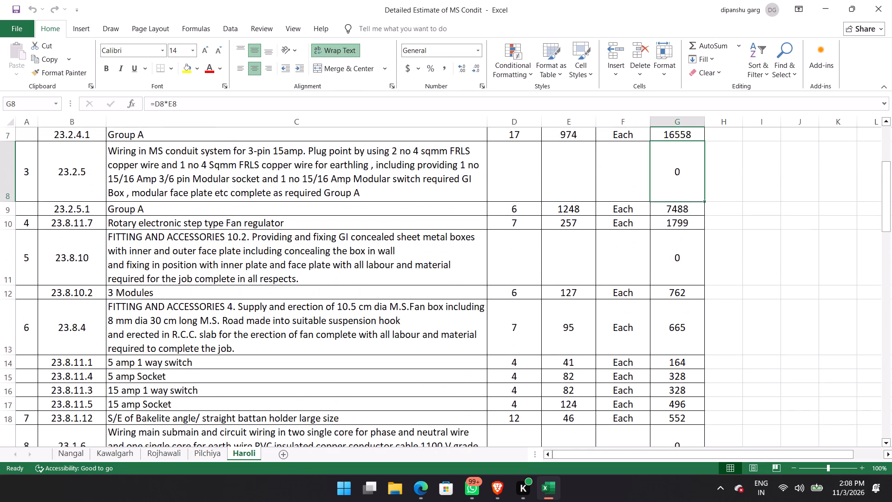
scroll(115, 278, "down", 10)
scroll(118, 283, "up", 1)
scroll(118, 283, "down", 6)
scroll(119, 287, "up", 20)
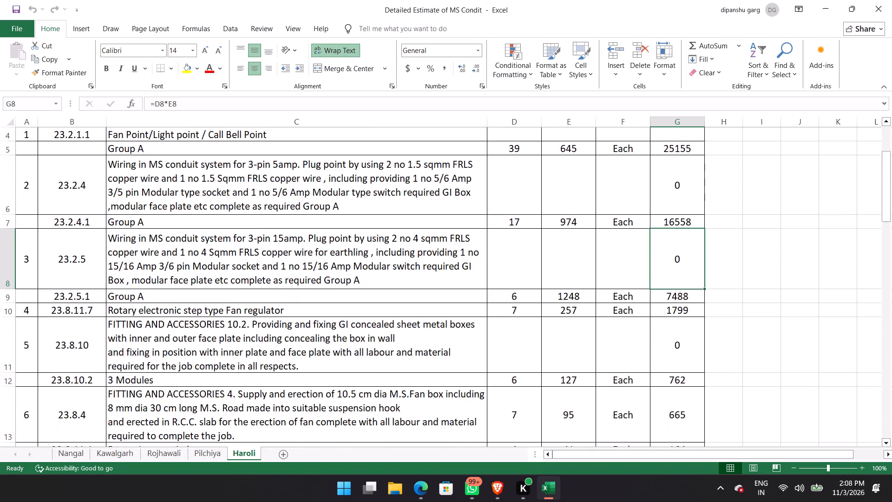
scroll(207, 285, "up", 9)
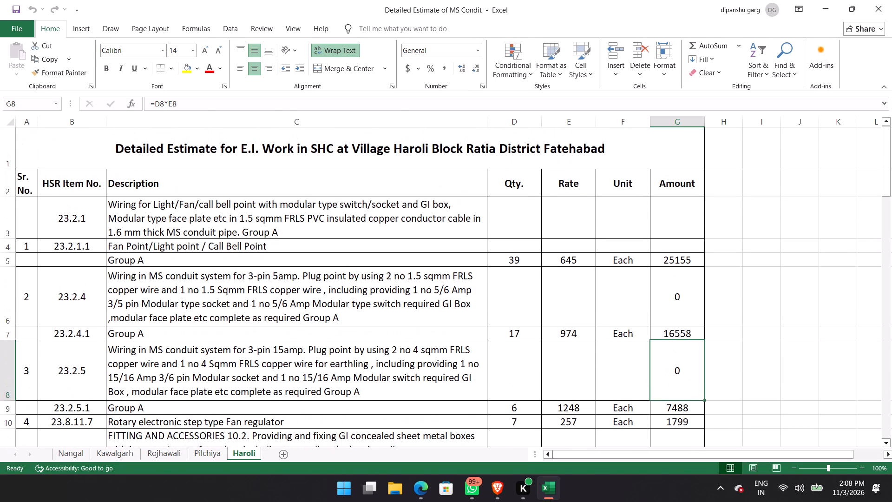
Search the Haroli sheet for HSR item 23.4.1.1.
key("ctrl+f")
type("23.4.1.1")
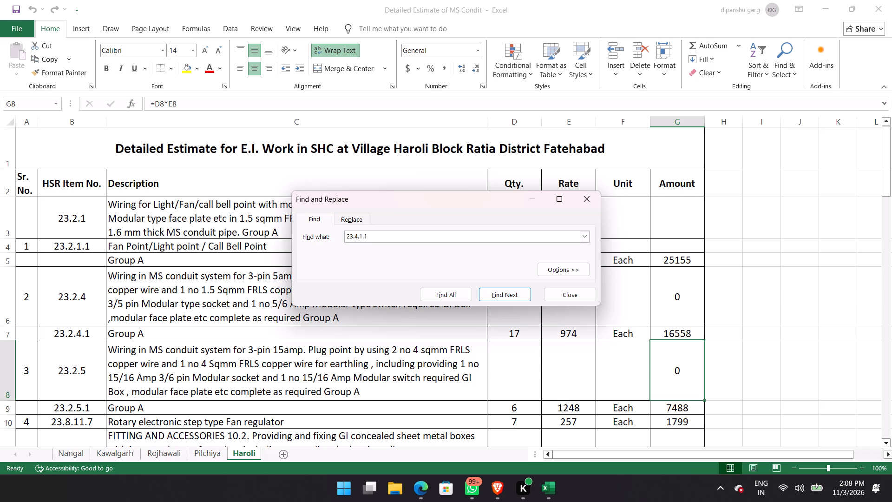
left_click(519, 306)
left_click(520, 296)
left_click(520, 281)
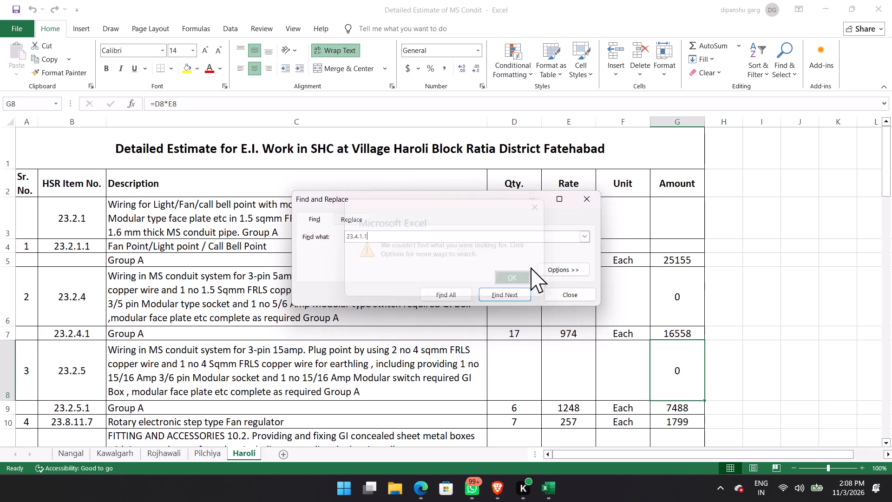
left_click(584, 202)
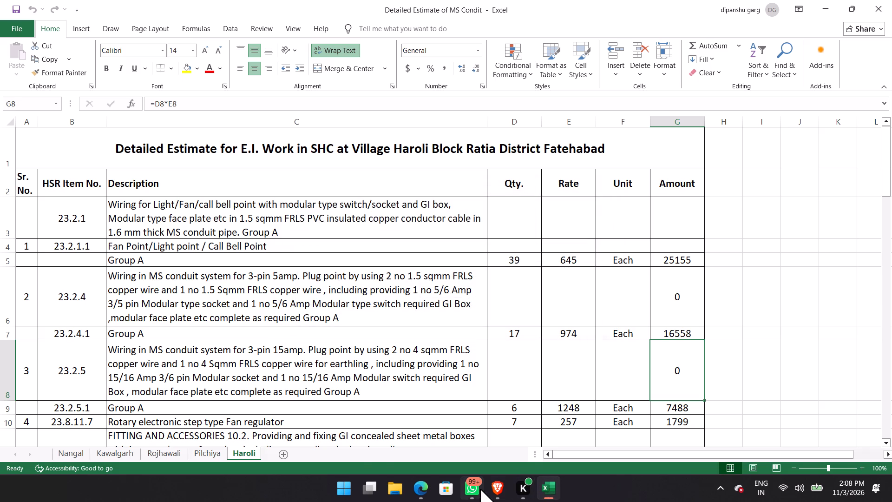
Switch back to the variation item entry page in Brave.
left_click(496, 488)
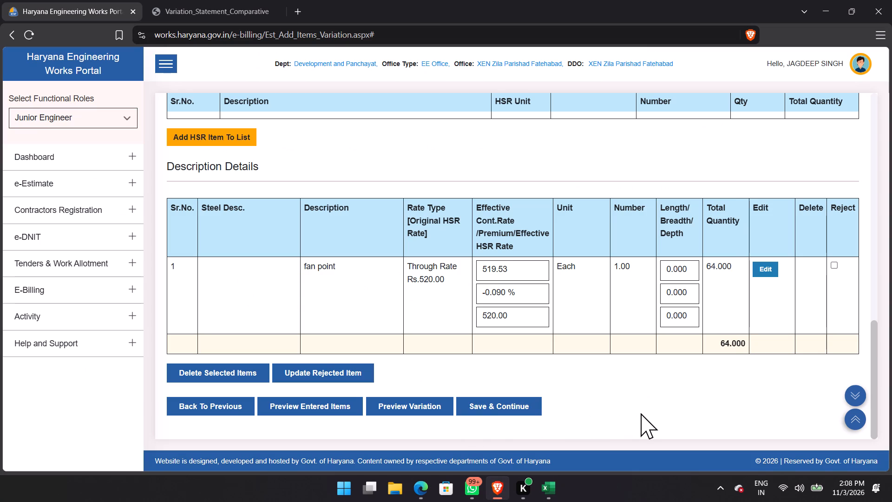
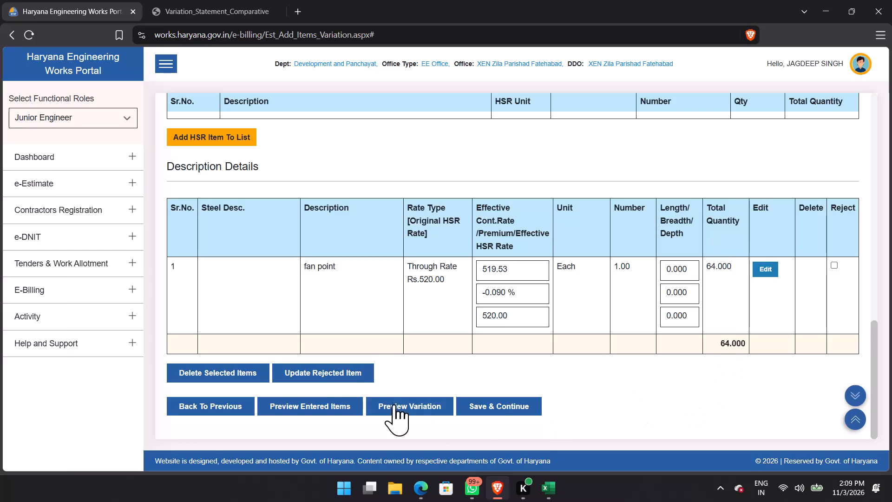
Mark the fan point entry of item 23.4.1.1 as rejected and update the rejected item.
left_click(836, 265)
left_click(324, 376)
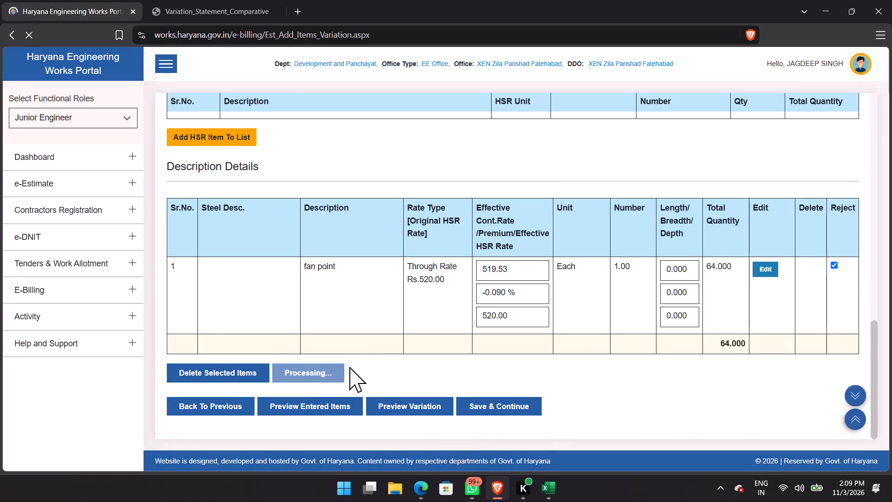
left_click(559, 95)
left_click(550, 101)
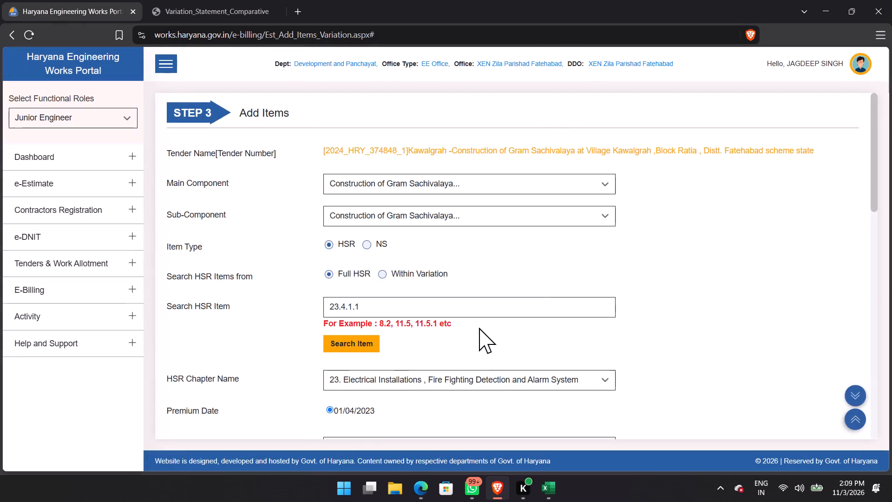
Search the full HSR for item 23.4.4.1.
scroll(482, 331, "up", 7)
scroll(482, 331, "down", 11)
scroll(484, 337, "up", 9)
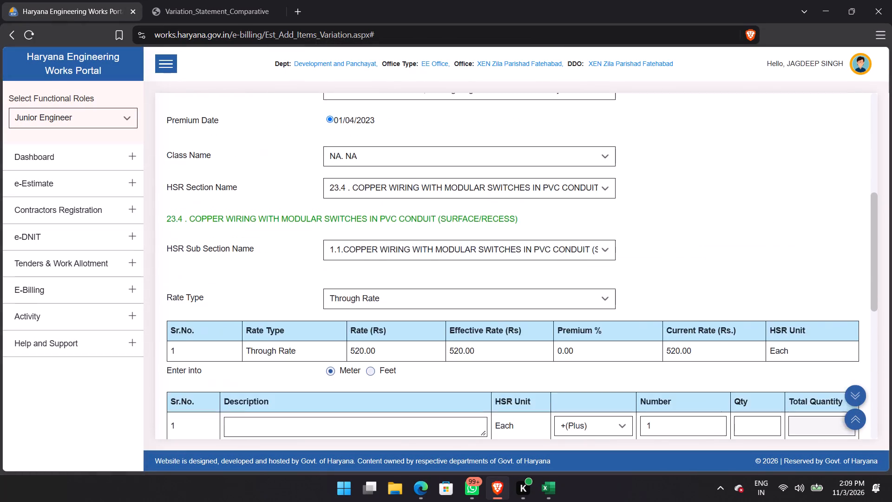
scroll(487, 326, "up", 2)
left_click_drag(428, 303, 235, 319)
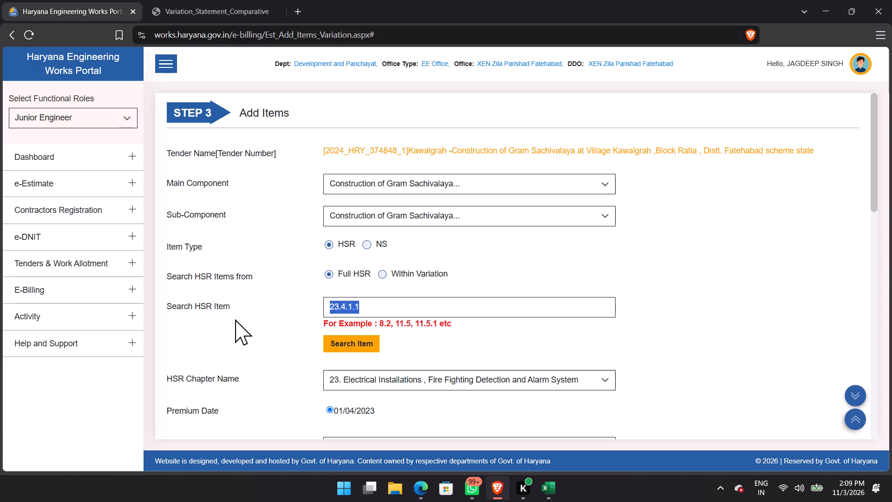
key("Right")
key("BackSpace")
key("BackSpace")
key("BackSpace")
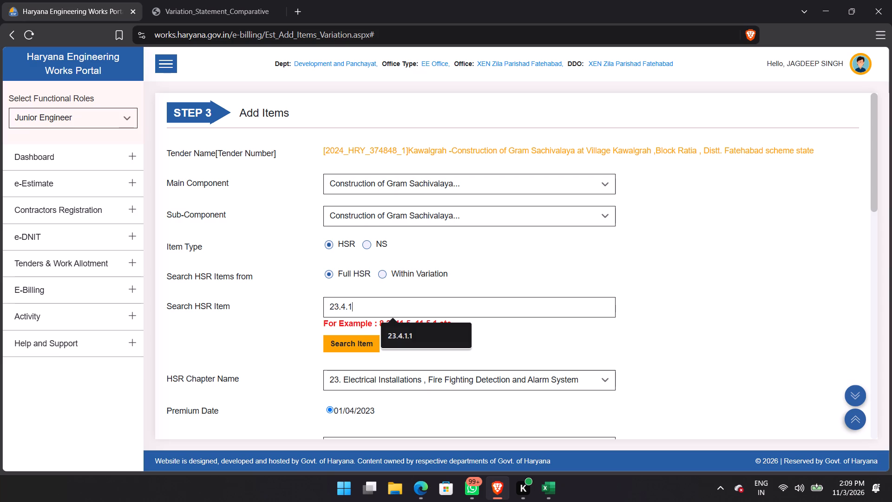
type("4.1")
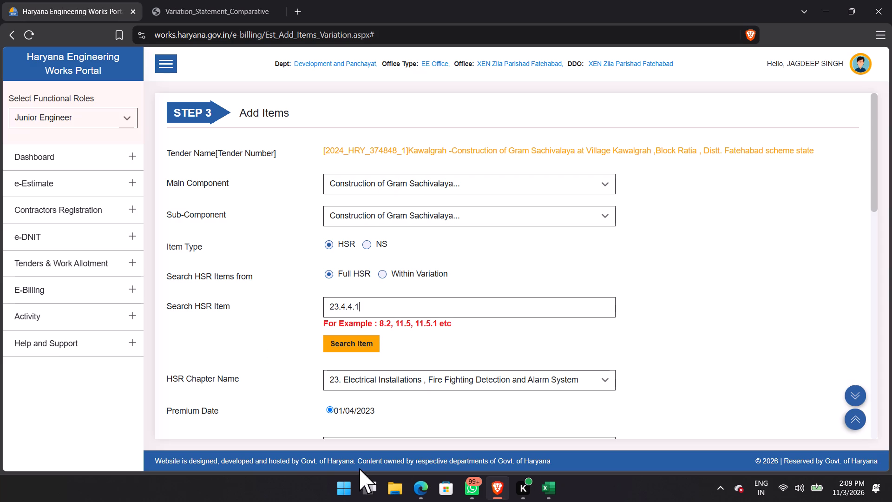
left_click(356, 348)
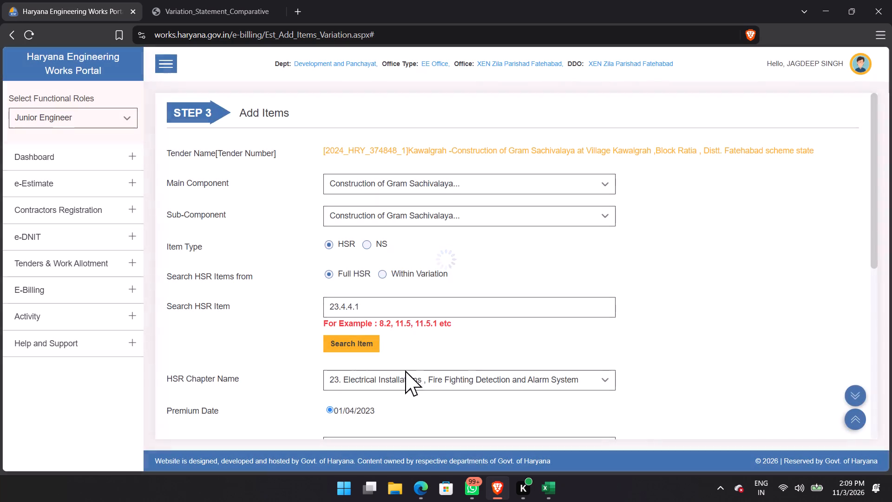
left_click(335, 340)
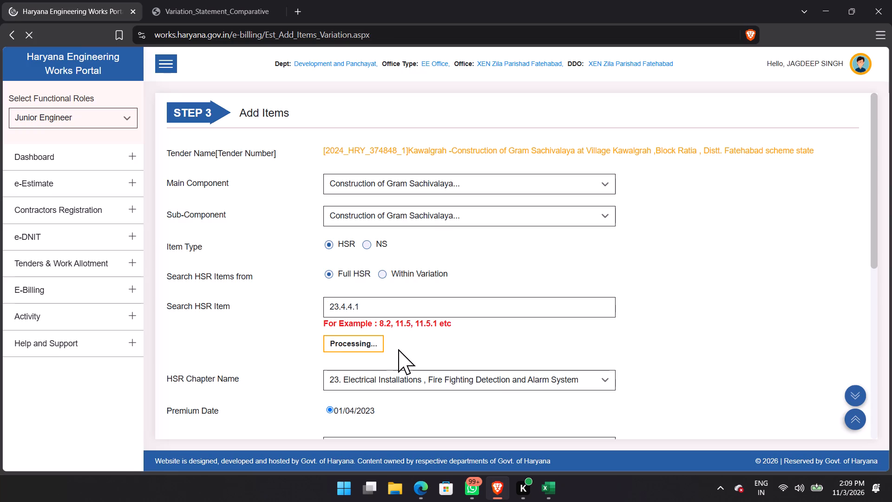
Set the rate type of HSR item 23.4.4.1 to Through Rate.
scroll(502, 316, "down", 7)
left_click(397, 261)
left_click(383, 294)
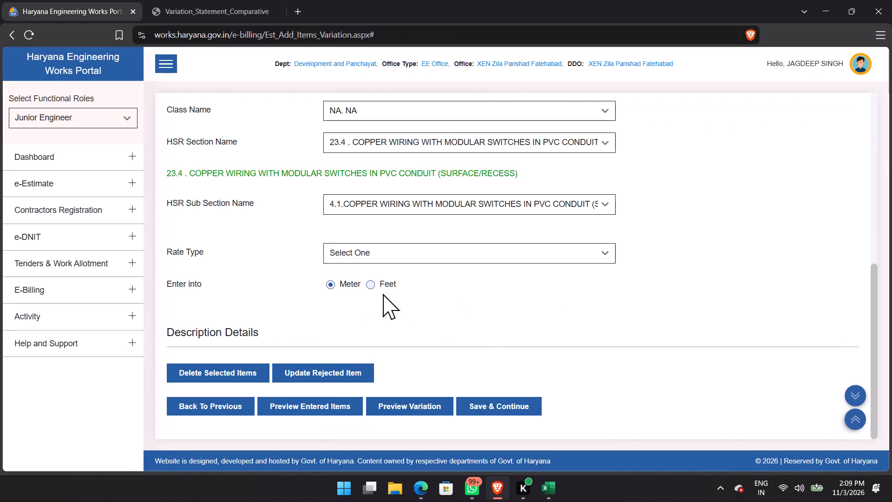
left_click(388, 255)
left_click(378, 280)
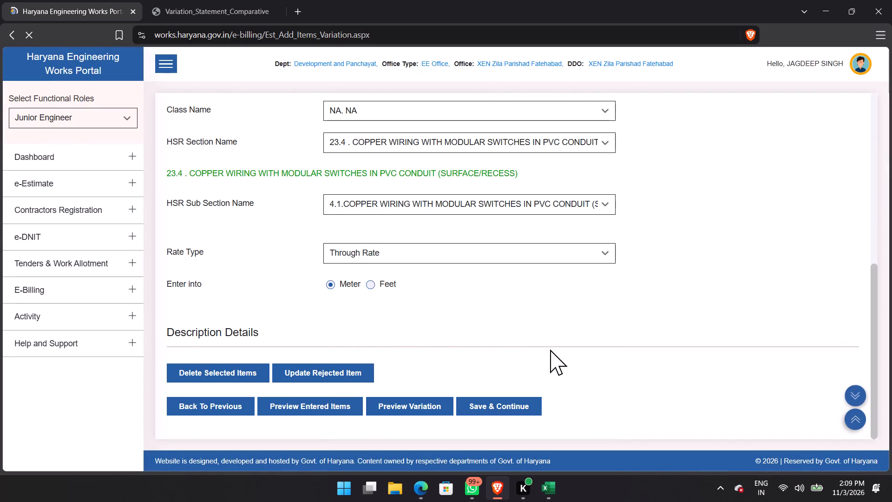
Mark the Total Qty. entry of item 23.4.4.1 as rejected and update the rejected item.
scroll(508, 319, "down", 16)
scroll(620, 366, "up", 1)
scroll(620, 366, "down", 6)
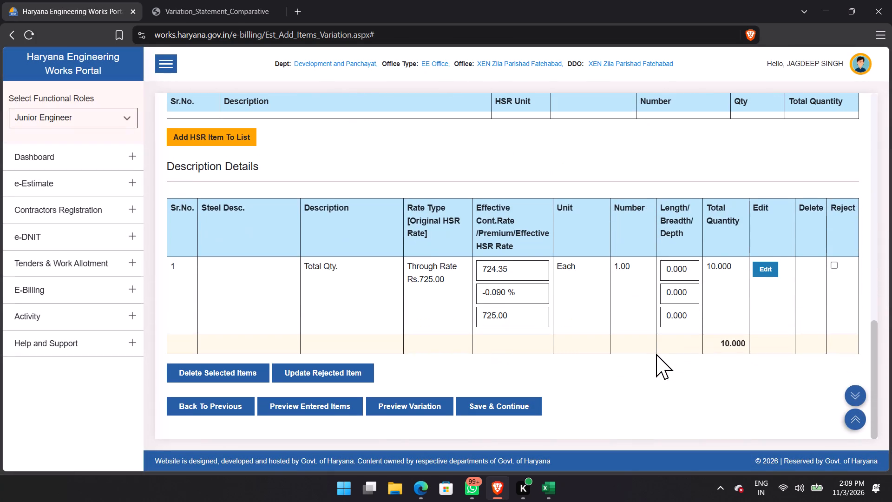
left_click(833, 265)
left_click(309, 372)
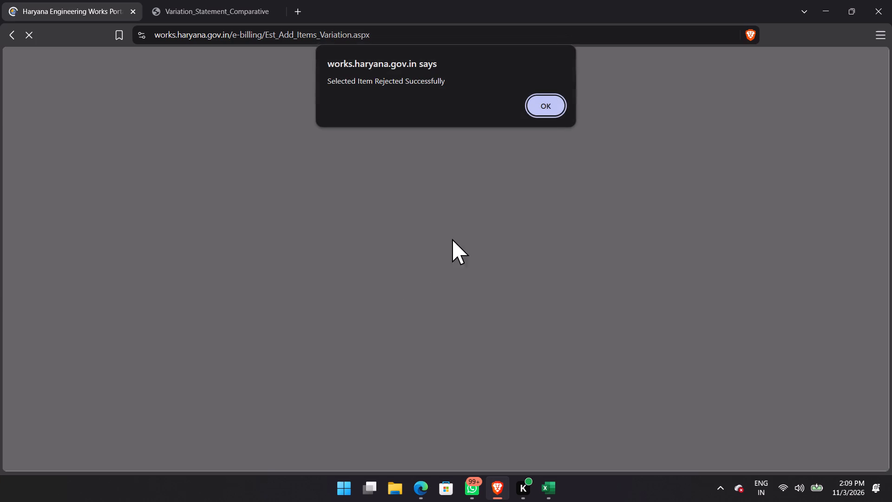
left_click(547, 105)
Replace the search entry with HSR item 23.4.5.1 and search for it in the full HSR.
left_click(401, 308)
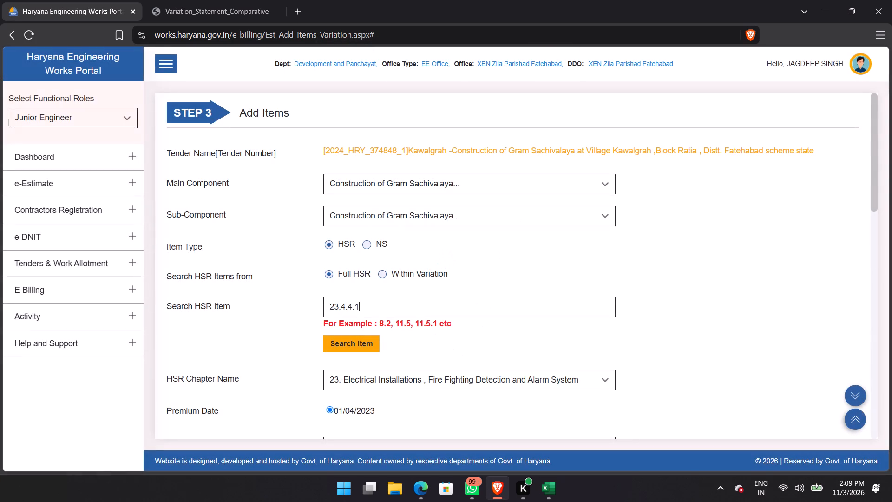
key("BackSpace")
key("BackSpace")
key("BackSpace")
key("BackSpace")
key("BackSpace")
key("BackSpace")
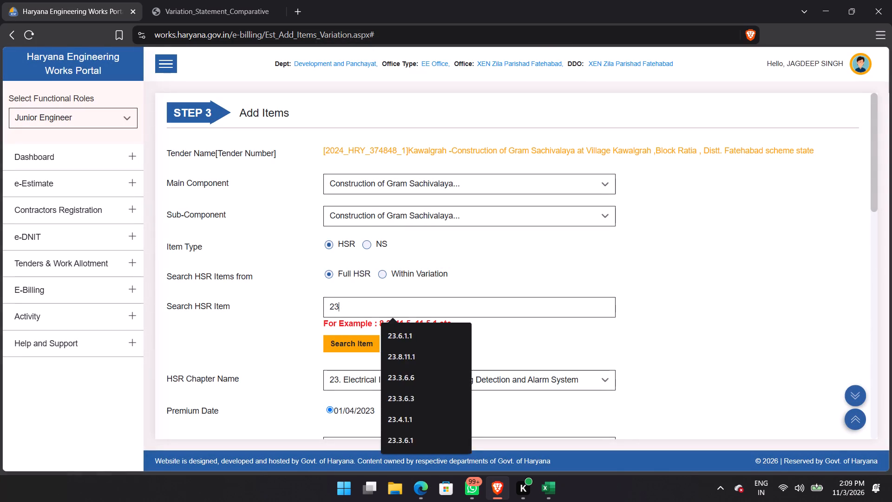
key("BackSpace")
key("BackSpace")
key("BackSpace")
key("BackSpace")
key("BackSpace")
key("BackSpace")
key("BackSpace")
key("BackSpace")
key("BackSpace")
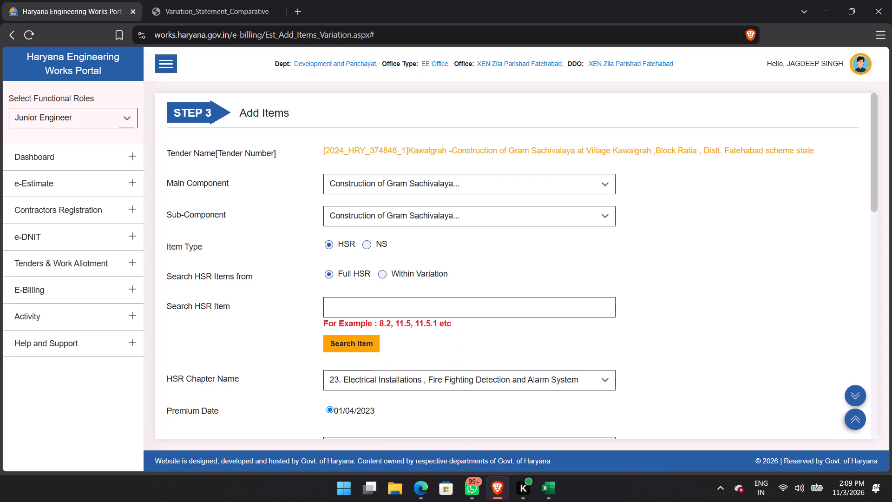
left_click(425, 208)
left_click(425, 209)
left_click(361, 306)
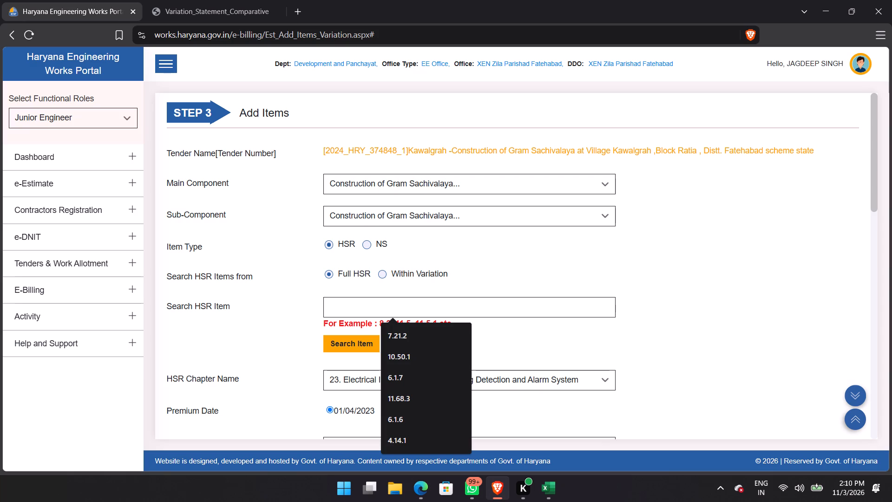
type("23.4.5.1")
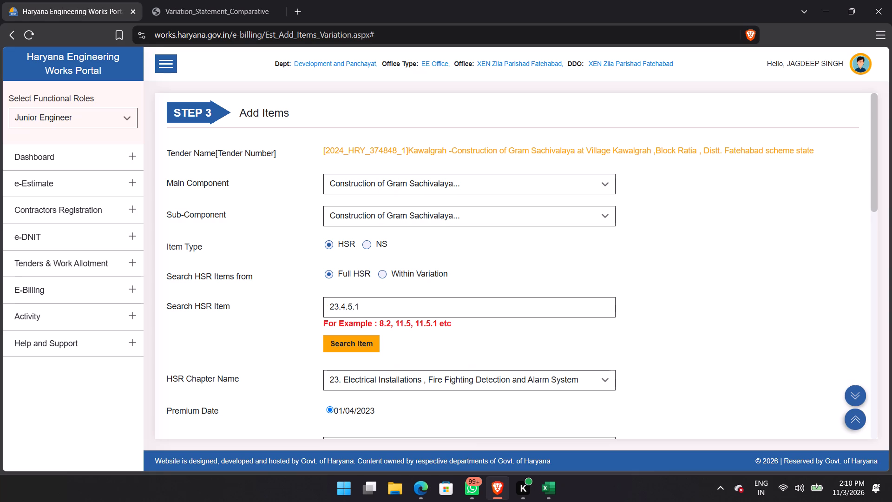
left_click(367, 349)
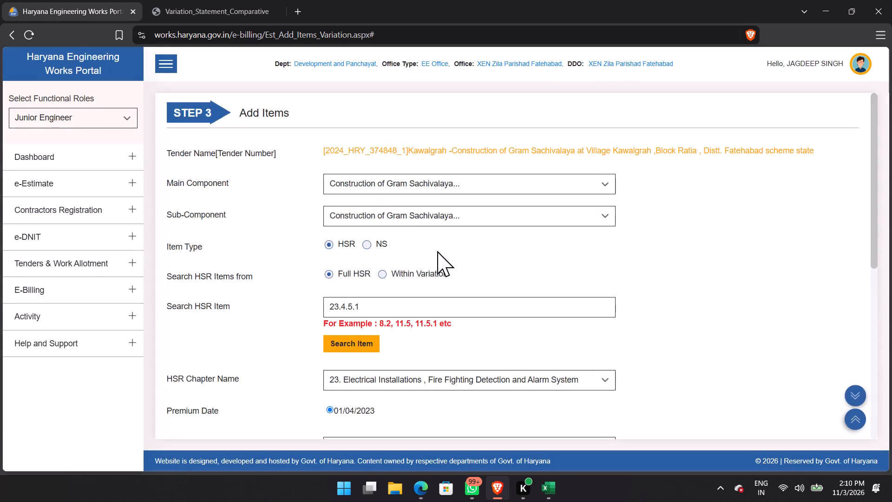
Set the rate type of HSR item 23.4.5.1 to Through Rate.
scroll(439, 263, "down", 3)
scroll(439, 263, "up", 1)
scroll(439, 263, "down", 1)
scroll(439, 263, "up", 2)
scroll(439, 263, "down", 9)
left_click(364, 247)
left_click(360, 235)
left_click(353, 250)
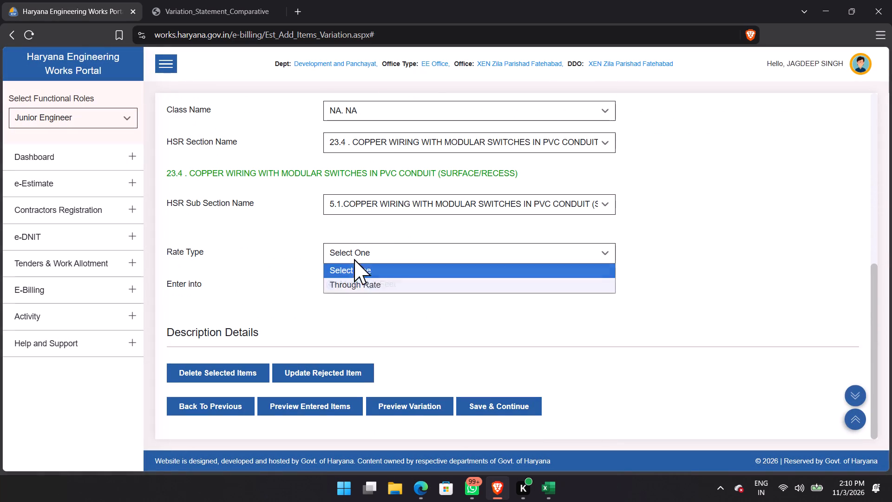
left_click(354, 285)
Examine the rate, item details and existing description entry of HSR item 23.4.5.1.
scroll(380, 236, "down", 1)
scroll(382, 242, "up", 1)
scroll(382, 242, "down", 3)
scroll(384, 252, "up", 1)
scroll(384, 254, "down", 1)
scroll(384, 254, "up", 3)
scroll(384, 254, "down", 2)
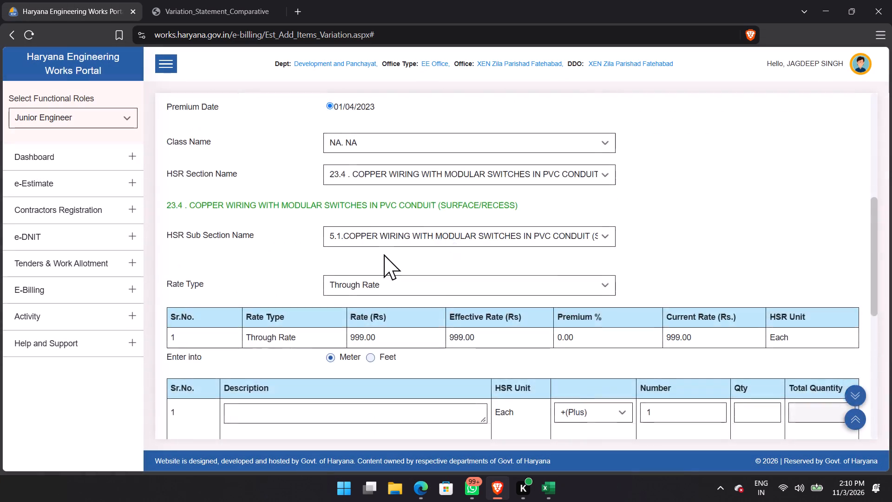
scroll(384, 254, "down", 10)
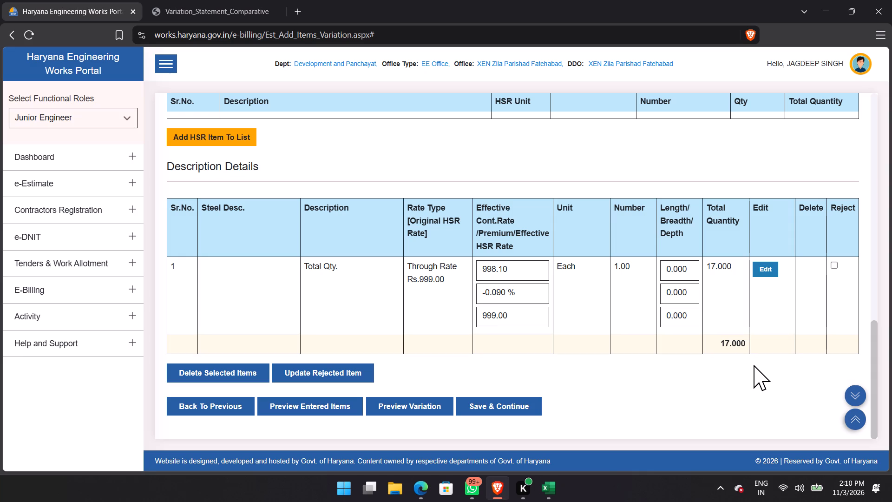
scroll(447, 319, "up", 10)
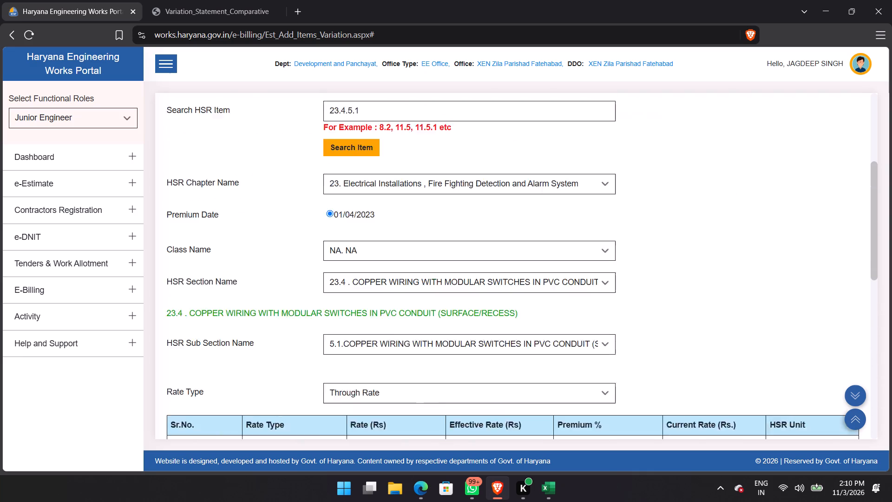
scroll(446, 314, "up", 4)
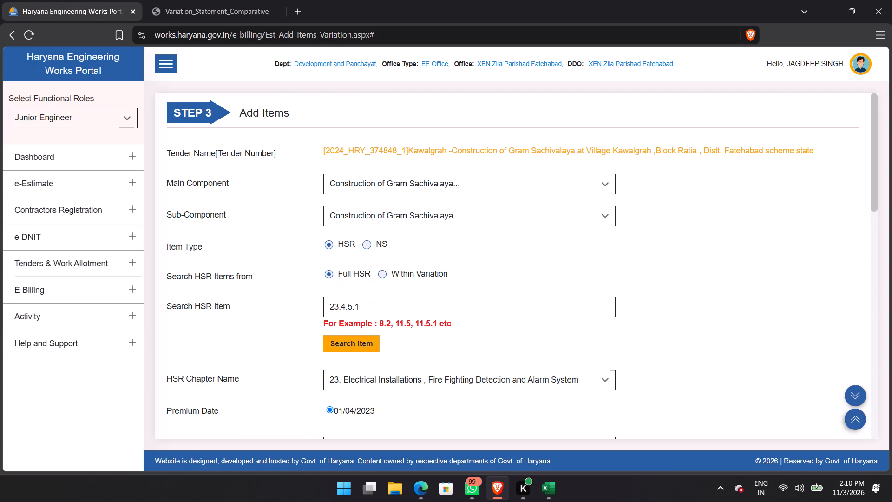
scroll(446, 313, "down", 4)
scroll(446, 313, "up", 1)
scroll(446, 313, "down", 10)
scroll(449, 311, "up", 7)
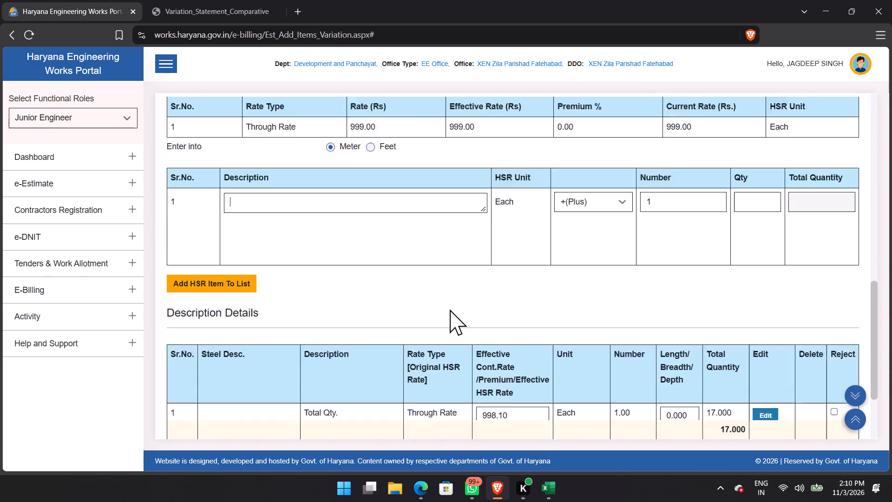
scroll(450, 310, "down", 3)
scroll(450, 310, "up", 5)
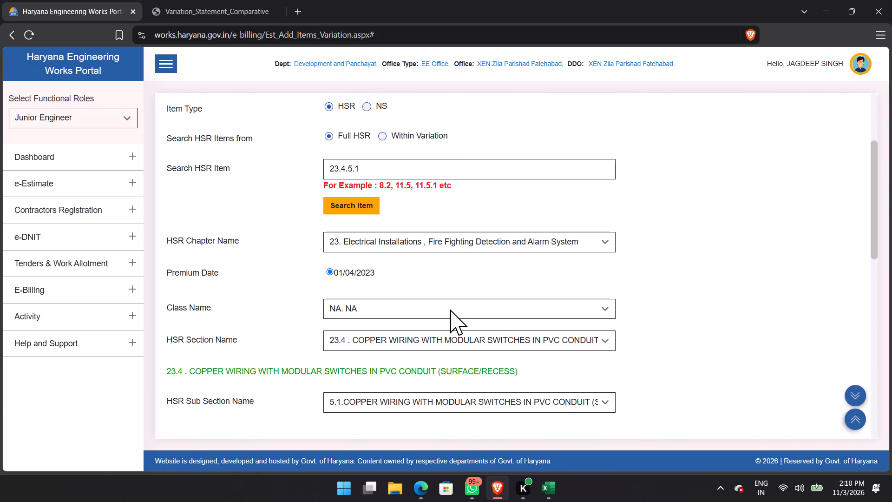
scroll(450, 310, "down", 15)
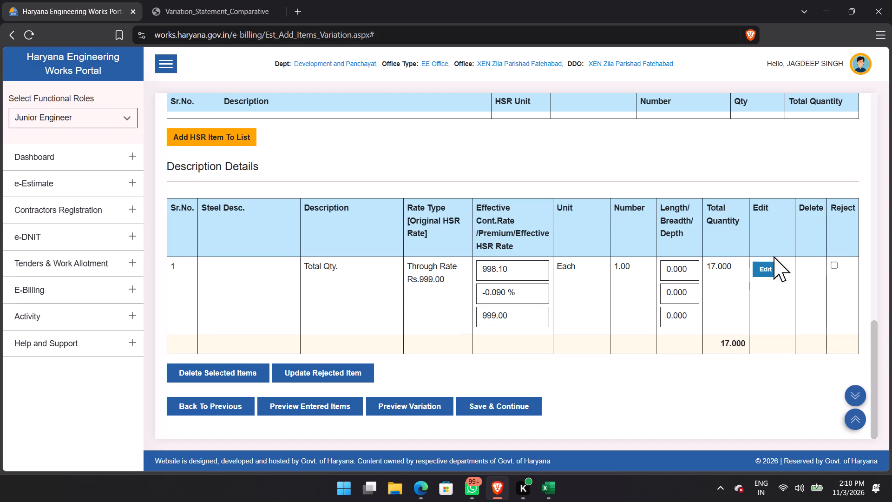
Mark the Total Qty. entry of item 23.4.5.1 as rejected and update the rejected item.
left_click(832, 264)
left_click(341, 375)
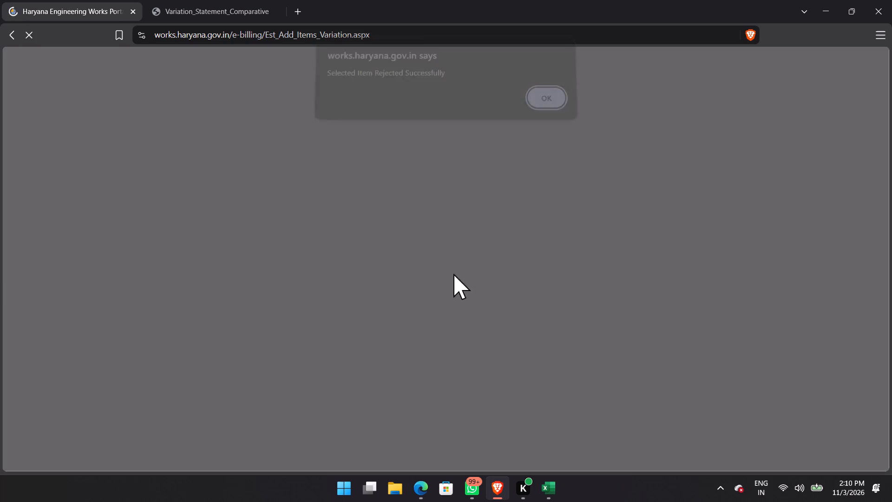
left_click(555, 111)
Try to search the full HSR for item 22.99.1.
left_click_drag(377, 315, 218, 309)
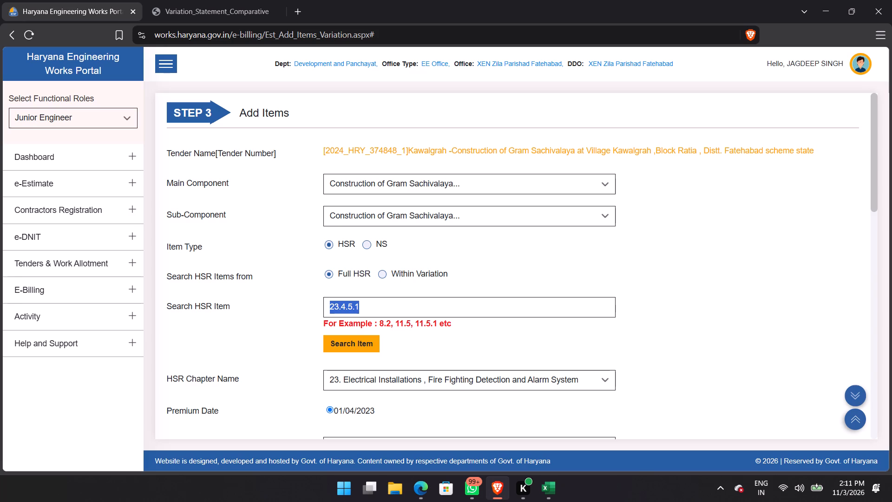
type("22.99.1")
left_click(363, 348)
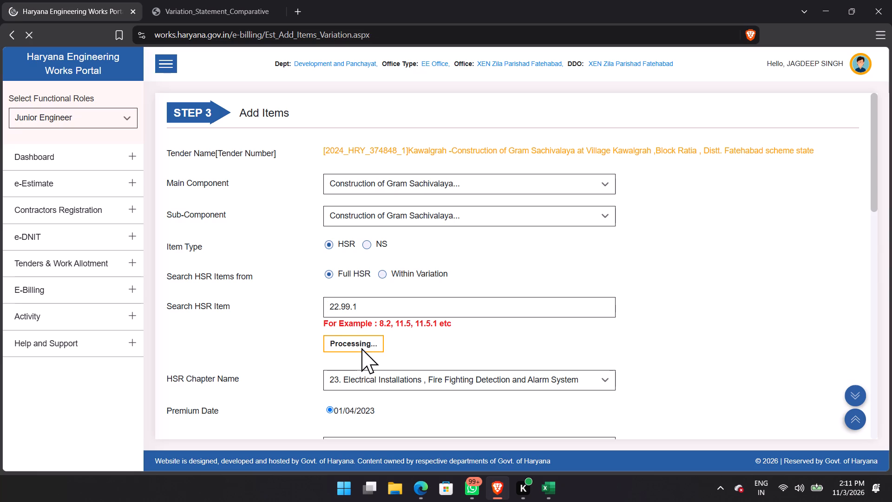
left_click(445, 311)
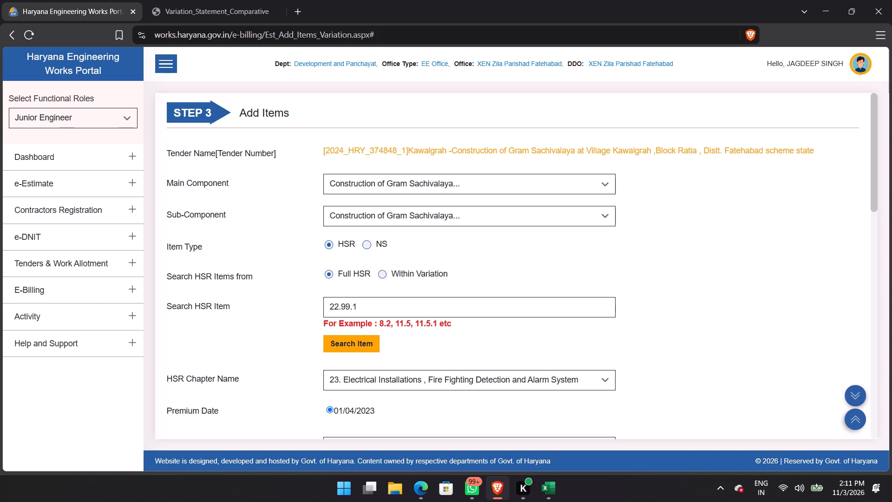
Extend the item number to 22.99.1.1, search for it, and set its rate type to Through Rate.
left_click(379, 304)
type(".1")
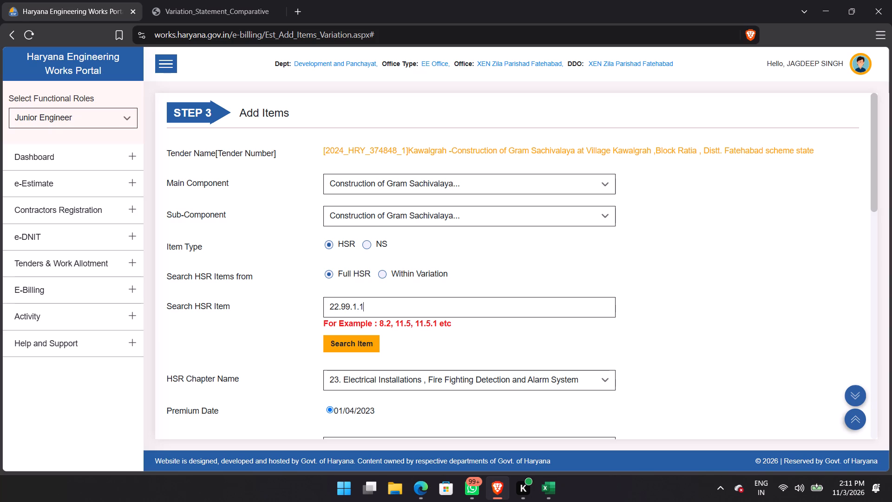
left_click(358, 340)
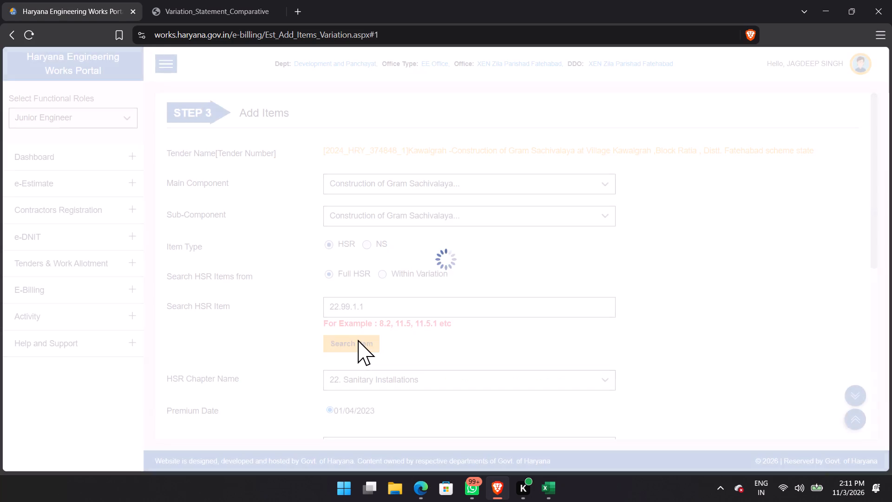
scroll(459, 302, "down", 7)
left_click(418, 254)
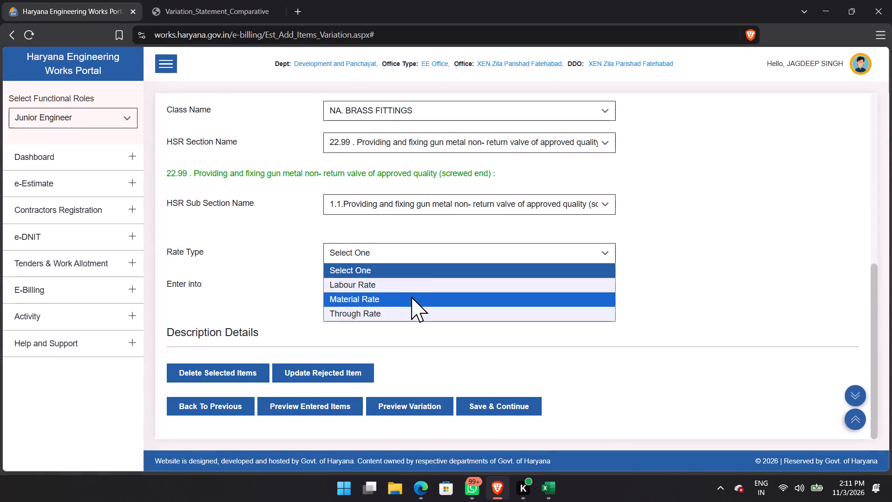
left_click(407, 309)
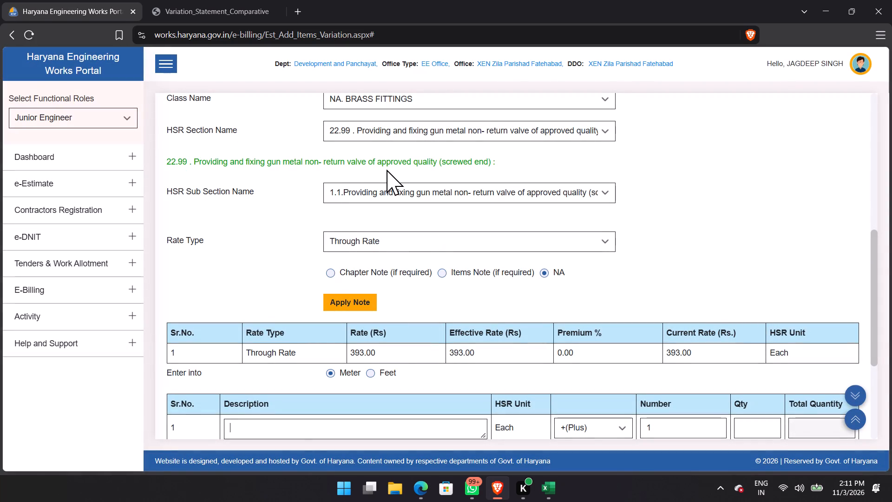
scroll(411, 245, "up", 5)
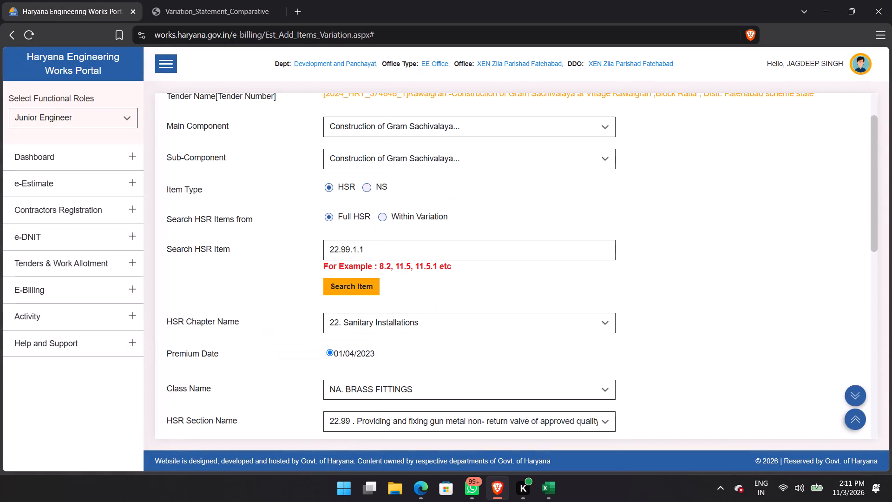
Search the full HSR for item 12.99.1 and check its Through Rate and existing description entry.
left_click_drag(407, 251, 268, 245)
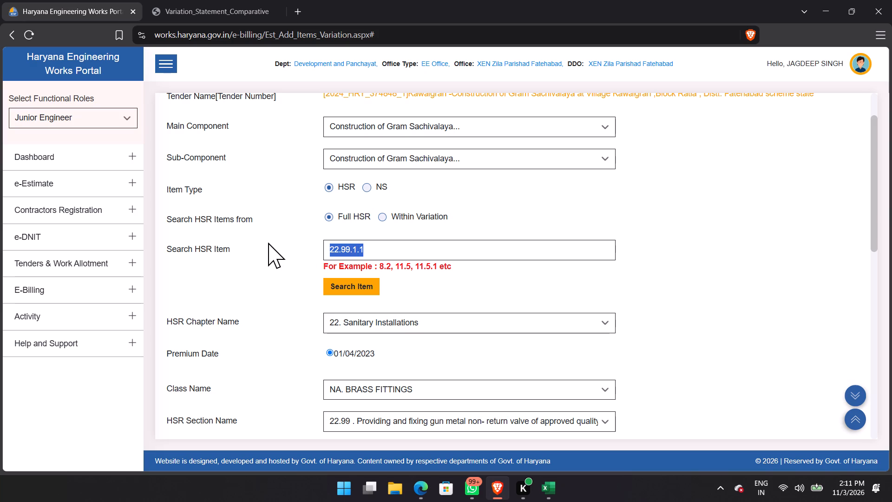
type("12")
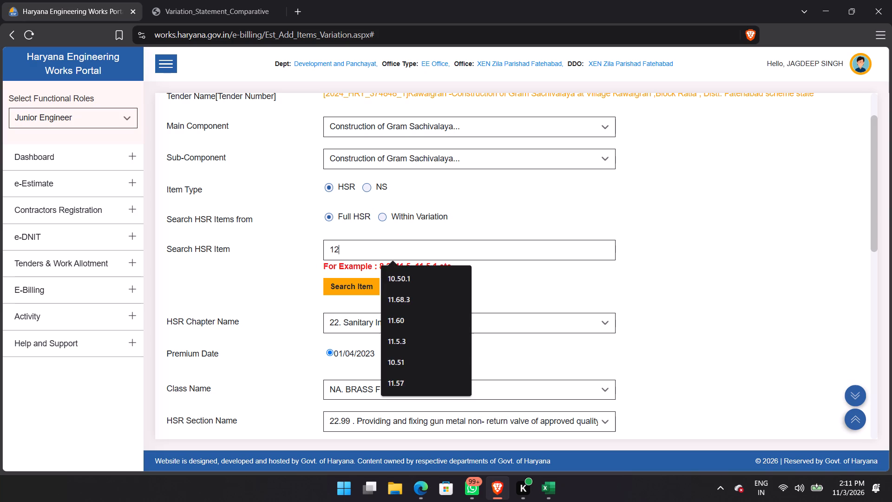
type(".99.1")
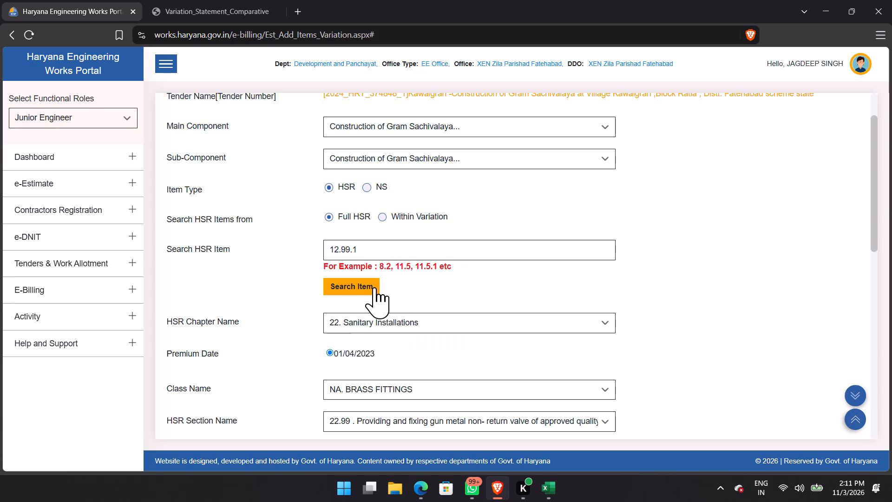
left_click(366, 287)
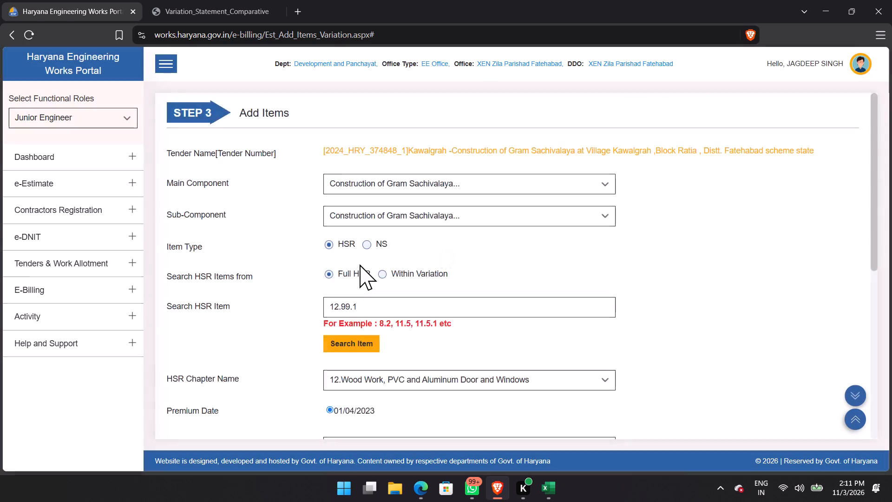
scroll(360, 264, "down", 9)
left_click(363, 278)
left_click(347, 331)
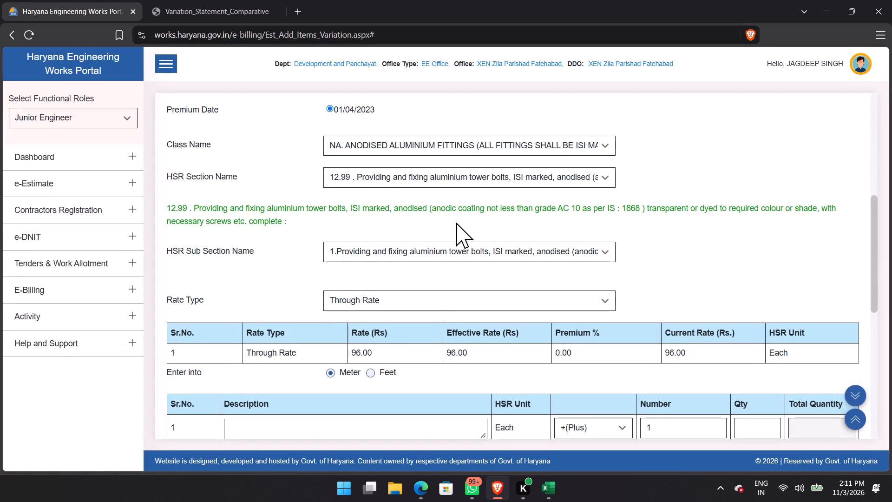
scroll(463, 221, "down", 7)
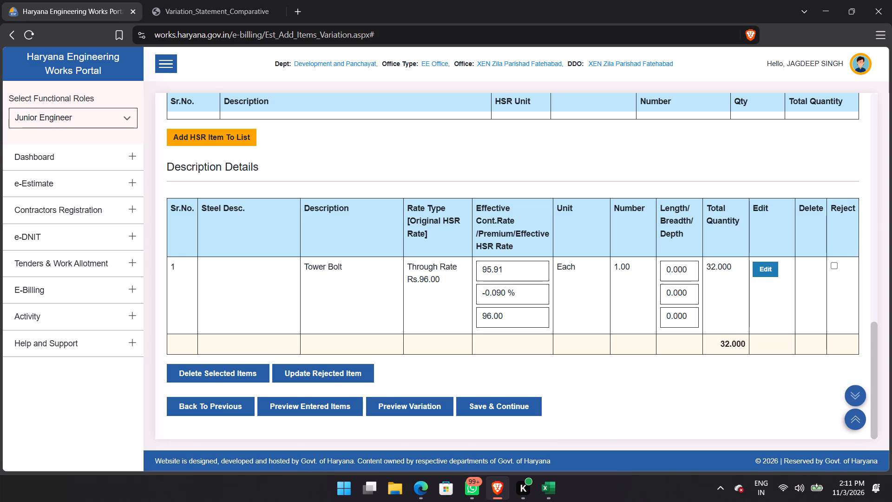
Search the full HSR for item 12.99.5, set its rate type to Through Rate, and check its existing description entry.
scroll(430, 140, "up", 7)
scroll(407, 270, "up", 1)
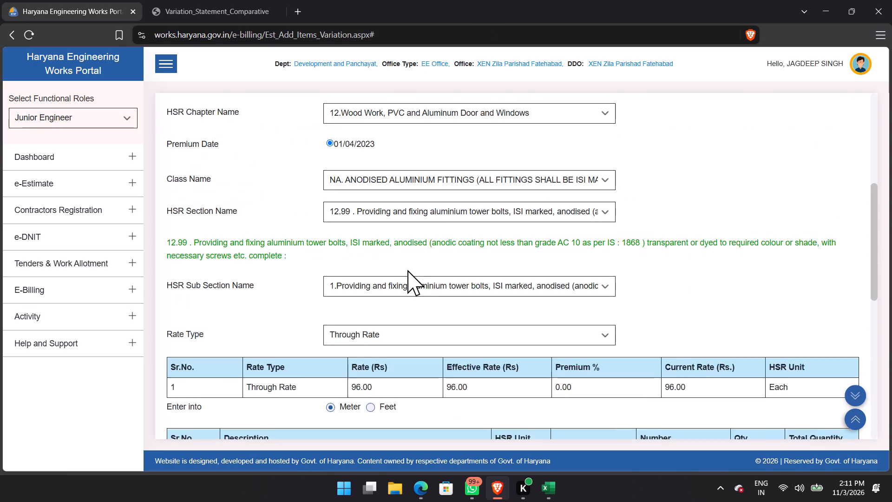
scroll(409, 206, "up", 3)
left_click(410, 276)
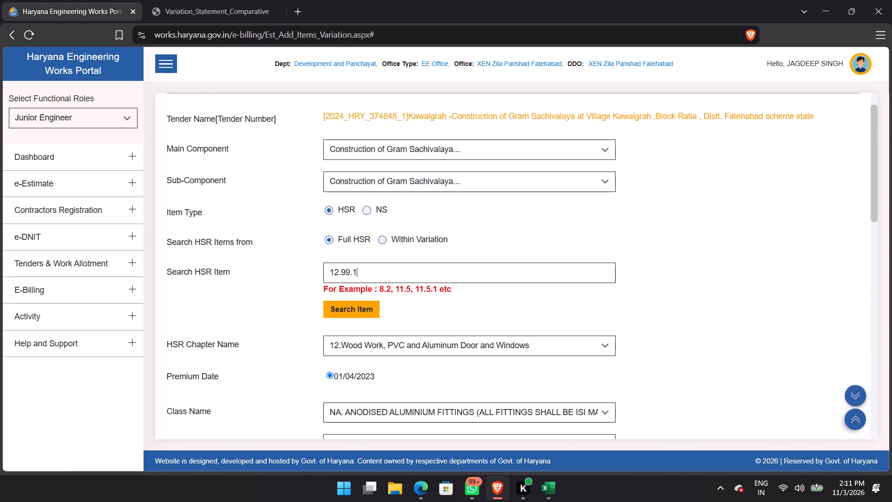
key("BackSpace")
key("5")
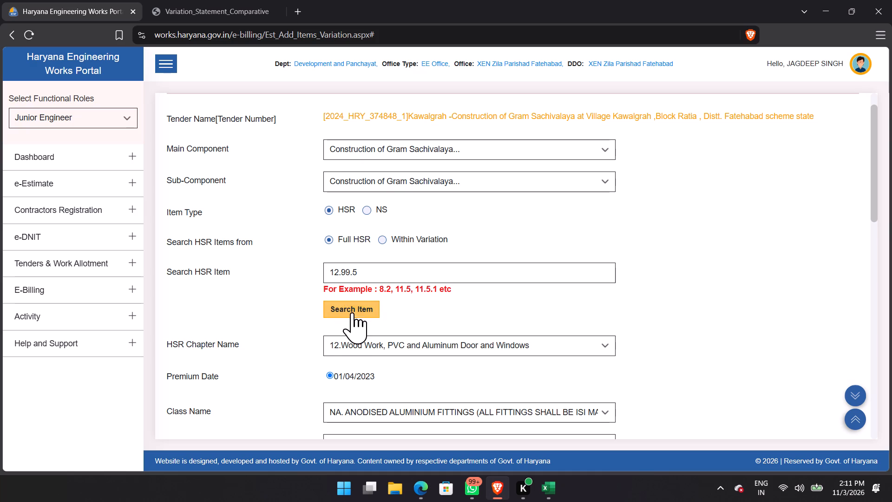
left_click(352, 312)
scroll(458, 220, "down", 8)
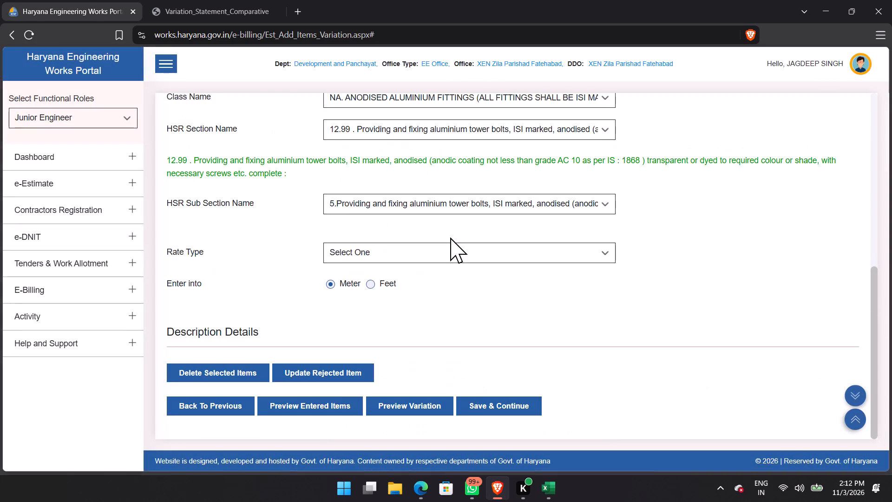
left_click(430, 244)
left_click(385, 314)
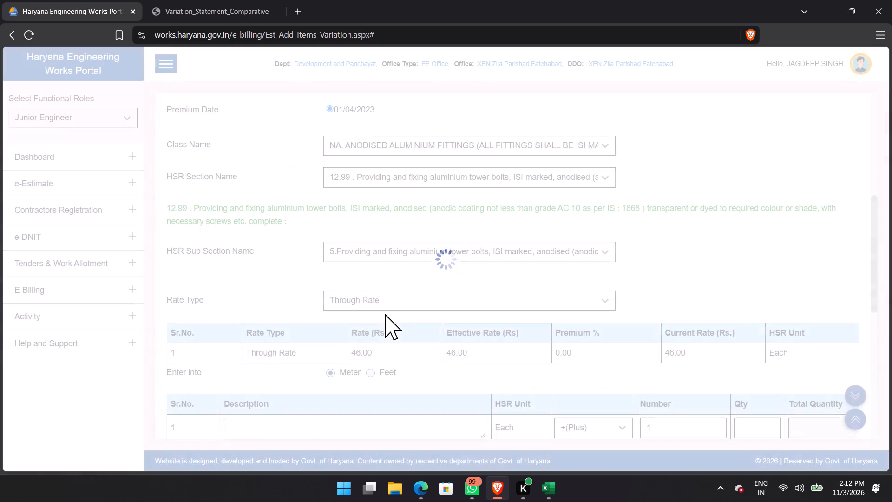
scroll(538, 322, "down", 4)
scroll(538, 322, "up", 1)
scroll(538, 322, "down", 10)
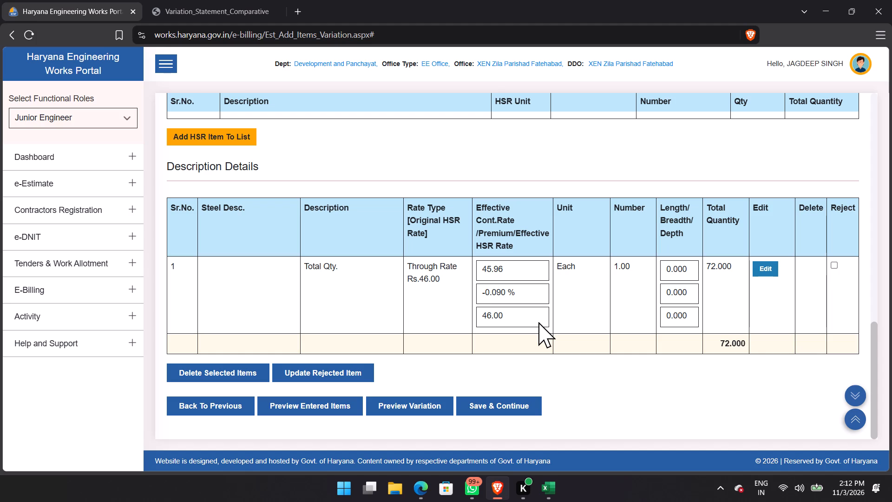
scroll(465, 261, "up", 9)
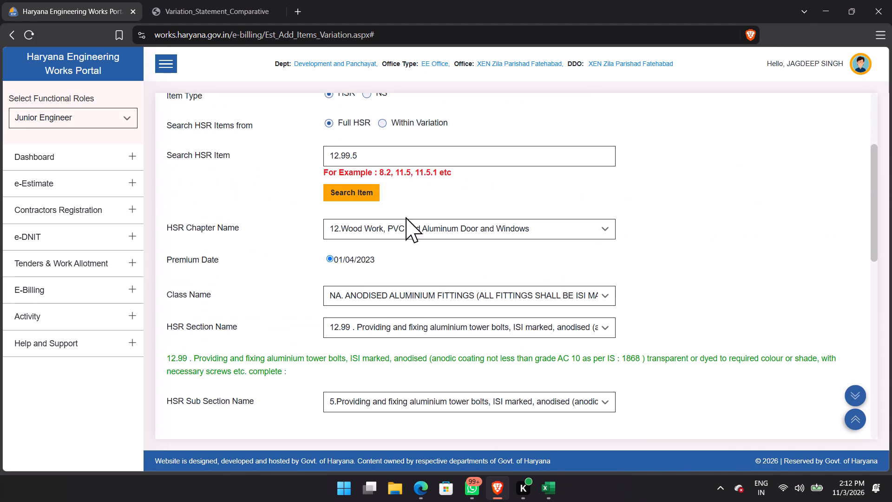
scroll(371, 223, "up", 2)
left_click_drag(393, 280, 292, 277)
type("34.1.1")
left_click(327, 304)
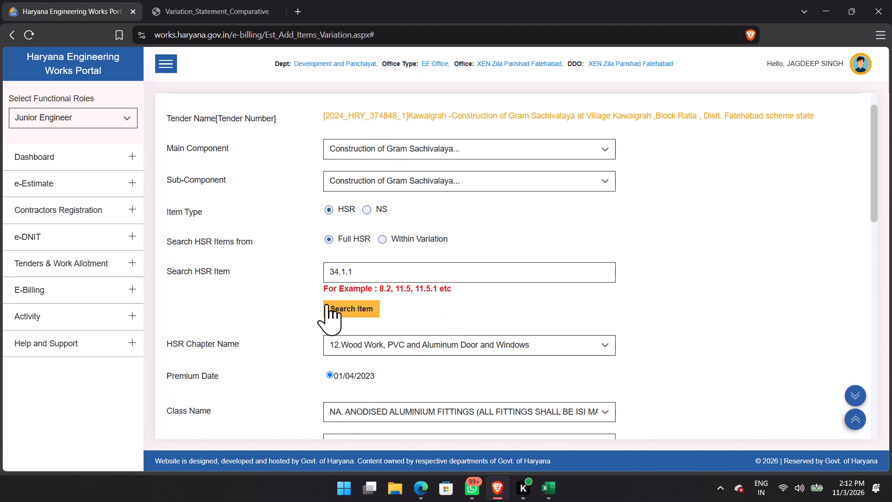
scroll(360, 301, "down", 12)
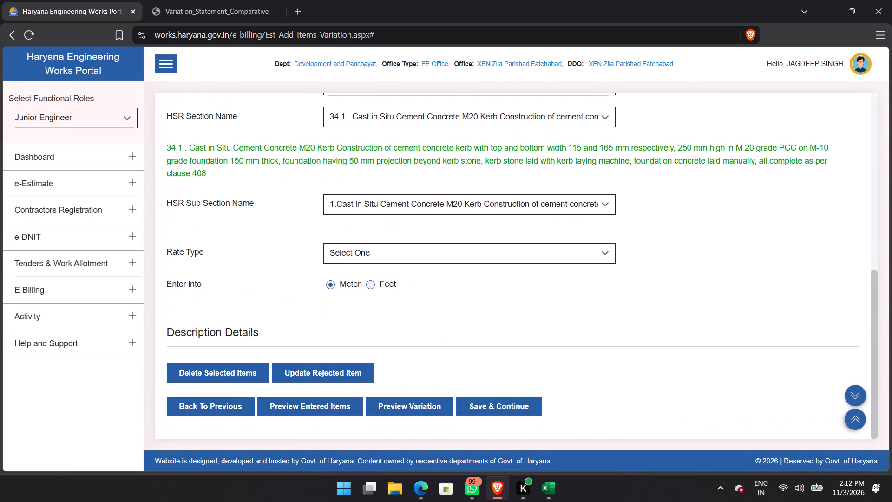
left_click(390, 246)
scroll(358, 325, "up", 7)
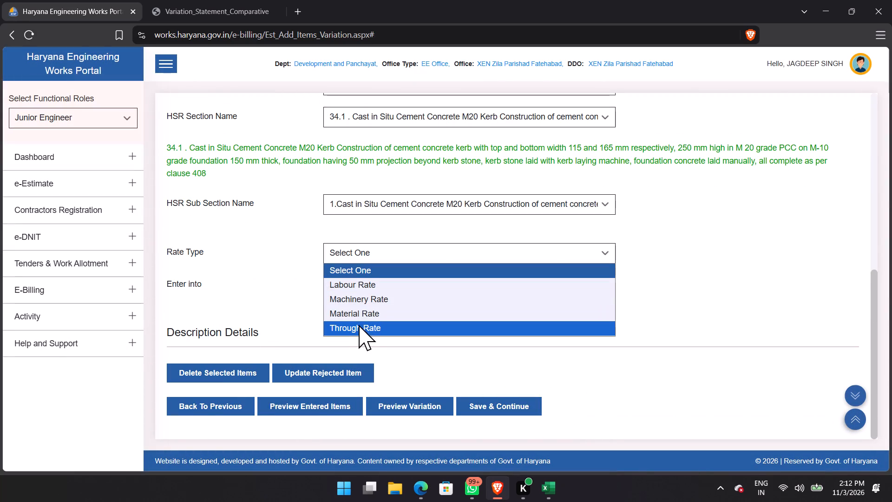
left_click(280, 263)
Search the full HSR for item 24.1.1, set its rate type to Through Rate, and check its existing description entry.
scroll(286, 267, "up", 7)
left_click_drag(401, 316, 298, 304)
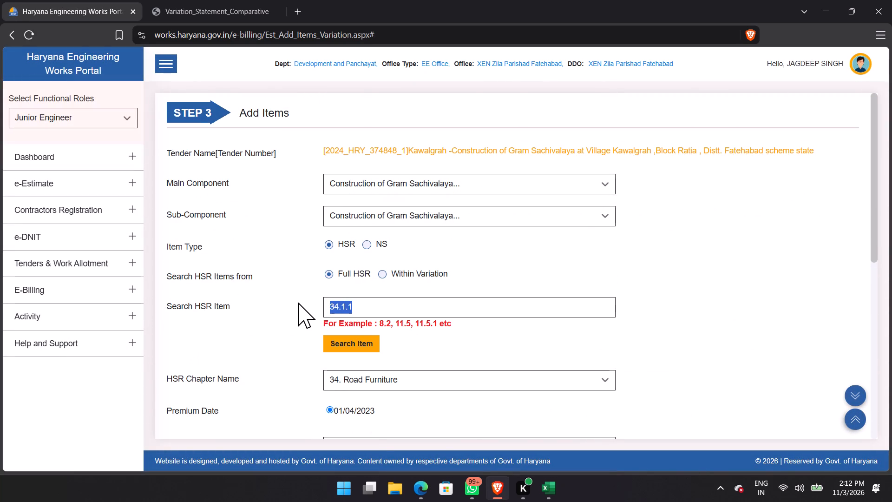
type("24.1.1")
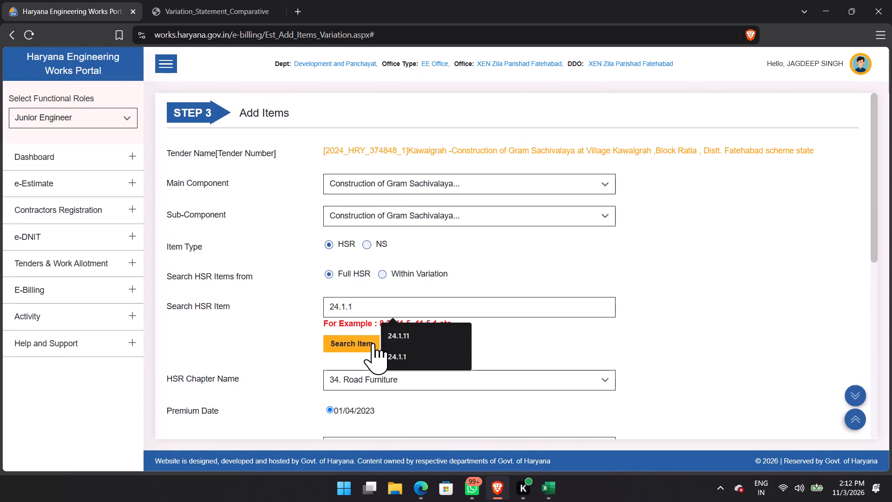
left_click(361, 346)
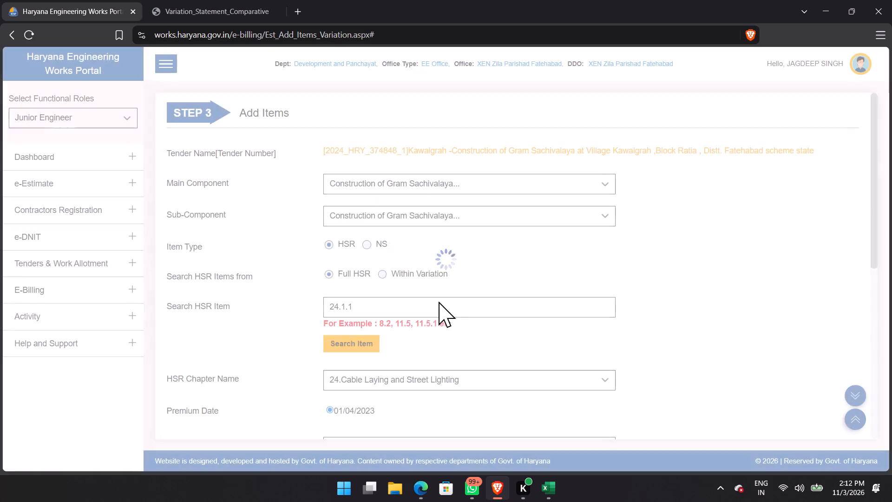
scroll(432, 302, "down", 8)
left_click(392, 247)
left_click(380, 284)
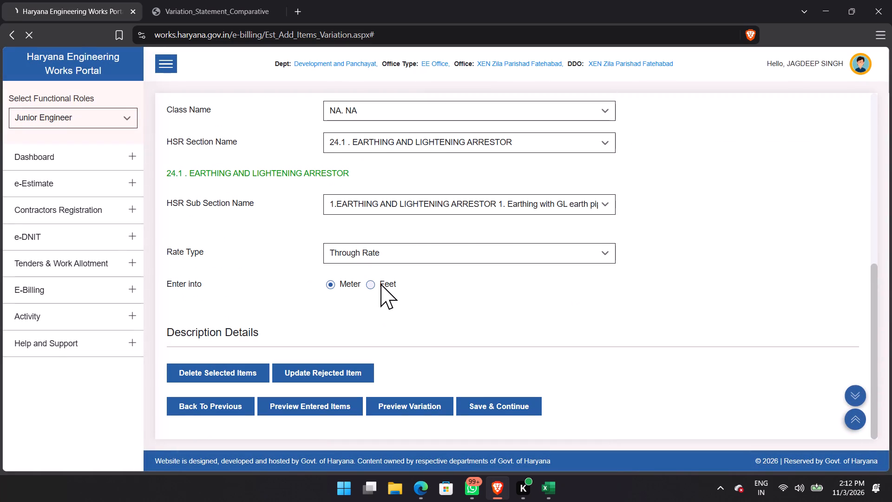
scroll(504, 357, "down", 3)
scroll(504, 357, "up", 1)
scroll(504, 357, "down", 1)
scroll(504, 357, "up", 1)
scroll(504, 357, "down", 10)
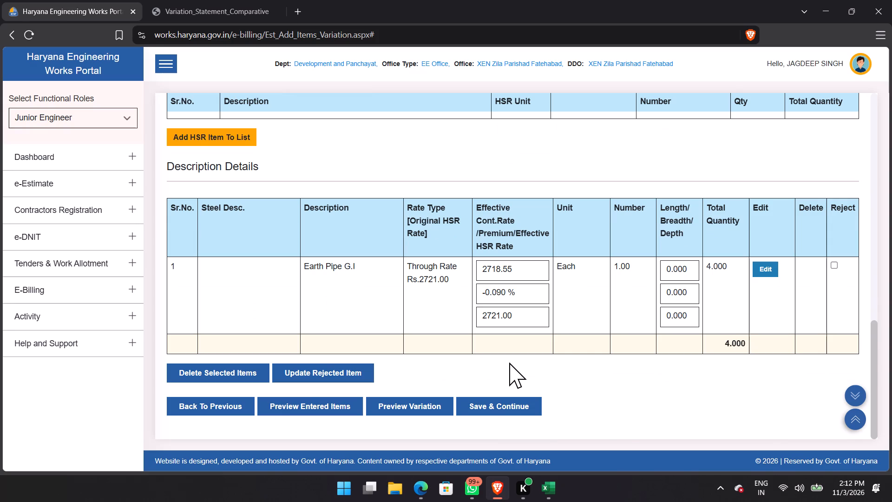
Search the full HSR for item 24.1.2, set its rate type to Through Rate, and check its existing description entry.
scroll(509, 363, "up", 15)
left_click_drag(423, 300, 264, 297)
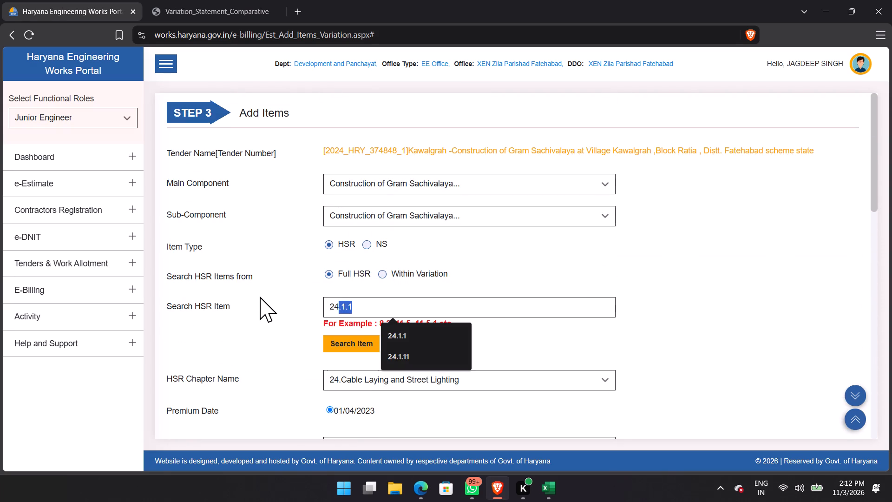
key("BackSpace")
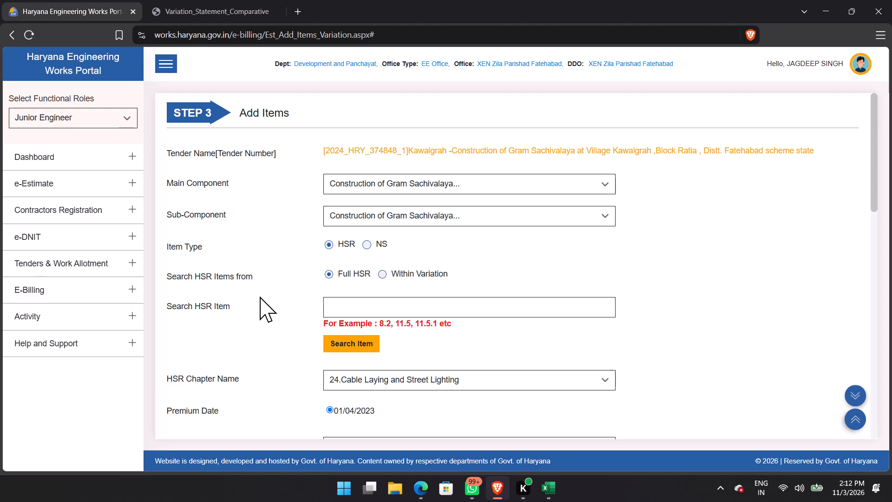
type("24")
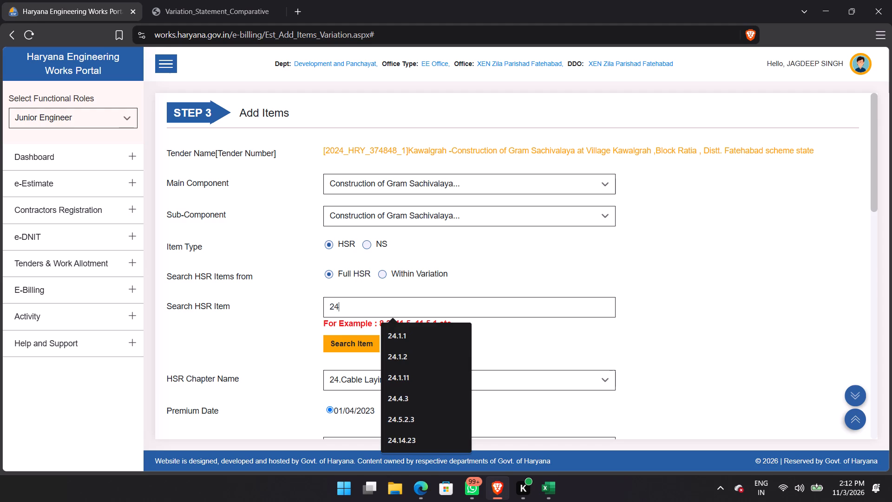
type(".1.2")
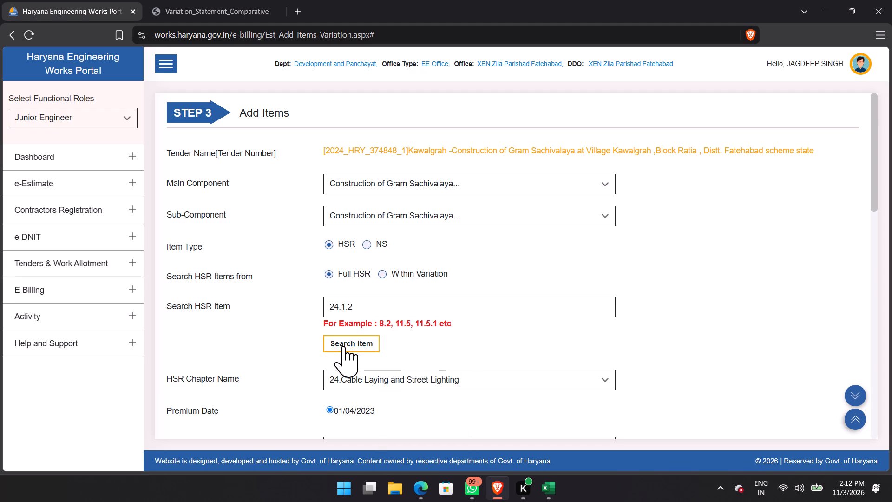
left_click(343, 346)
scroll(425, 312, "down", 9)
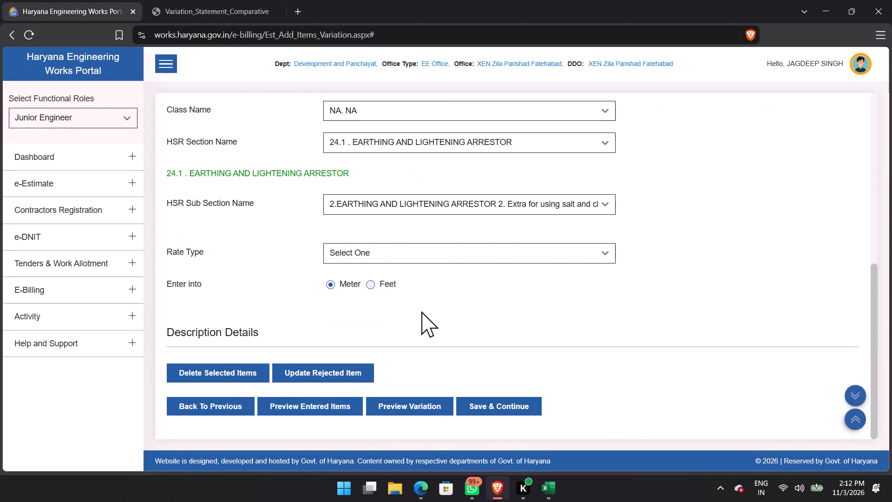
left_click(435, 246)
left_click(396, 289)
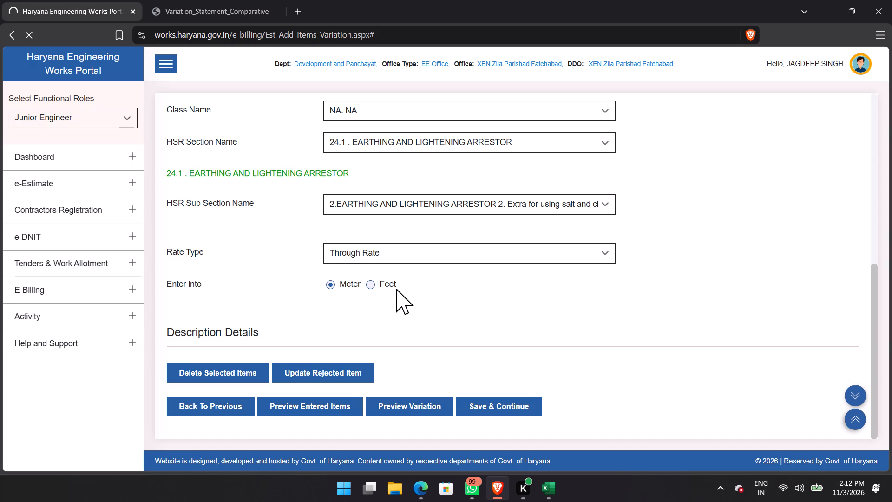
scroll(527, 333, "down", 6)
scroll(527, 332, "up", 1)
scroll(526, 332, "down", 2)
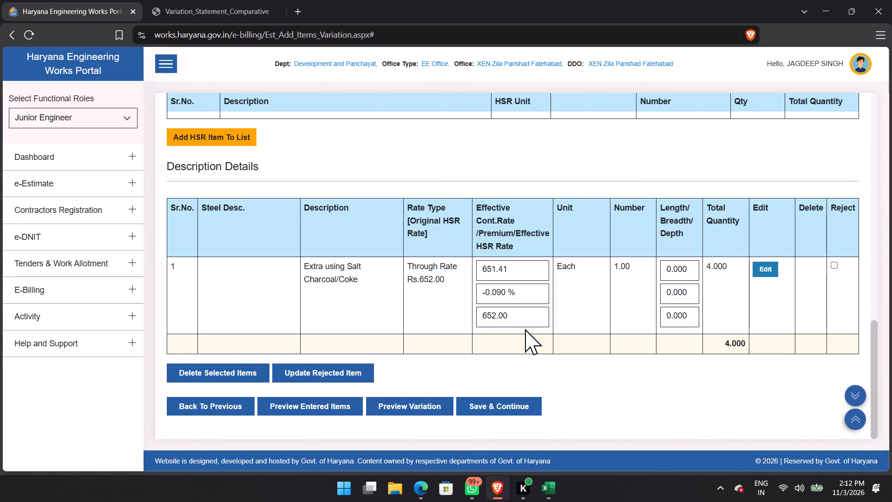
Search the full HSR for item 24.1.11, set its rate type to Through Rate, and bring up its description entry.
scroll(525, 329, "up", 14)
left_click(418, 312)
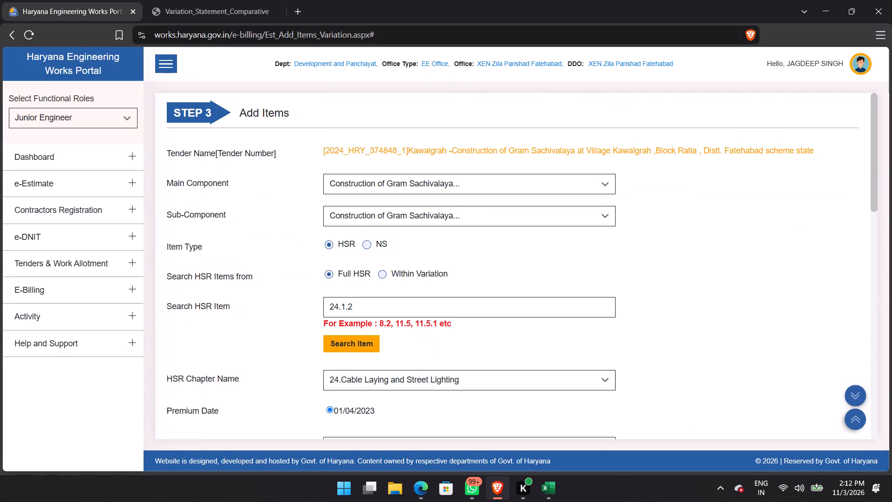
key("BackSpace")
type("11")
left_click(352, 351)
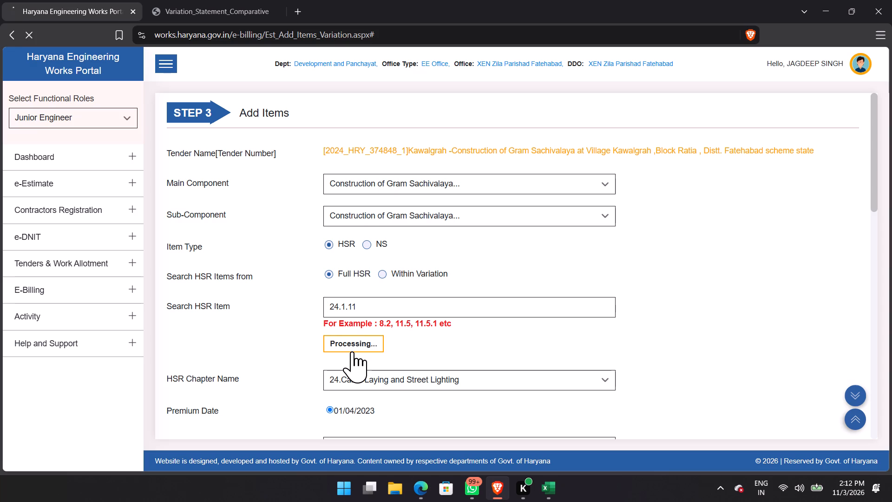
scroll(459, 317, "down", 9)
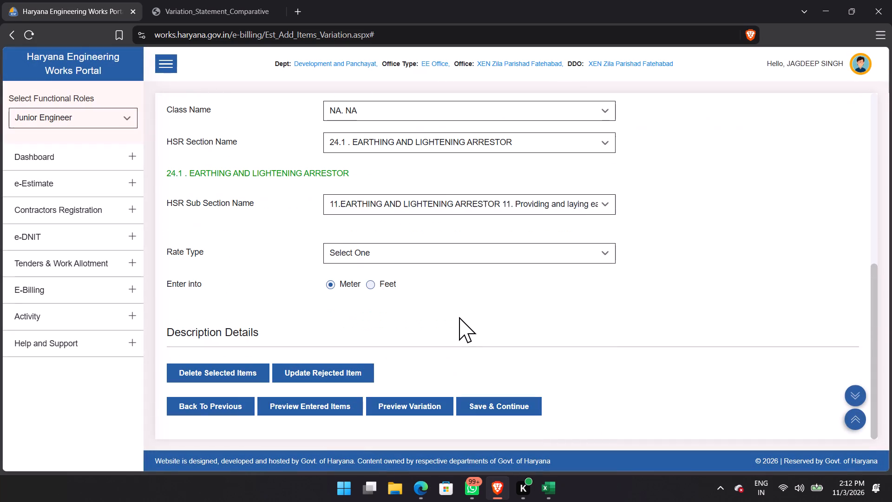
left_click(386, 257)
left_click(373, 287)
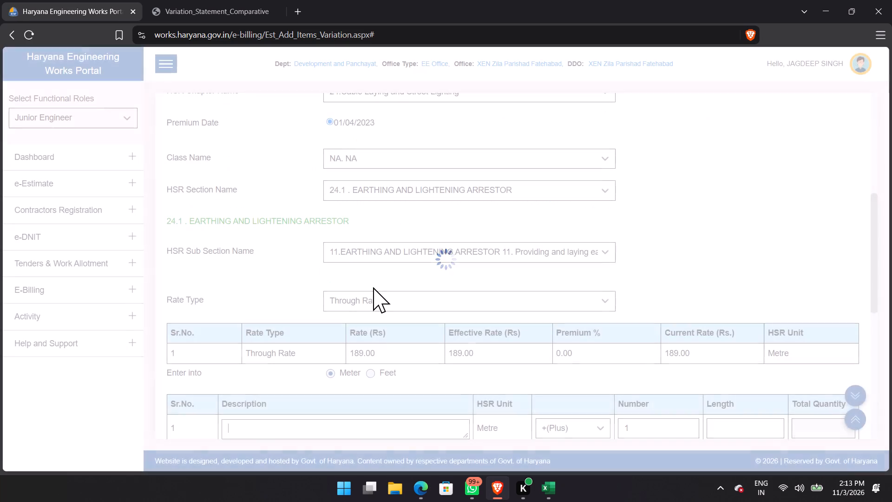
scroll(438, 317, "down", 5)
scroll(439, 317, "up", 1)
scroll(439, 317, "down", 3)
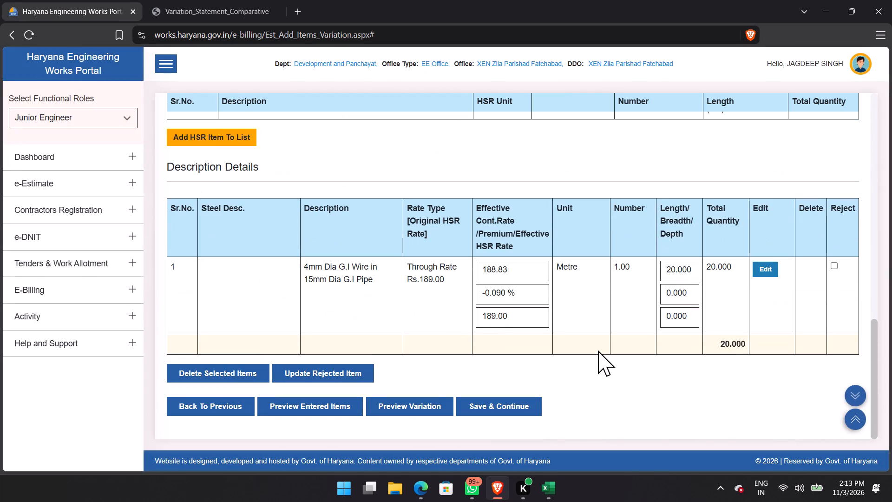
Edit the 4mm Dia G.I Wire entry of item 24.1.11, setting its length to 18, and save the updated data.
left_click(761, 271)
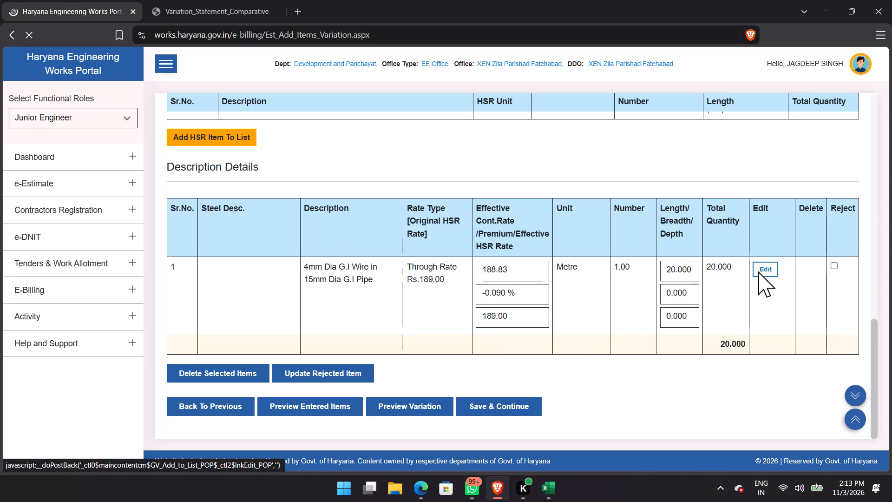
scroll(590, 351, "down", 4)
scroll(590, 351, "up", 1)
scroll(590, 351, "down", 4)
left_click_drag(749, 310, 745, 310)
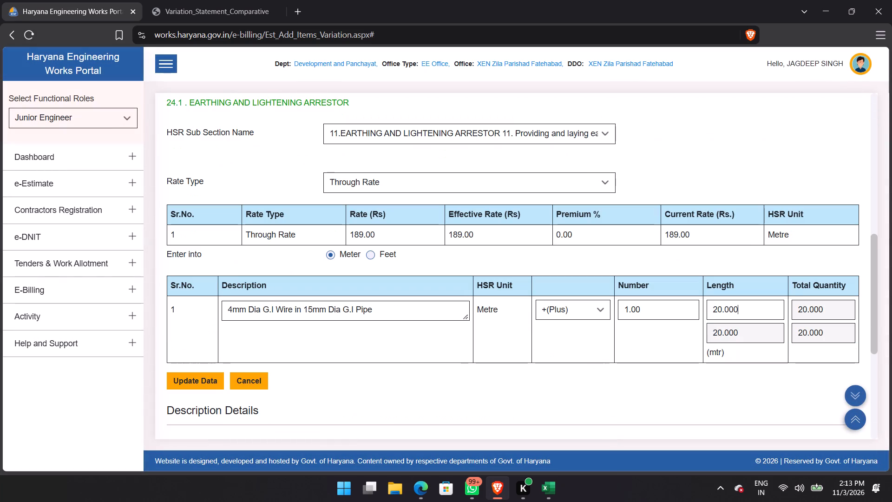
left_click_drag(745, 310, 675, 304)
type("18")
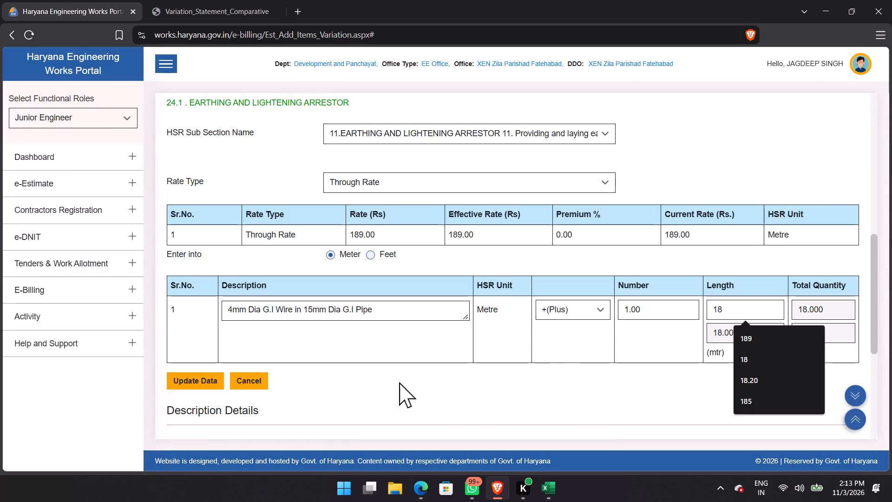
left_click(194, 386)
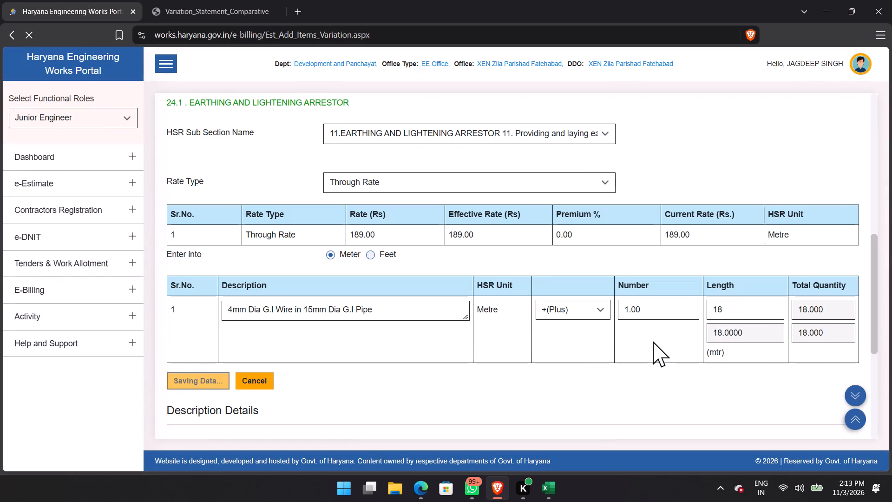
left_click(543, 107)
scroll(651, 367, "down", 4)
scroll(651, 367, "up", 1)
scroll(651, 367, "down", 1)
scroll(651, 367, "up", 1)
scroll(650, 366, "down", 7)
scroll(650, 366, "up", 1)
scroll(650, 366, "down", 11)
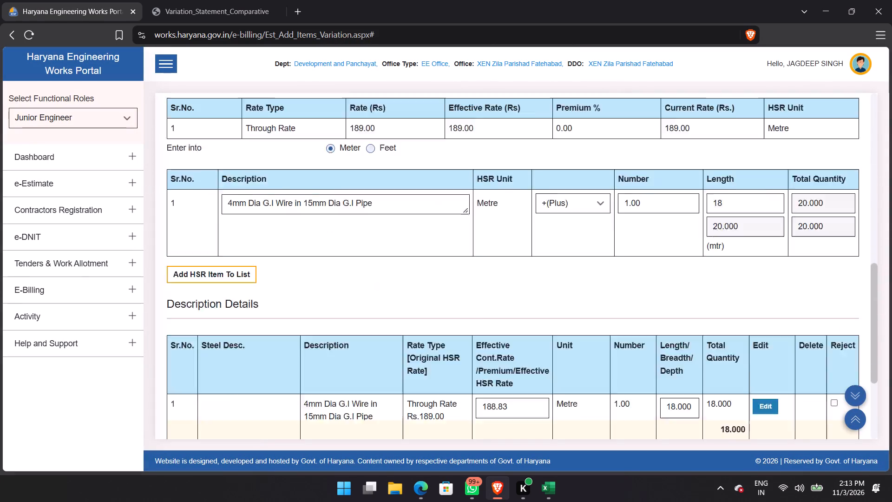
left_click(704, 389)
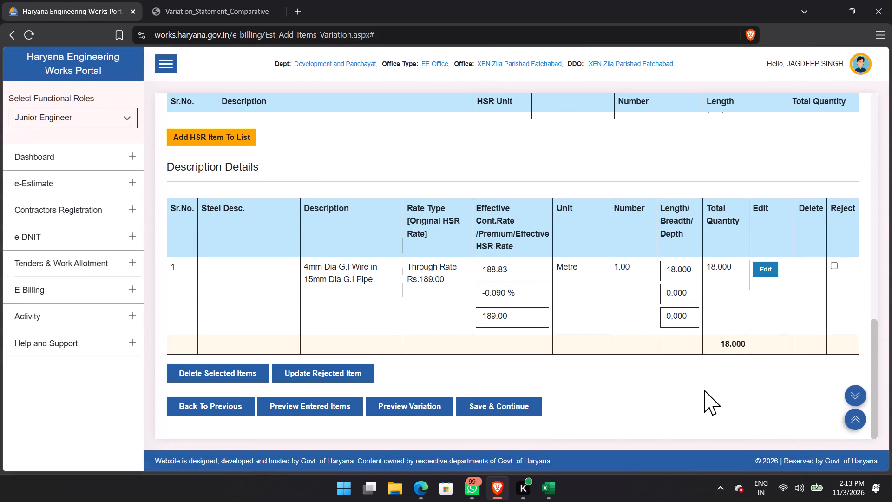
Search the full HSR for item 17.8.1, set its rate type to Through Rate, and check its existing description entry.
scroll(555, 398, "up", 15)
left_click_drag(405, 301, 268, 302)
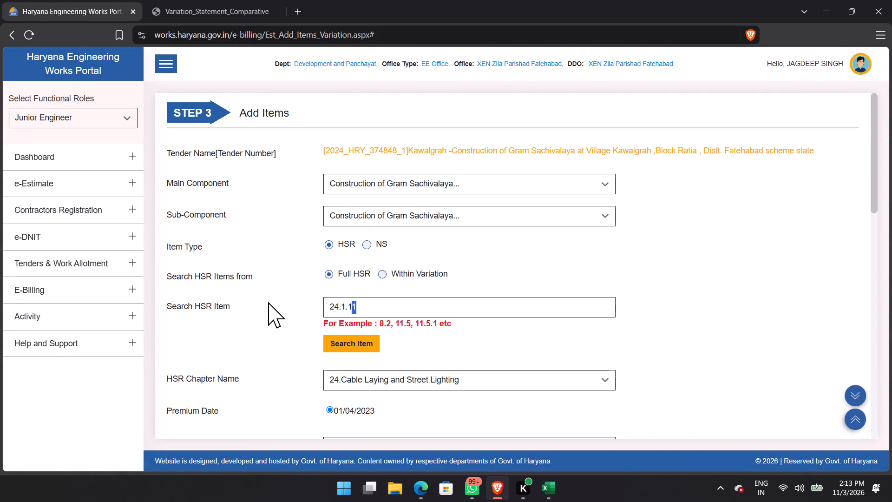
type("17.8.1")
left_click(339, 342)
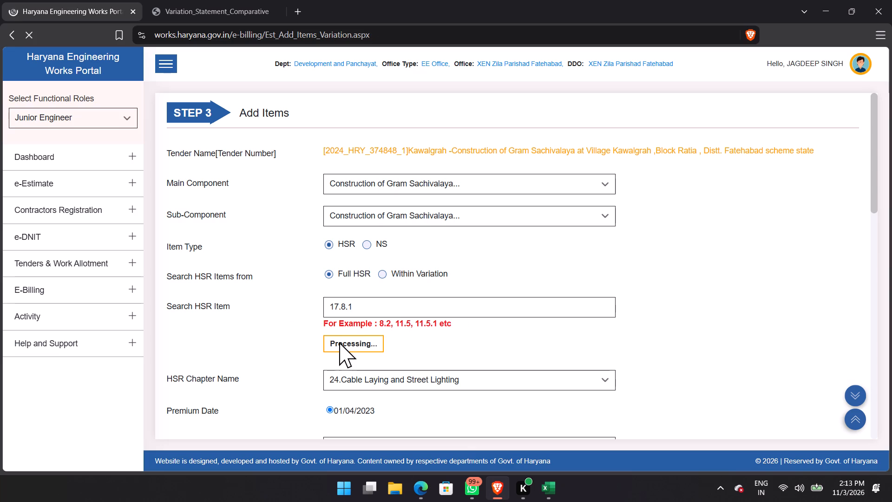
scroll(457, 305, "down", 8)
left_click(384, 256)
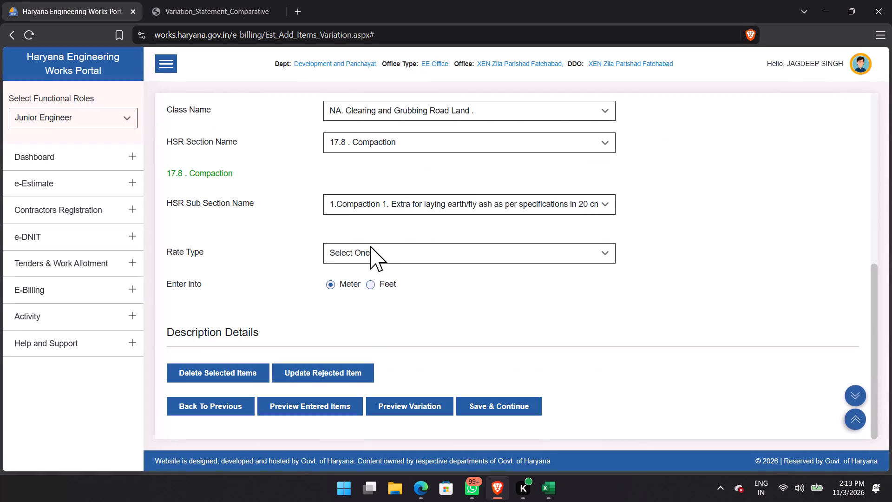
left_click(370, 246)
left_click(345, 316)
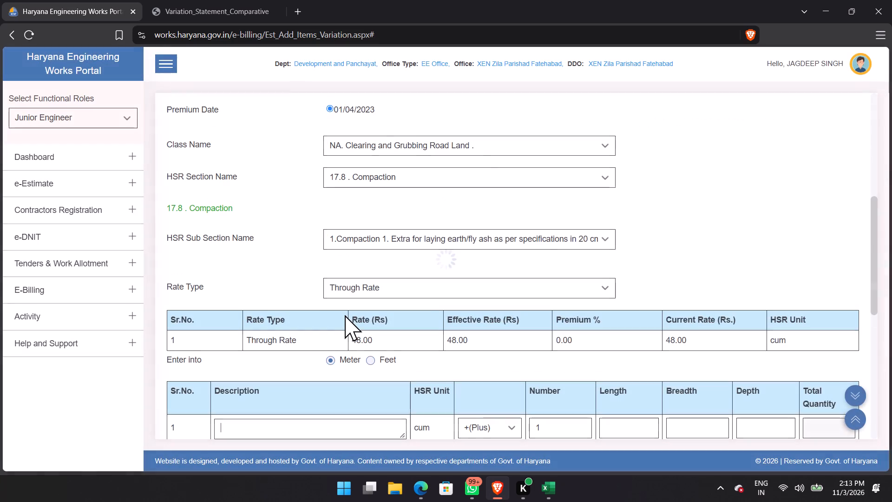
scroll(413, 232, "down", 7)
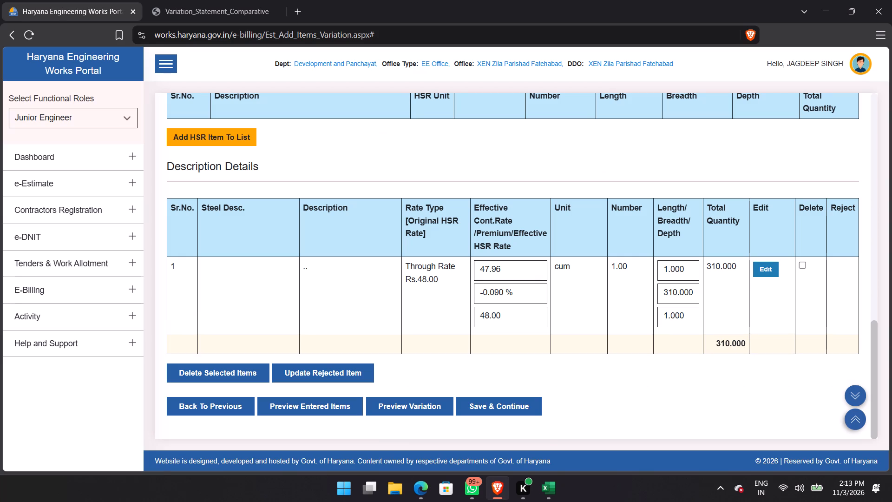
scroll(415, 233, "down", 1)
Switch to Excel, examine the HSR items and quantities in the Haroli detailed estimate, and return to the portal in Brave.
left_click(542, 496)
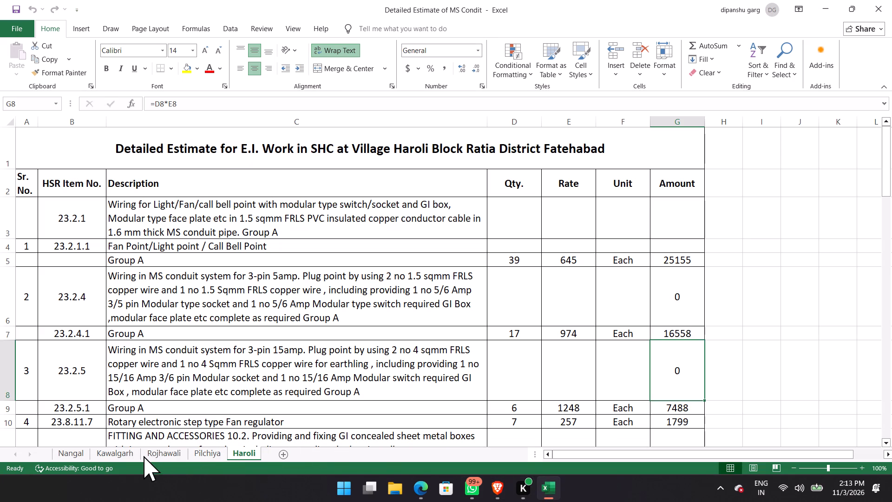
scroll(147, 271, "down", 9)
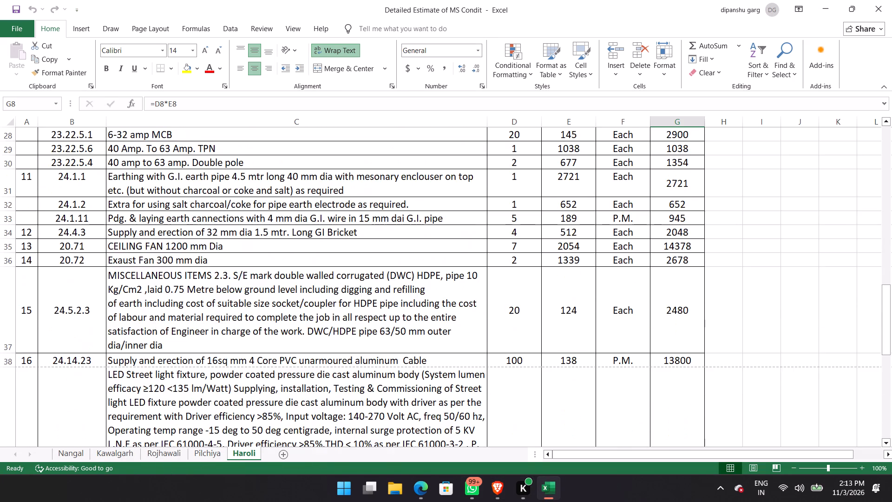
scroll(147, 271, "down", 8)
scroll(147, 268, "up", 13)
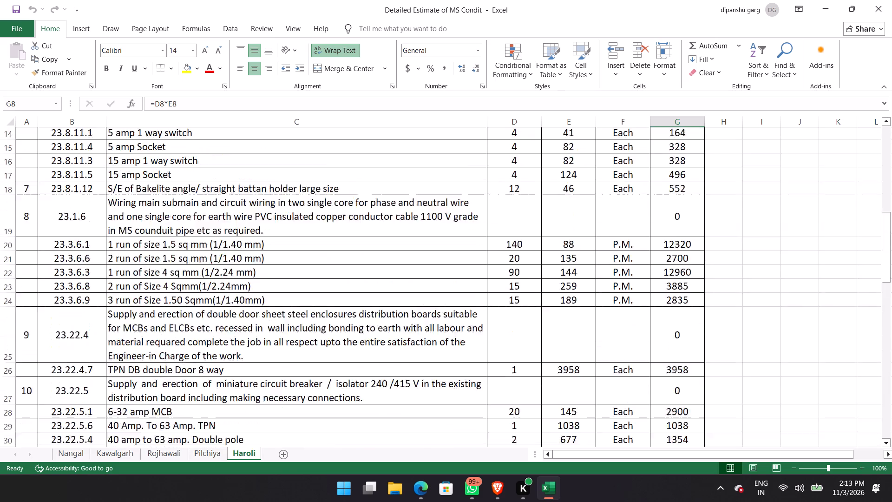
scroll(147, 268, "up", 5)
scroll(147, 268, "down", 3)
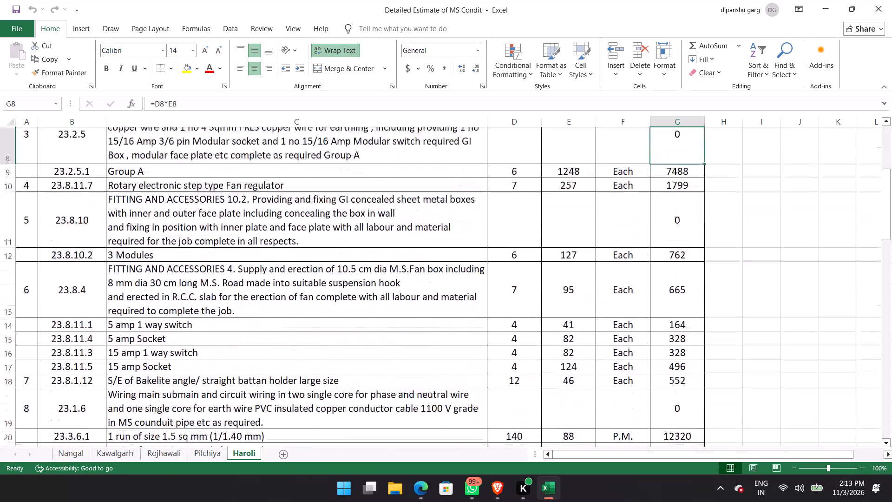
scroll(147, 268, "down", 6)
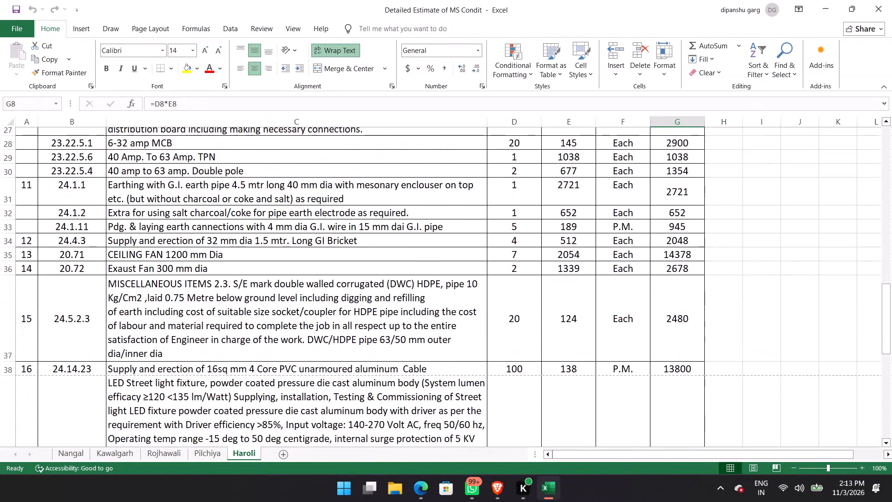
scroll(147, 268, "down", 6)
scroll(147, 268, "up", 7)
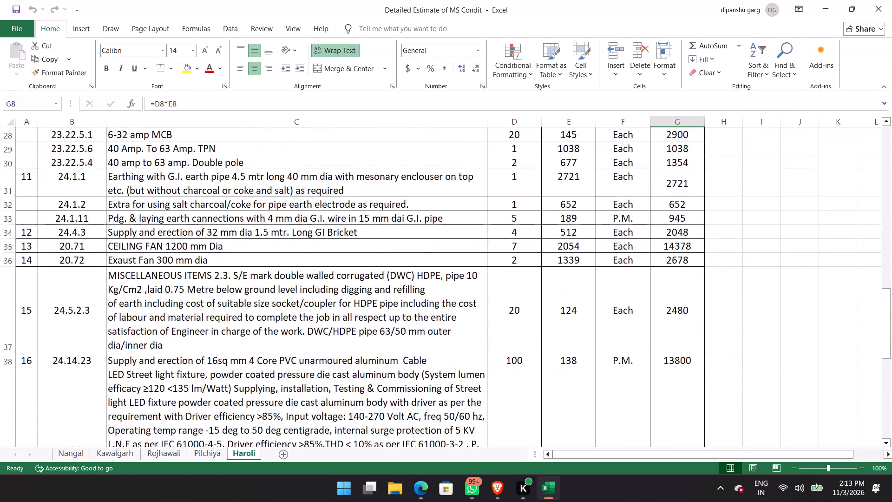
scroll(147, 268, "up", 16)
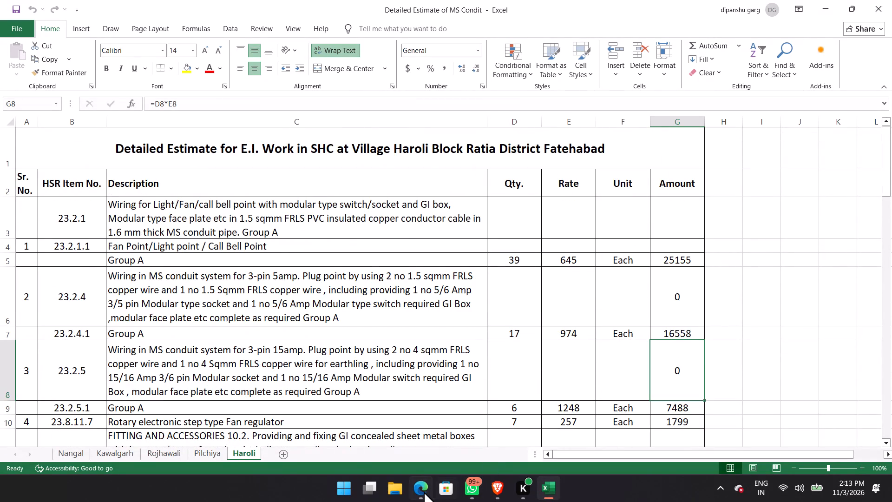
left_click(424, 491)
left_click(494, 488)
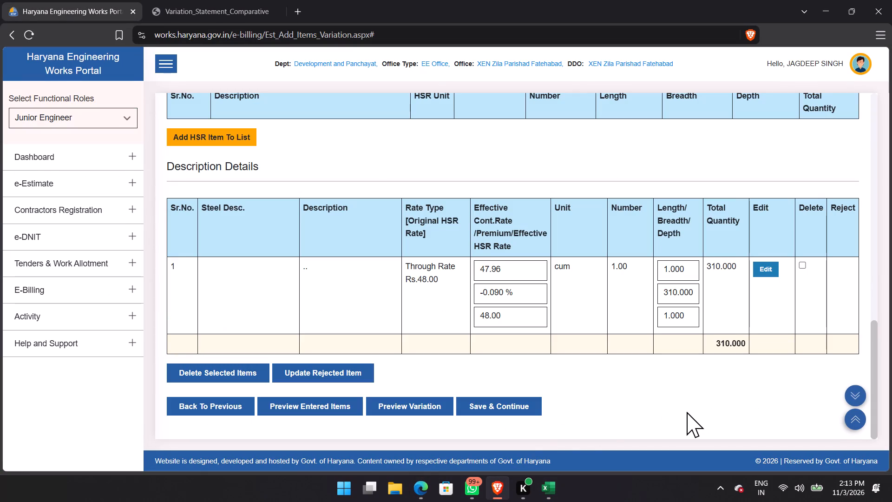
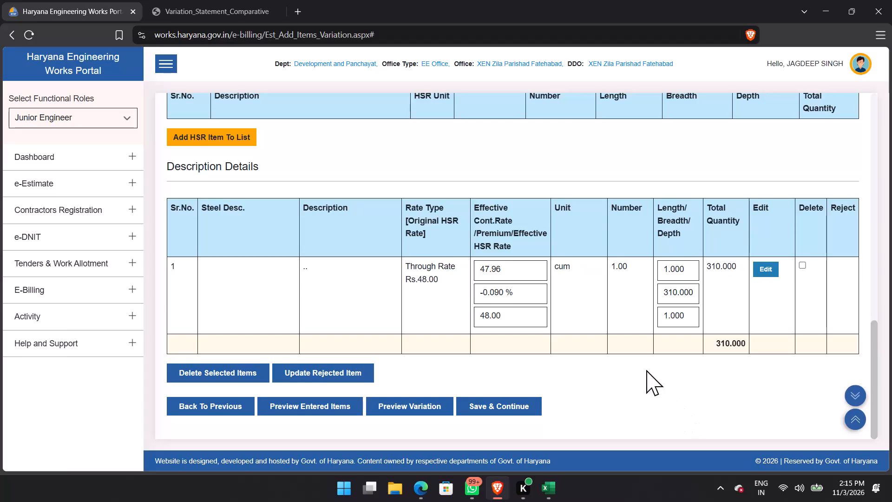
Examine the rate details and existing description entry of HSR item 17.8.1 in the Add Items form.
scroll(550, 439, "up", 5)
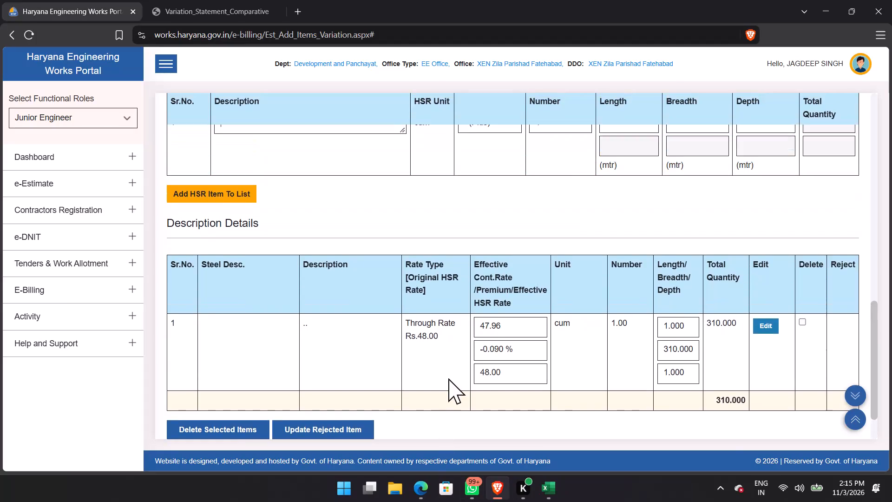
scroll(448, 378, "up", 3)
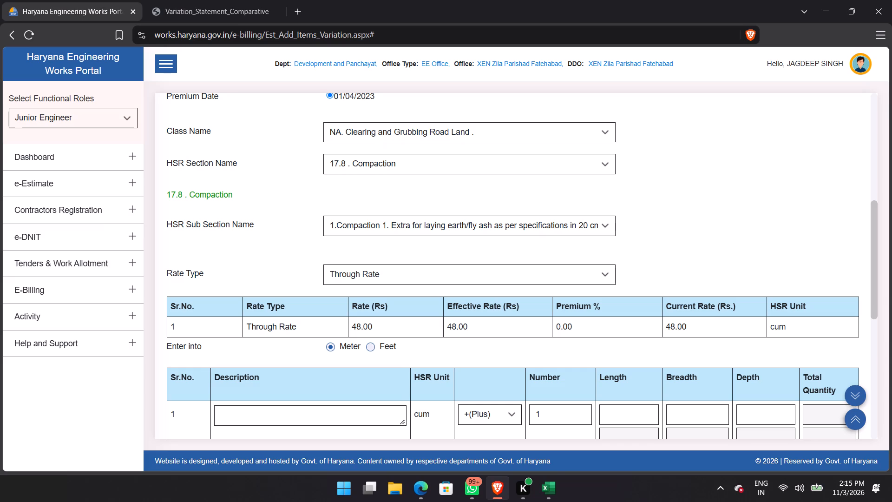
scroll(448, 378, "up", 6)
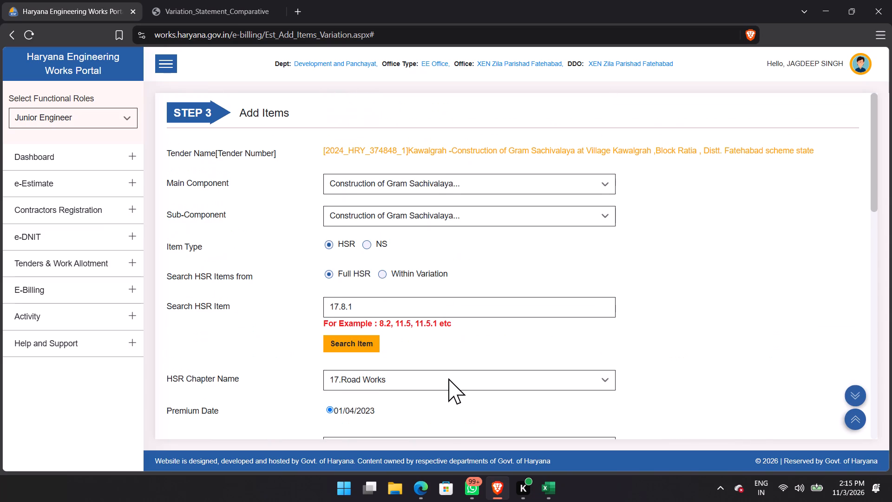
scroll(448, 378, "down", 6)
scroll(448, 378, "up", 4)
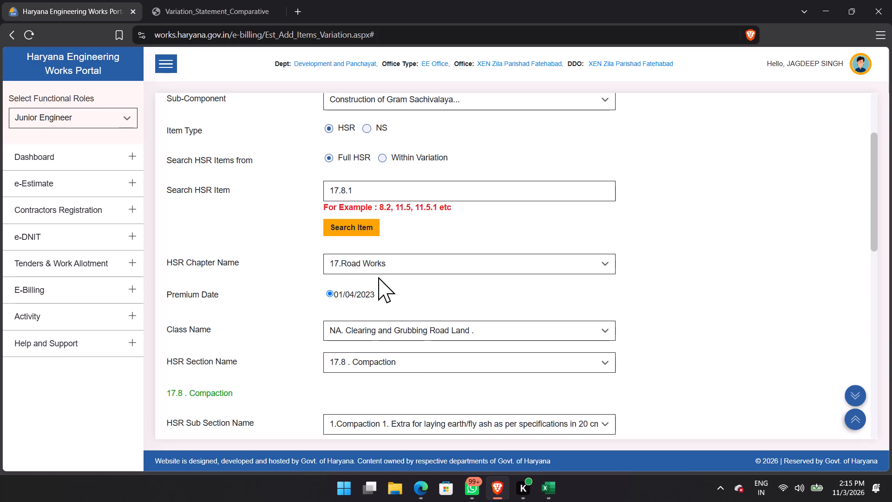
scroll(378, 277, "up", 4)
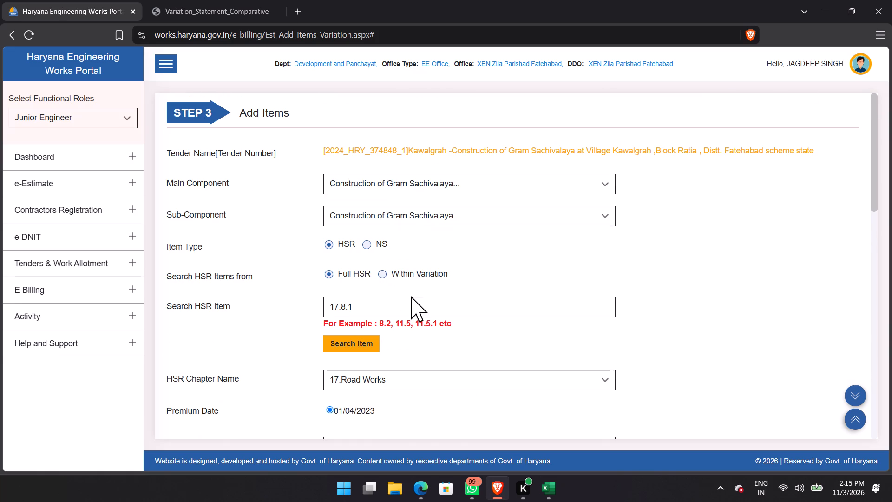
left_click(418, 220)
left_click(418, 220)
scroll(429, 229, "down", 6)
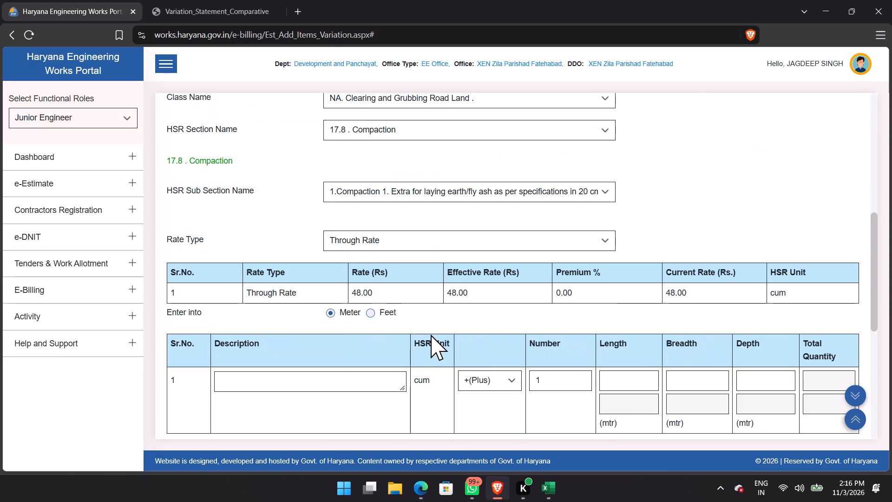
scroll(504, 281, "down", 3)
scroll(543, 382, "down", 2)
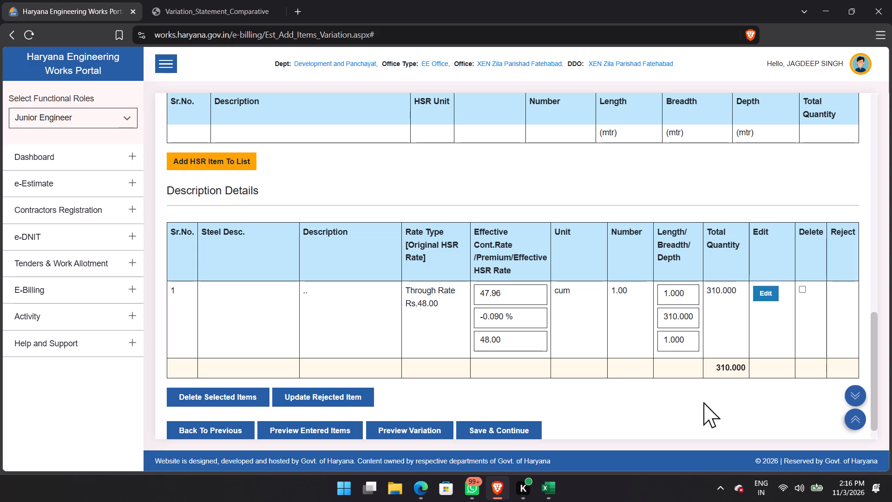
Switch to Edge, search the Variation Statement Comparative PDF for item 17.8.1, and return to the portal in Brave.
left_click(430, 486)
left_click(228, 0)
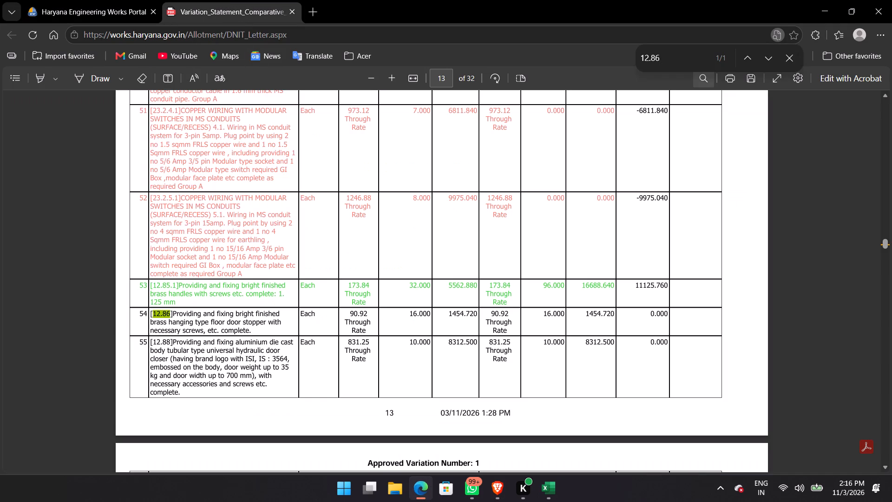
left_click(503, 491)
scroll(433, 357, "up", 5)
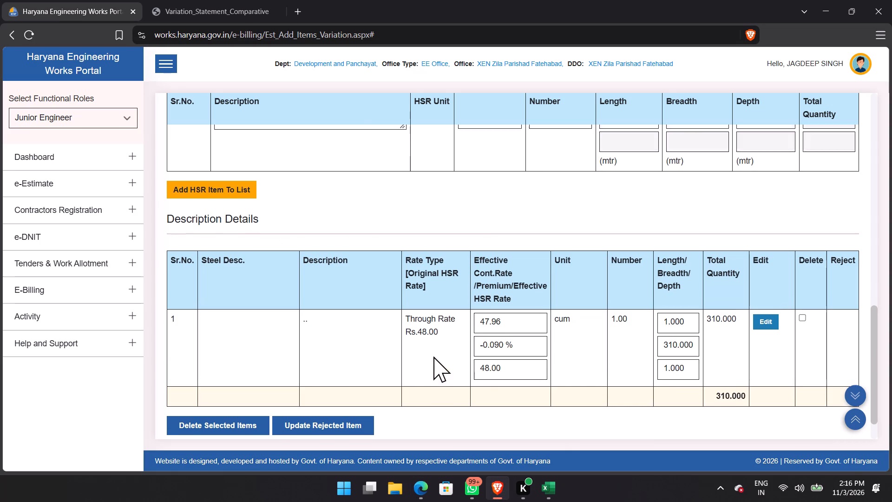
scroll(433, 357, "up", 3)
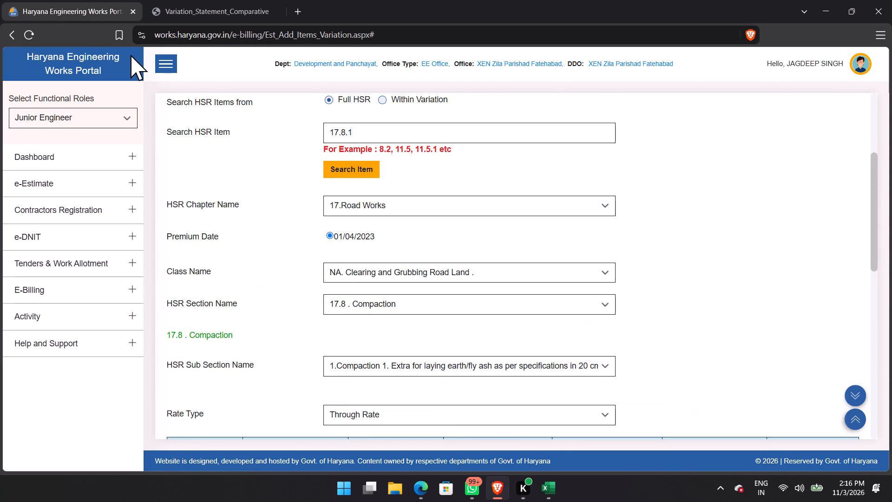
left_click(409, 486)
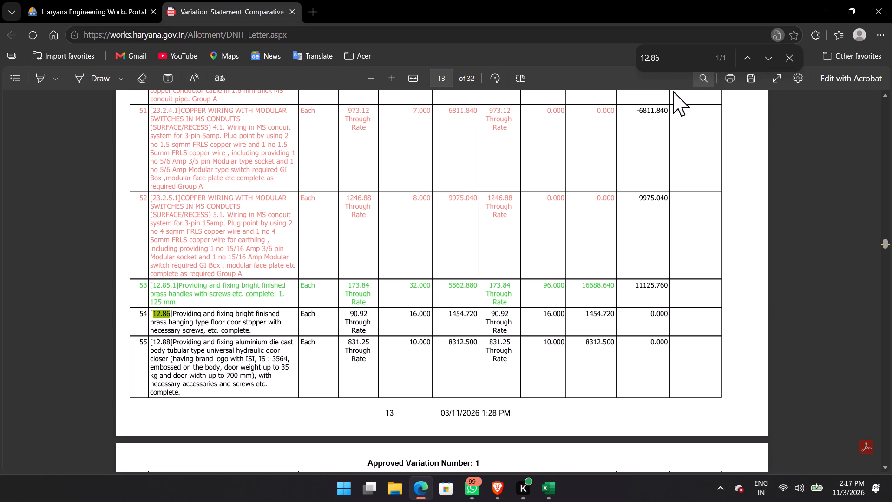
left_click(674, 59)
key("BackSpace")
key("BackSpace")
key("BackSpace")
key("BackSpace")
key("BackSpace")
key("BackSpace")
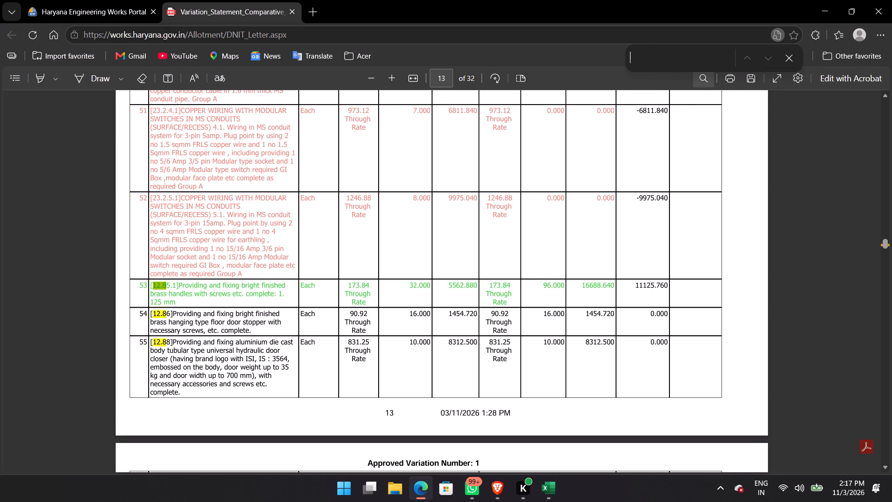
type("17.8.1")
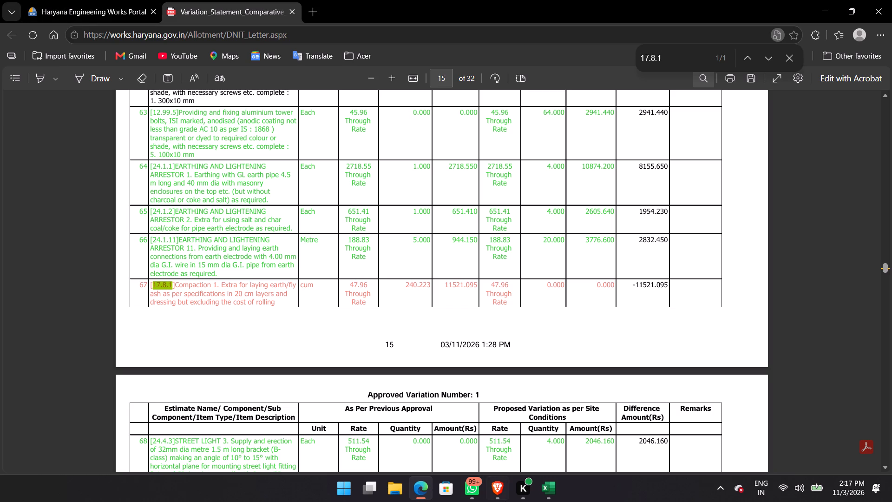
left_click(498, 485)
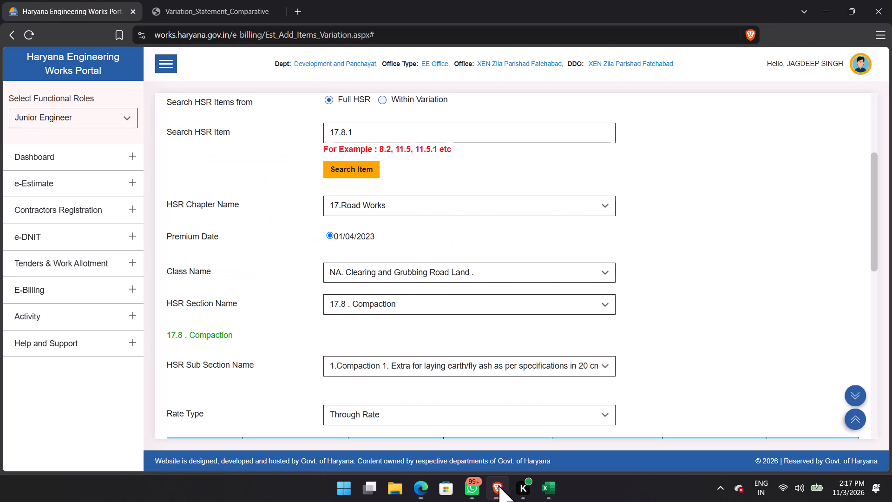
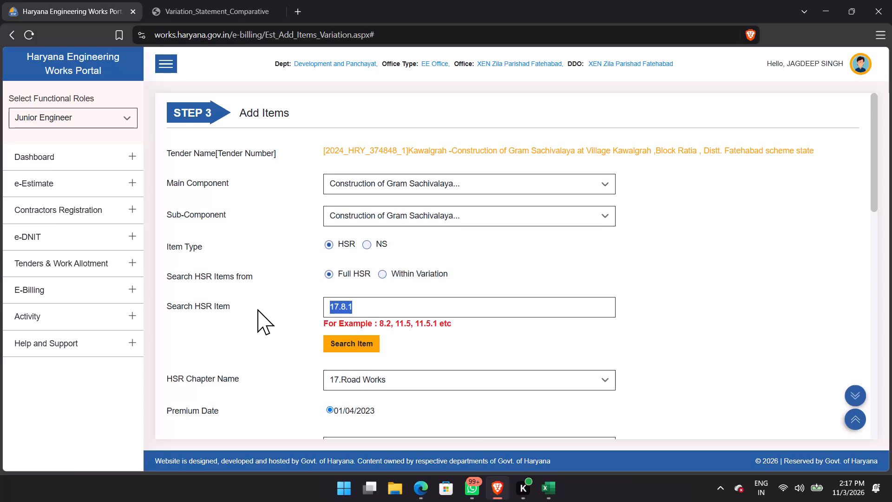
Search the full HSR for item 24.4.3, select Through Rate, and check its existing description entry.
type("24.4.3")
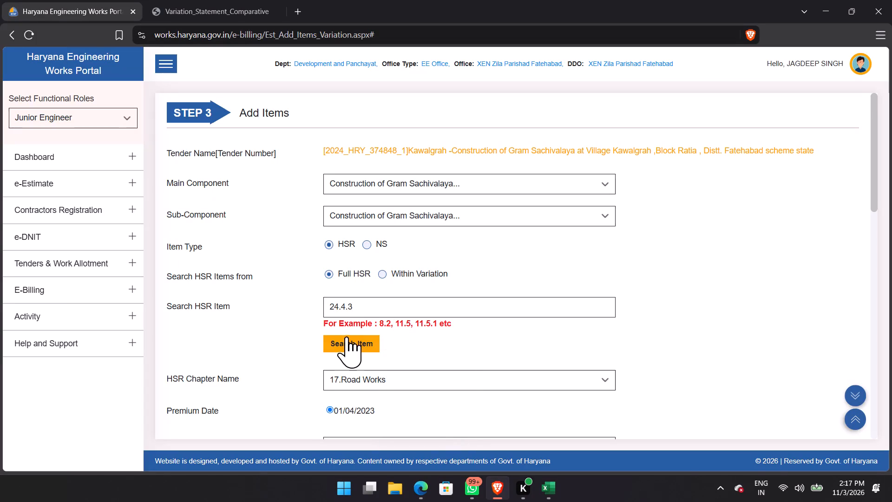
left_click(345, 341)
scroll(448, 244, "down", 2)
scroll(448, 244, "up", 1)
scroll(448, 244, "down", 2)
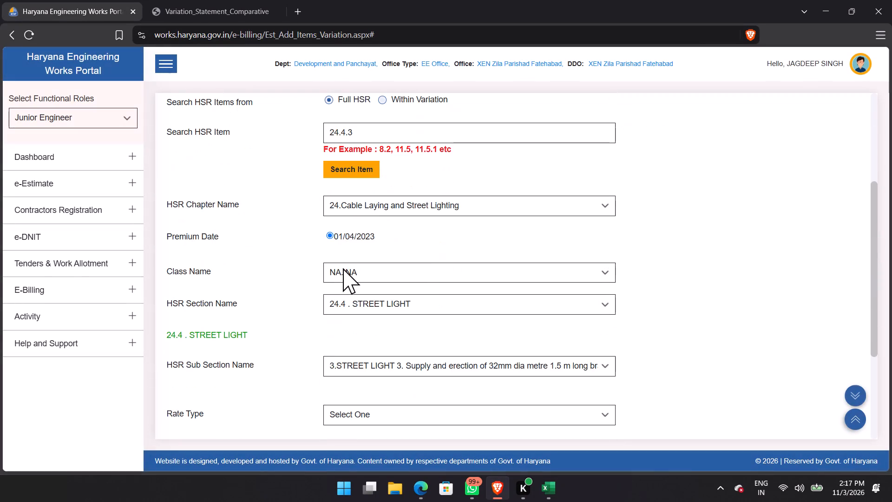
scroll(348, 336, "down", 4)
left_click(376, 255)
left_click(368, 287)
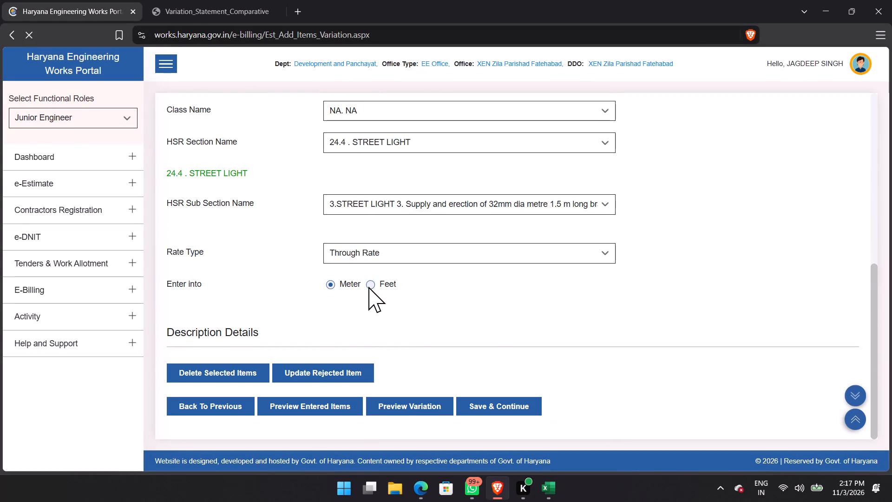
scroll(415, 279, "up", 9)
scroll(416, 280, "down", 9)
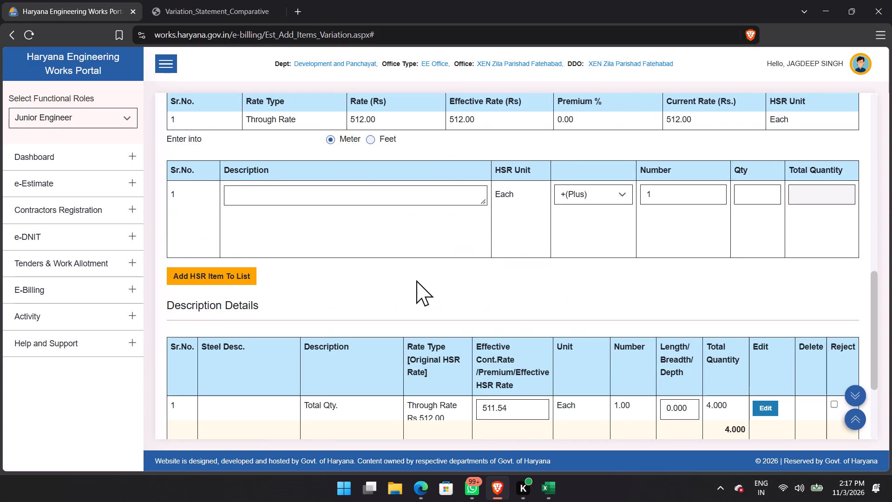
scroll(416, 280, "down", 4)
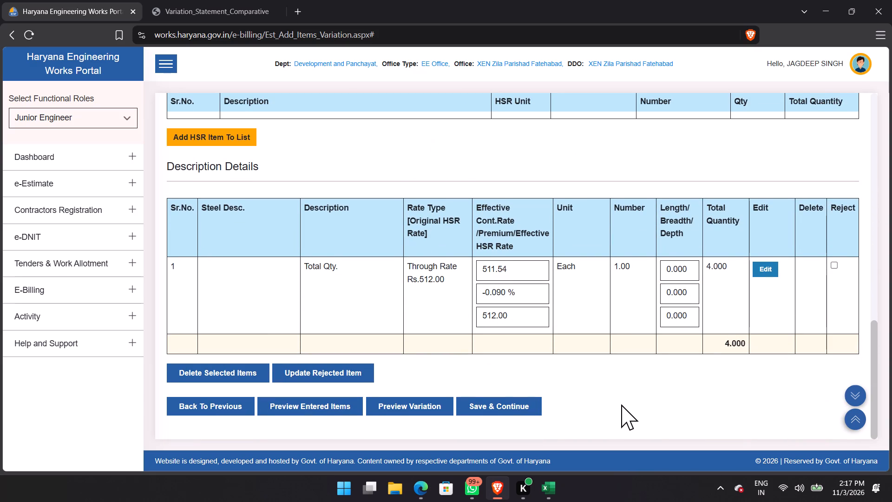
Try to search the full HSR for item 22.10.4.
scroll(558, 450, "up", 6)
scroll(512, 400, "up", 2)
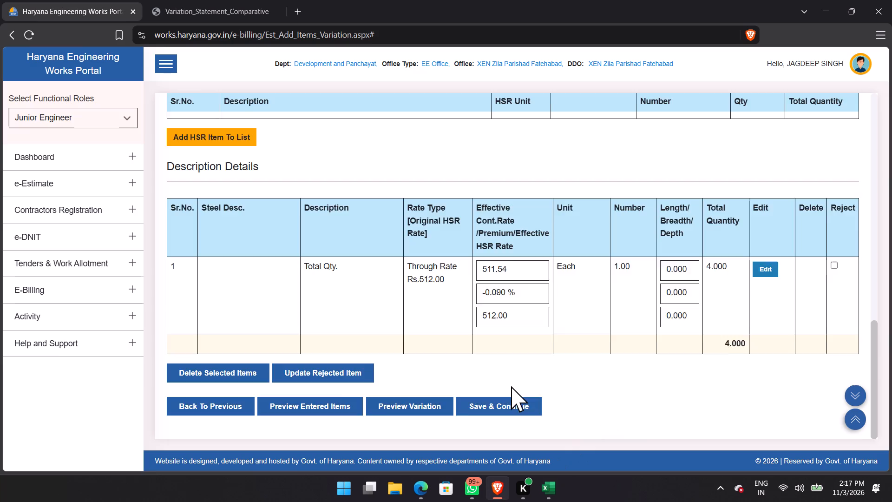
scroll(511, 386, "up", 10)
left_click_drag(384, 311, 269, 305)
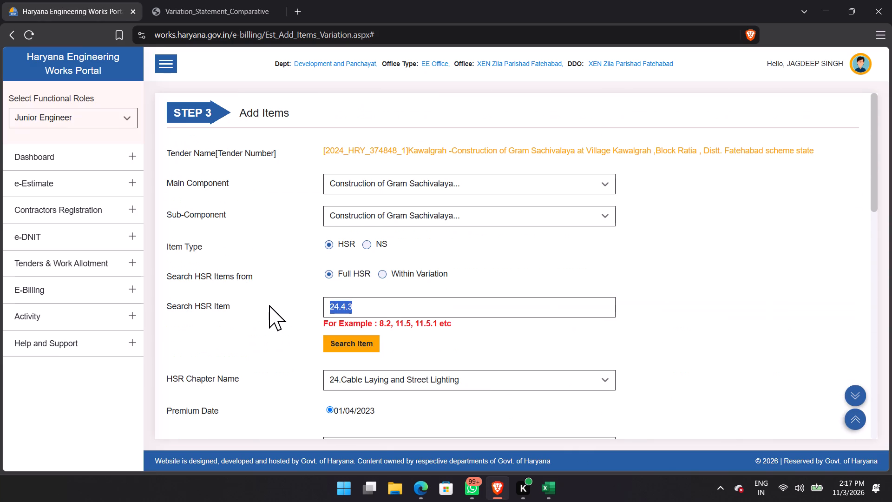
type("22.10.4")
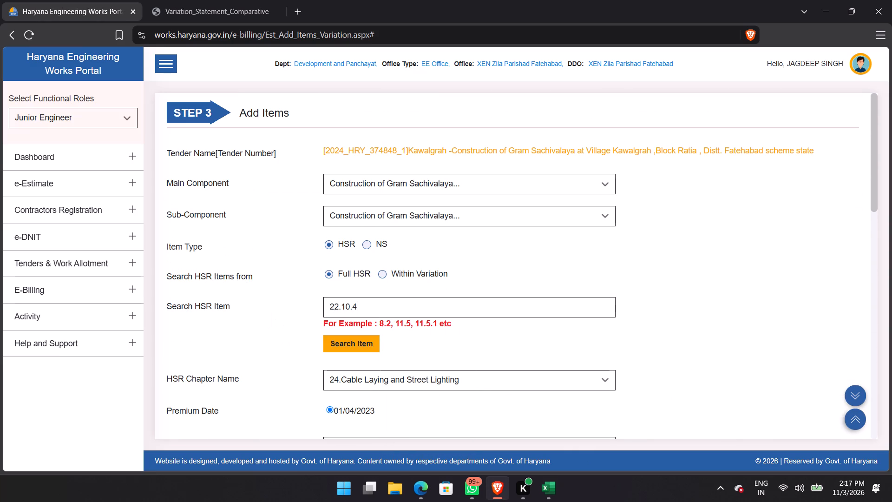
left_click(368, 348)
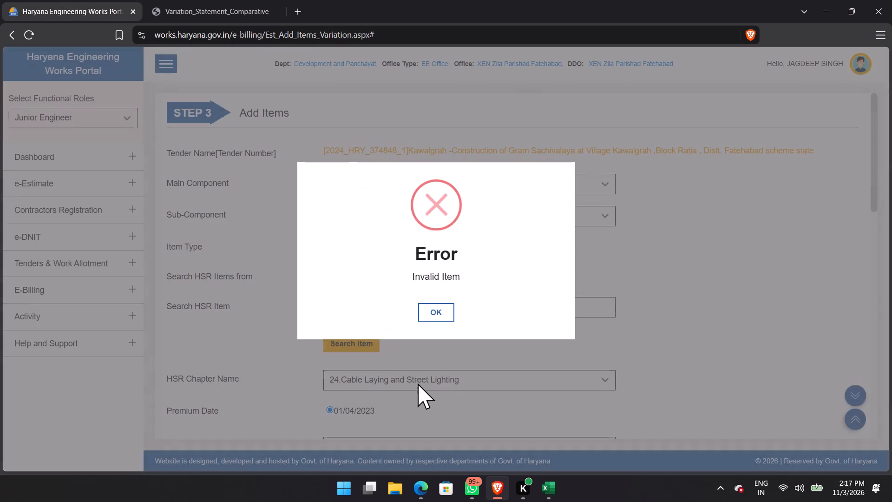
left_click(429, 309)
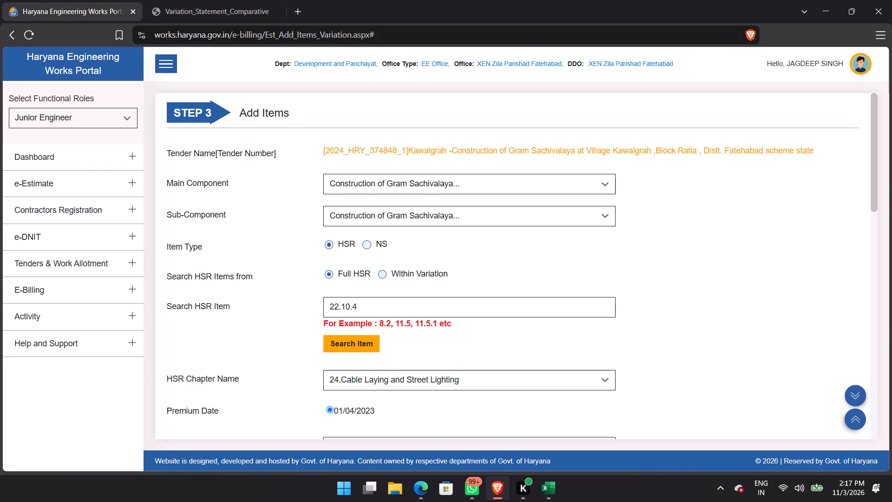
Search the full HSR for item 22.10.1.2, select Through Rate, and check its existing description entry.
left_click(396, 305)
key("BackSpace")
type("1.2")
left_click(365, 343)
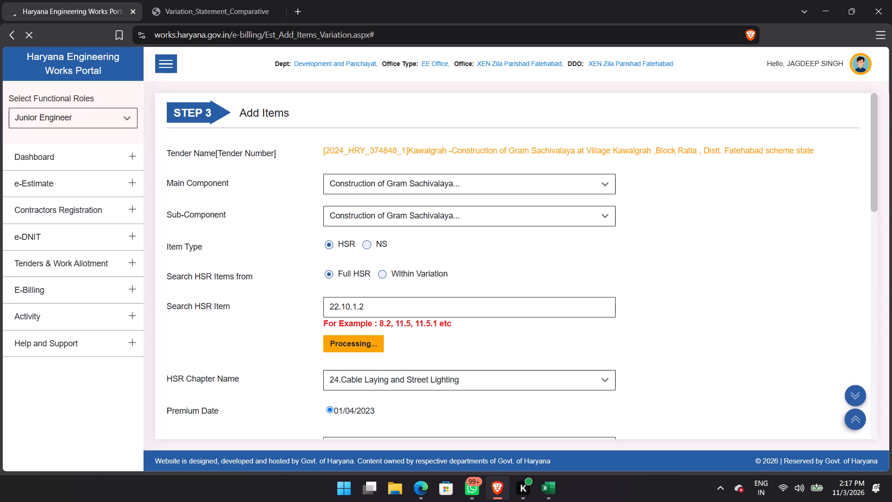
scroll(493, 286, "down", 6)
left_click(397, 249)
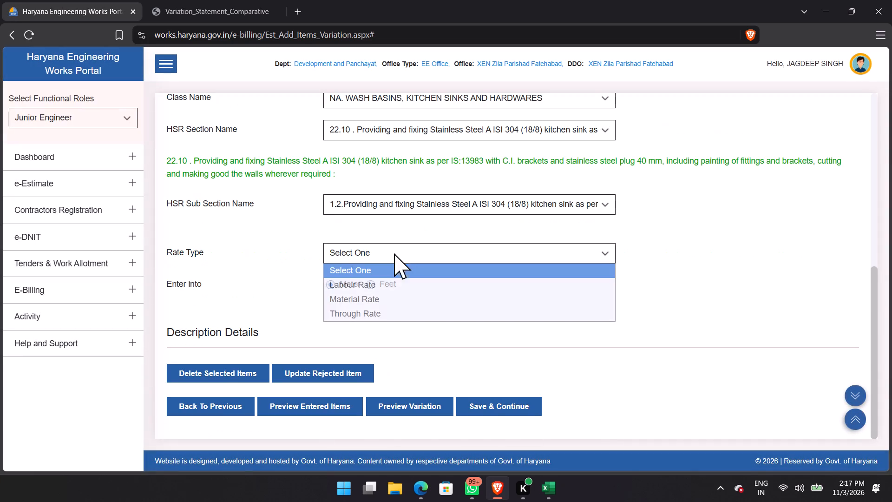
left_click(367, 310)
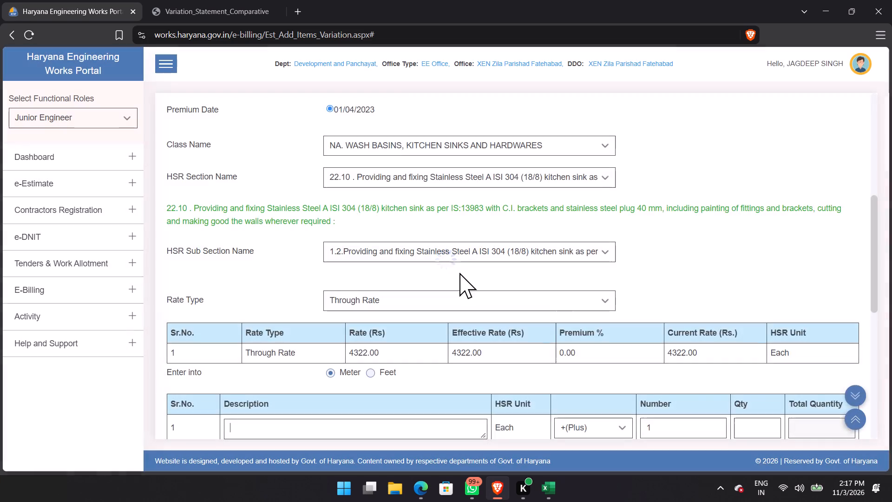
scroll(466, 273, "down", 4)
scroll(466, 275, "up", 1)
scroll(466, 275, "down", 1)
scroll(466, 275, "up", 1)
scroll(466, 275, "down", 3)
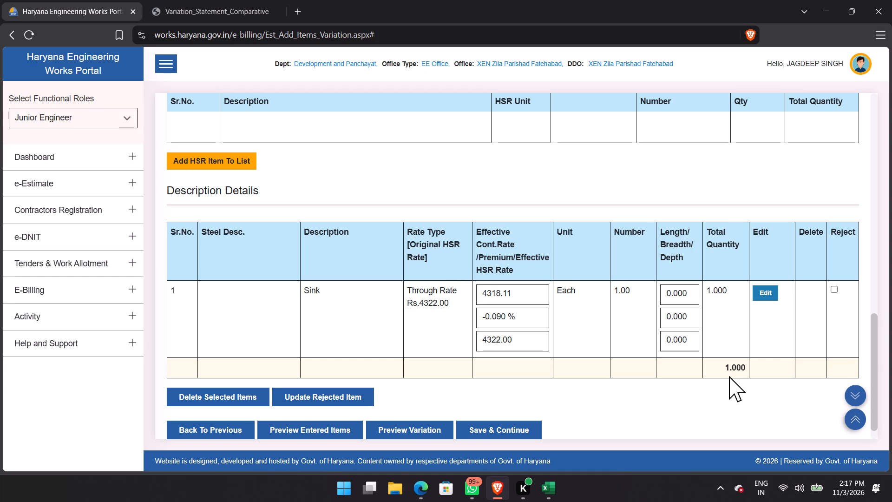
Search the full HSR for item 22.14.2.1.
scroll(729, 376, "up", 12)
left_click_drag(427, 301, 239, 291)
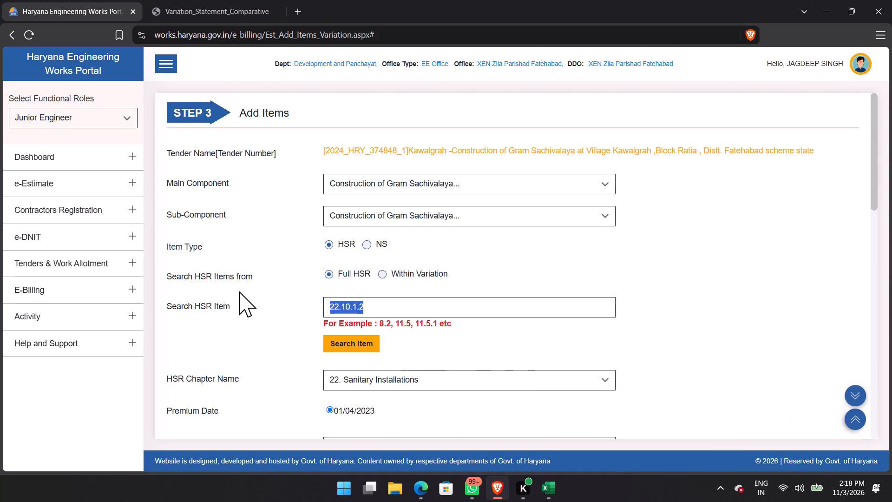
type("22.14")
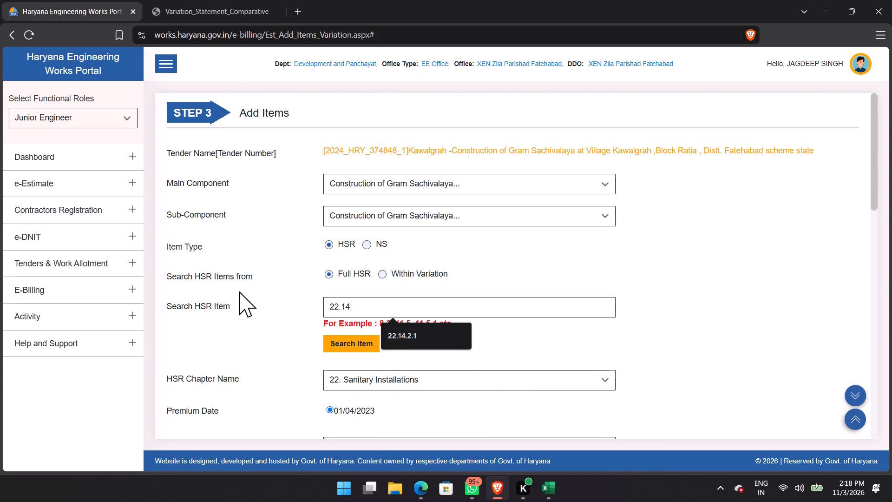
type(".1.2")
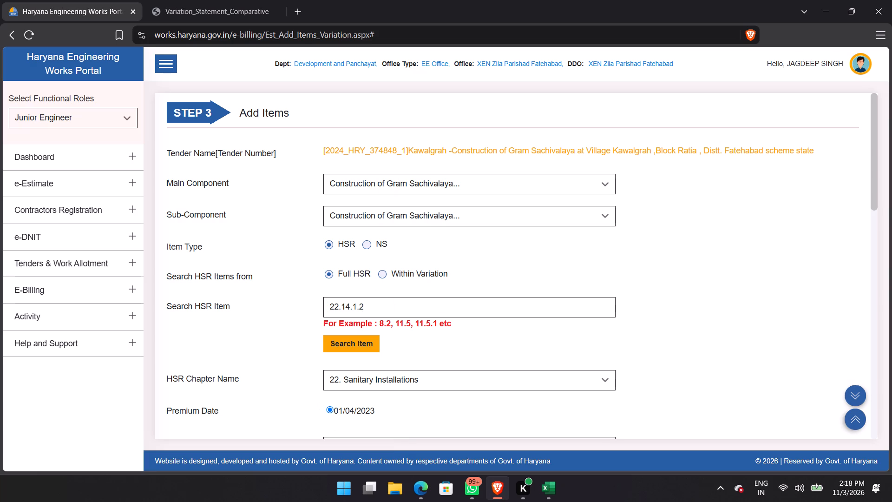
key("BackSpace")
key("BackSpace")
key("equal")
key("BackSpace")
key("BackSpace")
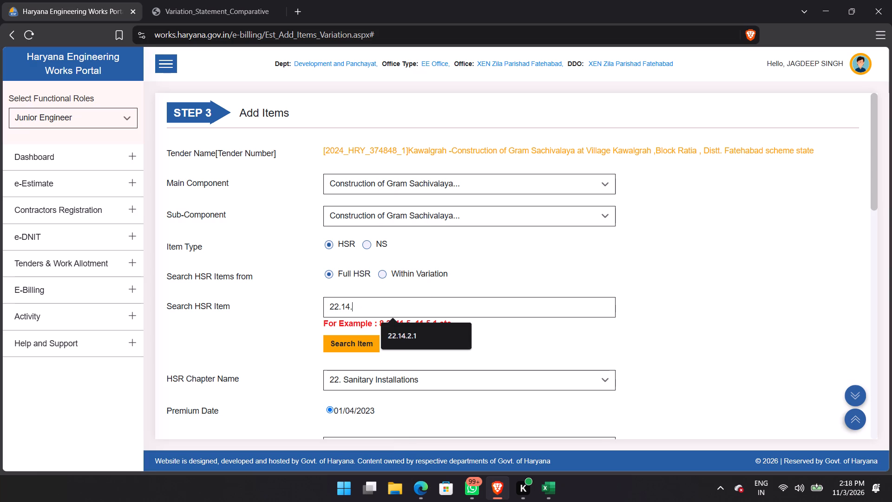
type("2.1")
left_click(359, 343)
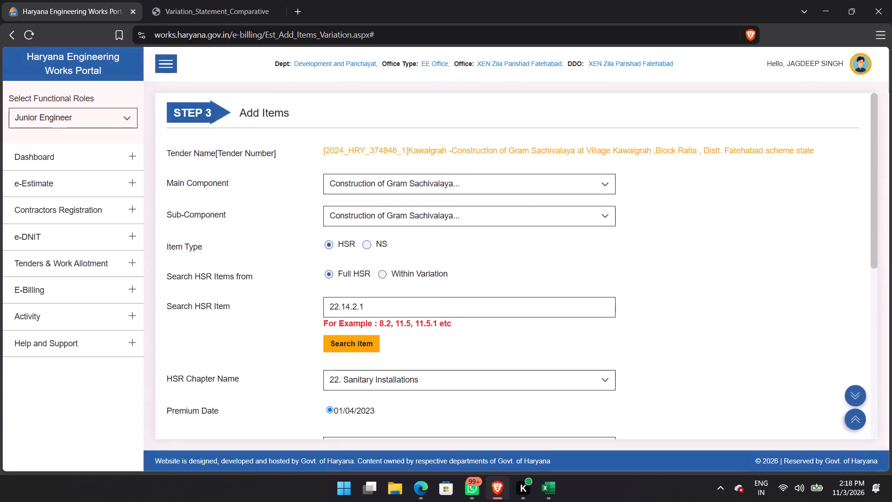
Select Through Rate for item 22.14.2.1 and check its existing description entry.
scroll(442, 297, "down", 7)
left_click(400, 255)
left_click(380, 313)
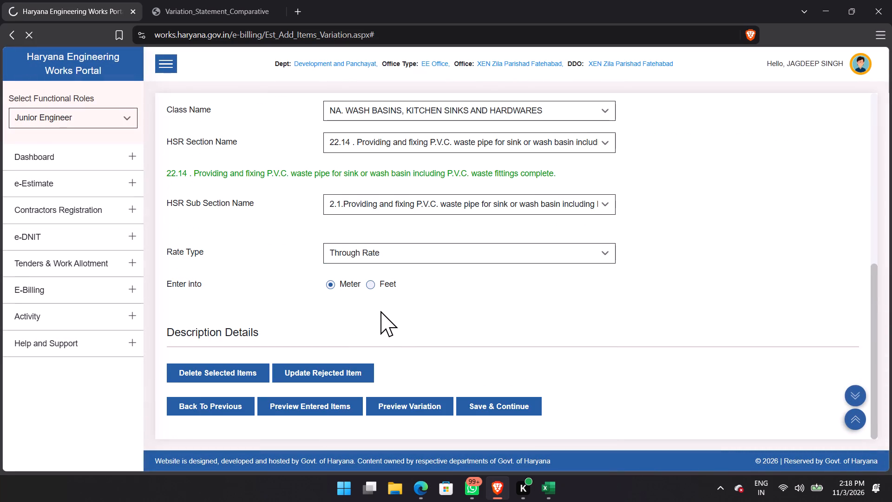
scroll(501, 315, "down", 3)
scroll(501, 316, "up", 1)
scroll(501, 316, "down", 1)
scroll(501, 316, "up", 1)
scroll(501, 316, "down", 1)
scroll(501, 316, "up", 2)
scroll(501, 316, "down", 13)
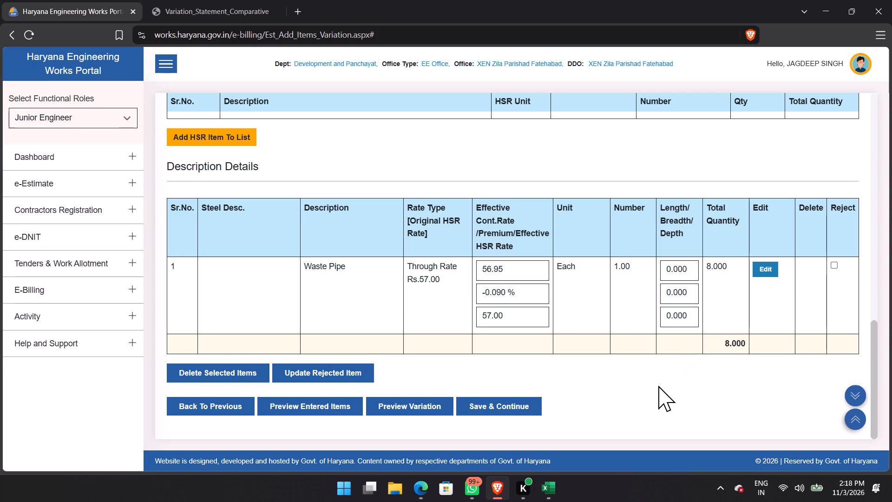
Search the full HSR for item 23.8.1.12, select Through Rate, and check its existing description entry.
scroll(450, 405, "up", 7)
scroll(399, 344, "up", 4)
left_click_drag(387, 283, 349, 288)
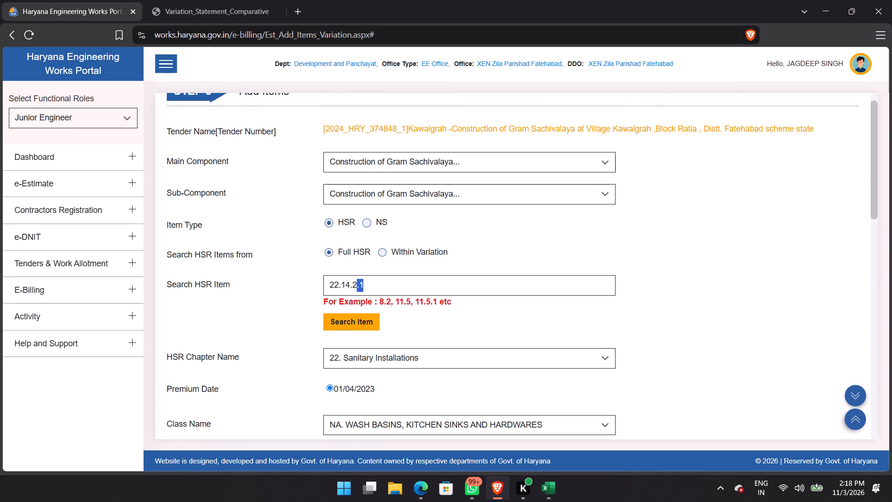
left_click_drag(349, 288, 295, 289)
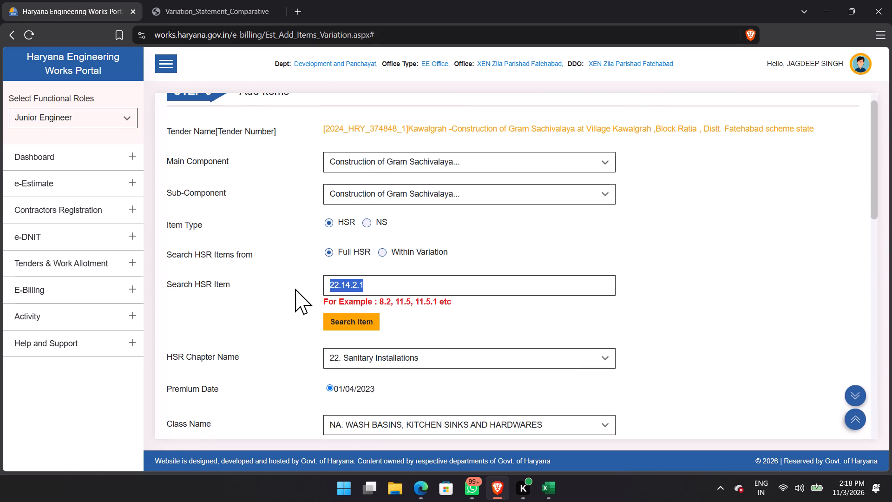
key("BackSpace")
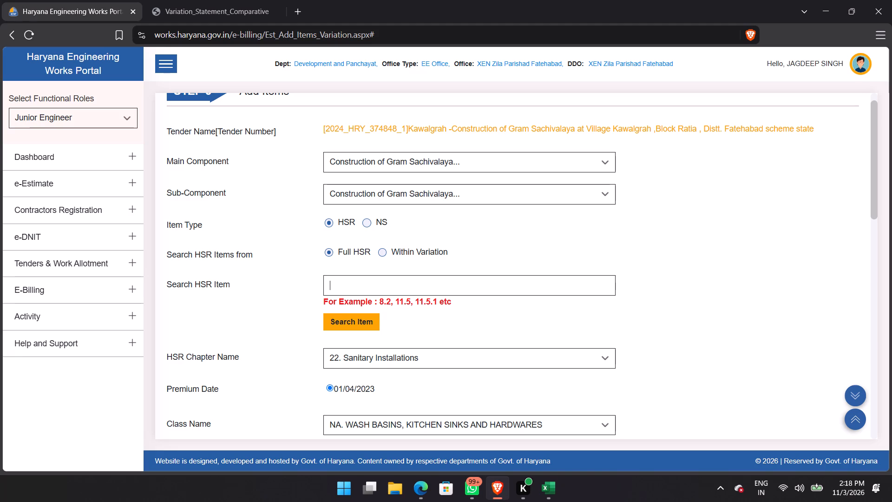
type("23.")
type("8.1")
type(".12")
left_click(347, 323)
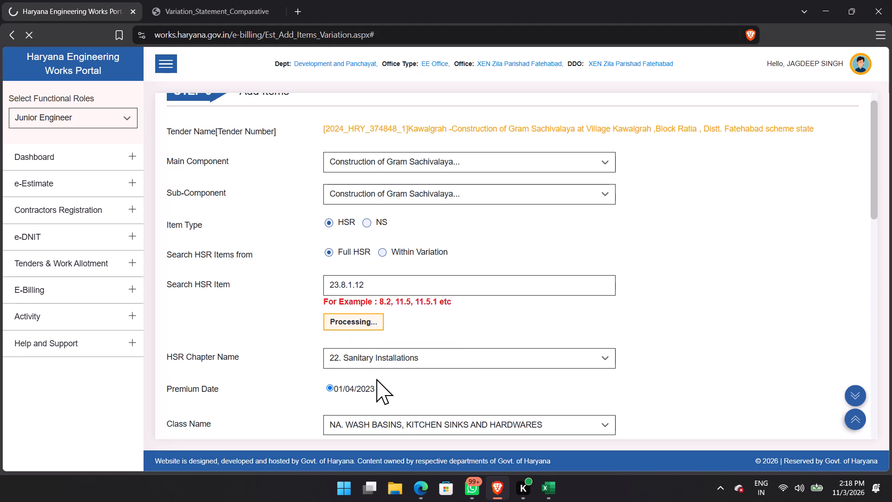
scroll(455, 343, "down", 13)
left_click(376, 299)
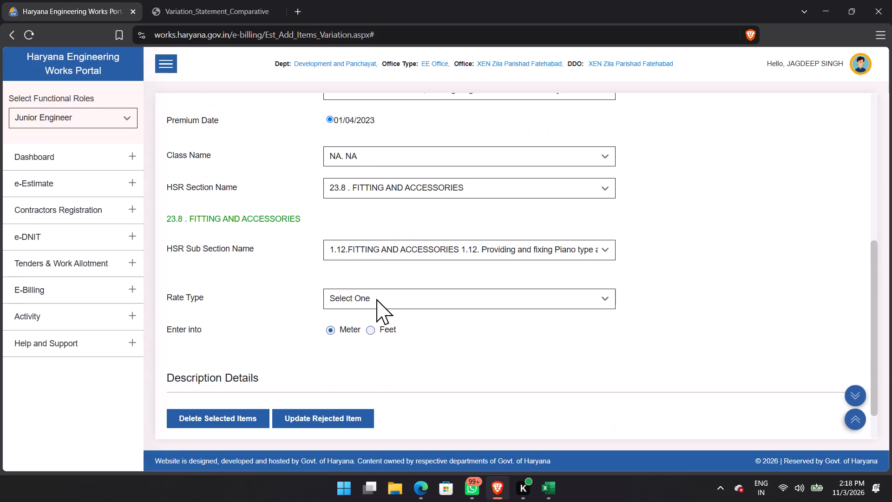
left_click(388, 290)
left_click(377, 330)
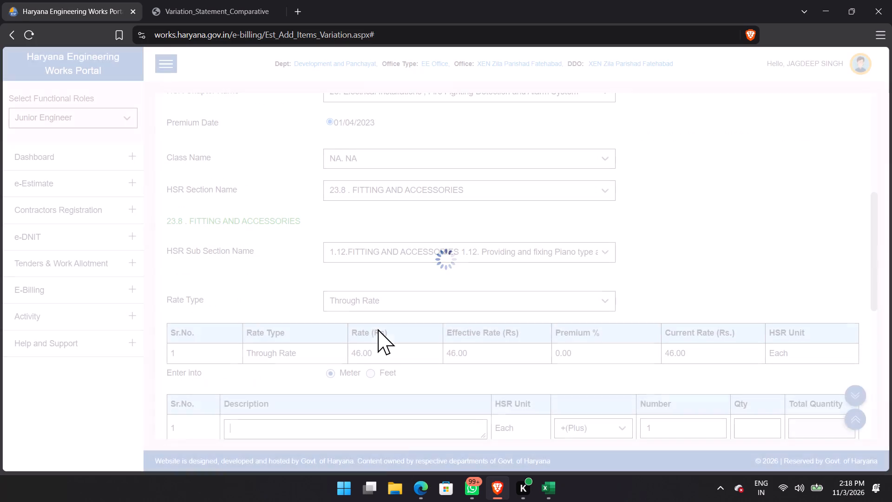
scroll(582, 353, "down", 8)
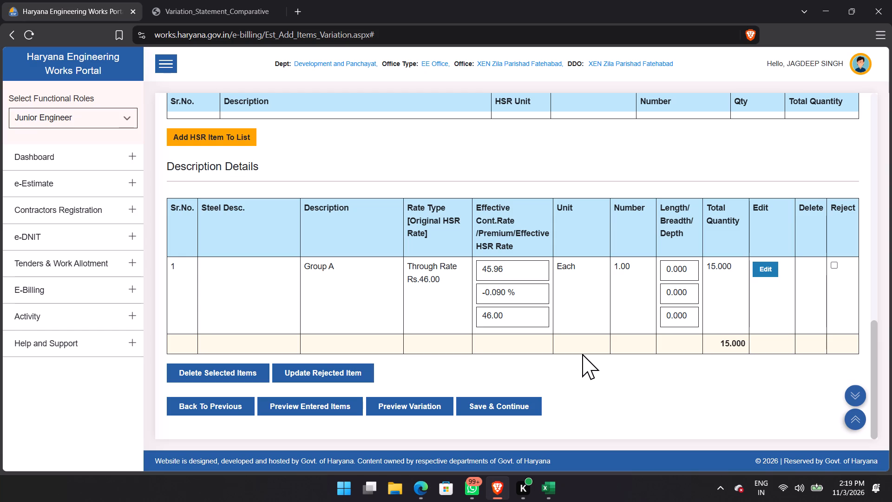
Search the full HSR for item 23.8.4, select Through Rate, and check its existing description entry.
scroll(369, 405, "up", 9)
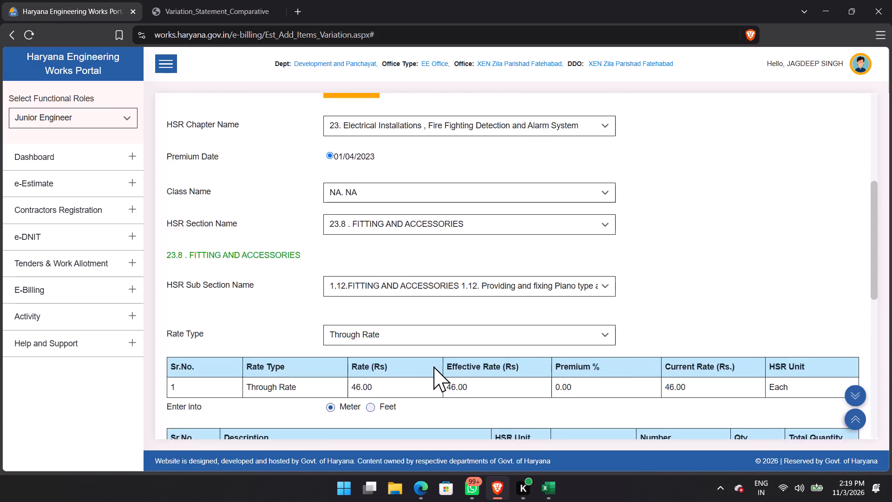
scroll(433, 366, "up", 4)
left_click(411, 310)
key("BackSpace")
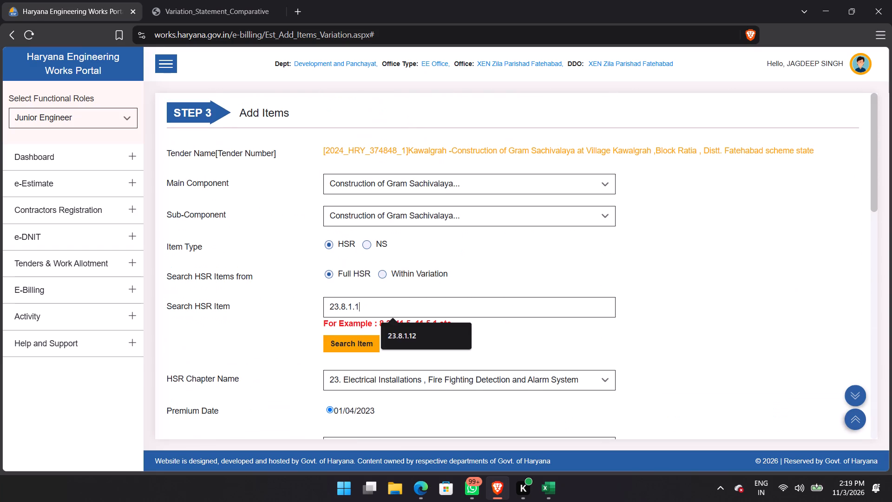
key("BackSpace")
key("BackSpace")
key("BackSpace")
key("4")
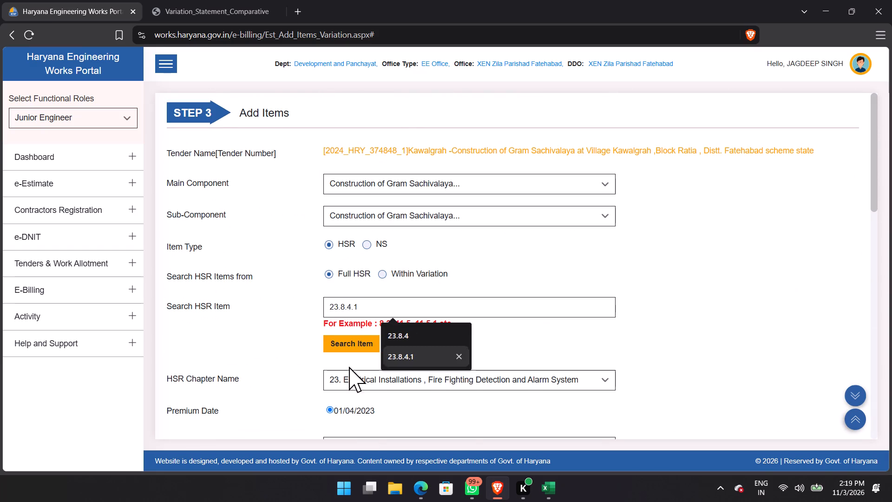
left_click(342, 346)
scroll(439, 275, "down", 7)
left_click(404, 253)
left_click(384, 288)
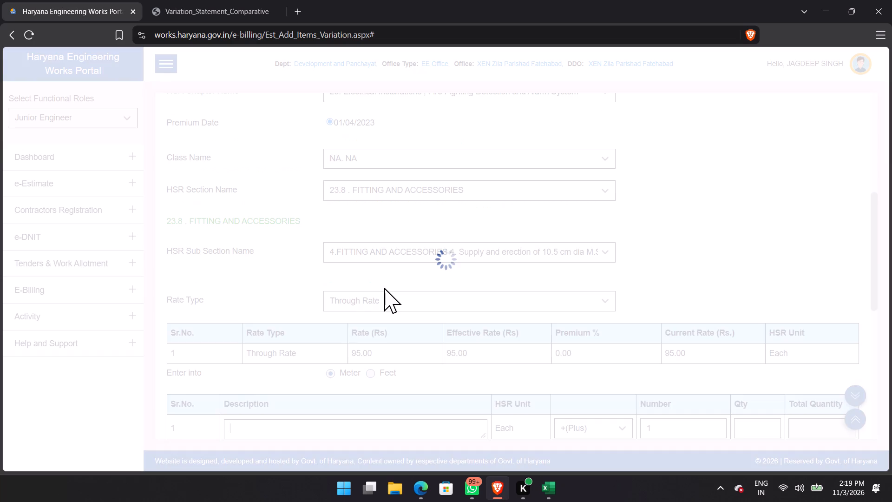
scroll(495, 297, "down", 5)
scroll(495, 297, "up", 2)
scroll(495, 297, "down", 10)
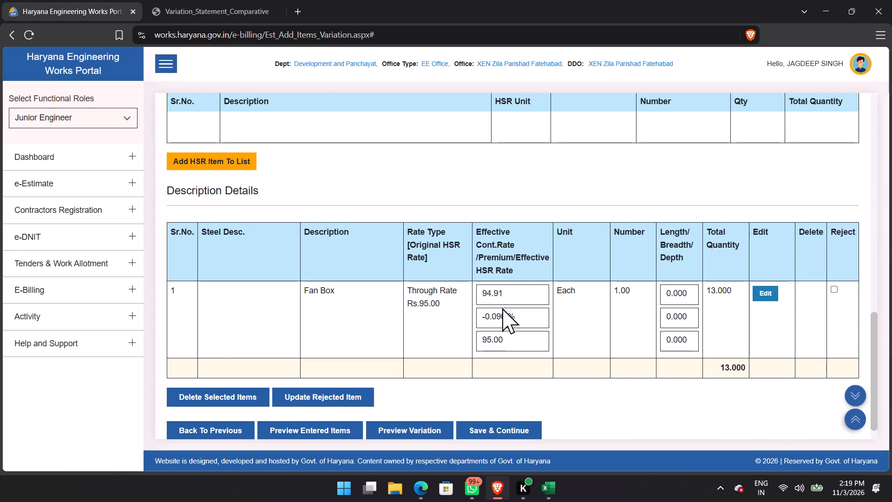
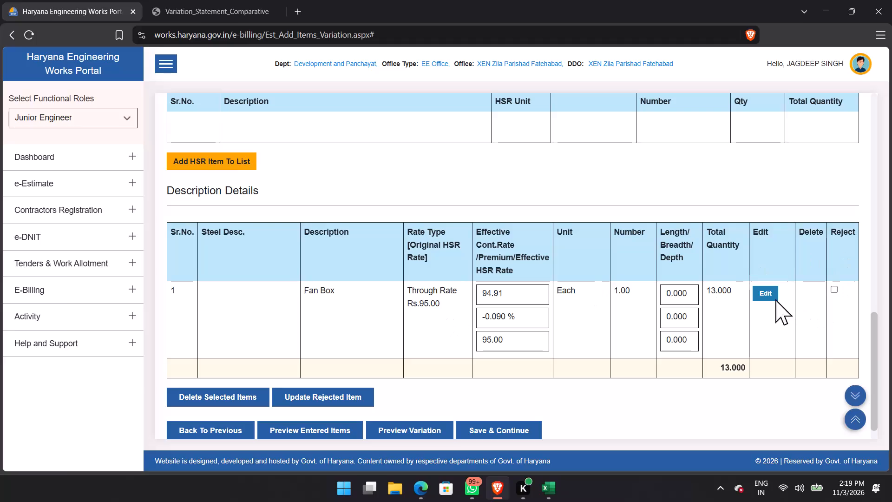
Edit the Fan Box entry of item 23.8.4 to a quantity of 17 and update the data.
left_click(771, 292)
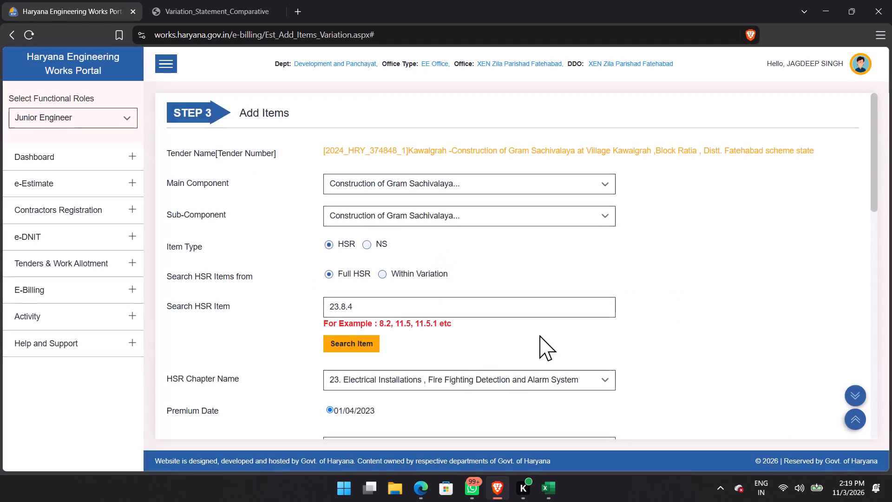
scroll(571, 330, "down", 14)
scroll(675, 296, "up", 4)
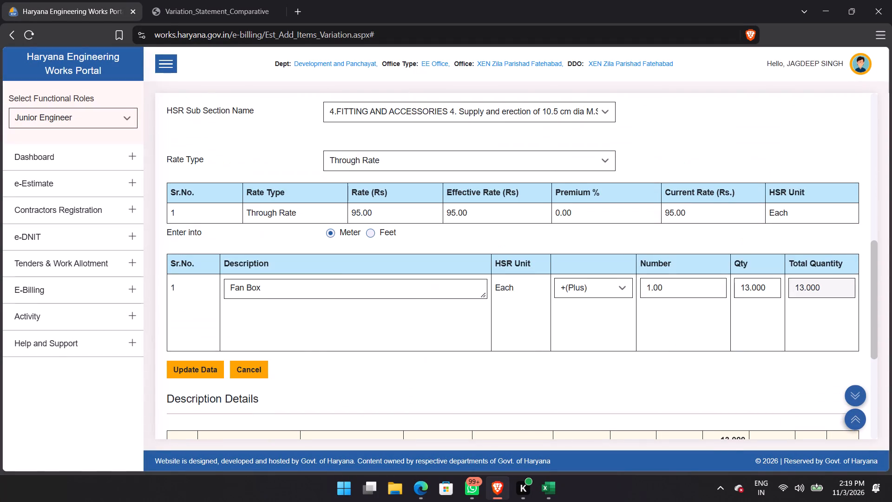
left_click_drag(774, 291, 671, 280)
type("17")
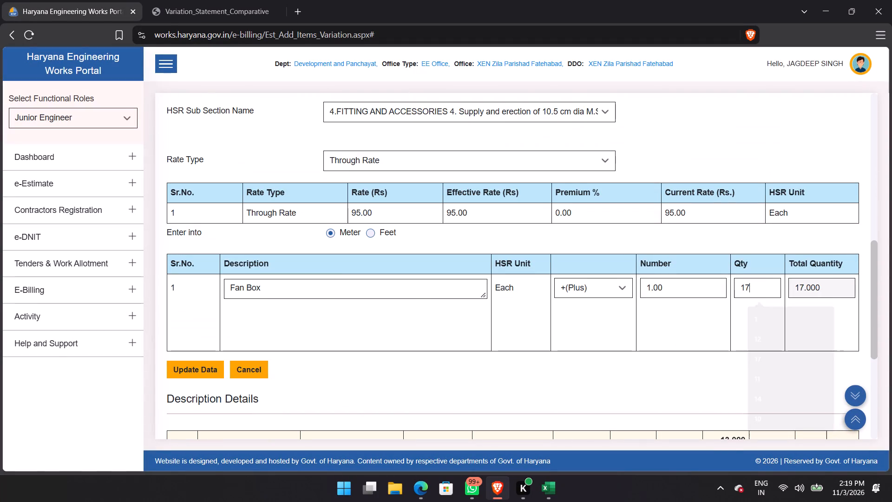
left_click(168, 371)
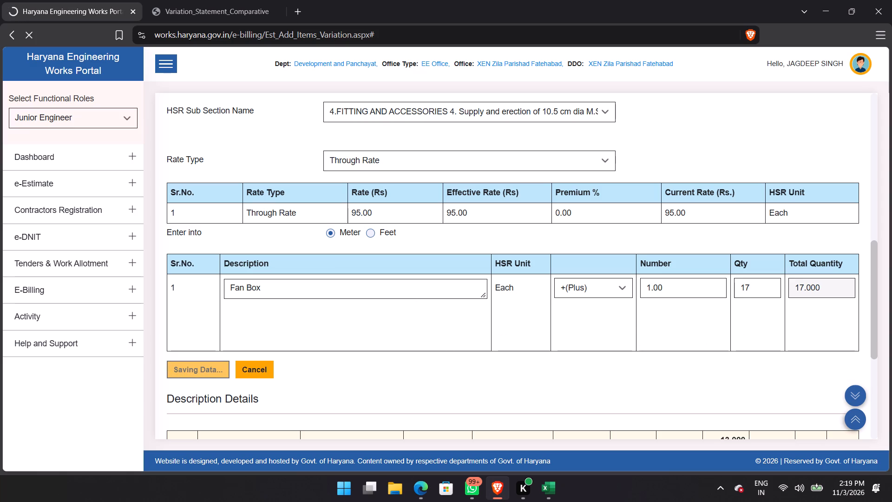
left_click(549, 102)
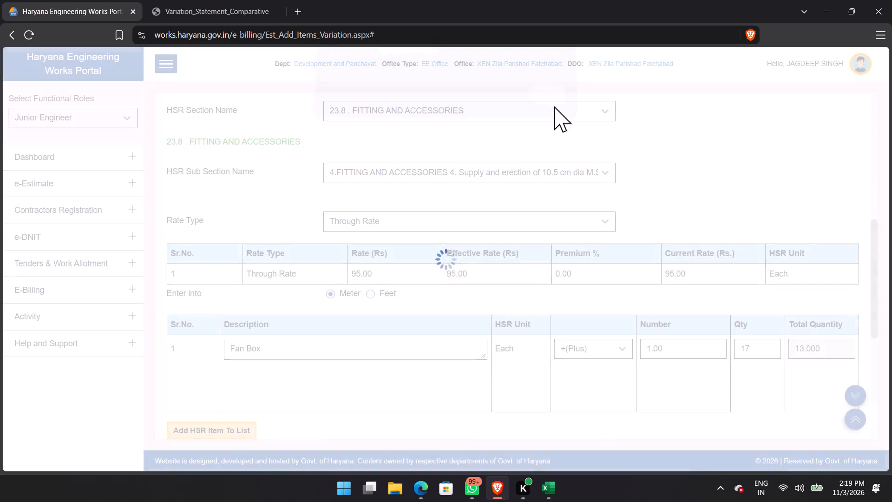
scroll(814, 305, "down", 3)
scroll(814, 305, "up", 1)
scroll(814, 305, "down", 3)
scroll(814, 305, "up", 1)
scroll(814, 305, "down", 7)
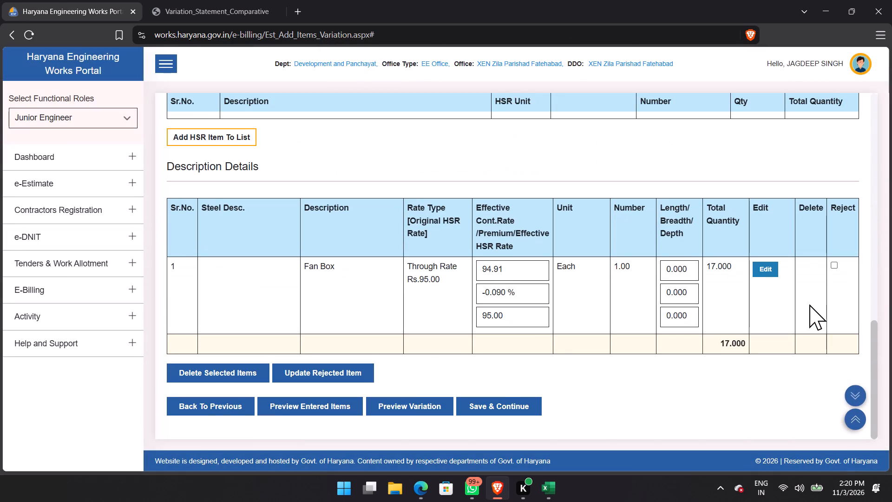
Search the full HSR for item 23.8.11.1, select Through Rate, and bring up its existing description entry.
scroll(568, 327, "up", 5)
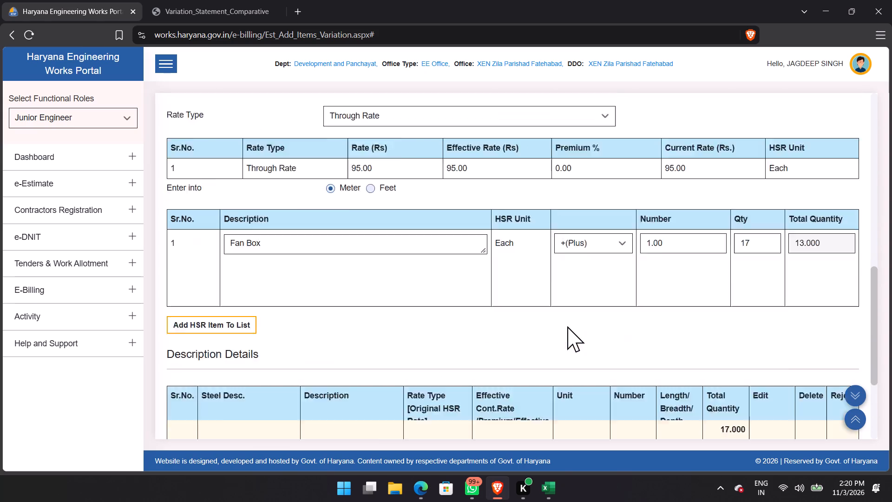
scroll(567, 326, "up", 9)
left_click_drag(410, 304, 262, 297)
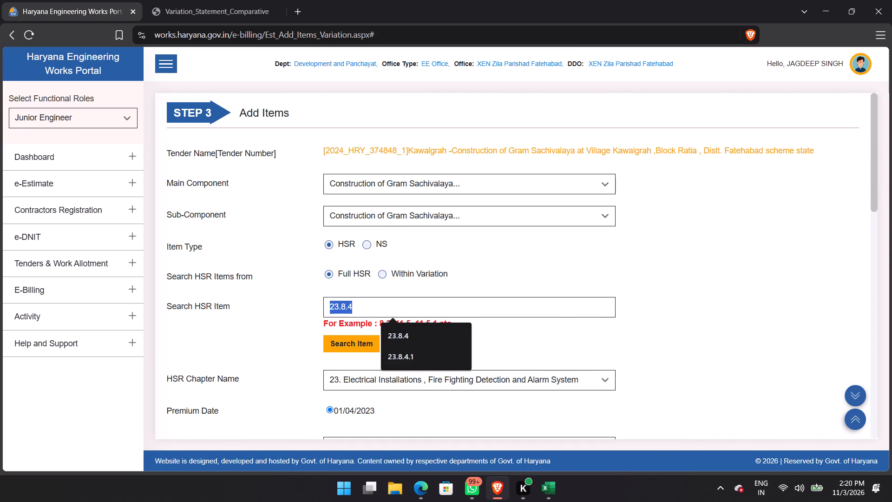
left_click(412, 308)
key("BackSpace")
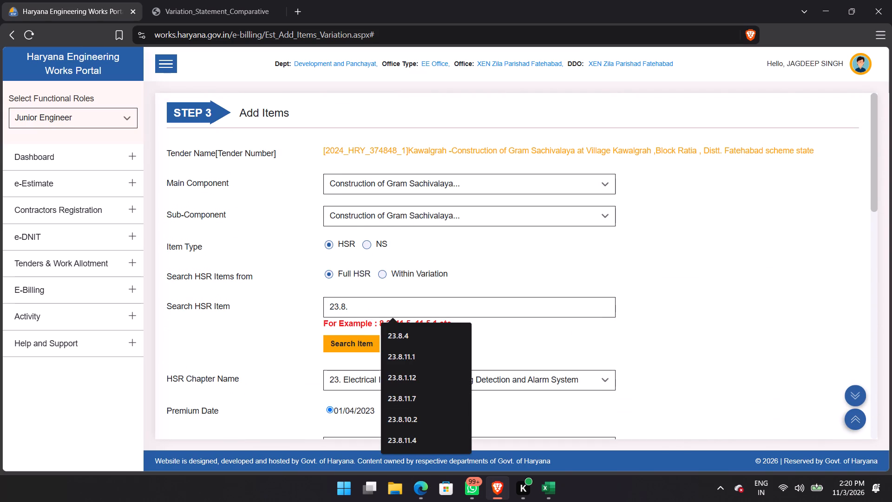
type("11")
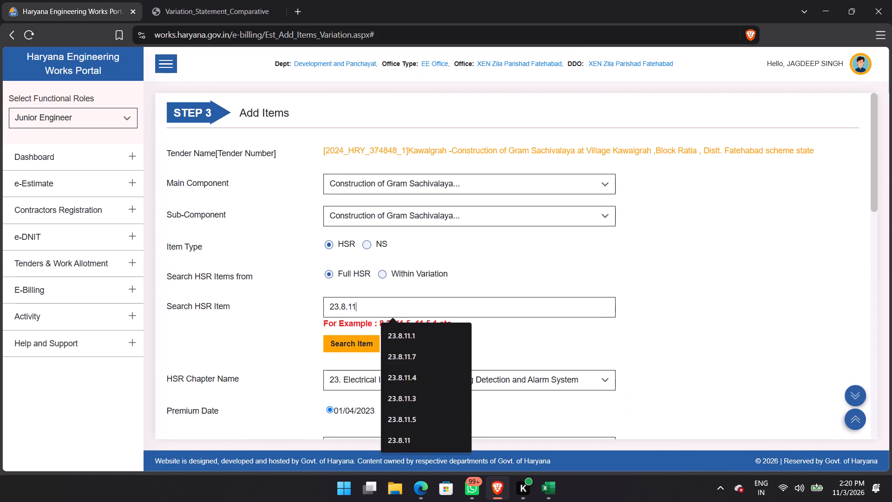
type(".1")
left_click(345, 336)
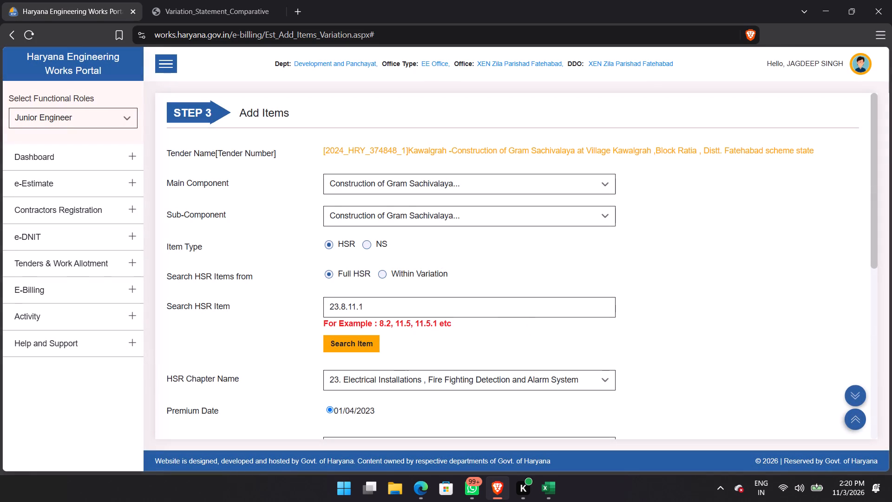
scroll(494, 303, "down", 7)
left_click(422, 253)
left_click(411, 290)
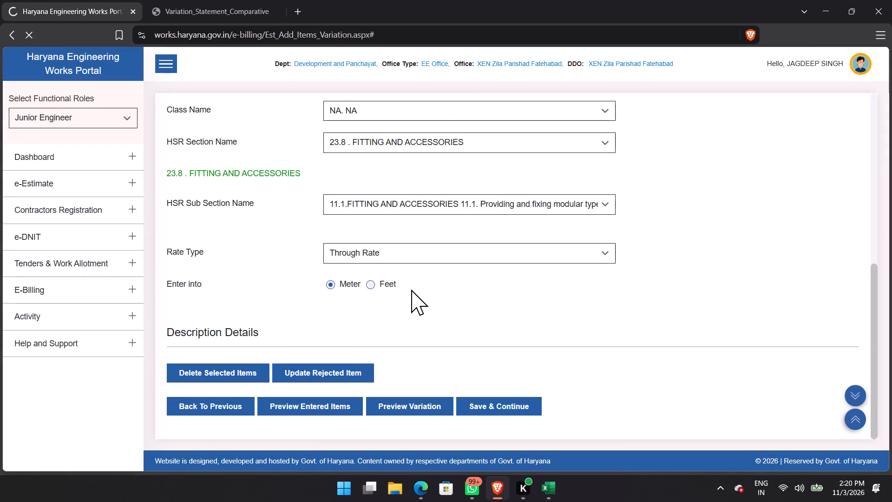
scroll(577, 311, "down", 6)
scroll(579, 312, "up", 1)
scroll(579, 312, "down", 1)
scroll(579, 312, "up", 1)
scroll(580, 312, "down", 6)
scroll(713, 345, "down", 5)
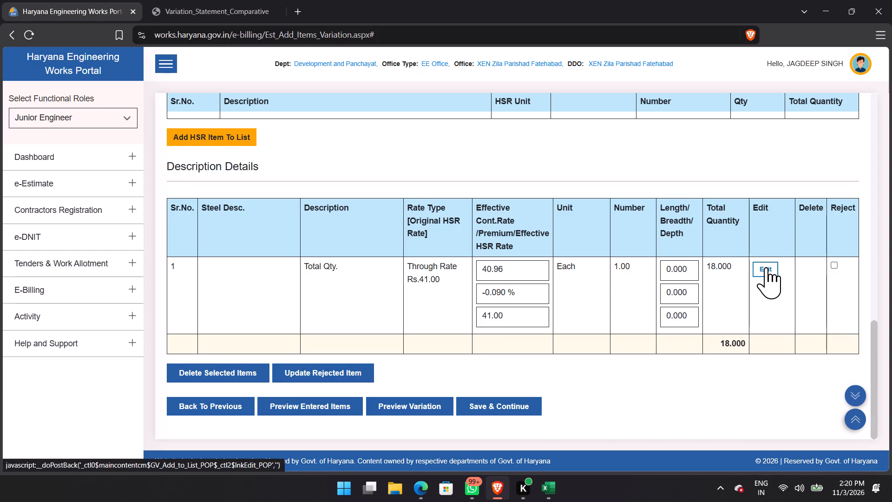
Edit the Total Qty. entry of item 23.8.11.1 to a quantity of 12 and update the data.
left_click(766, 267)
scroll(681, 334, "down", 8)
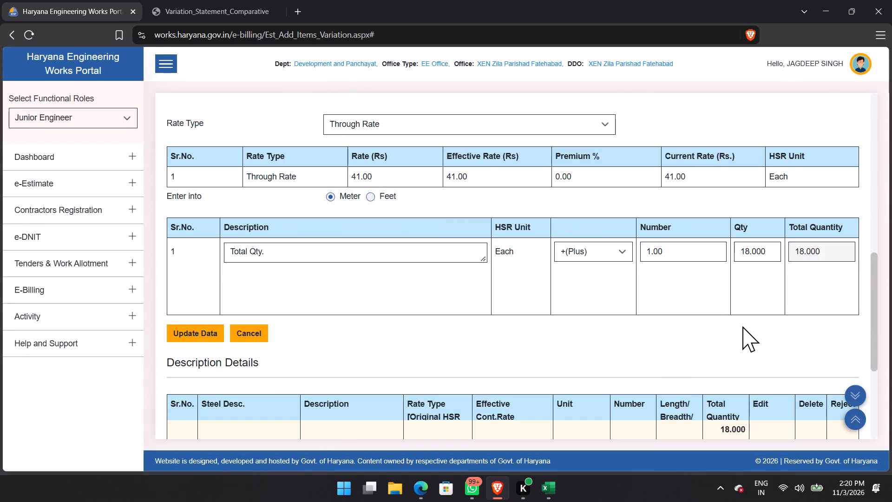
scroll(748, 319, "down", 4)
scroll(748, 318, "up", 5)
left_click_drag(772, 349, 673, 346)
type("12")
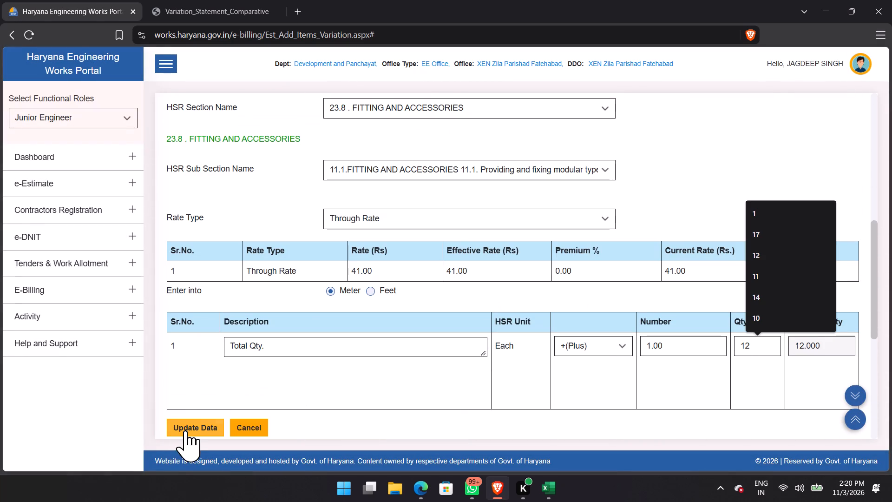
left_click(185, 430)
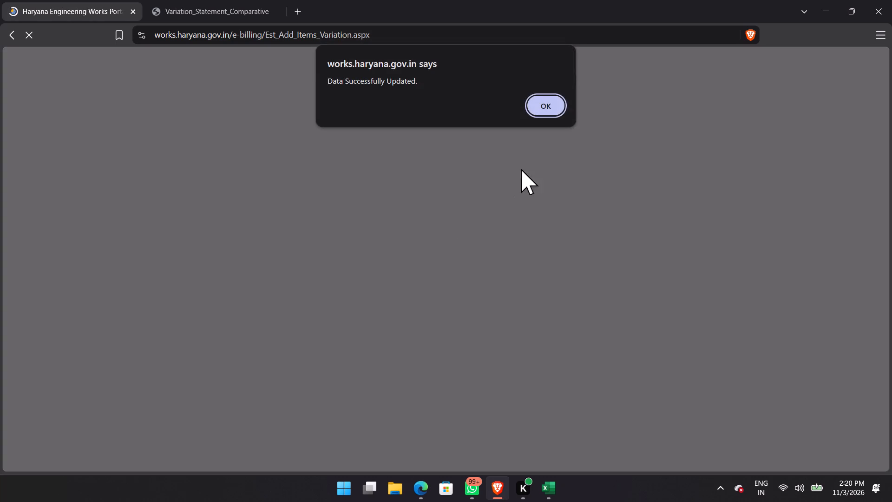
left_click(543, 108)
scroll(540, 285, "down", 6)
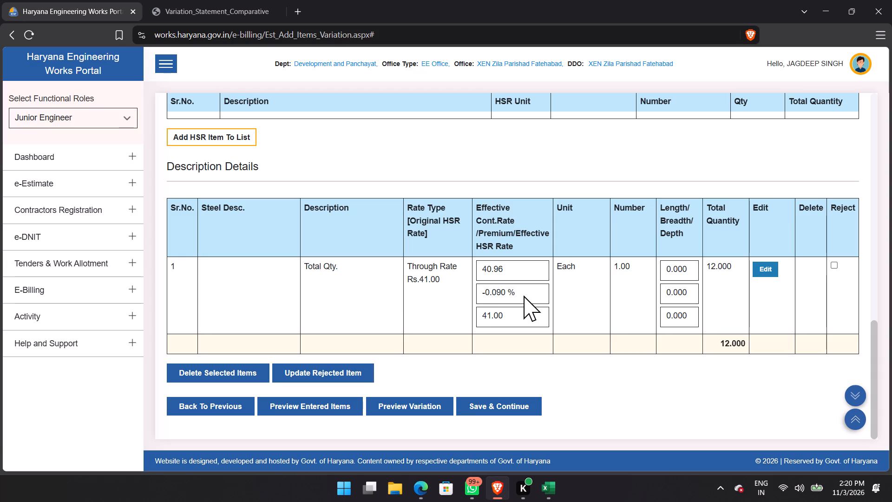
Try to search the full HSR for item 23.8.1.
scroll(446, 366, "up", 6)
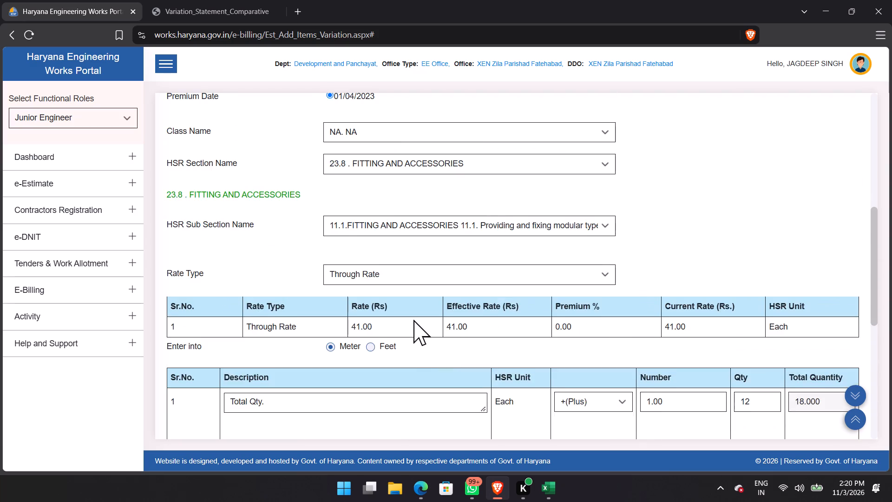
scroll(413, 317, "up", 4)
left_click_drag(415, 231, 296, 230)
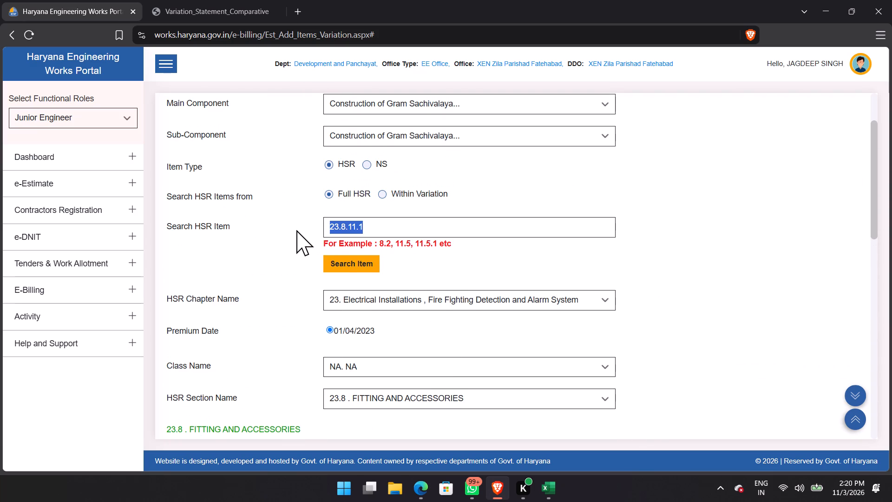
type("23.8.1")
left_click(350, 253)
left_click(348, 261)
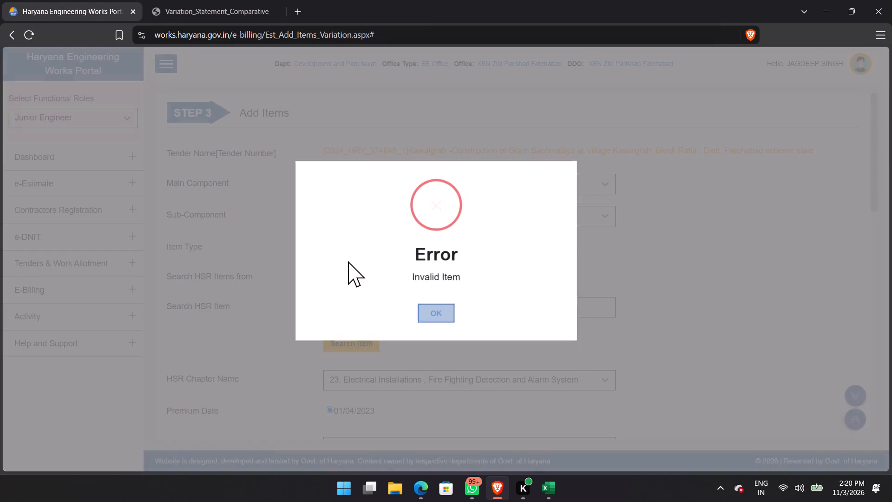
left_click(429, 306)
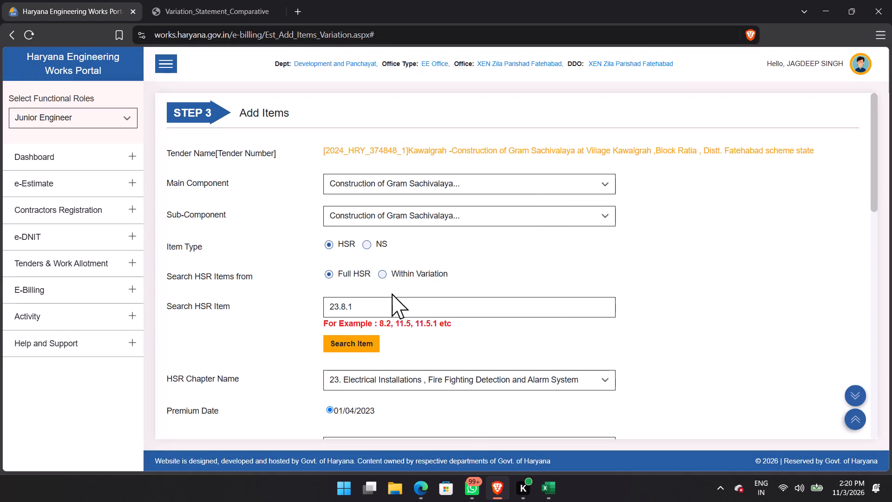
Search the full HSR for item 23.8.11.4, select Through Rate, and bring up its existing description entry.
left_click(392, 293)
left_click(390, 302)
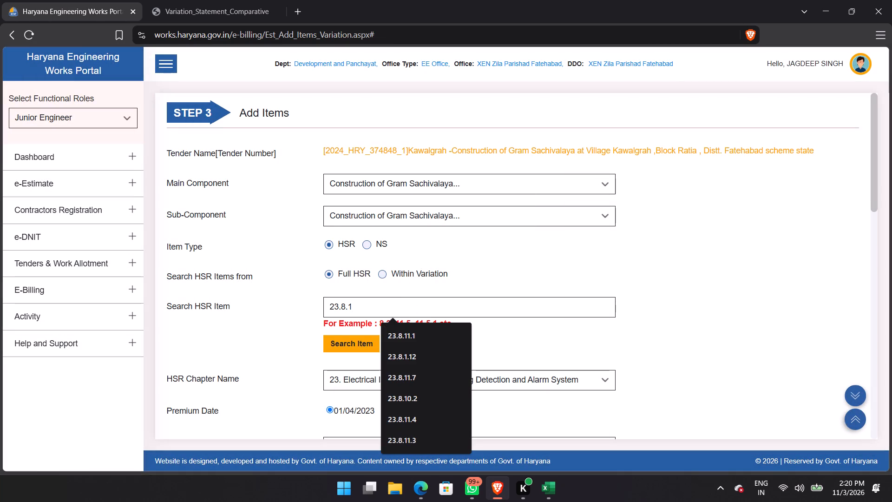
key("BackSpace")
type("11.4")
left_click(341, 339)
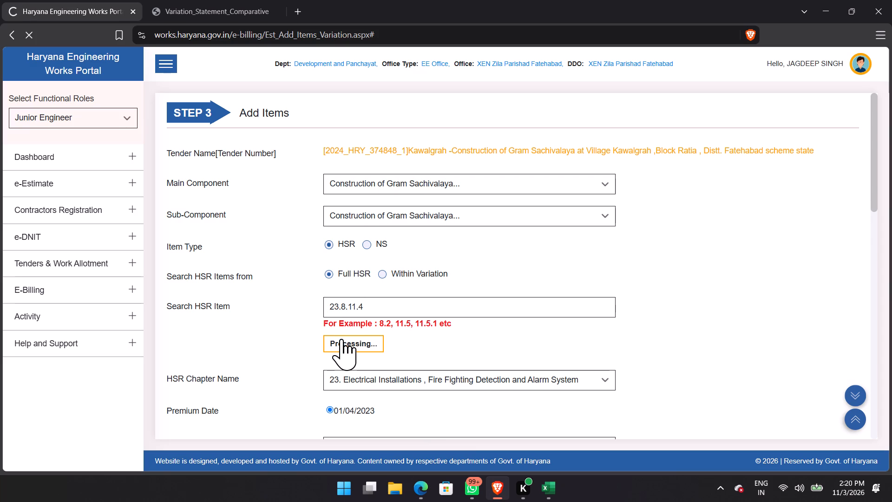
scroll(474, 277, "down", 14)
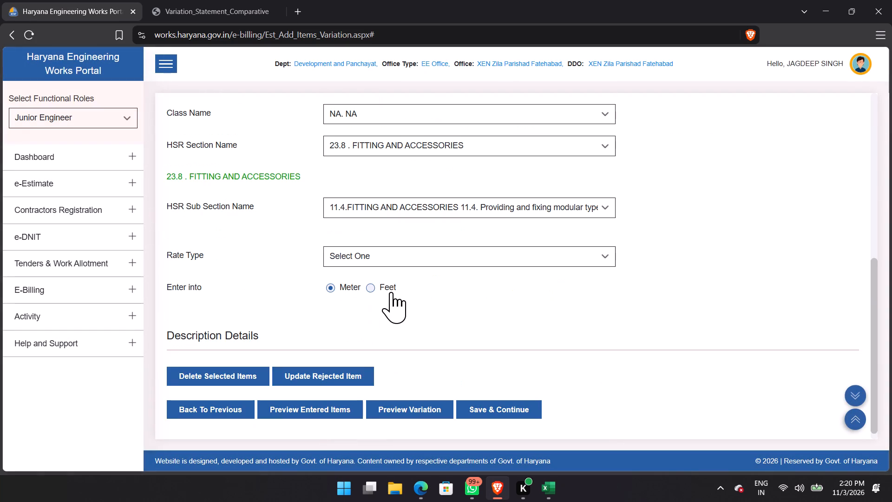
left_click(388, 254)
left_click(375, 287)
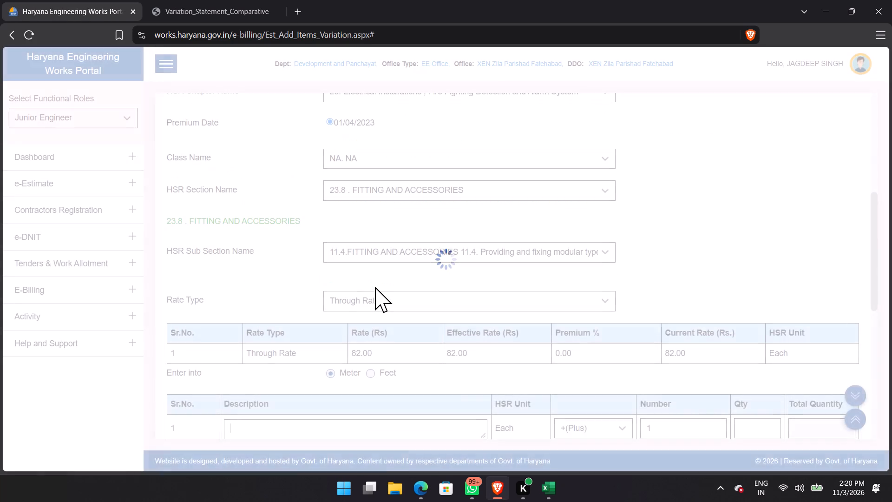
scroll(378, 282, "down", 9)
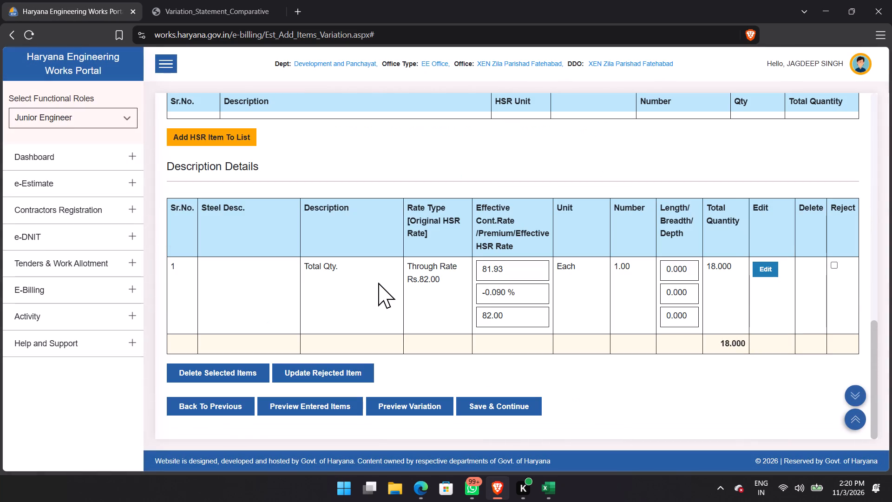
Edit the Total Qty. entry of item 23.8.11.4 to a quantity of 12 and update the data.
left_click(754, 275)
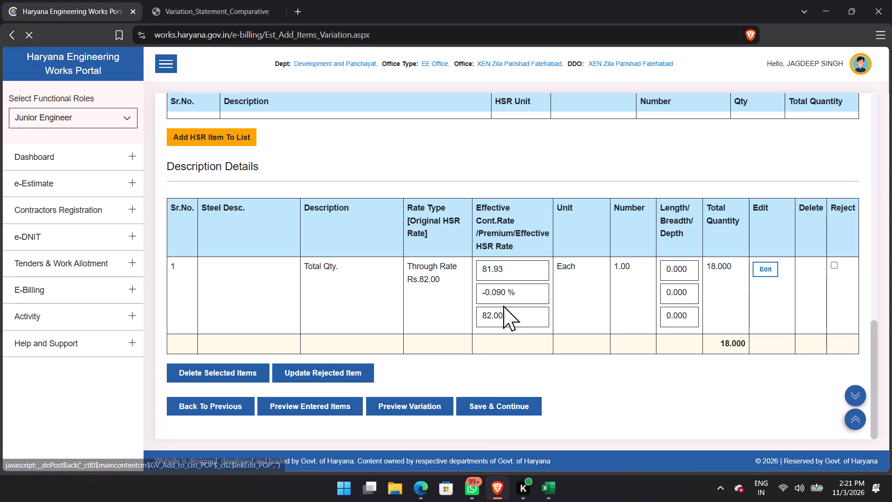
scroll(715, 339, "down", 6)
scroll(715, 339, "up", 1)
scroll(715, 339, "down", 5)
scroll(717, 336, "up", 1)
scroll(717, 336, "down", 1)
scroll(717, 336, "up", 1)
scroll(717, 336, "down", 1)
scroll(777, 410, "down", 5)
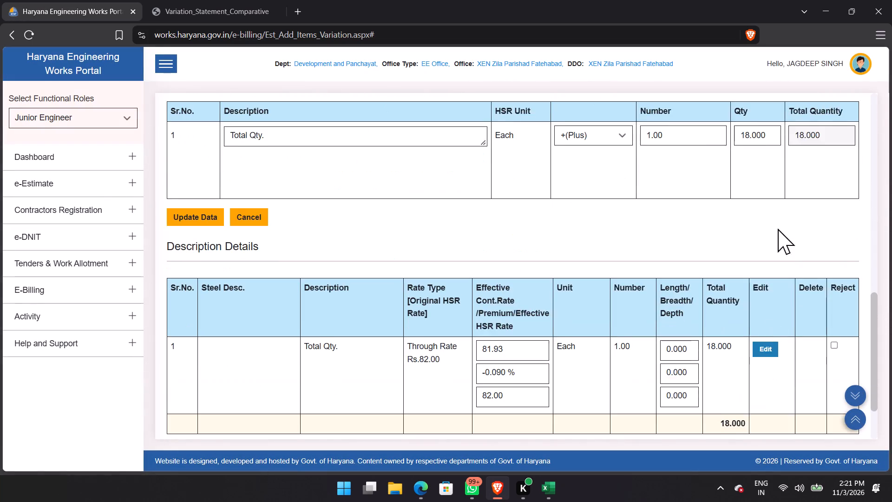
scroll(769, 209, "up", 2)
left_click_drag(772, 252, 653, 243)
type("12")
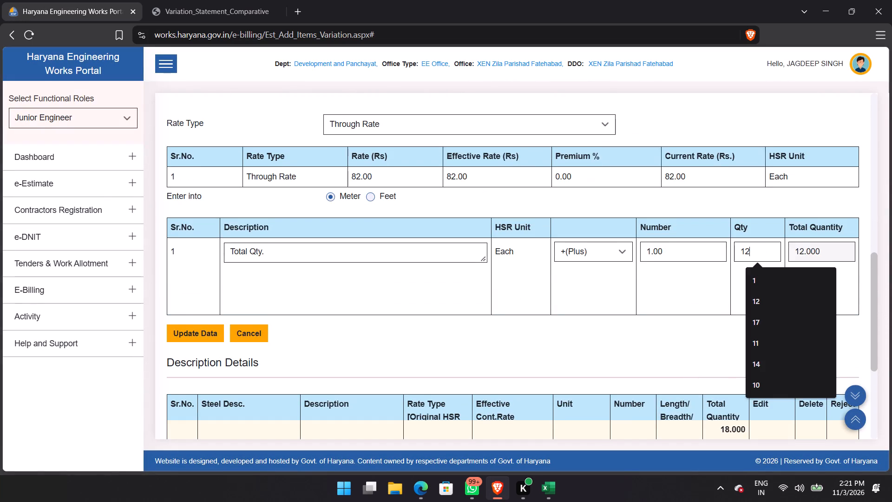
left_click(193, 329)
scroll(510, 326, "down", 7)
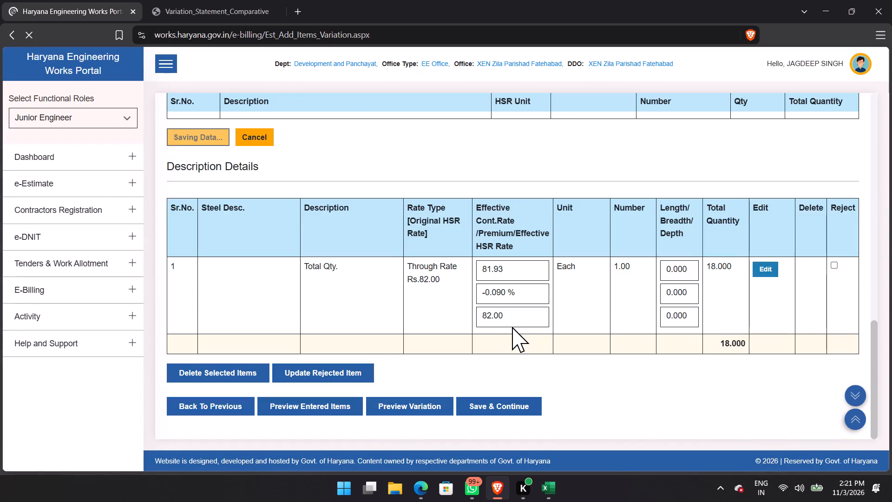
left_click(544, 106)
scroll(676, 308, "down", 8)
scroll(676, 308, "up", 1)
scroll(676, 308, "down", 2)
scroll(676, 308, "up", 1)
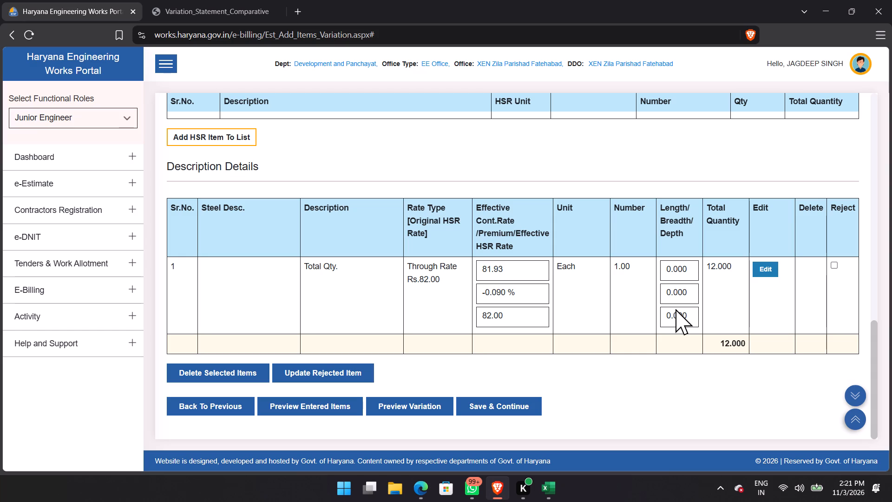
Search the full HSR for item 23.8.11.7, select Through Rate, and bring up its existing description entry.
scroll(328, 411, "up", 6)
scroll(458, 368, "up", 3)
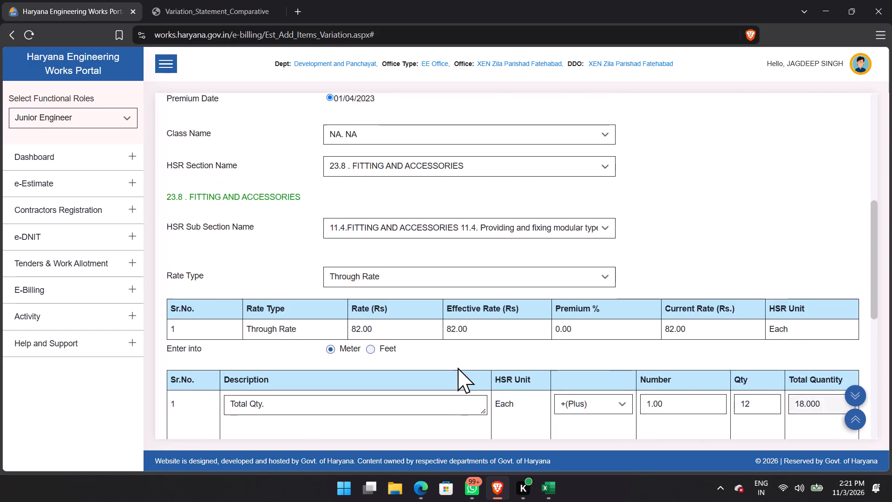
scroll(458, 368, "up", 2)
left_click(418, 293)
key("BackSpace")
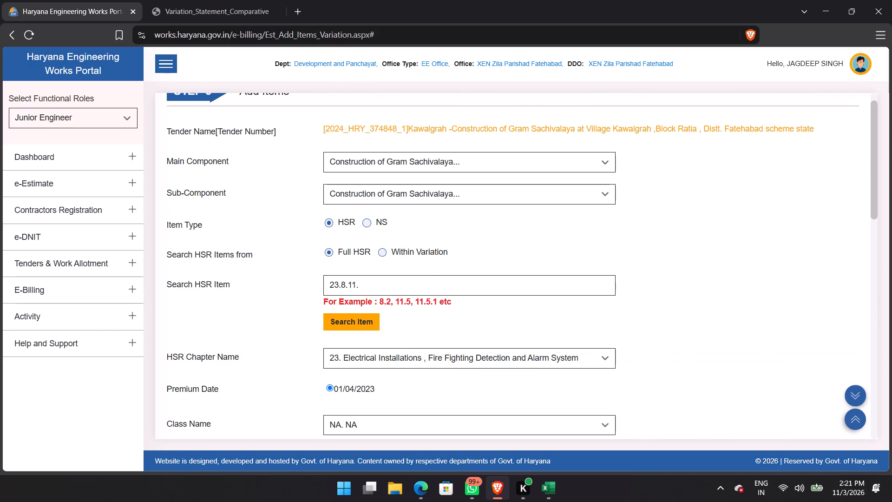
key("7")
left_click(347, 324)
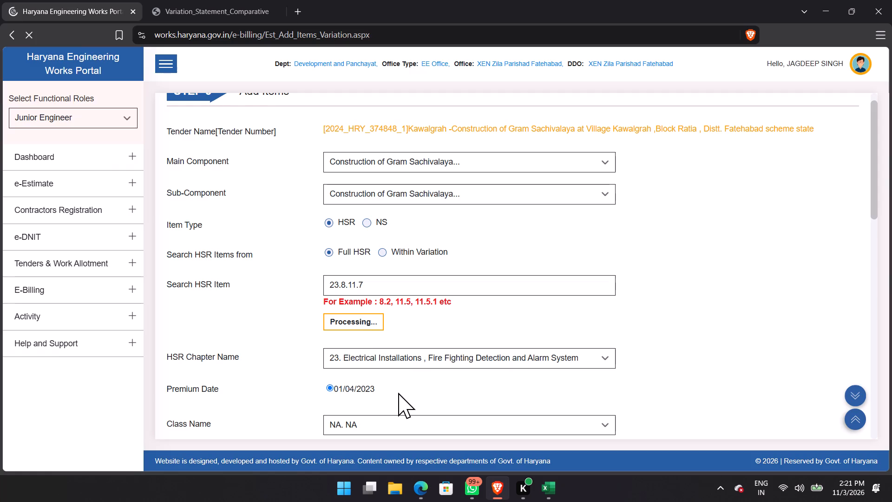
scroll(430, 288, "down", 4)
scroll(430, 288, "up", 2)
scroll(430, 288, "down", 3)
left_click(363, 293)
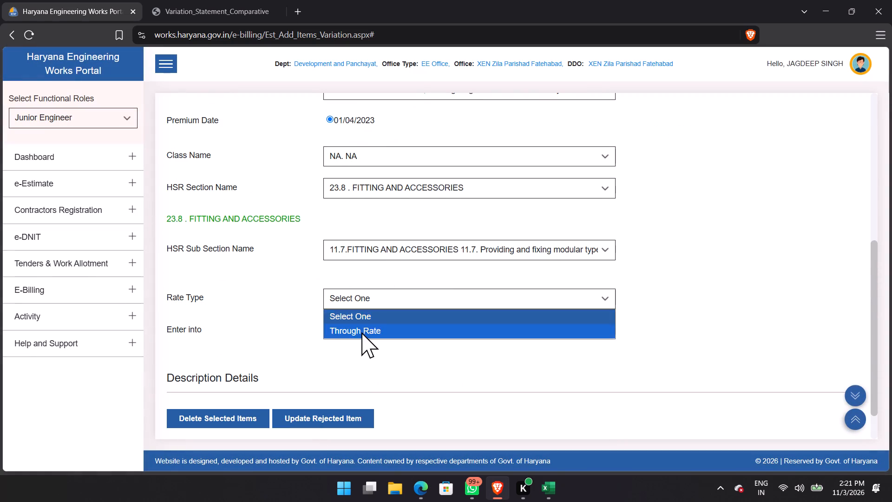
left_click(361, 333)
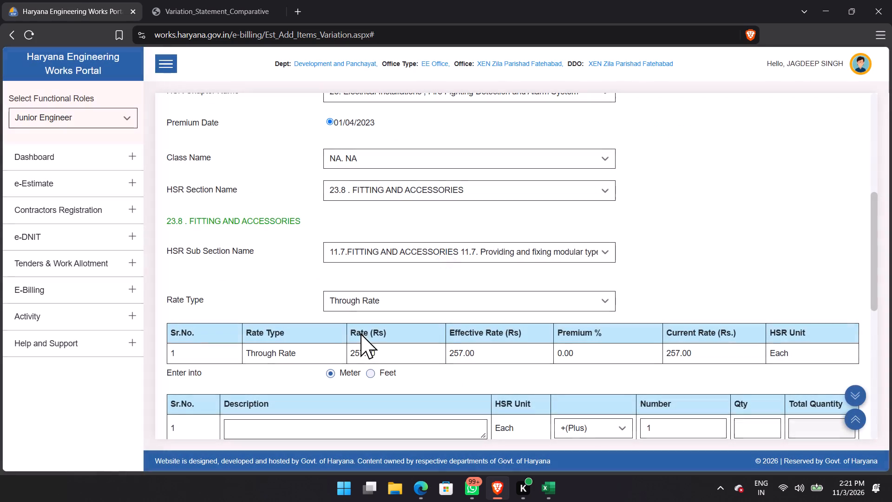
scroll(361, 333, "down", 15)
scroll(482, 352, "down", 8)
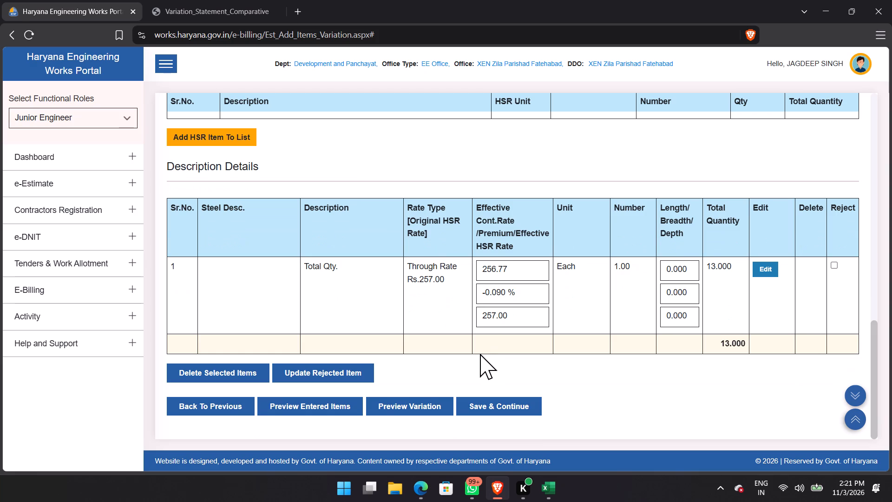
Examine the chapter, section and full sub-section description of item 23.8.11.7 against its existing quantity entry.
scroll(480, 354, "up", 8)
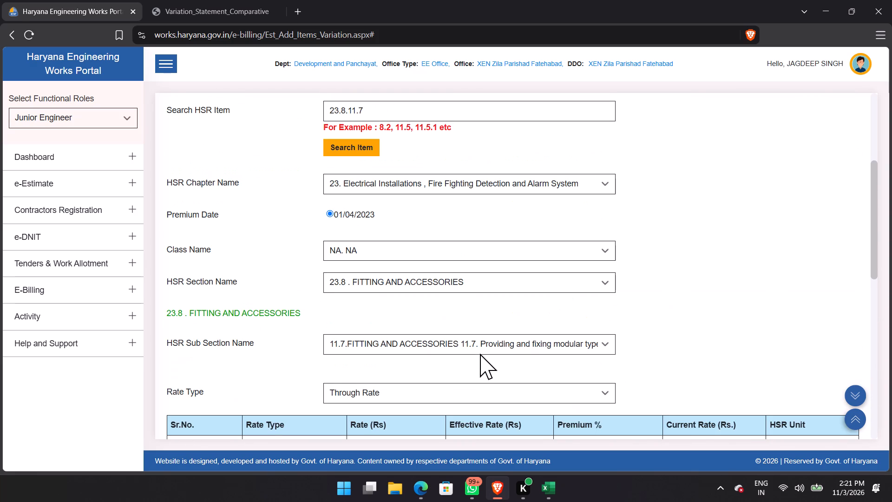
scroll(480, 354, "up", 5)
scroll(480, 354, "down", 16)
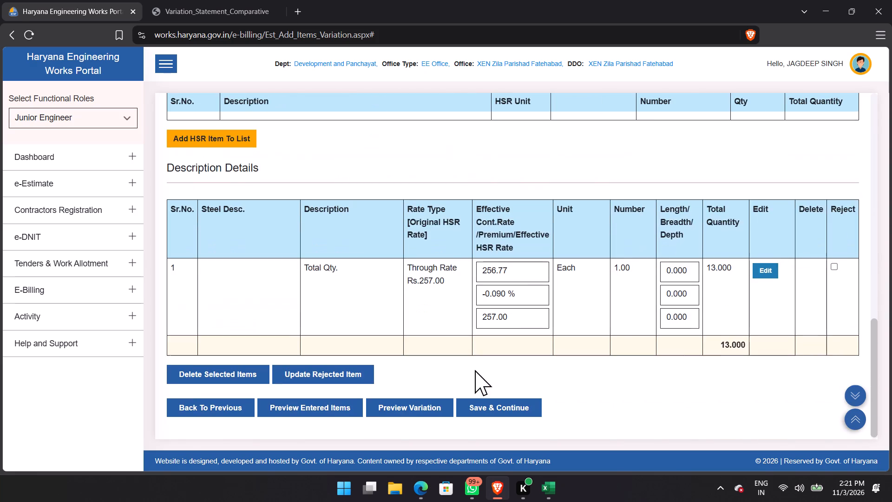
scroll(611, 339, "up", 7)
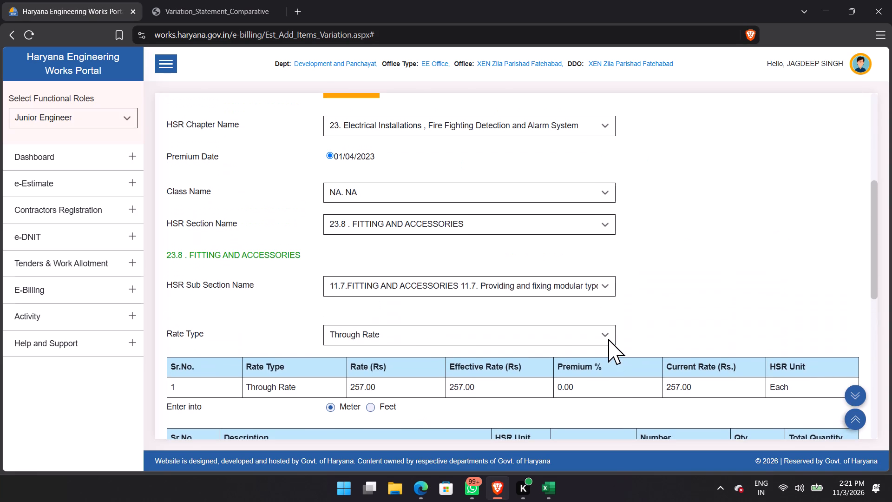
scroll(607, 339, "up", 3)
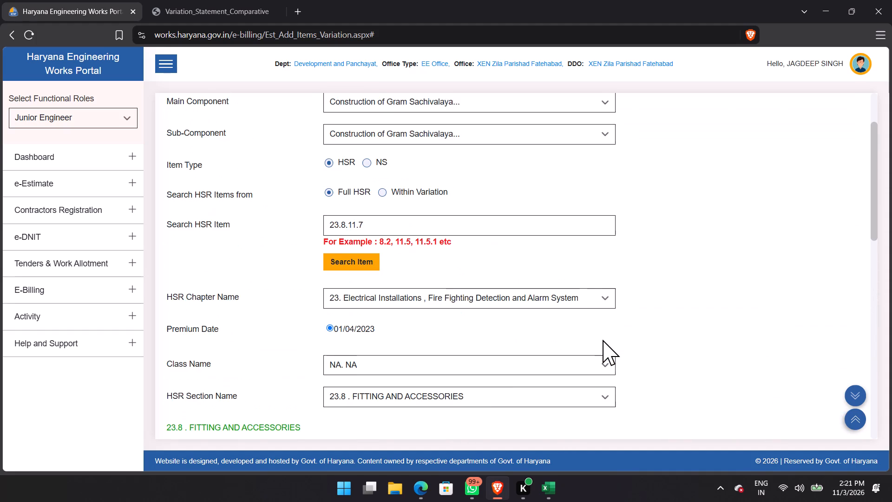
scroll(603, 340, "down", 2)
scroll(603, 340, "up", 1)
scroll(603, 340, "down", 11)
scroll(600, 344, "up", 9)
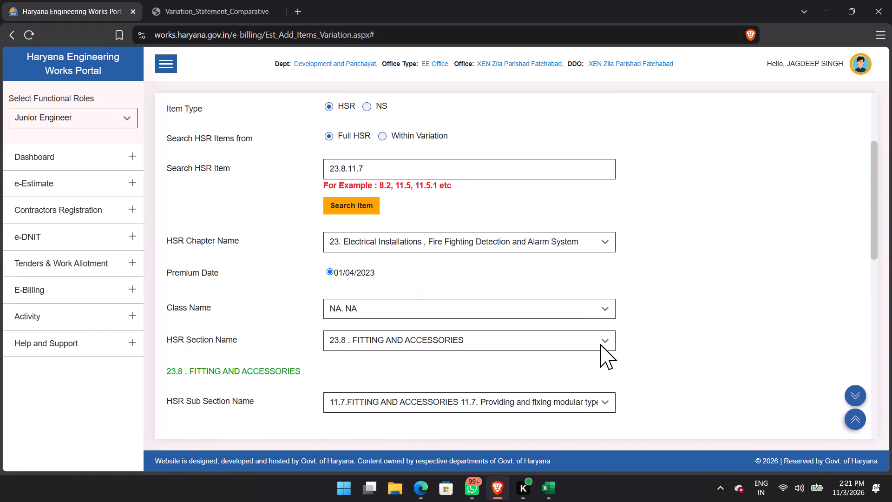
left_click(562, 246)
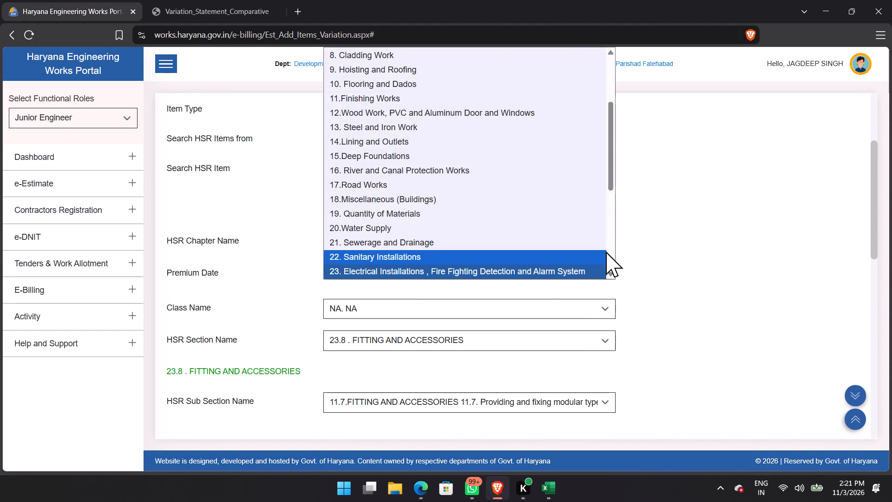
left_click(745, 256)
left_click(597, 407)
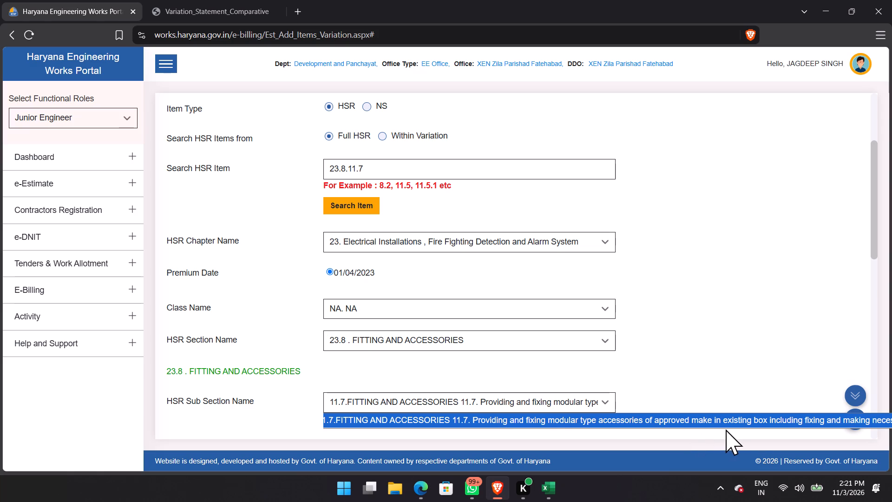
left_click(727, 336)
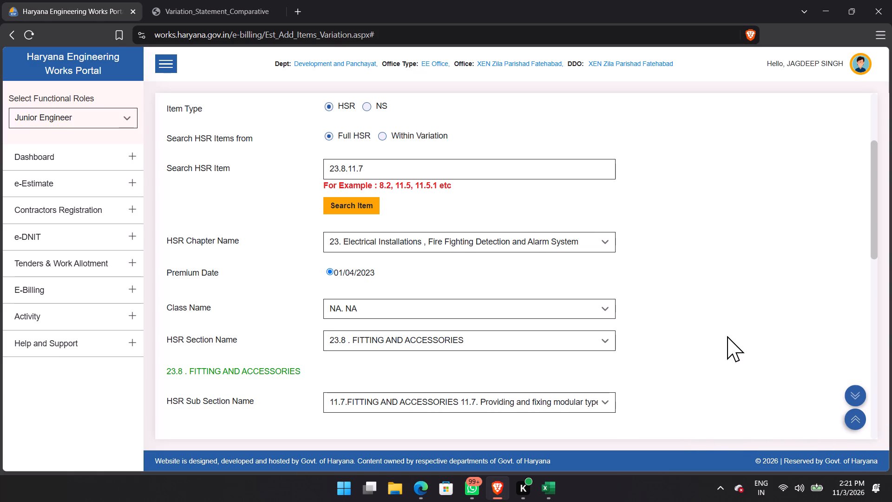
scroll(723, 337, "down", 4)
scroll(361, 366, "up", 5)
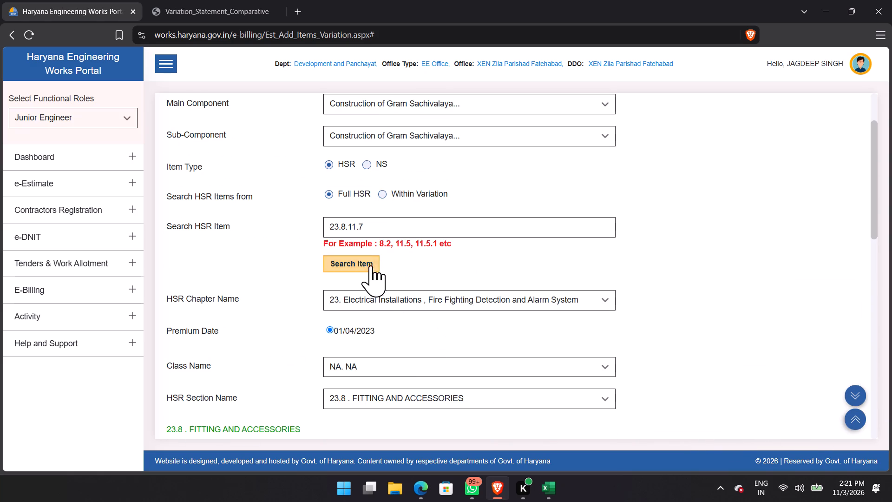
Edit the Total Qty. entry of item 23.8.11.7 to a quantity of 17 and update the data.
scroll(609, 277, "down", 2)
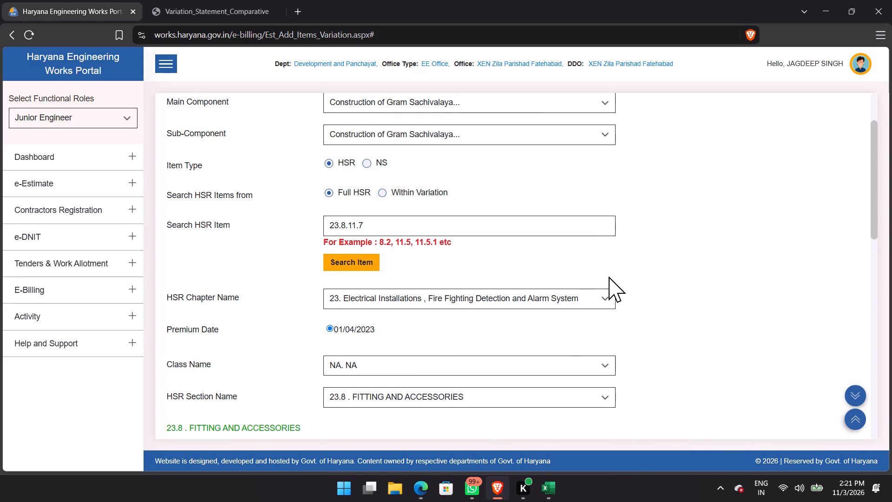
scroll(609, 277, "down", 9)
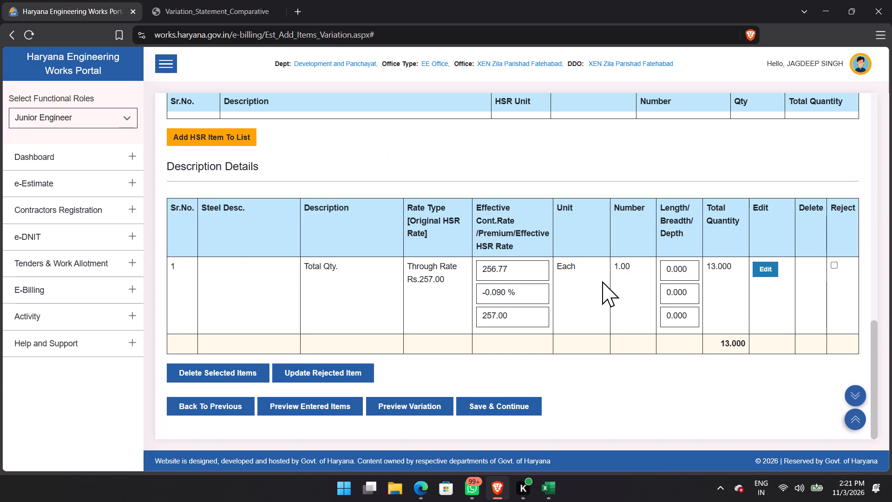
left_click(762, 271)
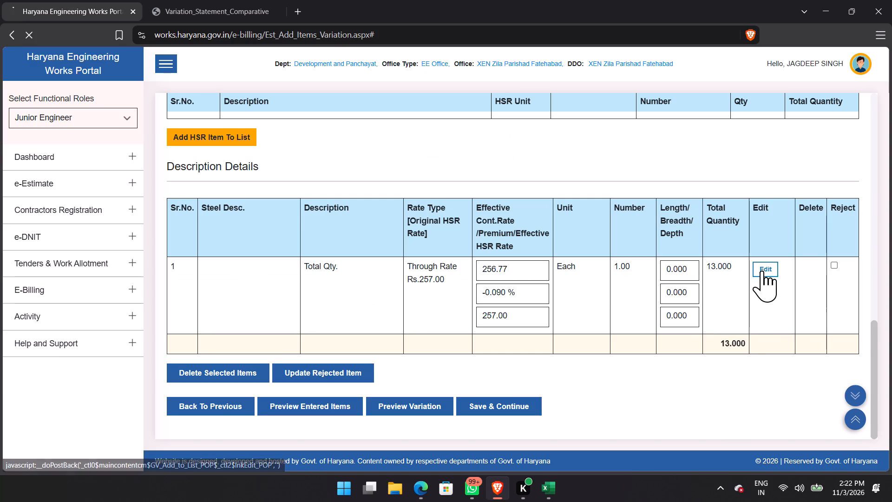
scroll(733, 285, "down", 7)
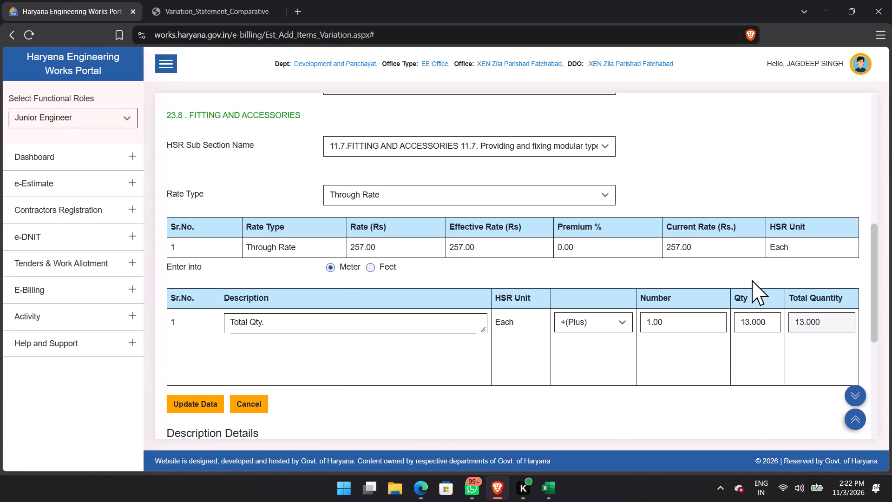
left_click_drag(773, 308, 718, 305)
type("17")
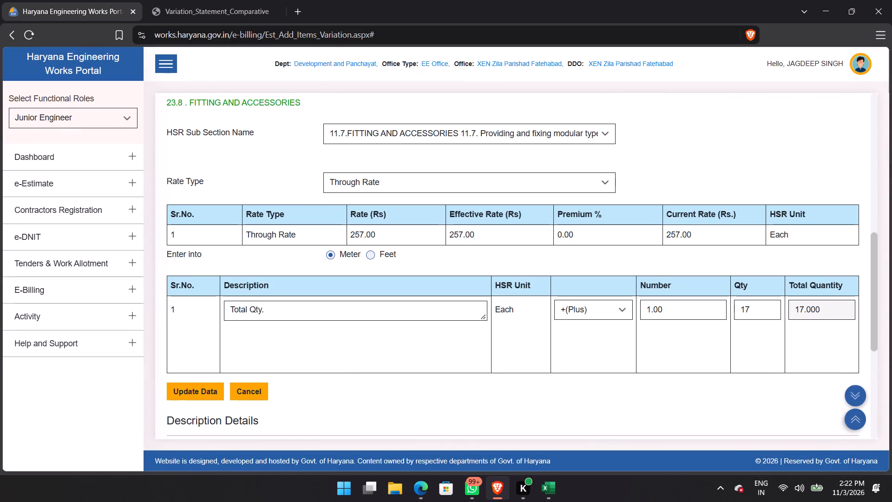
left_click(205, 395)
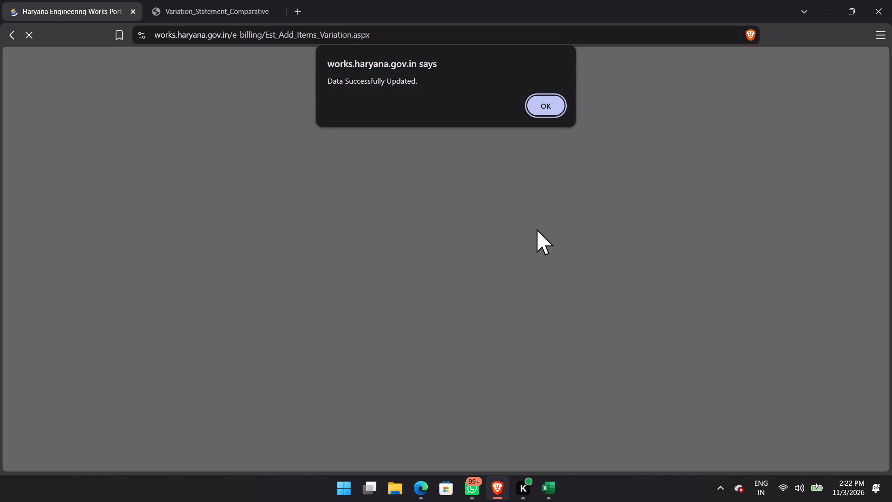
left_click(542, 112)
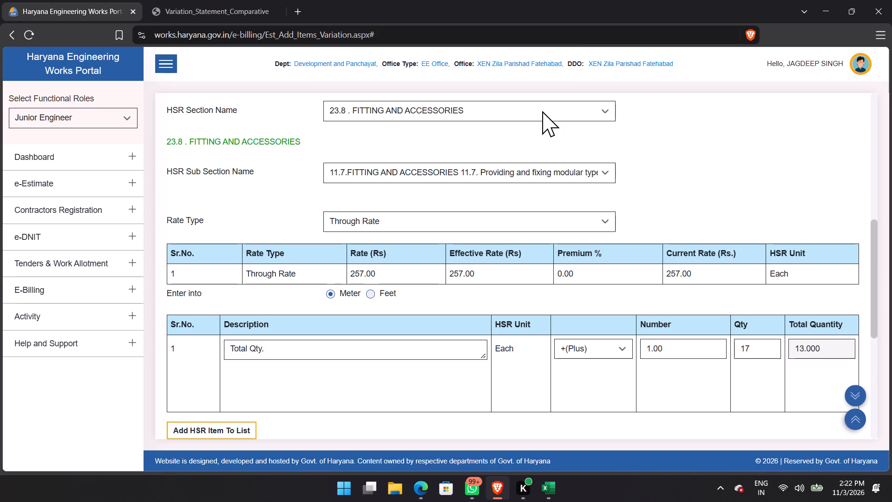
Search the full HSR for item 23.8.11.10, select Through Rate, and bring up its existing description entry.
scroll(416, 148, "up", 5)
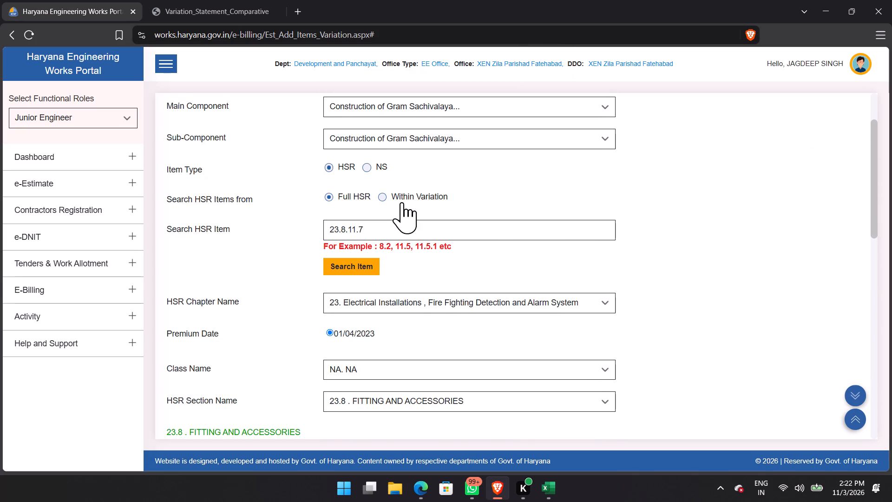
left_click(406, 225)
key("BackSpace")
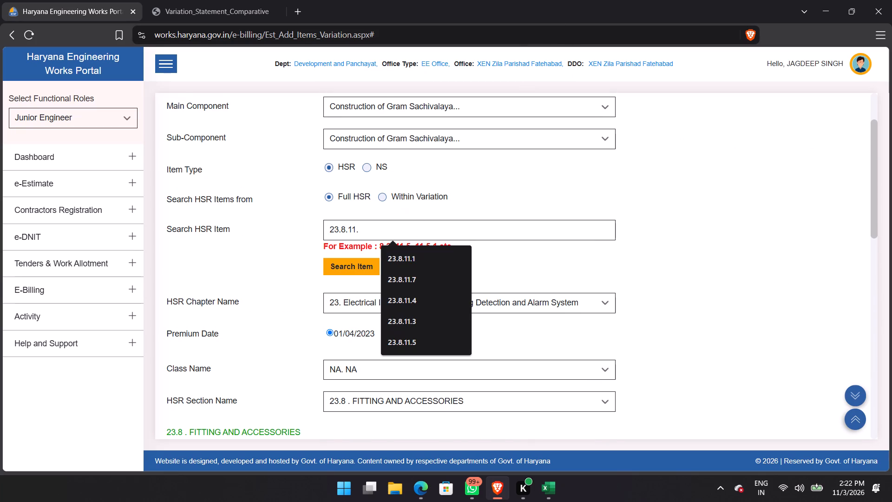
type("10")
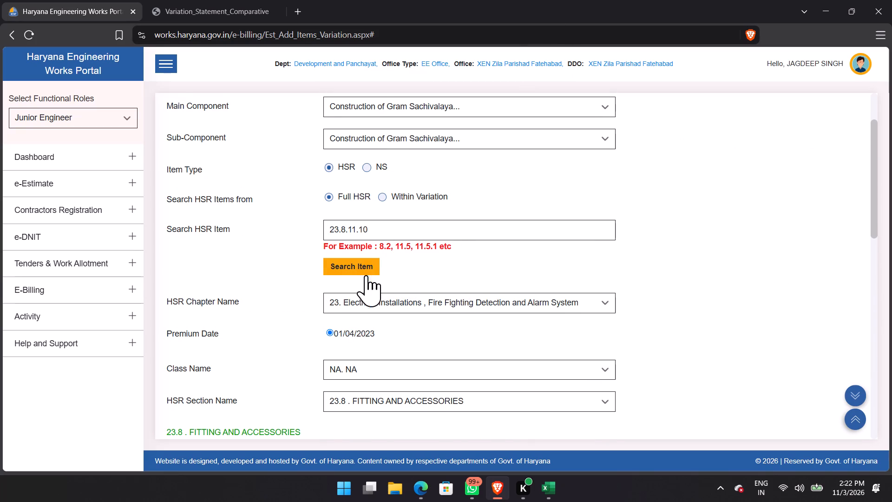
left_click(360, 269)
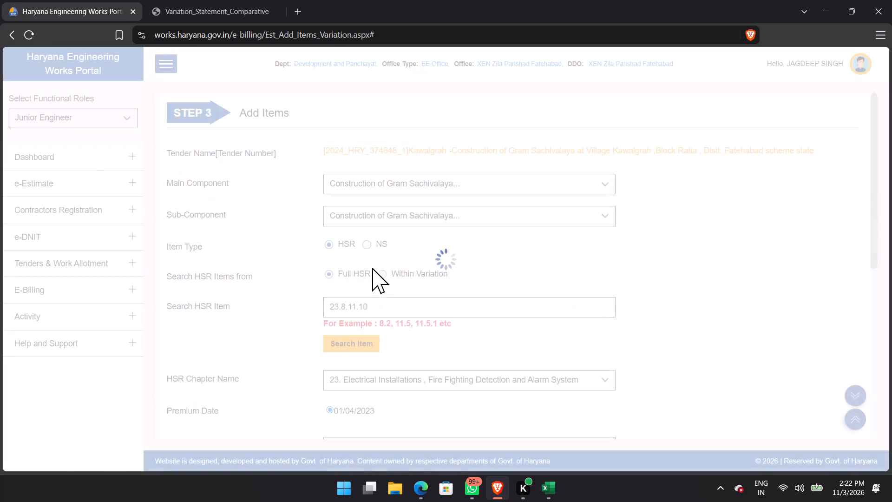
scroll(449, 286, "down", 7)
left_click(362, 254)
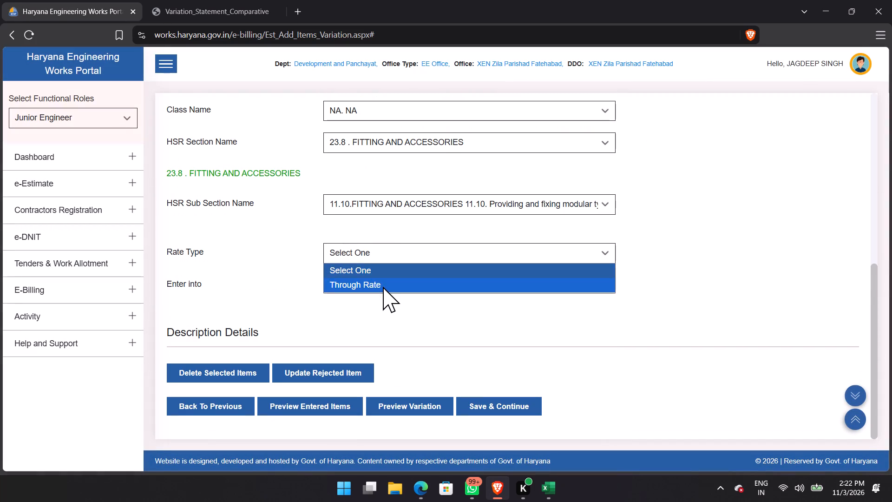
left_click(383, 287)
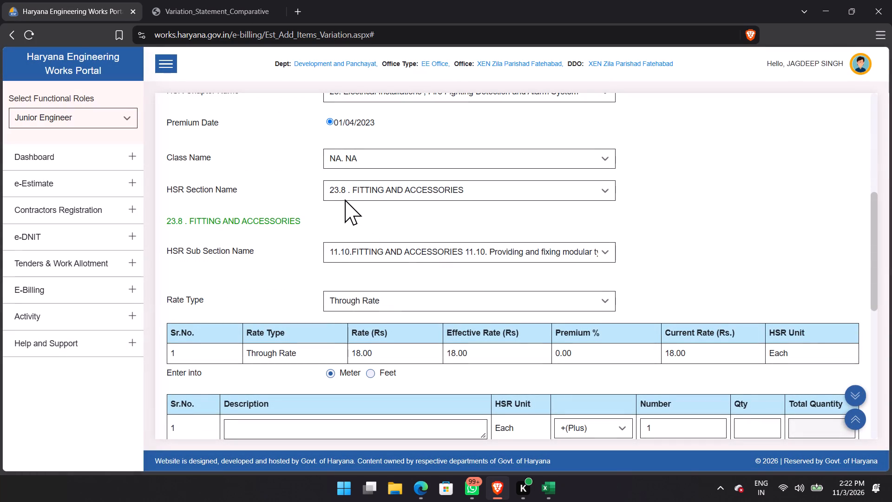
scroll(434, 273, "down", 9)
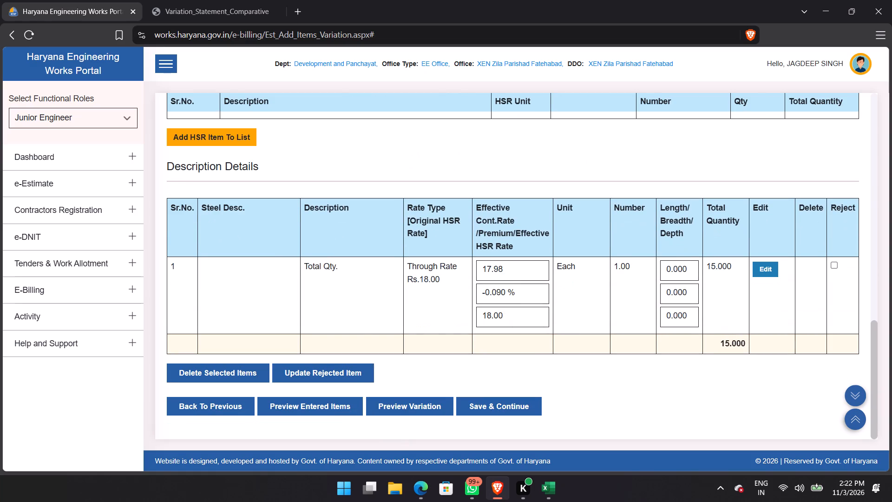
Mark the Total Qty. entry of item 23.8.11.10 as rejected and update the rejected item.
scroll(496, 291, "up", 12)
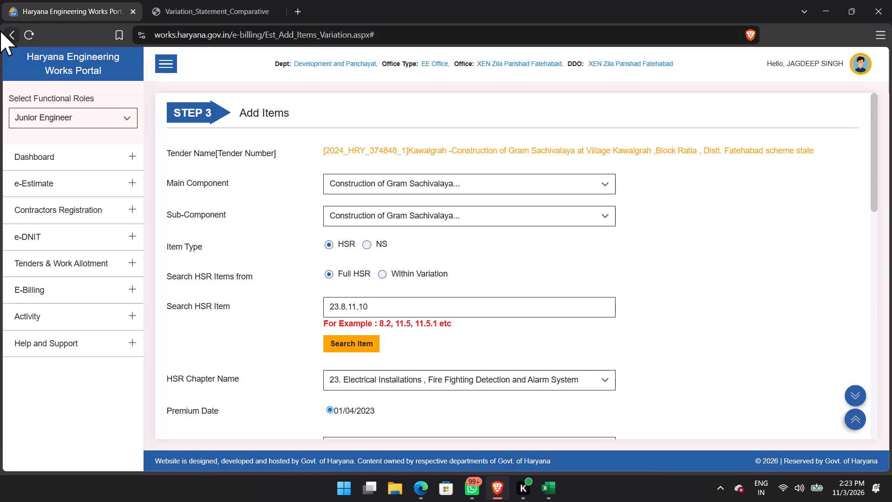
scroll(193, 270, "down", 11)
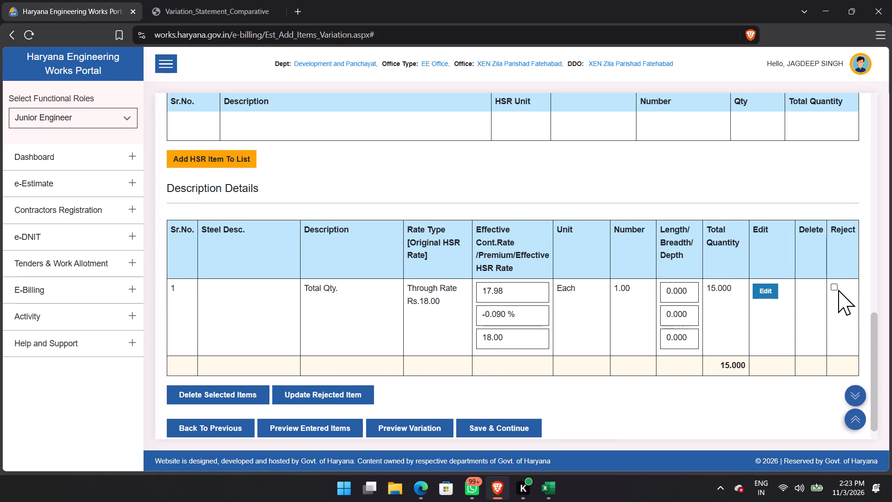
scroll(712, 300, "up", 3)
scroll(790, 310, "down", 3)
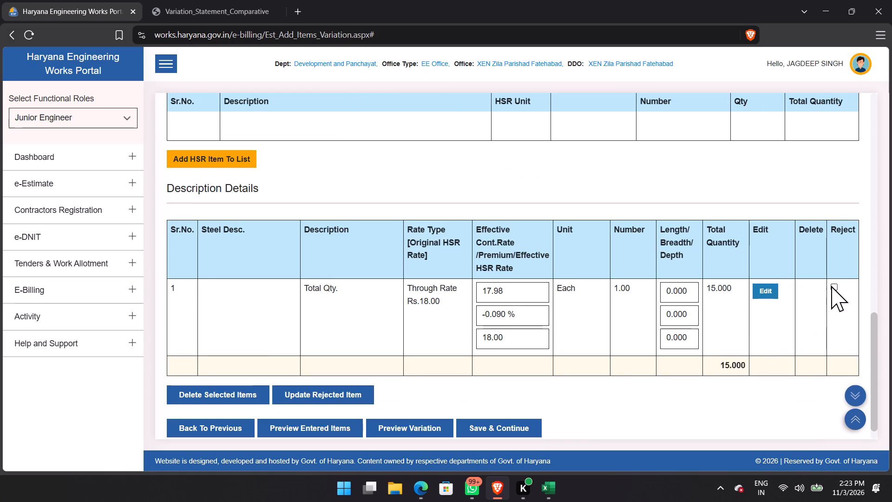
left_click(831, 286)
left_click(340, 399)
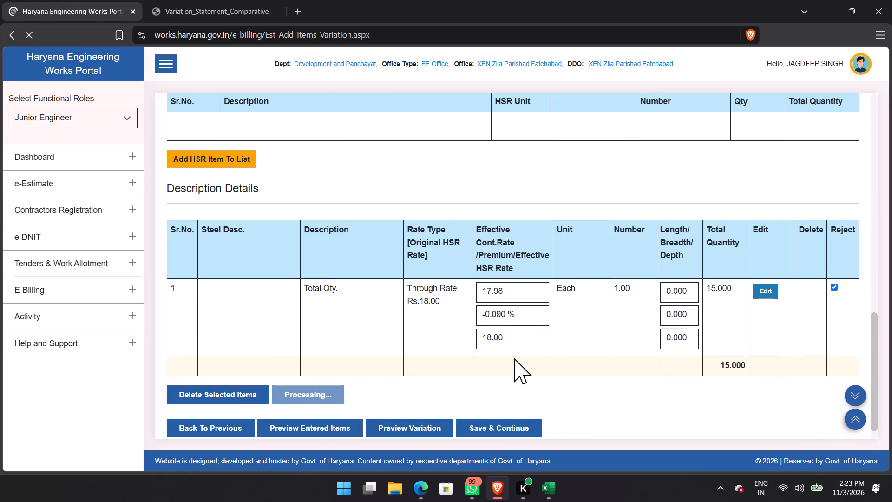
left_click(569, 107)
left_click(559, 106)
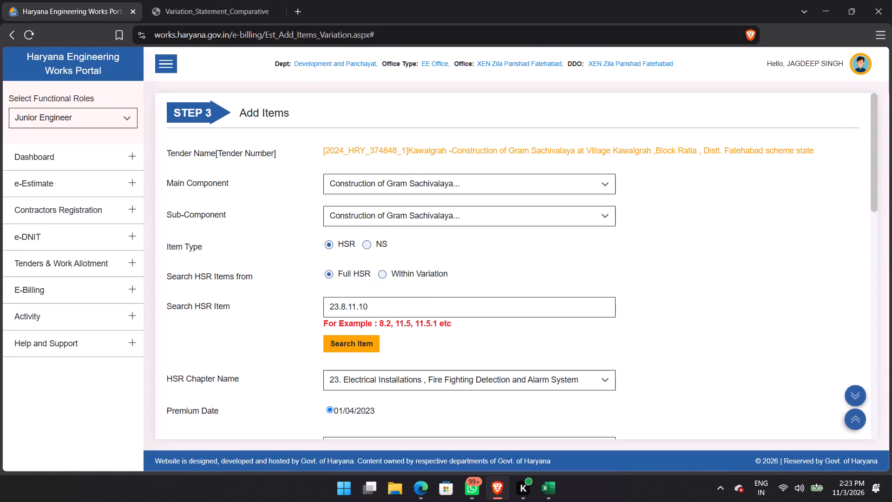
Search the full HSR for item 22.22.1, select Through Rate, and bring up its existing description entry.
left_click(400, 309)
scroll(400, 309, "down", 7)
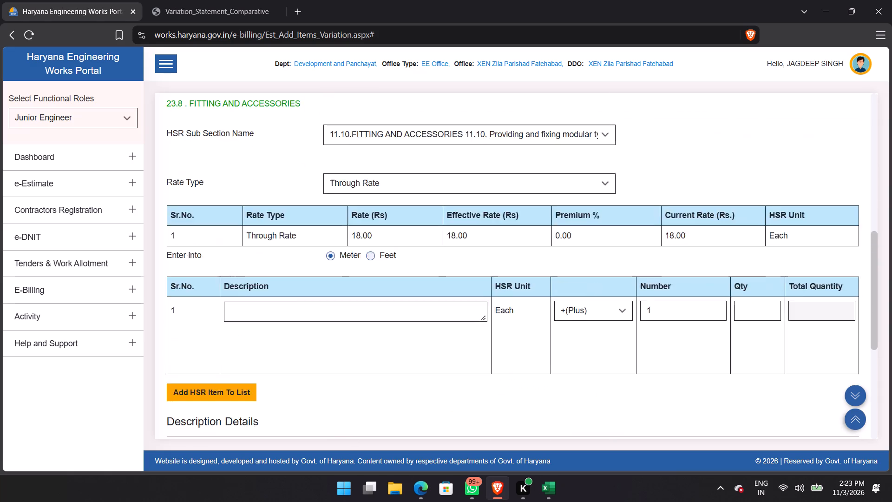
scroll(400, 309, "down", 7)
scroll(400, 309, "up", 10)
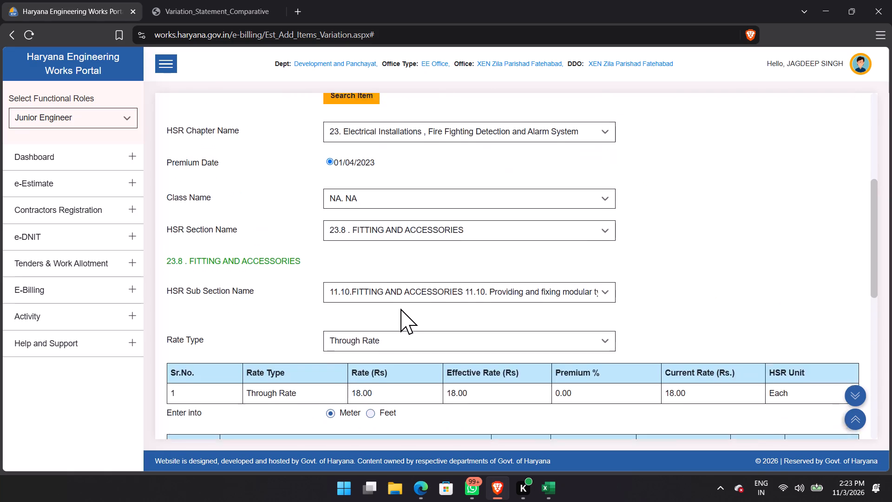
scroll(400, 309, "up", 1)
left_click_drag(395, 282, 321, 284)
type("22.22.1")
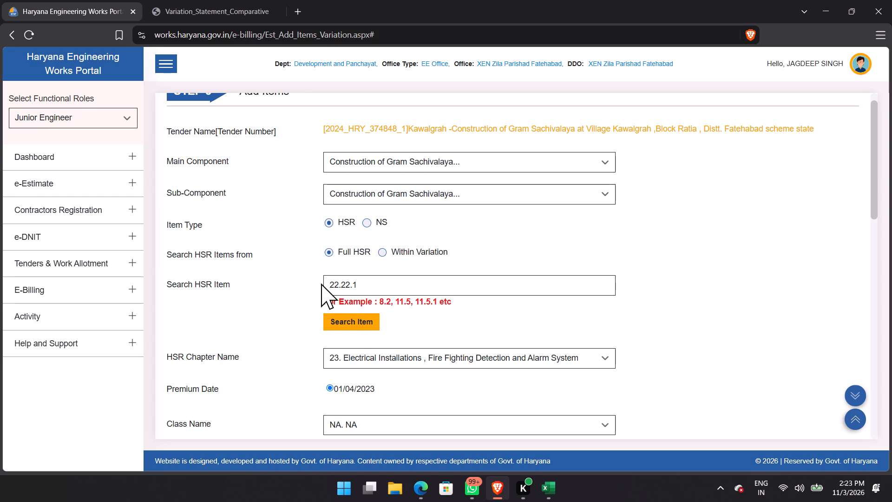
left_click(367, 328)
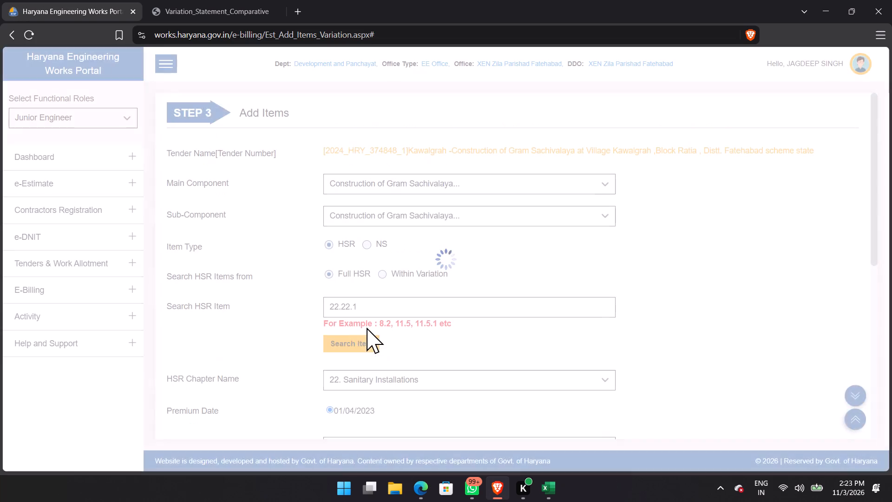
scroll(367, 328, "down", 6)
left_click(403, 254)
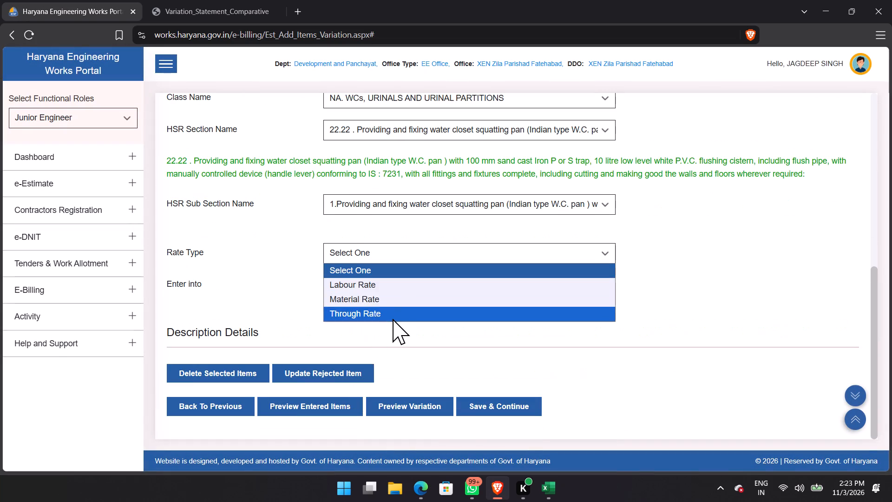
left_click(393, 319)
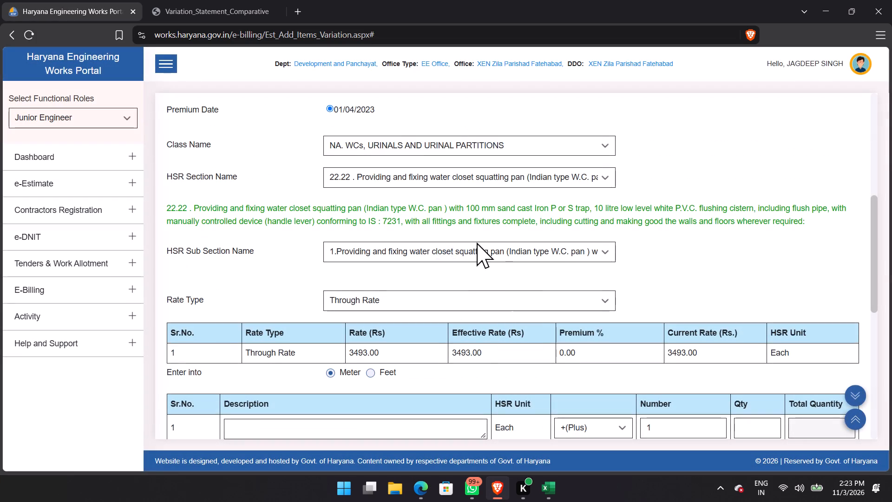
scroll(378, 225, "down", 6)
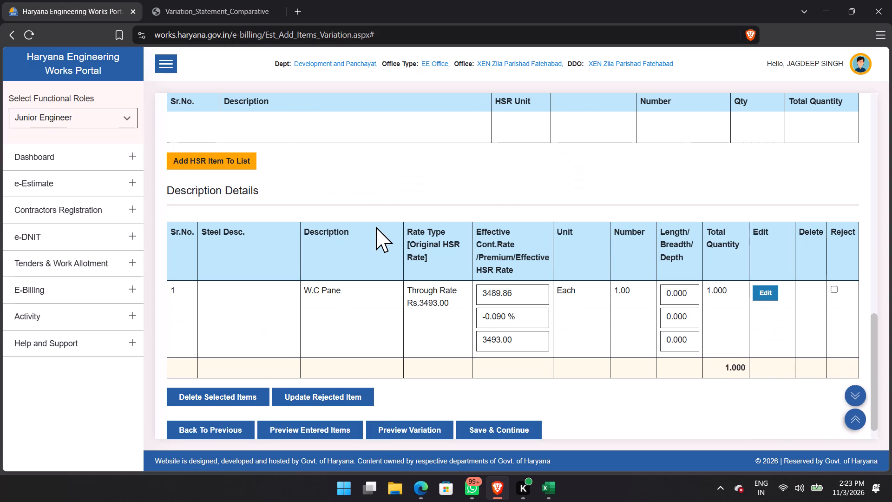
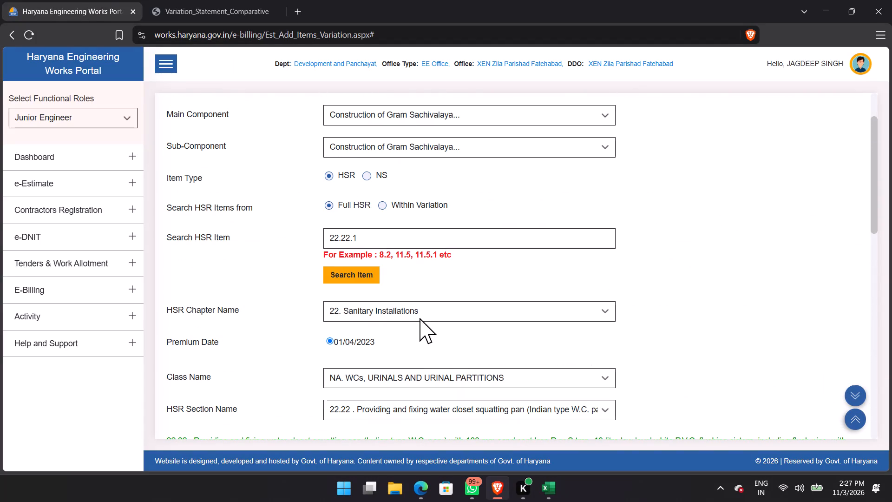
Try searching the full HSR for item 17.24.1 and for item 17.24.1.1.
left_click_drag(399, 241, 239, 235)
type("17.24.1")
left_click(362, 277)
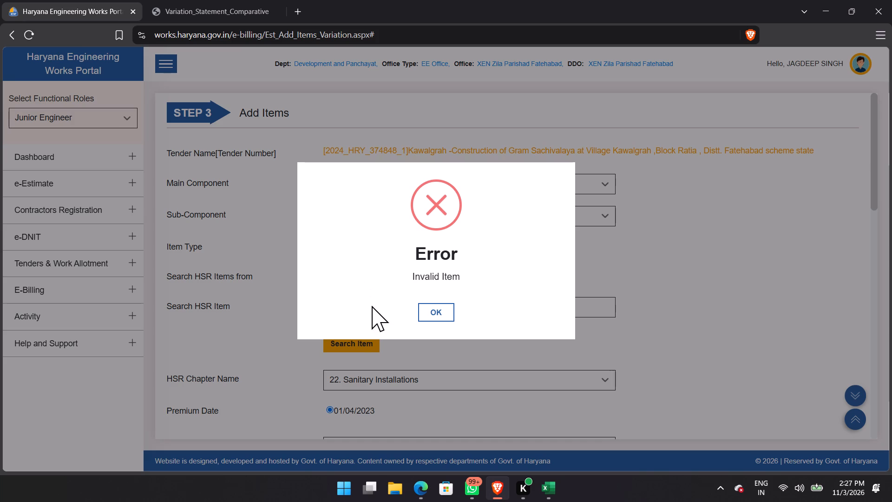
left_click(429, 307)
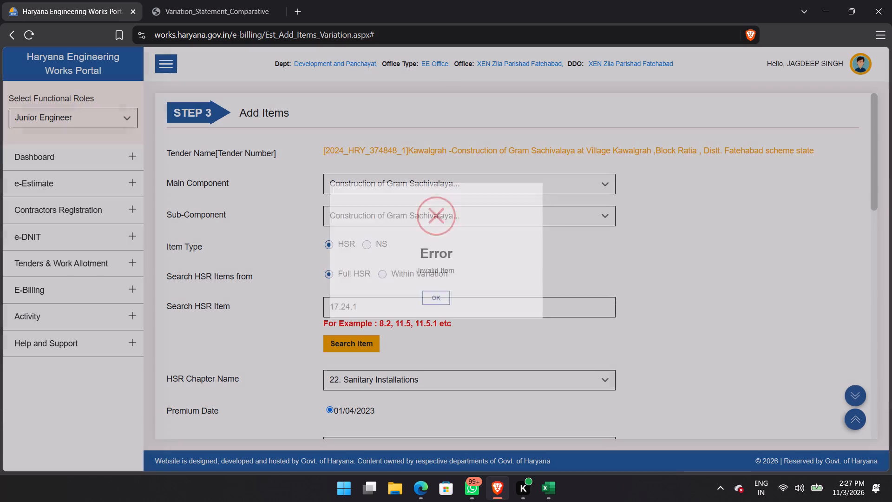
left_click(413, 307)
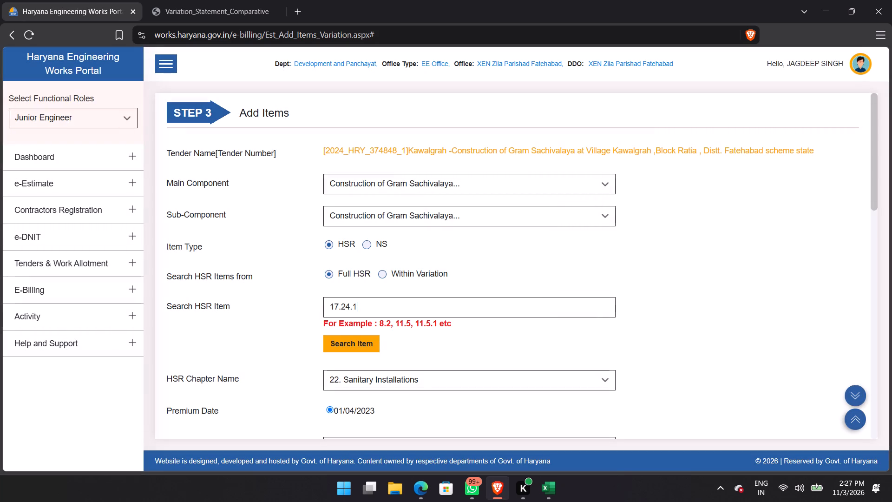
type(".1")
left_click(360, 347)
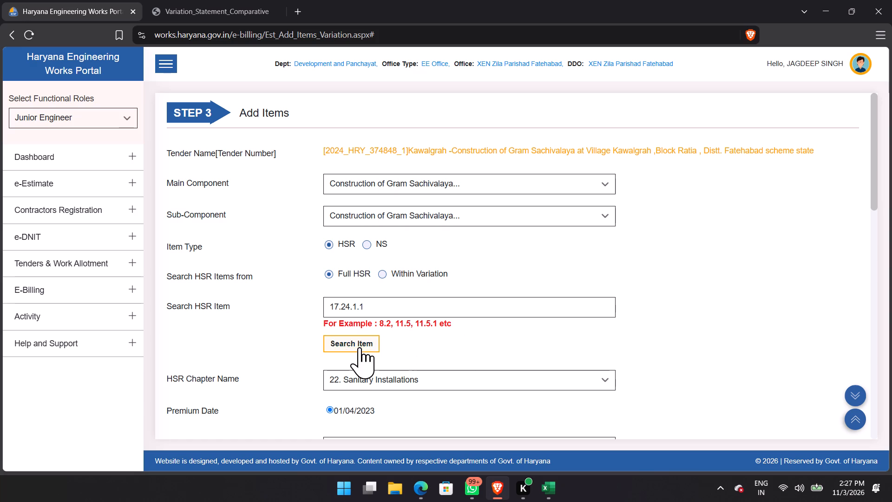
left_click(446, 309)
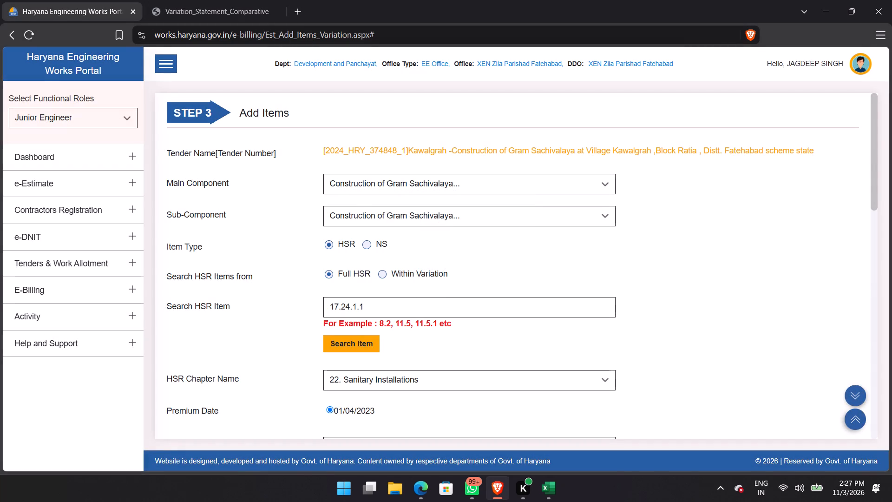
Search the full HSR for item 22.24.1, select Through Rate, and bring up its existing description entry.
left_click_drag(412, 313, 296, 311)
type("22.14")
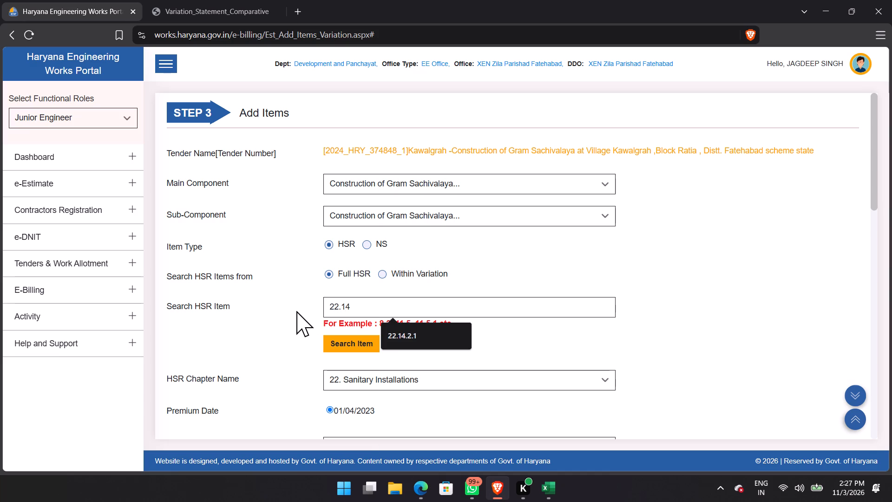
key("BackSpace")
key("BackSpace")
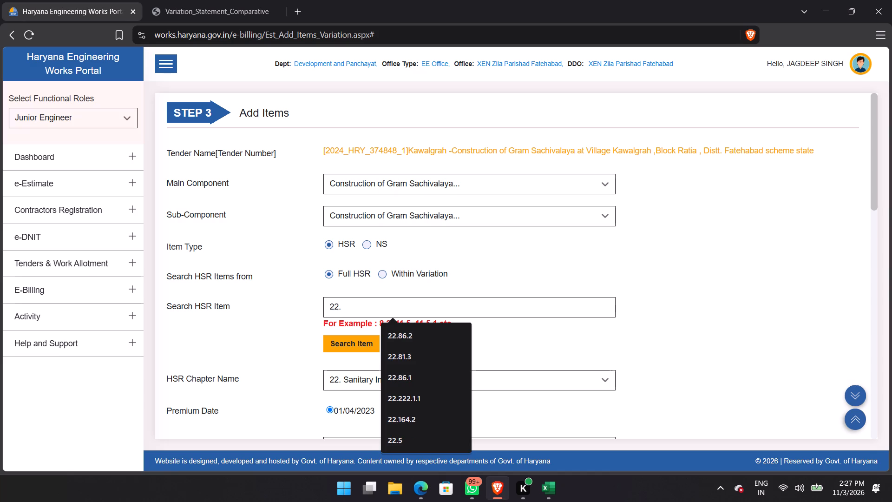
type("24.1")
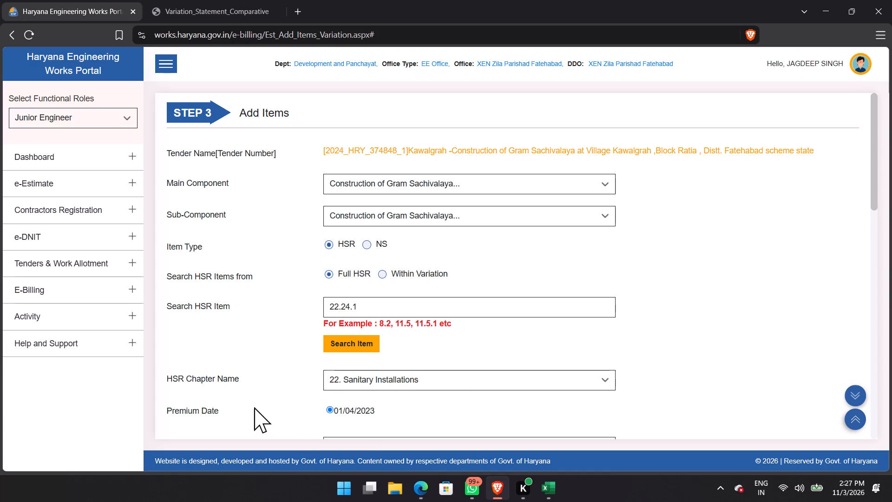
left_click(352, 343)
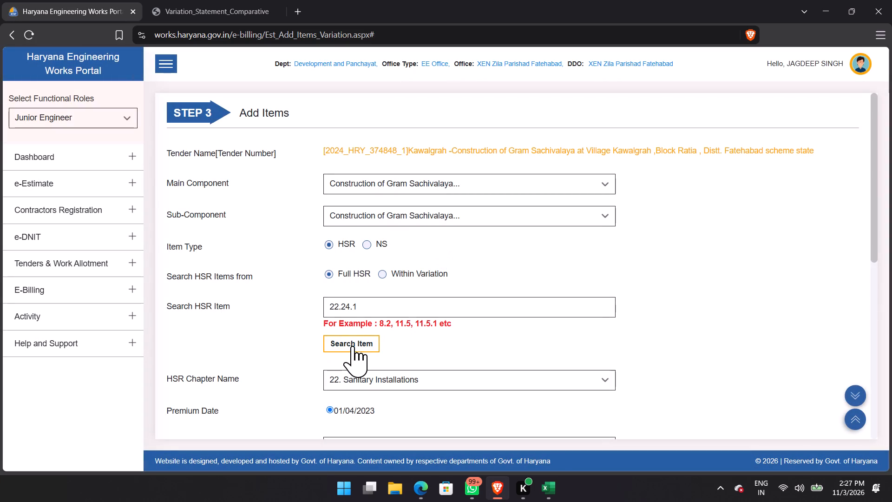
scroll(446, 330, "down", 9)
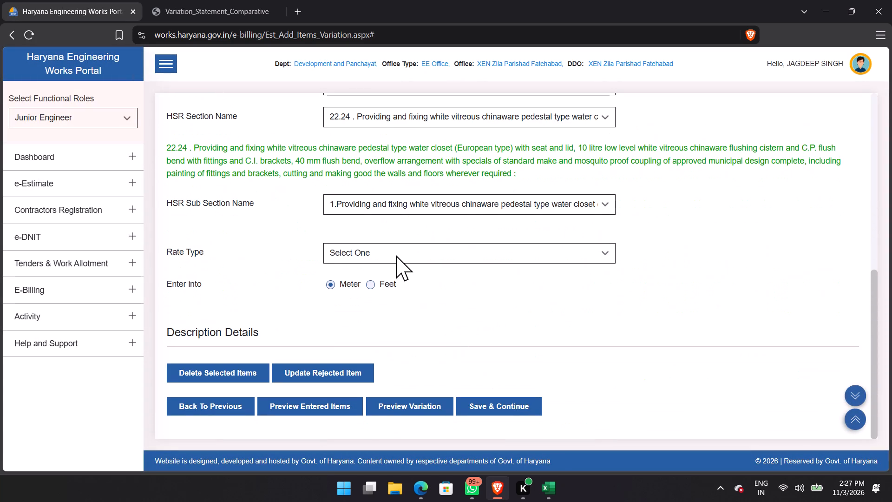
left_click(396, 255)
left_click(387, 311)
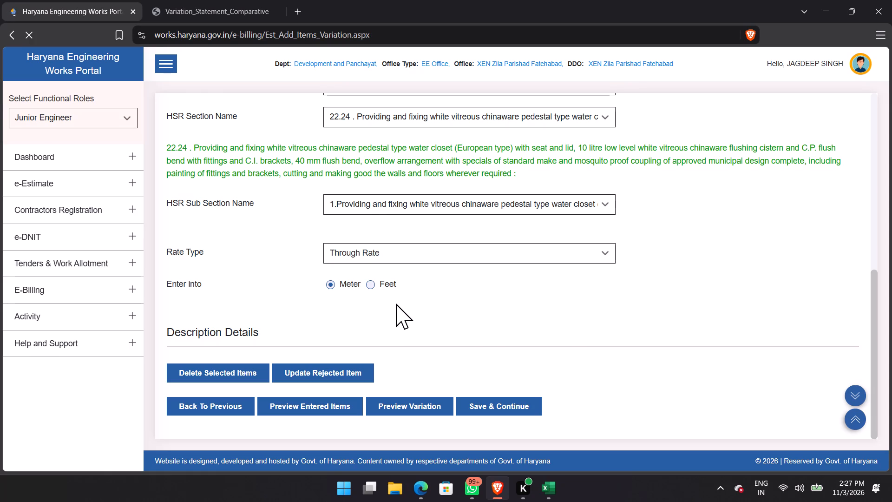
scroll(459, 304, "down", 3)
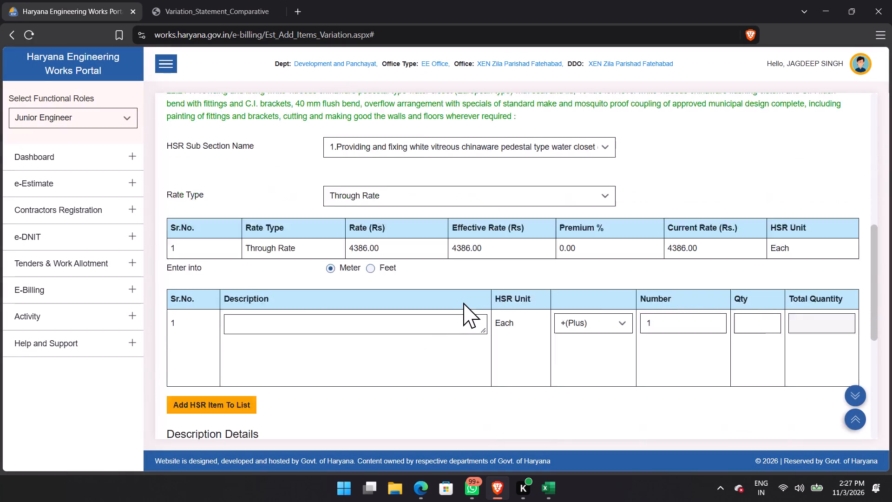
scroll(463, 303, "down", 10)
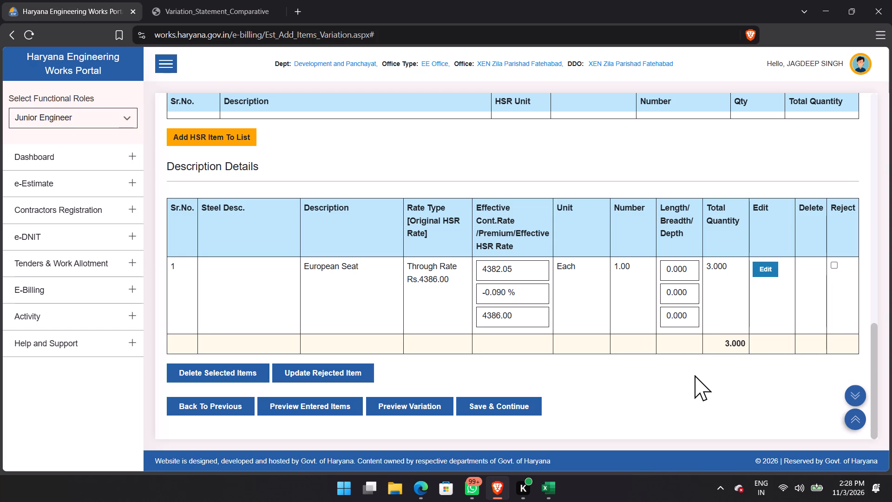
Search the full HSR for item 22.25.1, select Through Rate, and bring up its existing description entry.
scroll(472, 302, "up", 11)
left_click_drag(411, 260, 274, 261)
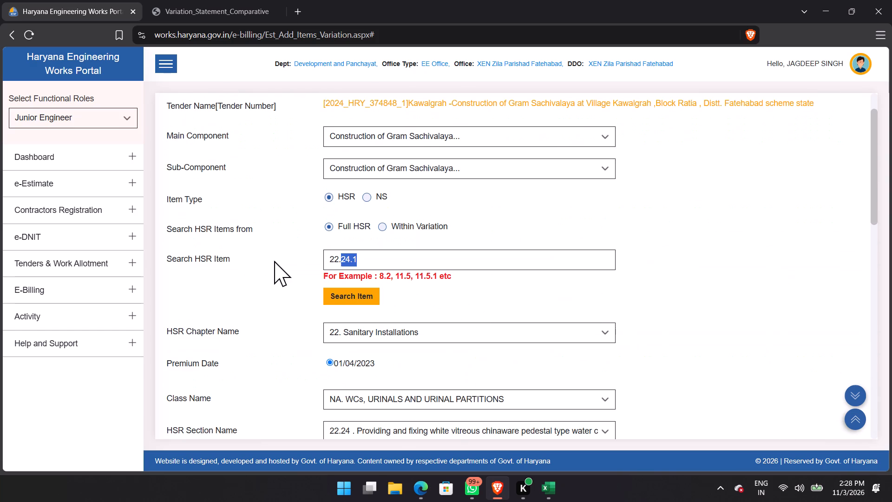
left_click_drag(274, 261, 215, 258)
type("22.25.1")
left_click(344, 287)
left_click(348, 292)
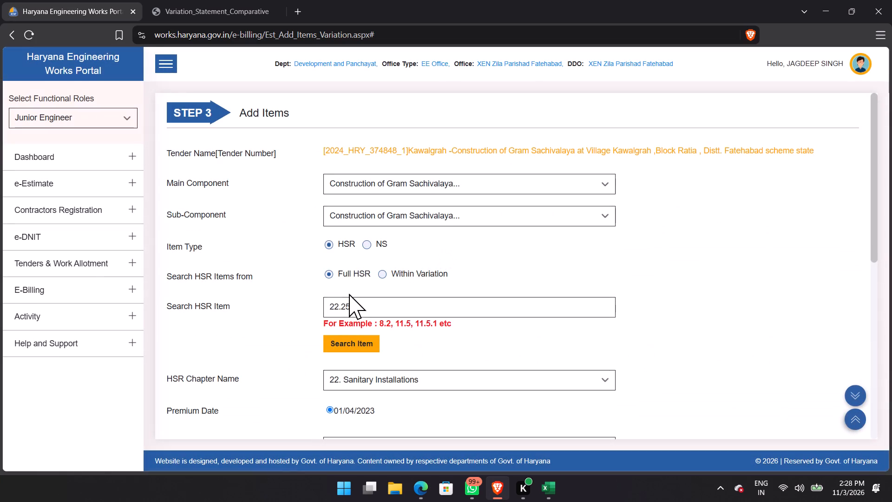
left_click(374, 346)
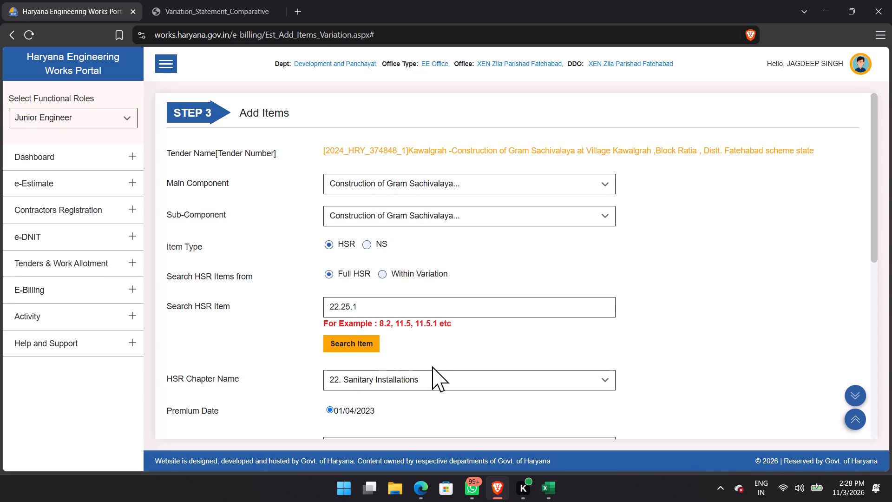
scroll(438, 326, "down", 8)
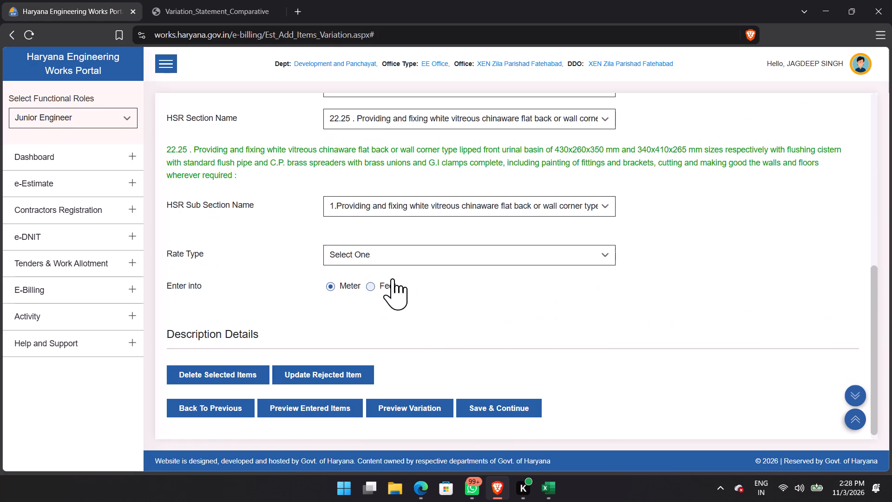
left_click(385, 250)
left_click(369, 317)
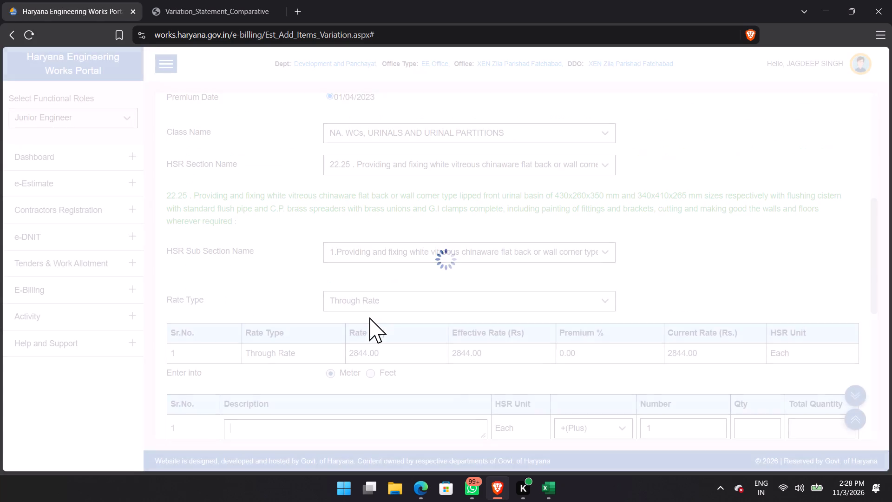
scroll(525, 338, "down", 8)
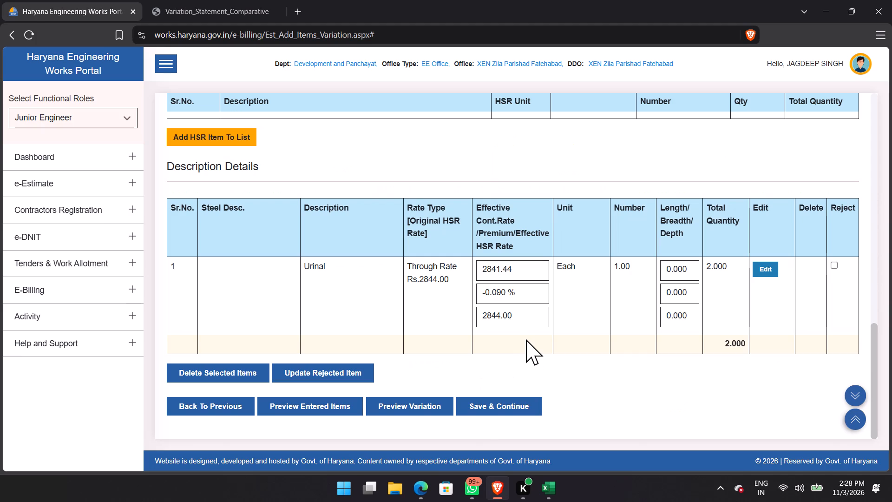
scroll(526, 339, "down", 1)
Search the full HSR for item 22.36.1, select Through Rate, and bring up its existing description entry.
scroll(560, 378, "up", 13)
left_click_drag(384, 308, 229, 310)
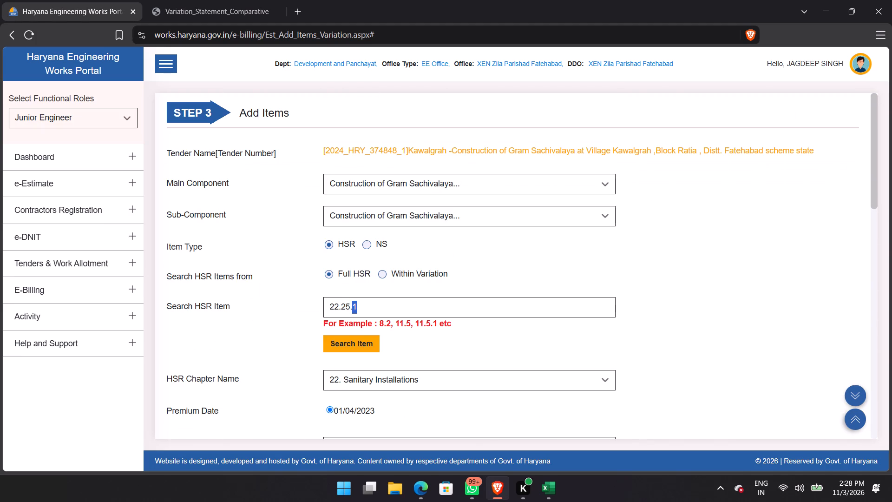
type("22.")
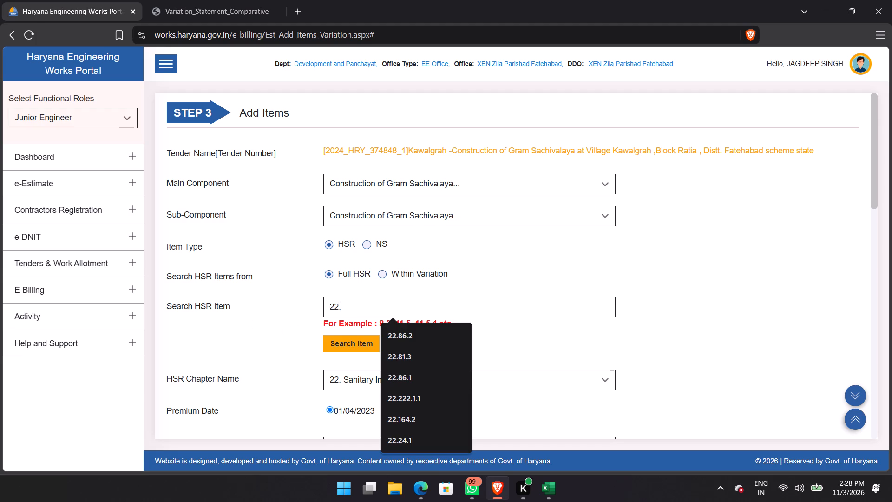
type("36.1")
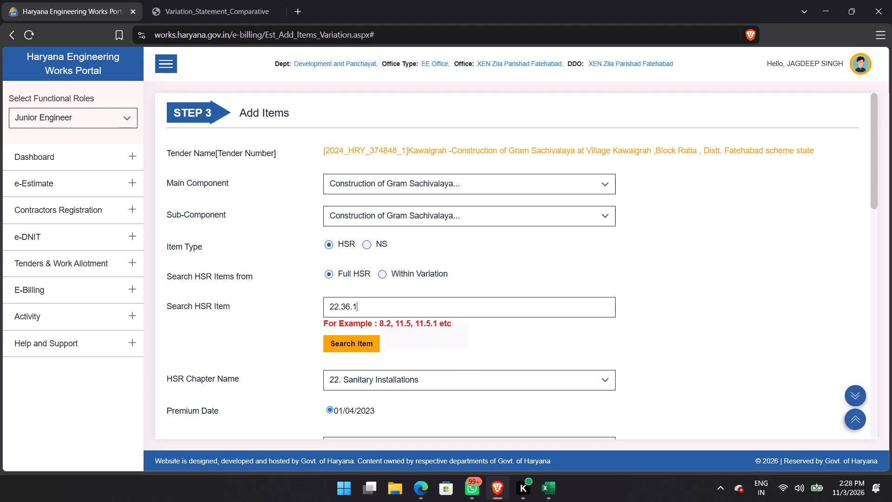
left_click(355, 346)
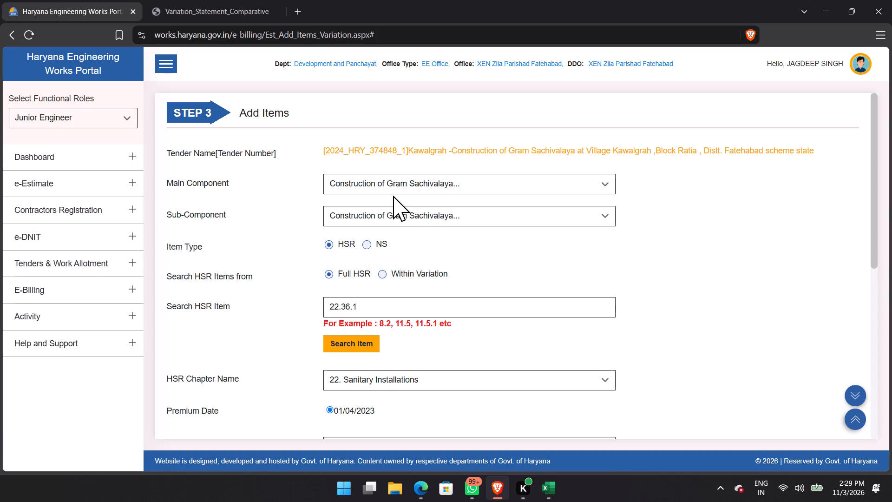
scroll(361, 349, "down", 6)
left_click(391, 260)
left_click(368, 317)
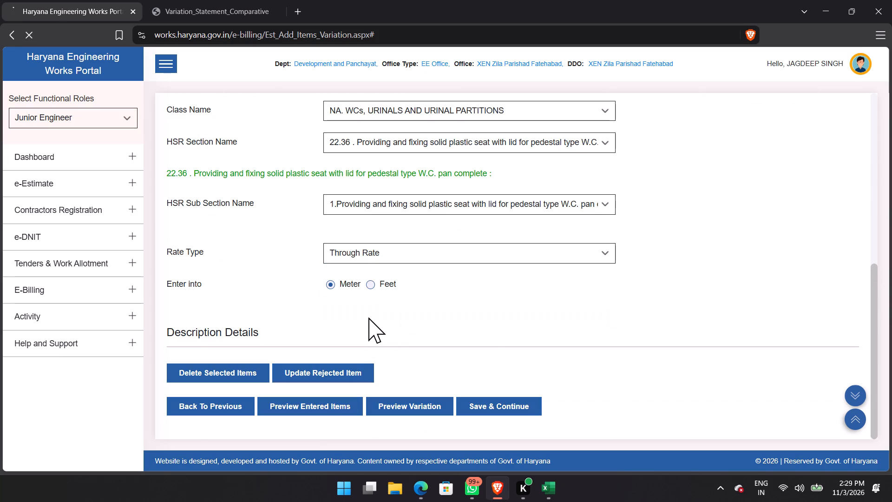
scroll(461, 297, "down", 3)
scroll(463, 301, "up", 1)
scroll(463, 301, "down", 1)
scroll(463, 301, "up", 1)
scroll(463, 301, "down", 3)
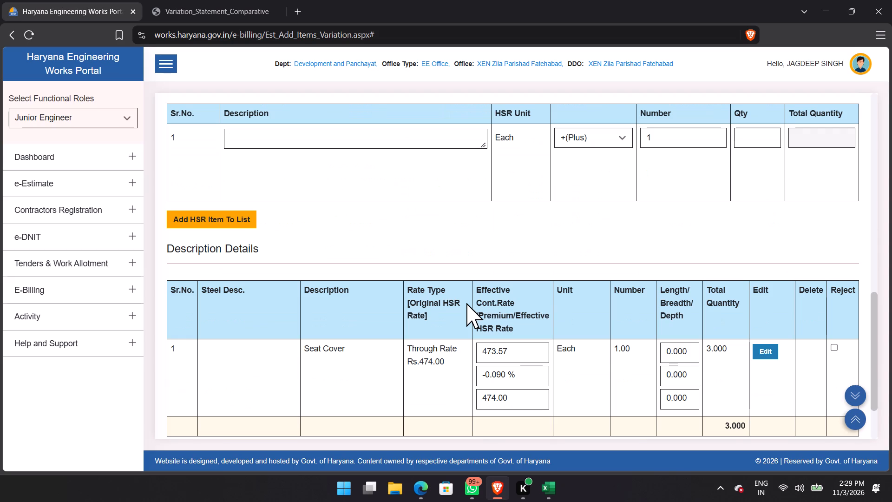
Search the full HSR for item 22.38, select Through Rate, and bring up its existing description entry.
scroll(466, 303, "up", 14)
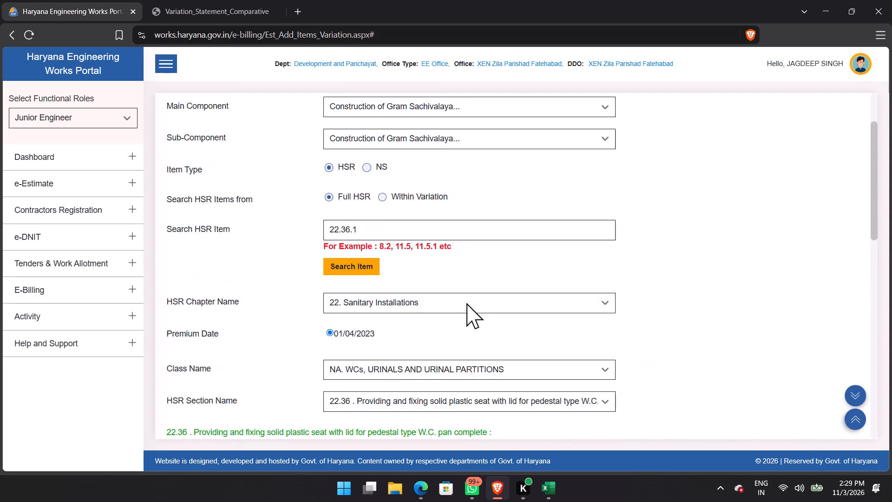
left_click_drag(398, 308, 242, 308)
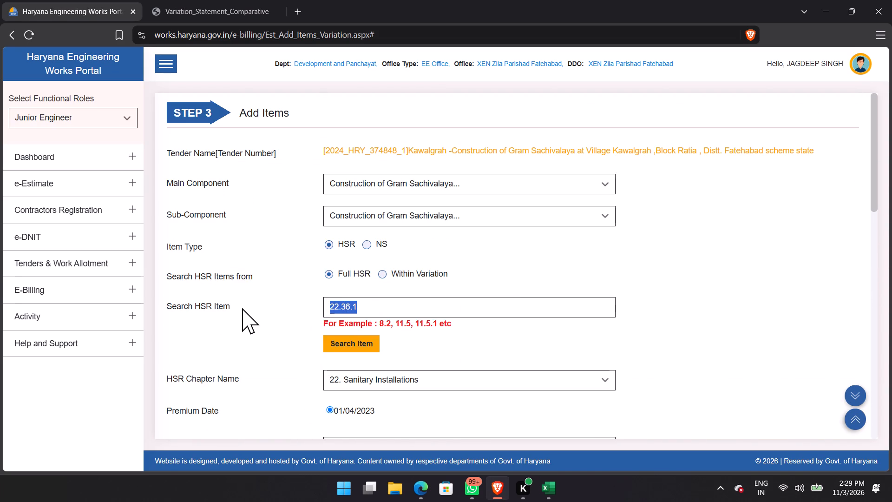
type("22.39")
key("BackSpace")
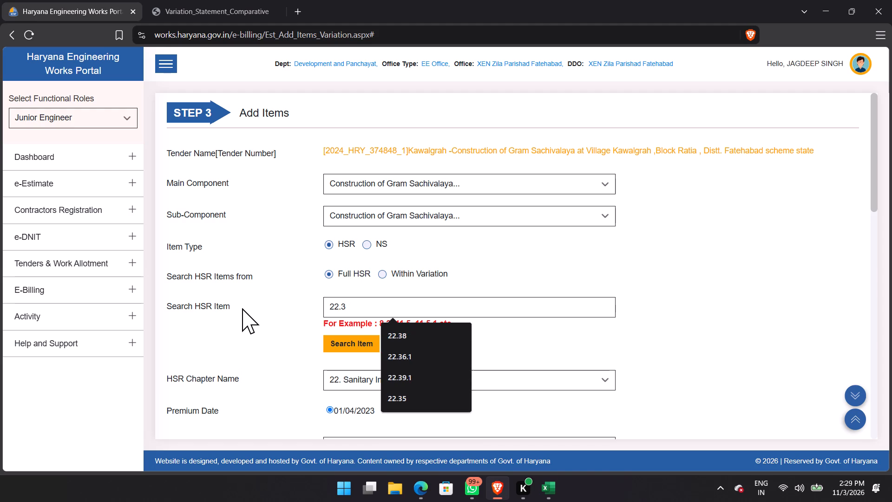
key("8")
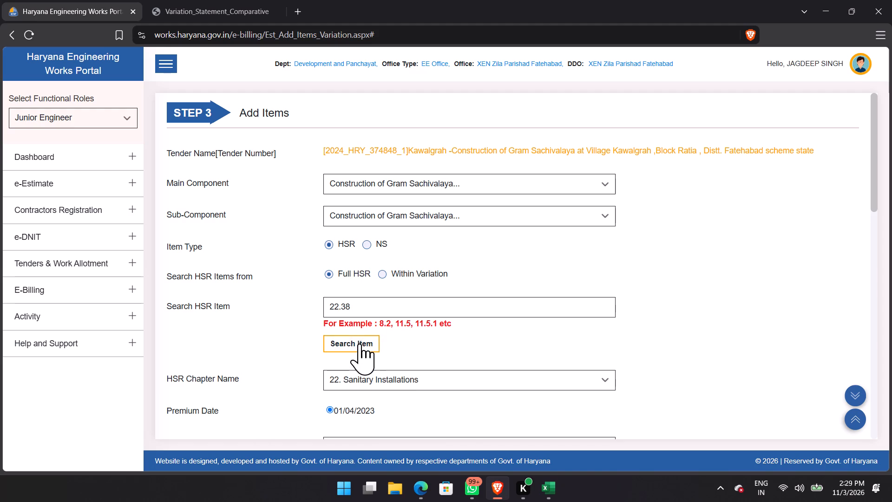
left_click(360, 343)
scroll(420, 325, "down", 7)
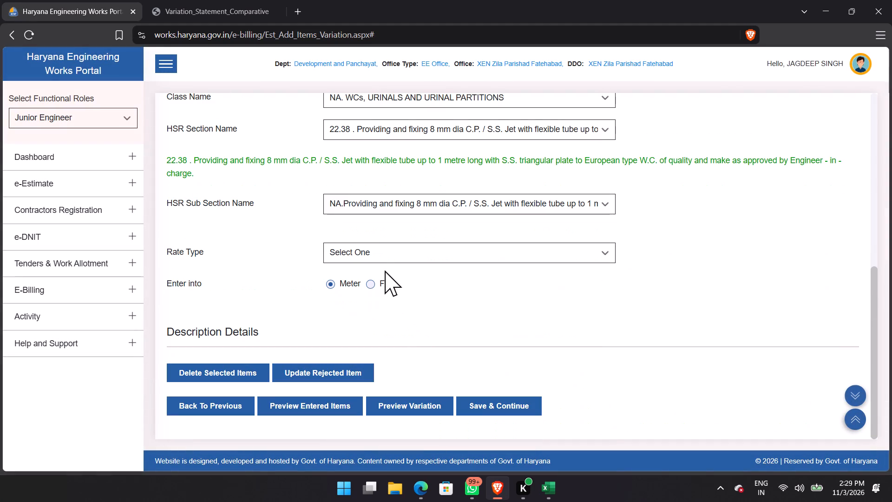
left_click(382, 252)
left_click(362, 311)
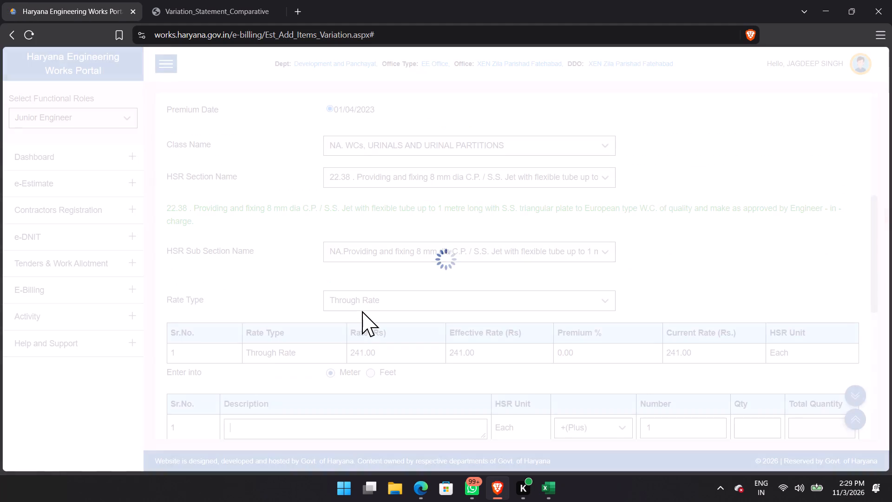
scroll(387, 310, "down", 7)
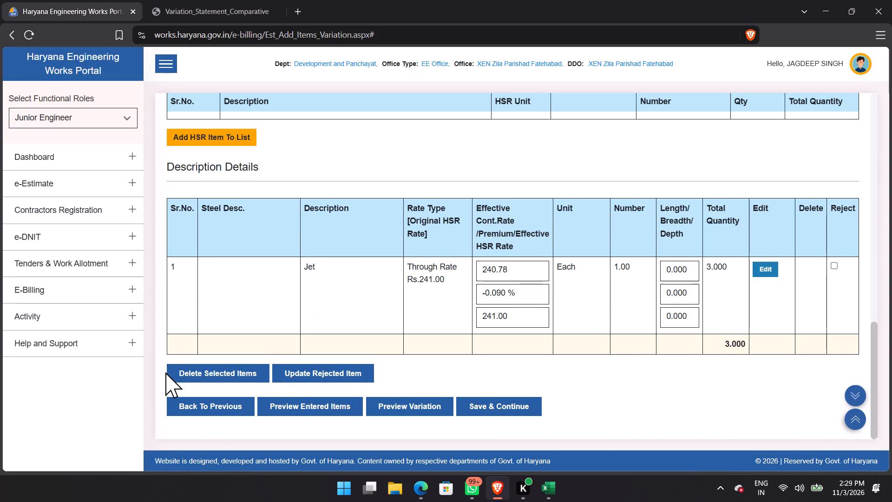
scroll(224, 376, "up", 5)
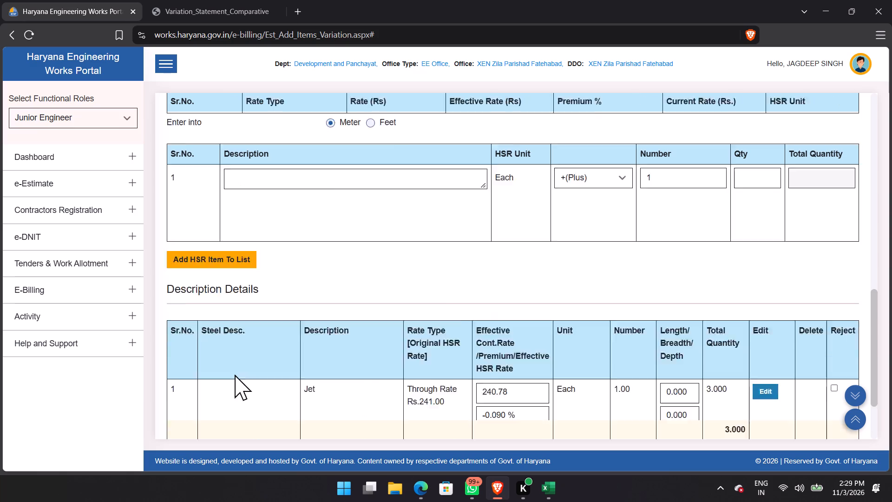
Search the full HSR for item 22.39.1, select Through Rate, and bring up its existing description entry.
scroll(235, 375, "up", 8)
left_click(393, 305)
key("BackSpace")
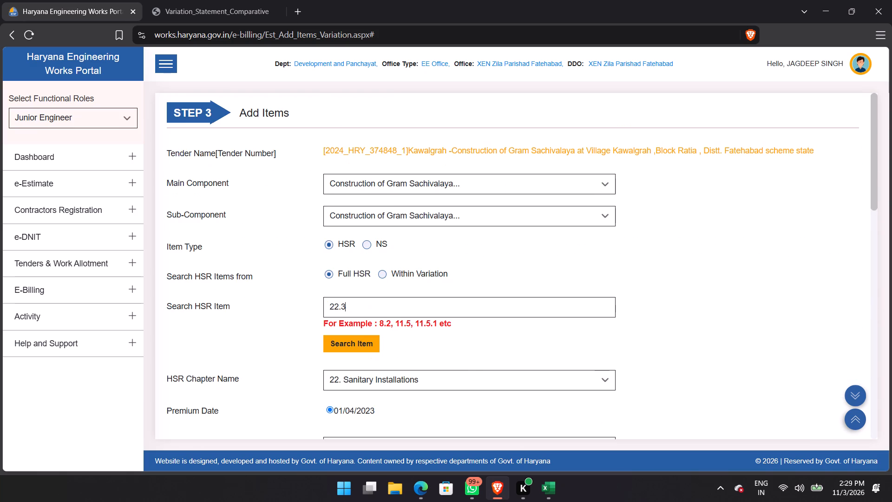
key("BackSpace")
type("39.1")
left_click(362, 346)
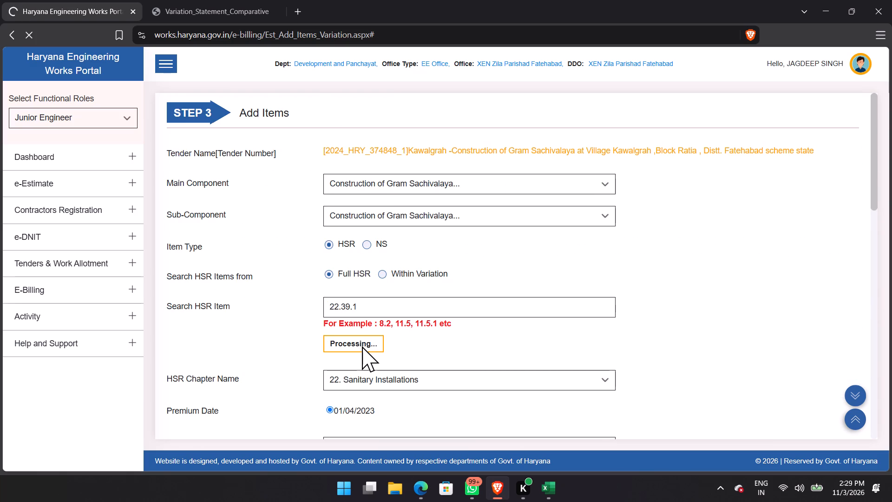
scroll(449, 279, "down", 4)
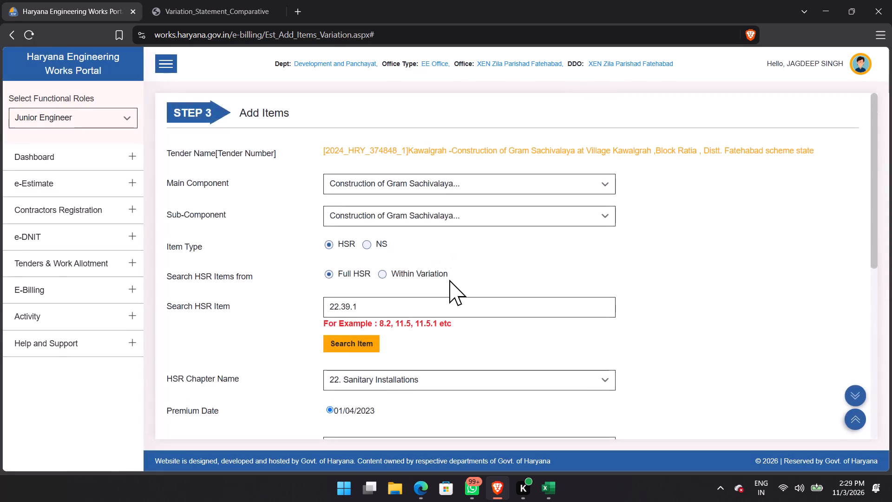
scroll(449, 280, "down", 3)
left_click(400, 263)
left_click(361, 316)
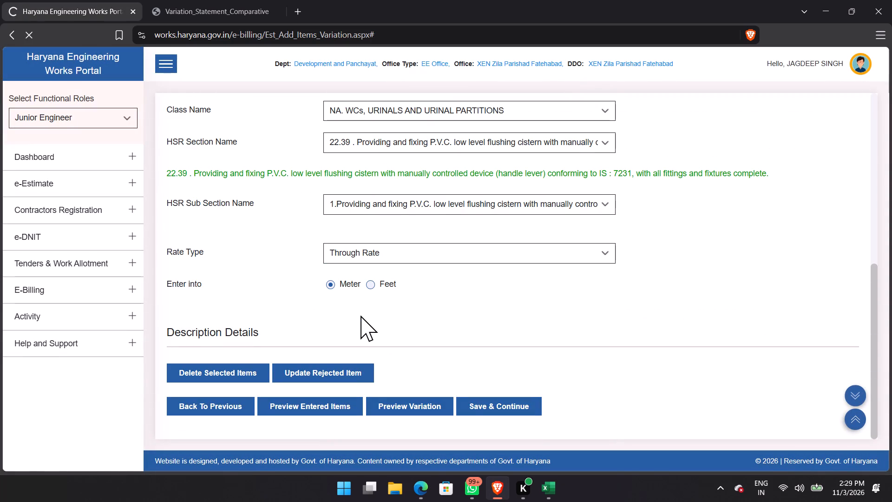
scroll(477, 316, "down", 4)
scroll(477, 317, "up", 1)
scroll(477, 317, "down", 3)
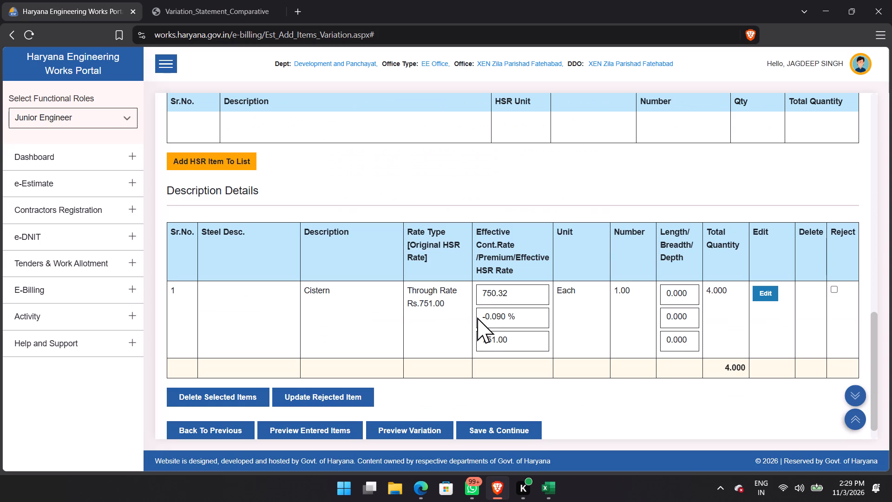
Search the full HSR for item 33.6.1.1, select Through Rate, and bring up its existing description entry.
scroll(485, 284, "up", 12)
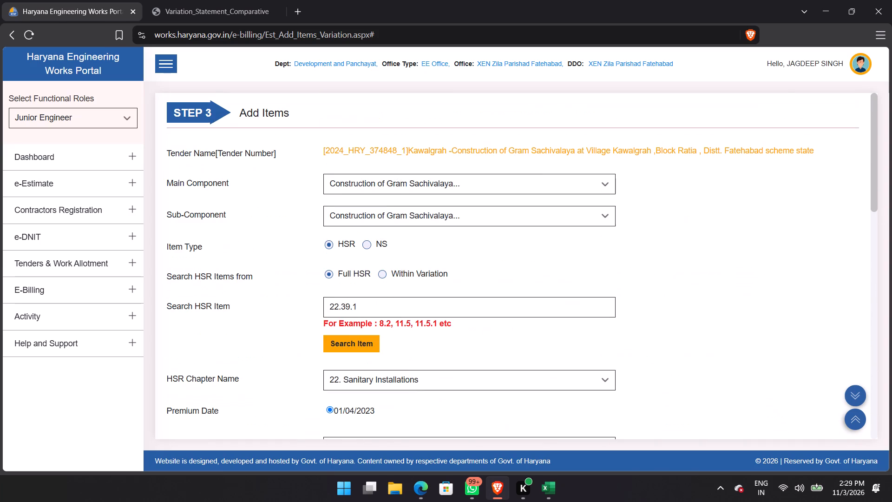
left_click_drag(410, 309, 221, 310)
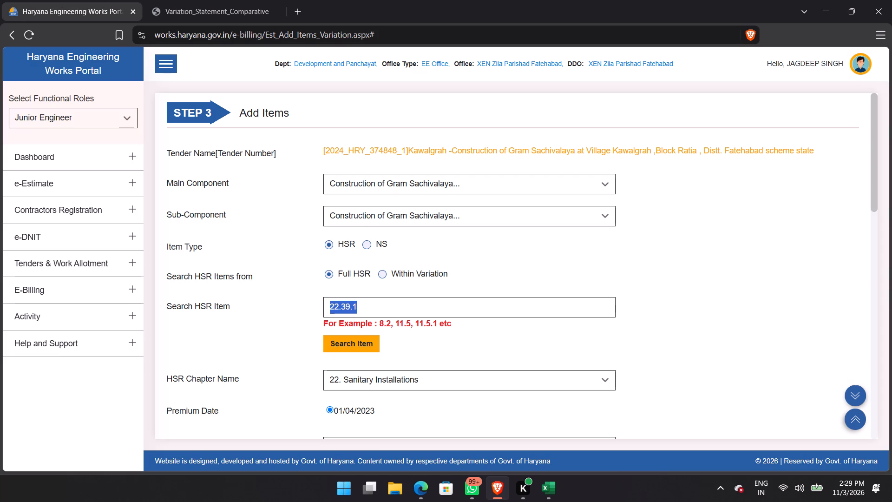
type("33.6.")
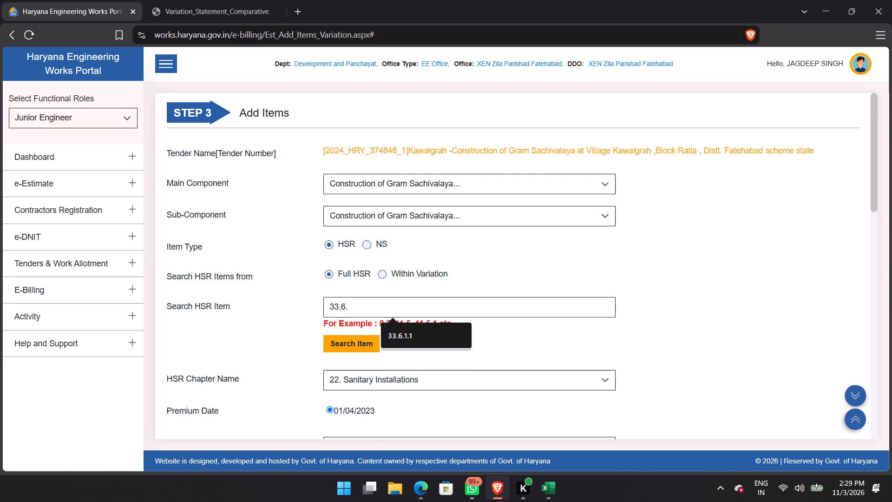
type("1.1")
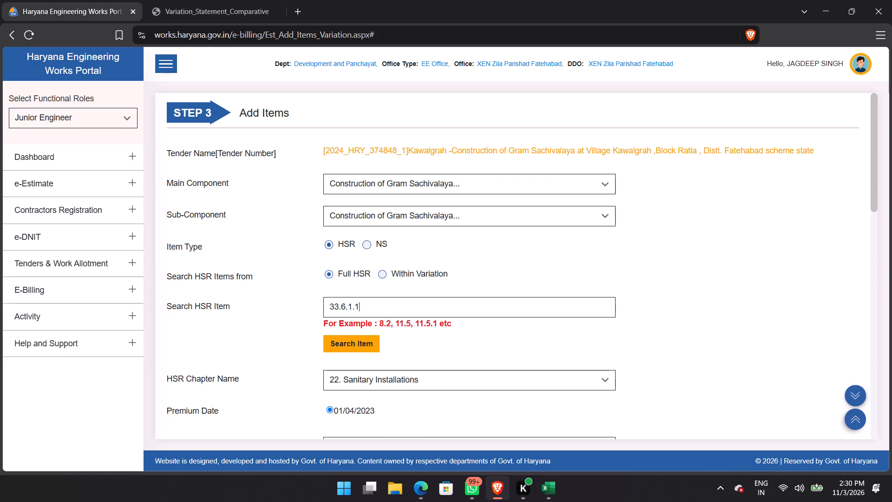
left_click(335, 342)
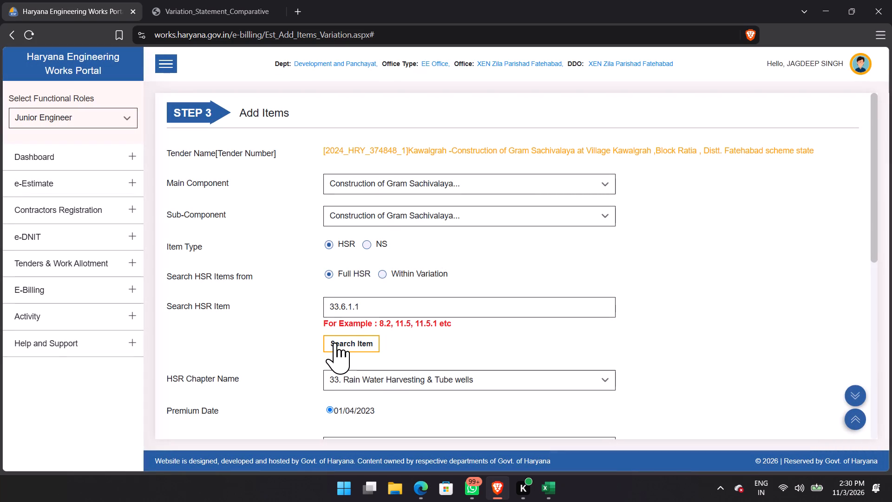
scroll(414, 325, "down", 7)
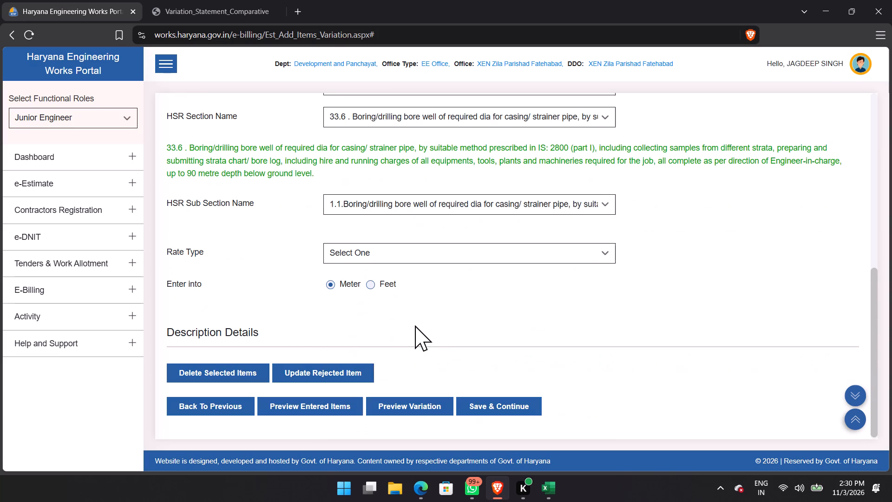
left_click(372, 240)
left_click(372, 251)
left_click(367, 310)
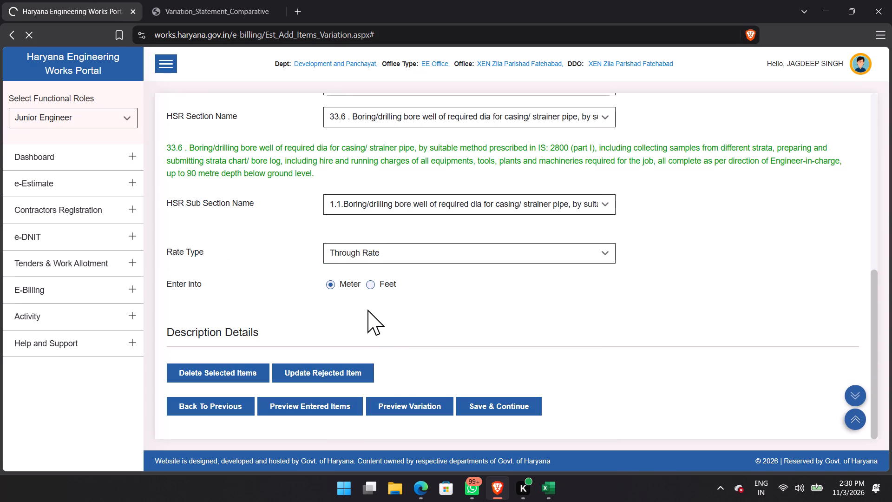
scroll(509, 286, "down", 12)
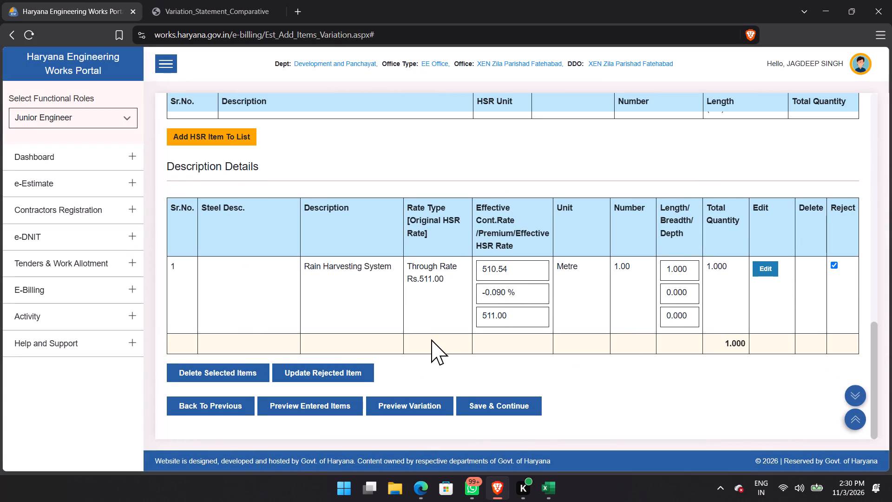
Search the full HSR for item 33.9.2, select Through Rate, and bring up its existing description entry.
scroll(431, 339, "up", 13)
left_click_drag(387, 296, 218, 302)
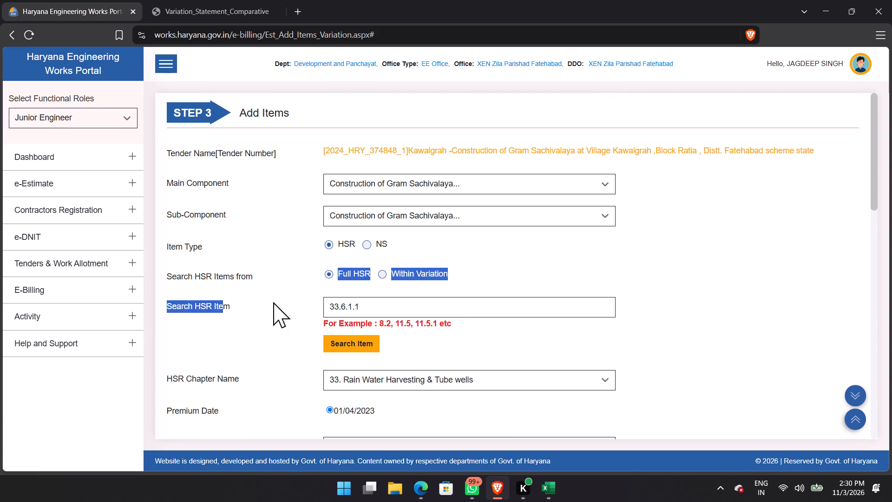
left_click(371, 305)
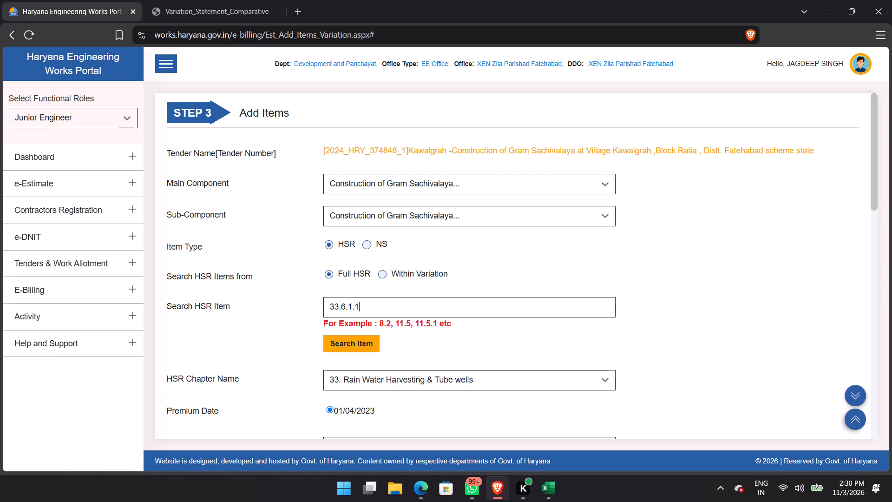
left_click_drag(405, 313, 295, 314)
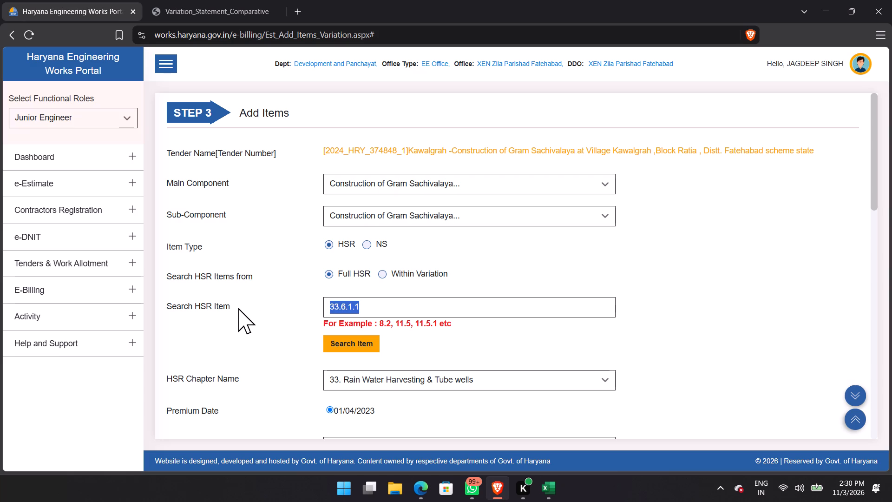
type("33.9.2")
left_click(354, 339)
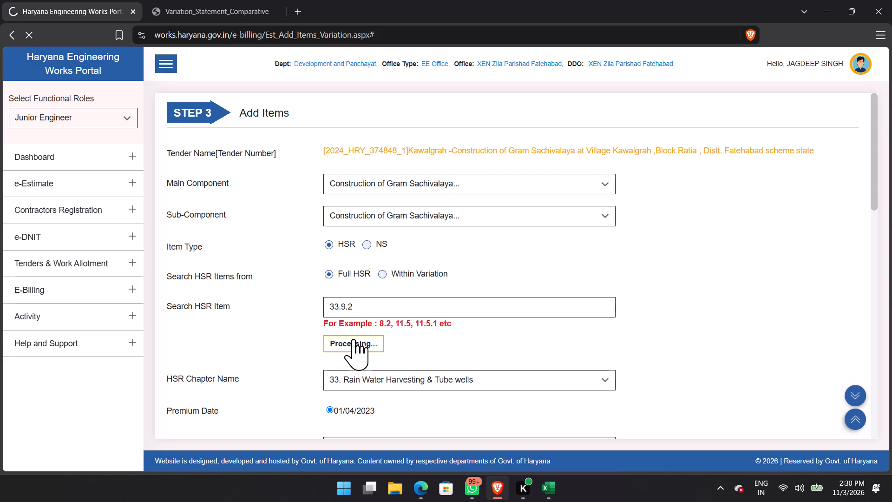
scroll(412, 263, "down", 8)
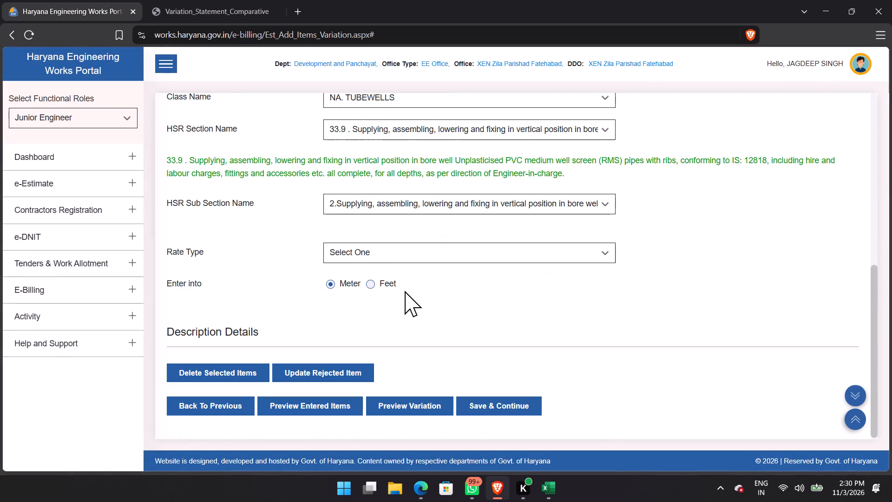
left_click(378, 251)
left_click(364, 315)
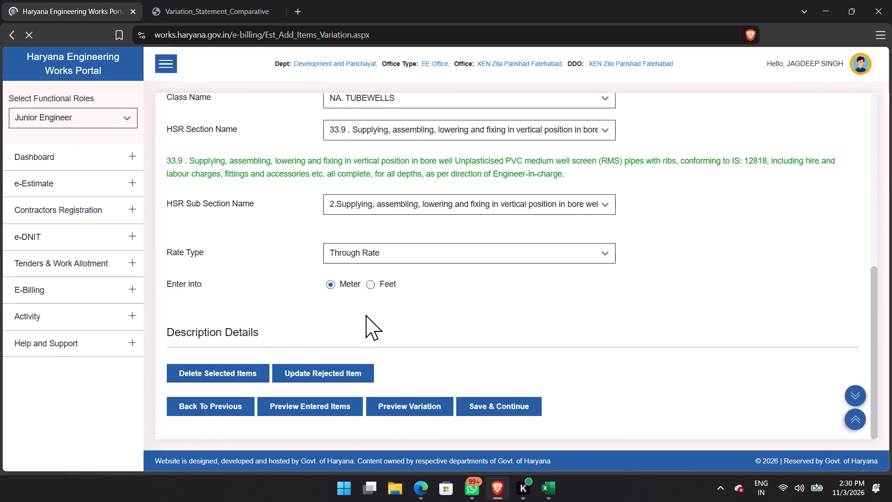
scroll(379, 298, "down", 8)
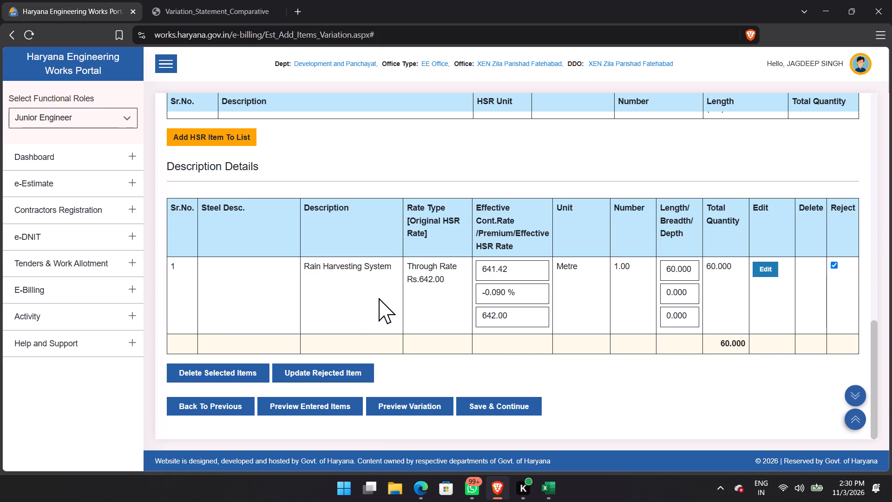
Search the full HSR for item 33.12, select Through Rate, and bring up its existing description entry.
scroll(379, 298, "up", 11)
left_click_drag(405, 290, 275, 282)
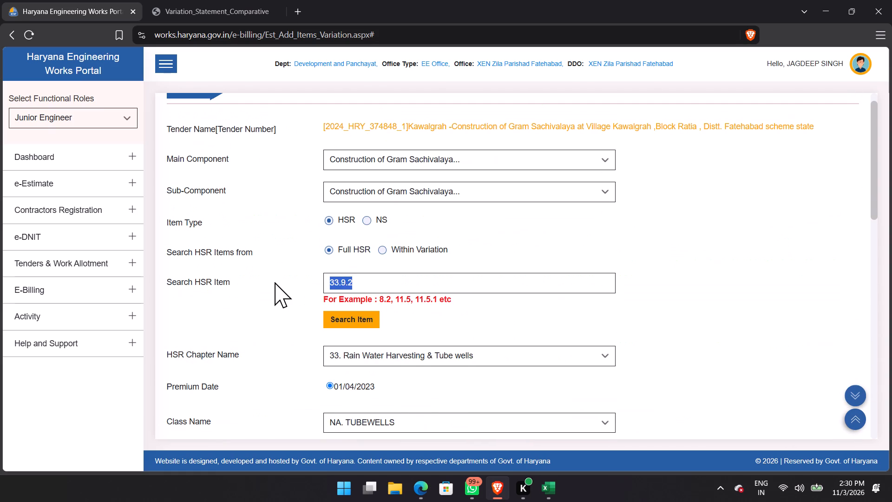
type("33.12")
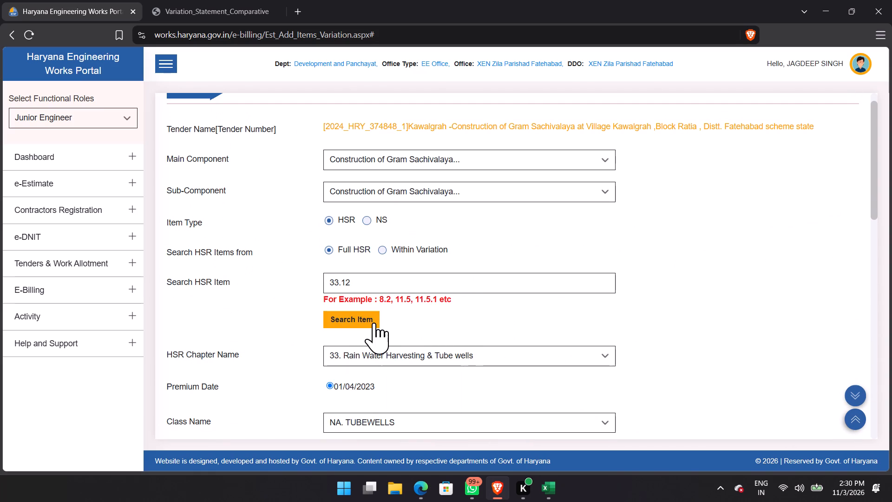
left_click(358, 312)
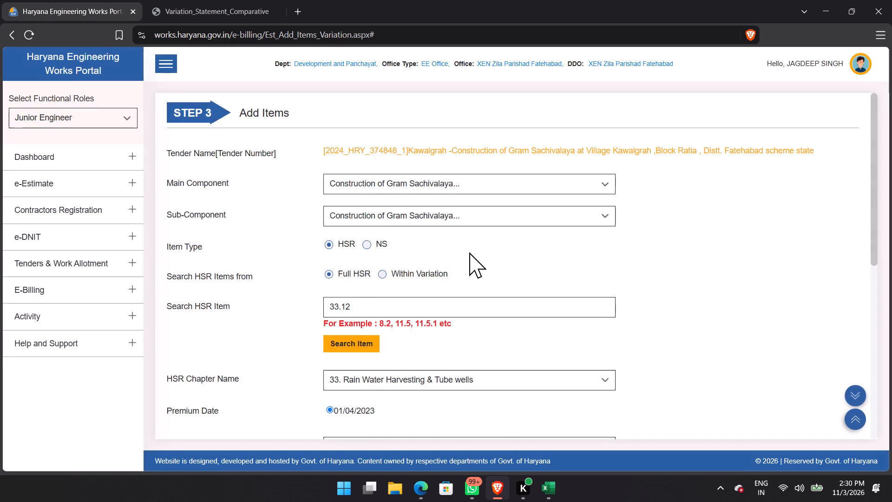
scroll(469, 252, "down", 7)
left_click(407, 257)
left_click(384, 316)
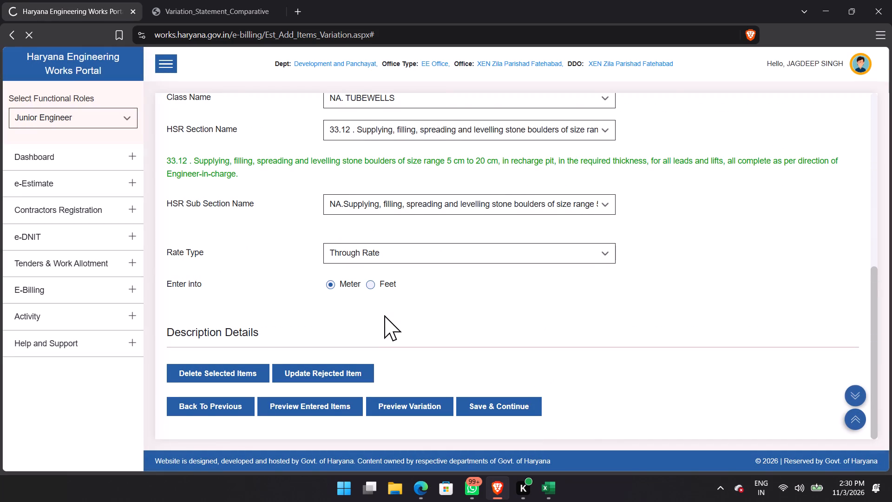
scroll(764, 308, "down", 3)
scroll(764, 308, "up", 1)
scroll(764, 308, "down", 2)
scroll(764, 308, "up", 1)
scroll(764, 308, "down", 4)
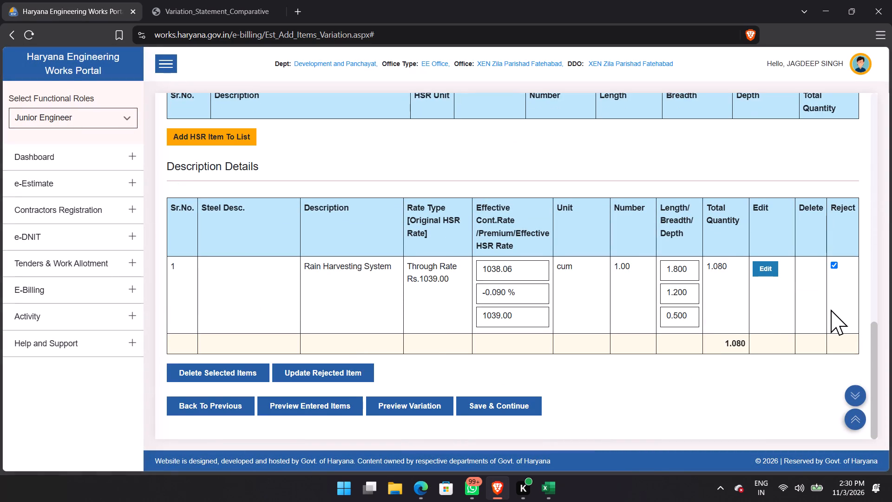
Search the full HSR for item 33.13, select Through Rate, and bring up its existing description entry.
scroll(409, 356, "up", 12)
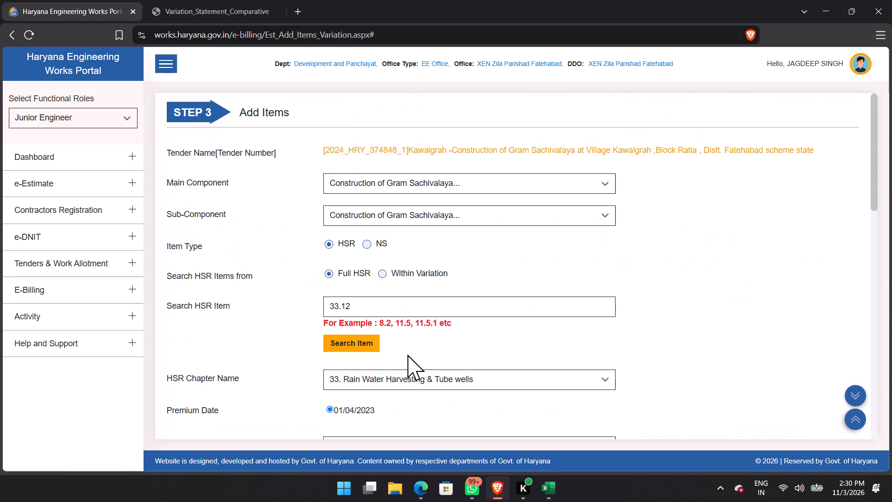
left_click(399, 312)
key("BackSpace")
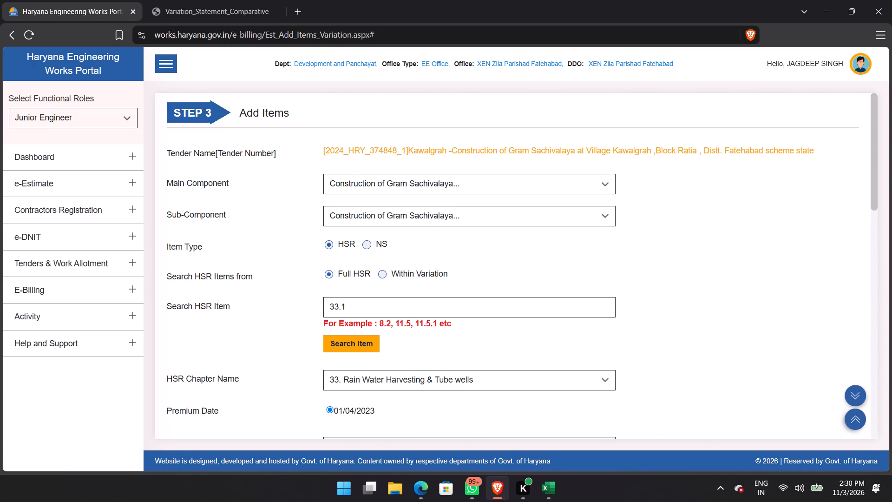
key("3")
key("Tab")
key("Return")
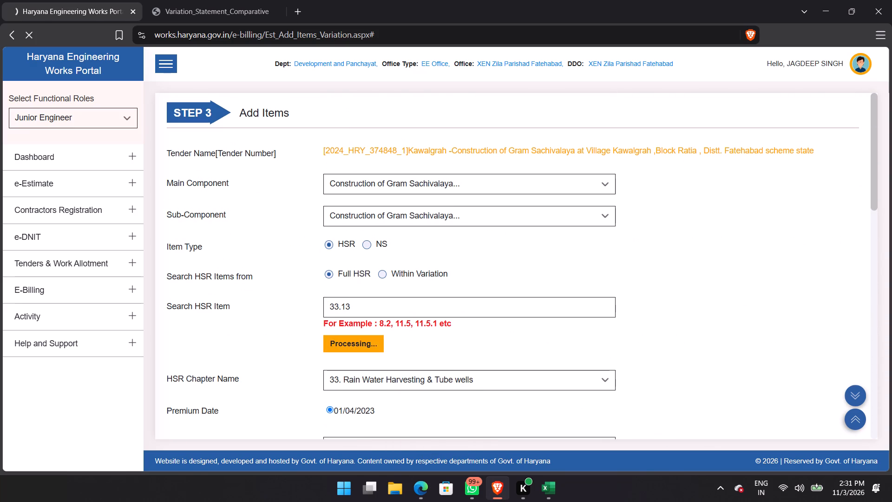
scroll(409, 274, "down", 4)
scroll(409, 276, "up", 1)
scroll(409, 276, "down", 3)
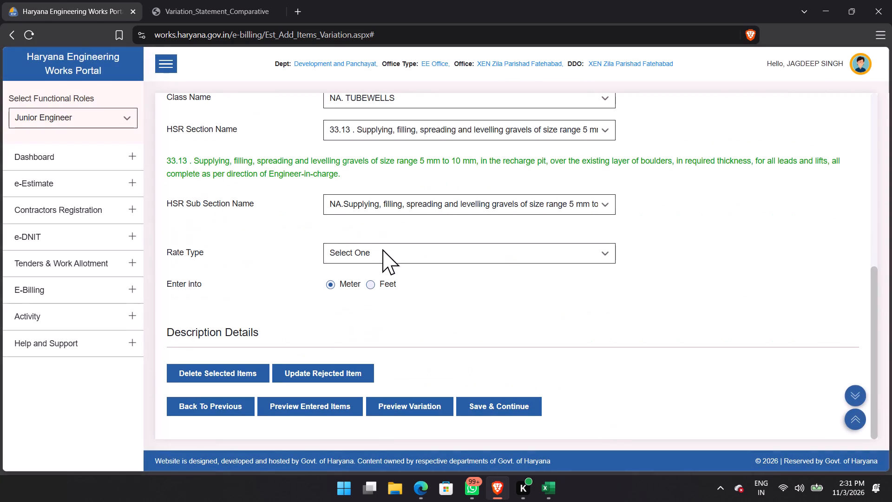
left_click(379, 258)
left_click(366, 309)
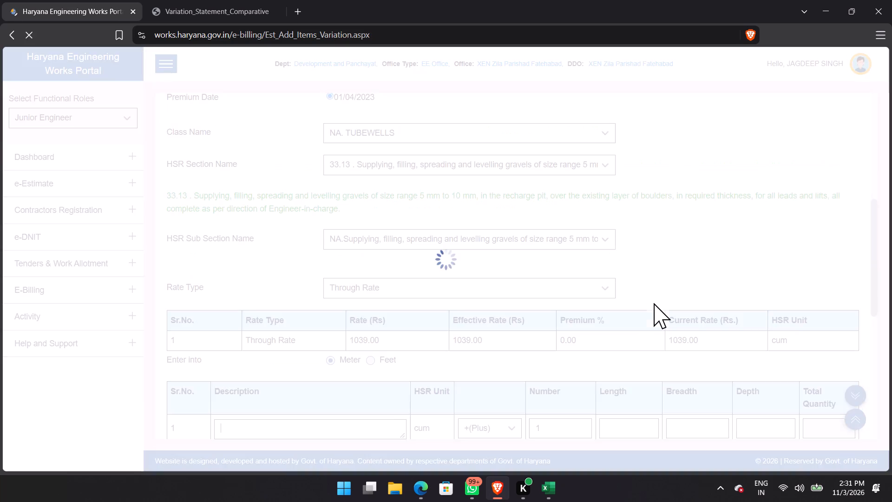
scroll(654, 303, "down", 6)
Search the full HSR for item 33.14, select Through Rate, and bring up its existing description entry.
scroll(338, 336, "up", 7)
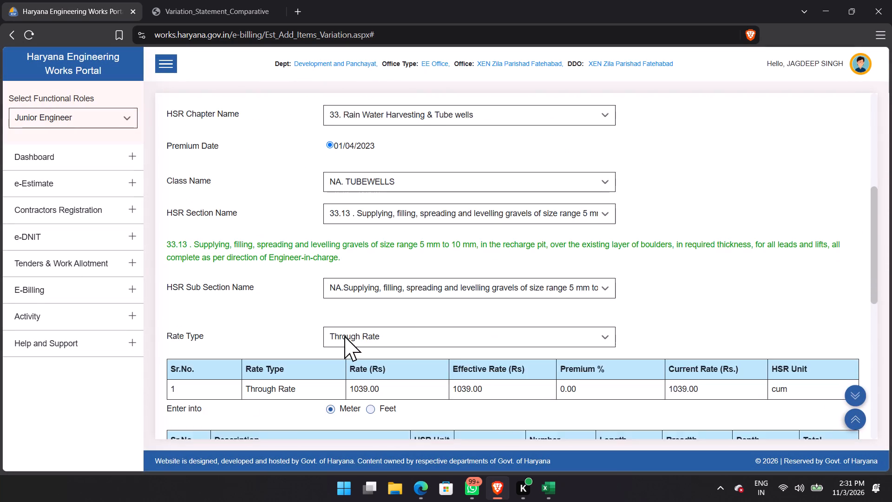
scroll(411, 337, "up", 5)
left_click_drag(427, 312, 208, 305)
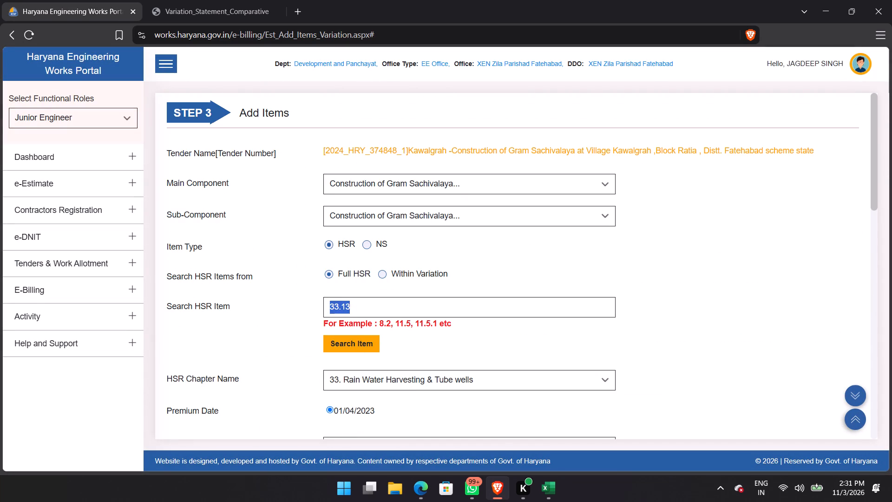
type("33.14")
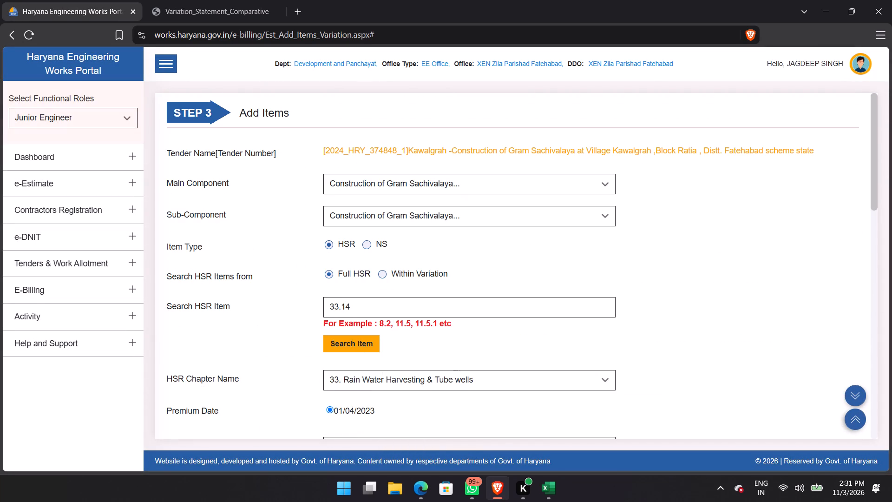
key("Tab")
key("Return")
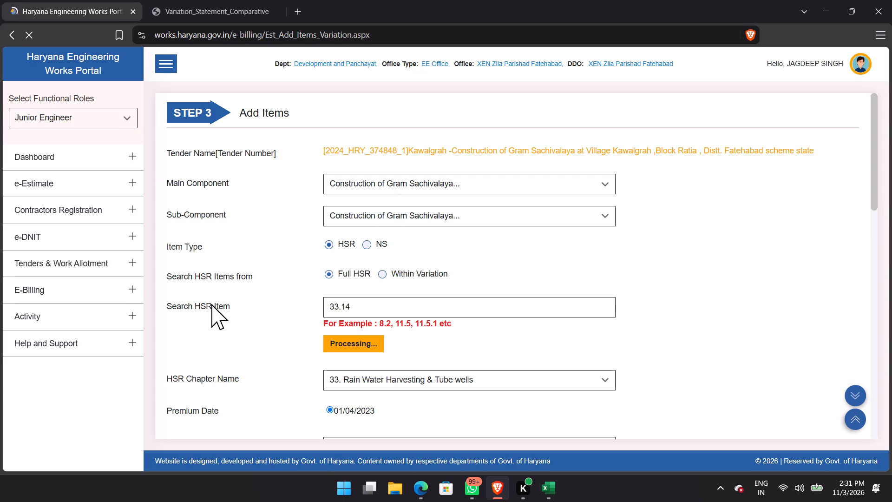
scroll(419, 275, "down", 7)
left_click(408, 262)
left_click(407, 257)
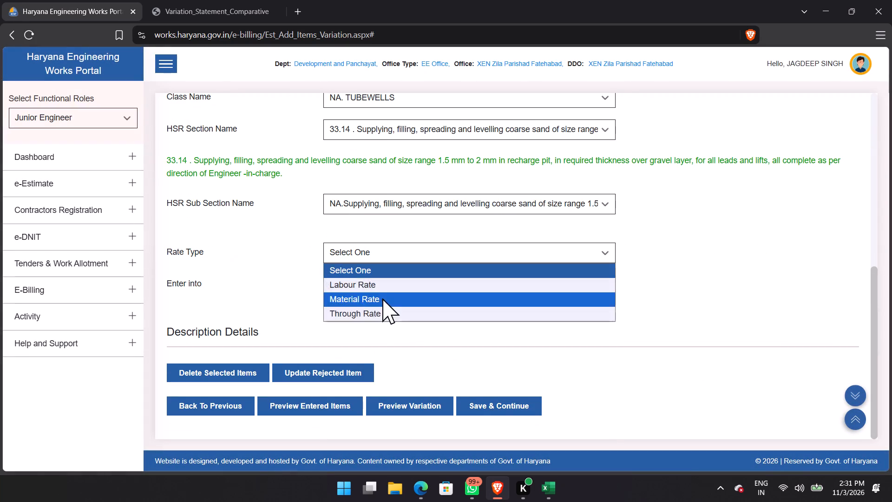
left_click(376, 316)
scroll(773, 330, "down", 4)
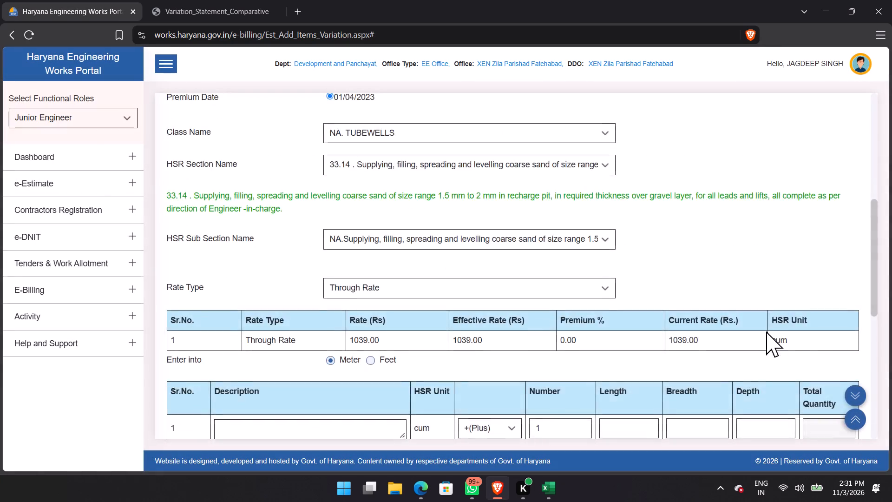
scroll(766, 331, "down", 10)
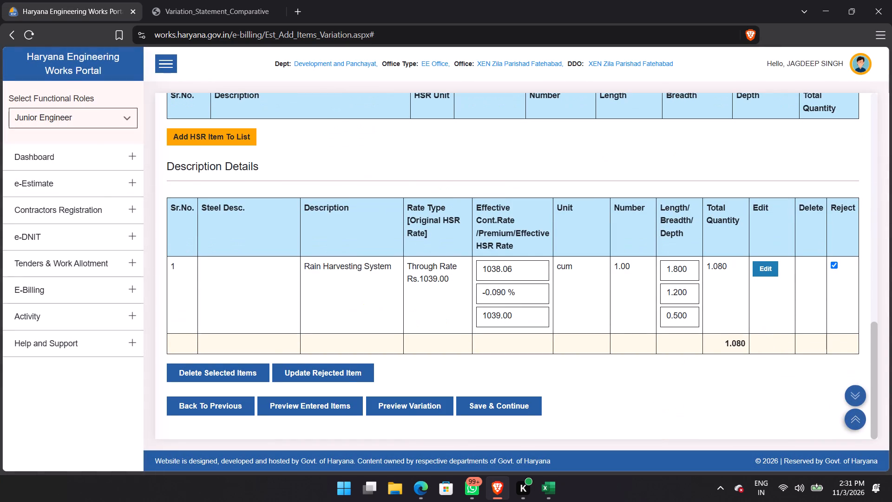
Search the full HSR for item 33.15, select Through Rate, and bring up its existing description entry.
scroll(470, 417, "up", 13)
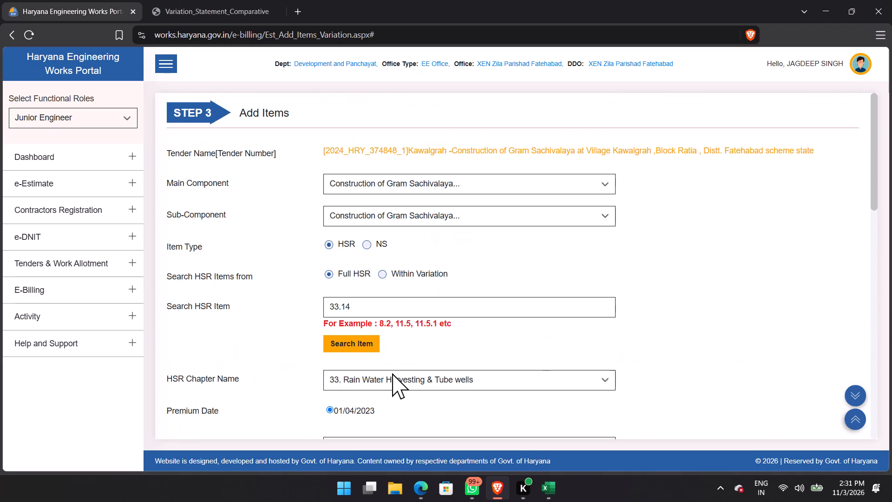
left_click(388, 310)
key("BackSpace")
key("5")
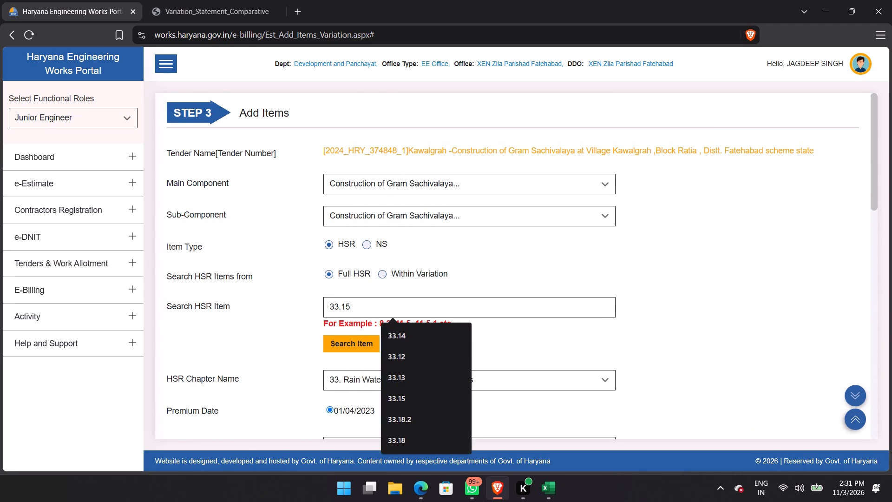
left_click(345, 349)
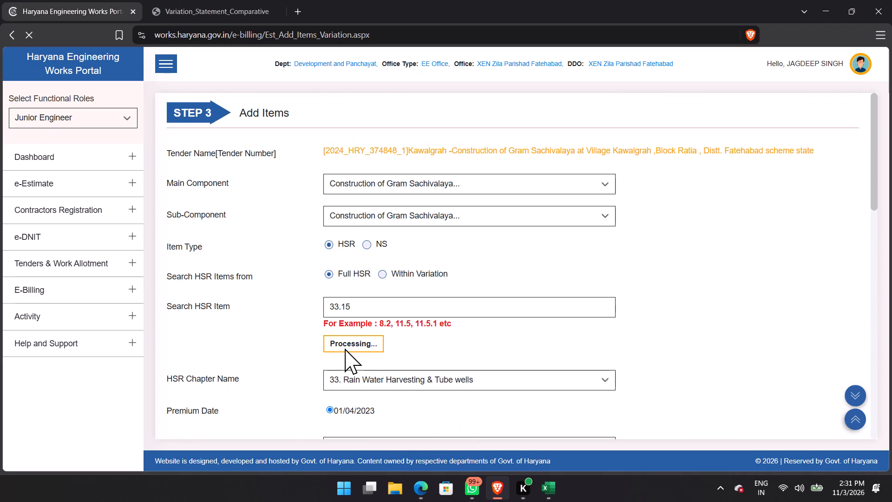
scroll(468, 277, "down", 9)
left_click(386, 258)
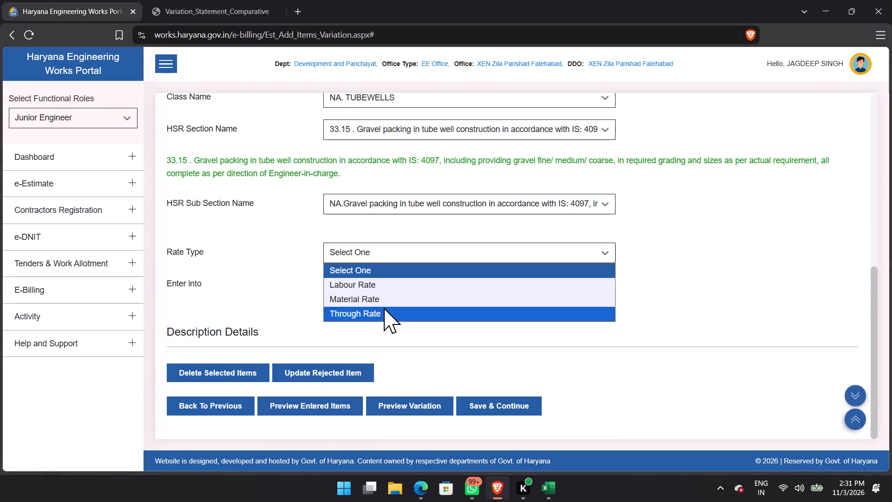
left_click(383, 313)
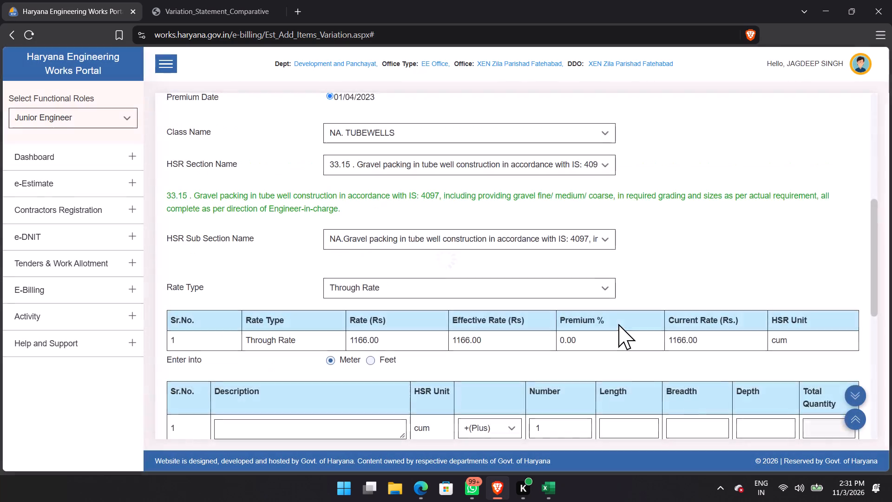
scroll(618, 324, "down", 3)
scroll(619, 327, "up", 1)
scroll(619, 327, "down", 3)
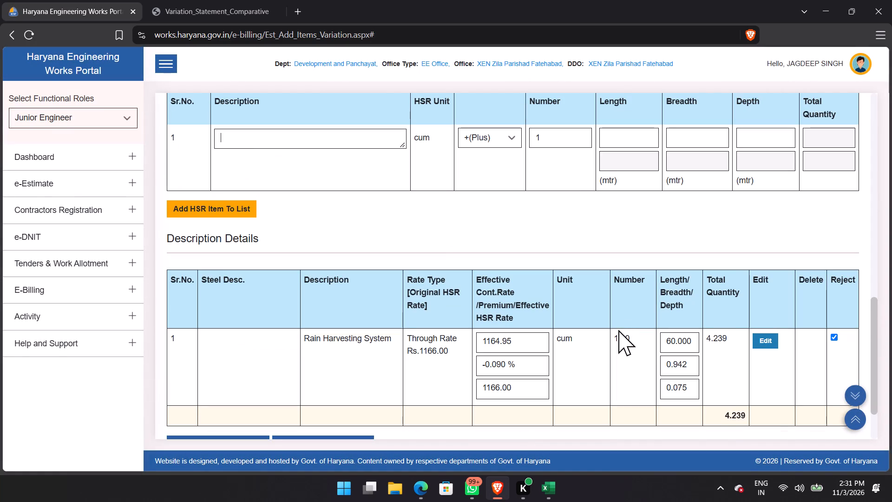
Search the full HSR for item 33.18.2, select Through Rate, and bring up its existing description entry.
scroll(614, 339, "up", 7)
scroll(391, 270, "up", 2)
left_click(384, 231)
key("BackSpace")
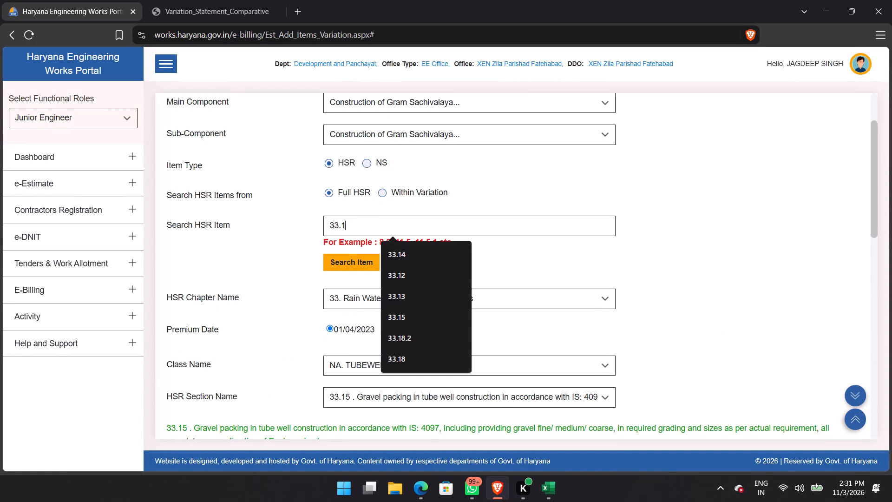
type("8.2")
key("Tab")
key("Return")
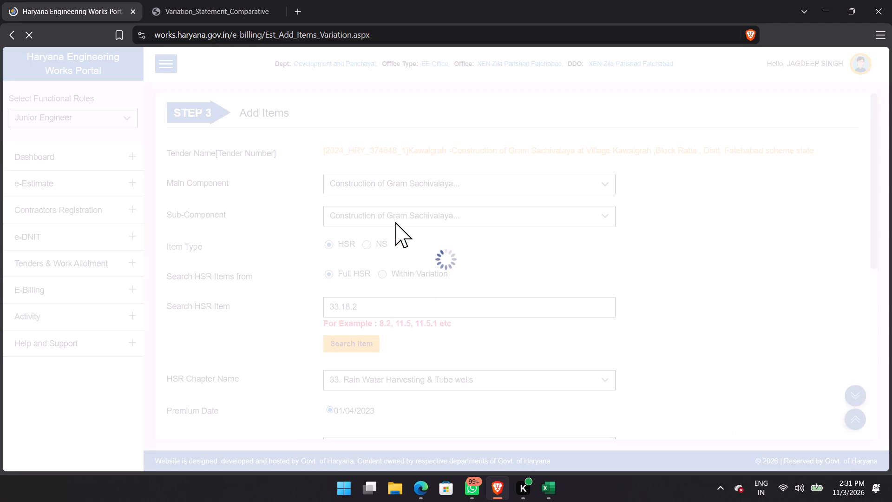
scroll(395, 227, "down", 4)
left_click(387, 354)
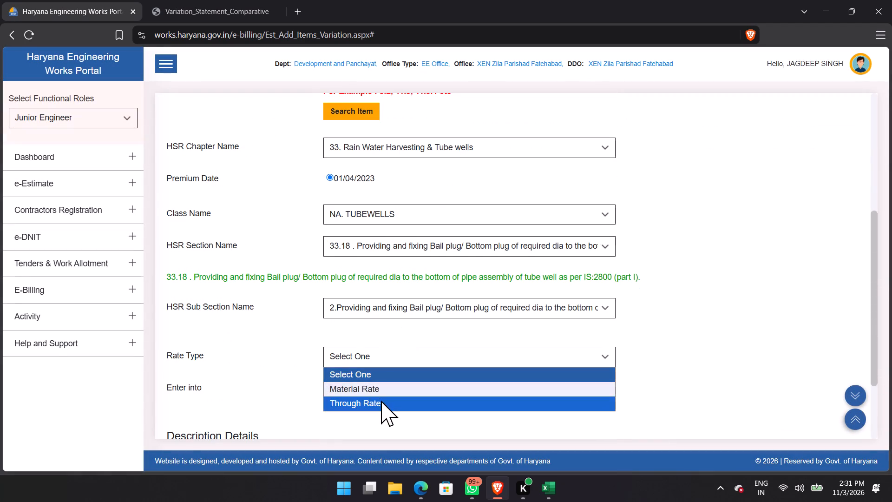
left_click(380, 402)
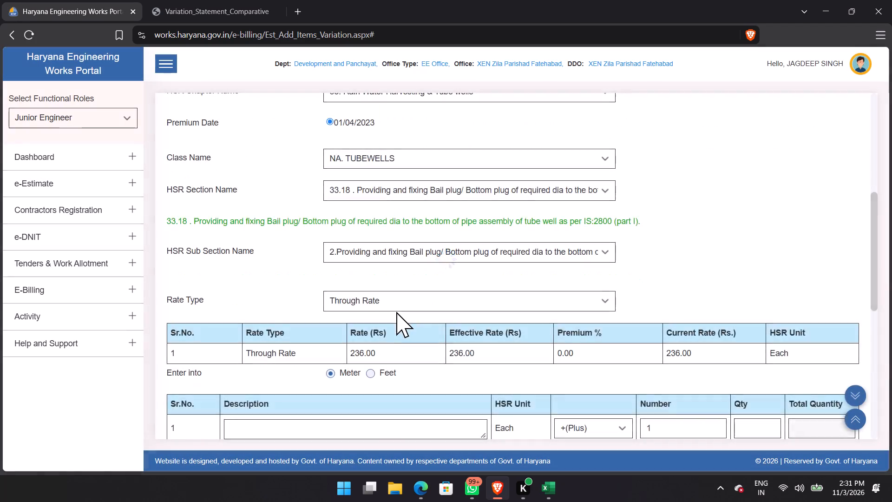
scroll(396, 312, "down", 7)
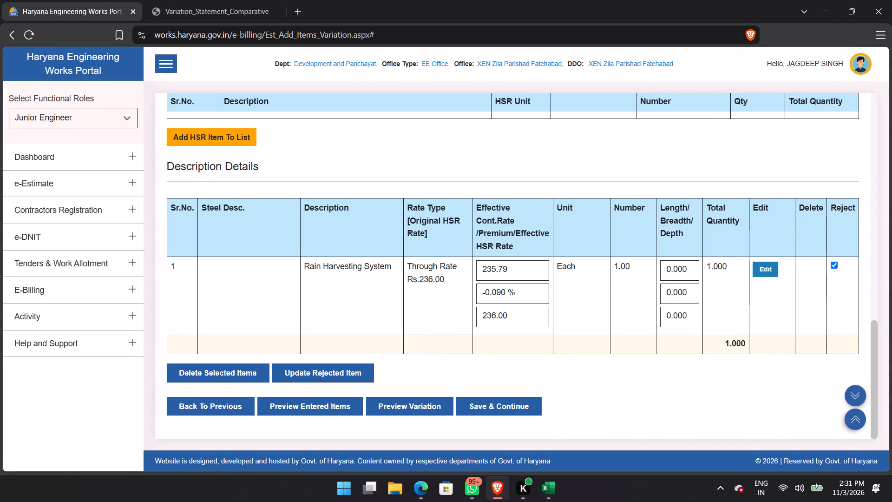
Search the full HSR for item 7.21.1, select Through Rate, and bring up its existing description entries.
scroll(520, 453, "up", 7)
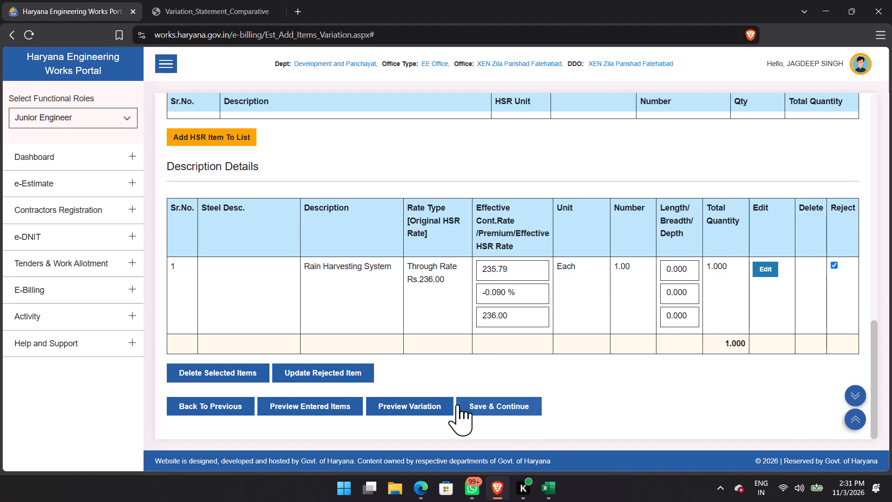
scroll(459, 400, "up", 5)
scroll(379, 350, "up", 5)
scroll(410, 280, "up", 1)
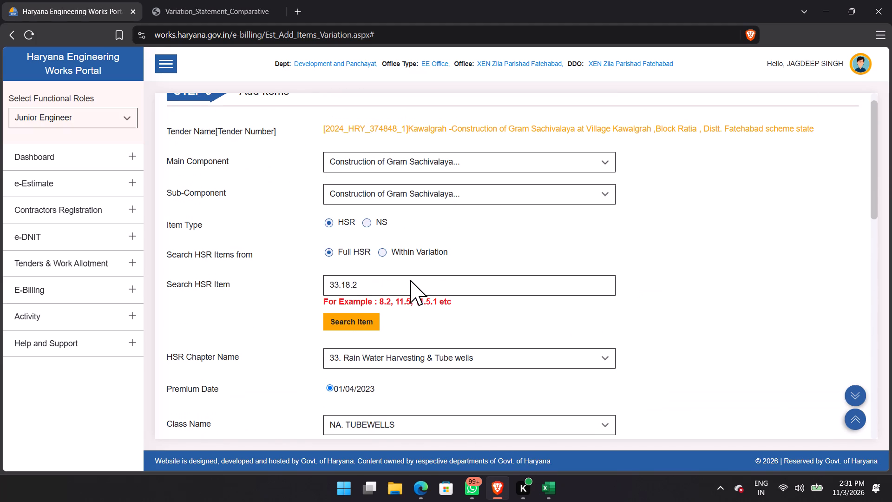
left_click_drag(394, 279, 300, 280)
type("7.21.1")
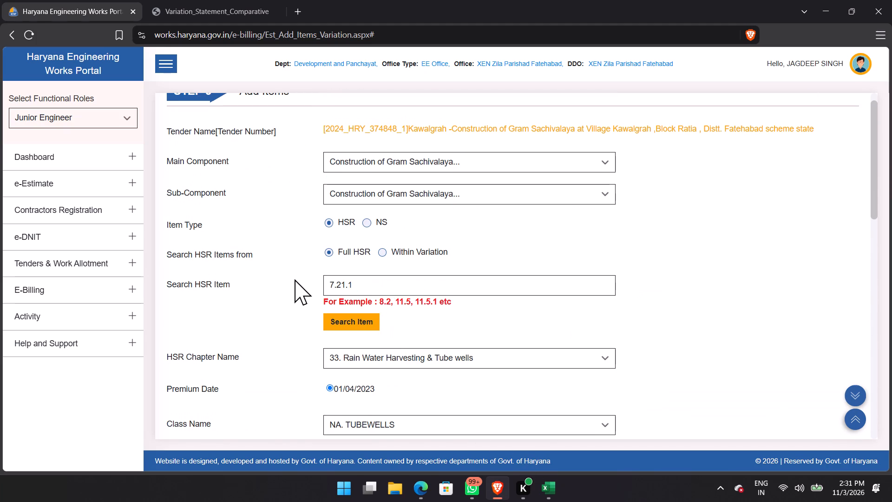
left_click(367, 334)
left_click(366, 320)
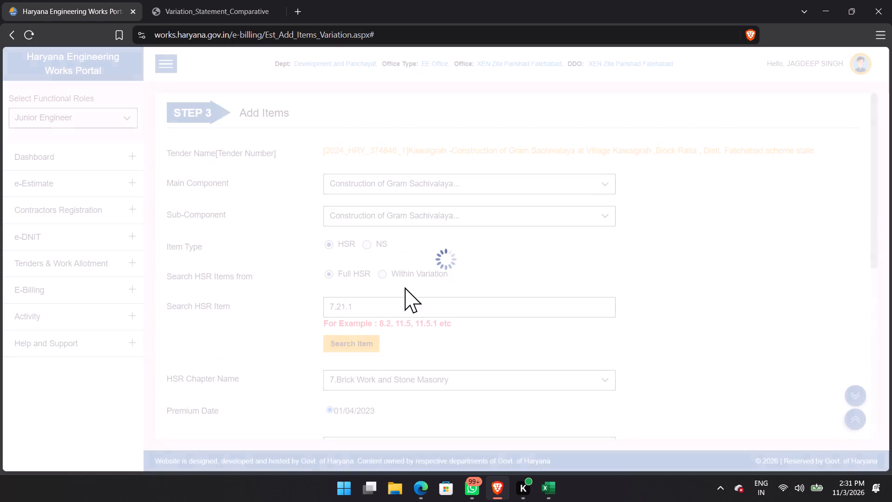
scroll(433, 283, "down", 8)
left_click(424, 249)
left_click(417, 256)
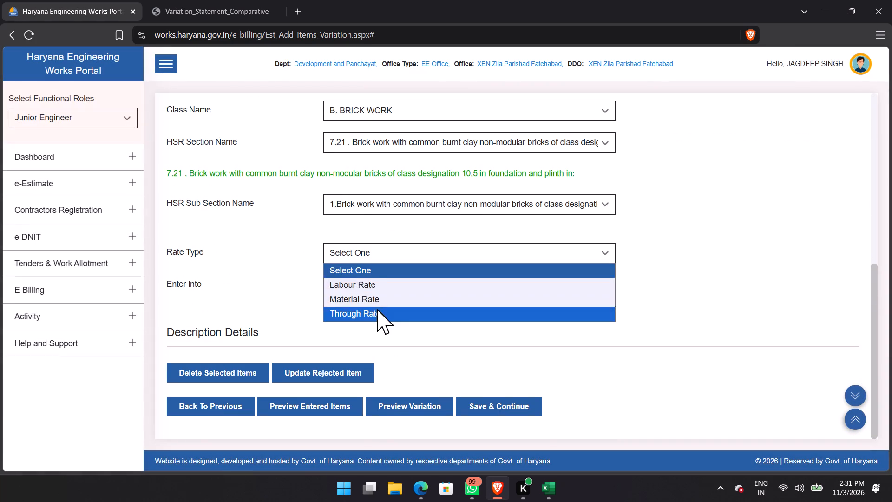
left_click(377, 309)
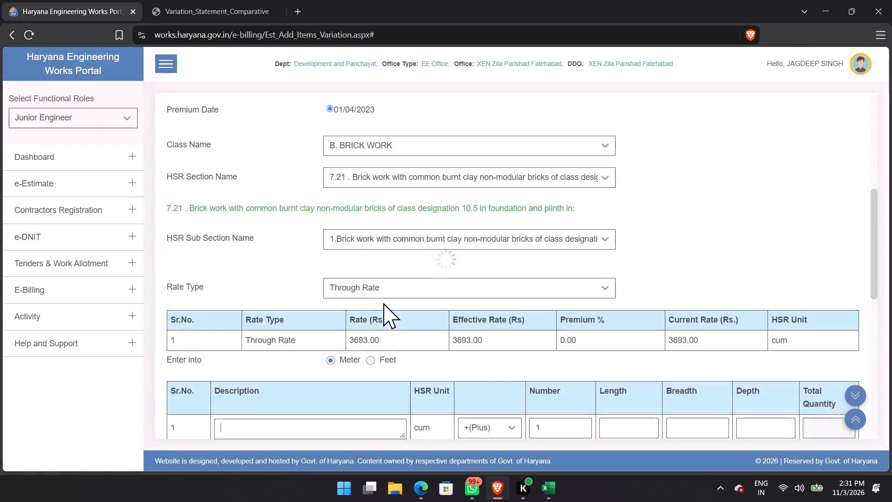
scroll(539, 322, "down", 8)
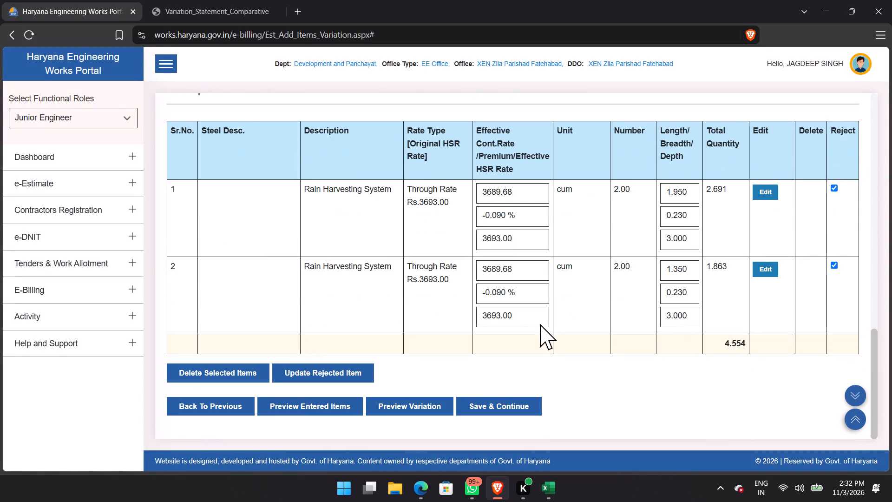
Search the full HSR for item 7.21.2, select Through Rate, and review its rate and existing description entry.
scroll(540, 324, "up", 9)
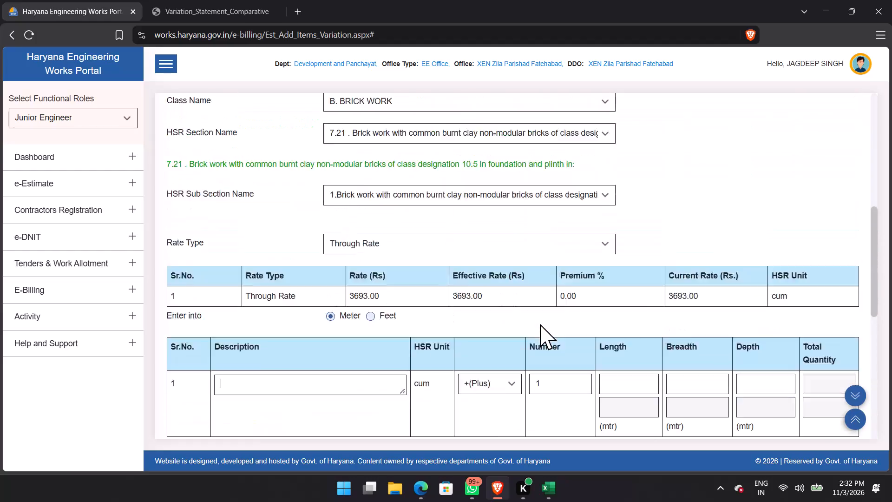
scroll(540, 324, "up", 2)
scroll(395, 257, "up", 1)
left_click(394, 271)
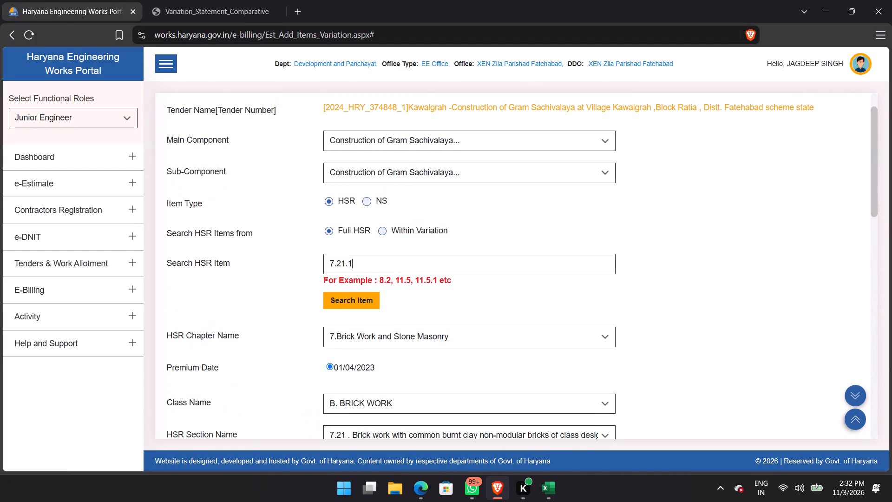
key("BackSpace")
key("2")
key("Tab")
key("Return")
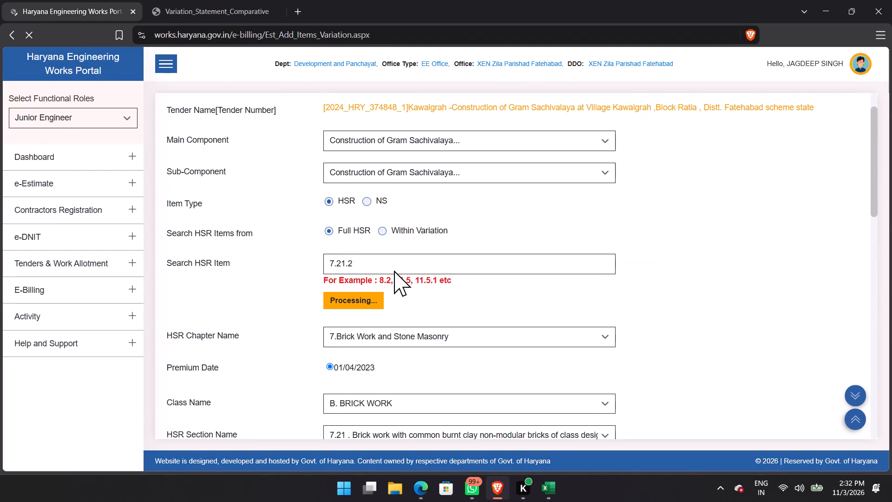
scroll(438, 284, "down", 5)
left_click(396, 304)
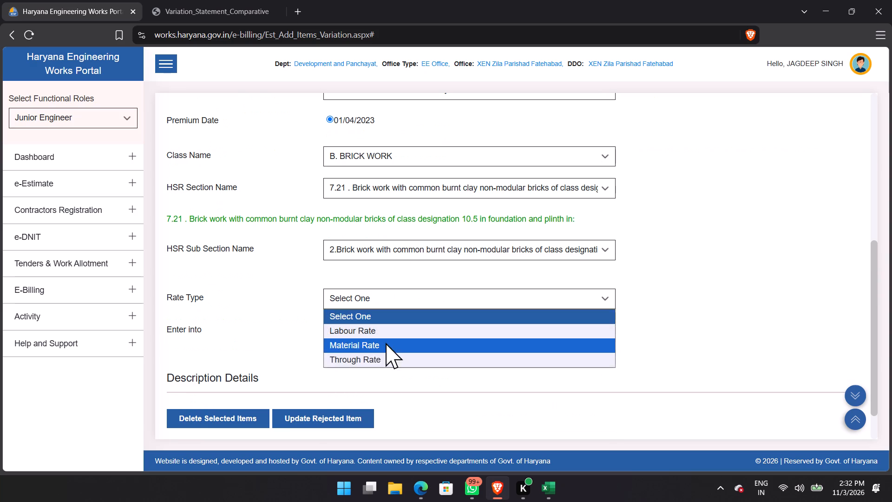
left_click(380, 357)
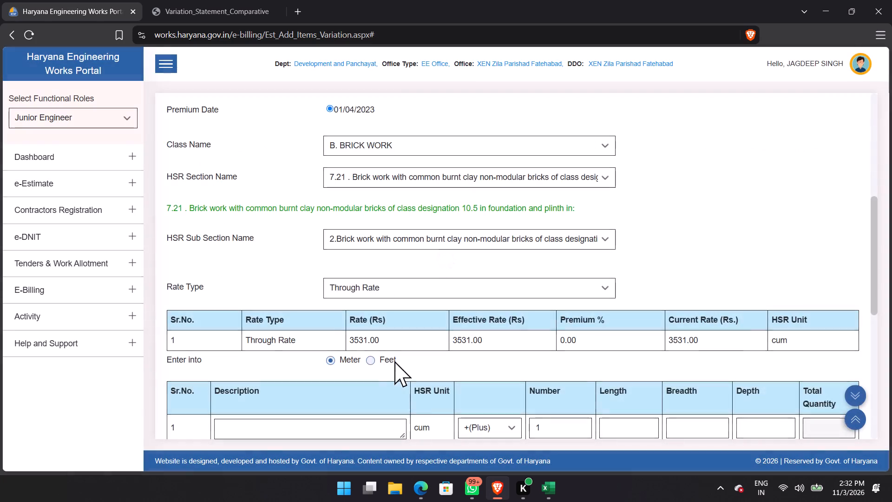
scroll(465, 342, "down", 6)
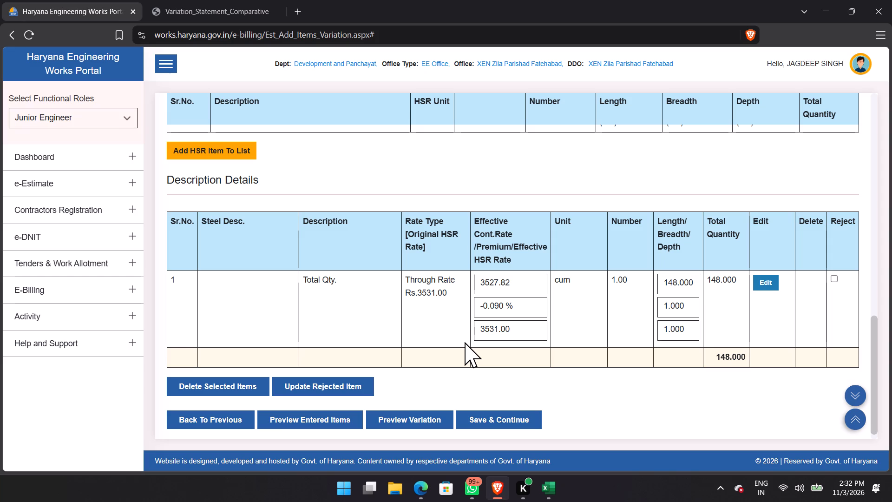
scroll(471, 339, "up", 6)
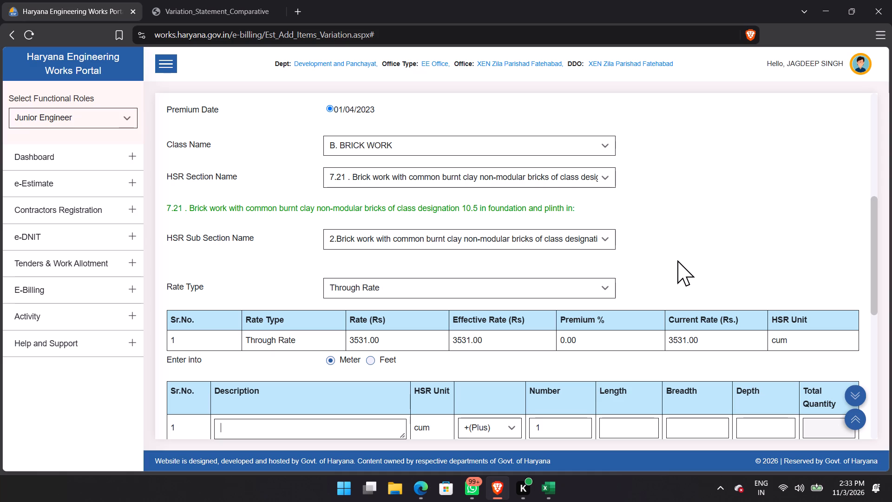
scroll(189, 53, "down", 15)
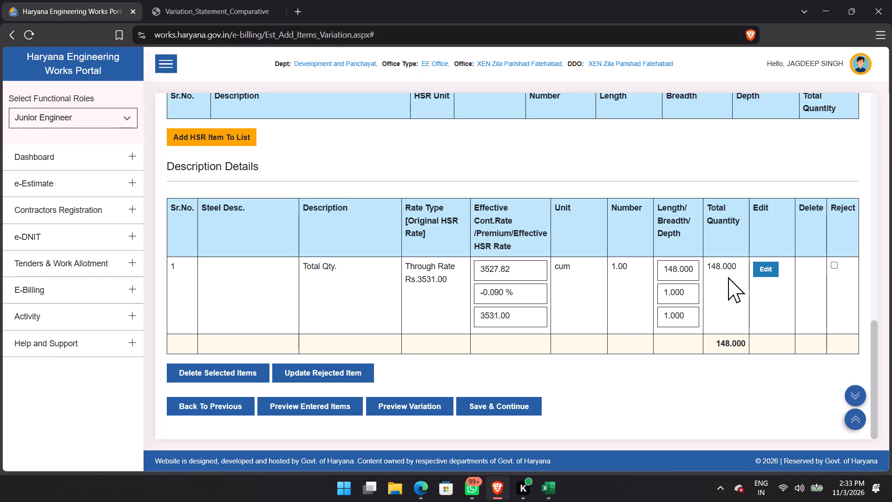
scroll(485, 354, "up", 6)
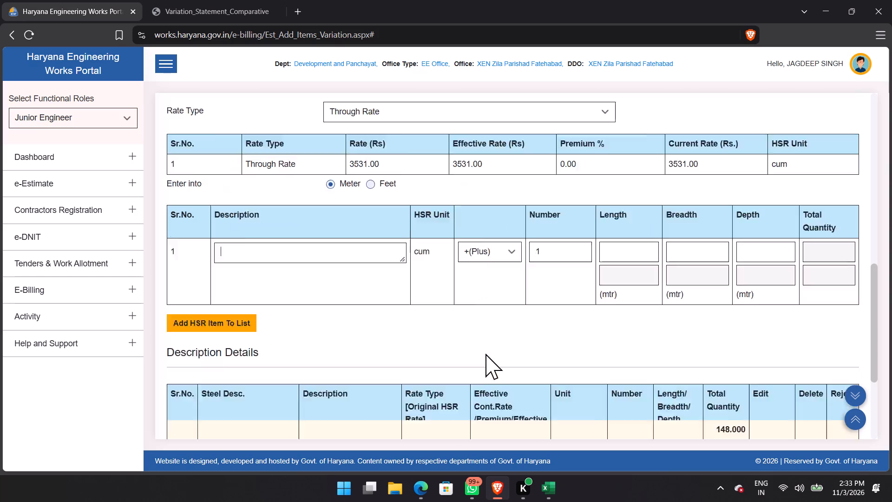
Search the full HSR for item 7.28.2, select Through Rate, and review its existing description entry.
scroll(361, 322, "up", 4)
left_click_drag(405, 231, 308, 226)
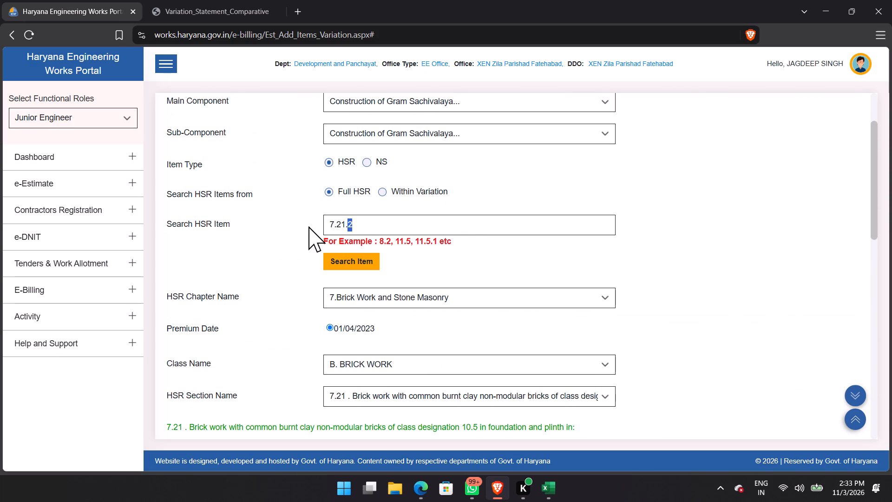
key("7")
type(".28.2")
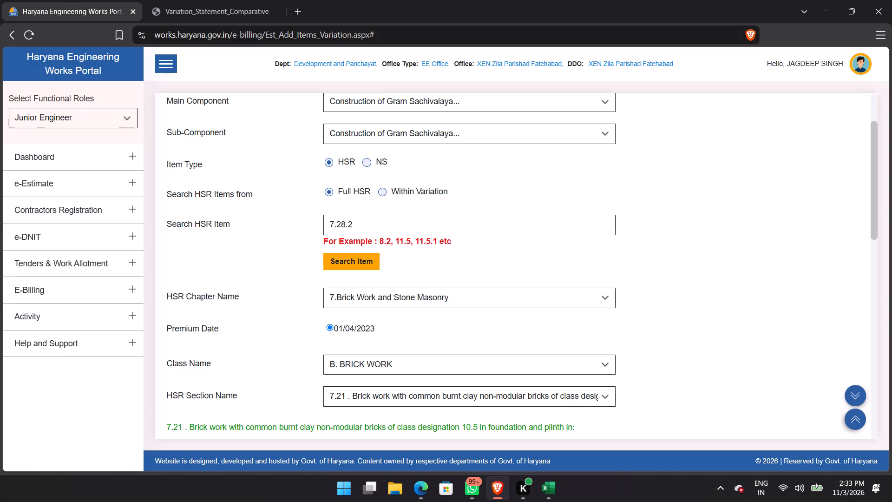
left_click(347, 258)
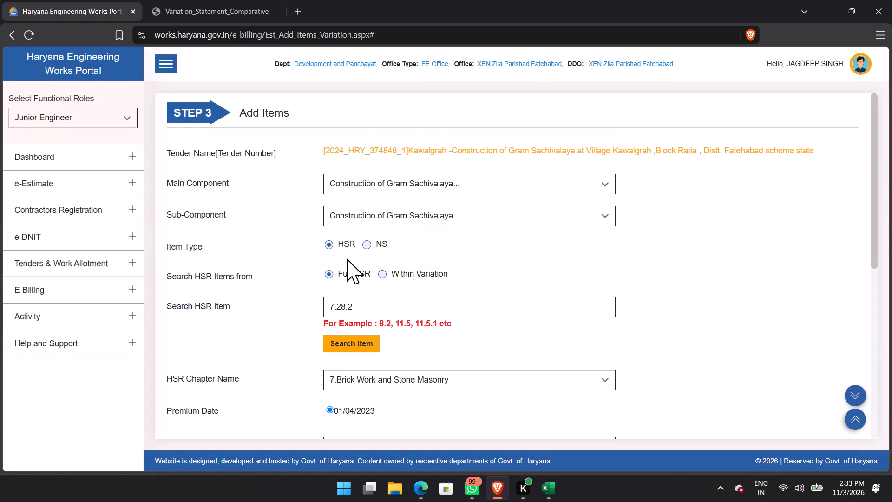
scroll(512, 288, "down", 5)
scroll(510, 289, "up", 1)
scroll(509, 289, "down", 1)
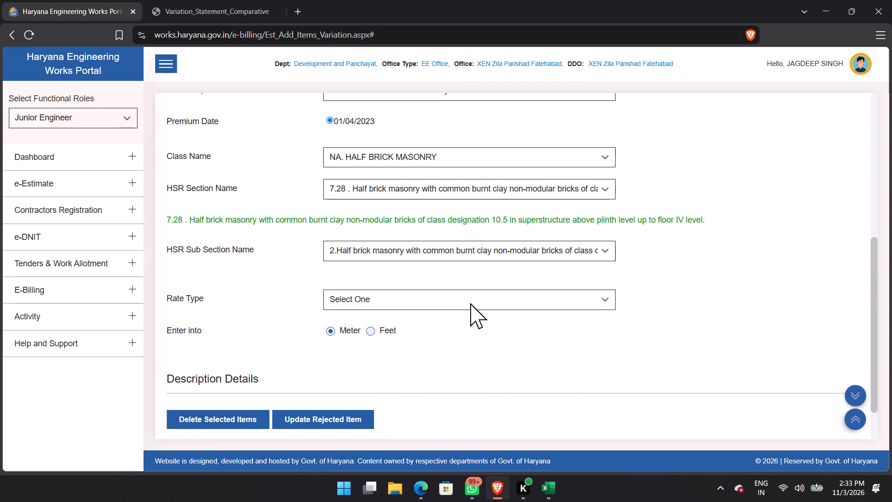
left_click(407, 315)
left_click(406, 300)
left_click(361, 362)
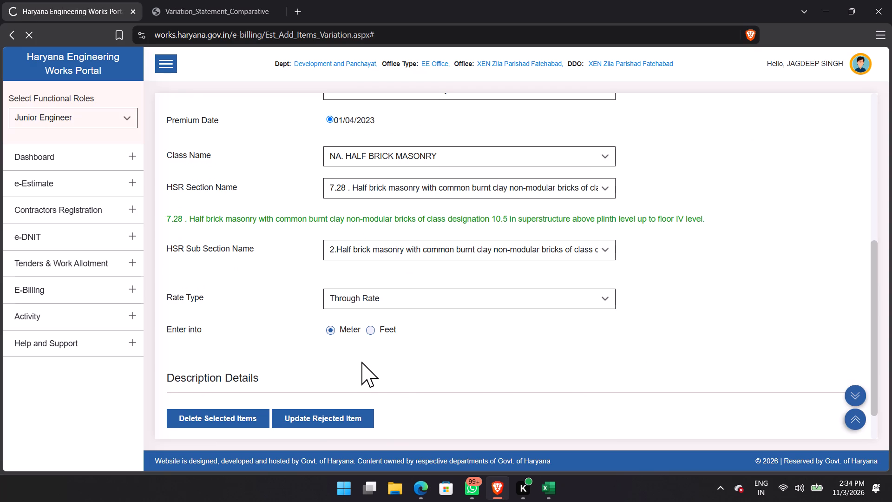
scroll(411, 319, "down", 4)
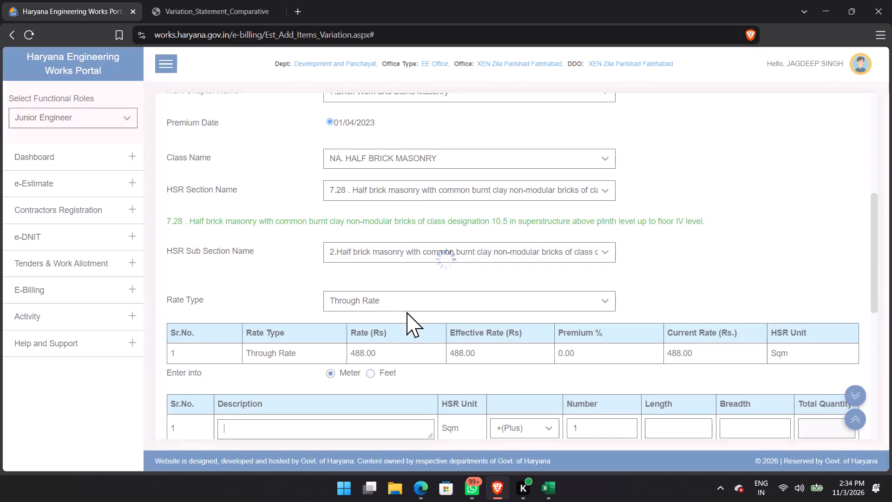
scroll(411, 297, "down", 5)
scroll(735, 370, "down", 2)
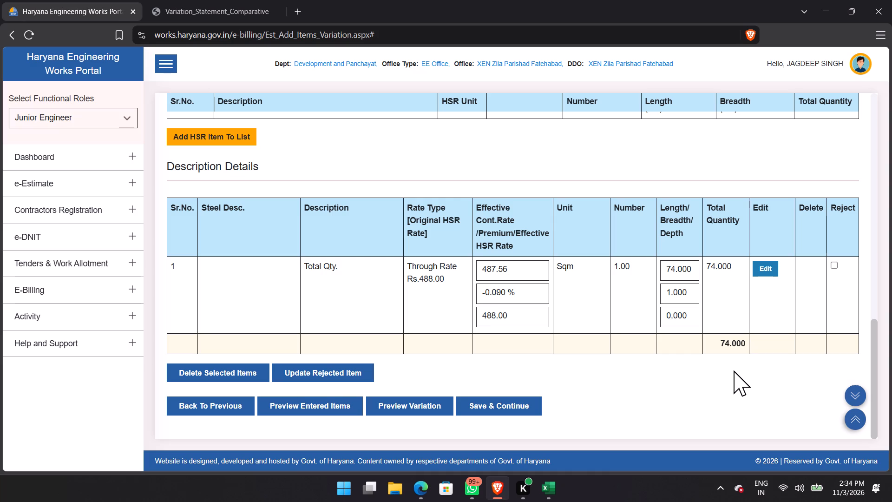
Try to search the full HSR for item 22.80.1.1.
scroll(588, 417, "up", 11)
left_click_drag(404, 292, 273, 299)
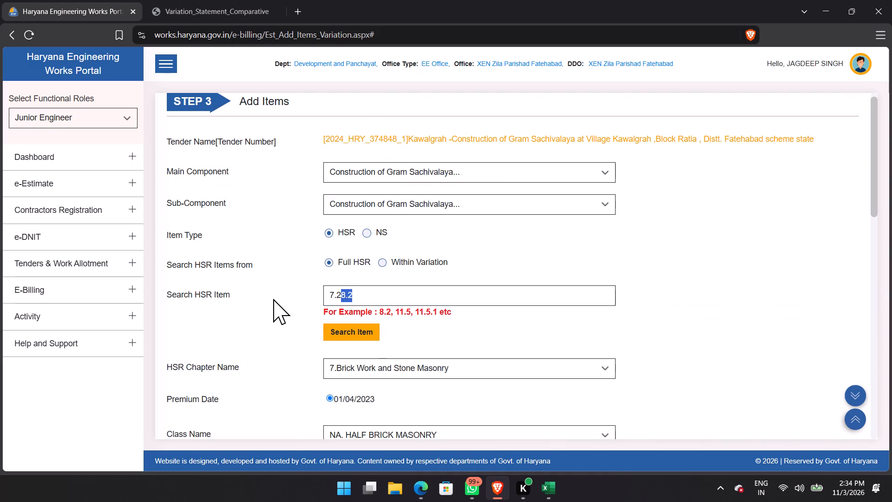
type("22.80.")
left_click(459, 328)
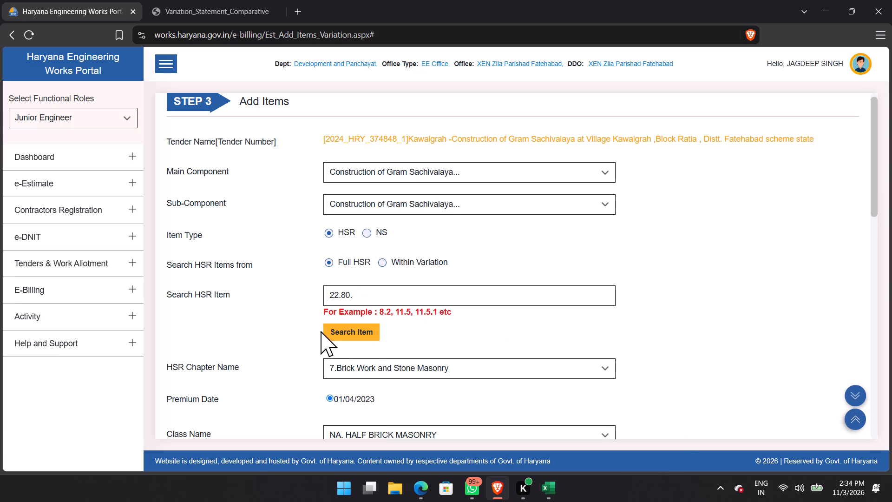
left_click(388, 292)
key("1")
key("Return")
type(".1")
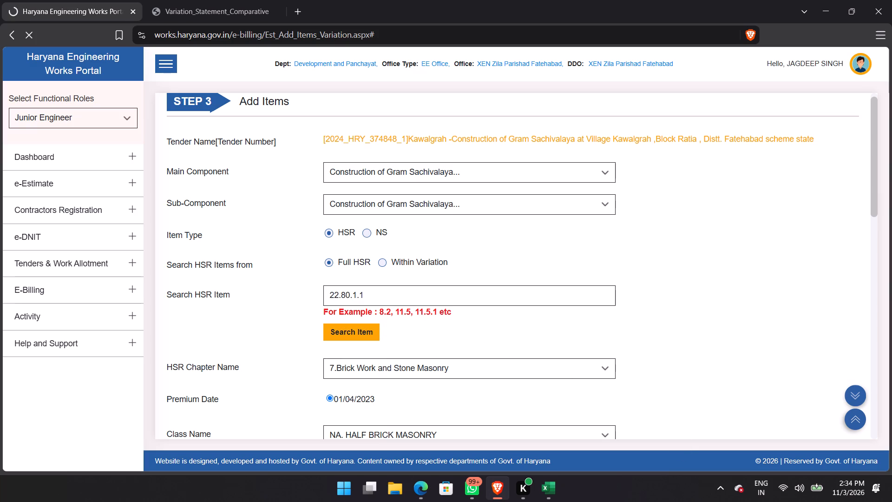
Continue from the sub-component page to Add Items, choose Construction of Gram Sachivalaya as main component and sub-component, and select Full HSR.
scroll(536, 267, "down", 8)
left_click(552, 409)
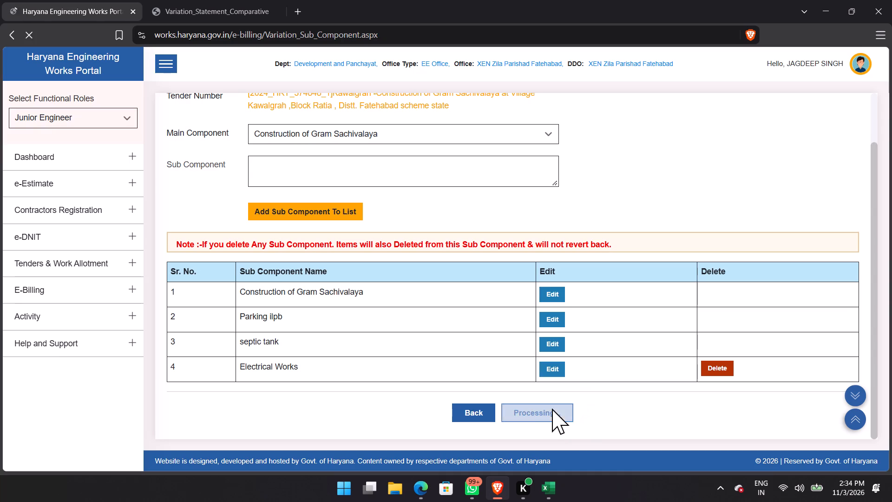
left_click(542, 110)
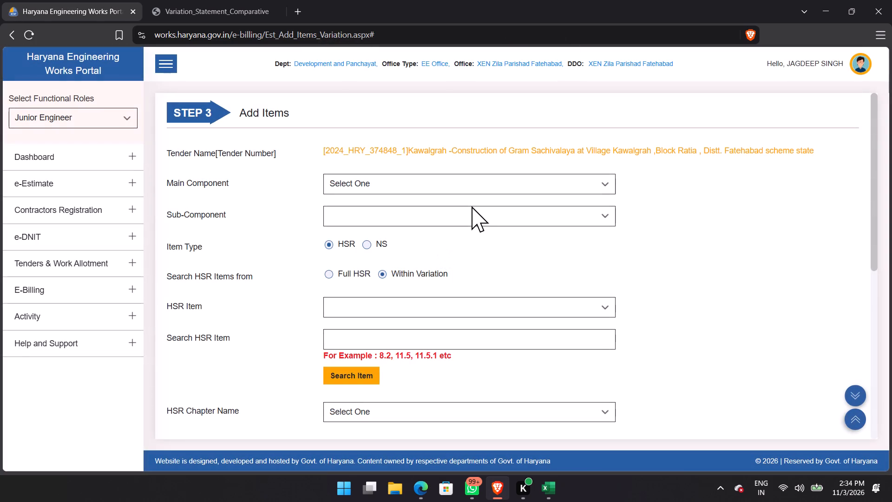
left_click(386, 190)
left_click(376, 210)
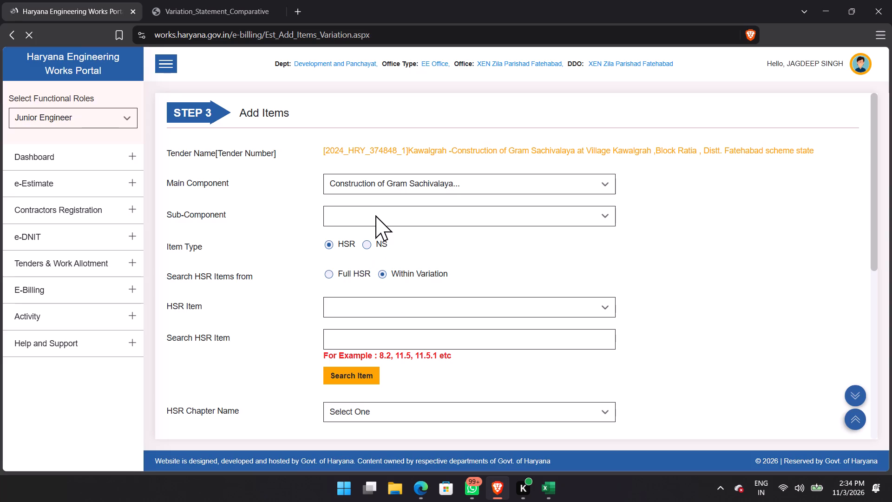
triple_click(375, 216)
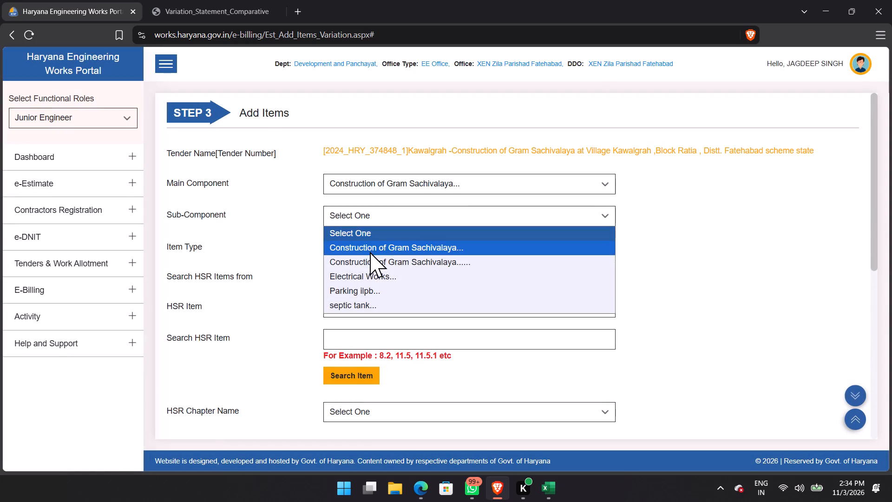
left_click(370, 253)
left_click(328, 273)
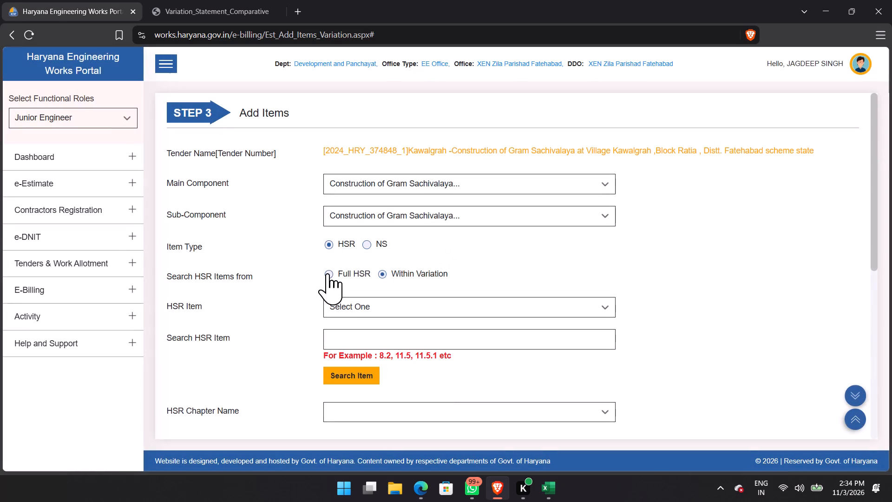
Search the full HSR for item 22.80.1.1, select Through Rate, and review its existing description entry.
left_click(394, 308)
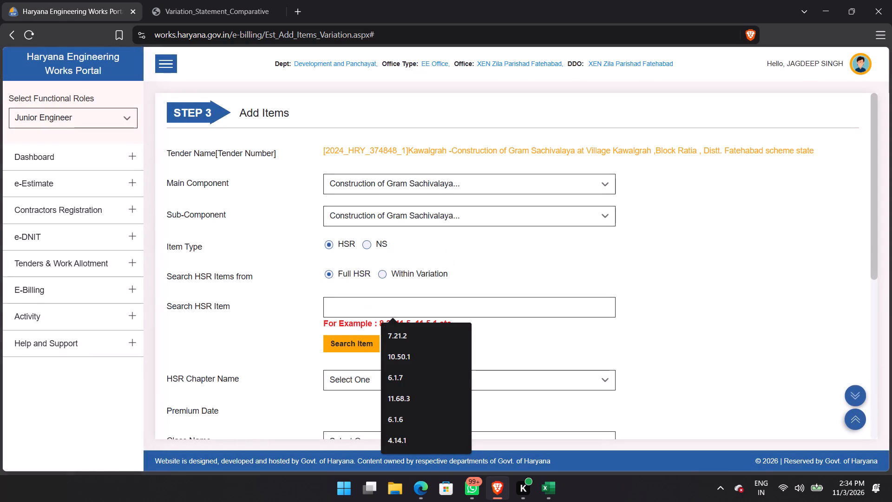
type("22.80.1.1")
left_click(355, 342)
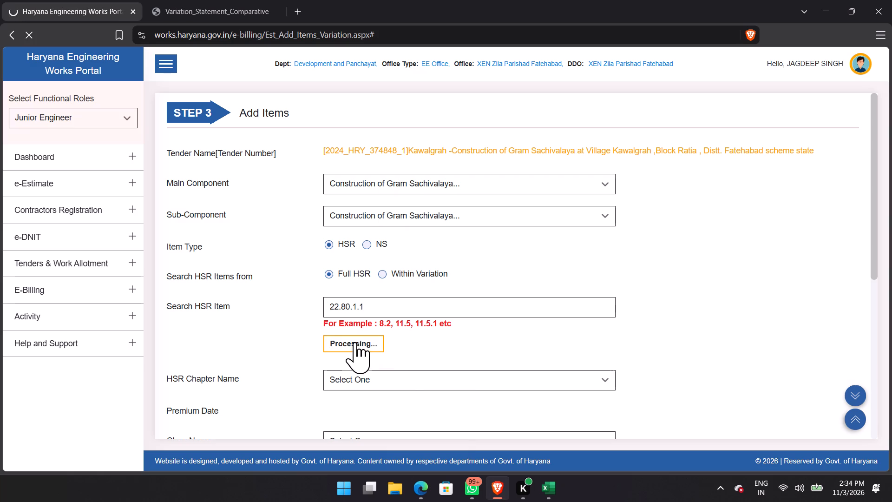
scroll(400, 333, "down", 2)
scroll(400, 333, "up", 1)
scroll(400, 333, "down", 5)
left_click(372, 268)
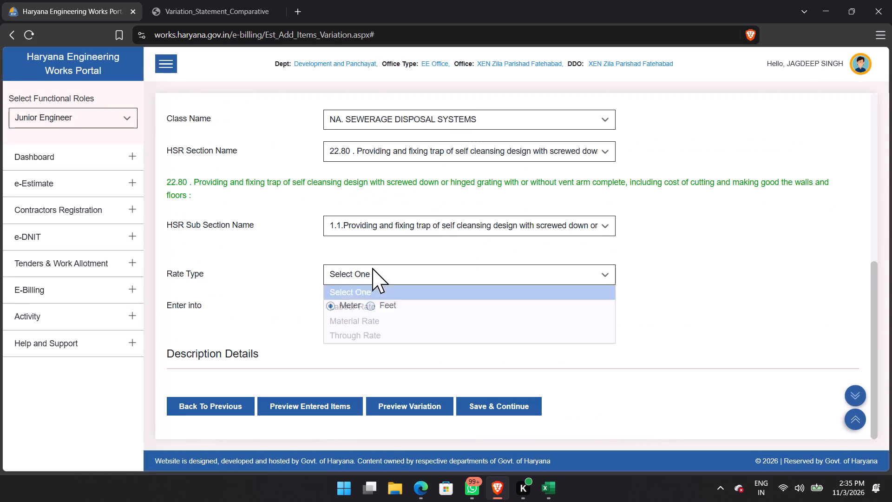
left_click(351, 337)
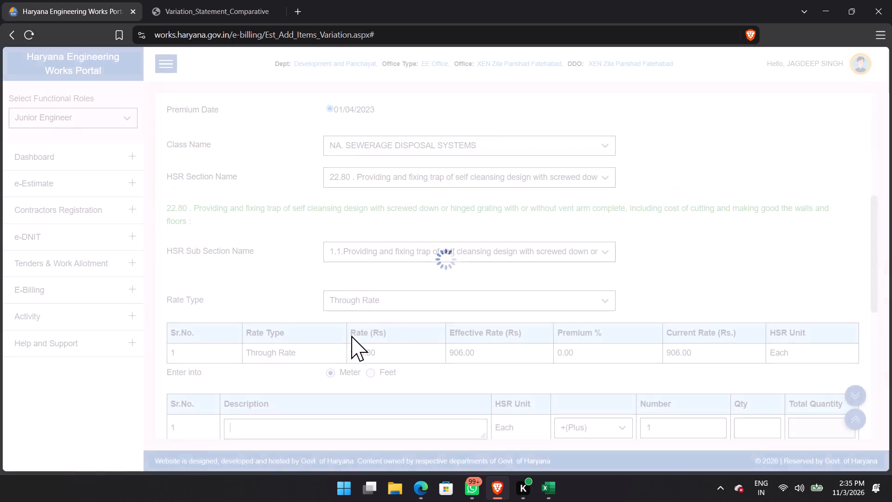
scroll(459, 295, "down", 7)
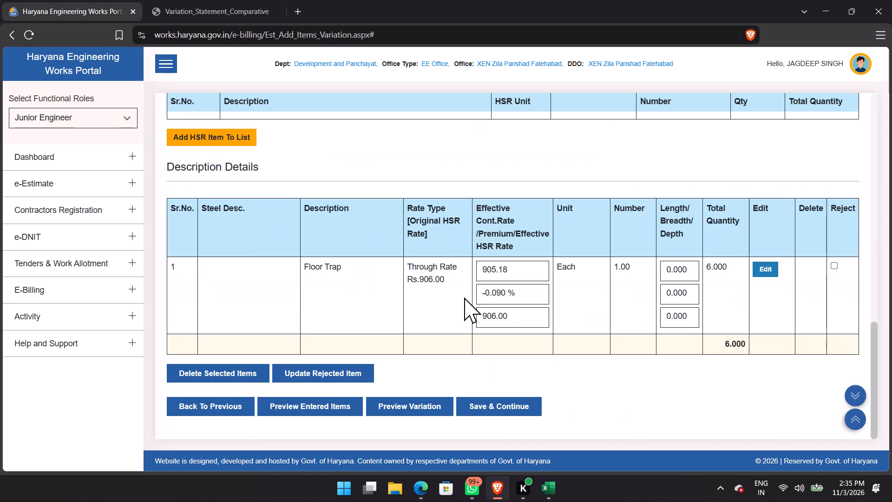
Search the full HSR for item 22.81.3, select Through Rate, and review its existing description entries and total quantity.
scroll(390, 331, "up", 8)
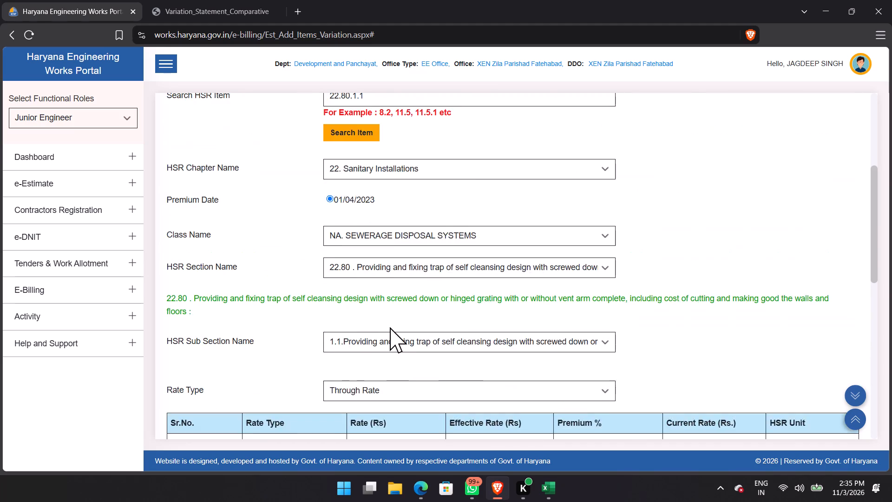
scroll(391, 326, "up", 5)
left_click(394, 310)
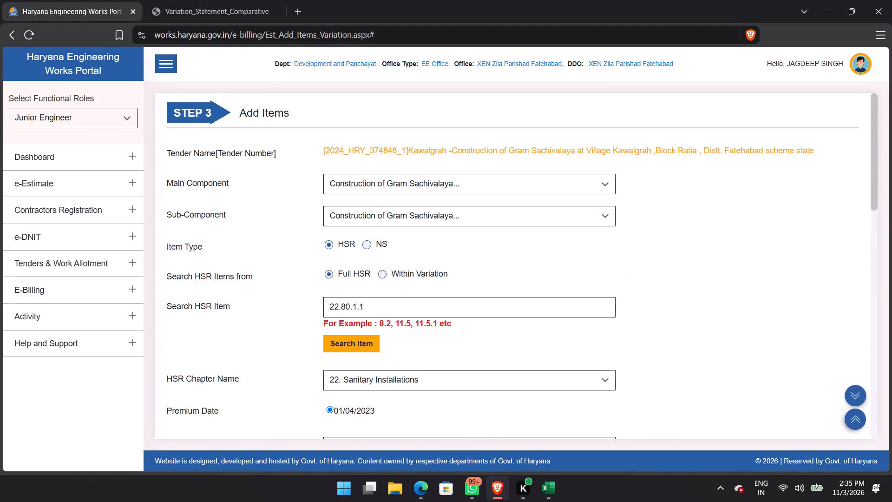
key("BackSpace")
key("BackSpace")
key("BackSpace")
key("BackSpace")
key("BackSpace")
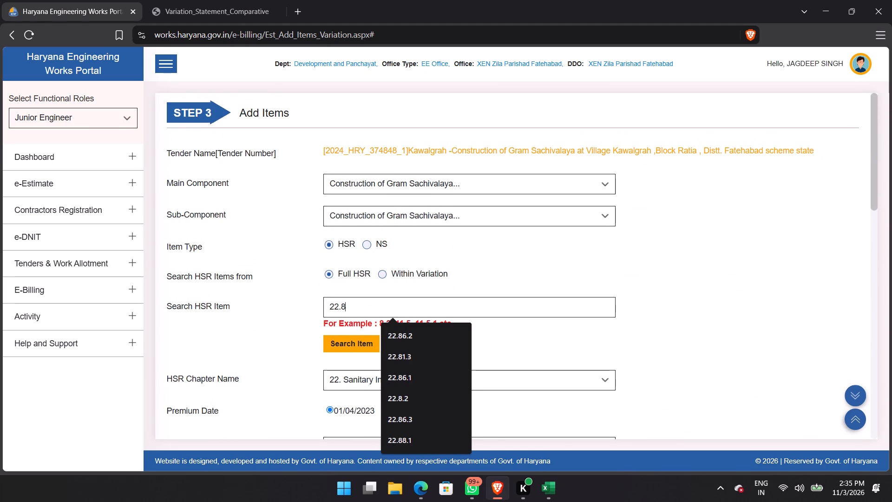
type("1.3")
left_click(361, 337)
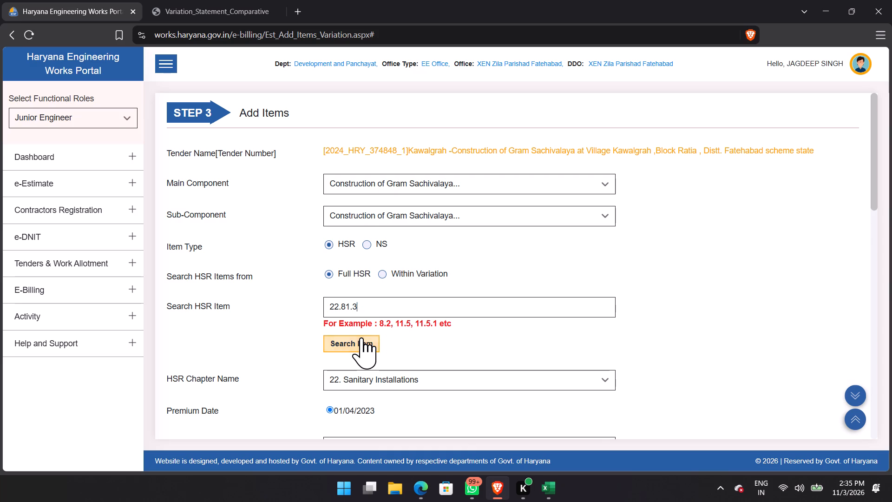
scroll(441, 317, "down", 6)
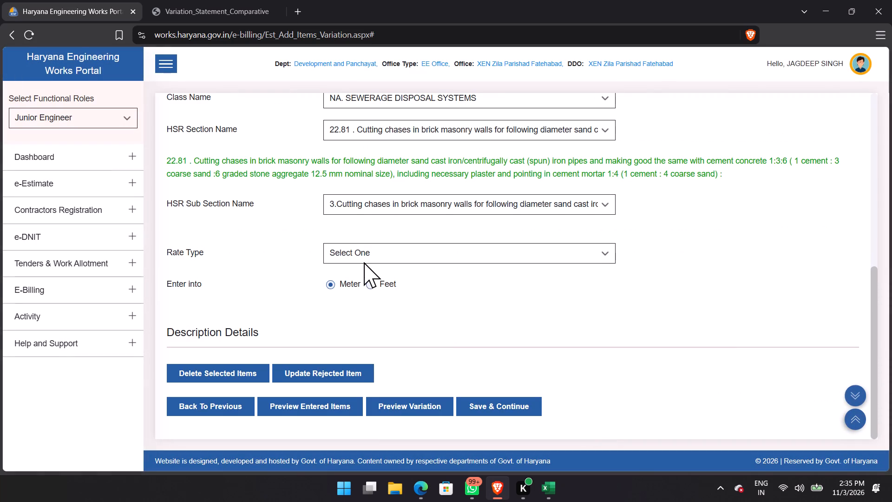
left_click(364, 262)
left_click(361, 314)
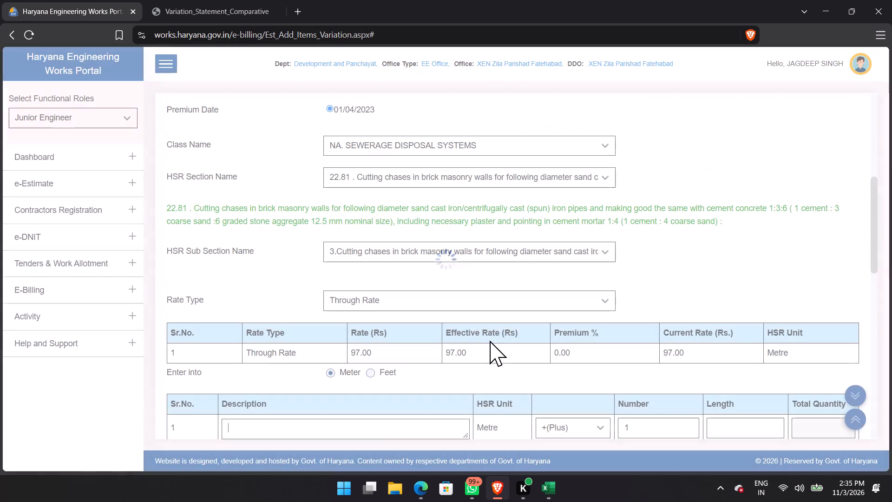
scroll(491, 340, "down", 8)
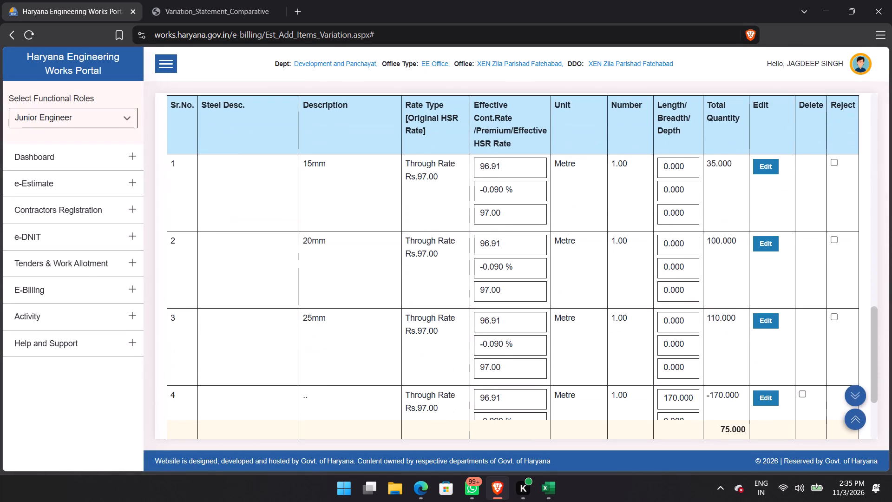
scroll(485, 345, "down", 1)
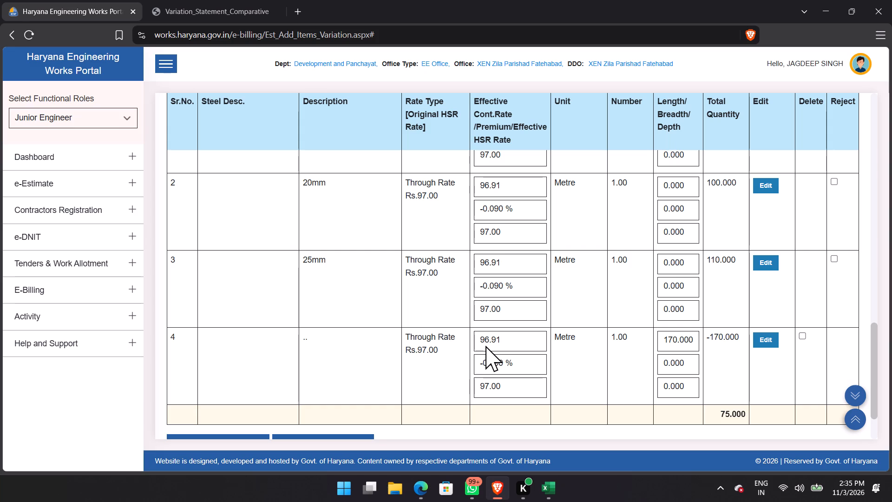
scroll(769, 276, "down", 4)
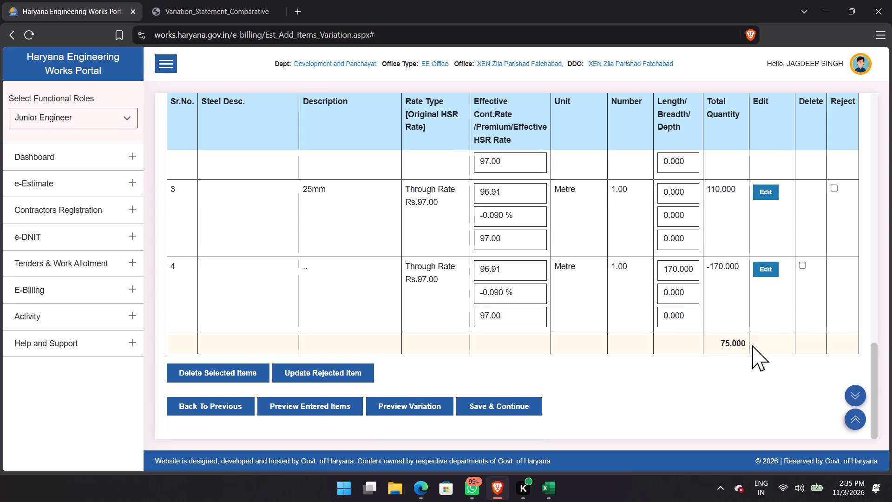
left_click_drag(718, 347, 743, 347)
left_click(754, 388)
Look up item 22.81.3 in the comparative variation statement PDF in Microsoft Edge, and return to the Add Items page in Brave.
left_click(427, 487)
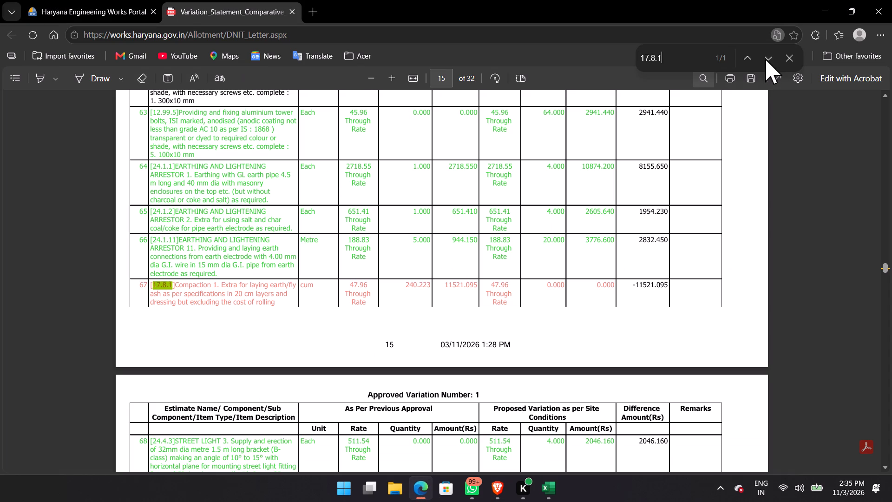
left_click_drag(670, 53, 629, 61)
type("22.81.3")
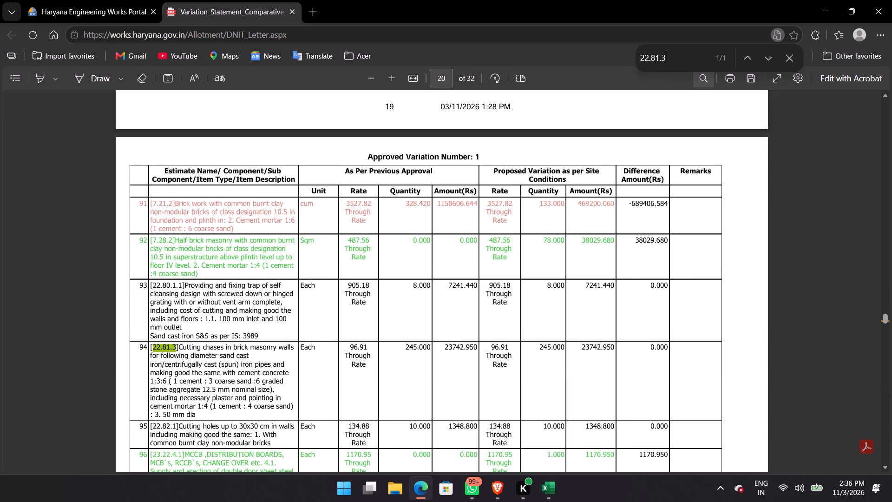
left_click(498, 489)
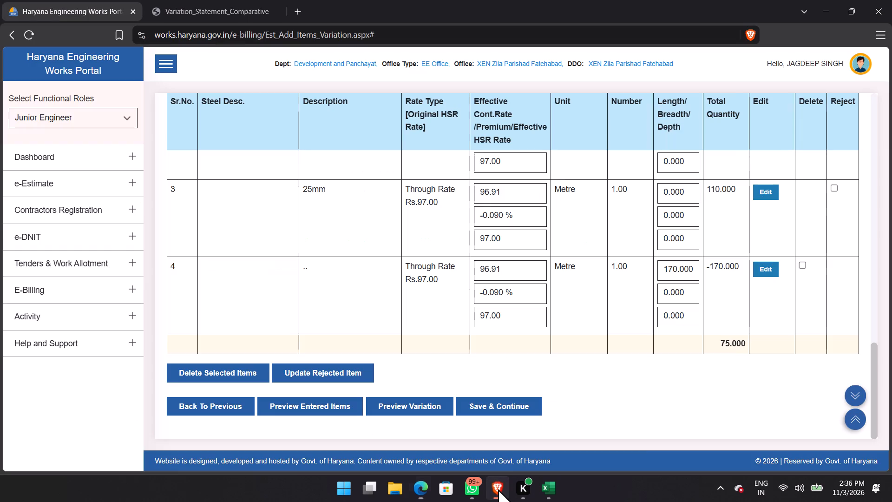
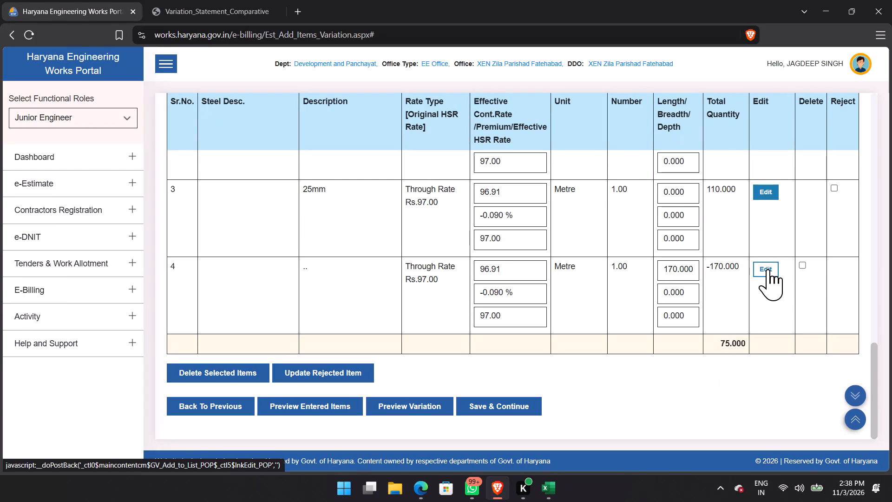
Delete the ".." deduction entry from the description details of item 22.81.3.
left_click(804, 267)
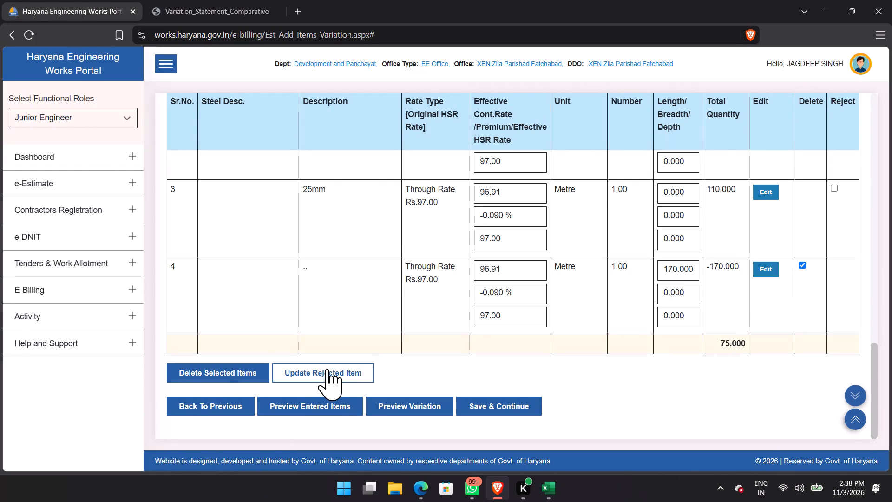
left_click(327, 369)
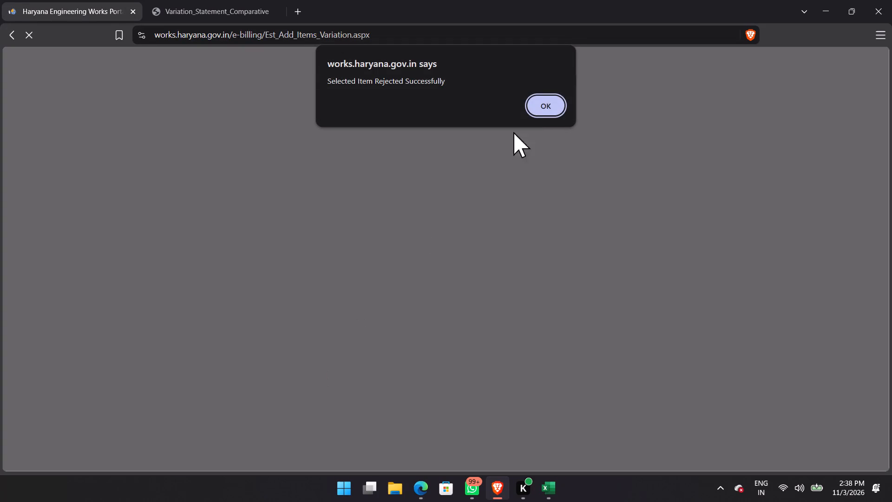
left_click(537, 113)
scroll(561, 345, "down", 3)
scroll(562, 345, "up", 1)
scroll(563, 345, "down", 9)
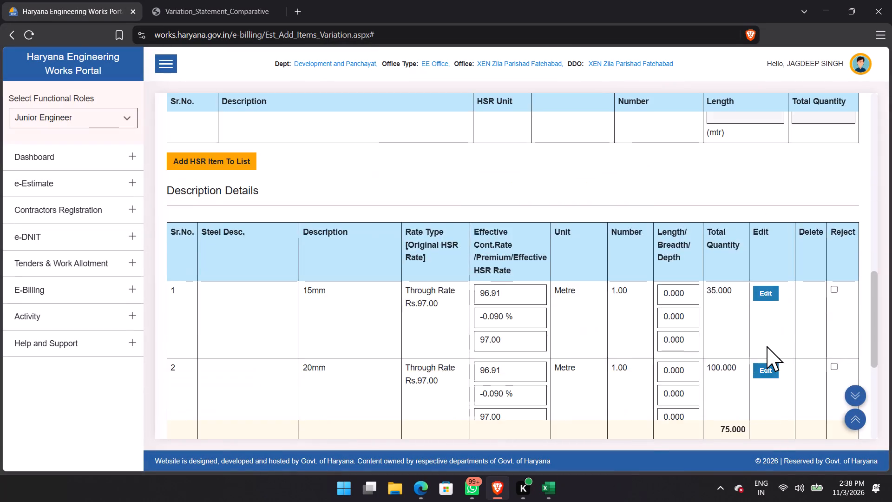
scroll(767, 346, "down", 8)
left_click(221, 365)
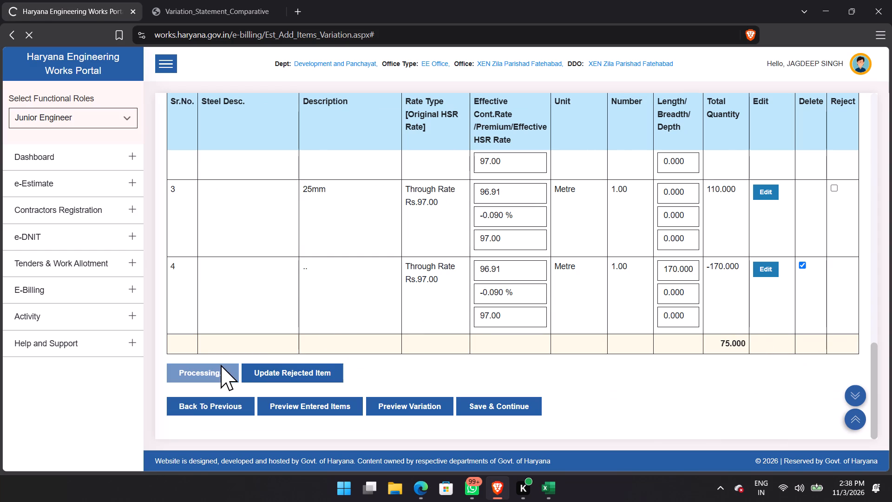
scroll(308, 320, "down", 1)
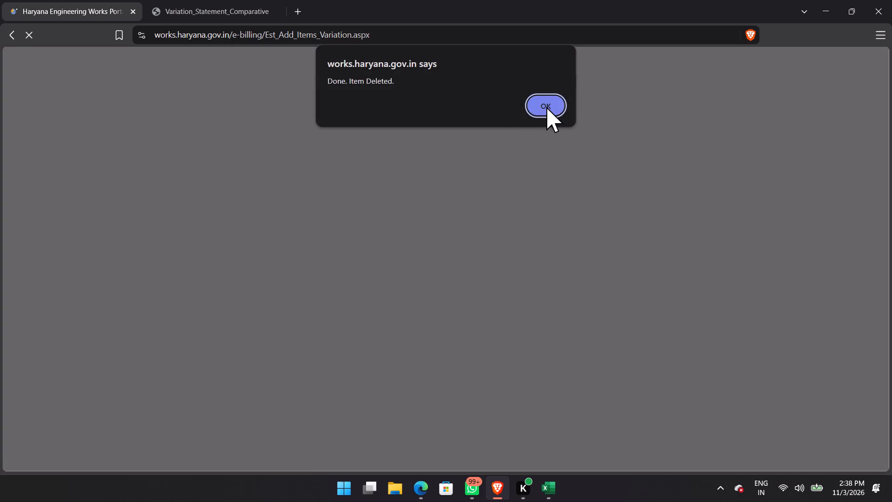
left_click(552, 108)
scroll(525, 306, "down", 4)
scroll(525, 306, "up", 1)
scroll(525, 306, "down", 12)
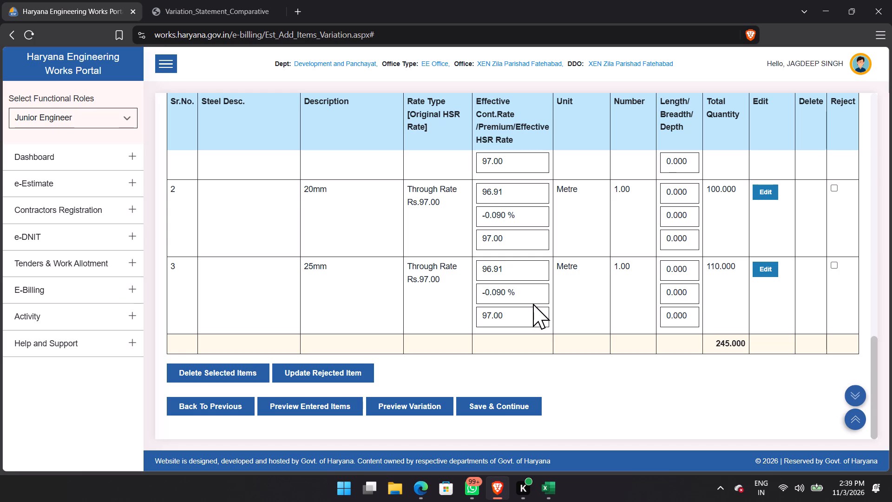
Add a ".." entry to item 22.81.3 with sign plus, number 1 and length 60 metres.
scroll(518, 298, "up", 6)
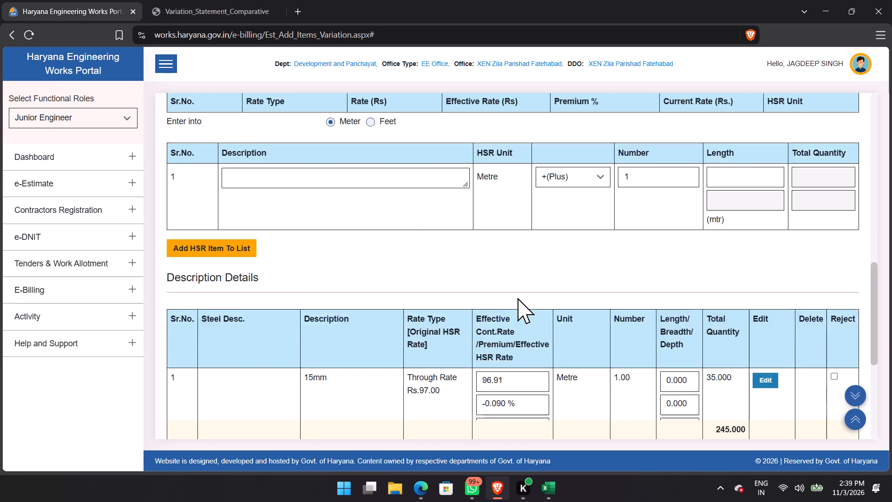
left_click(372, 270)
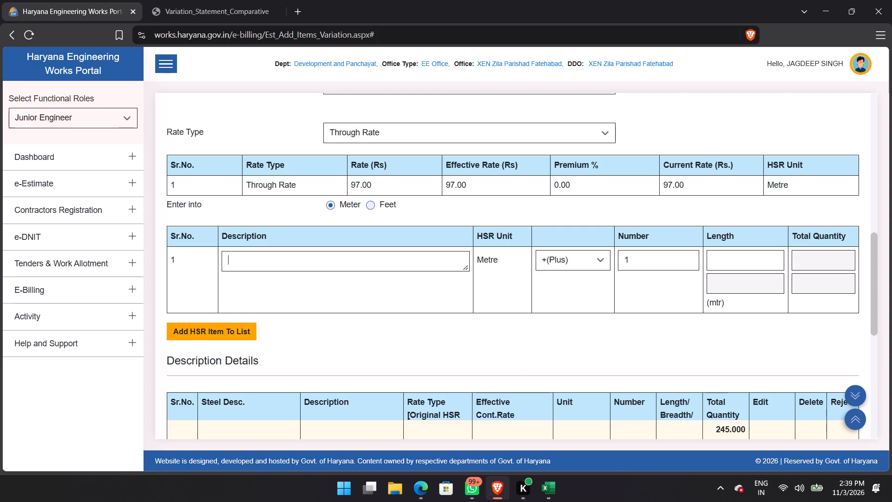
type("..")
key("Tab")
key("Tab")
key("Tab")
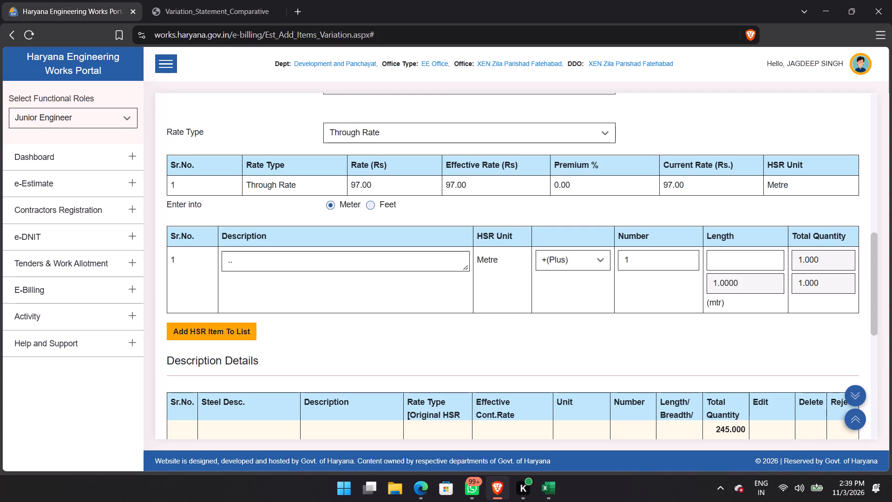
type("60")
key("Tab")
key("Return")
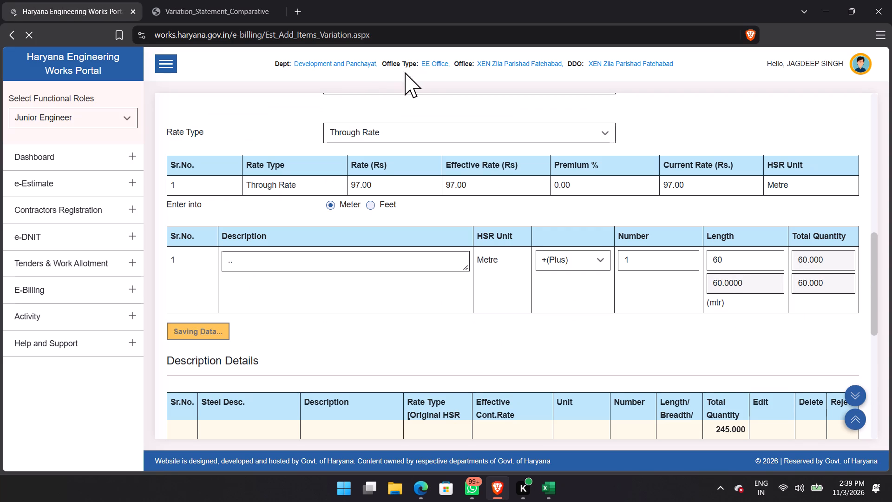
left_click(550, 99)
scroll(508, 286, "down", 5)
scroll(508, 286, "up", 1)
scroll(508, 286, "down", 1)
scroll(508, 286, "up", 1)
scroll(508, 286, "down", 1)
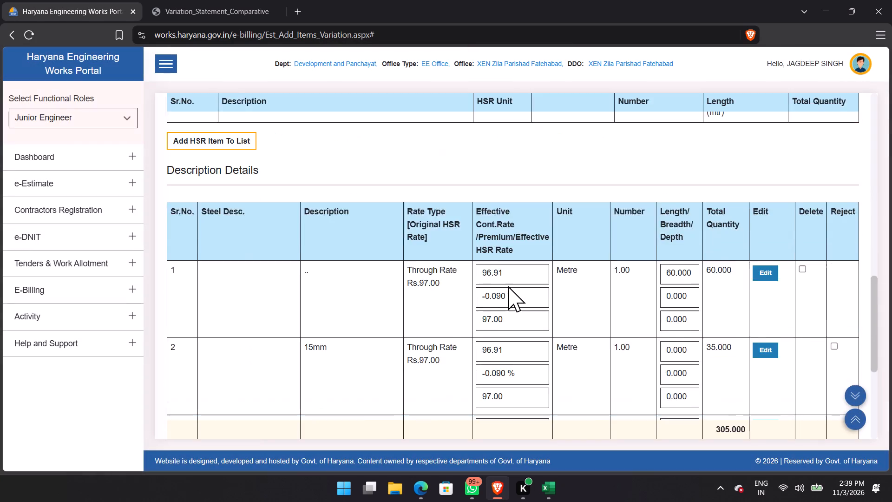
scroll(508, 286, "down", 7)
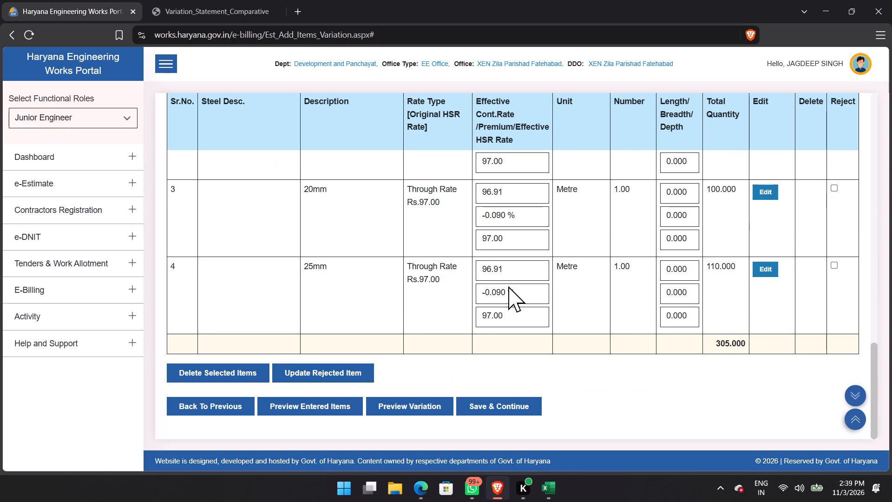
Edit the ".." entry of item 22.81.3, changing its sign to minus, and update the data.
scroll(519, 281, "up", 4)
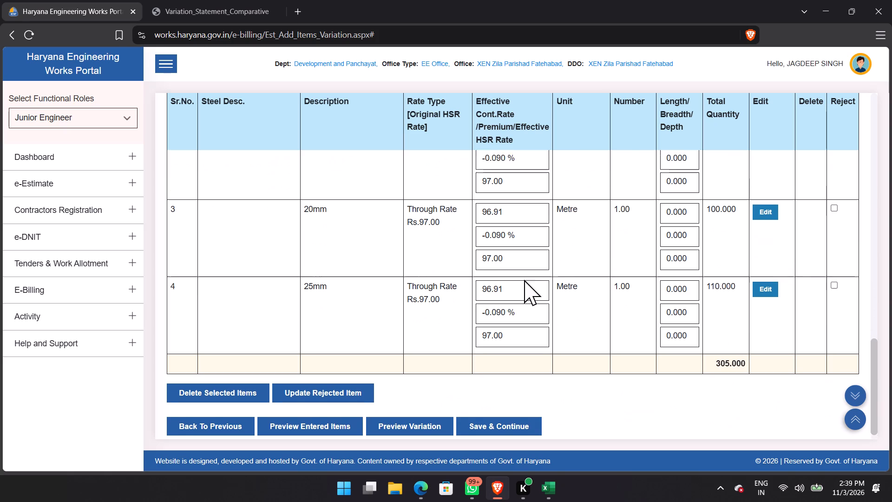
left_click(770, 270)
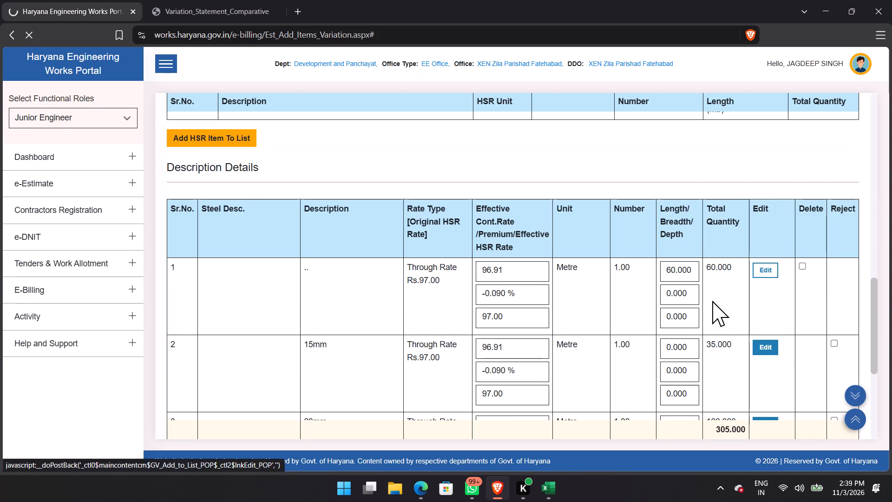
scroll(456, 323, "down", 4)
scroll(464, 330, "up", 1)
scroll(464, 330, "down", 2)
scroll(465, 330, "up", 1)
scroll(465, 330, "down", 3)
left_click(590, 327)
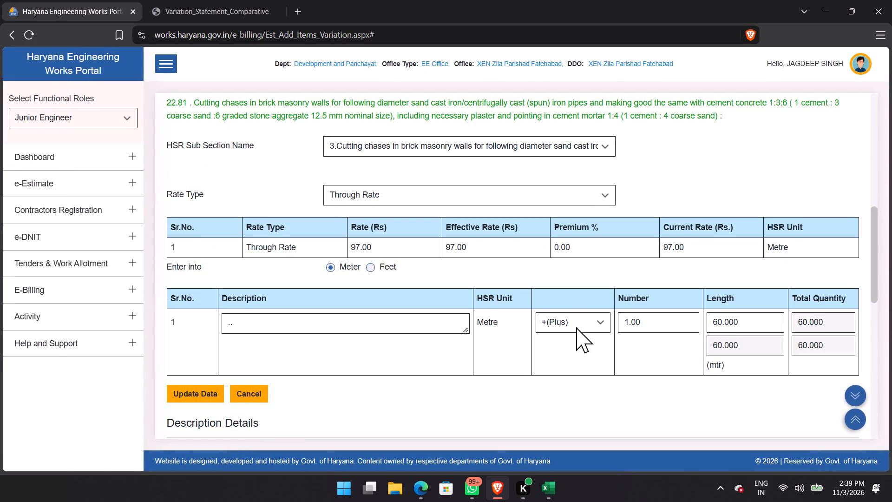
left_click(576, 327)
left_click(553, 356)
left_click(188, 384)
left_click(189, 392)
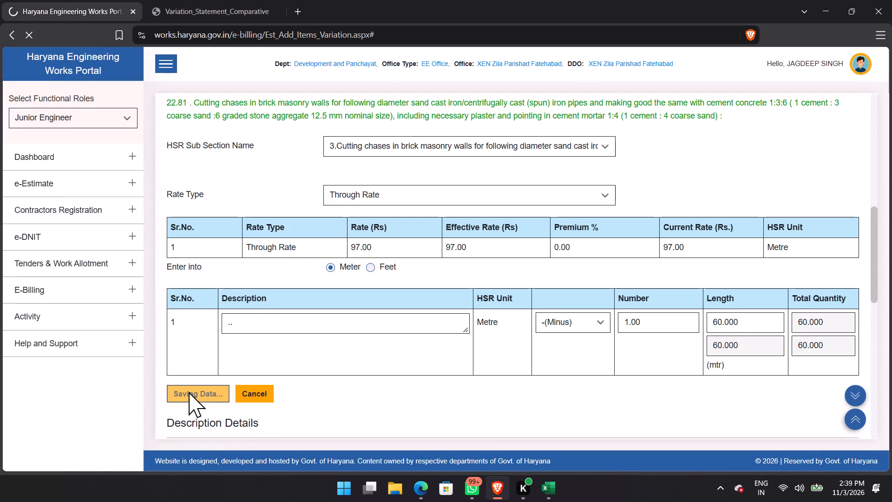
left_click(544, 104)
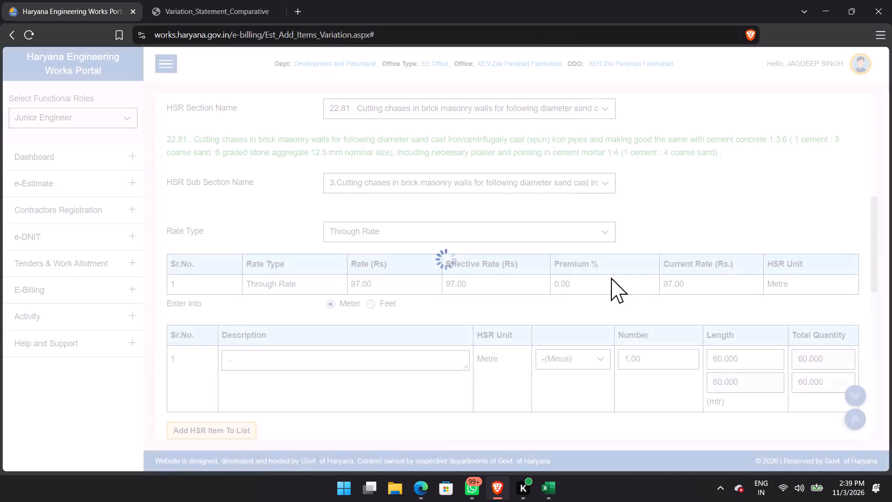
scroll(718, 357, "down", 6)
scroll(718, 358, "up", 1)
scroll(718, 358, "down", 9)
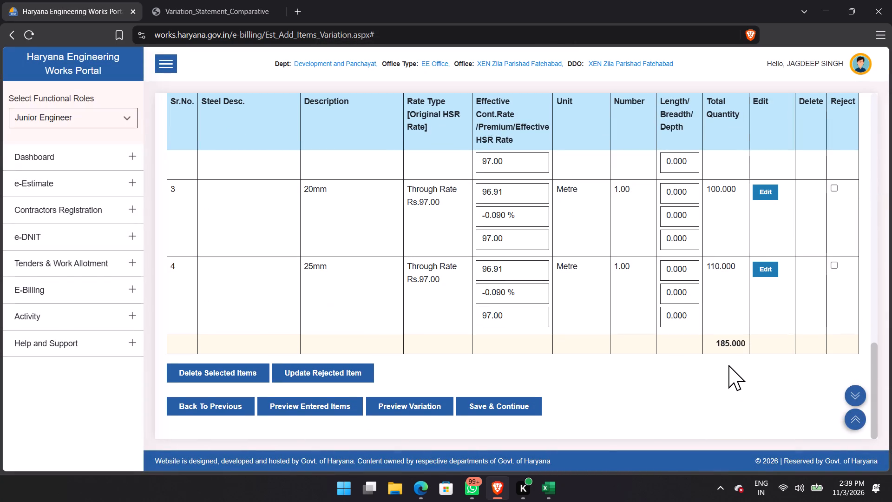
Search the full HSR for item 22.82.1, select Through Rate, and review its existing description entries and total quantity.
scroll(701, 357, "up", 12)
scroll(387, 309, "up", 3)
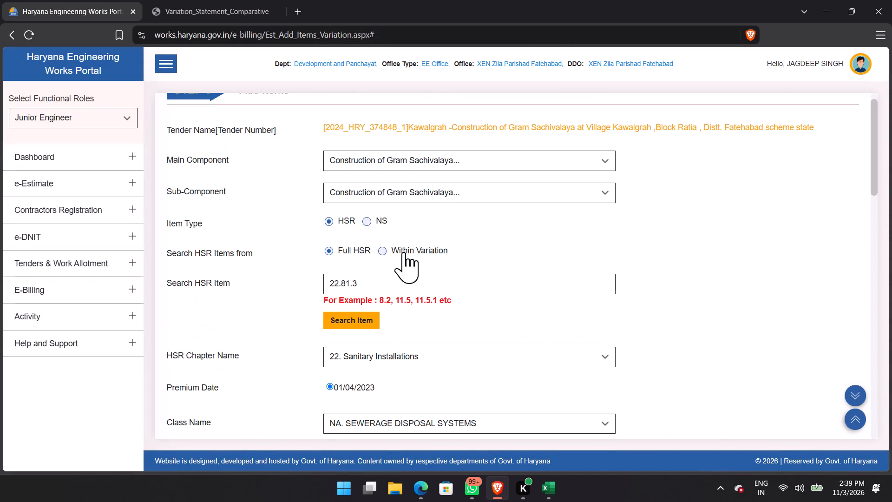
left_click_drag(392, 287, 264, 281)
type("22.82.1")
left_click(346, 319)
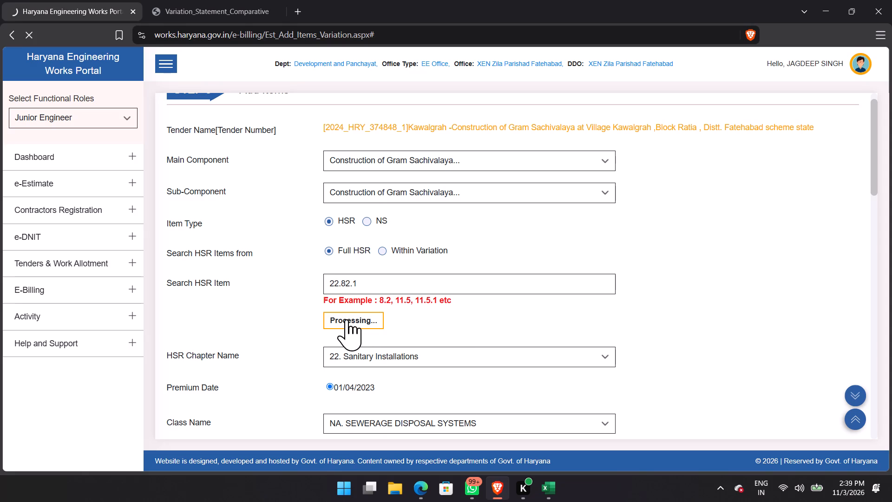
scroll(508, 293, "down", 5)
scroll(504, 294, "up", 1)
scroll(504, 294, "down", 3)
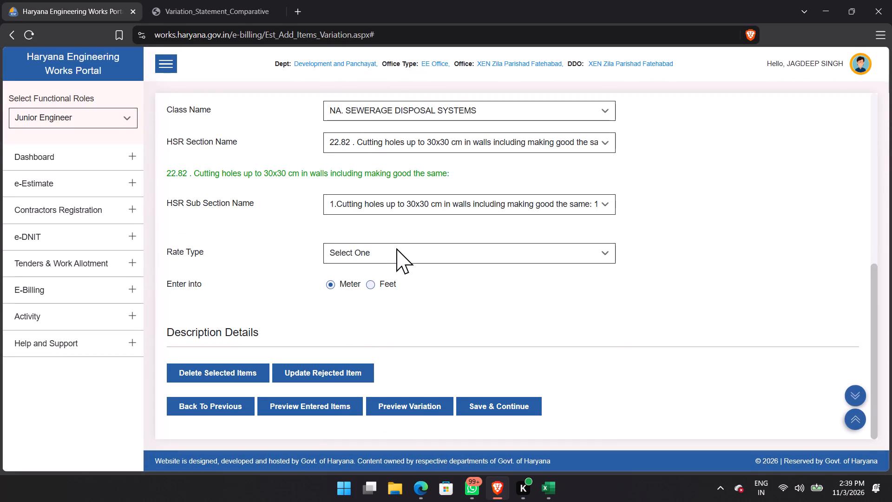
left_click(394, 250)
left_click(351, 318)
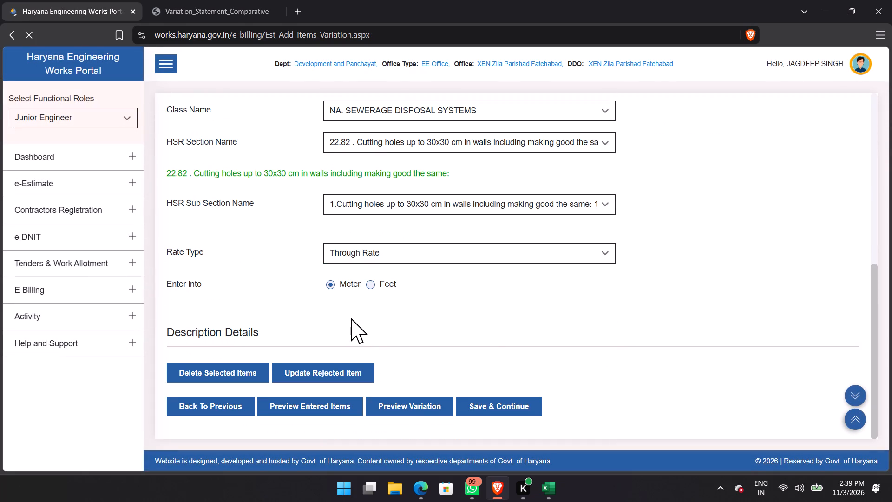
scroll(351, 318, "down", 4)
scroll(351, 318, "up", 1)
scroll(351, 318, "down", 2)
scroll(351, 318, "up", 3)
scroll(351, 318, "down", 9)
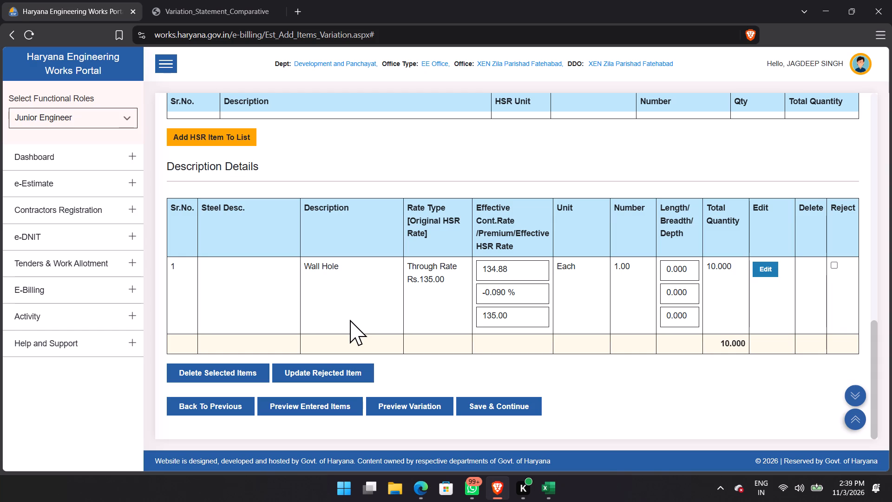
Search the full HSR for item 23.22.4.1, select Through Rate, and review its existing description entries and total quantity.
scroll(445, 239, "up", 10)
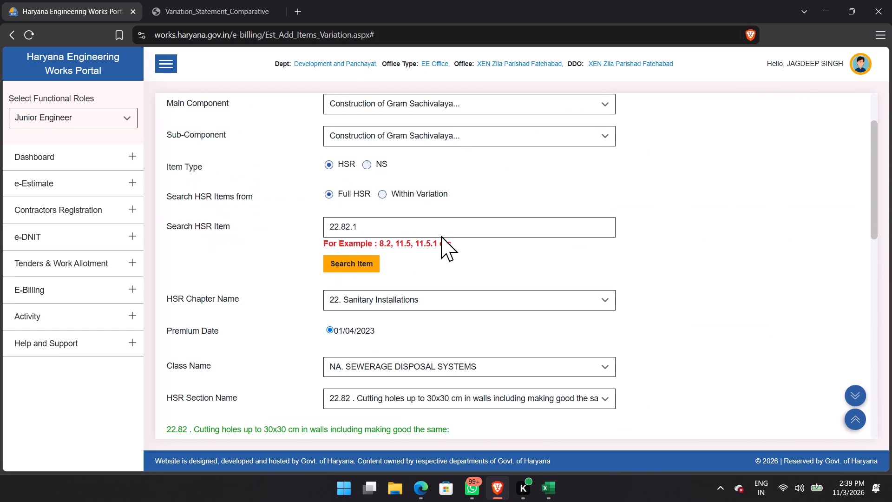
left_click(427, 238)
left_click_drag(421, 227, 301, 219)
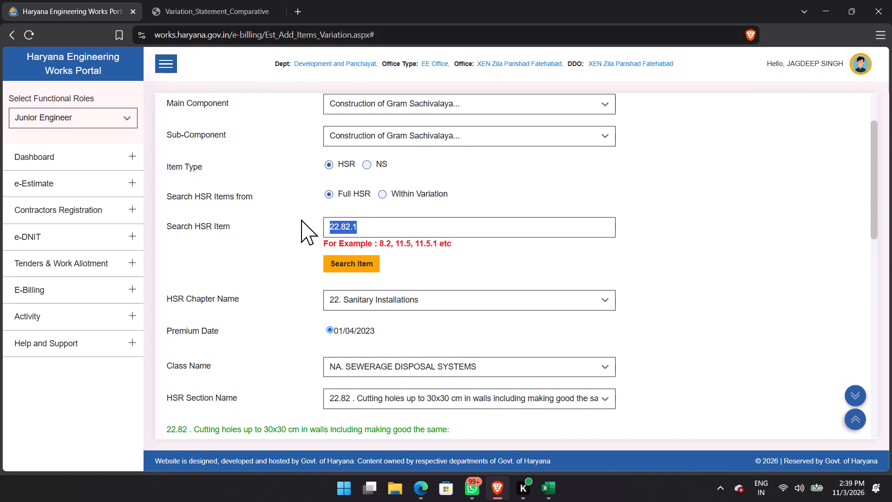
type("23.")
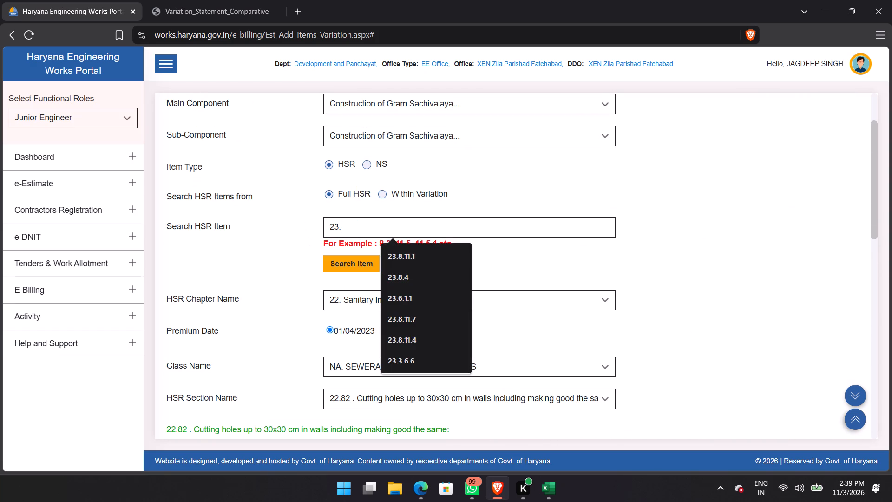
type("22.4.2")
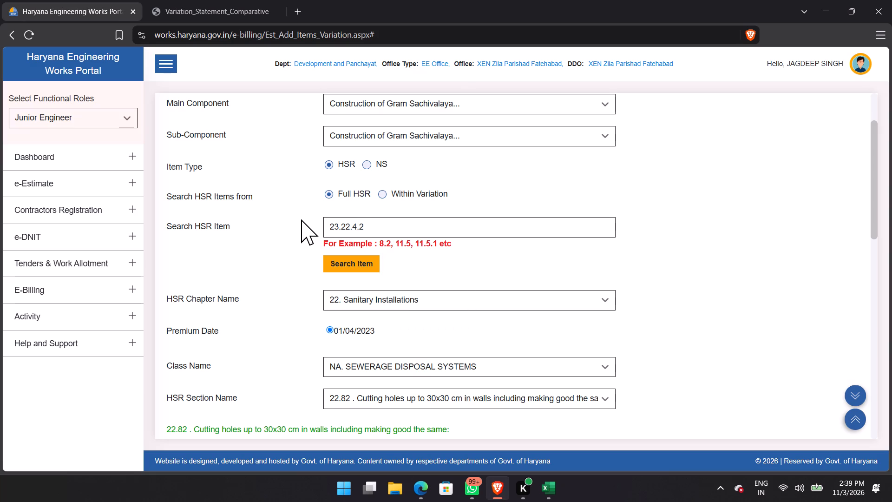
key("BackSpace")
key("1")
left_click(349, 272)
scroll(385, 282, "down", 5)
scroll(385, 283, "up", 1)
scroll(385, 283, "down", 2)
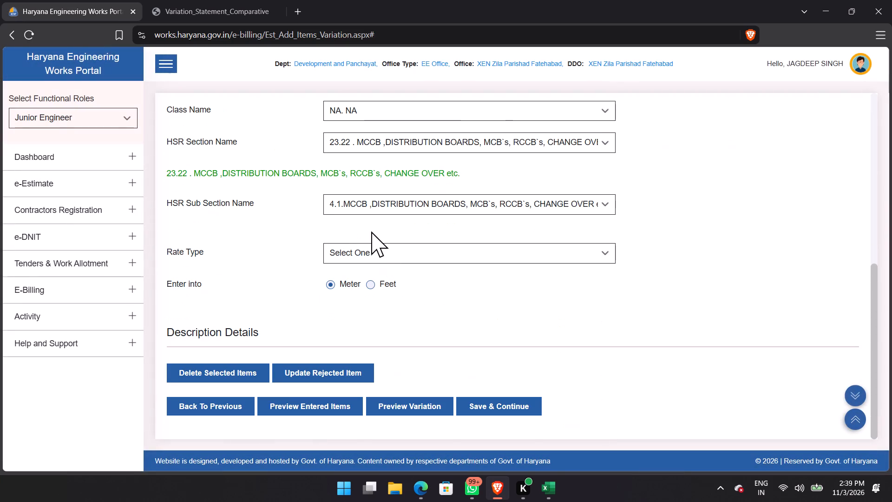
left_click(362, 255)
left_click(360, 285)
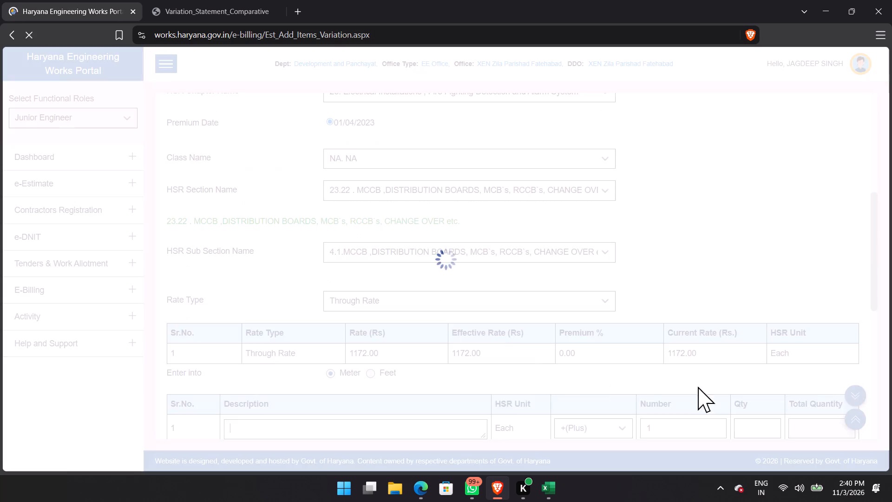
scroll(512, 343, "down", 8)
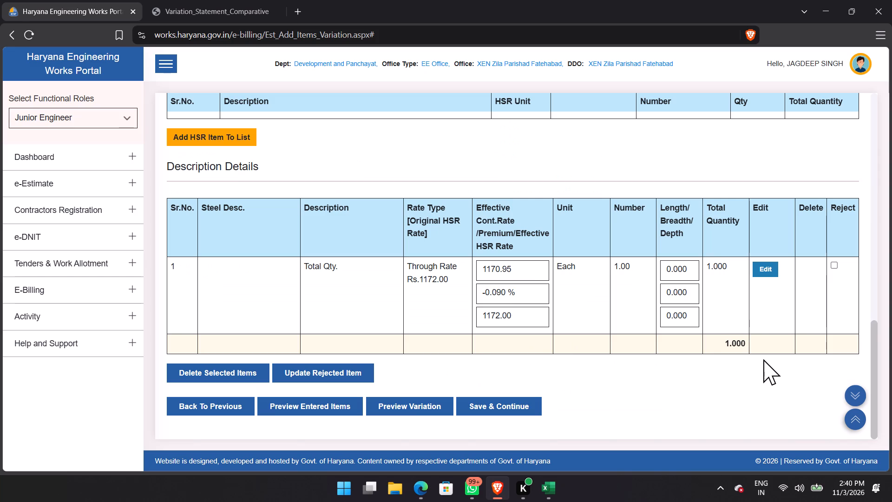
Search the full HSR for item 23.22.4.2, select Through Rate, and review its existing description entries and total quantity.
scroll(763, 359, "up", 6)
scroll(637, 359, "up", 6)
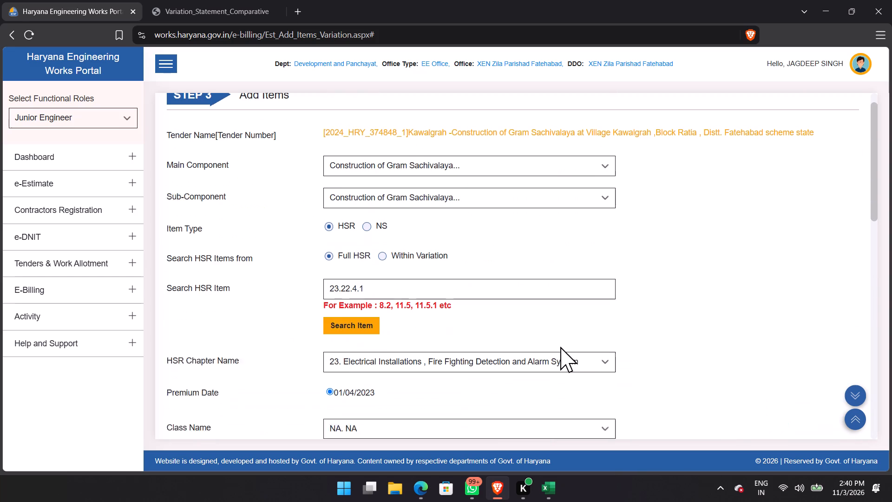
left_click_drag(389, 308, 251, 310)
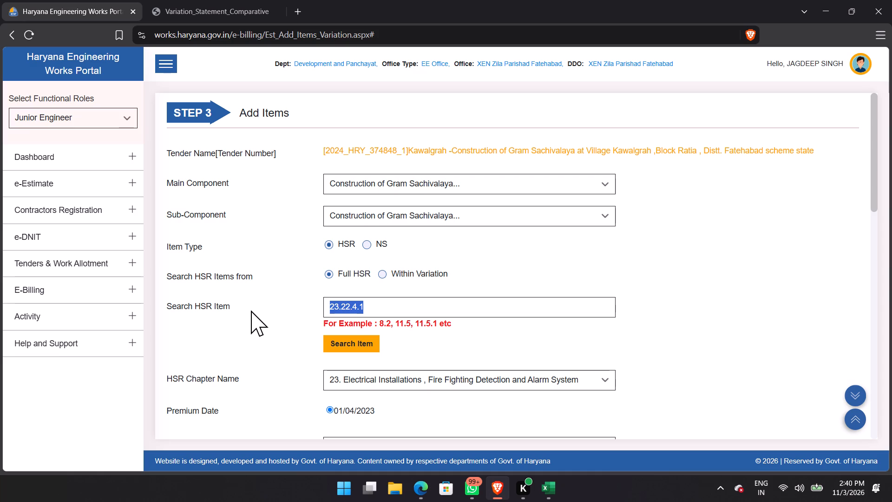
key("BackSpace")
key("BackSpace")
key("BackSpace")
type("23.22.")
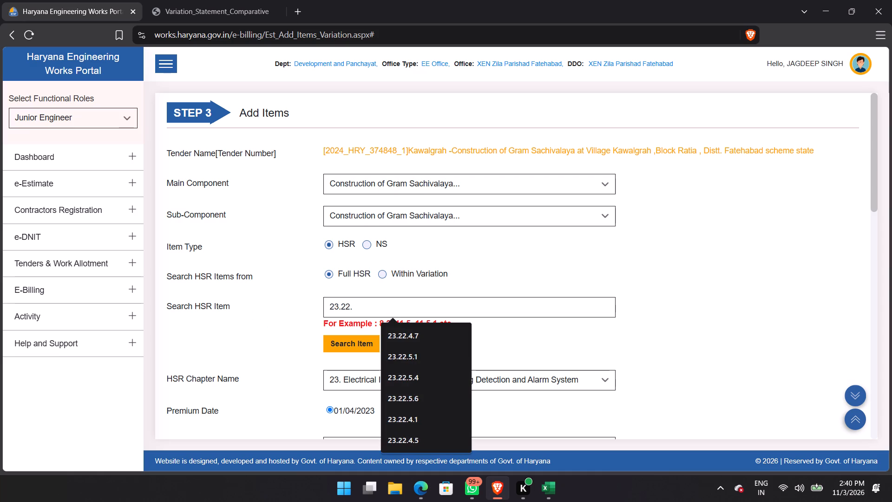
key("4")
type(".2")
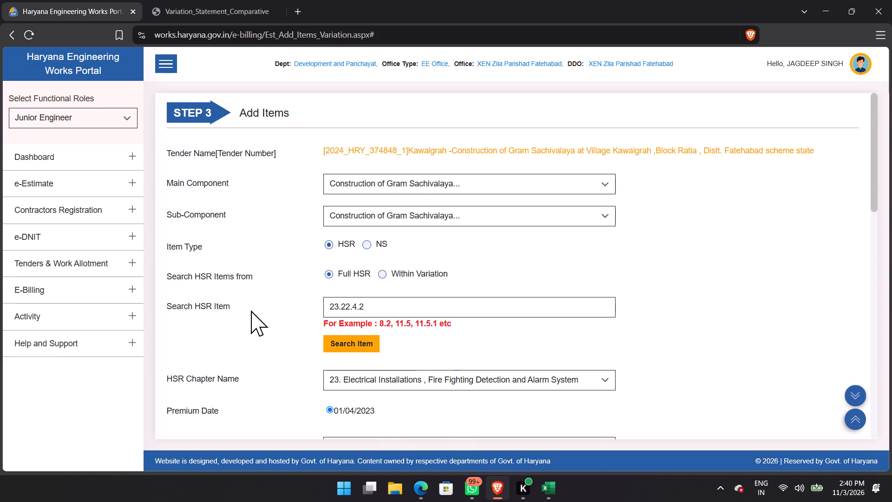
left_click(338, 352)
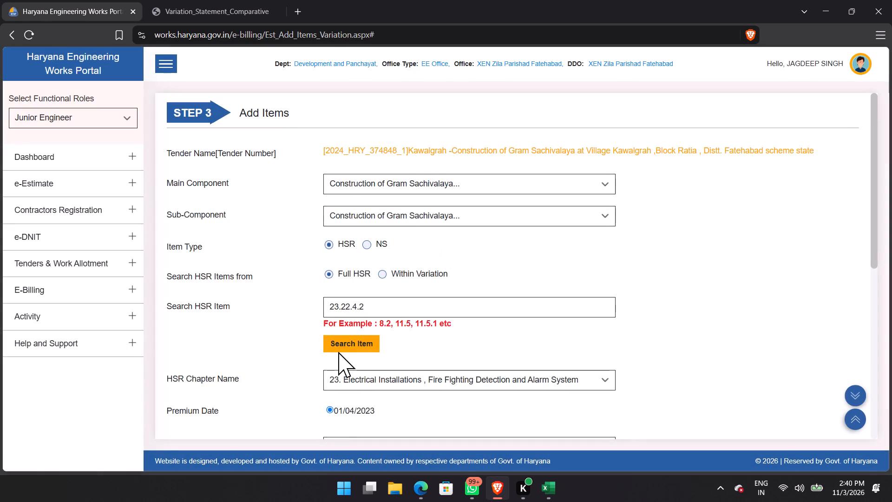
scroll(347, 370, "down", 7)
left_click(401, 252)
left_click(376, 280)
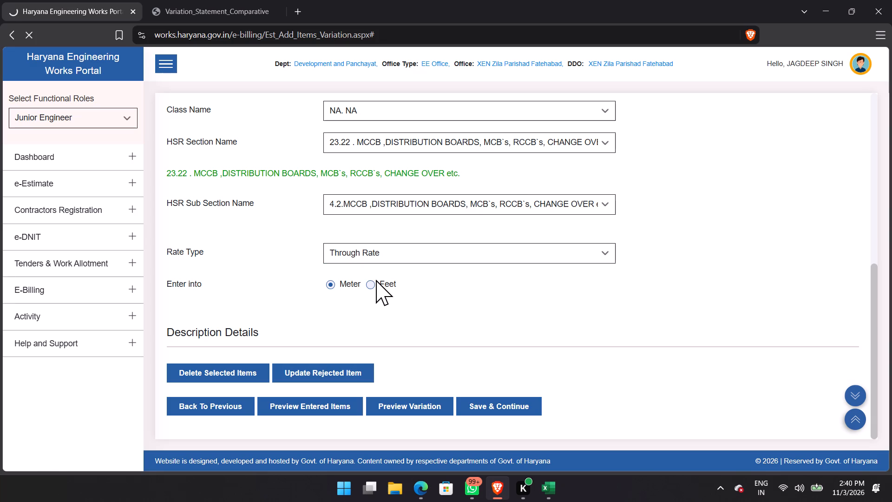
scroll(486, 290, "down", 3)
scroll(486, 290, "up", 1)
scroll(486, 290, "down", 4)
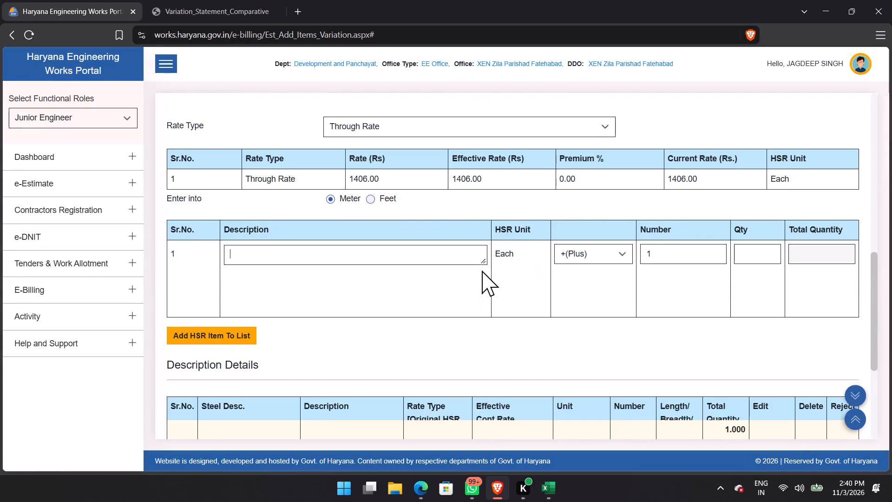
scroll(481, 274, "down", 6)
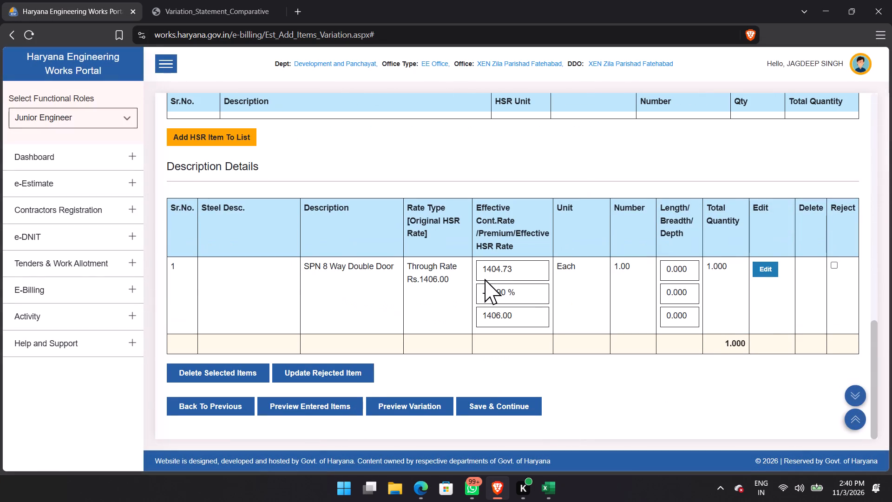
Edit the SPN 8 Way Double Door entry of item 23.22.4.2, setting its quantity to 2, and update the data.
scroll(297, 233, "up", 13)
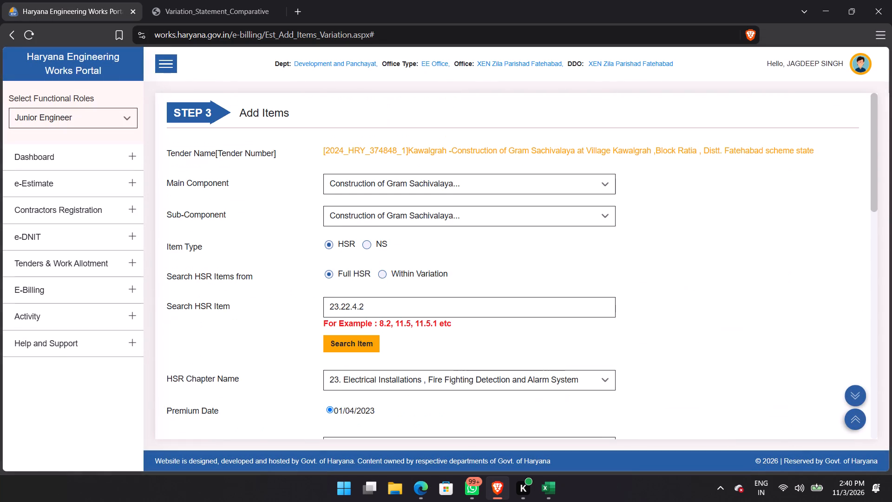
left_click_drag(423, 310, 155, 301)
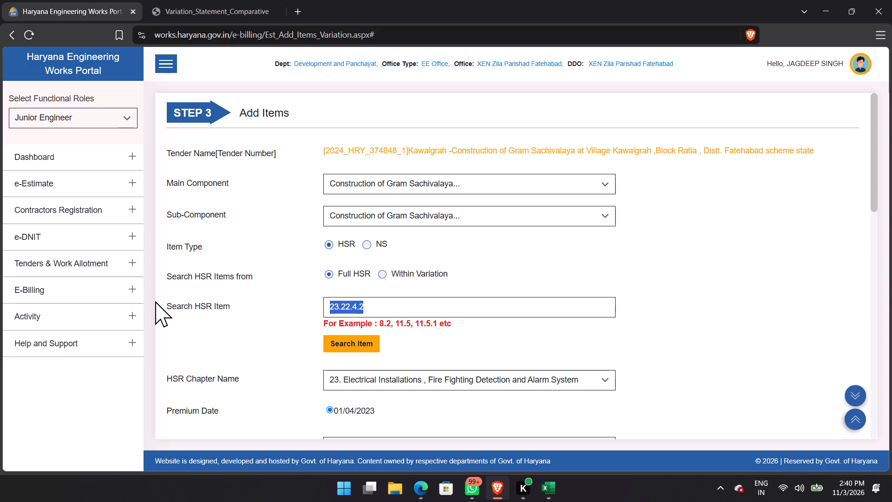
scroll(610, 185, "down", 3)
scroll(617, 184, "up", 1)
scroll(622, 184, "down", 1)
scroll(623, 184, "up", 2)
scroll(636, 182, "down", 6)
scroll(761, 330, "up", 1)
scroll(761, 330, "down", 9)
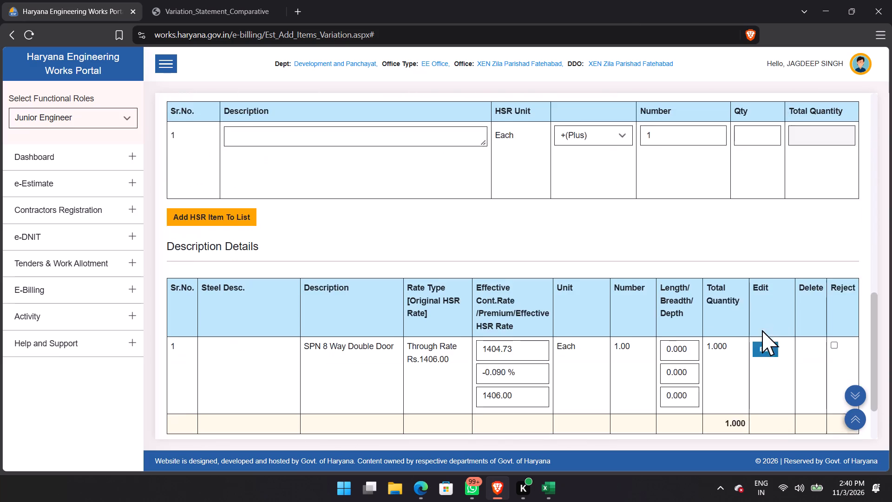
scroll(762, 330, "down", 2)
left_click(768, 269)
scroll(566, 297, "down", 1)
scroll(568, 303, "up", 1)
scroll(569, 305, "down", 1)
scroll(571, 310, "up", 2)
scroll(571, 312, "down", 3)
scroll(572, 315, "up", 1)
scroll(572, 315, "down", 4)
scroll(770, 376, "down", 4)
left_click_drag(775, 188, 703, 192)
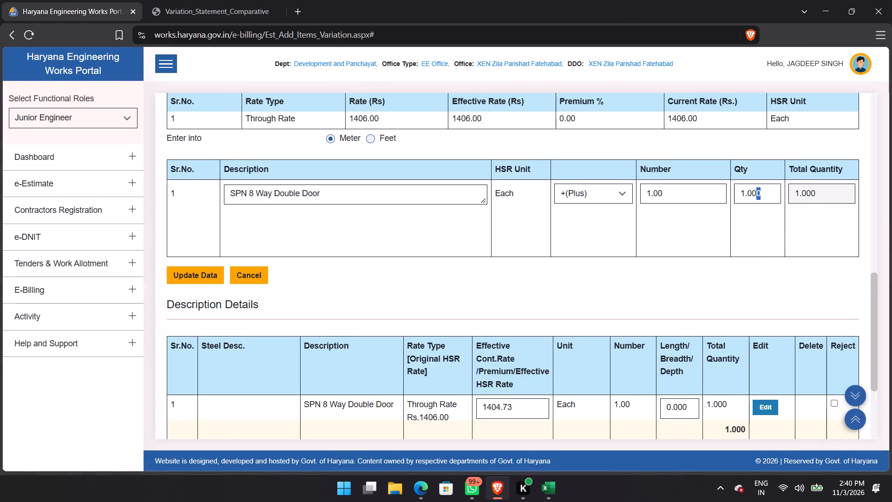
key("2")
left_click(197, 278)
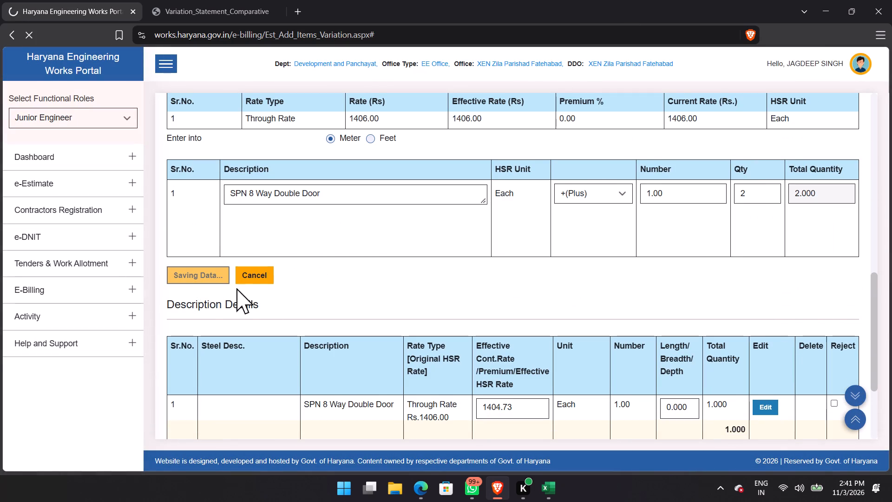
left_click(530, 107)
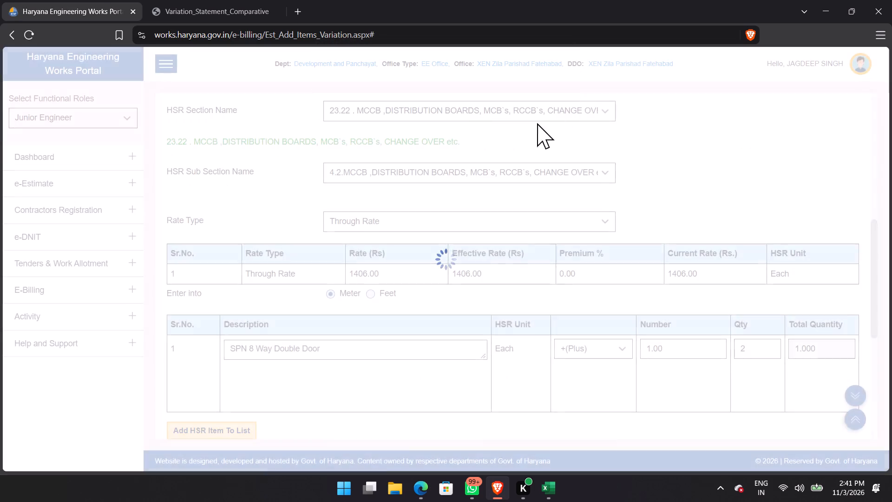
scroll(560, 302, "down", 4)
scroll(560, 302, "up", 1)
scroll(560, 302, "down", 3)
scroll(560, 302, "up", 1)
scroll(560, 302, "down", 4)
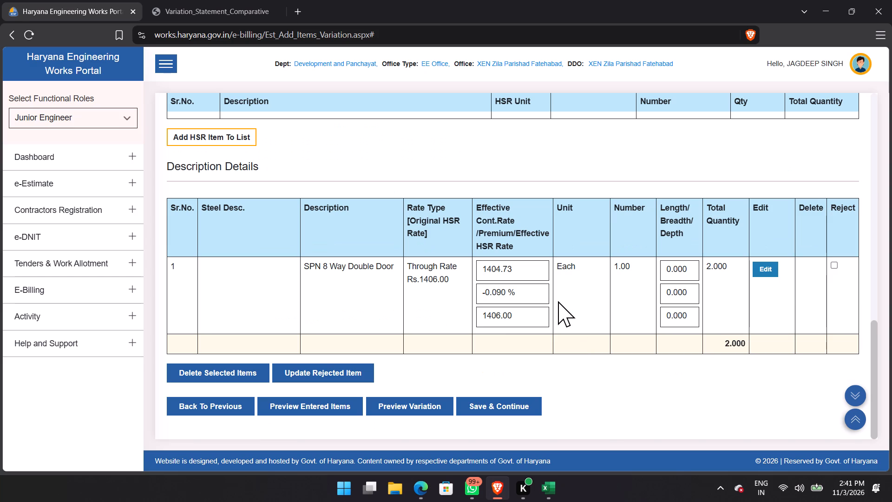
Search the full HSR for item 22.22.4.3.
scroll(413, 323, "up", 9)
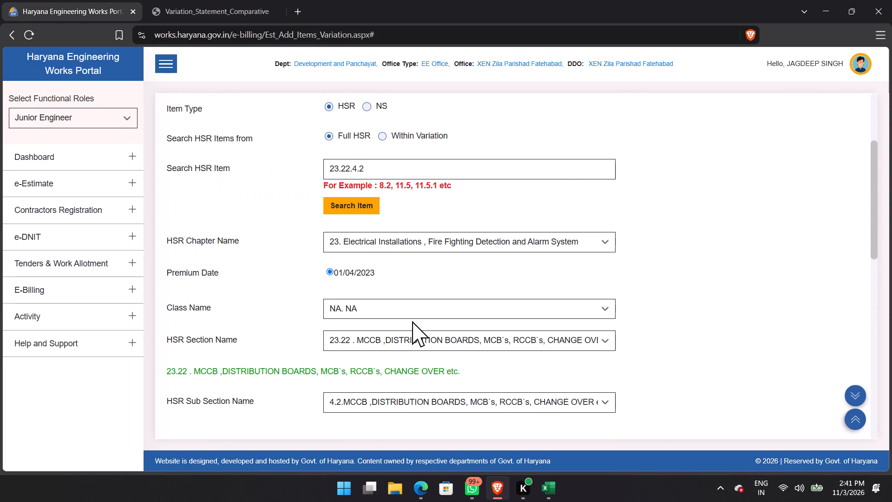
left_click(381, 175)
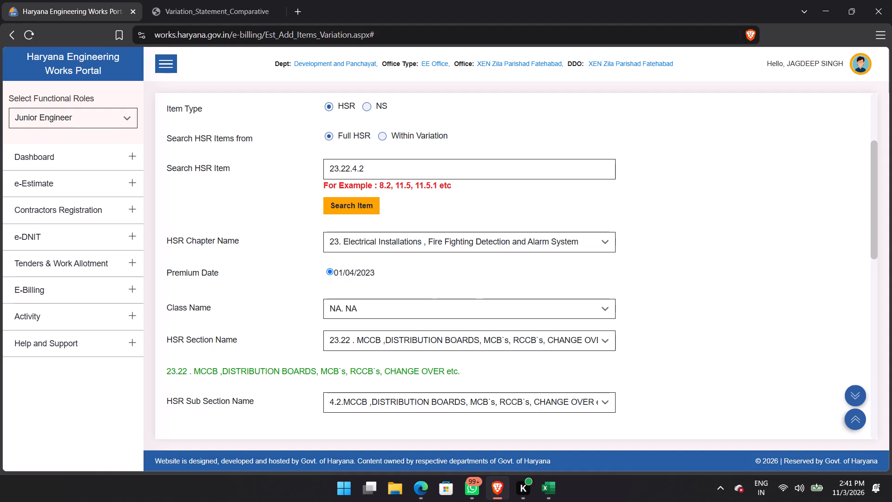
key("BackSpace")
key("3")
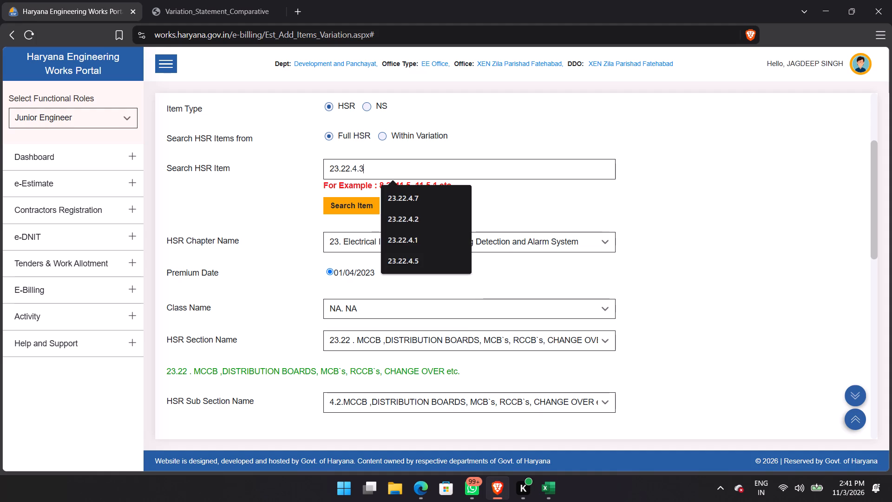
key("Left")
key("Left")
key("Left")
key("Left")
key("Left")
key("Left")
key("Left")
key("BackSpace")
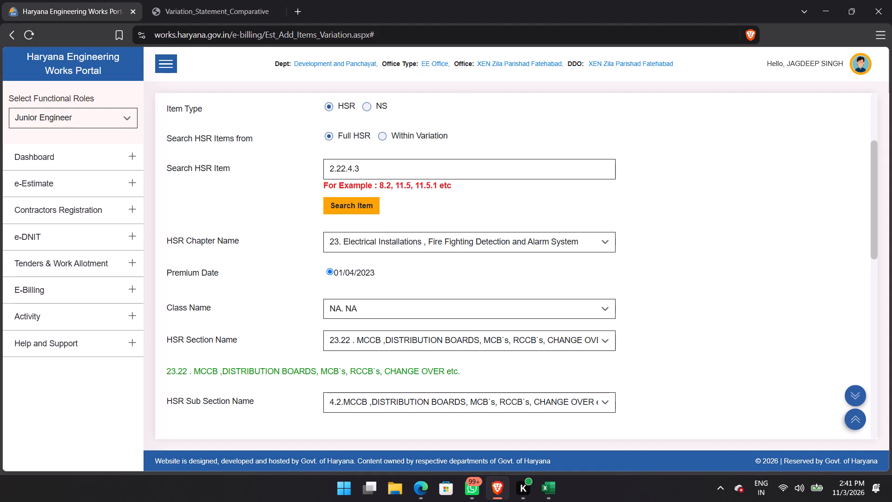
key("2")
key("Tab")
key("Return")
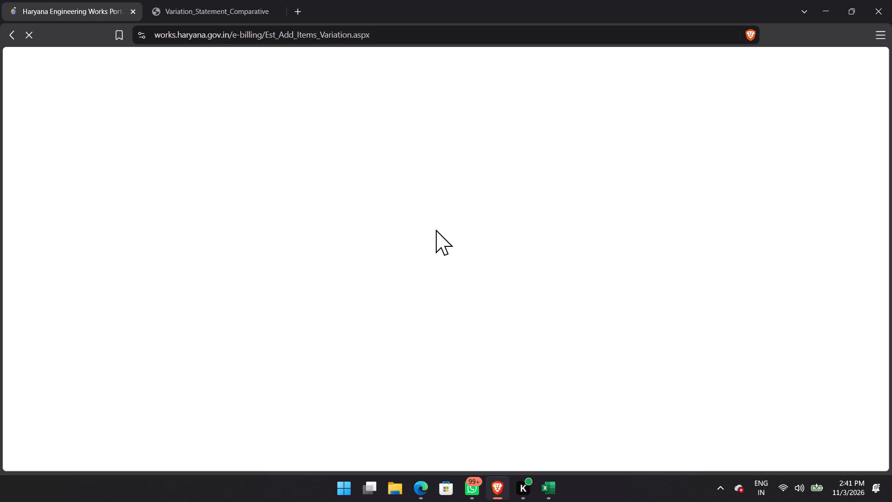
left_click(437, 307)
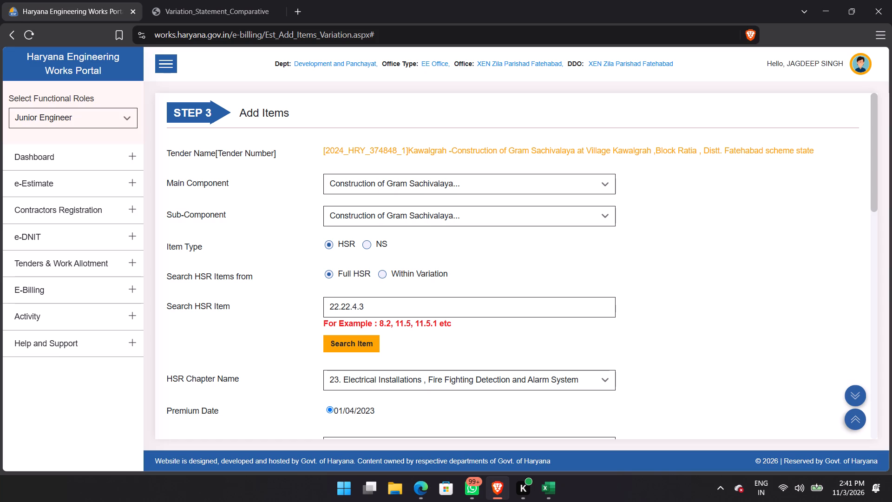
Search the full HSR for item 23.22.4.3, select Through Rate, and review its existing description entries and total quantity.
key("Left")
key("Left")
left_click(407, 309)
key("Left")
key("Left")
key("Left")
key("Left")
key("Left")
key("Left")
key("Left")
key("BackSpace")
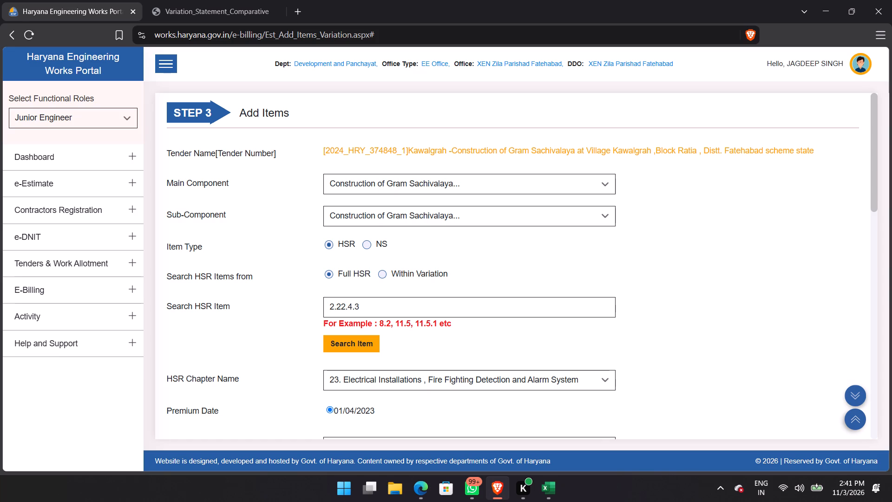
key("3")
key("Tab")
key("Return")
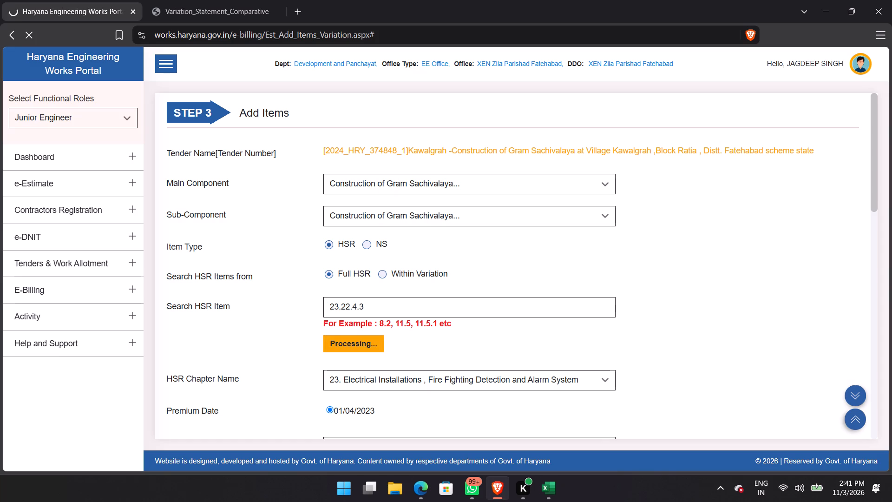
scroll(464, 313, "down", 7)
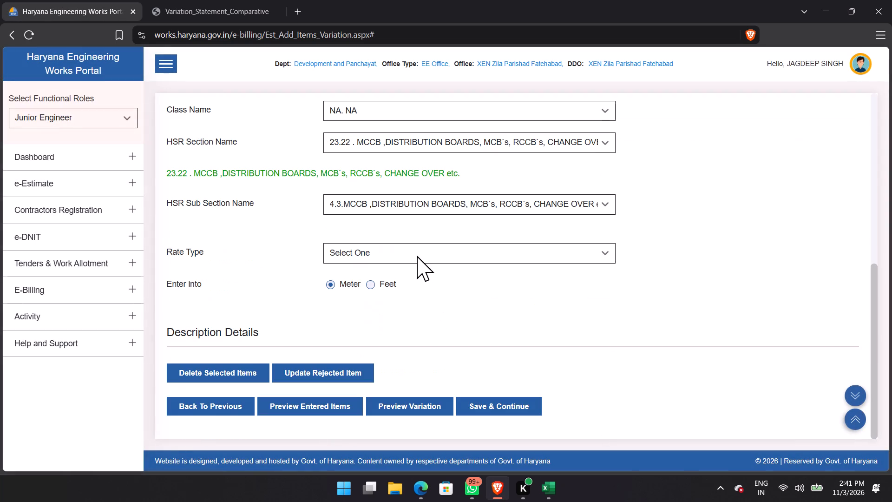
left_click(416, 256)
left_click(405, 274)
left_click(407, 255)
left_click(405, 288)
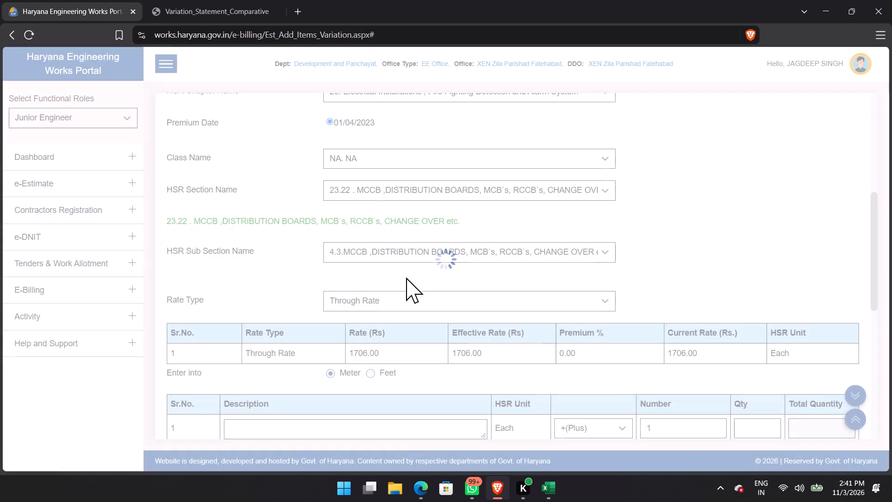
scroll(496, 273, "down", 13)
scroll(496, 282, "up", 1)
scroll(496, 282, "down", 7)
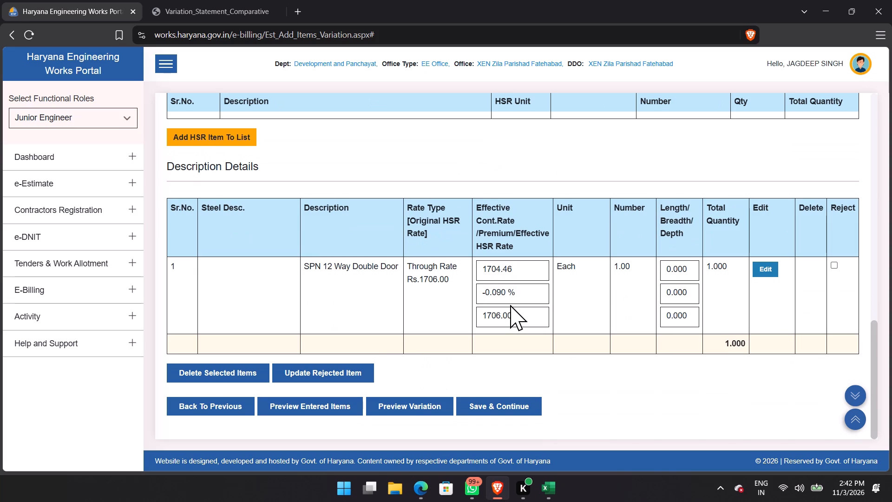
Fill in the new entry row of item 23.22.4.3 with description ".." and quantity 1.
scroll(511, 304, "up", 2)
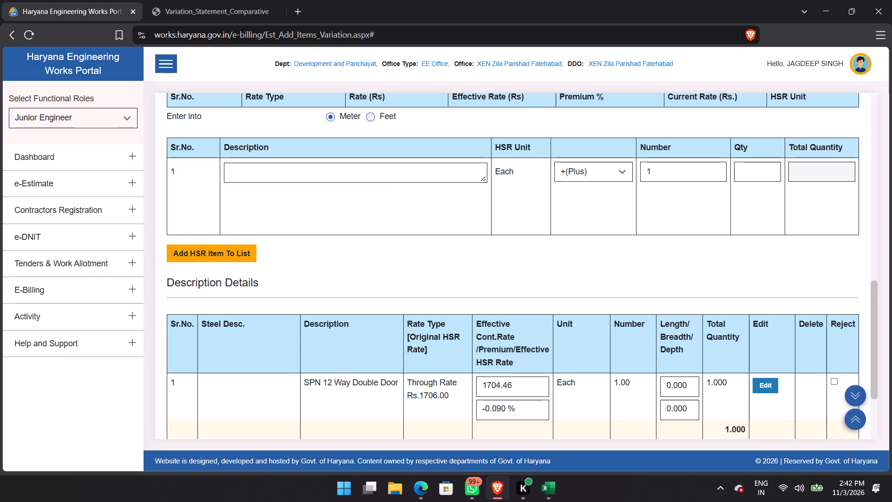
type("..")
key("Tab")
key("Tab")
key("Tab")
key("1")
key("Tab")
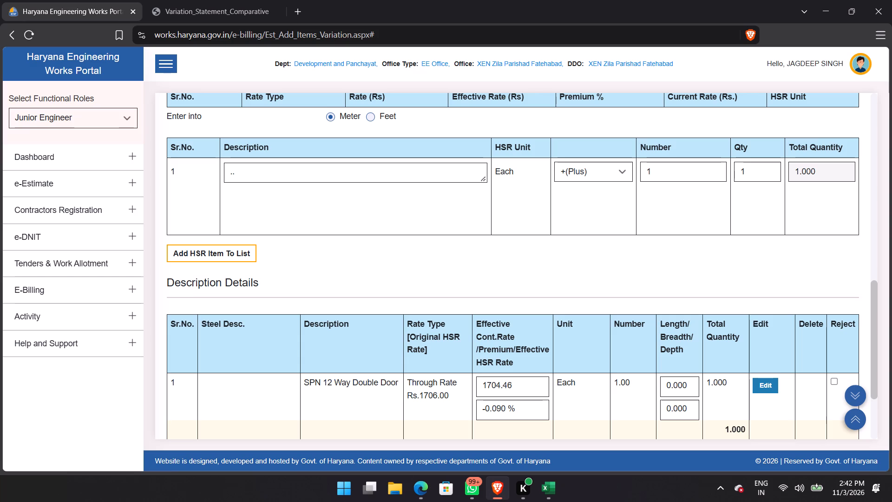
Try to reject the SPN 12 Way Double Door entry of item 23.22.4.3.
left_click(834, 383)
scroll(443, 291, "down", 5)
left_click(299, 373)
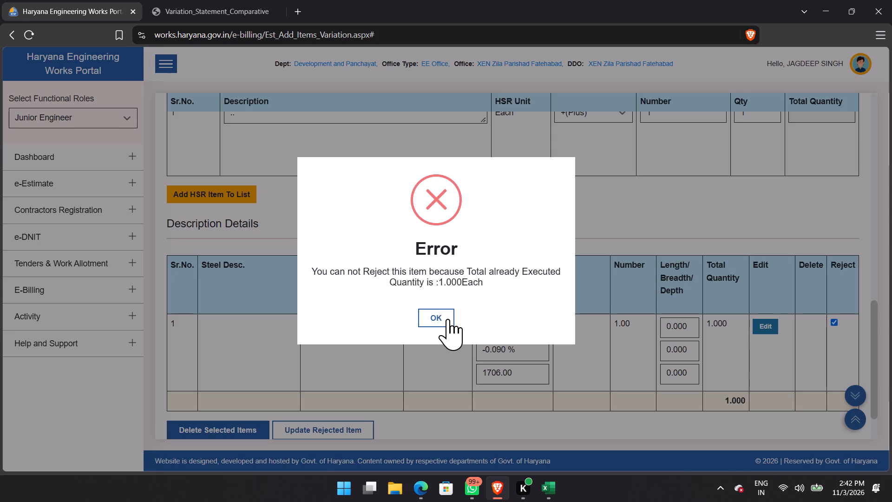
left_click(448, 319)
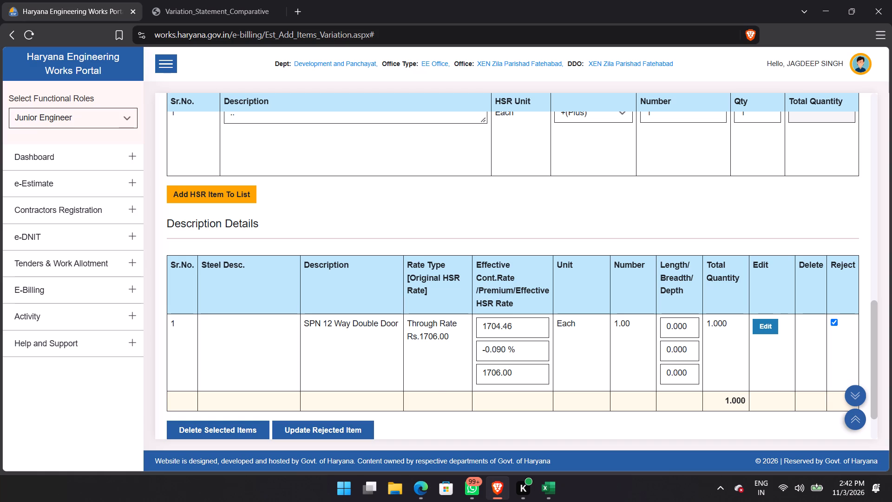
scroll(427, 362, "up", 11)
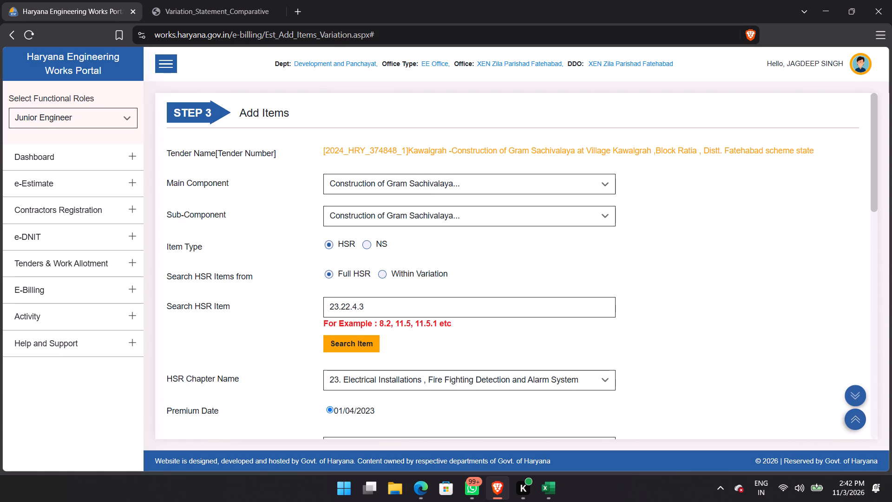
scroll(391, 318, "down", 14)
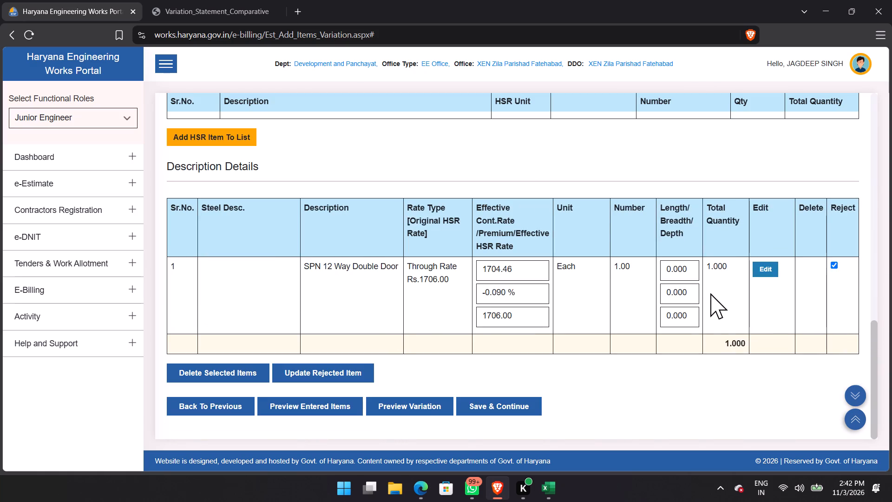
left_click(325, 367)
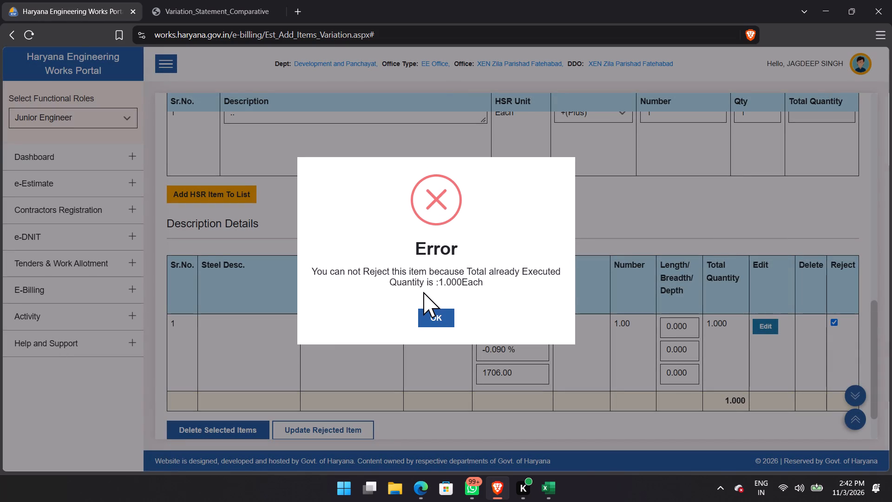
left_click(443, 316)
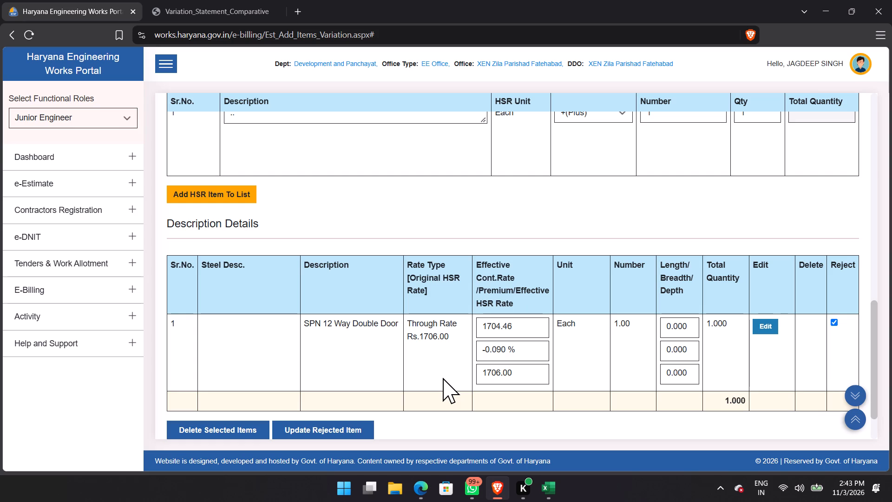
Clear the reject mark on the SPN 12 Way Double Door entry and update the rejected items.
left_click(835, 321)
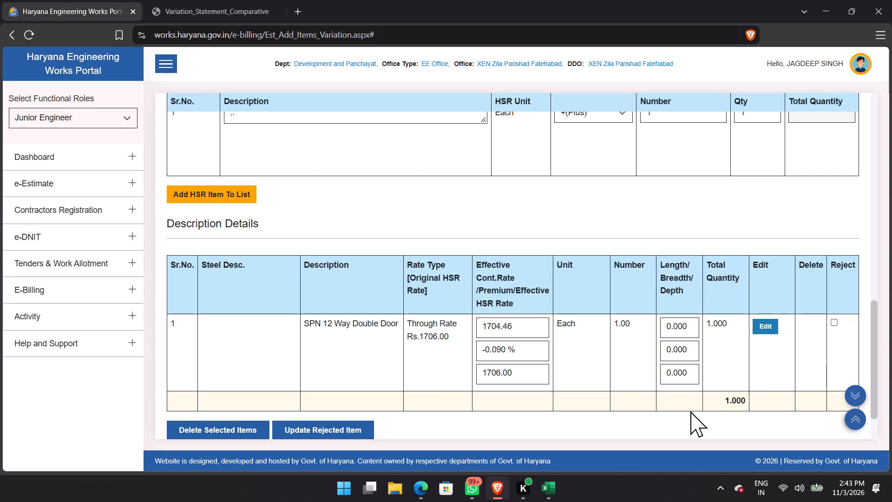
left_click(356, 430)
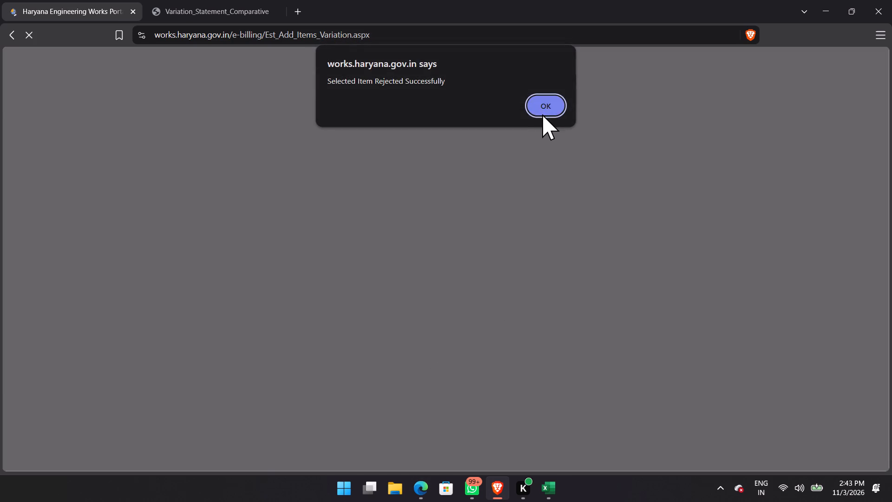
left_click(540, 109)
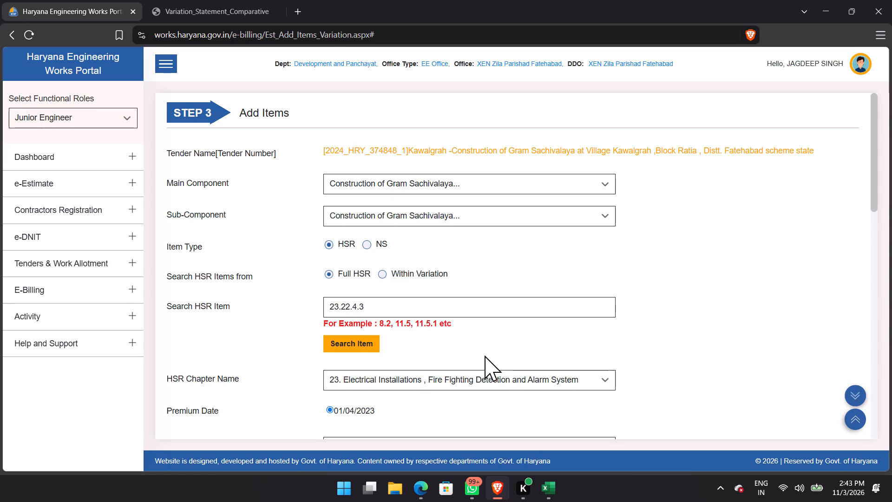
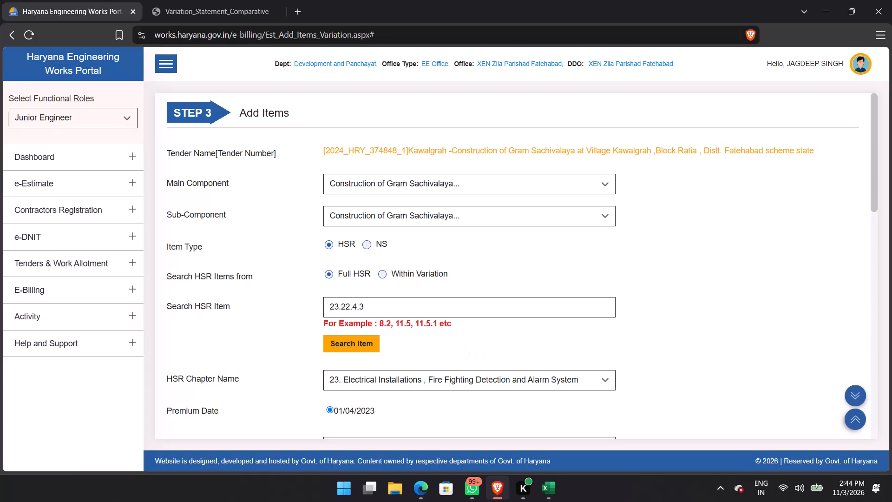
left_click(418, 310)
key("BackSpace")
key("7")
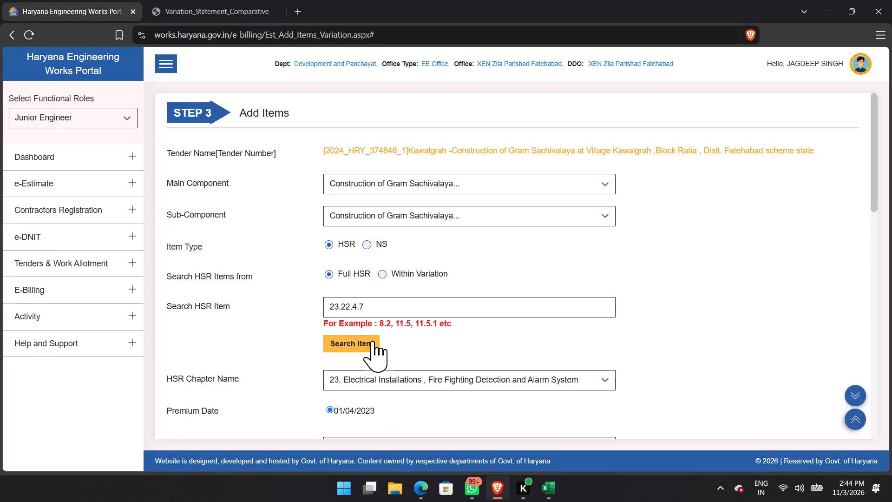
left_click(372, 341)
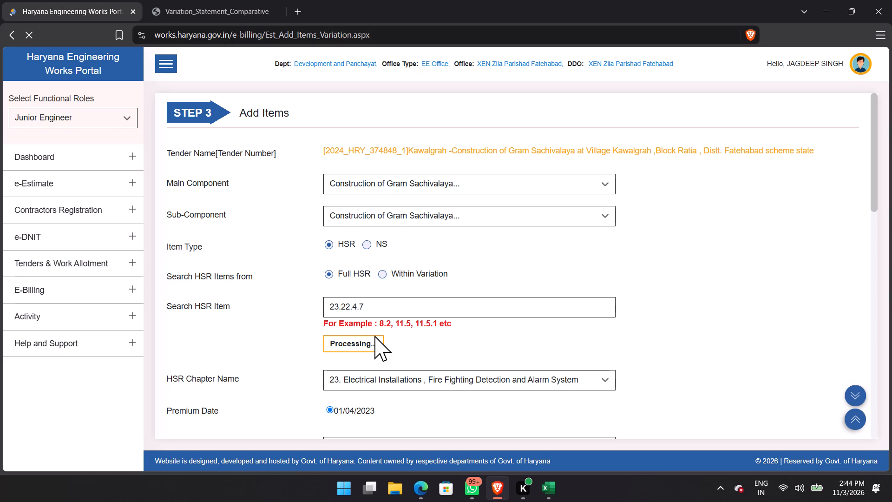
scroll(426, 221, "down", 5)
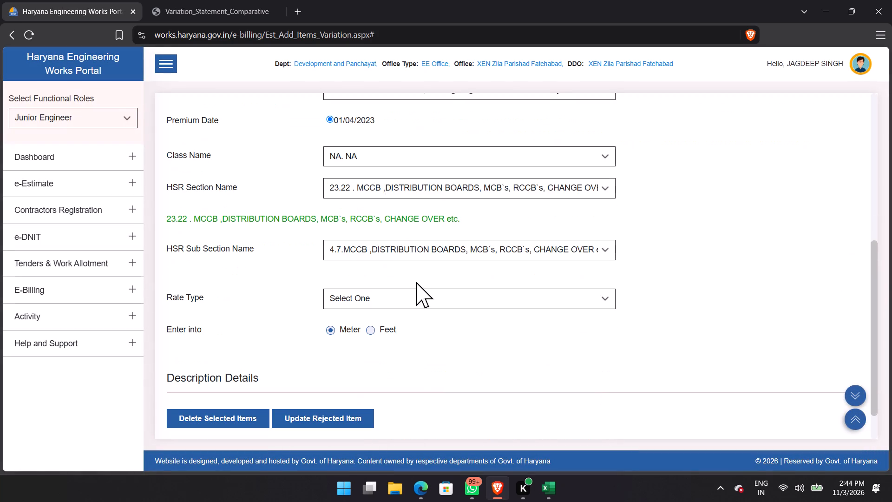
left_click(394, 295)
left_click(388, 333)
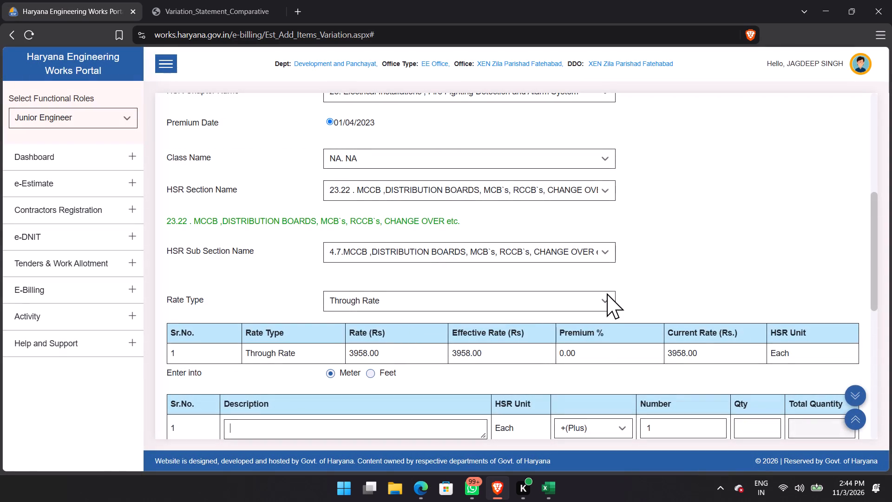
scroll(606, 295, "down", 8)
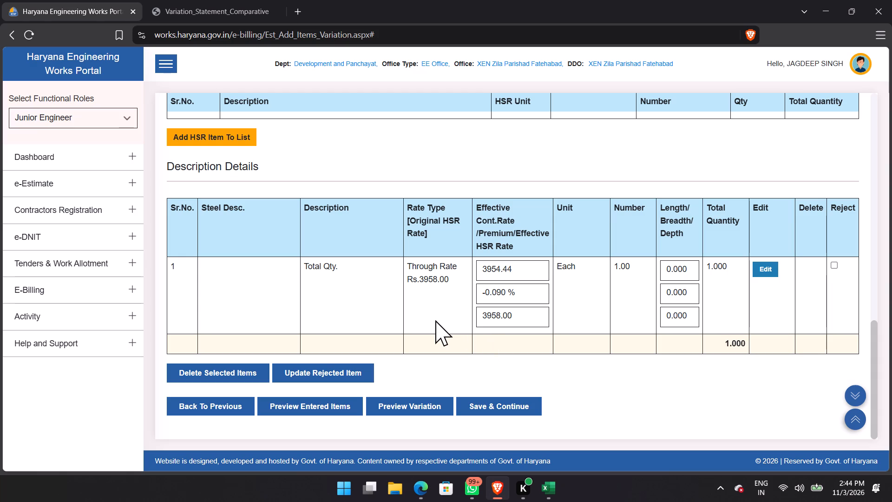
Search the full HSR for item 23.22.5.1.
scroll(433, 319, "up", 8)
scroll(404, 272, "up", 3)
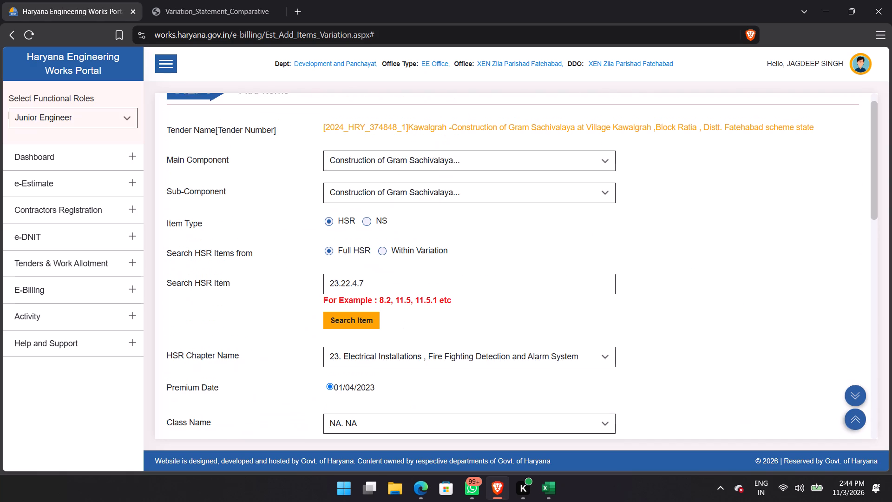
left_click_drag(398, 289, 241, 297)
type("23.22")
key("period")
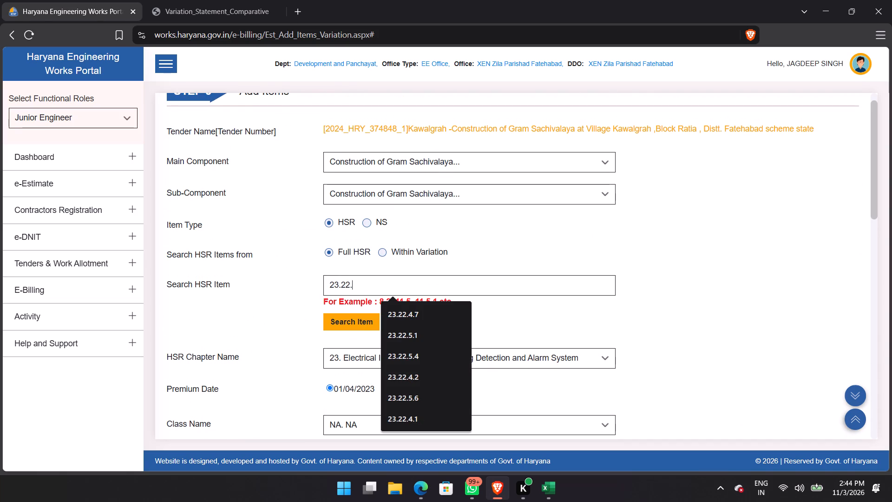
type("5.1")
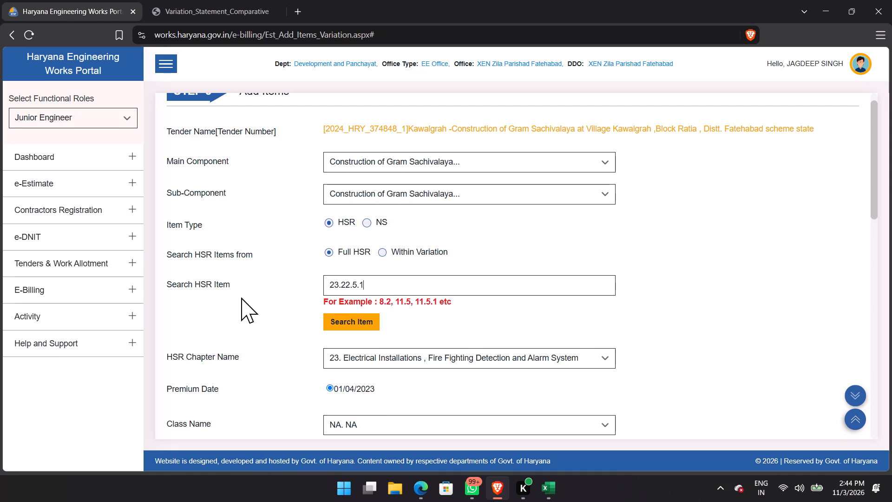
left_click(364, 325)
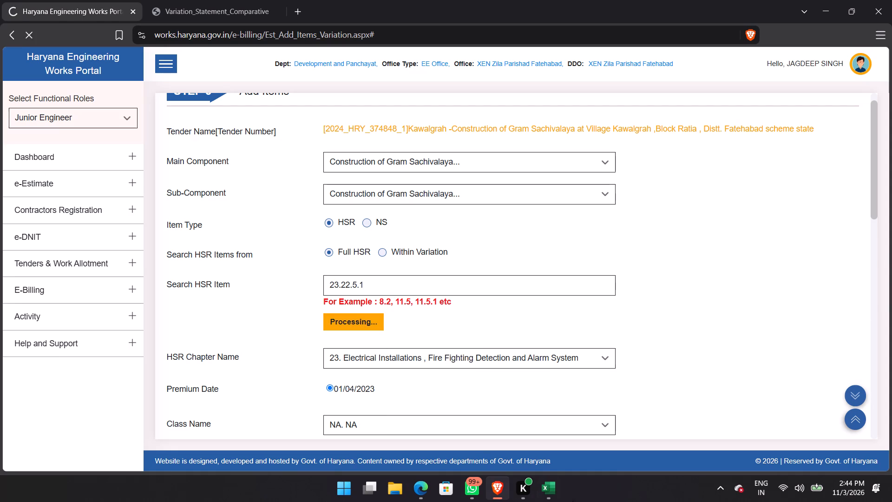
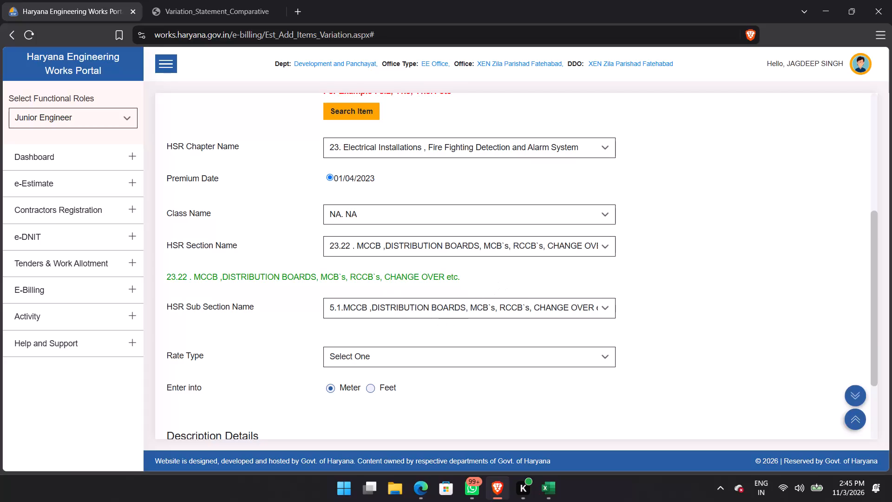
Select Through Rate as the rate type for HSR item 23.22.5.1 and bring up its description entries.
scroll(396, 280, "down", 3)
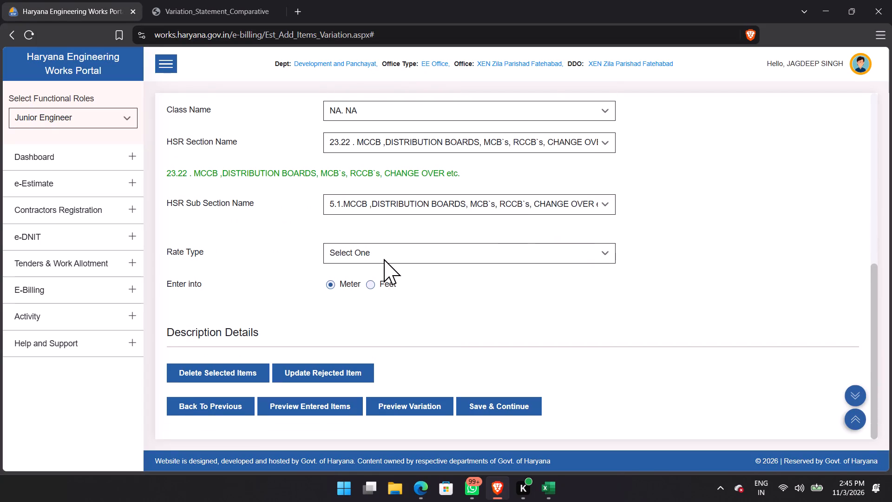
left_click(384, 259)
left_click(383, 288)
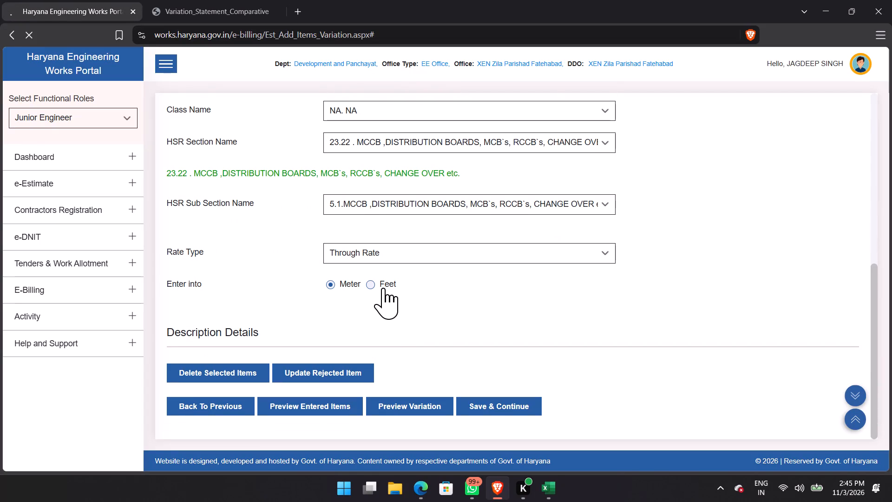
scroll(458, 301, "down", 8)
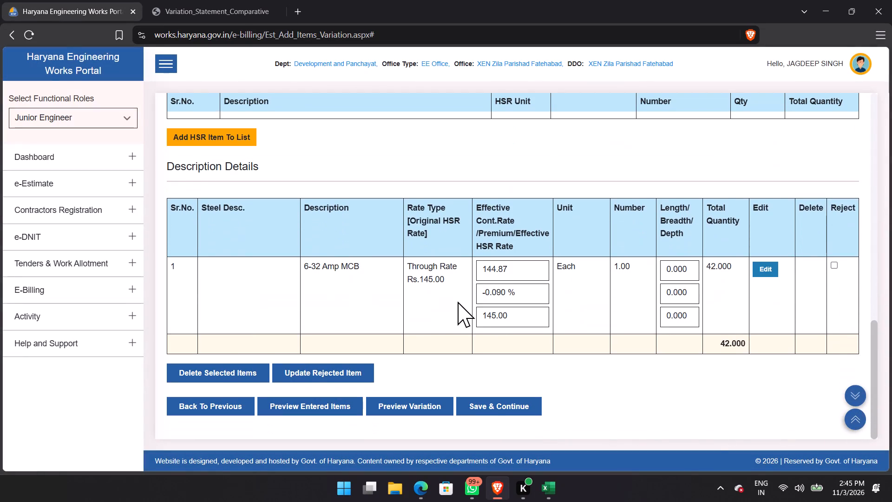
Update the quantity of the 6-32 Amp MCB entry under item 23.22.5.1 to 29.
left_click(777, 269)
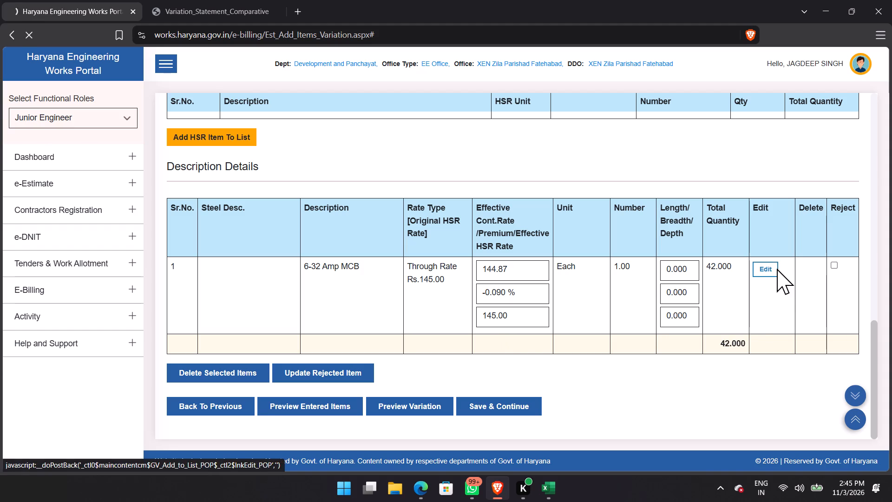
scroll(545, 278, "down", 6)
scroll(545, 282, "up", 1)
scroll(545, 282, "down", 1)
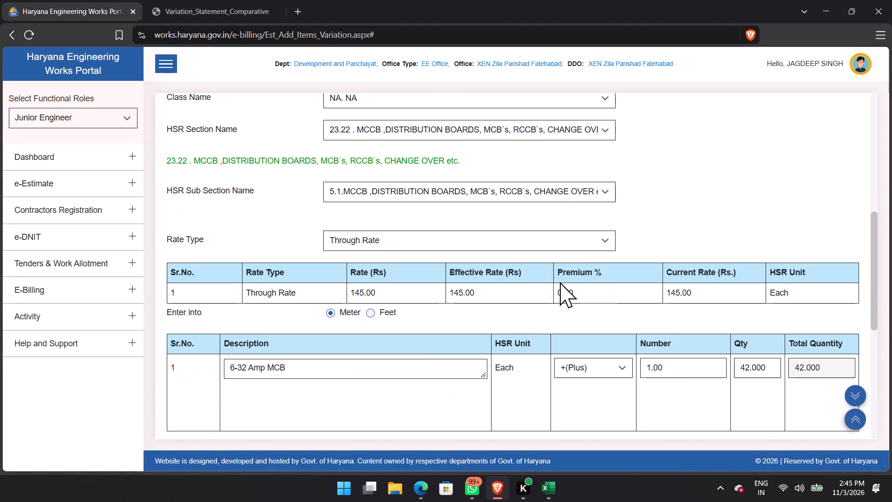
left_click_drag(775, 375, 698, 374)
type("29")
scroll(616, 366, "down", 5)
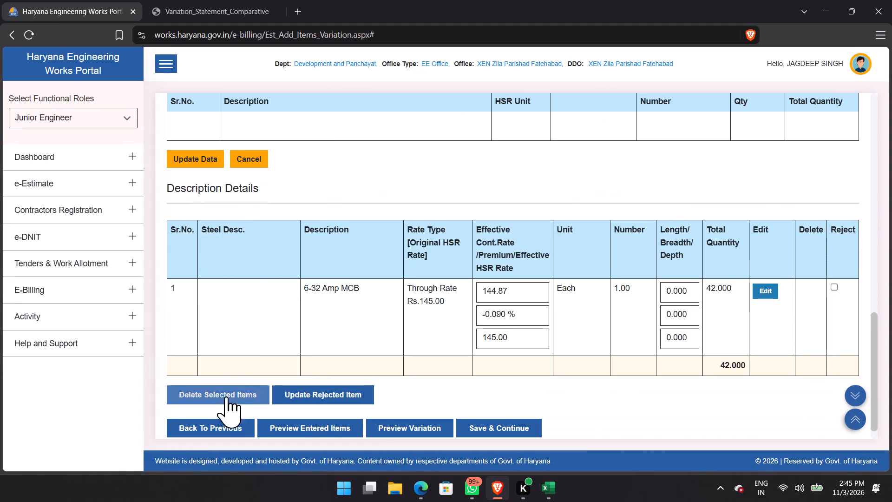
scroll(413, 271, "up", 2)
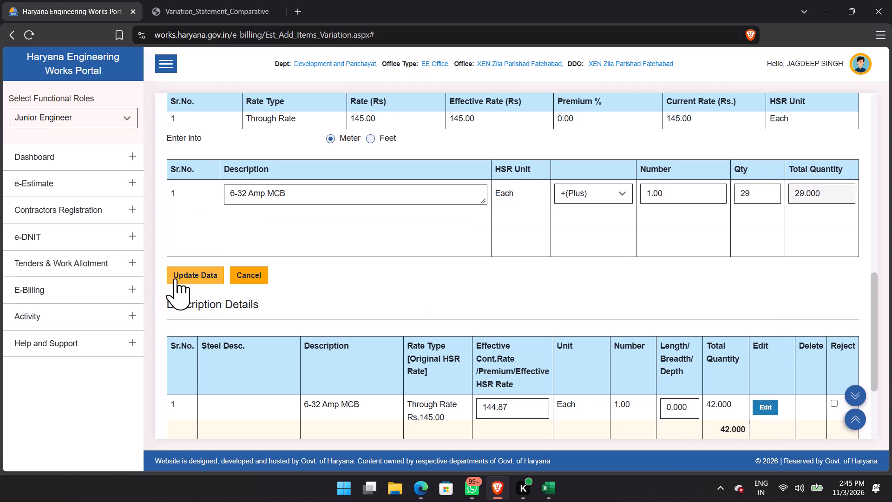
left_click(186, 283)
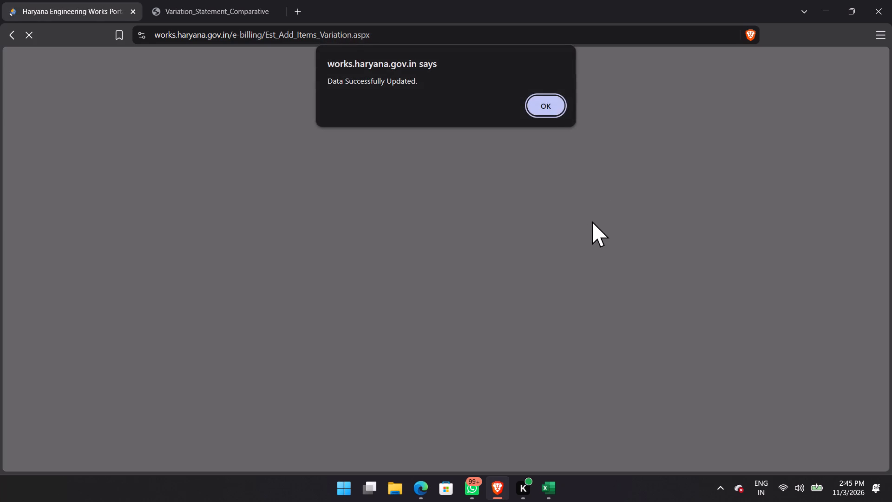
left_click(547, 104)
scroll(739, 277, "down", 6)
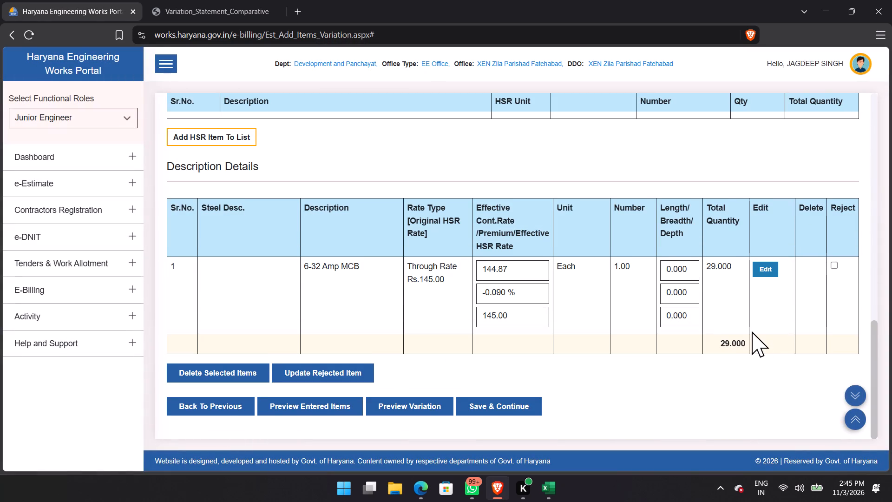
Search the full HSR for item 23.22.5.3.
scroll(571, 387, "up", 6)
scroll(526, 348, "up", 4)
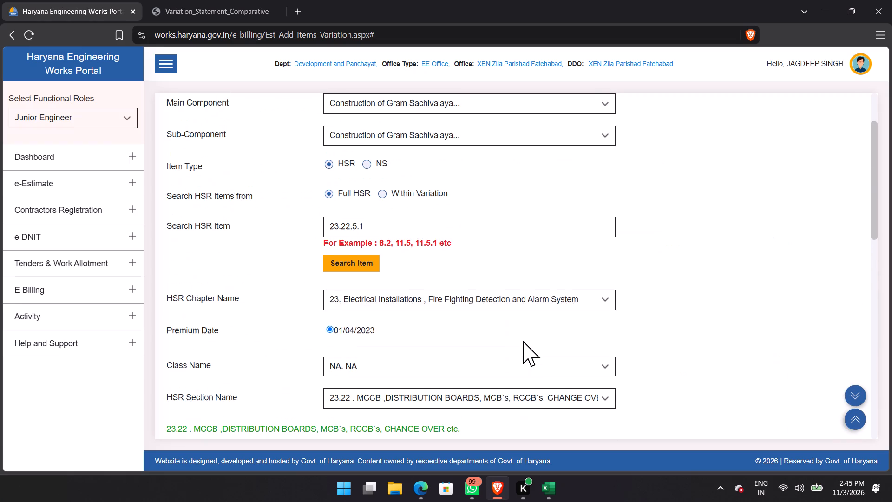
left_click_drag(388, 230, 250, 222)
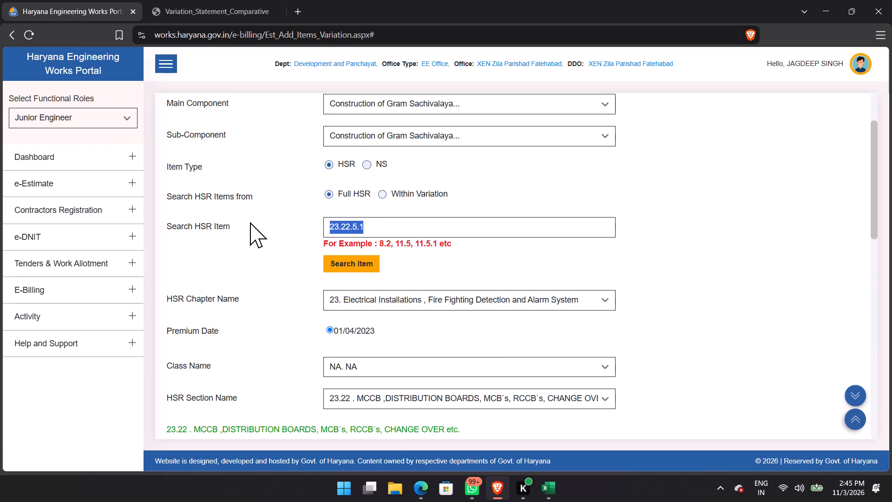
key("Right")
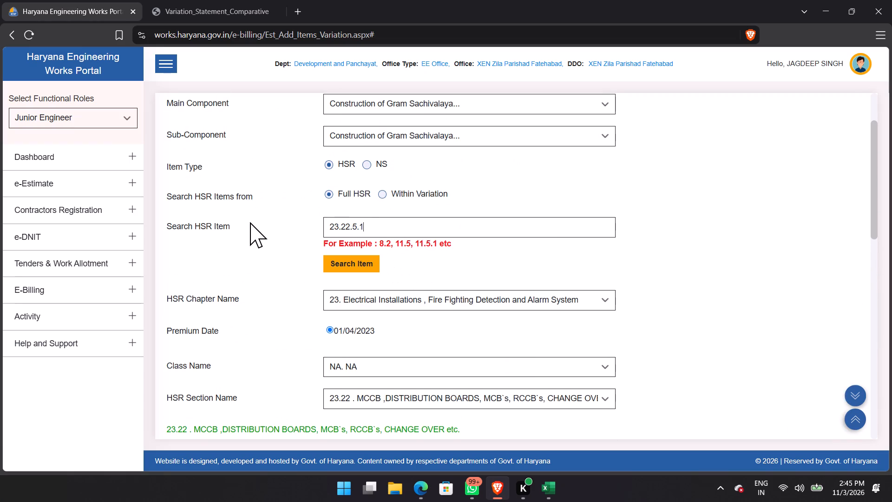
key("BackSpace")
key("3")
key("Tab")
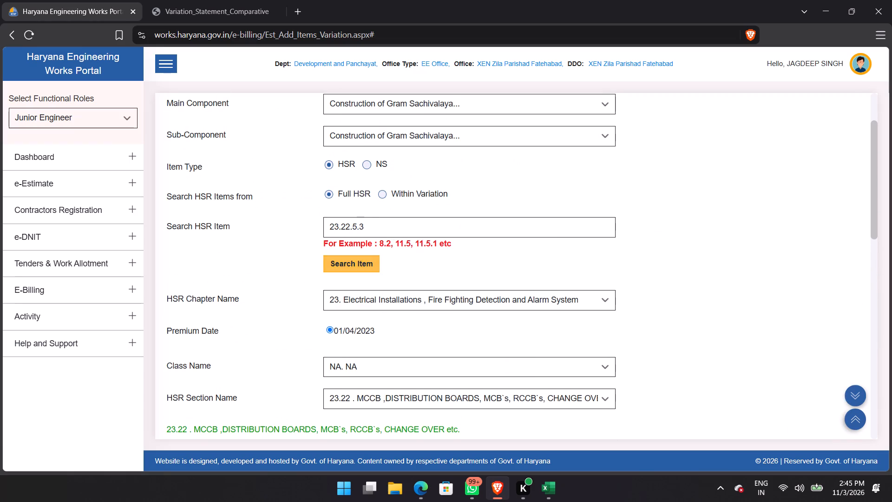
key("Return")
Select Through Rate as the rate type for item 23.22.5.3 and bring up its description entries.
scroll(419, 245, "down", 4)
scroll(419, 245, "up", 1)
scroll(419, 245, "down", 7)
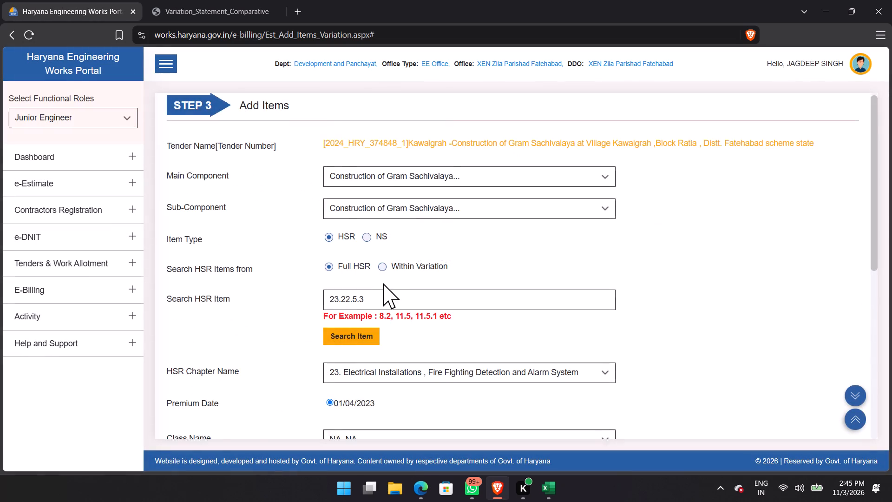
scroll(383, 283, "down", 1)
left_click(384, 349)
left_click(368, 388)
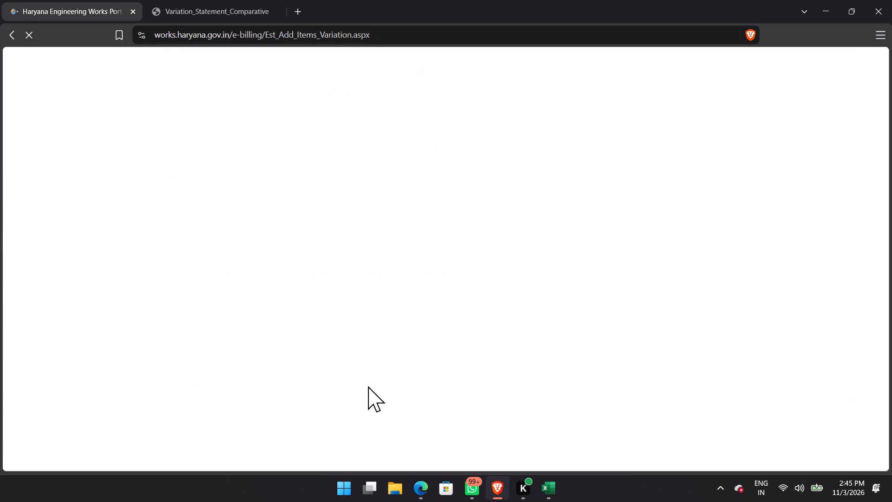
scroll(369, 388, "down", 9)
scroll(479, 300, "down", 5)
scroll(480, 330, "up", 1)
scroll(480, 330, "down", 4)
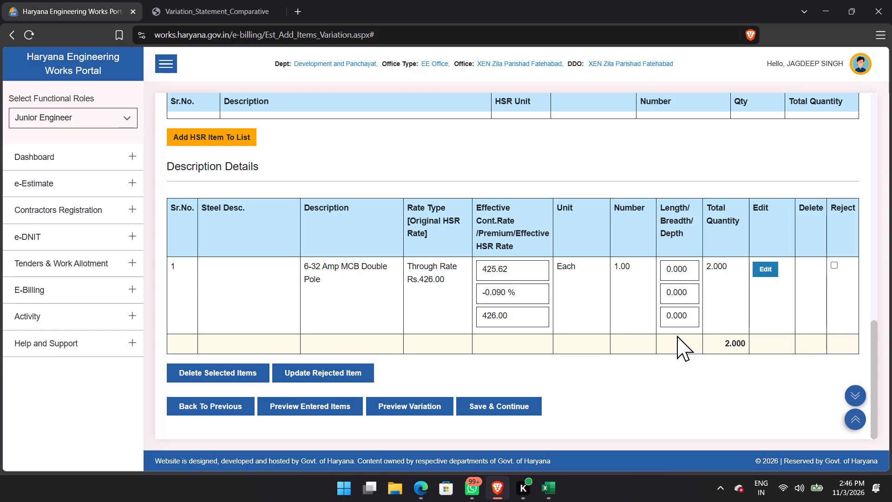
Mark the 6-32 Amp MCB Double Pole entry under item 23.22.5.3 as rejected and save the rejection.
left_click(836, 266)
left_click(315, 370)
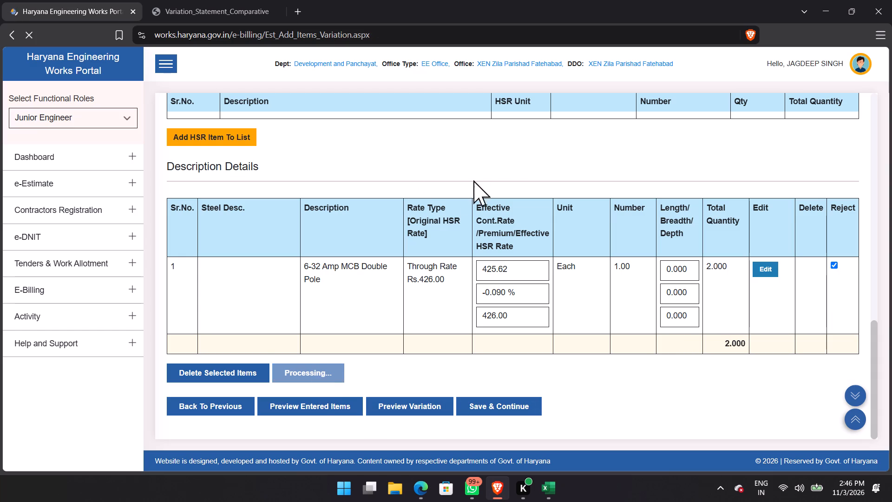
left_click(539, 106)
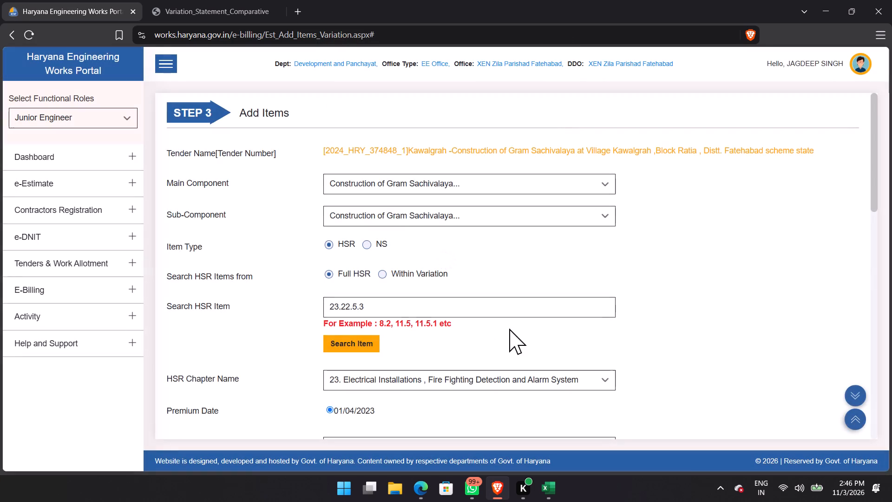
scroll(485, 288, "down", 13)
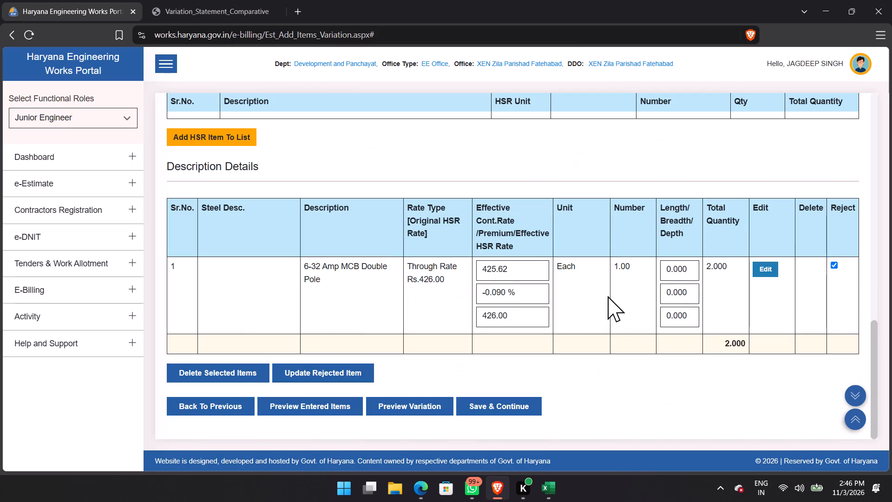
Search the full HSR for item 23.22.5.4.
scroll(608, 296, "up", 9)
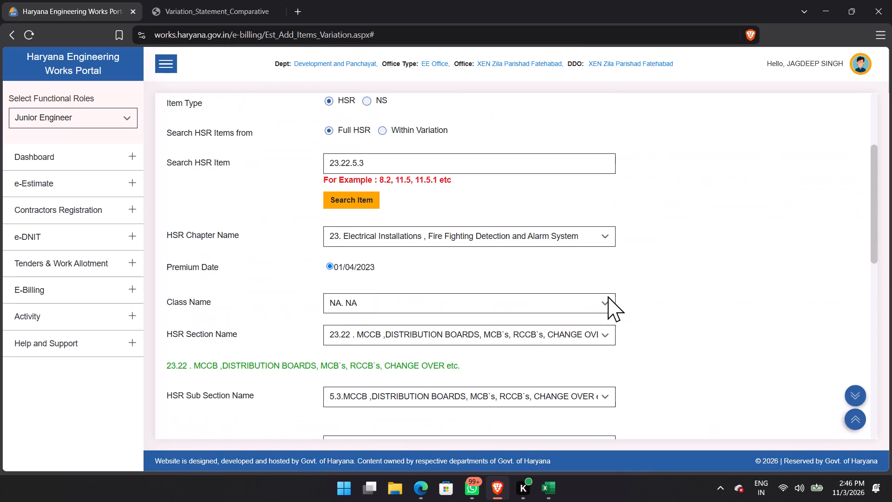
scroll(608, 296, "up", 1)
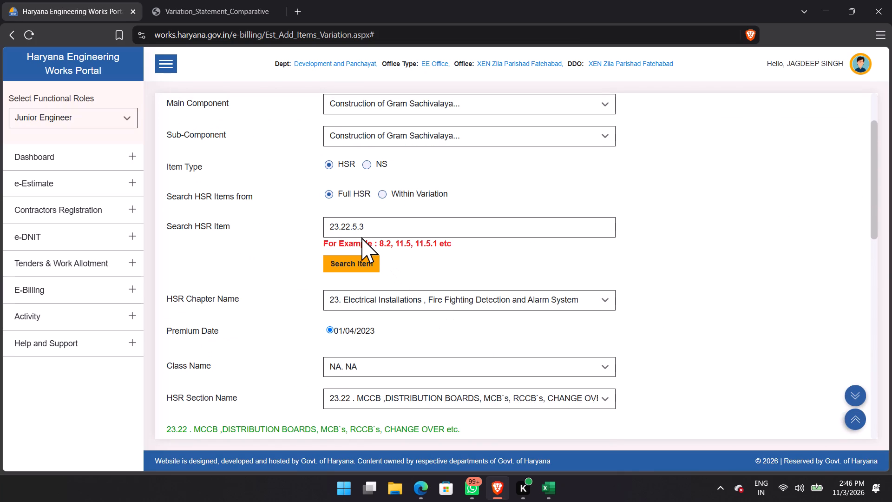
left_click(387, 231)
key("BackSpace")
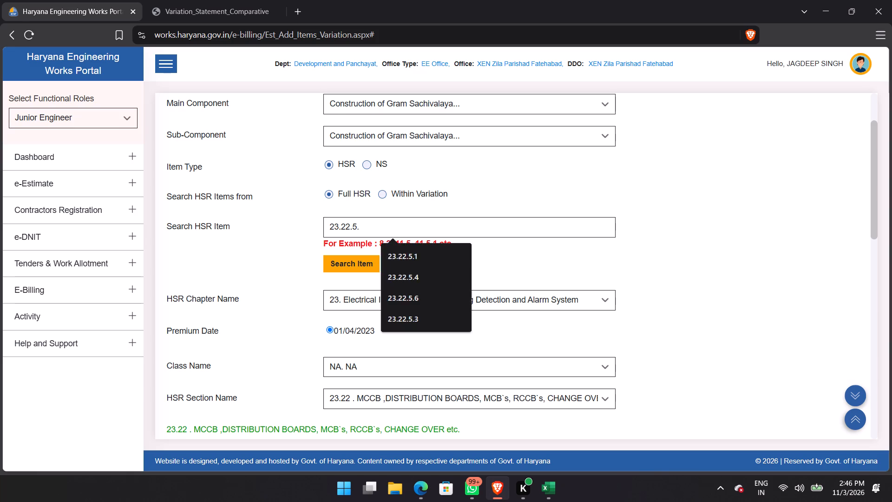
key("4")
key("Tab")
key("Return")
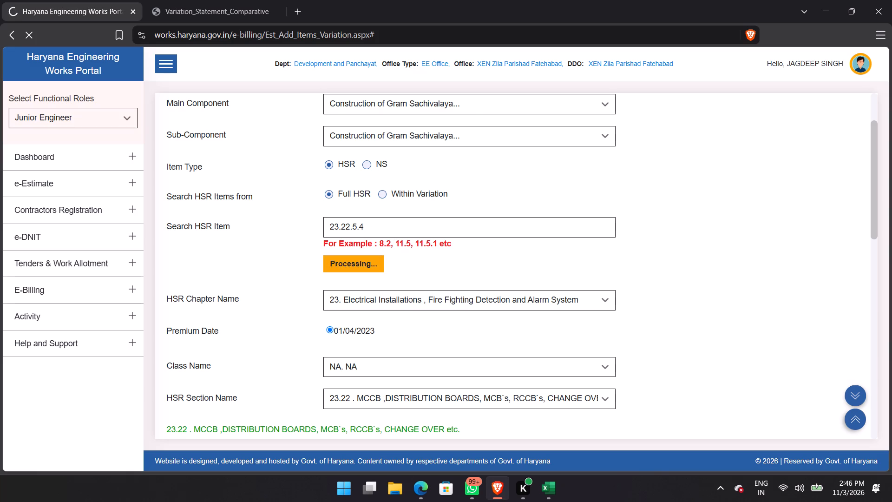
Select Through Rate as the rate type for item 23.22.5.4 and bring up its description entries.
scroll(506, 264, "down", 7)
left_click(435, 255)
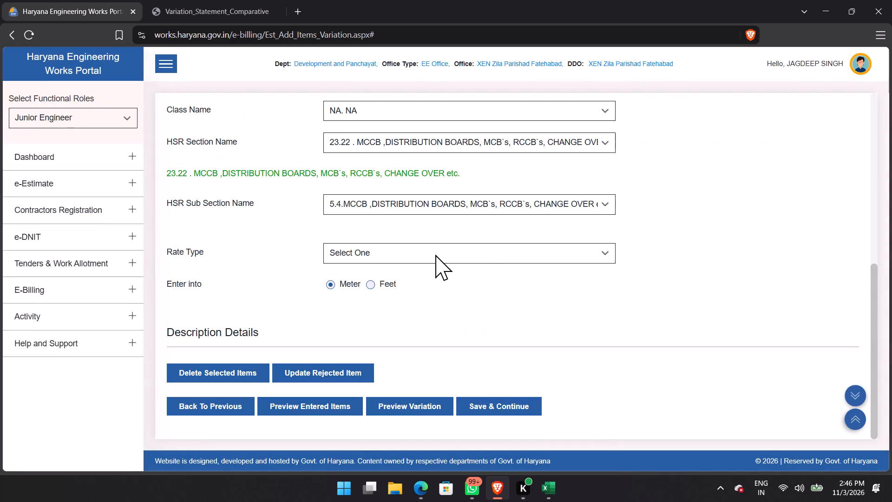
left_click(418, 241)
left_click(413, 252)
left_click(395, 291)
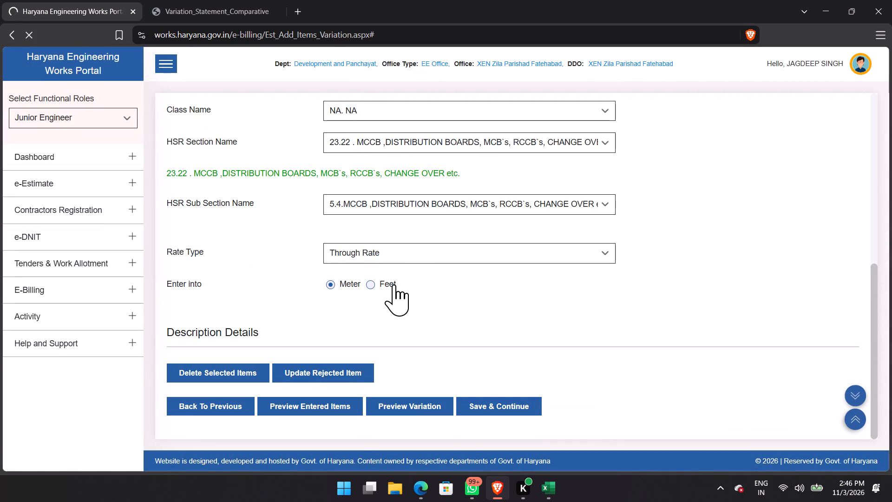
scroll(426, 139, "down", 5)
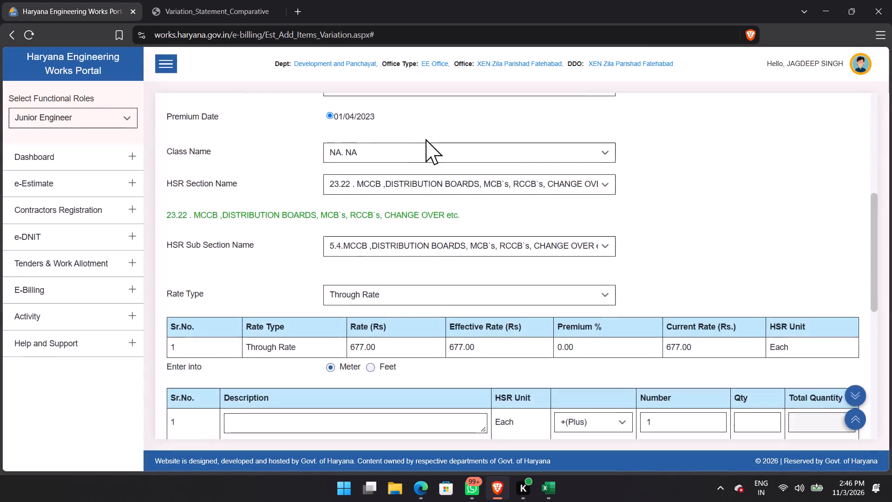
scroll(426, 139, "down", 3)
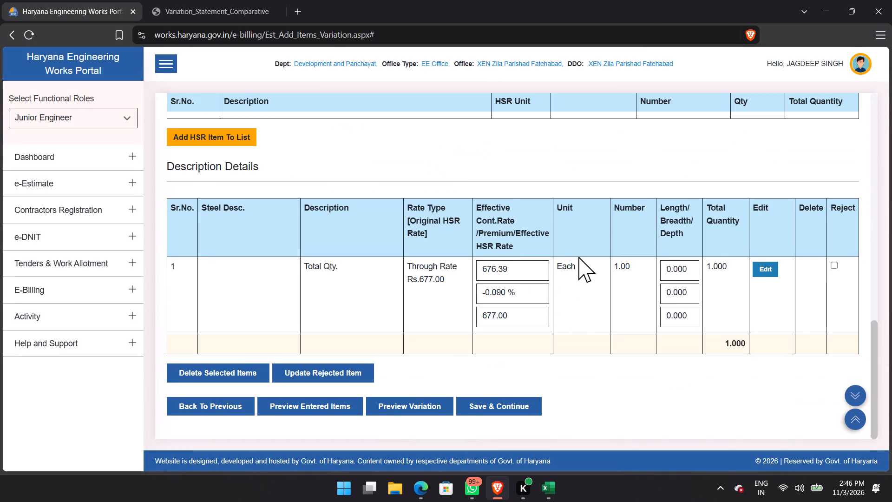
Update the quantity of the Total Qty. entry under item 23.22.5.4 to 3.
left_click(759, 268)
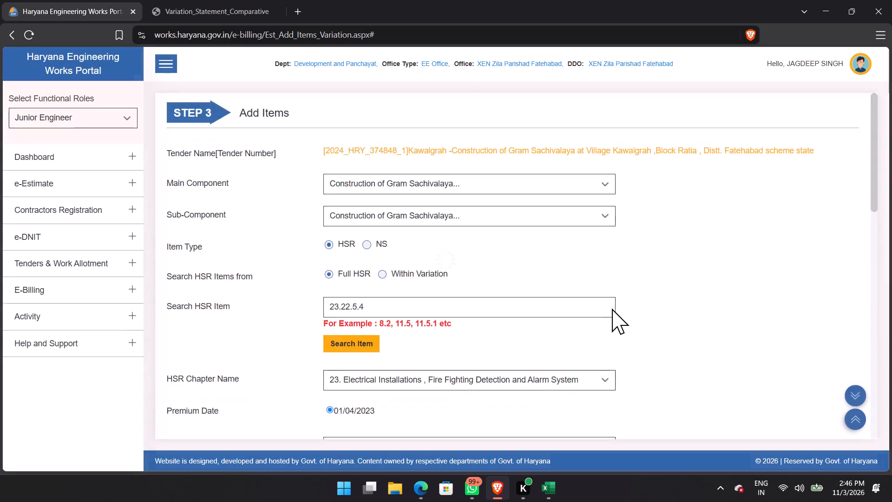
scroll(727, 293, "down", 7)
left_click_drag(767, 310, 670, 308)
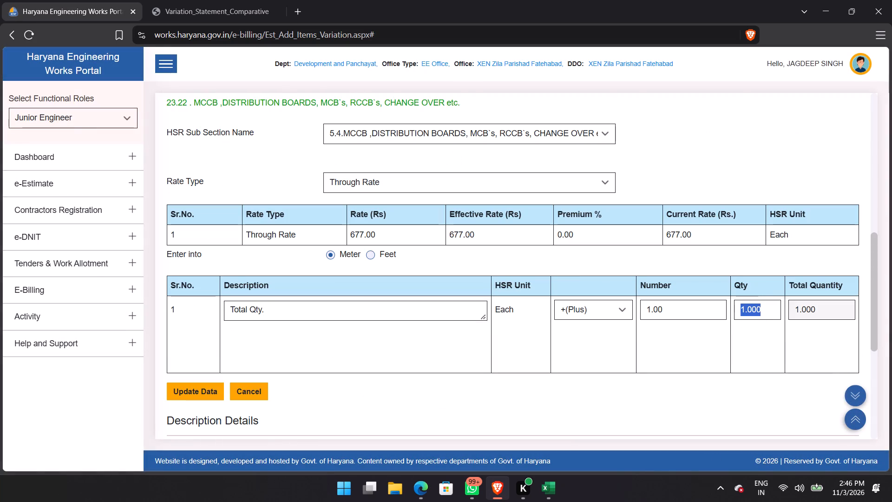
key("3")
key("Tab")
key("Return")
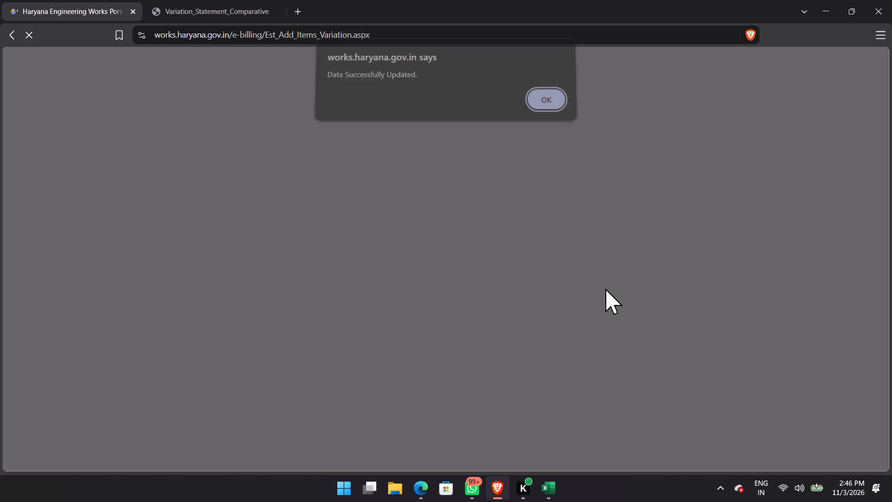
left_click(555, 113)
scroll(738, 366, "down", 8)
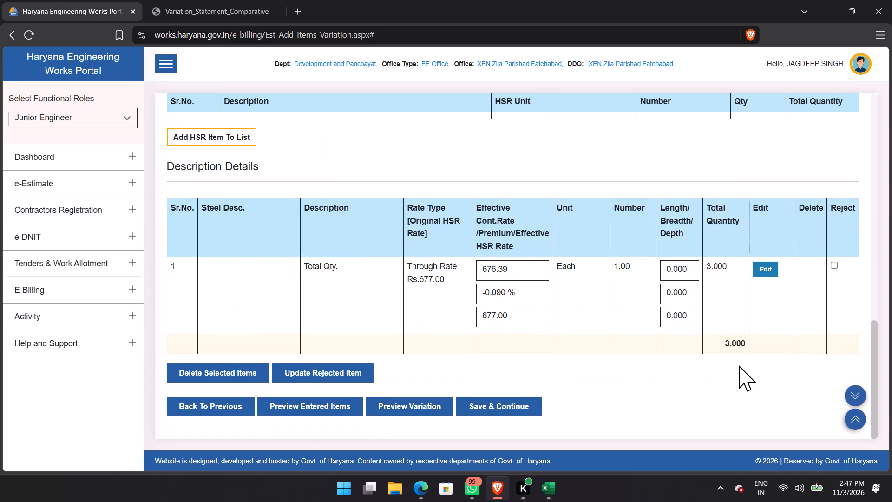
Search the full HSR for item 23.22.5.5.
scroll(485, 402, "up", 8)
scroll(270, 357, "up", 3)
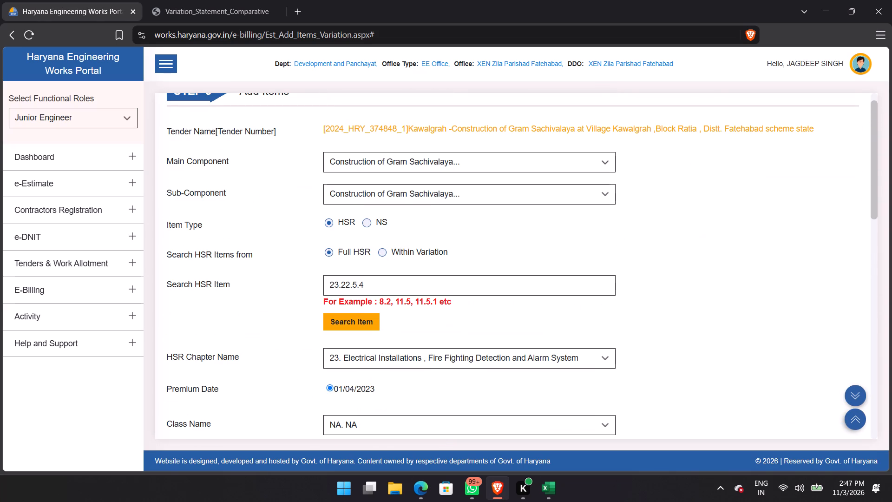
left_click(397, 290)
key("BackSpace")
key("5")
key("Tab")
key("Return")
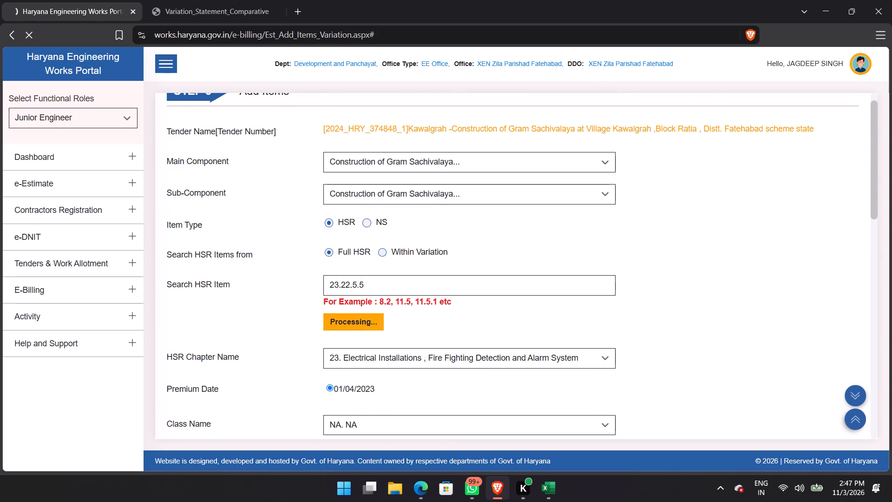
Select Through Rate as the rate type for item 23.22.5.5 and bring up its description entries.
scroll(422, 293, "down", 10)
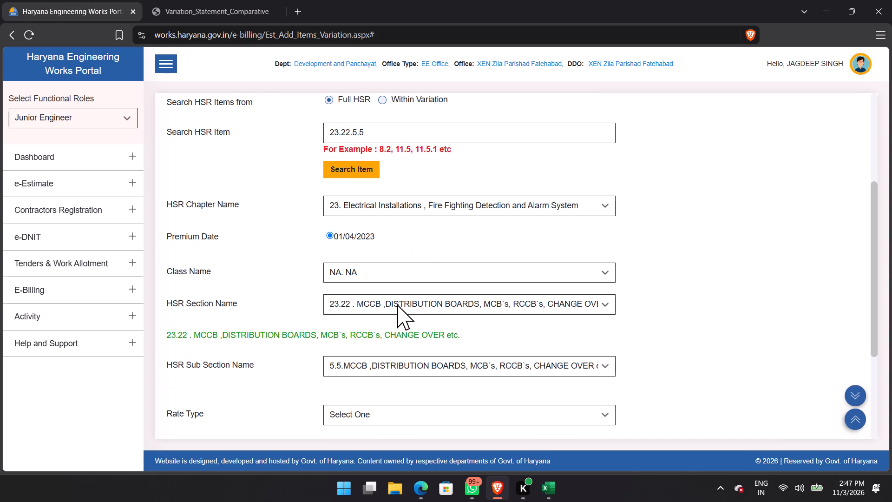
scroll(393, 306, "down", 4)
left_click(387, 255)
left_click(383, 289)
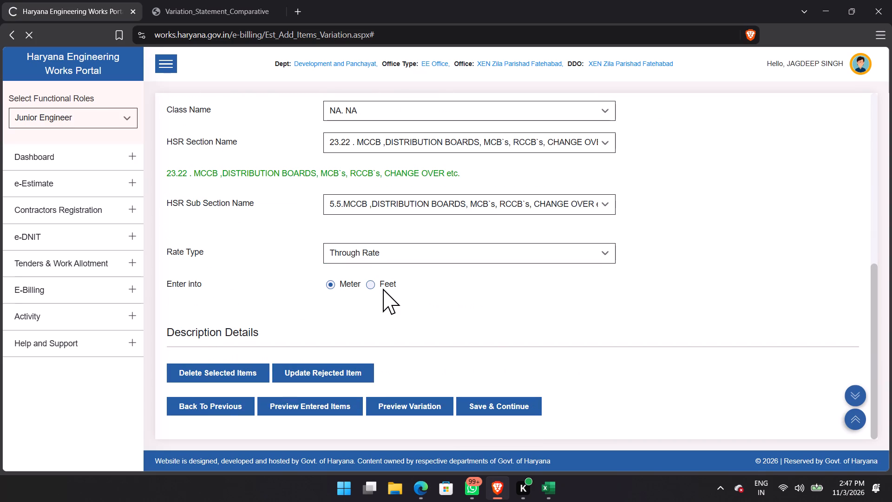
scroll(458, 310, "down", 6)
scroll(458, 310, "up", 1)
scroll(458, 310, "down", 2)
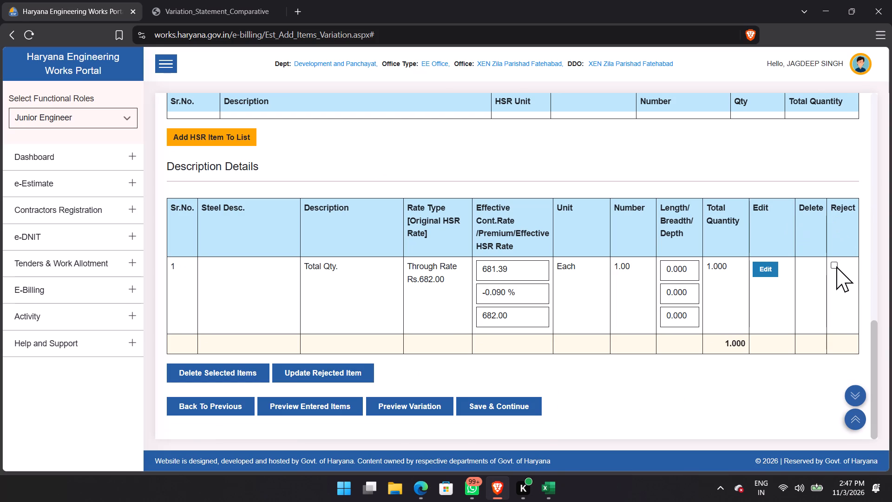
scroll(311, 282, "up", 8)
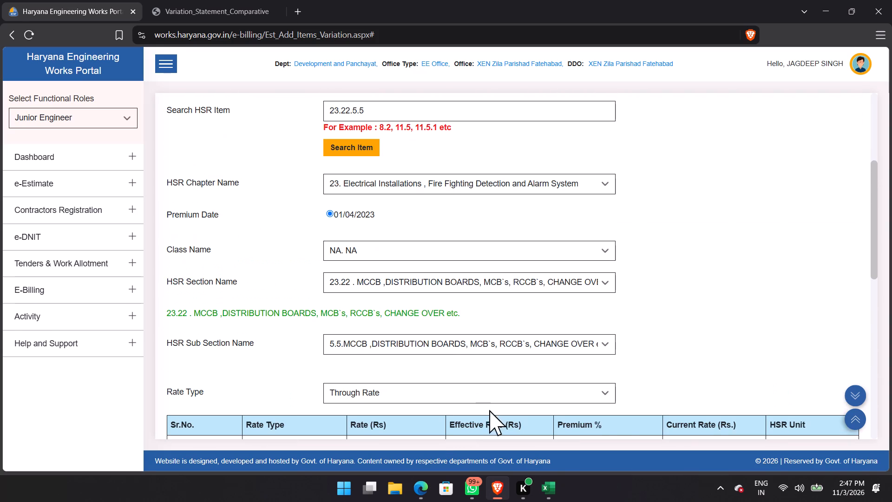
Switch to the Excel detailed estimate and check the Kawalgarh sheet for item 23.22.5.5 among the 23.22.5 entries.
left_click(545, 491)
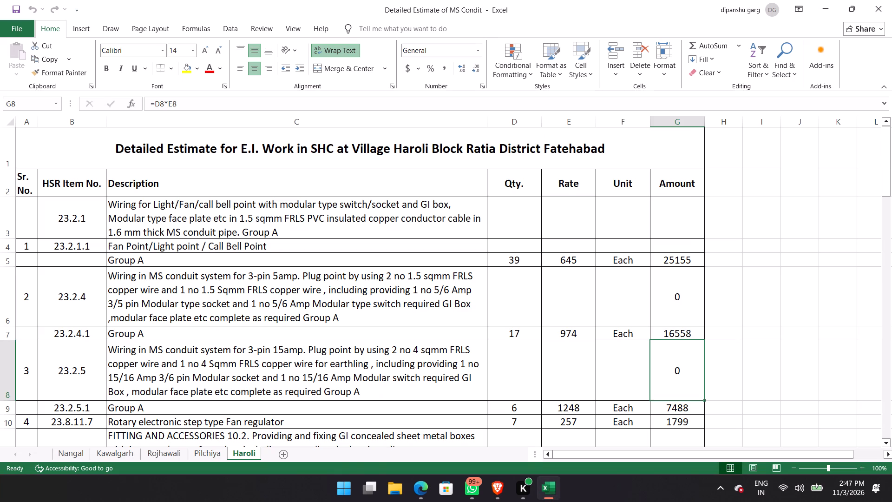
left_click(133, 456)
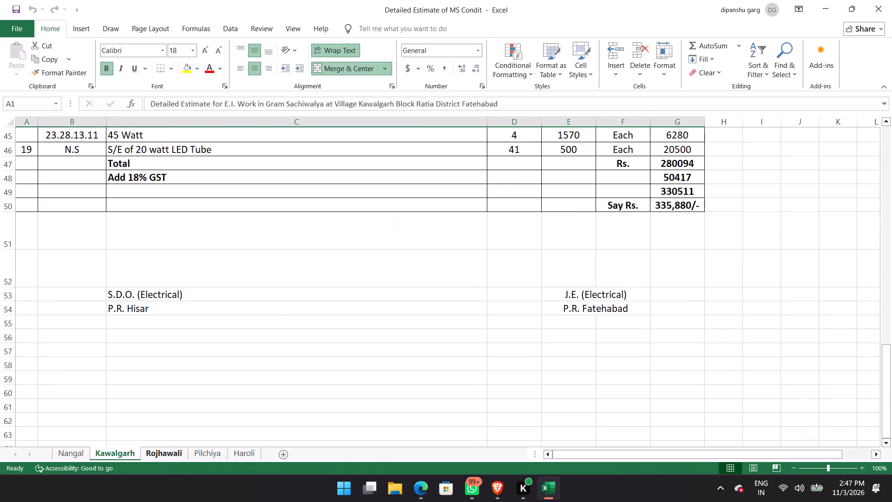
scroll(230, 370, "up", 2)
scroll(139, 343, "up", 5)
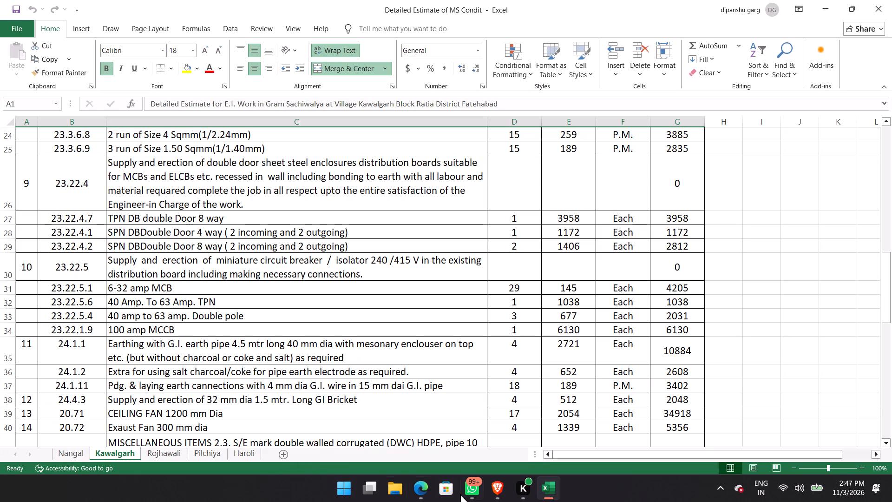
Return to the works portal in Brave and reject the Total Qty. entry under item 23.22.5.5.
left_click(491, 494)
scroll(602, 337, "down", 5)
scroll(603, 344, "up", 1)
scroll(603, 344, "down", 3)
scroll(603, 344, "up", 1)
scroll(603, 344, "down", 1)
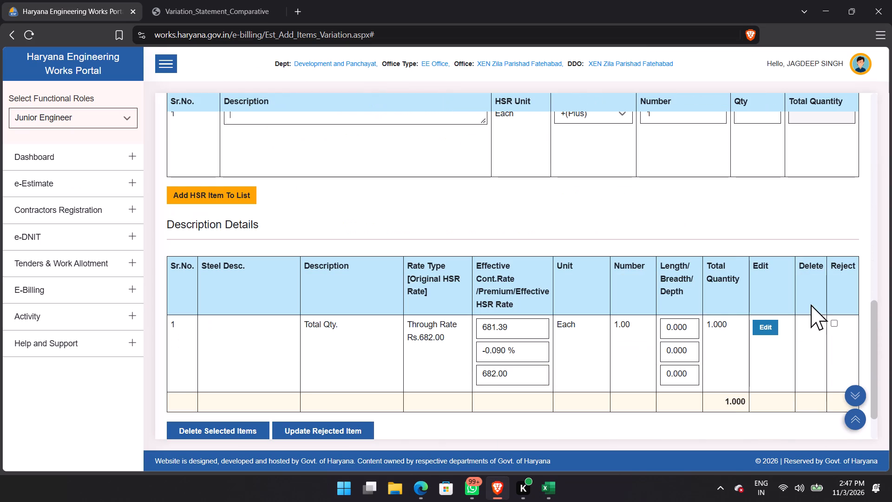
left_click(835, 326)
scroll(456, 370, "down", 4)
left_click(329, 372)
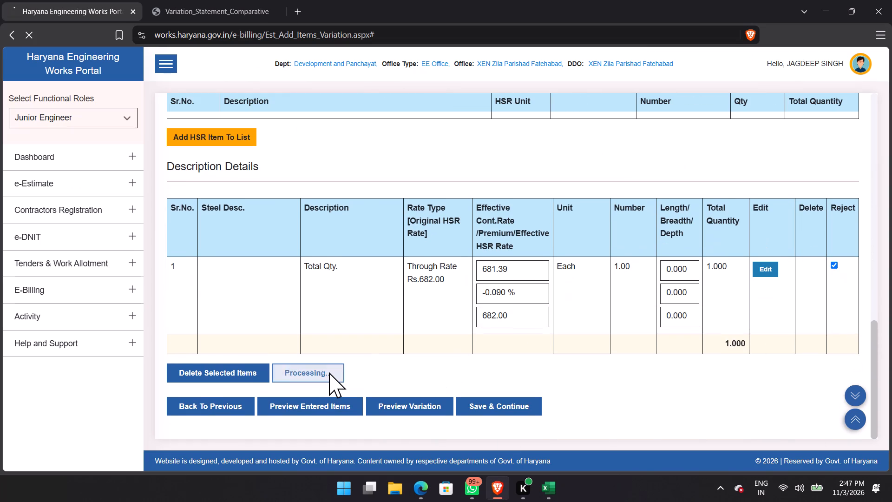
left_click(539, 117)
left_click(549, 106)
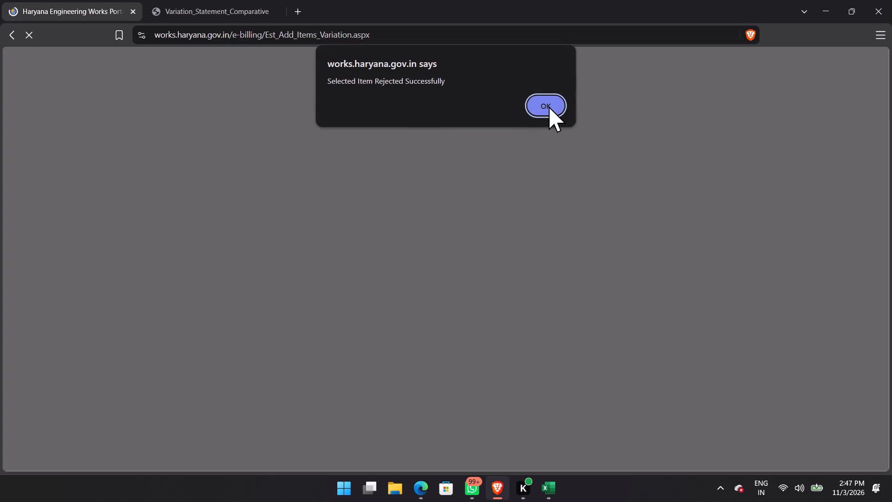
Search the full HSR for item 22.86.1.
scroll(446, 384, "up", 5)
scroll(446, 384, "down", 8)
scroll(445, 386, "up", 7)
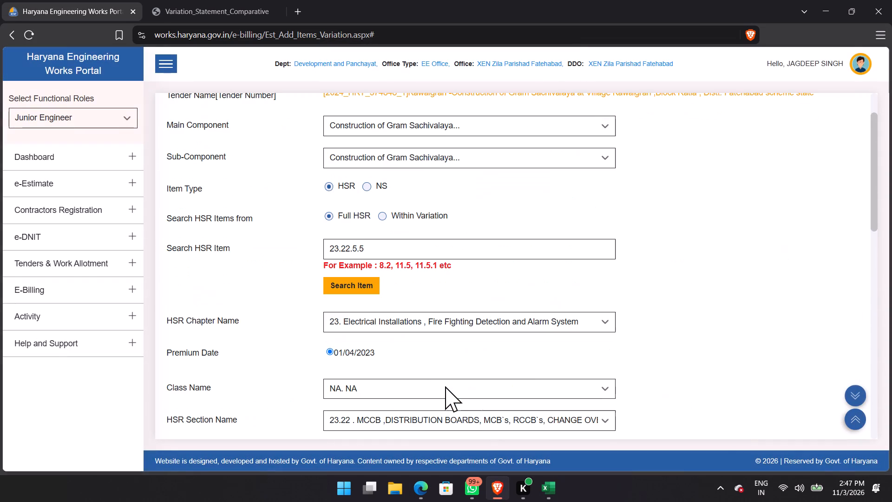
left_click(413, 254)
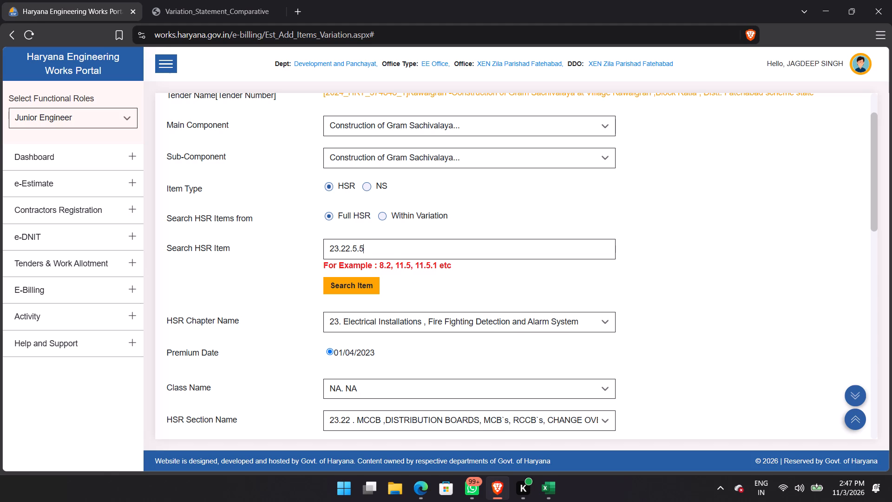
key("BackSpace")
key("BackSpace")
key("BackSpace")
key("BackSpace")
key("BackSpace")
key("BackSpace")
key("BackSpace")
key("BackSpace")
key("BackSpace")
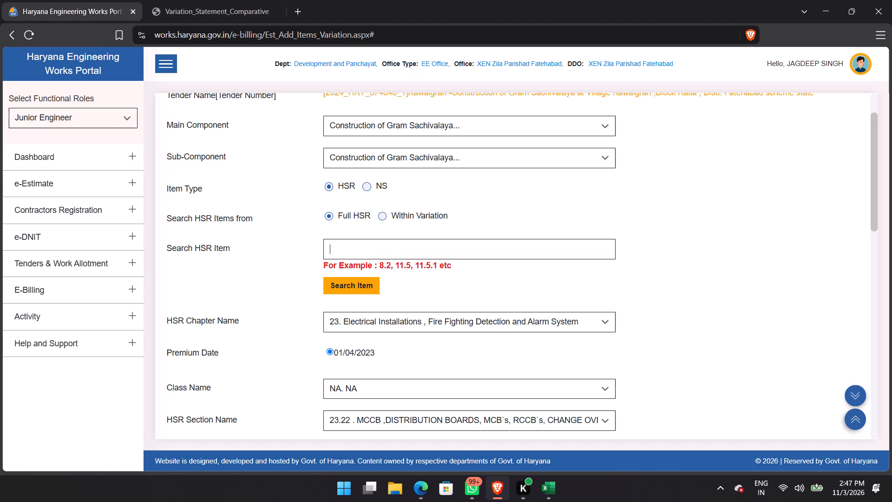
type("22.86.1")
left_click(378, 290)
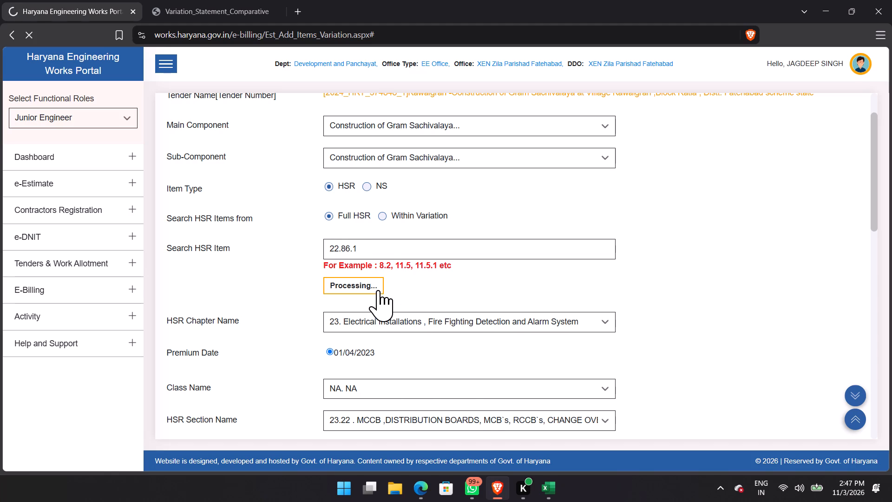
Select Through Rate as the rate type for item 22.86.1 and bring up its description entries.
scroll(436, 302, "down", 6)
scroll(436, 302, "up", 2)
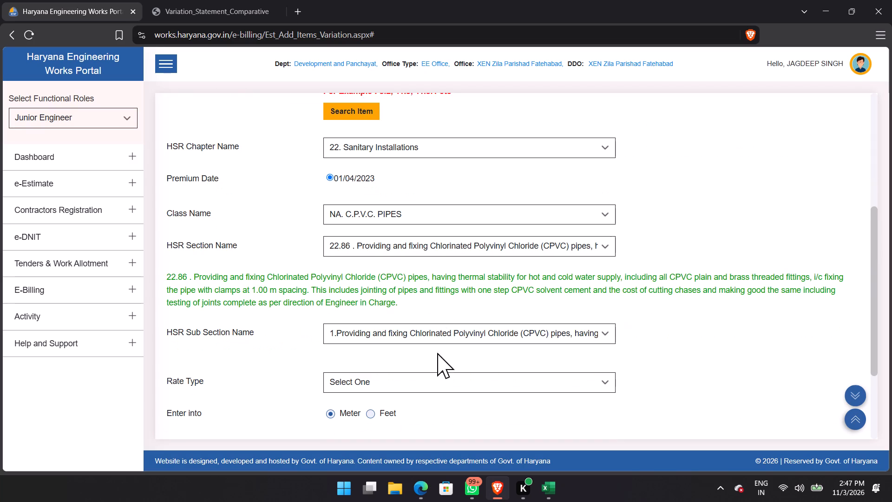
left_click(397, 387)
left_click(374, 443)
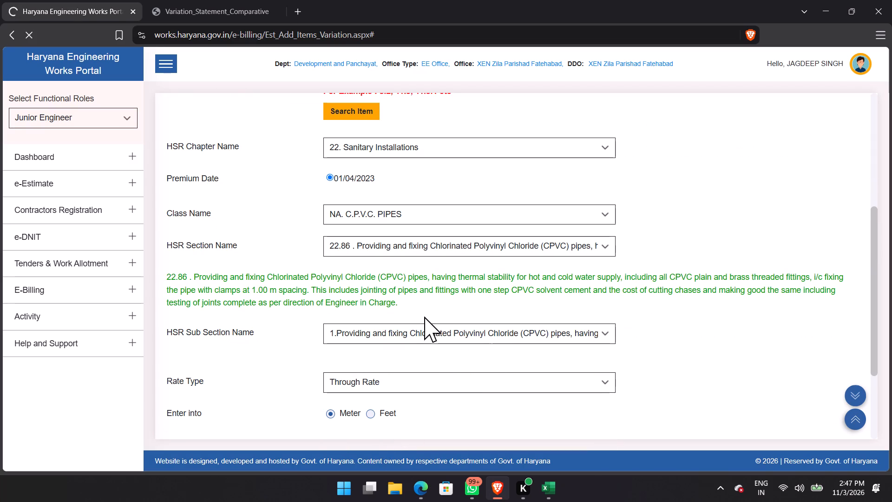
scroll(416, 313, "down", 7)
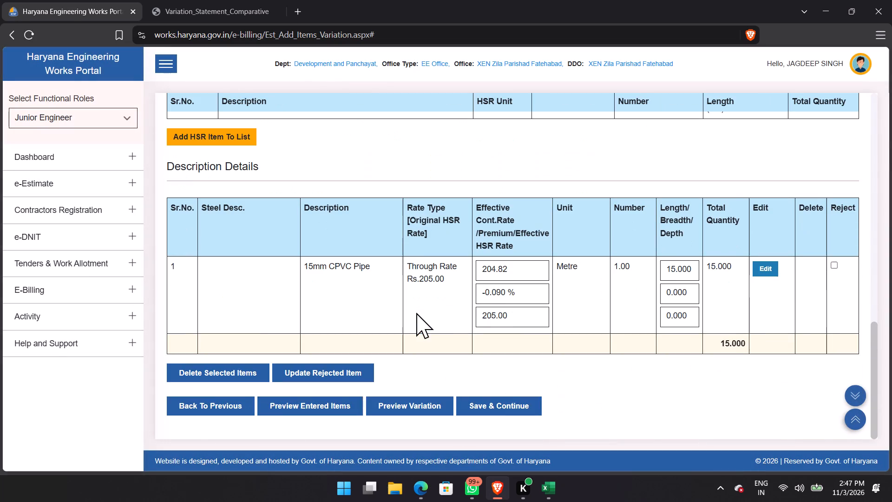
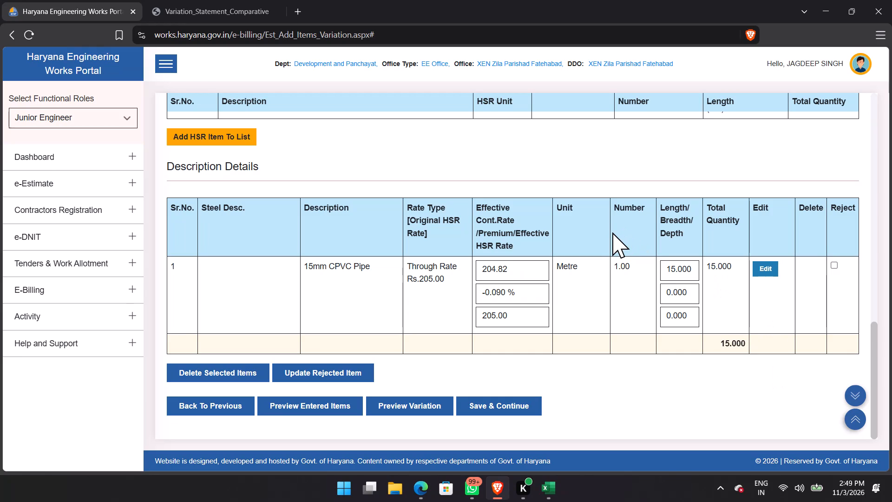
Set the length of the 15mm CPVC Pipe entry under item 22.86.1 to 37 and update the data.
scroll(499, 254, "up", 4)
scroll(662, 371, "down", 2)
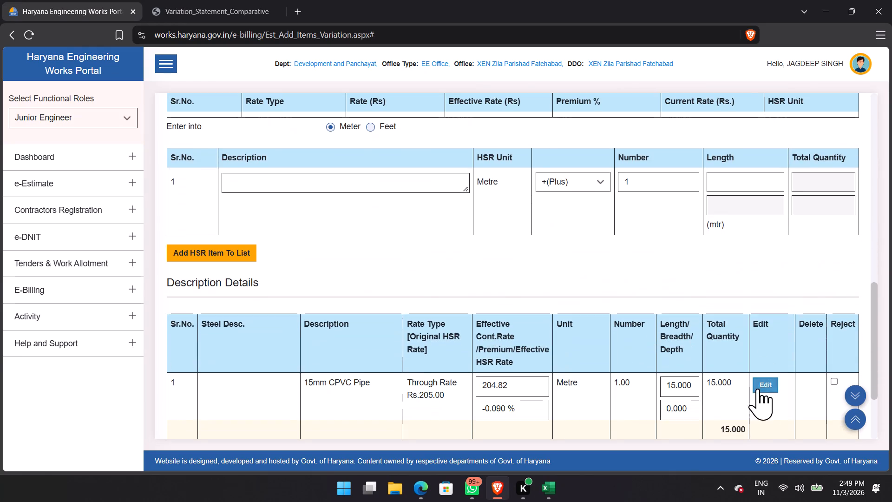
left_click(759, 389)
scroll(653, 303, "down", 7)
scroll(653, 303, "up", 1)
scroll(653, 303, "down", 1)
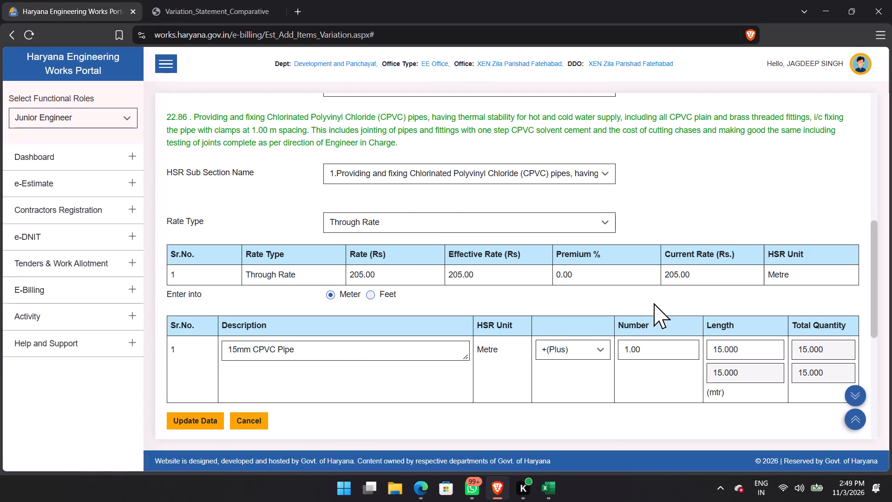
left_click_drag(757, 337, 632, 318)
type("37")
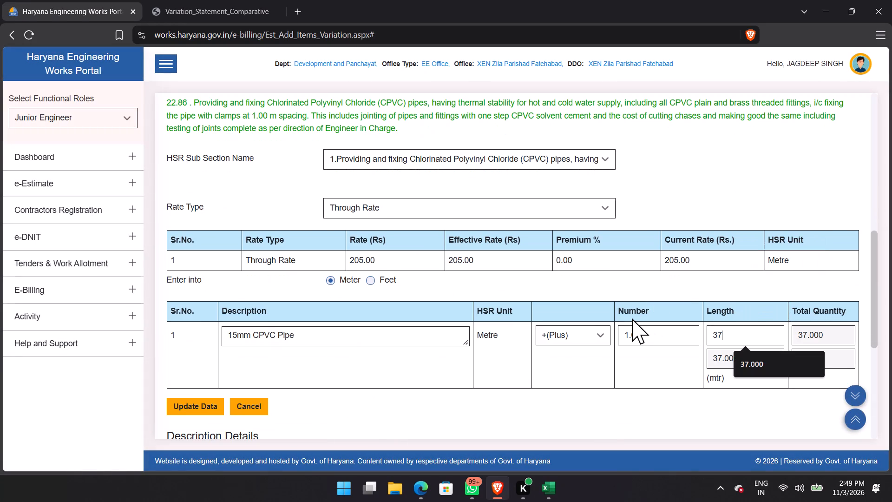
left_click(173, 405)
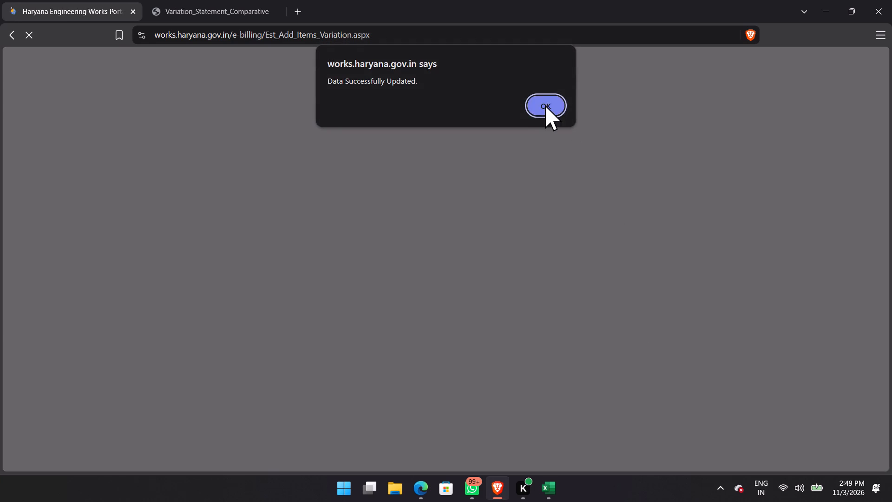
left_click(545, 105)
scroll(633, 321, "down", 20)
scroll(633, 321, "down", 1)
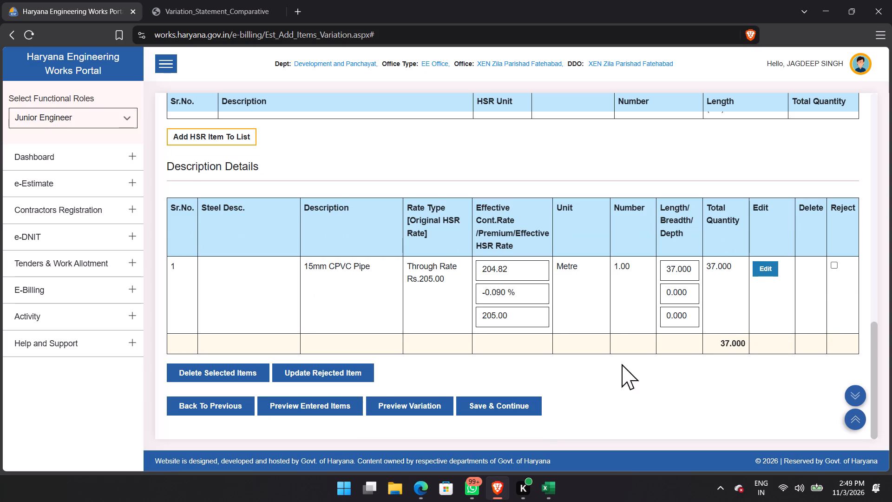
Search the full HSR for item 22.86.2 and check its description entries under Through Rate.
scroll(595, 368, "up", 10)
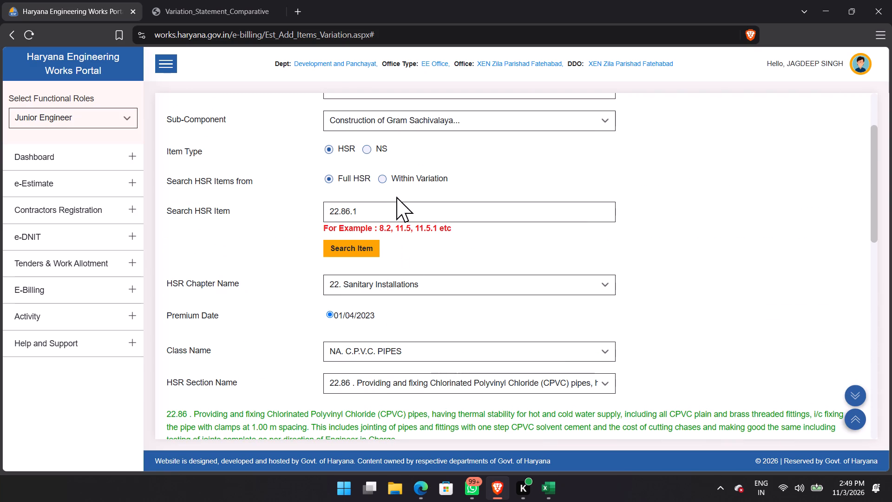
left_click_drag(394, 207, 297, 214)
left_click(385, 206)
key("BackSpace")
key("2")
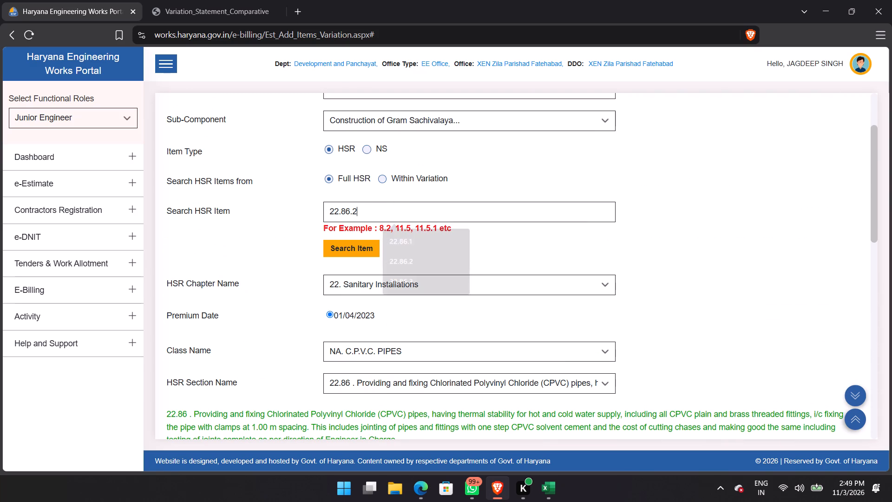
key("Tab")
key("Return")
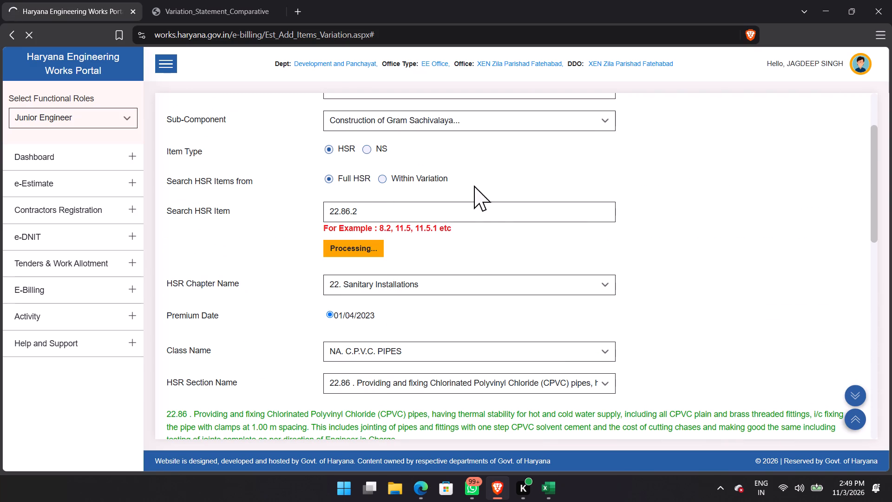
scroll(404, 296, "down", 7)
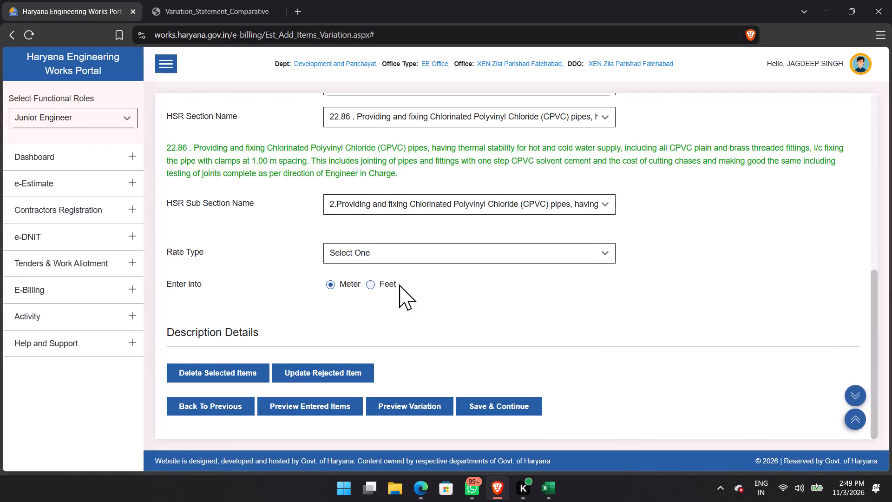
left_click(402, 259)
left_click(377, 308)
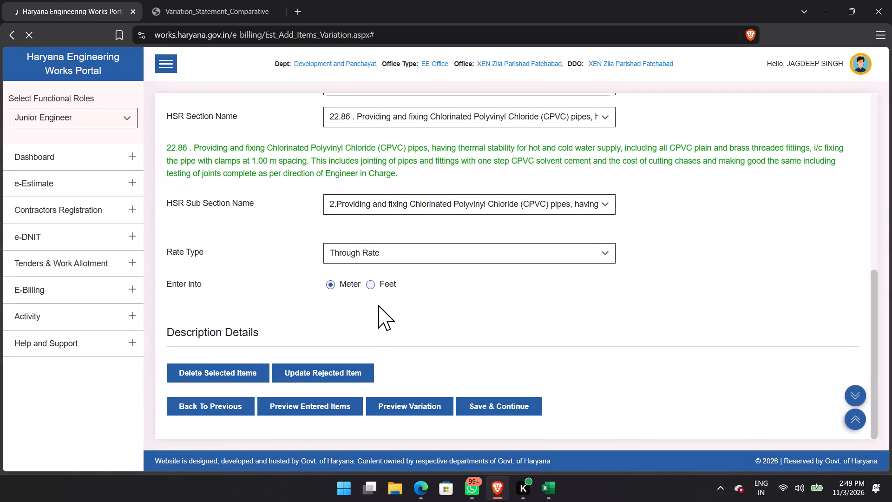
scroll(426, 308, "down", 9)
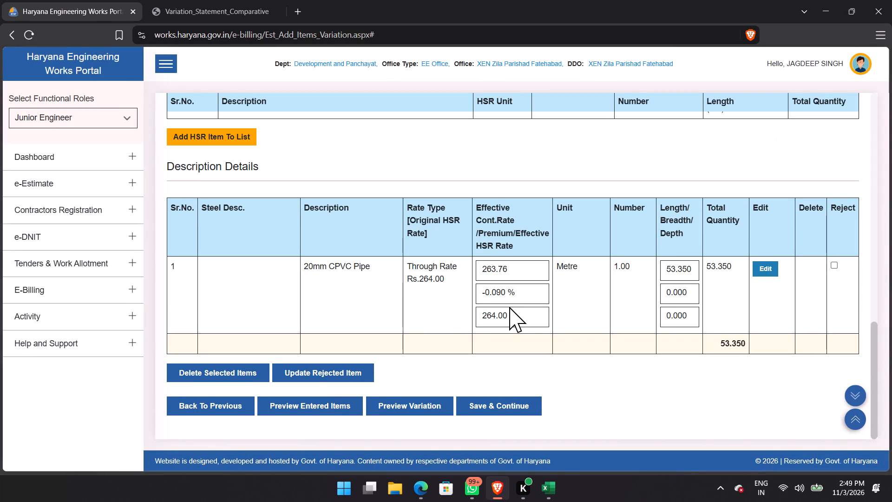
Search the full HSR for item 22.86.3 and check its description entries under Through Rate.
scroll(573, 325, "up", 8)
scroll(398, 289, "up", 5)
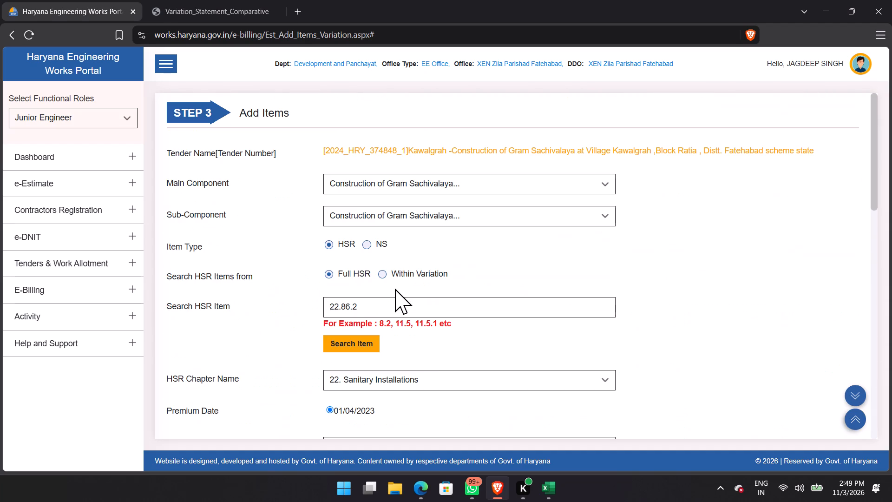
left_click_drag(392, 316, 185, 307)
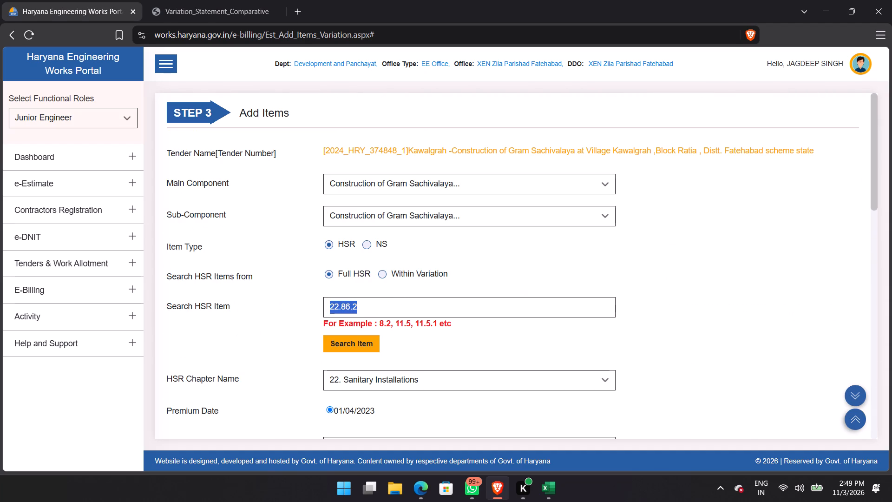
key("Right")
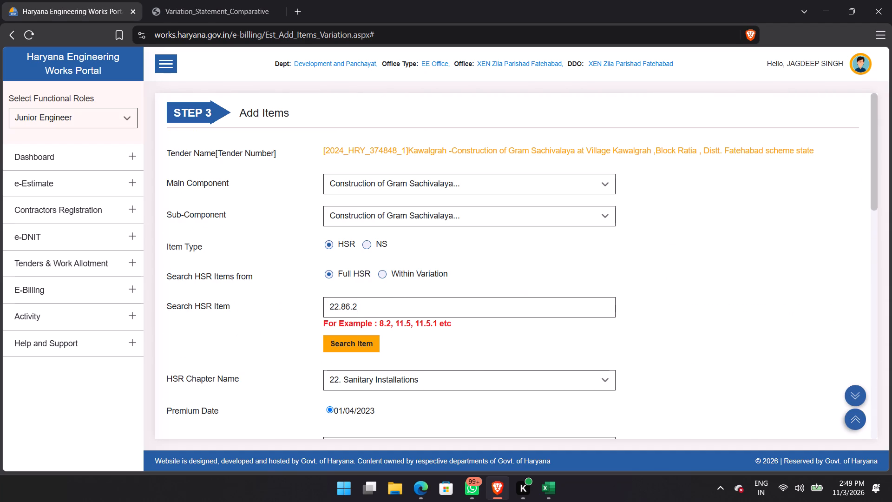
key("BackSpace")
key("3")
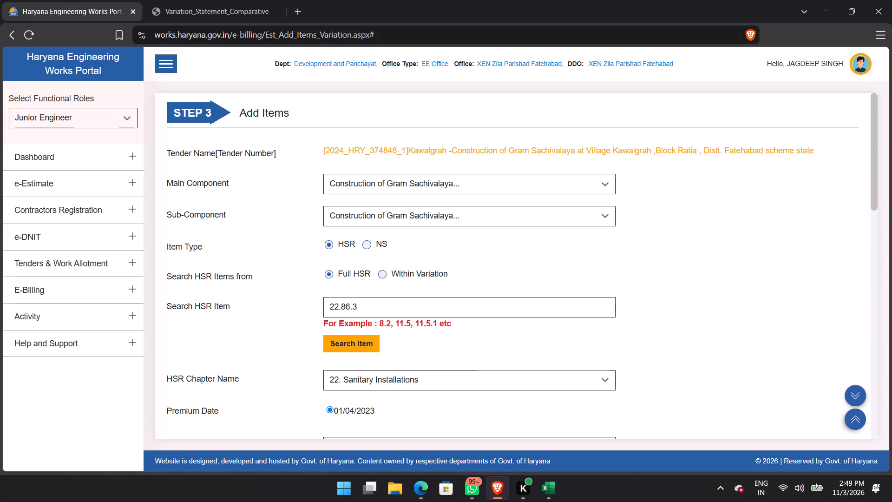
left_click(349, 342)
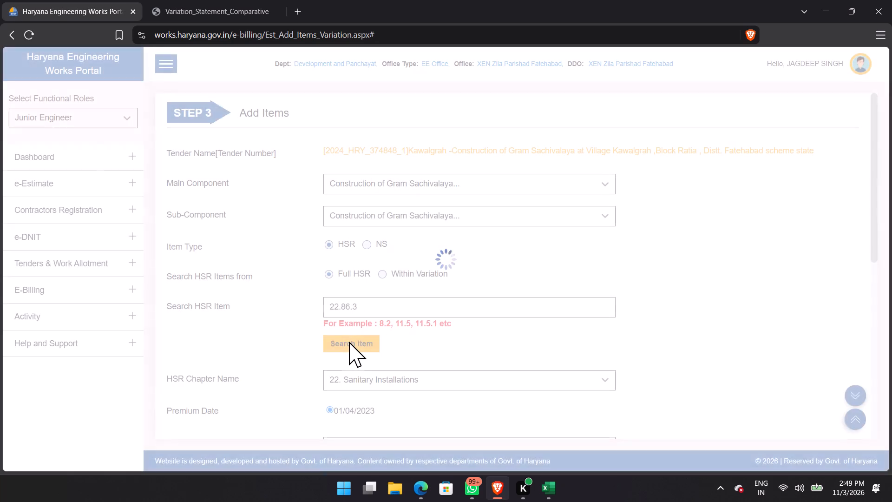
scroll(405, 343, "down", 6)
left_click(383, 266)
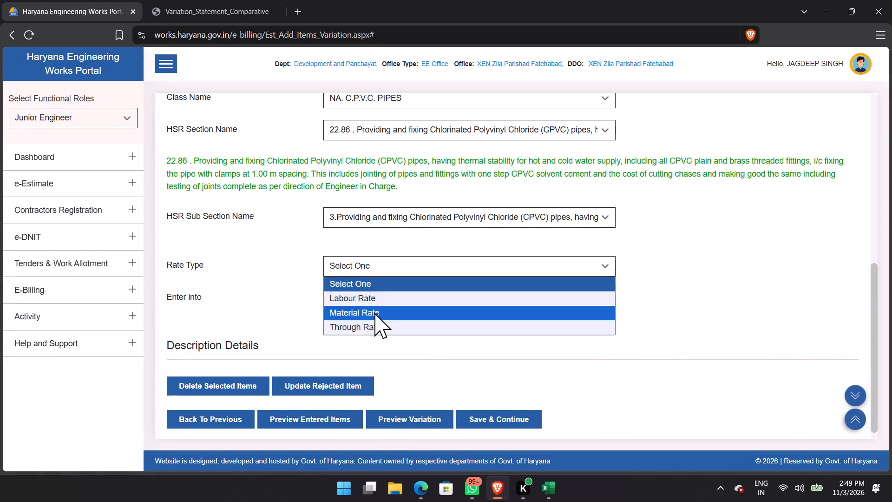
left_click(369, 329)
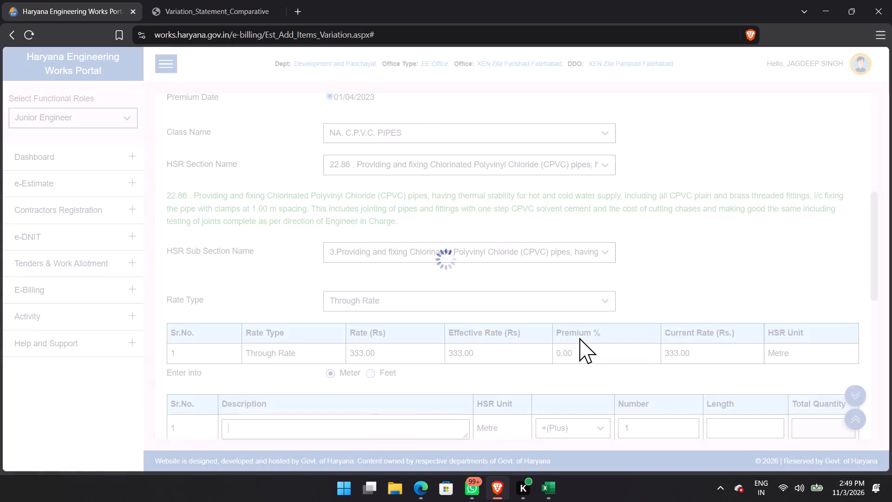
scroll(580, 340, "down", 10)
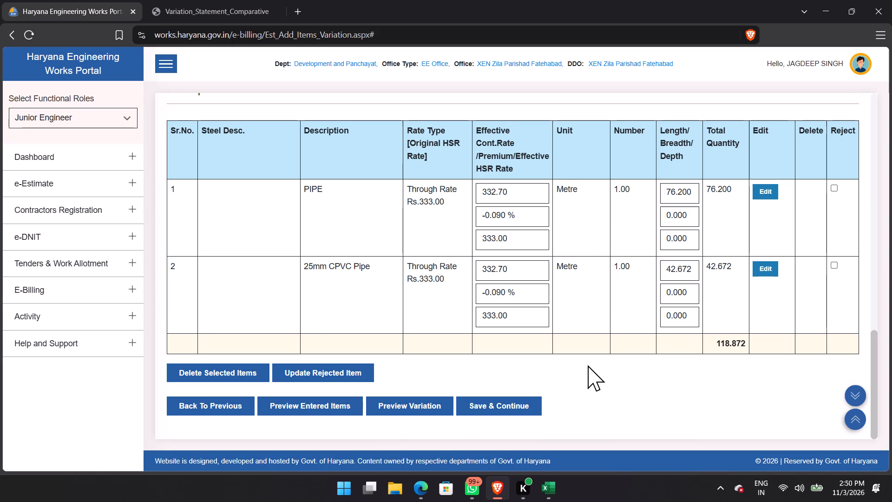
Search the full HSR for item 22.94.3 and check its description entries under Through Rate.
scroll(433, 381, "up", 10)
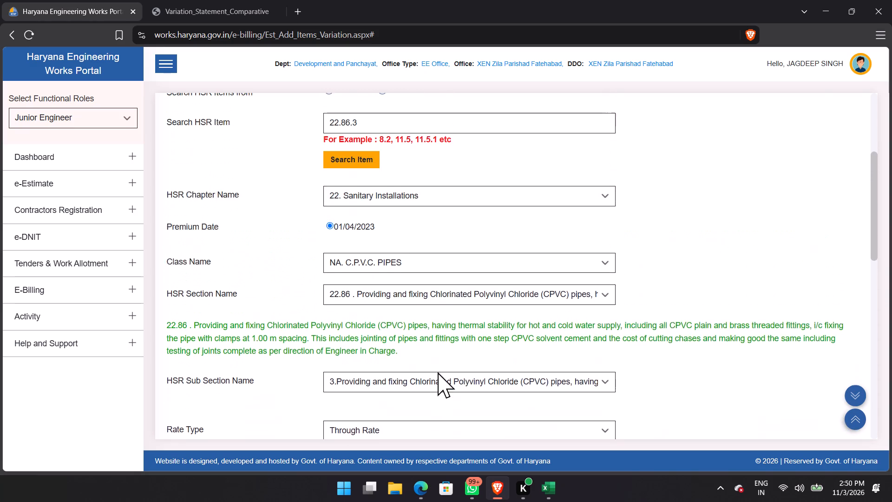
scroll(413, 289, "up", 2)
left_click_drag(393, 251, 255, 249)
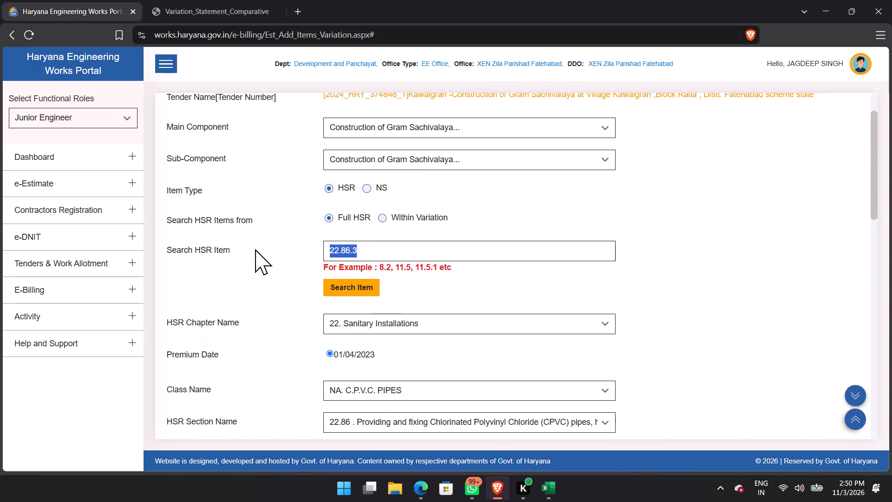
type("22.94.3")
left_click(359, 284)
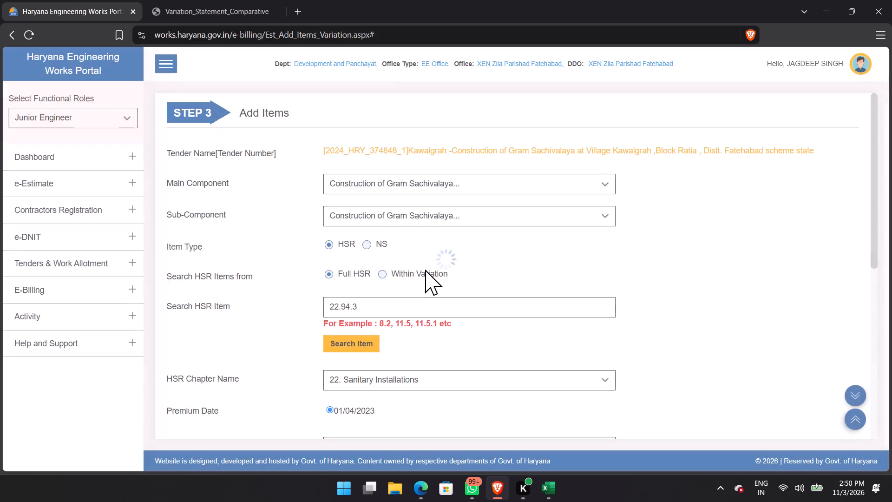
scroll(425, 271, "down", 13)
left_click(385, 298)
left_click(375, 356)
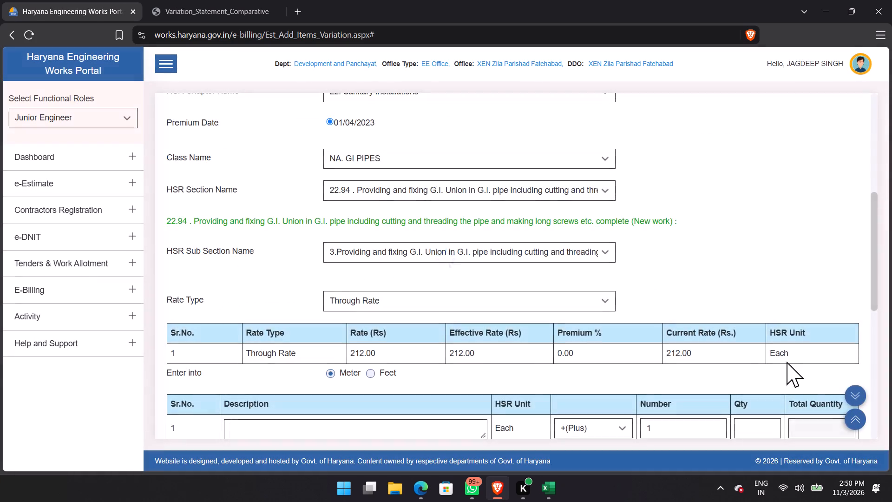
scroll(529, 336, "down", 6)
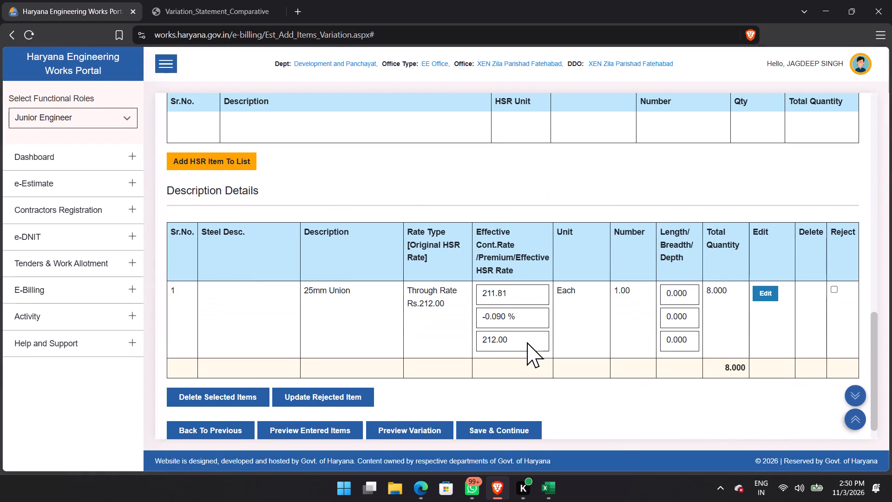
Search the full HSR for item 22.98.1 and check its description entries under Through Rate.
scroll(526, 347, "up", 7)
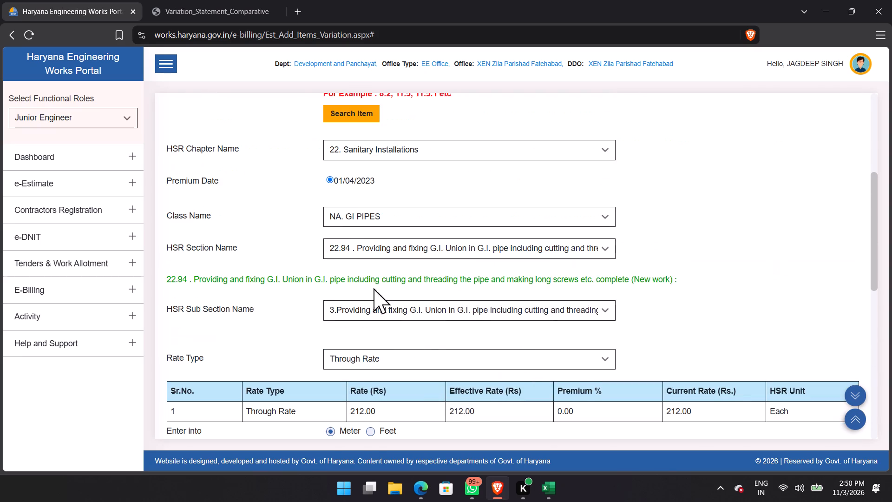
scroll(414, 244, "up", 2)
left_click_drag(389, 198, 299, 198)
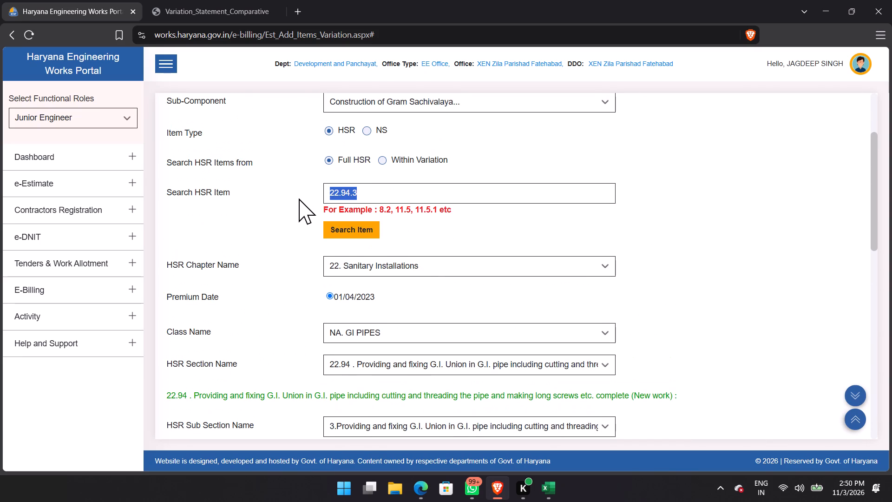
type("22.98.1")
left_click(355, 230)
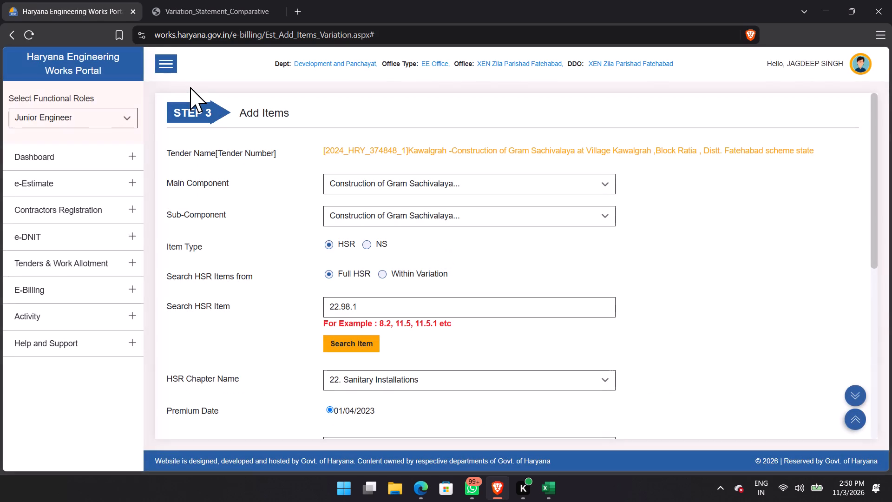
scroll(399, 259, "down", 8)
left_click(397, 259)
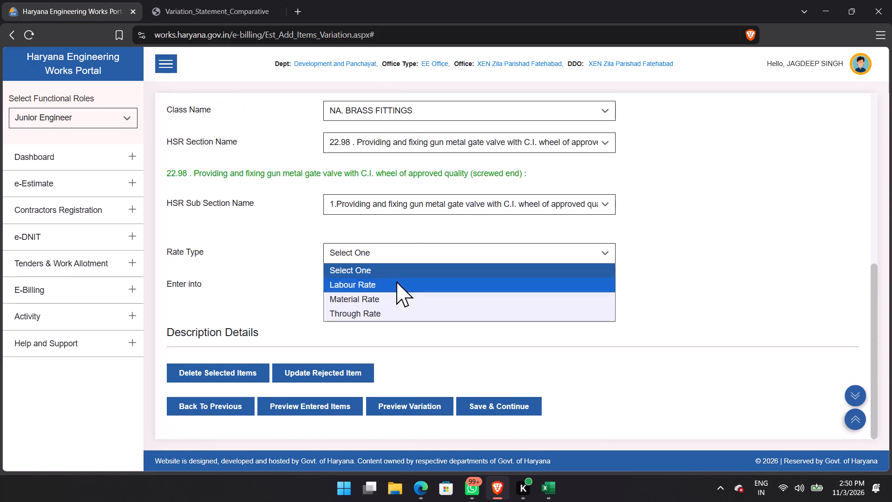
left_click(389, 314)
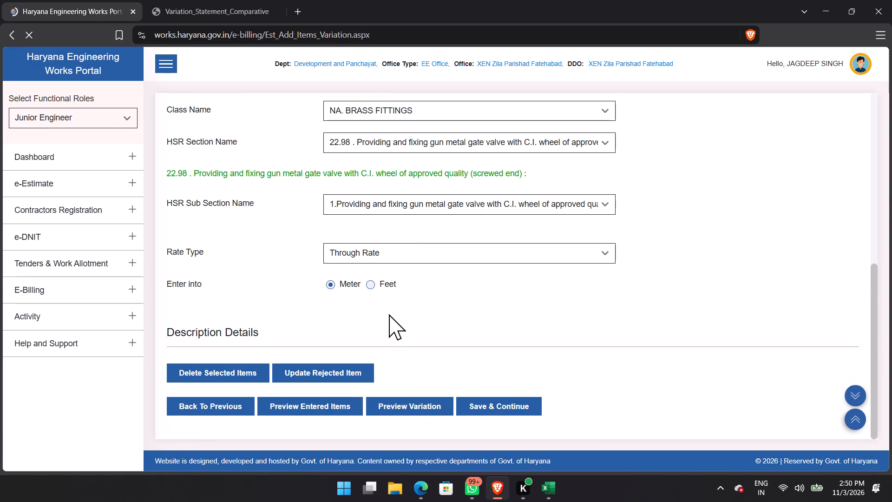
scroll(471, 301, "down", 10)
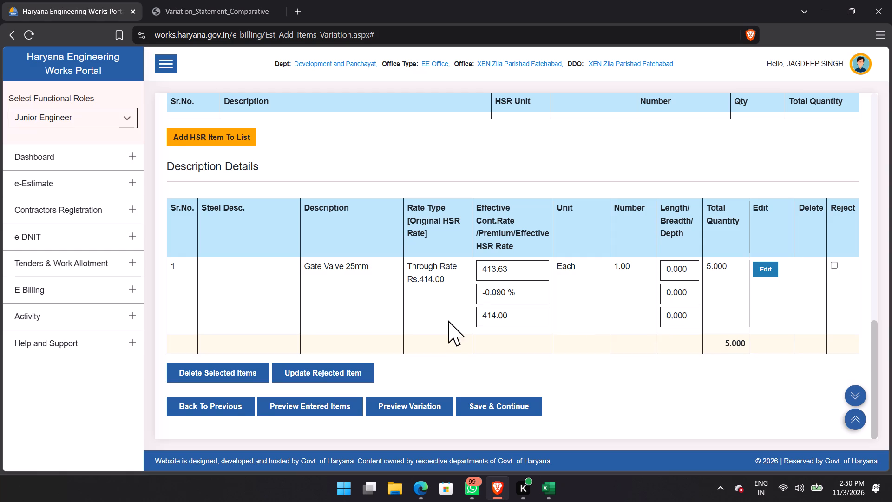
Search the full HSR for item 22.104.1 and check its description entries under Through Rate.
scroll(442, 318, "up", 11)
left_click_drag(396, 290, 283, 284)
type("22")
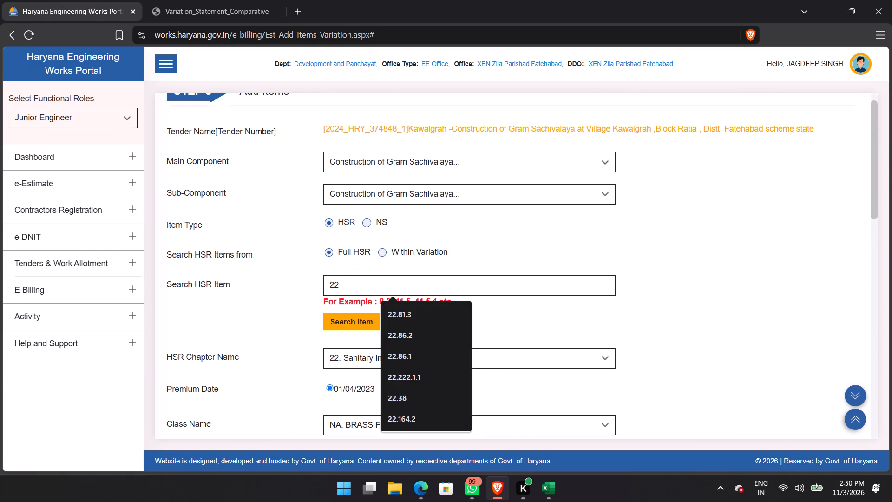
type(".104.1")
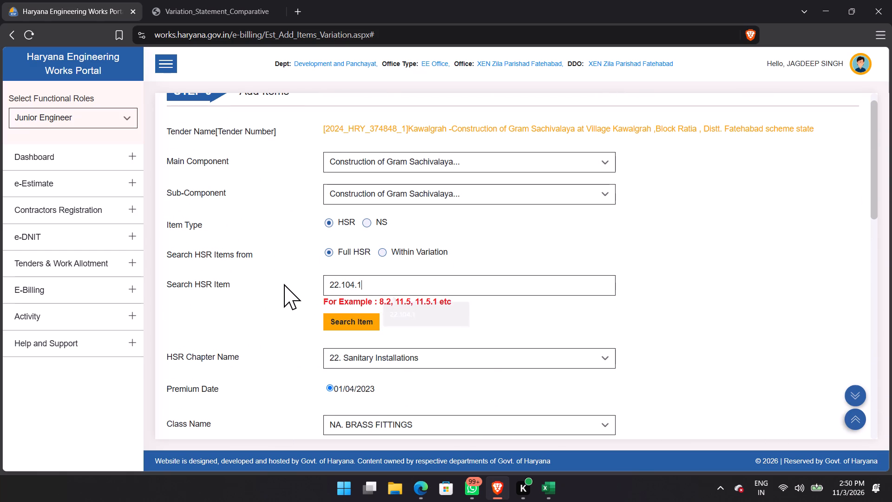
left_click(351, 320)
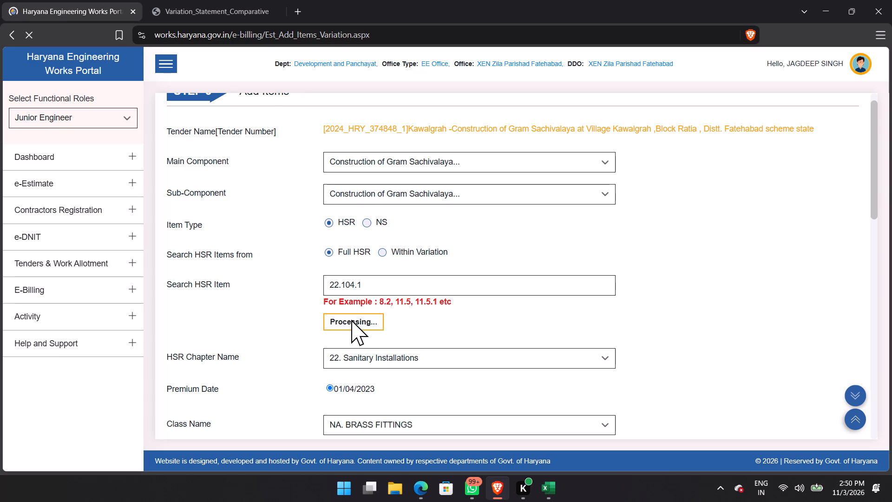
scroll(361, 270, "down", 10)
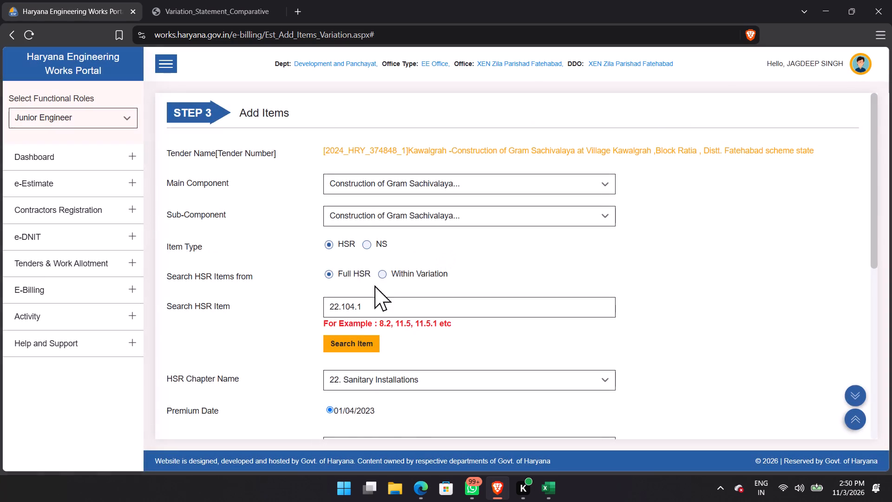
scroll(374, 285, "down", 6)
scroll(378, 333, "up", 1)
scroll(378, 333, "down", 2)
left_click(377, 244)
left_click(366, 311)
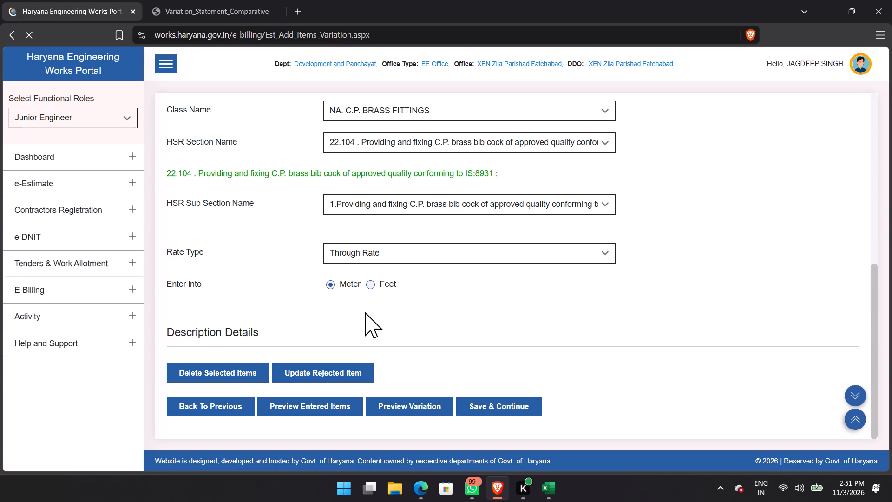
scroll(596, 317, "down", 7)
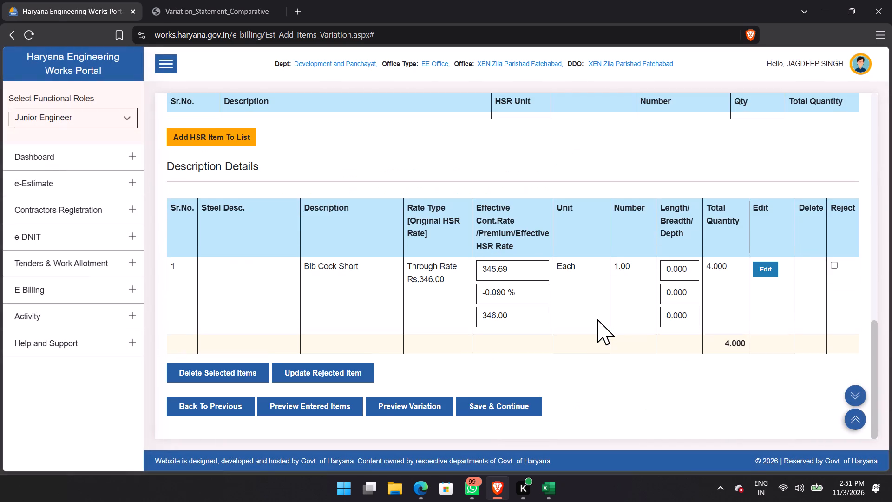
Search the full HSR for item 22.106.1 and check its description entries under Through Rate.
scroll(416, 357, "up", 12)
left_click_drag(397, 309, 288, 311)
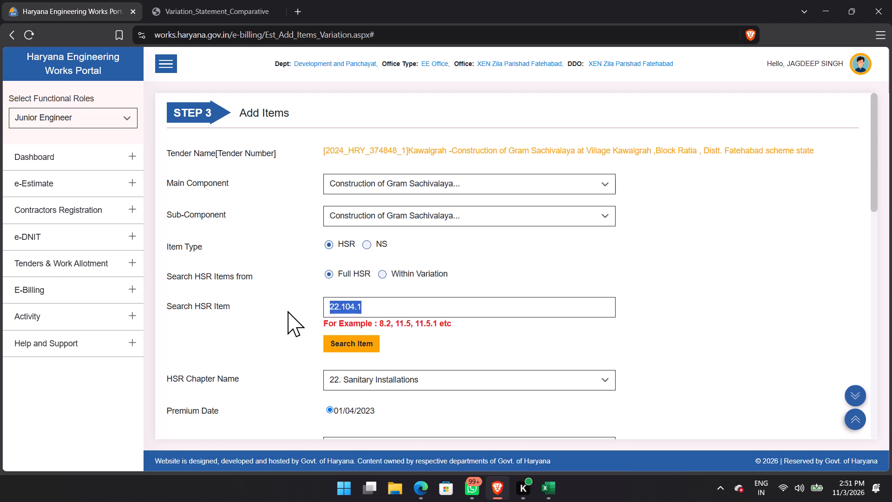
type("22.106.1")
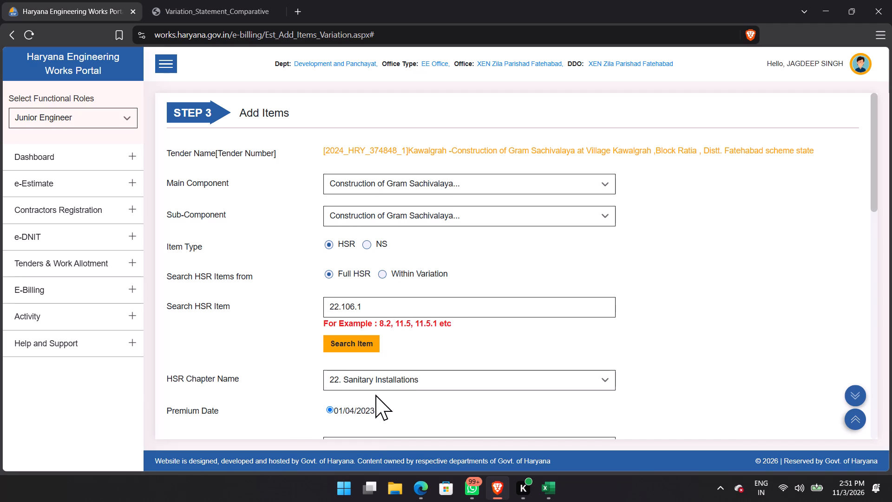
left_click(351, 342)
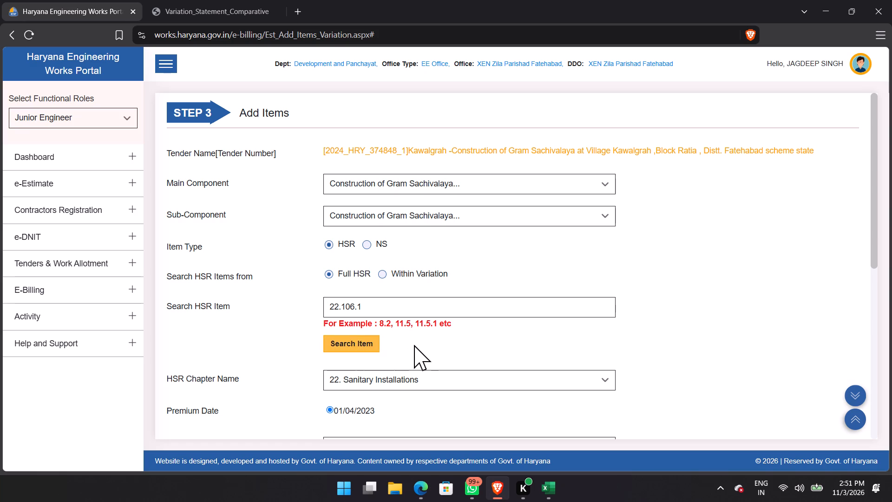
scroll(414, 344, "down", 10)
left_click(399, 253)
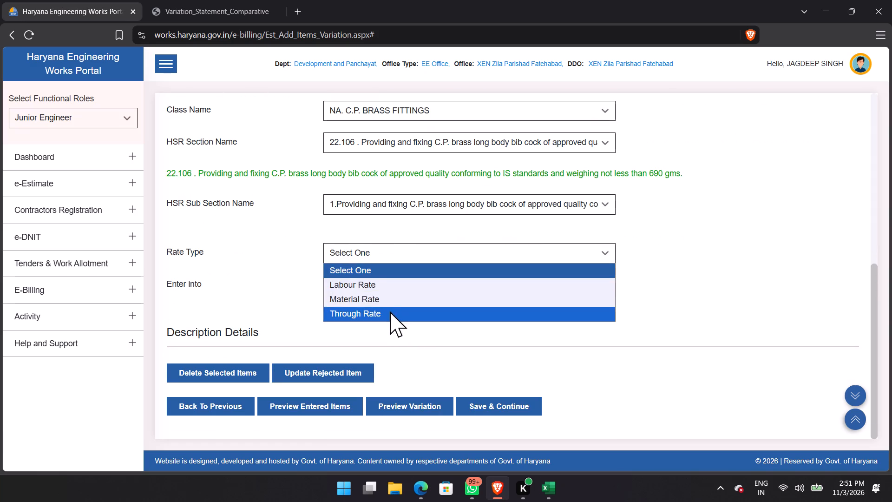
left_click(390, 311)
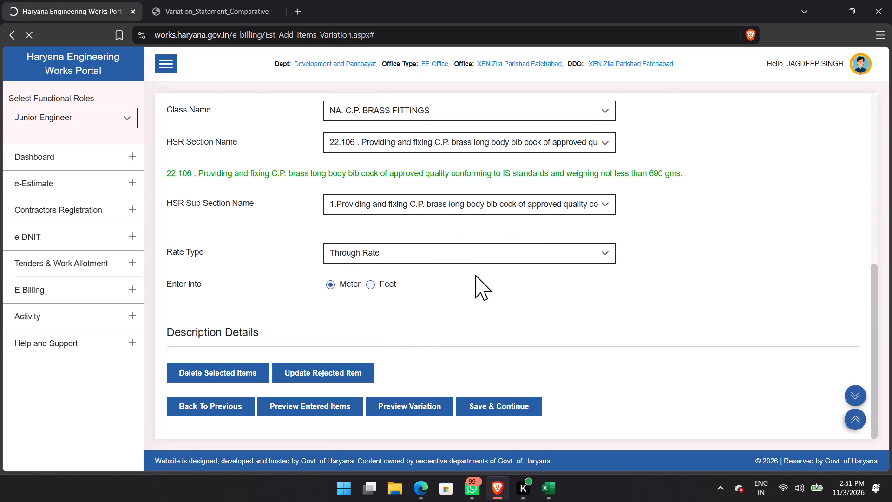
key("space")
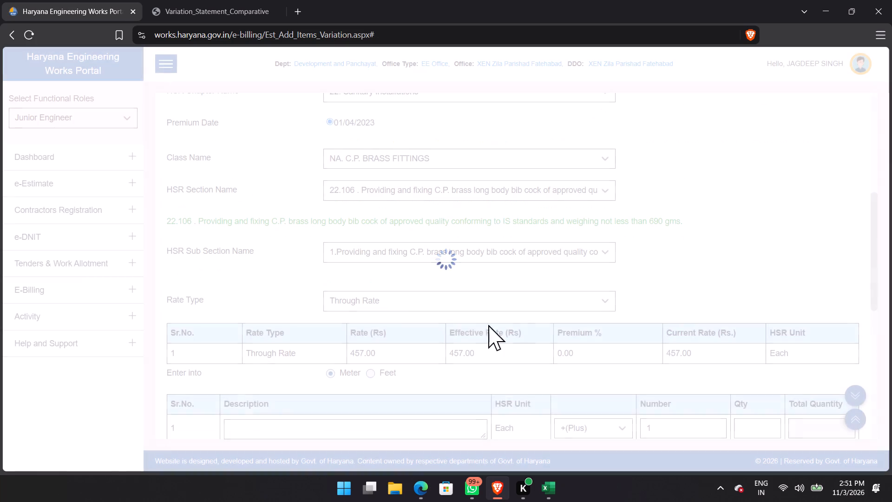
scroll(439, 312, "down", 7)
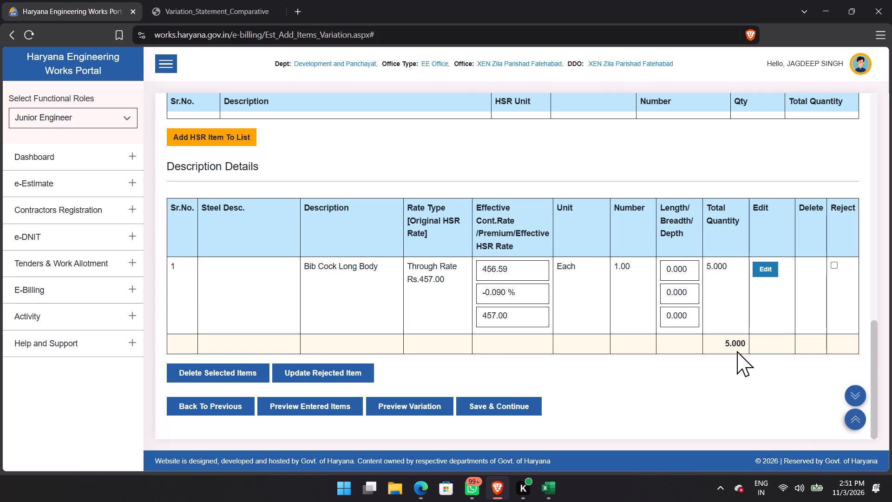
Search the full HSR for item 22.107.1 and bring up its description entries under Through Rate.
scroll(412, 374, "up", 12)
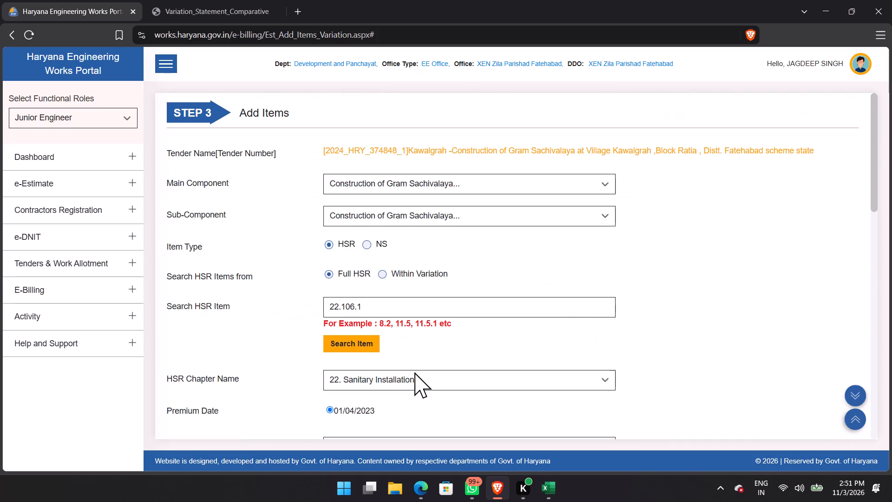
left_click_drag(399, 301, 301, 303)
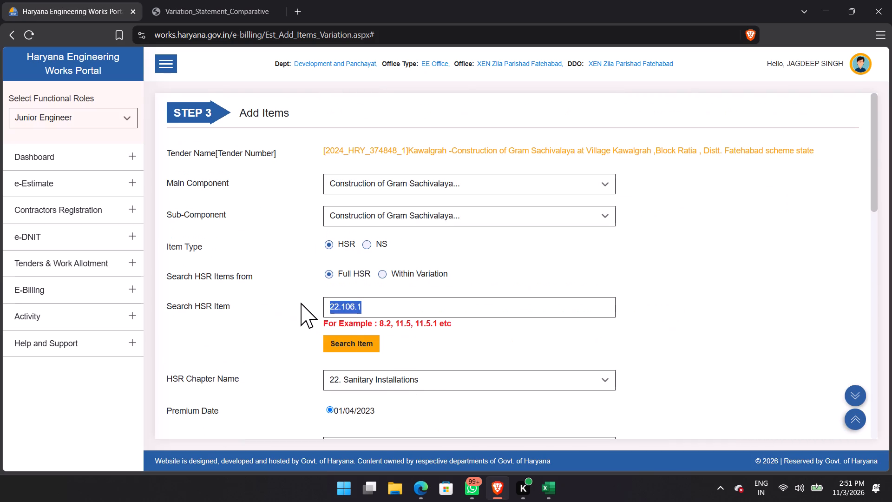
type("22.107.1")
left_click(358, 345)
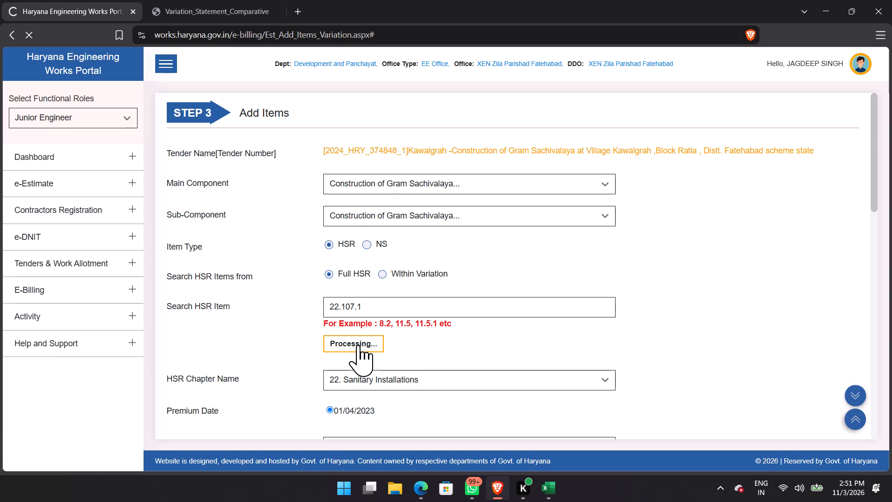
scroll(420, 293, "down", 2)
scroll(420, 293, "up", 1)
scroll(420, 293, "down", 4)
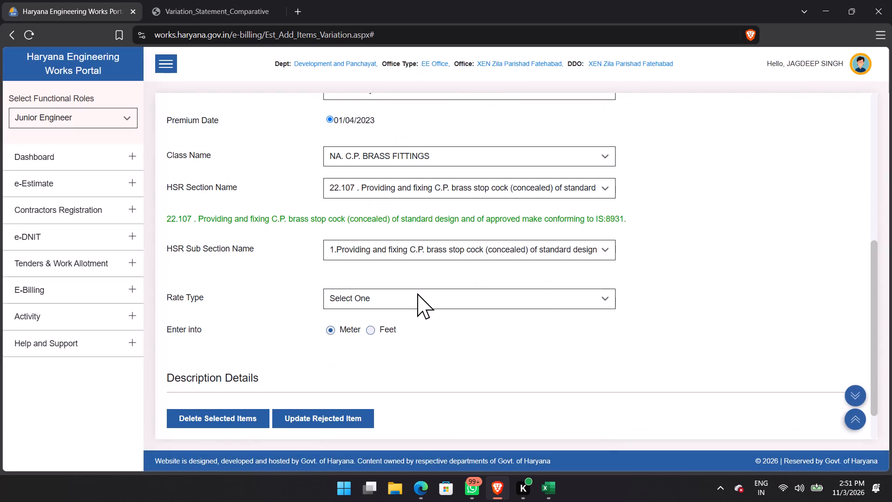
left_click(405, 298)
left_click(382, 357)
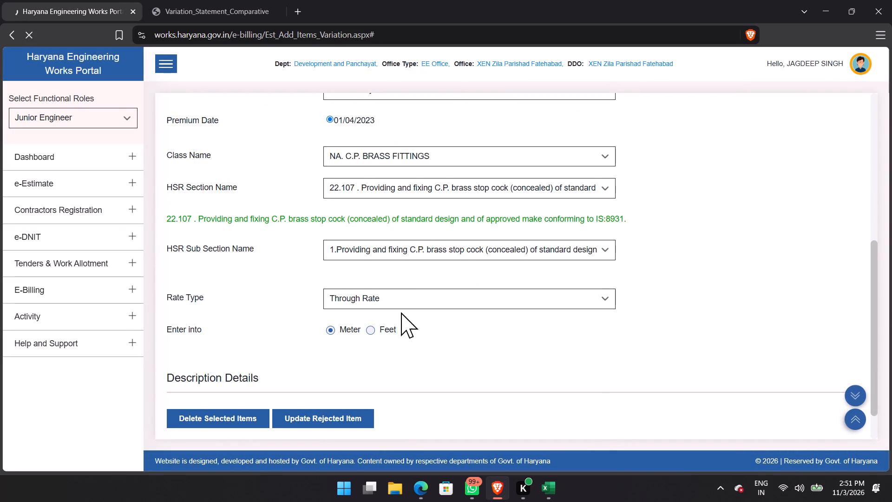
scroll(447, 315, "down", 2)
scroll(447, 316, "up", 1)
scroll(447, 317, "down", 5)
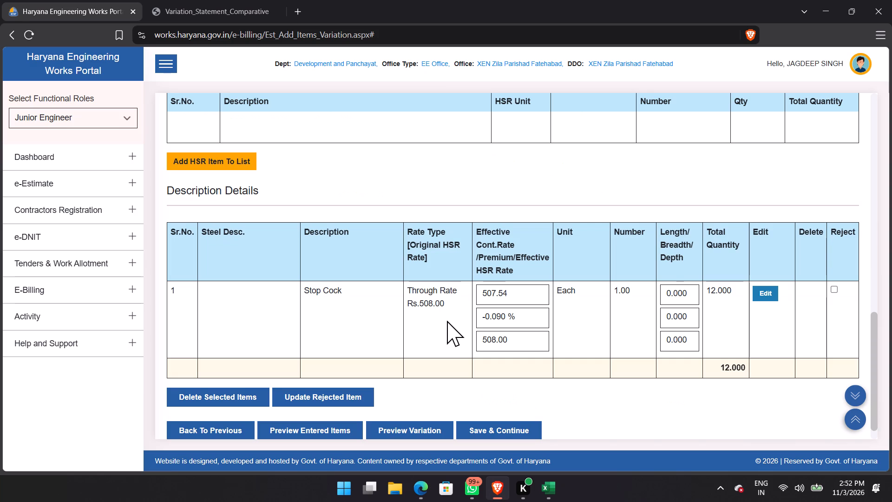
Set the Stop Cock entry's quantity to 4, update its data and check the revised entry.
left_click(761, 296)
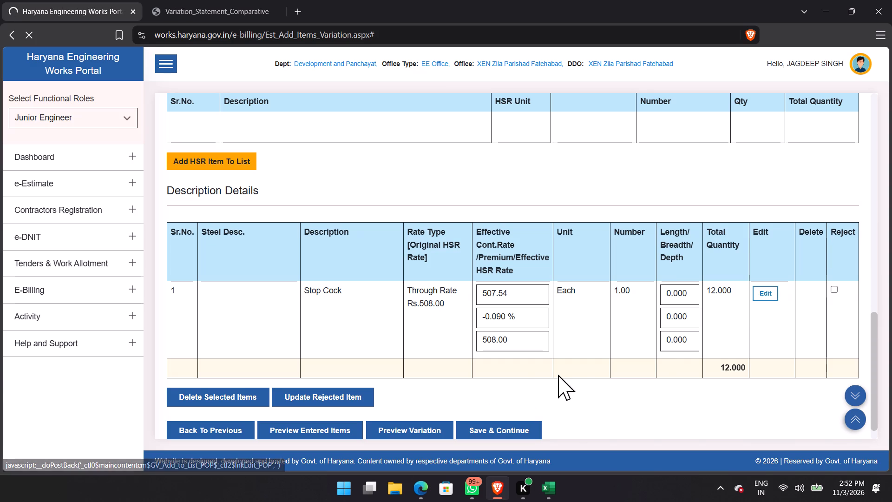
scroll(654, 355, "down", 7)
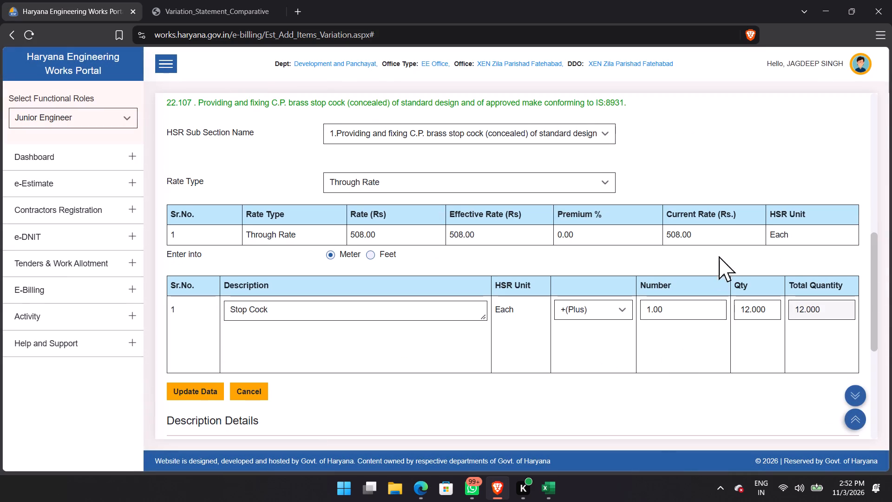
left_click_drag(780, 311, 704, 312)
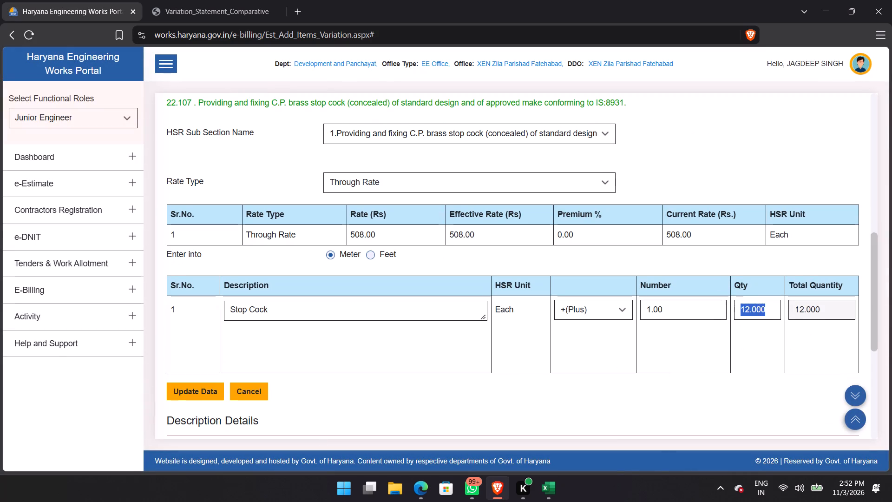
key("4")
key("Tab")
key("Return")
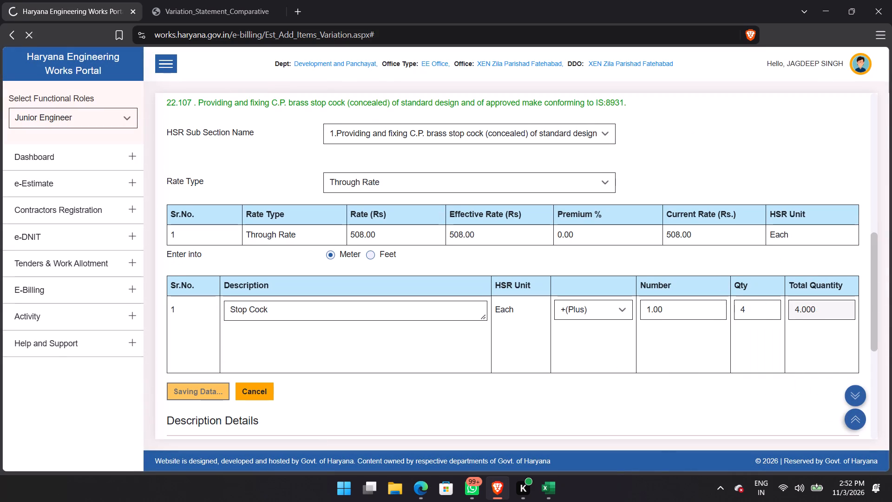
left_click(547, 108)
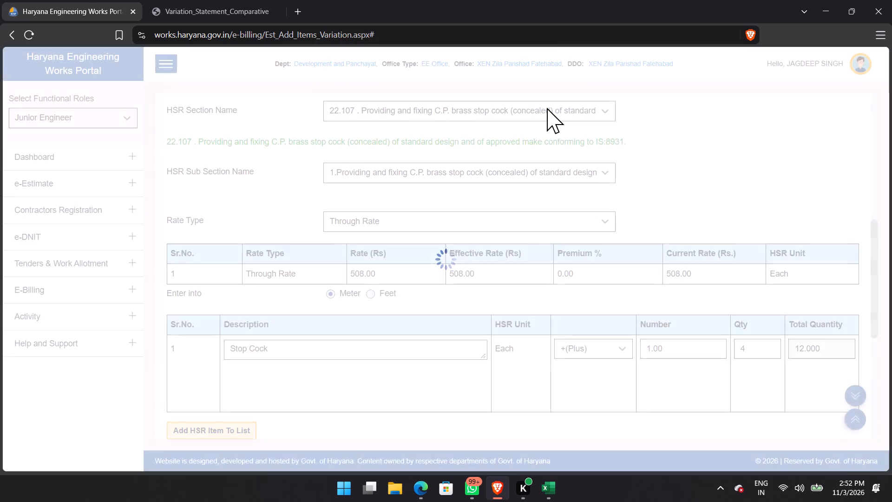
scroll(538, 293, "down", 7)
scroll(539, 297, "up", 1)
scroll(541, 297, "down", 1)
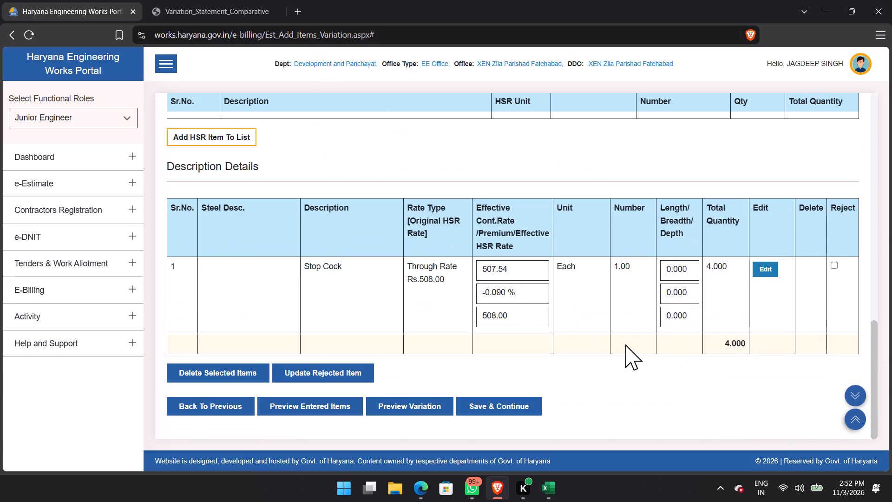
Search the full HSR for item 22.124.3 and check its description entries under Through Rate.
scroll(609, 397, "up", 6)
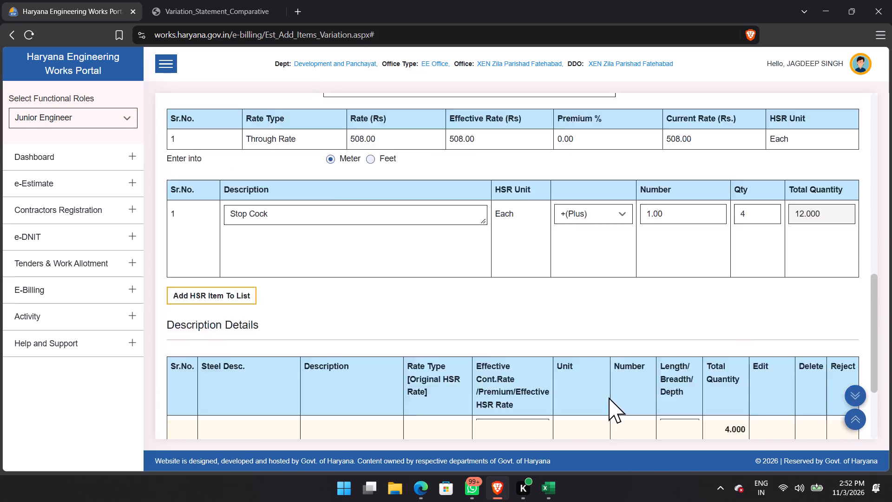
scroll(431, 310, "up", 2)
scroll(376, 258, "up", 1)
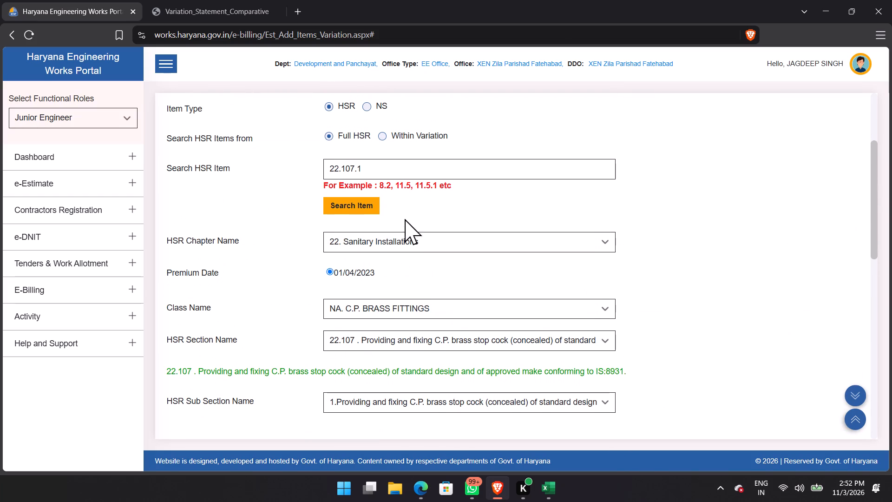
left_click_drag(388, 173, 243, 162)
type("22.")
key("4")
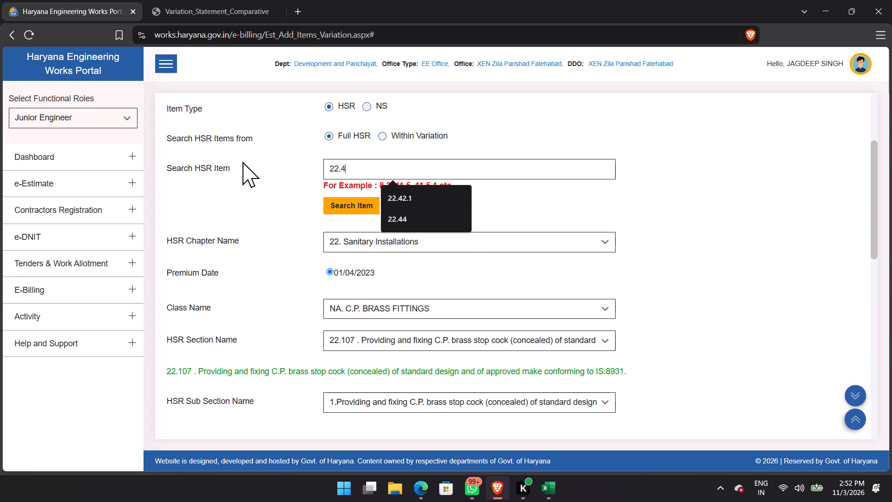
key("BackSpace")
type("124.3")
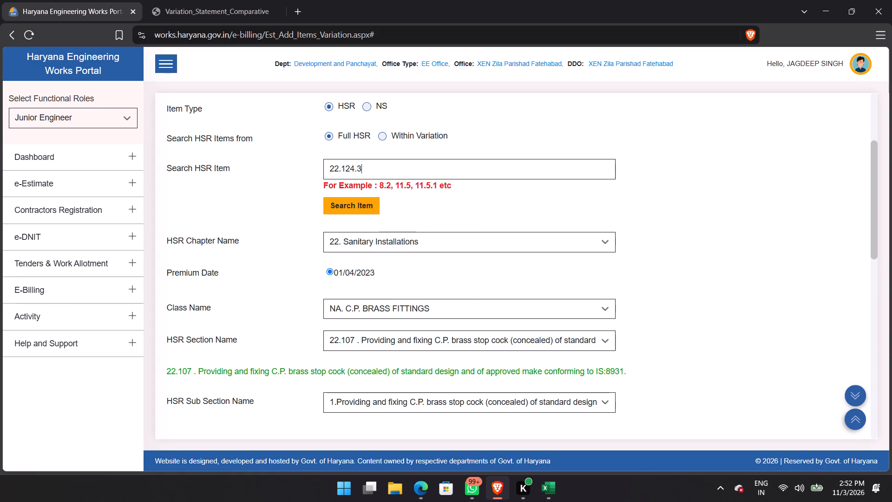
key("Tab")
key("Return")
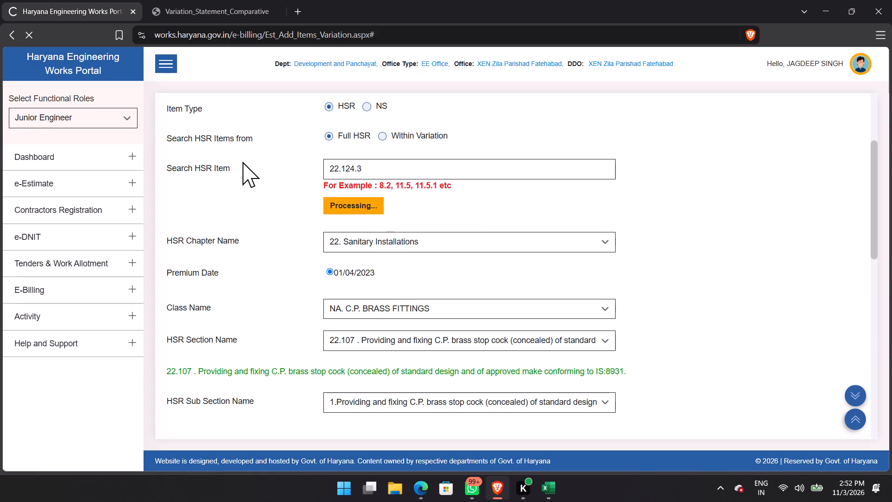
scroll(404, 241, "down", 4)
scroll(406, 248, "up", 1)
scroll(406, 248, "down", 3)
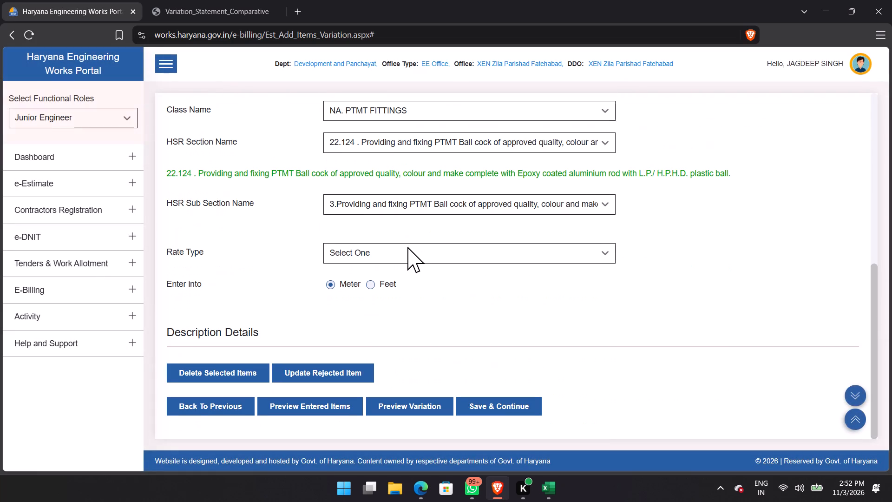
left_click(407, 247)
left_click(379, 315)
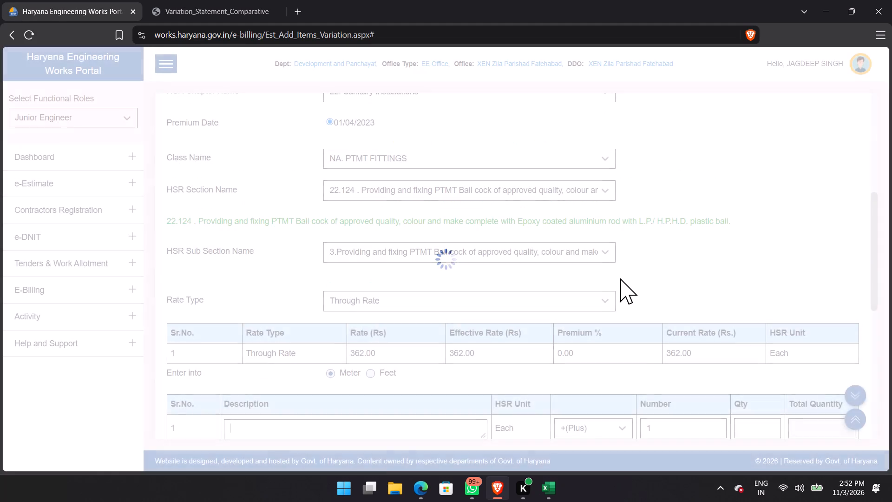
scroll(620, 278, "down", 2)
scroll(620, 284, "up", 1)
scroll(620, 286, "down", 3)
scroll(620, 295, "up", 1)
scroll(620, 297, "down", 4)
scroll(619, 303, "up", 1)
scroll(619, 303, "down", 1)
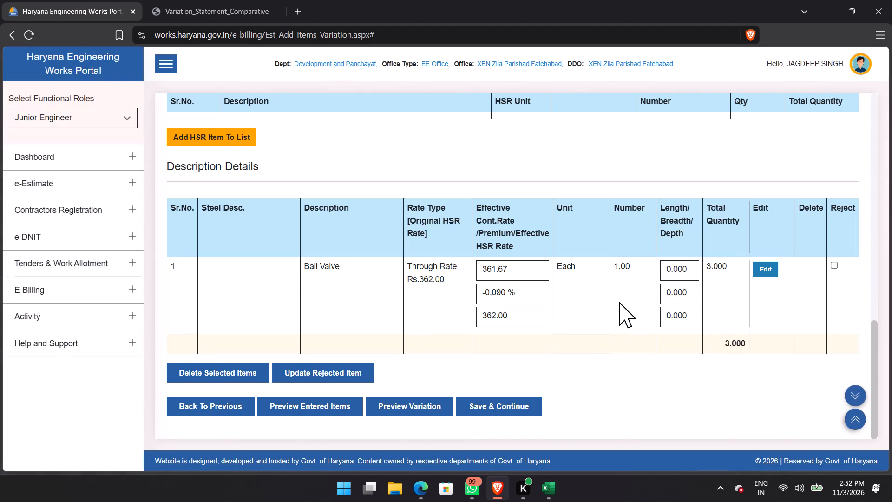
Search the full HSR for item 22.128.2 and check its description entries under Through Rate.
scroll(519, 317, "up", 7)
scroll(408, 331, "up", 3)
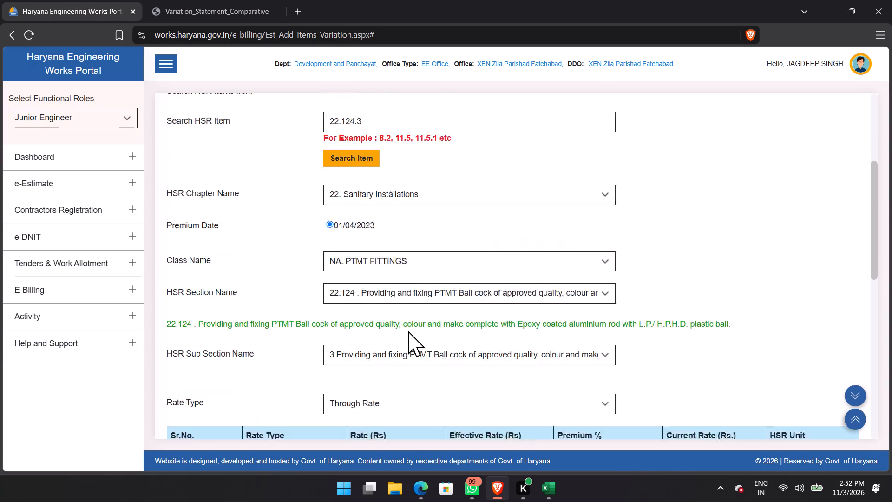
left_click_drag(407, 232, 242, 231)
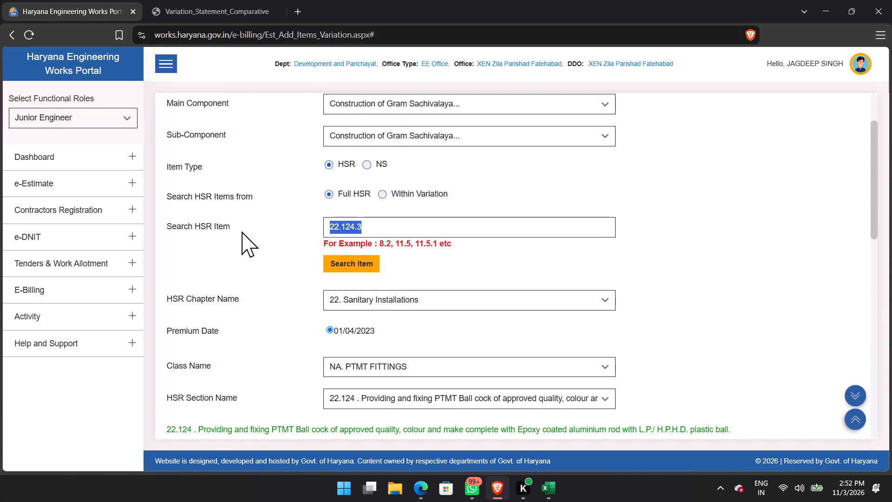
type("22.128.2")
left_click(351, 257)
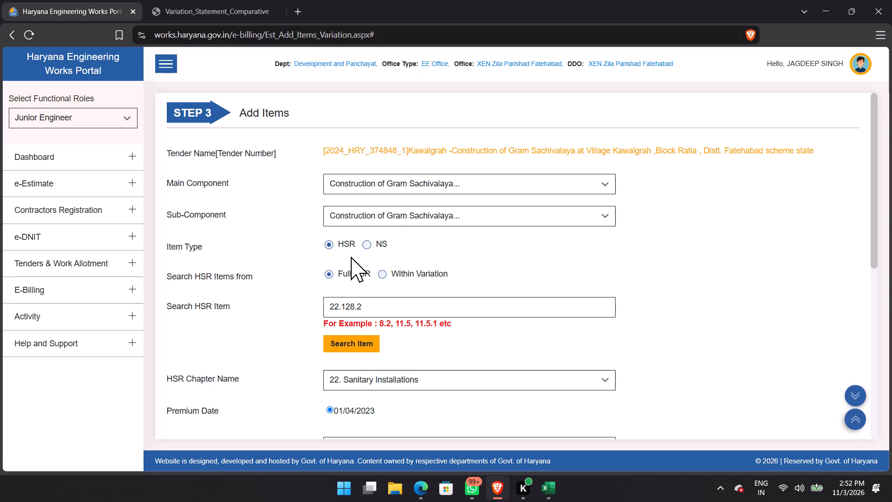
scroll(340, 304, "down", 5)
left_click(379, 302)
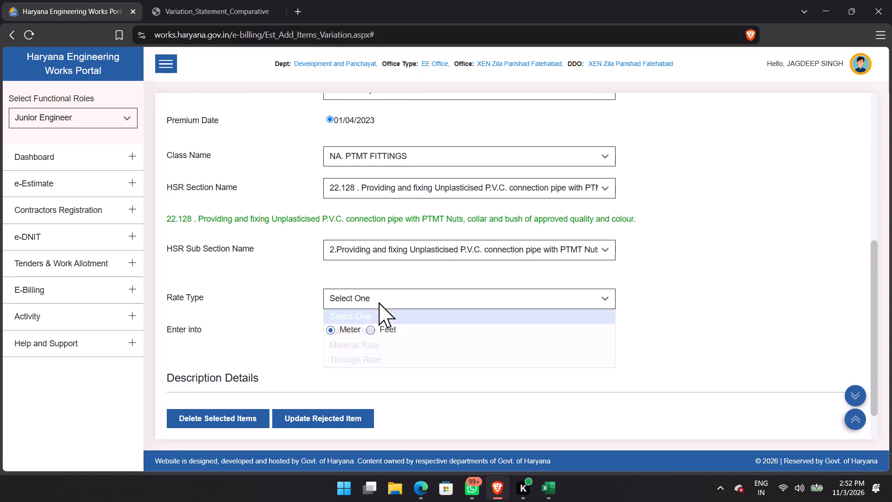
left_click(364, 353)
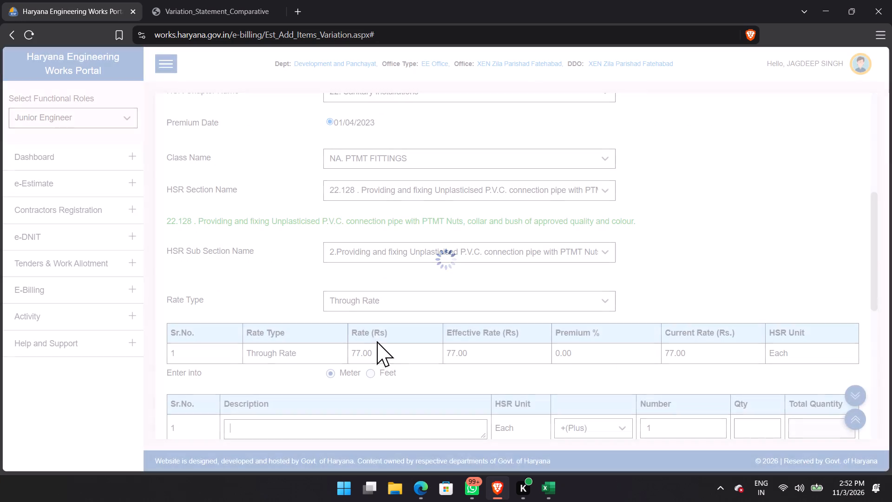
scroll(471, 308, "down", 7)
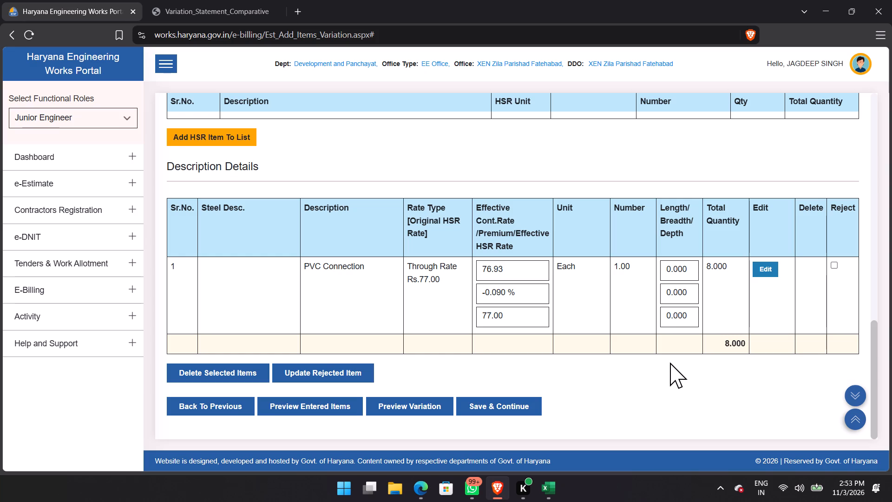
Search the full HSR for item 22.181 and check its description entries under Through Rate.
scroll(507, 426, "up", 6)
scroll(385, 216, "up", 4)
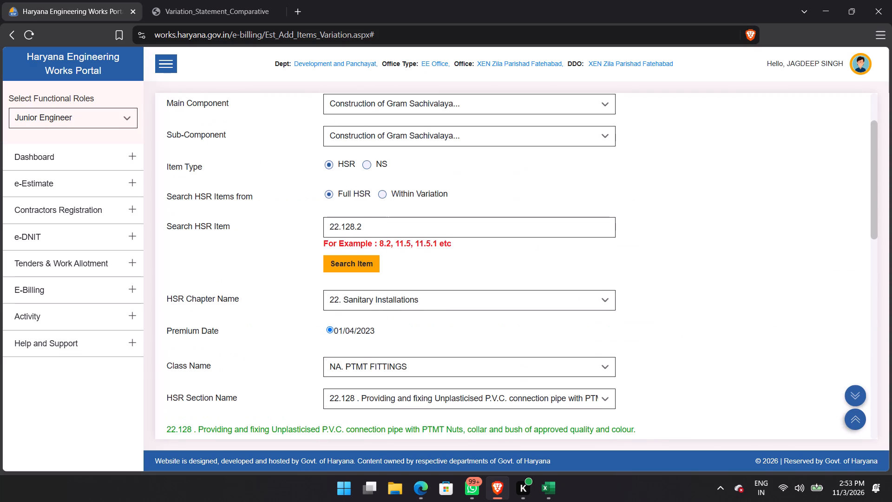
left_click_drag(393, 232, 326, 235)
type("22.181")
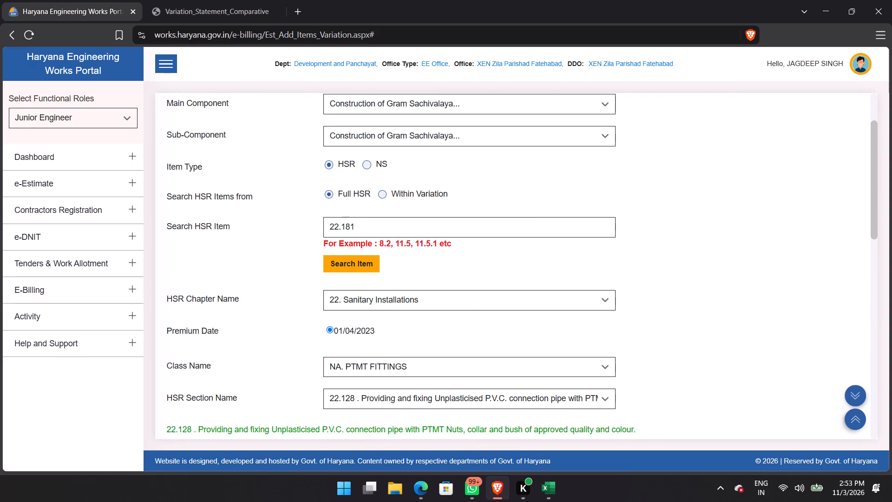
left_click(357, 262)
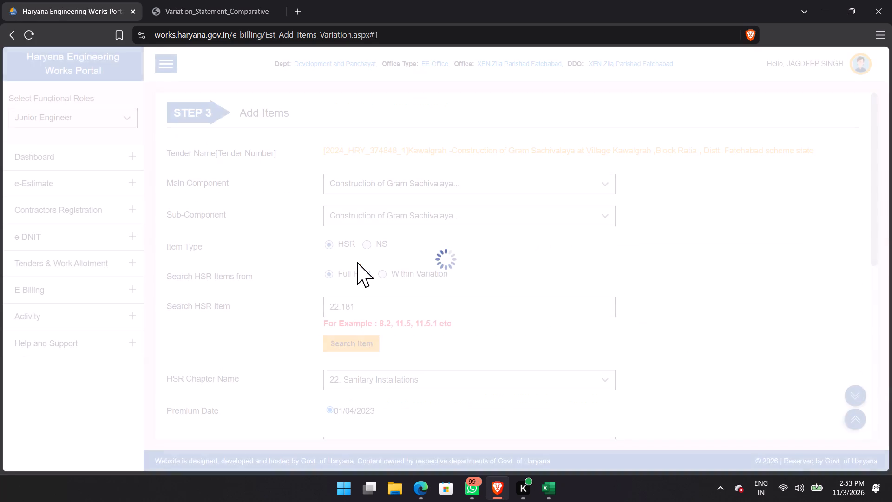
scroll(386, 381, "down", 7)
left_click(383, 263)
left_click(371, 304)
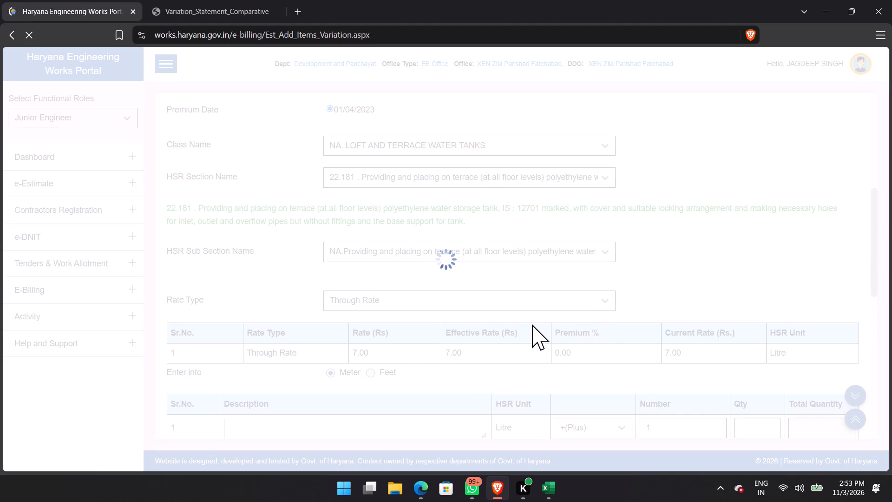
scroll(648, 313, "down", 3)
scroll(648, 313, "up", 1)
scroll(648, 313, "down", 5)
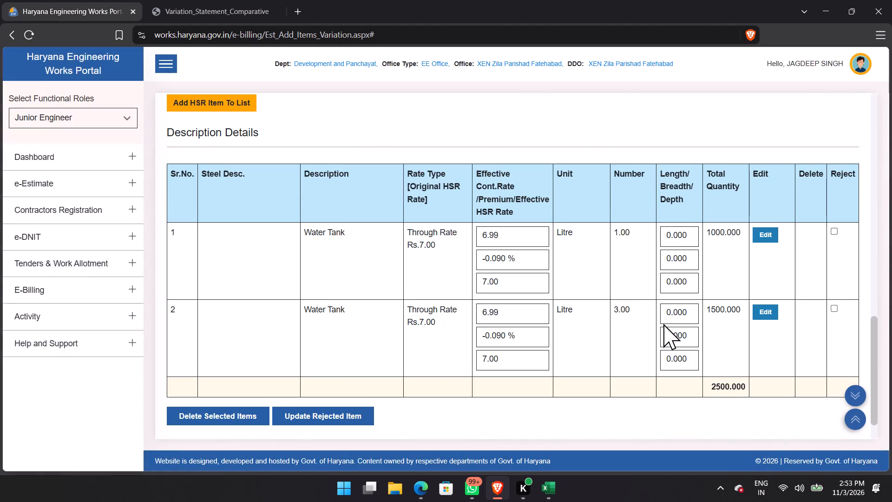
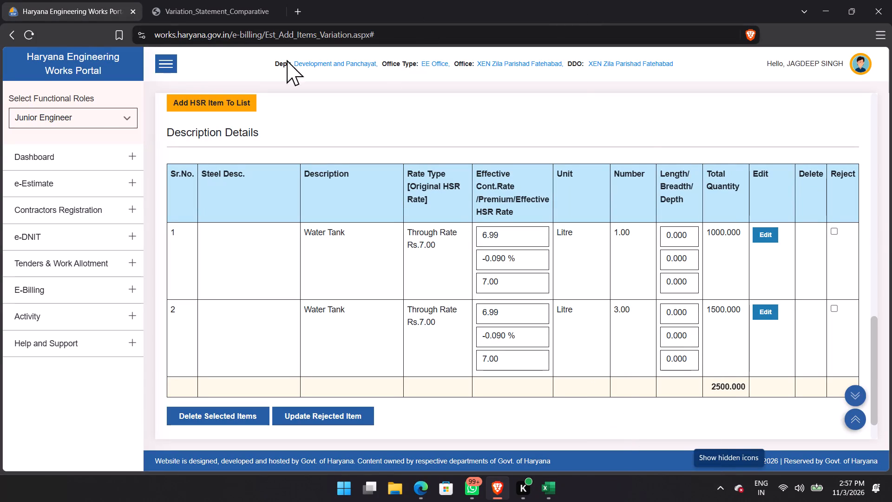
Search the full HSR for item 21.90.1.2 and check its description entries under Through Rate.
scroll(467, 198, "up", 12)
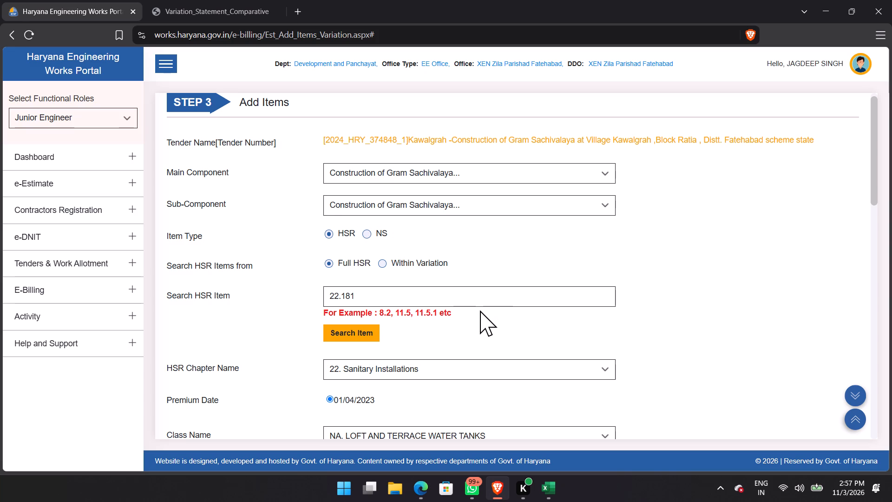
scroll(397, 411, "down", 15)
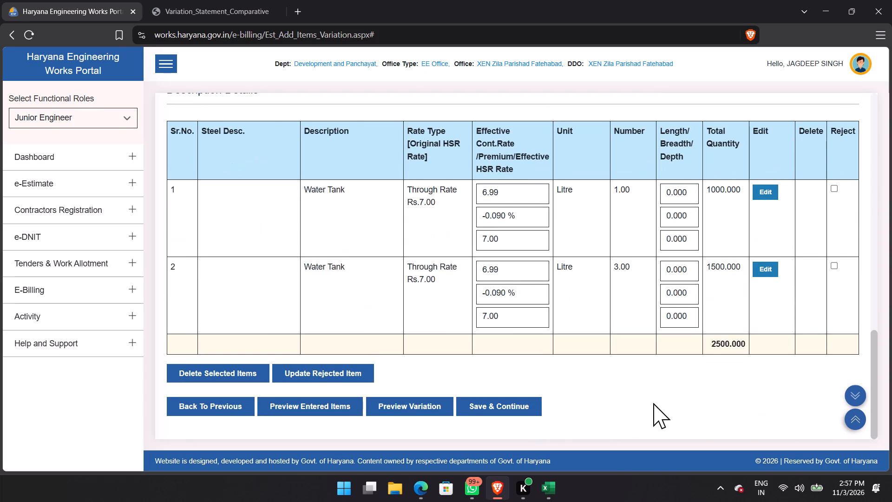
scroll(485, 367, "up", 14)
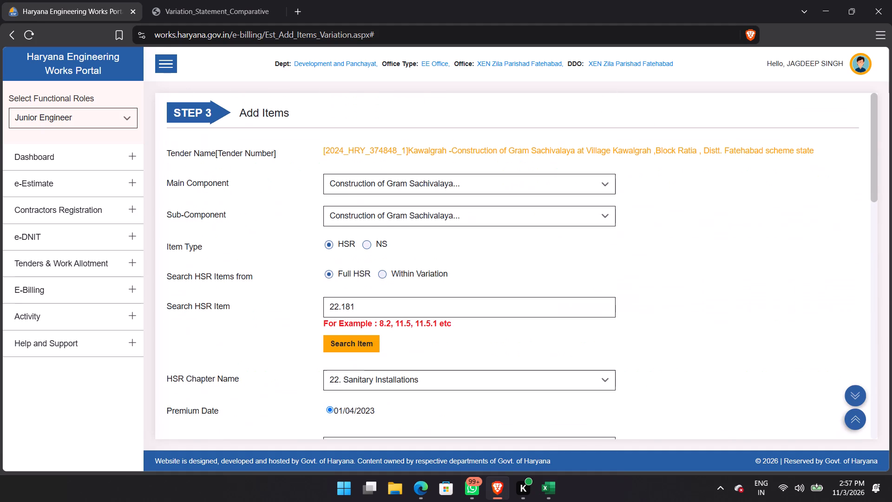
left_click_drag(405, 309, 272, 298)
type("21.90")
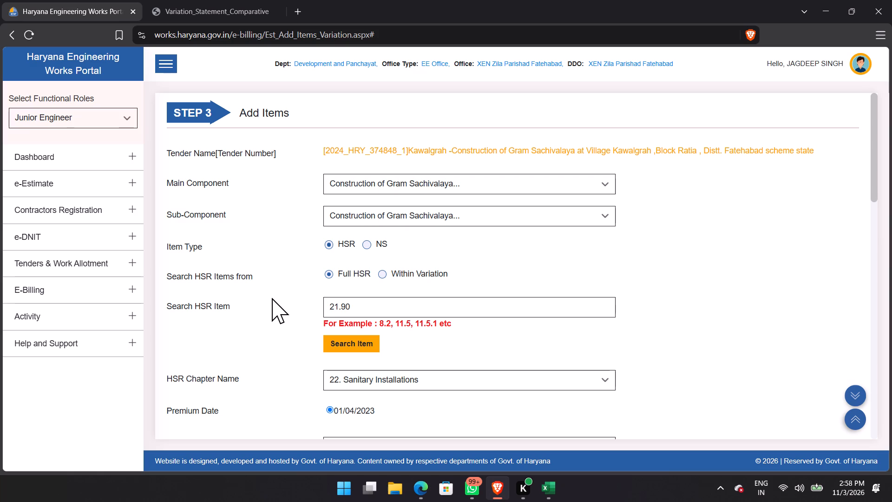
type(".1.2")
left_click(347, 340)
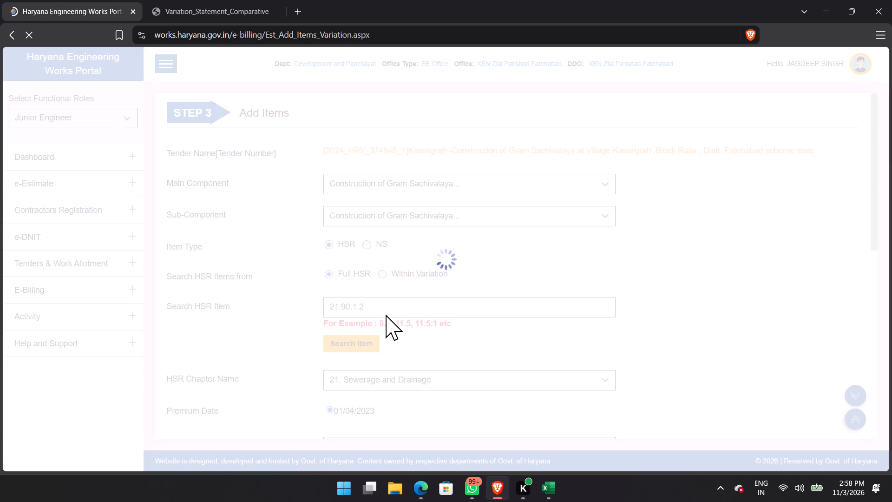
scroll(408, 302, "down", 7)
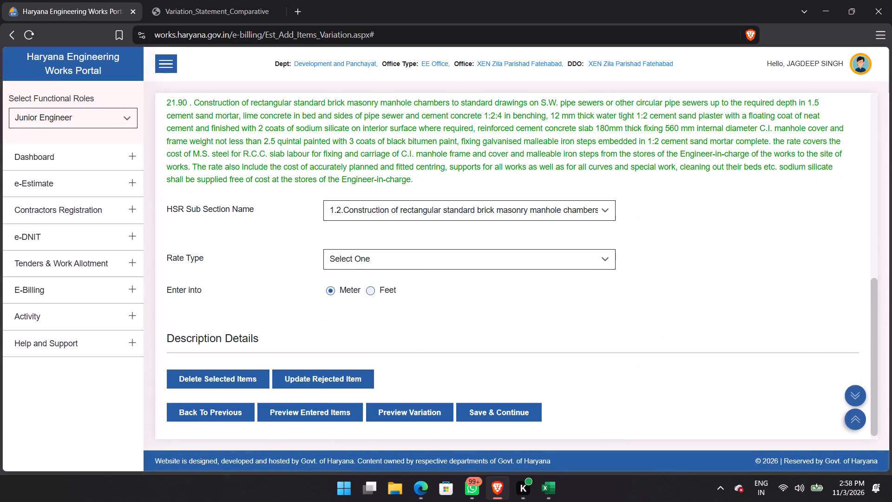
left_click(417, 259)
left_click(399, 295)
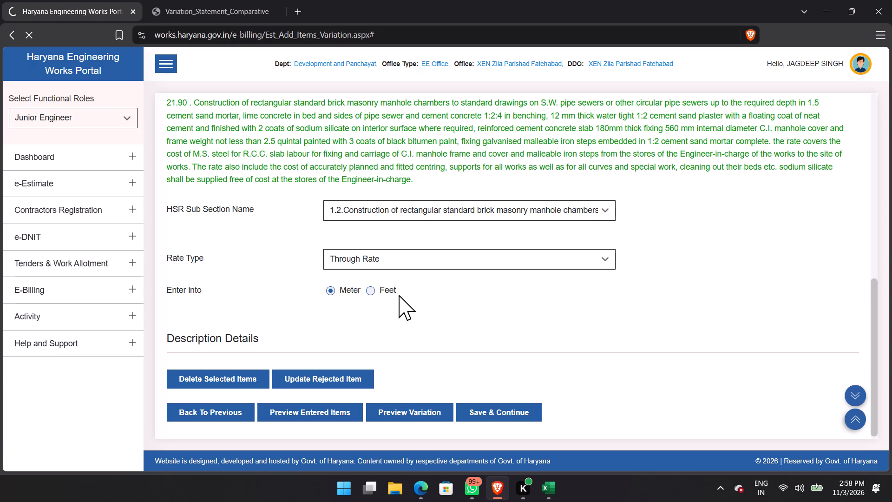
scroll(443, 285, "down", 7)
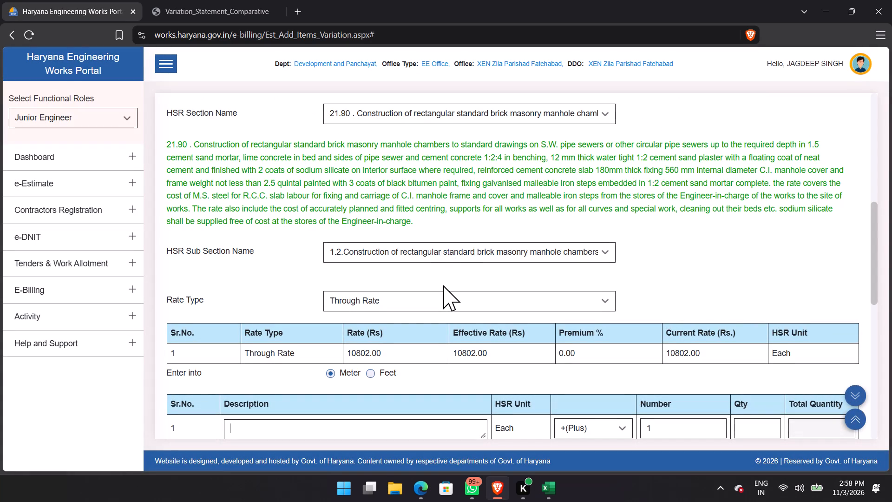
scroll(442, 243, "down", 8)
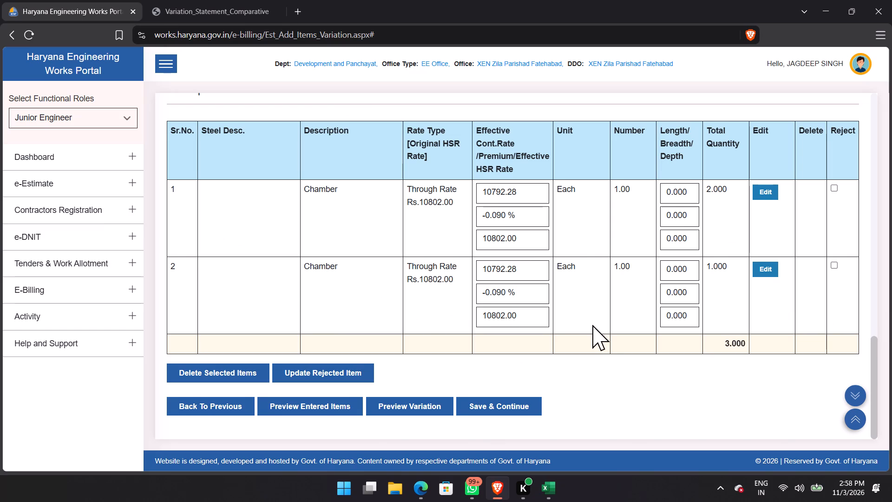
scroll(592, 325, "up", 1)
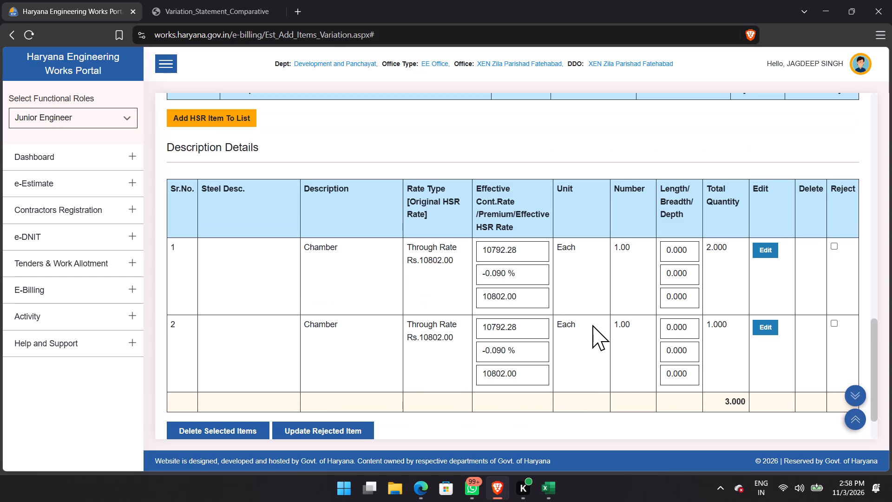
scroll(592, 325, "up", 9)
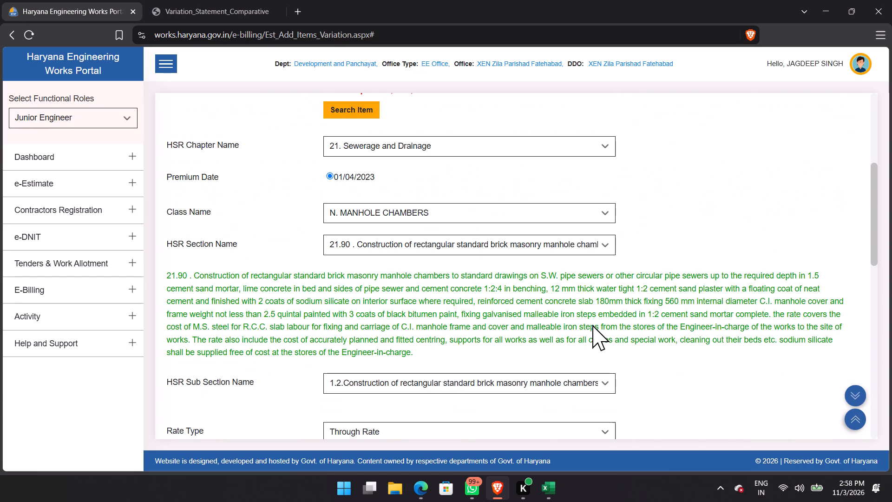
scroll(592, 325, "up", 2)
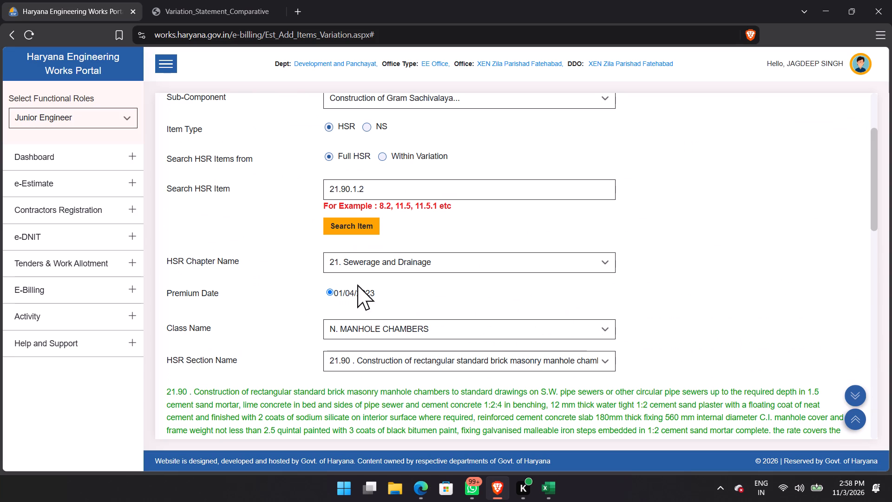
left_click(337, 191)
left_click(597, 243)
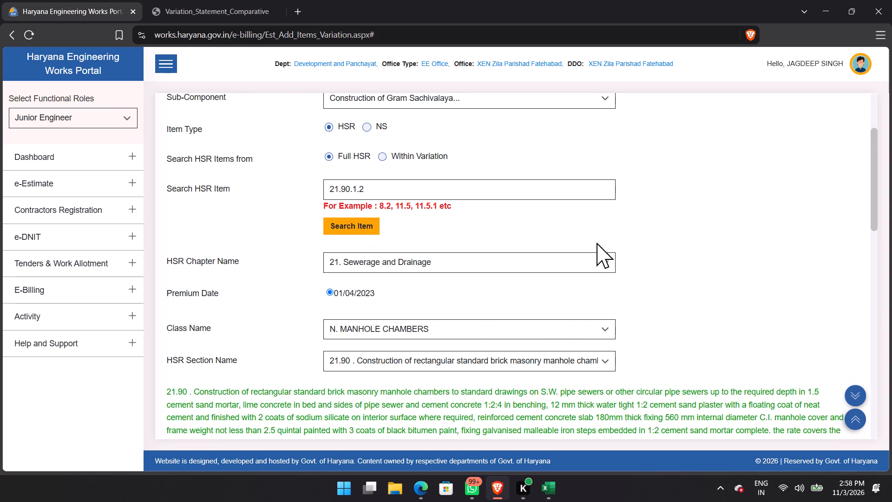
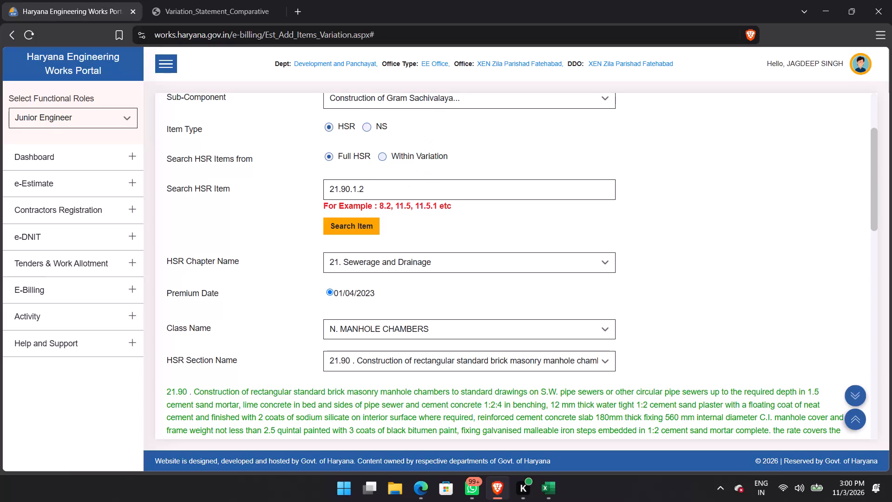
Search the full HSR for item 21.90.2.2 and check its description entries under Through Rate.
left_click(387, 189)
key("Left")
key("Left")
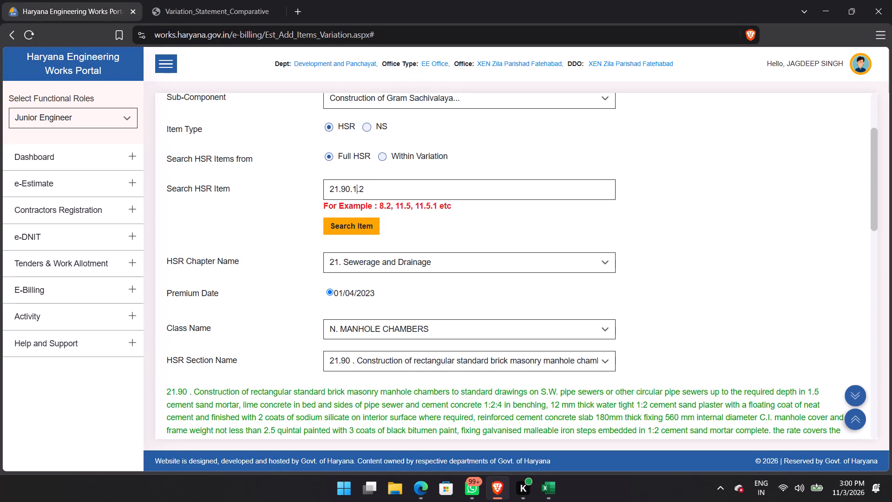
key("BackSpace")
key("2")
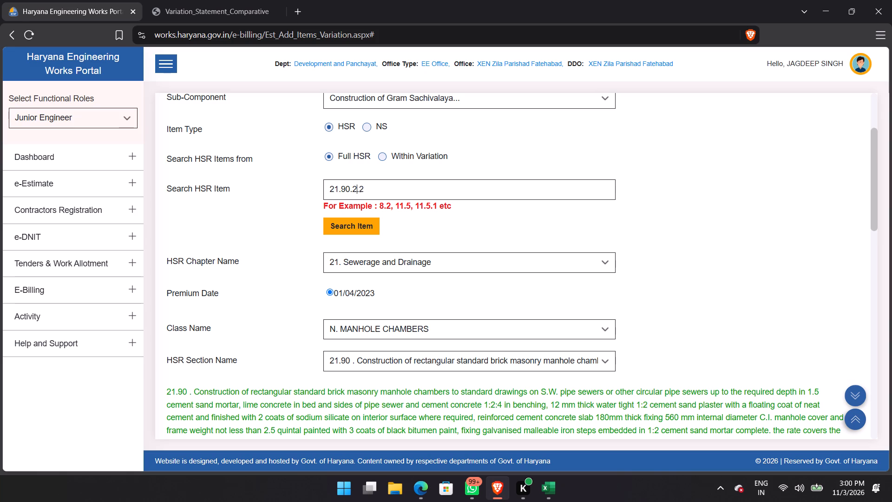
left_click(348, 233)
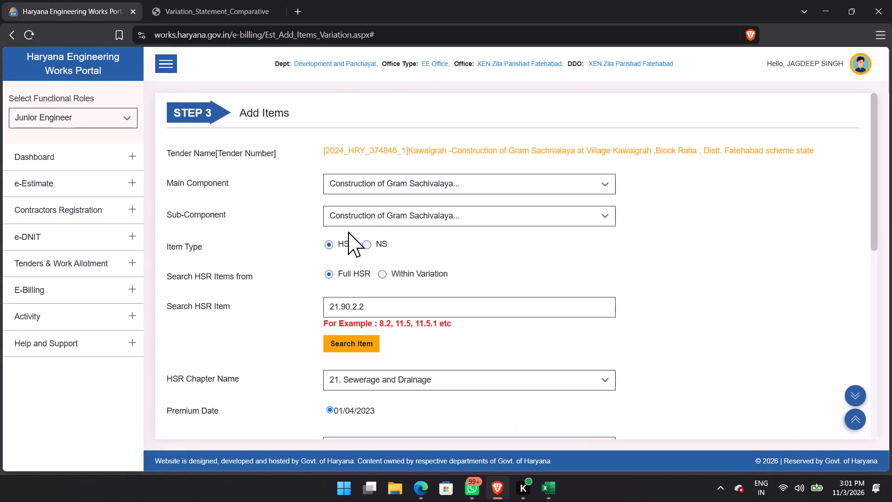
scroll(444, 256, "down", 5)
scroll(391, 284, "down", 1)
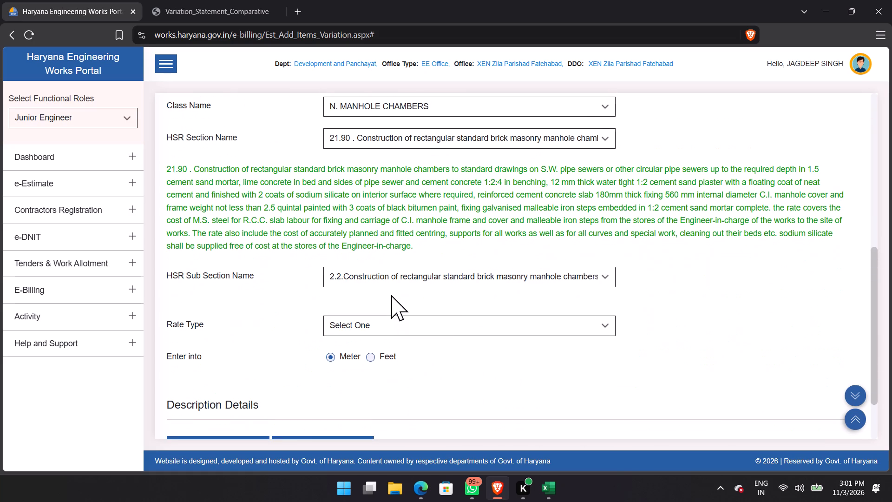
left_click(391, 316)
left_click(391, 319)
left_click(384, 348)
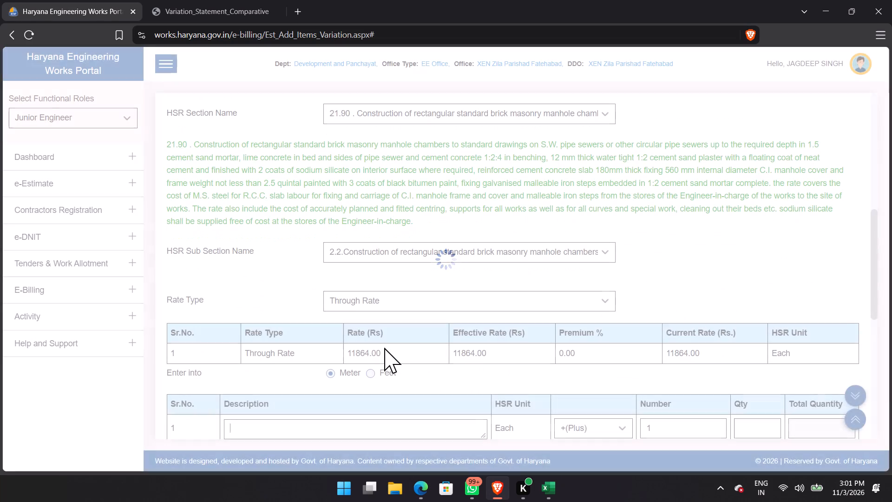
scroll(410, 342, "down", 11)
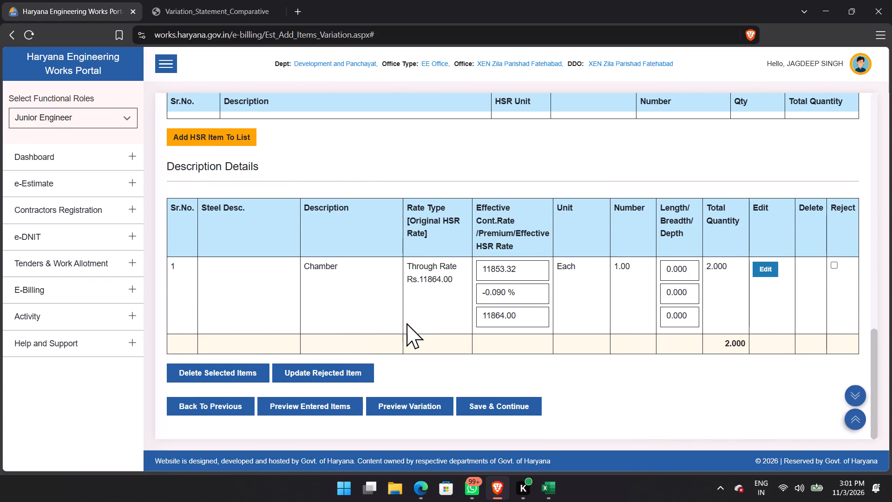
Search the full HSR for item 21.93.1.
scroll(340, 195, "up", 5)
scroll(381, 224, "up", 3)
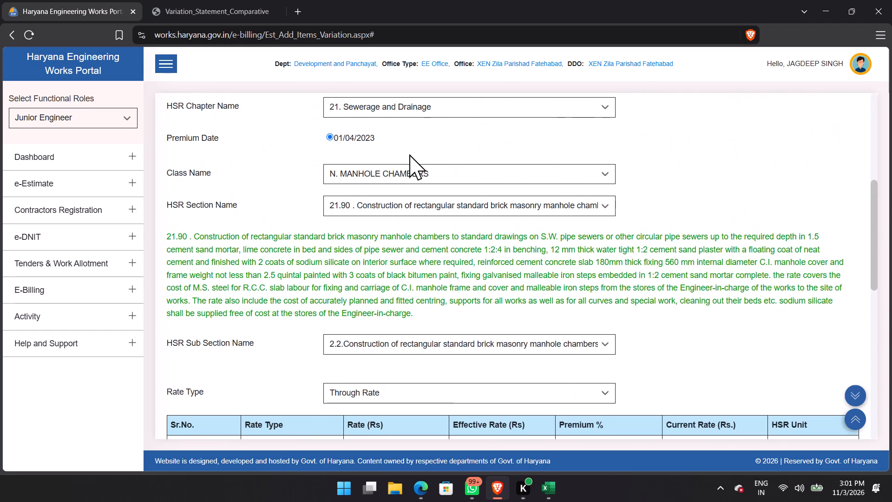
scroll(408, 155, "up", 3)
left_click_drag(408, 213, 292, 201)
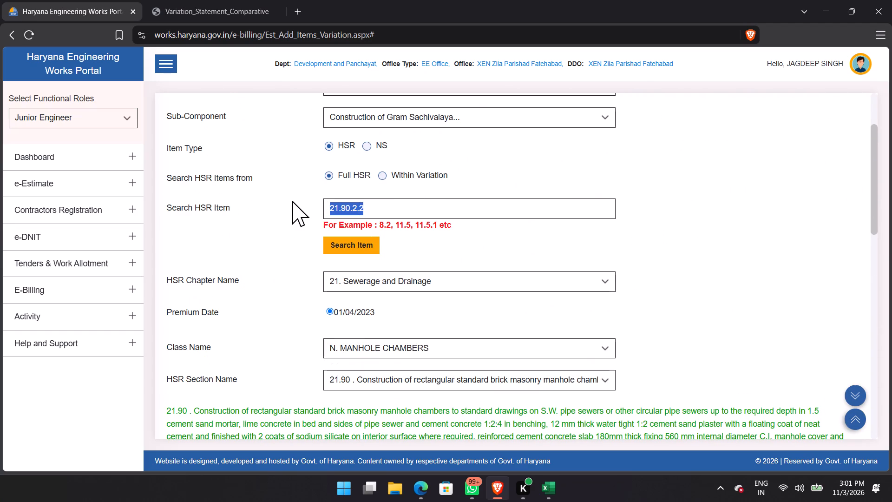
key("2")
type("1.93.1")
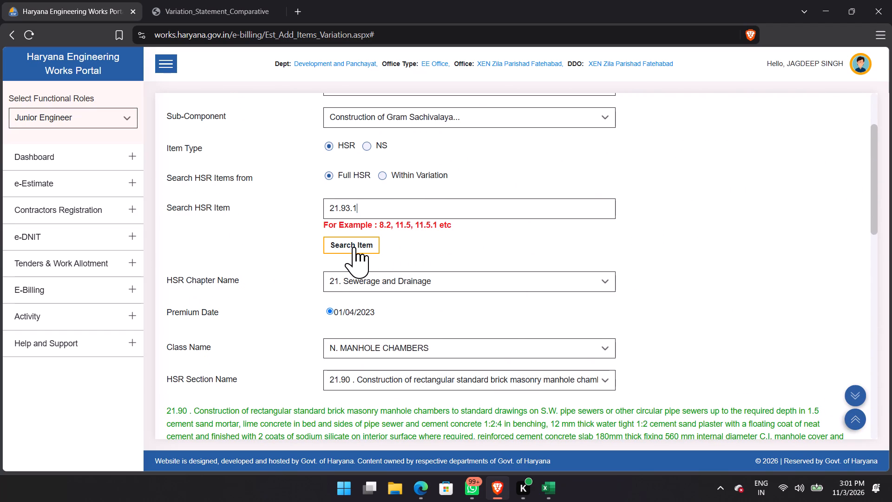
left_click(354, 247)
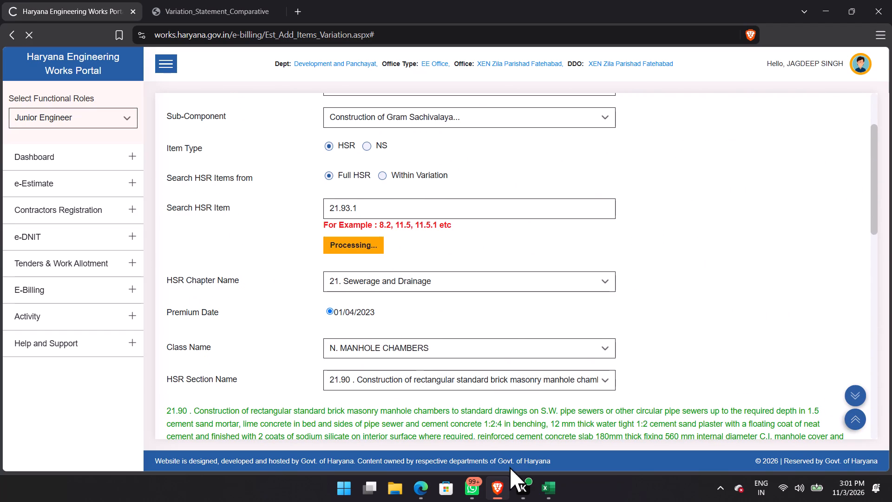
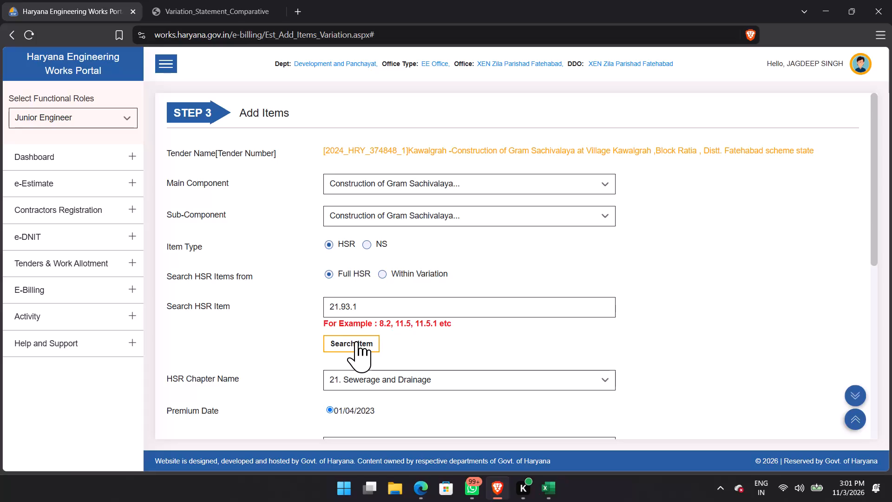
Run the full HSR search for item 21.93.1 and check its description entries under Through Rate.
left_click(356, 341)
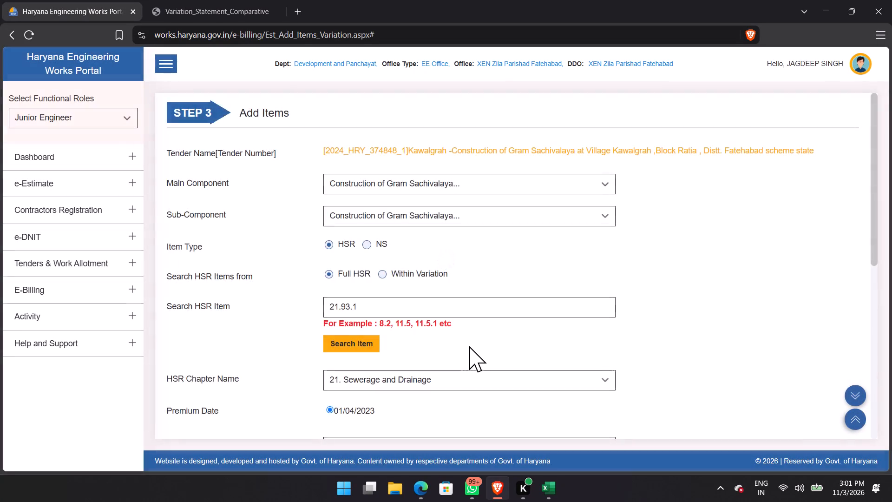
scroll(470, 346, "down", 5)
scroll(470, 346, "up", 1)
scroll(470, 346, "down", 1)
left_click(400, 305)
left_click(380, 366)
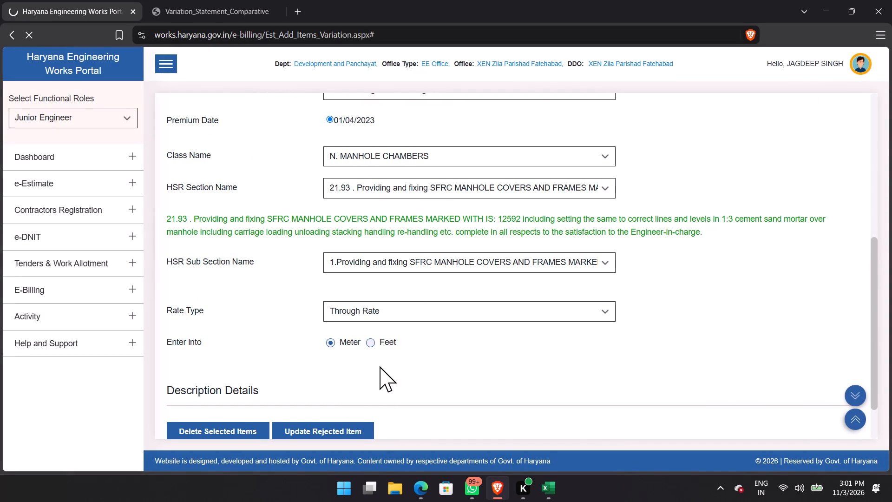
scroll(447, 260, "down", 5)
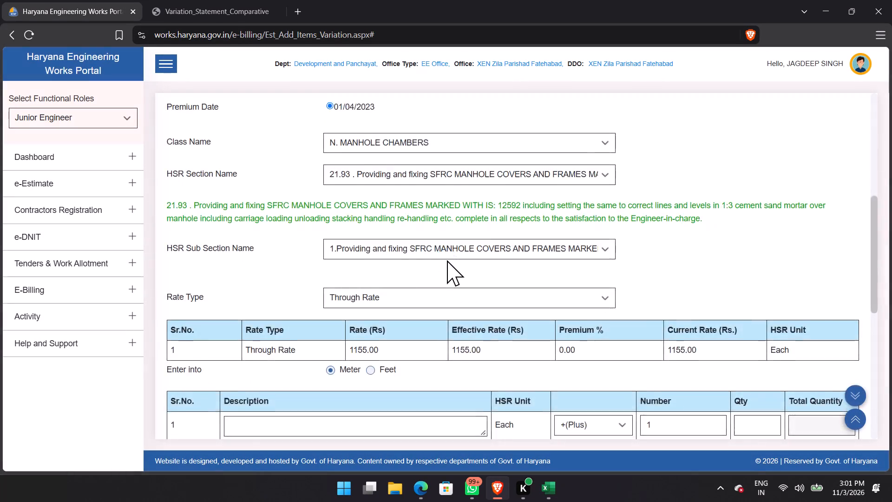
scroll(447, 260, "down", 2)
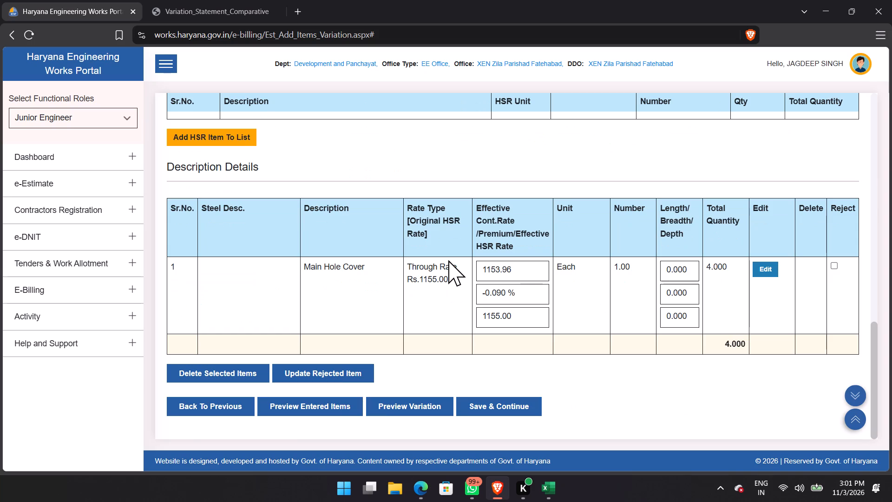
Search the full HSR for item 21.94.1 and check its description entries under Through Rate.
scroll(448, 260, "up", 12)
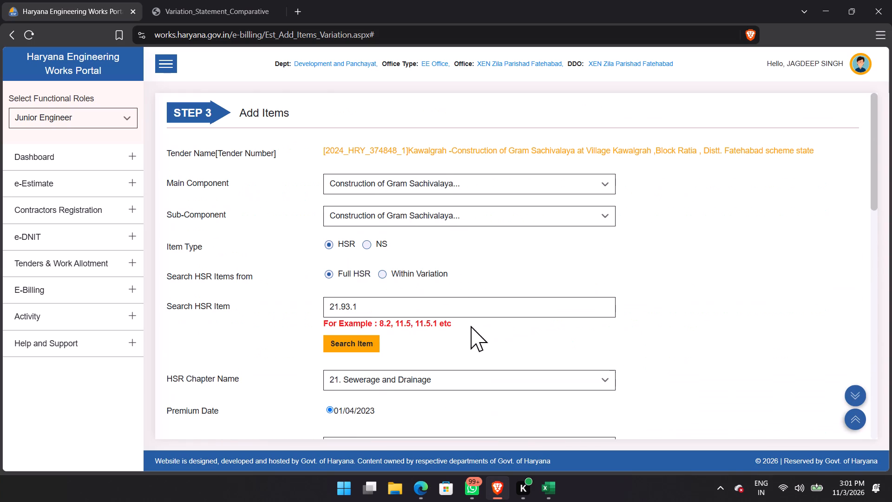
left_click_drag(420, 308, 367, 305)
left_click_drag(367, 305, 343, 310)
type("94.1")
left_click(334, 336)
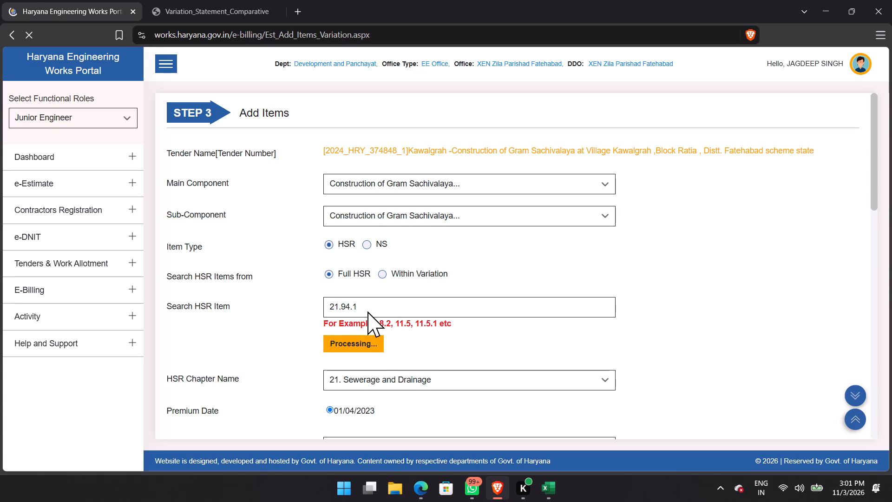
scroll(419, 316, "down", 3)
scroll(419, 316, "up", 1)
scroll(419, 316, "down", 6)
left_click(374, 257)
left_click(377, 292)
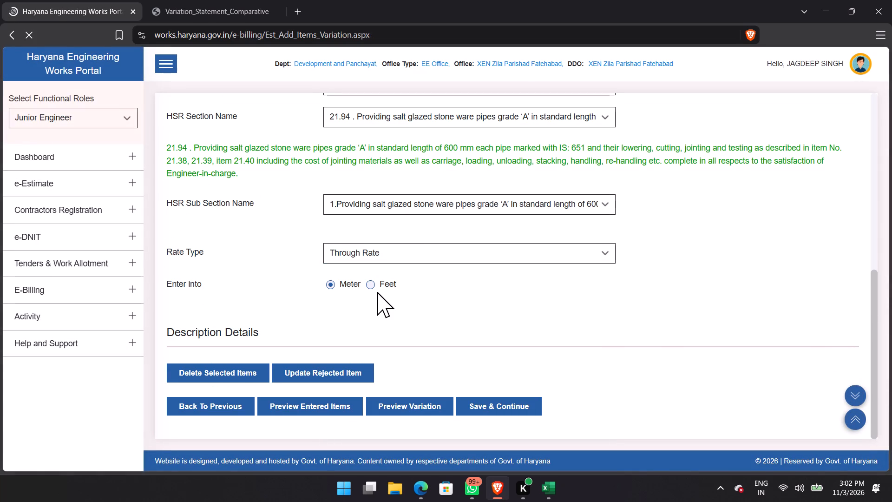
scroll(501, 312, "down", 4)
scroll(501, 312, "up", 1)
scroll(501, 312, "down", 1)
scroll(501, 312, "up", 1)
scroll(501, 312, "down", 2)
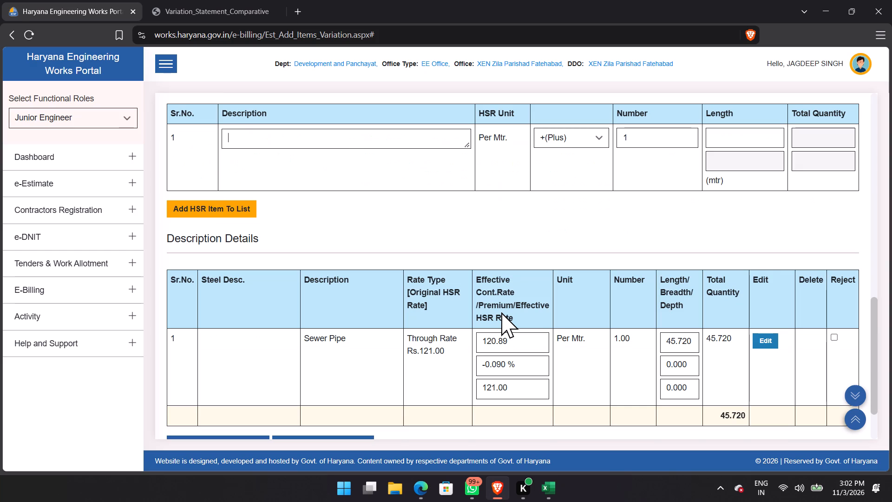
Search the full HSR for item 21.94.2 and check its description entries under Through Rate.
scroll(374, 340, "up", 8)
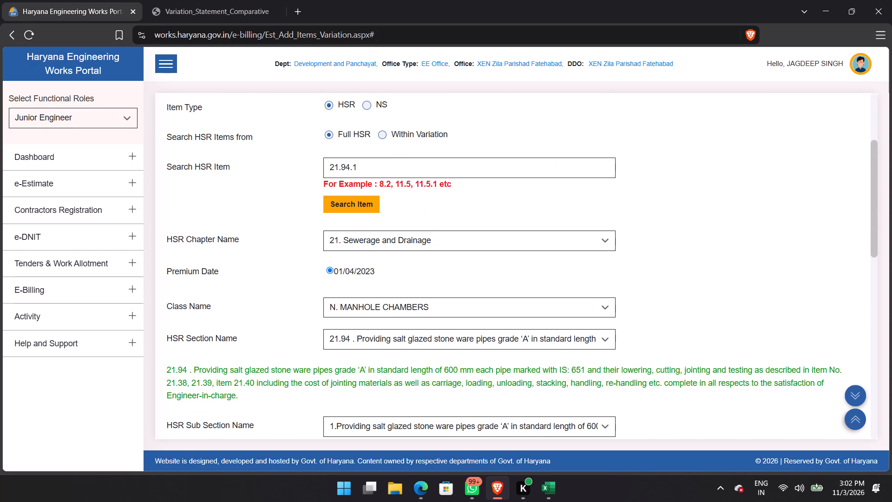
left_click(405, 170)
key("BackSpace")
key("2")
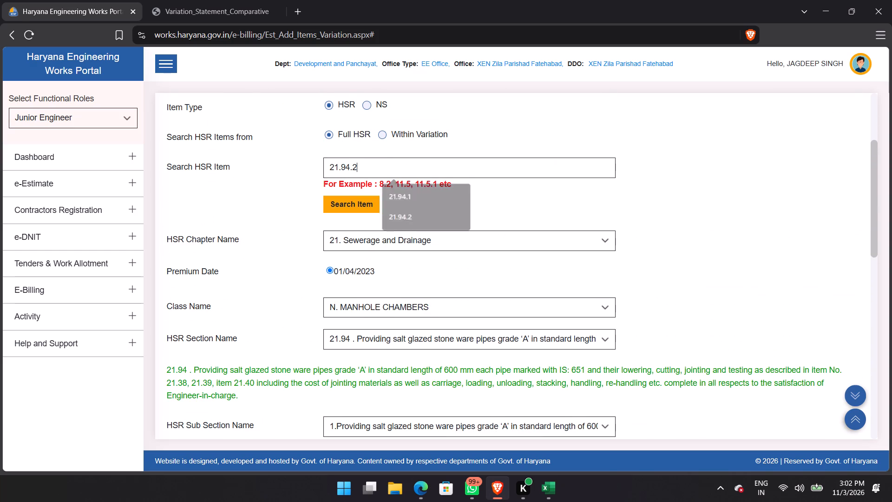
left_click(361, 203)
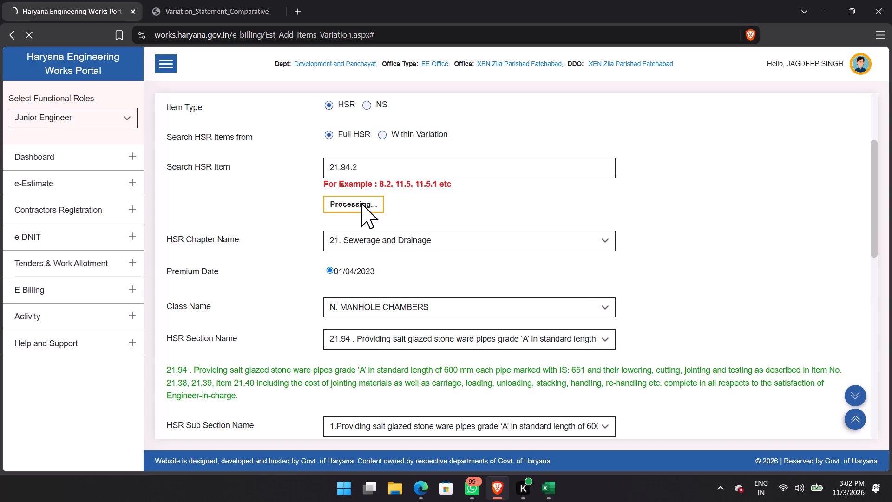
scroll(416, 271, "down", 7)
left_click(392, 250)
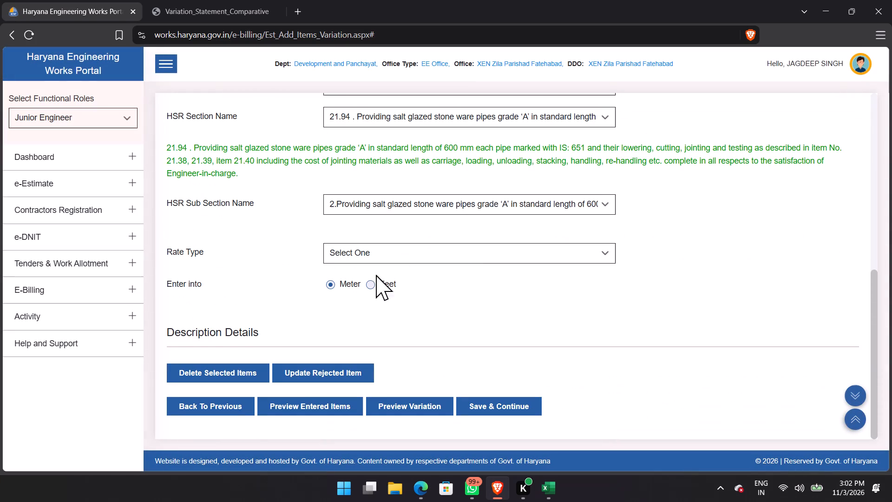
left_click(378, 243)
left_click(379, 282)
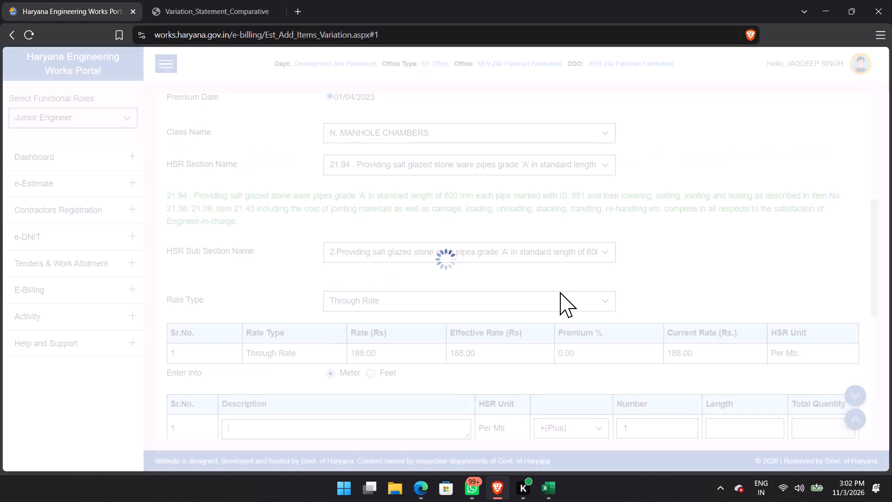
scroll(643, 298, "down", 3)
scroll(643, 298, "up", 1)
scroll(643, 298, "down", 1)
scroll(643, 298, "up", 1)
scroll(643, 298, "down", 10)
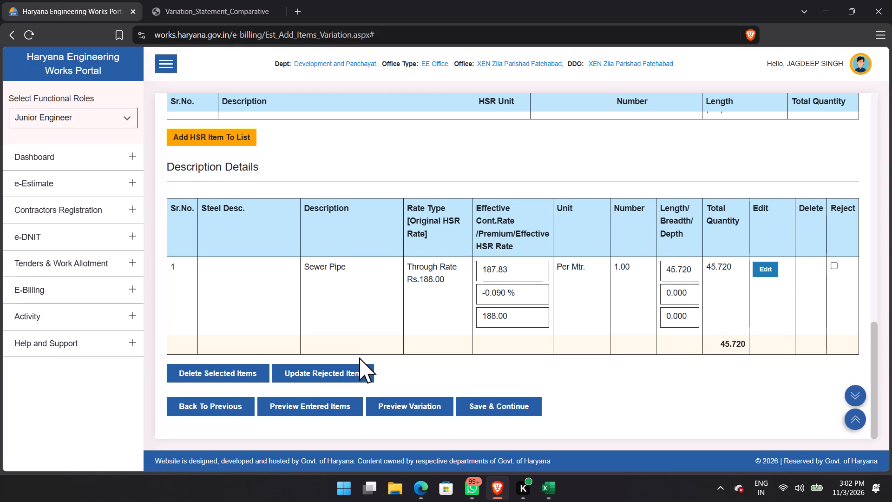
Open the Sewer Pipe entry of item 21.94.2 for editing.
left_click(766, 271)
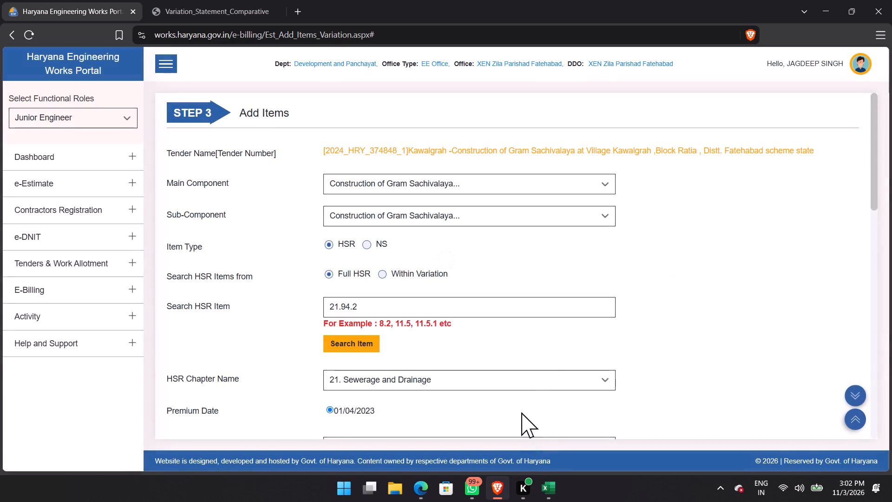
Search the full HSR for item 22.209 and check its description entries under Through Rate.
left_click_drag(420, 309, 278, 324)
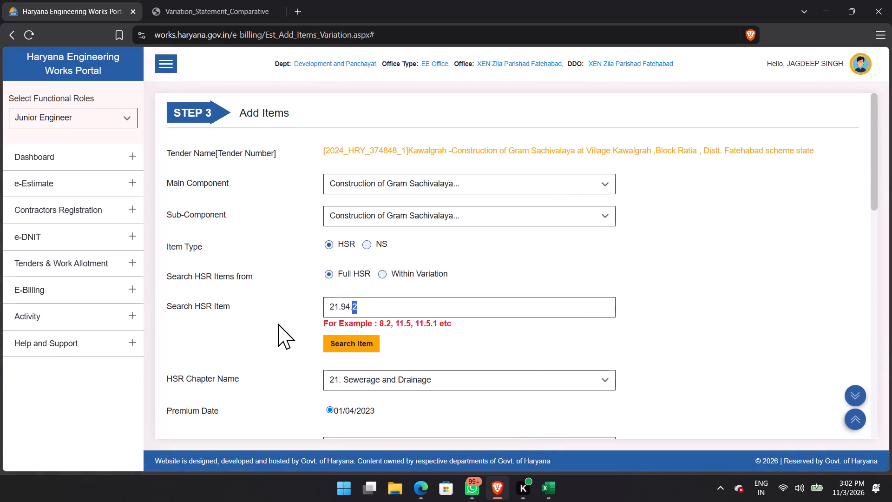
type("22.")
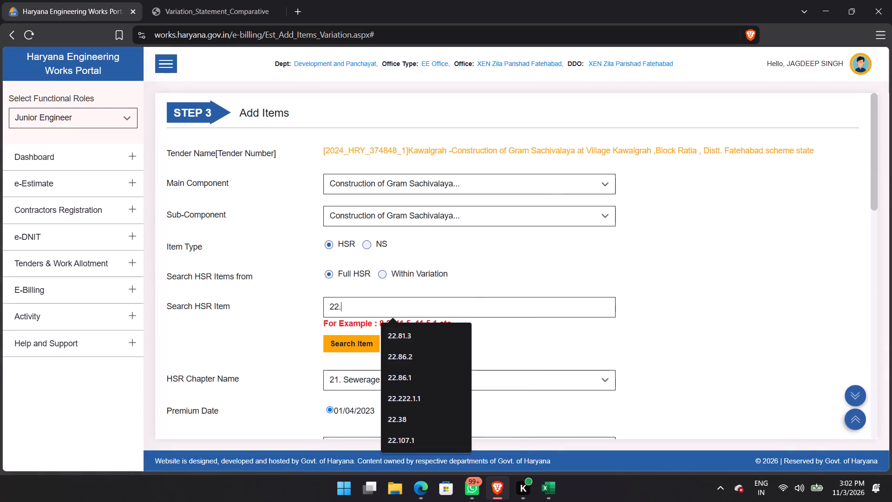
type("2.9")
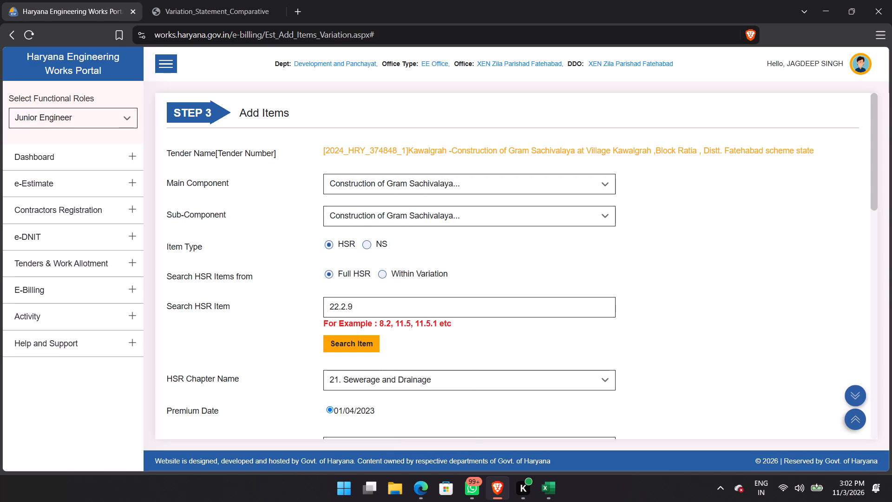
key("BackSpace")
key("BackSpace")
key("BackSpace")
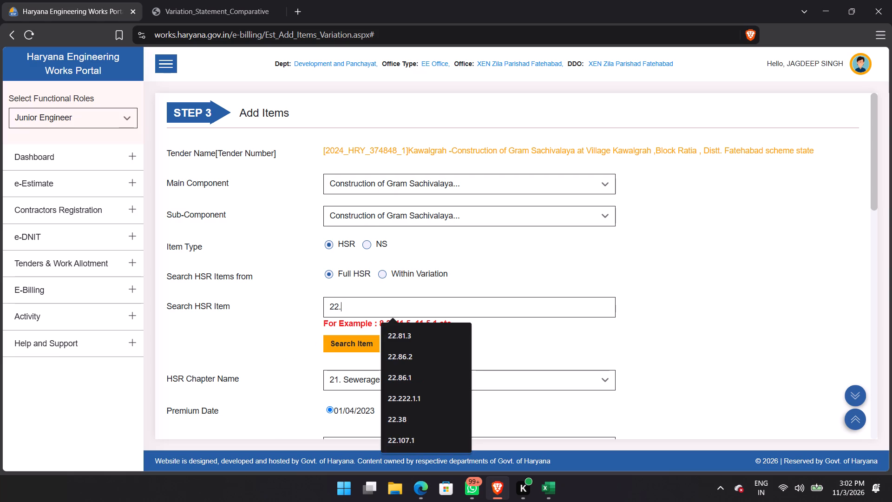
type("209")
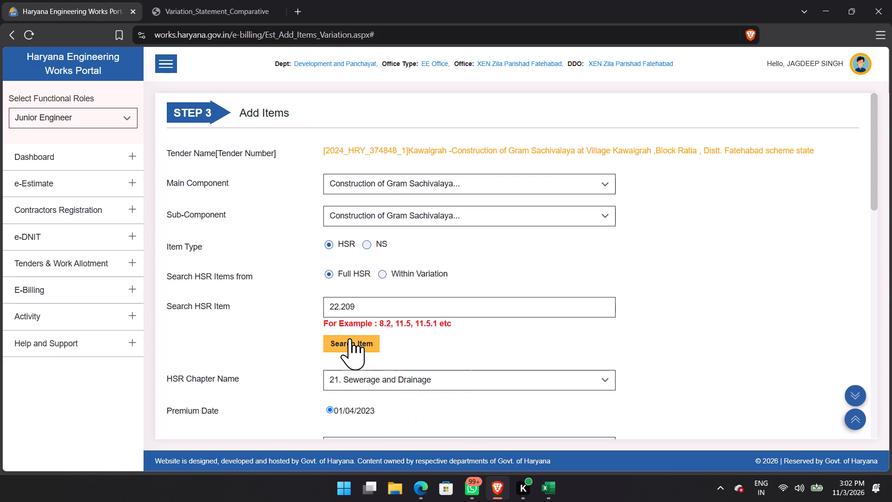
left_click(350, 338)
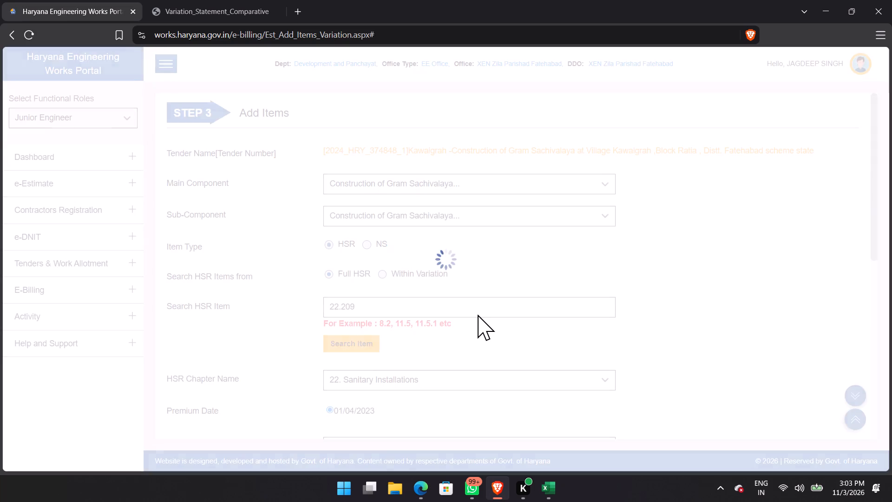
scroll(407, 305, "down", 5)
scroll(407, 306, "up", 1)
scroll(407, 306, "down", 1)
left_click(398, 312)
left_click(374, 369)
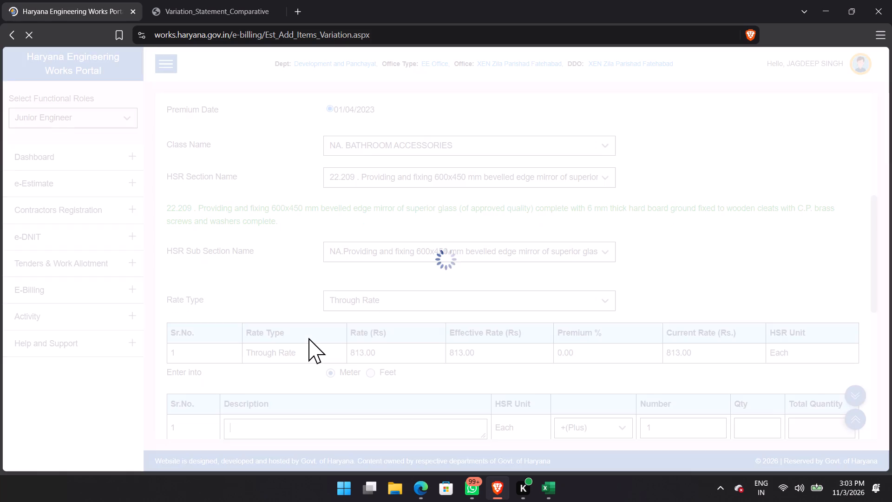
scroll(415, 332, "down", 7)
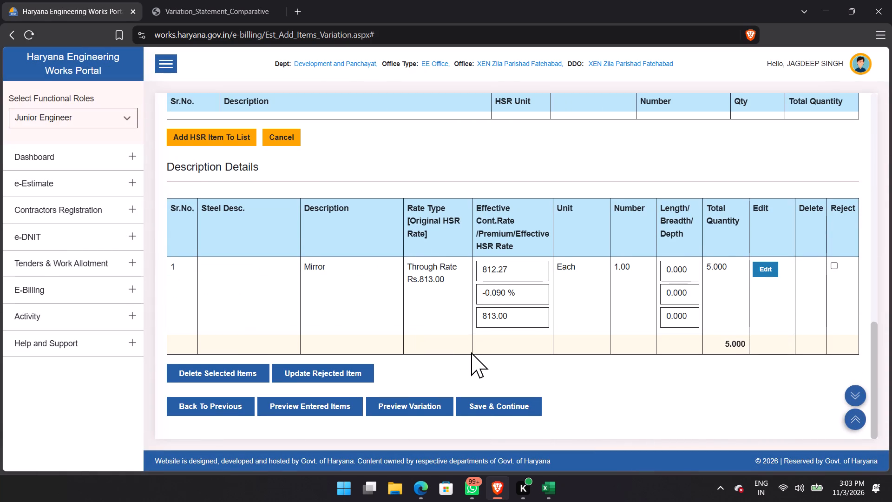
Search the full HSR for item 22.221.3.
scroll(471, 352, "up", 1)
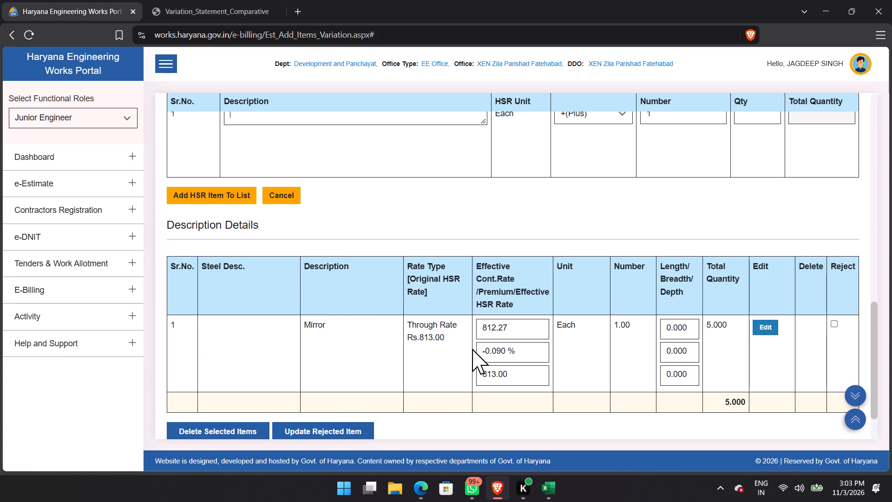
scroll(472, 349, "up", 2)
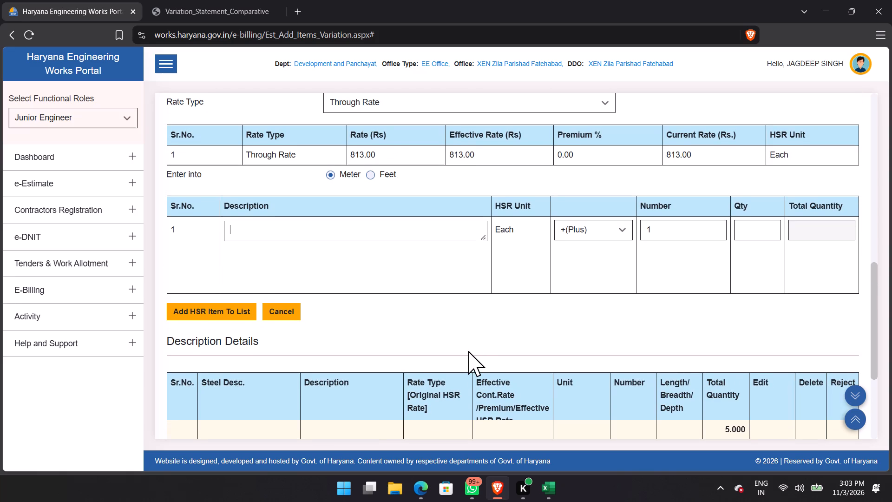
scroll(467, 404, "up", 8)
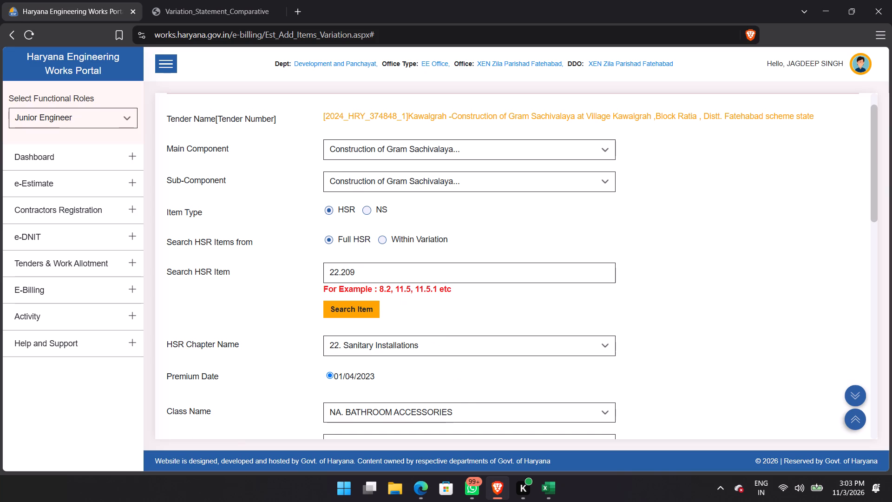
left_click(380, 276)
key("BackSpace")
key("BackSpace")
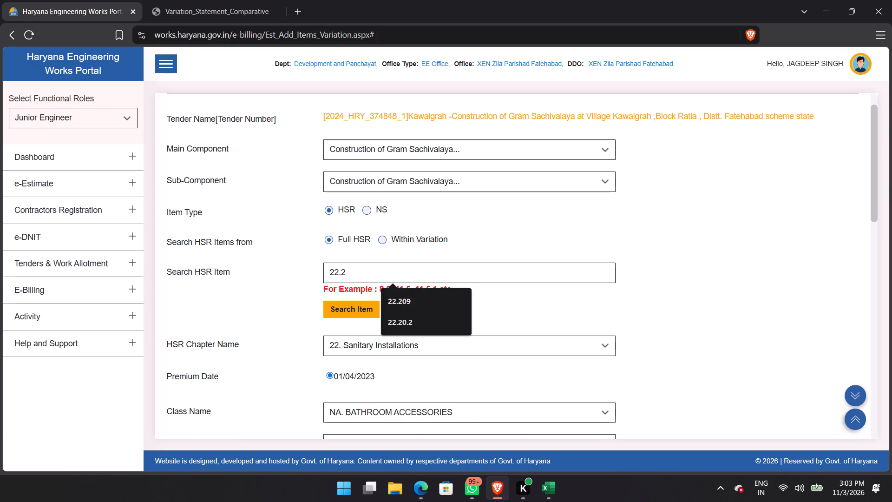
key("BackSpace")
key("2")
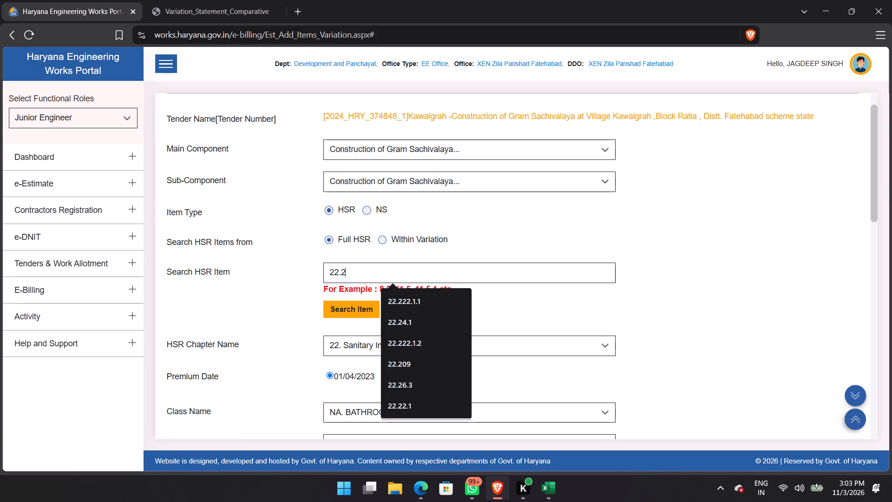
type("21")
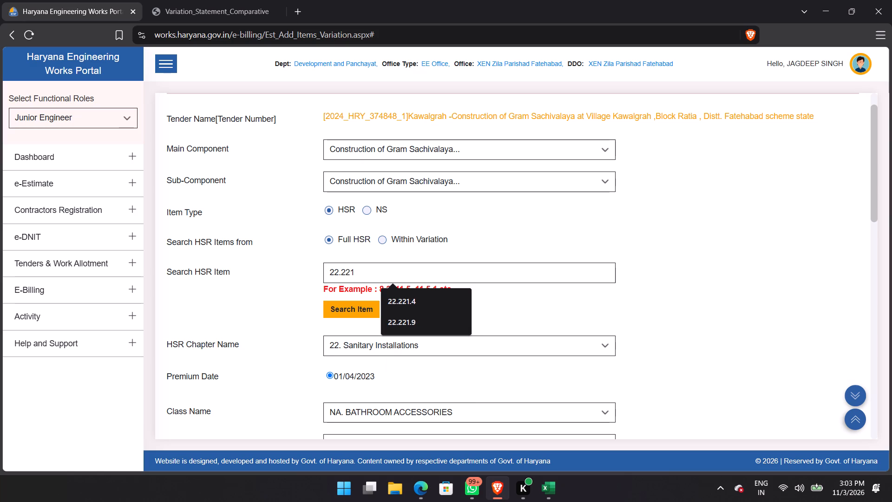
type(".3")
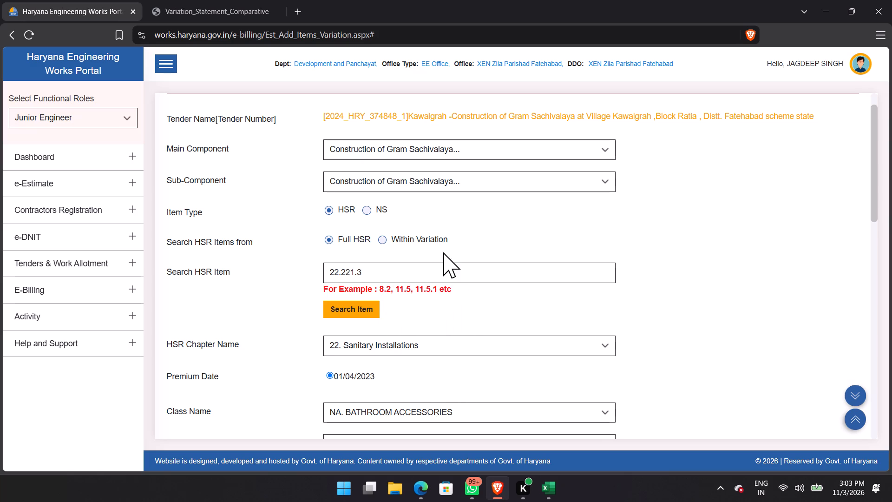
left_click(367, 304)
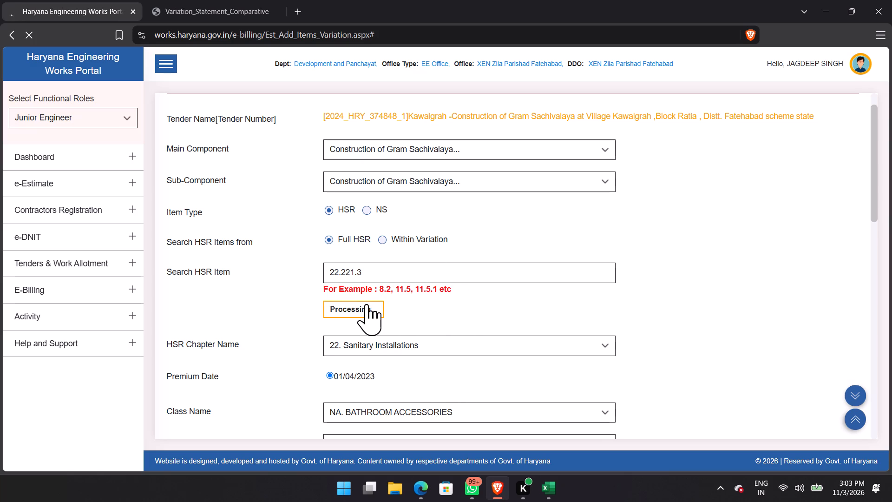
Set the rate type of item 22.221.3 to Through Rate and check its description entries.
scroll(416, 315, "down", 3)
scroll(416, 315, "up", 1)
scroll(416, 315, "down", 4)
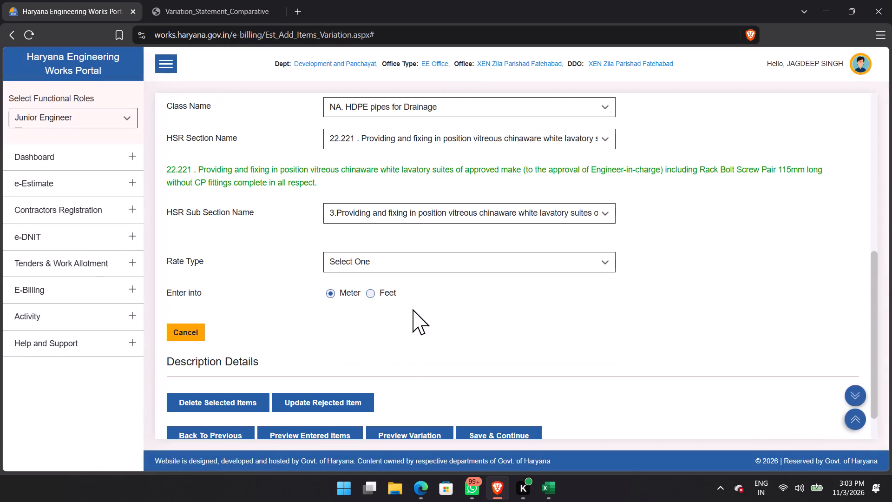
left_click(394, 250)
left_click(383, 318)
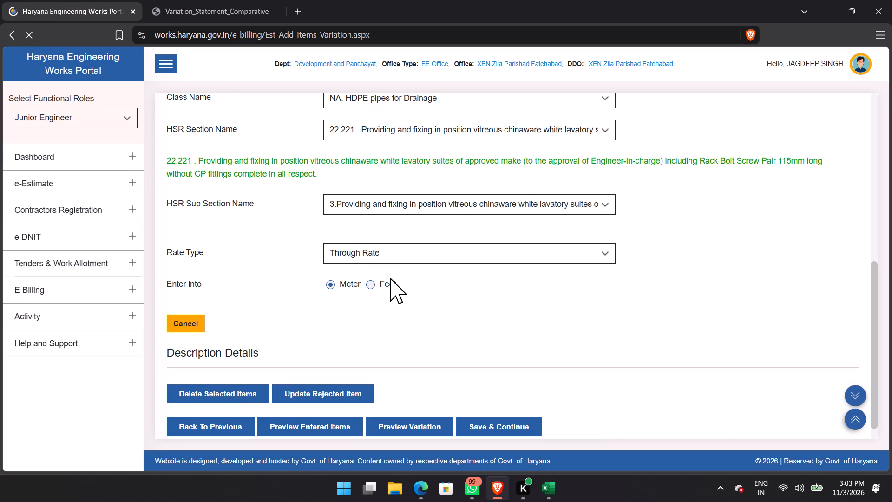
scroll(519, 283, "down", 5)
scroll(521, 291, "up", 1)
scroll(521, 291, "down", 1)
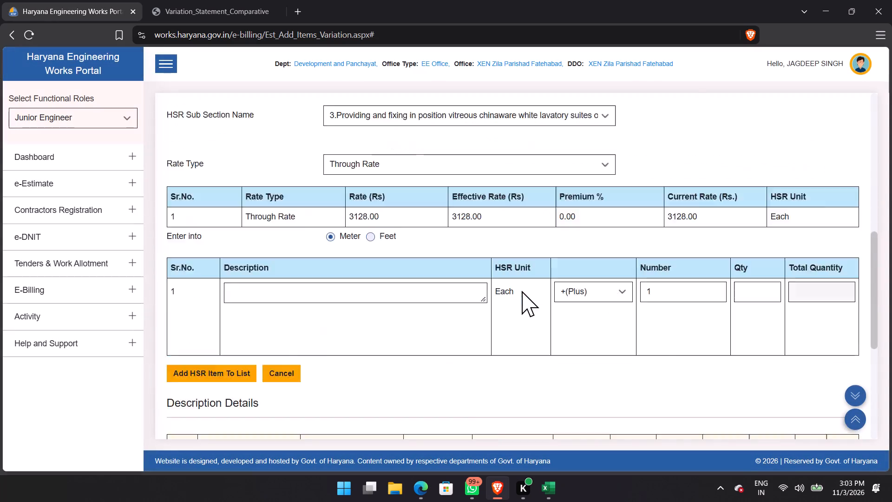
scroll(524, 289, "down", 3)
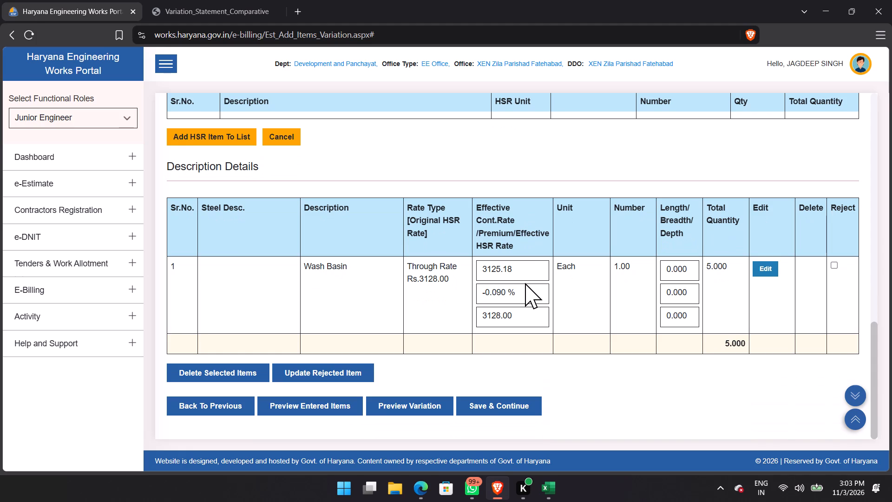
Search the full HSR for item 6.1.6.
scroll(525, 283, "up", 5)
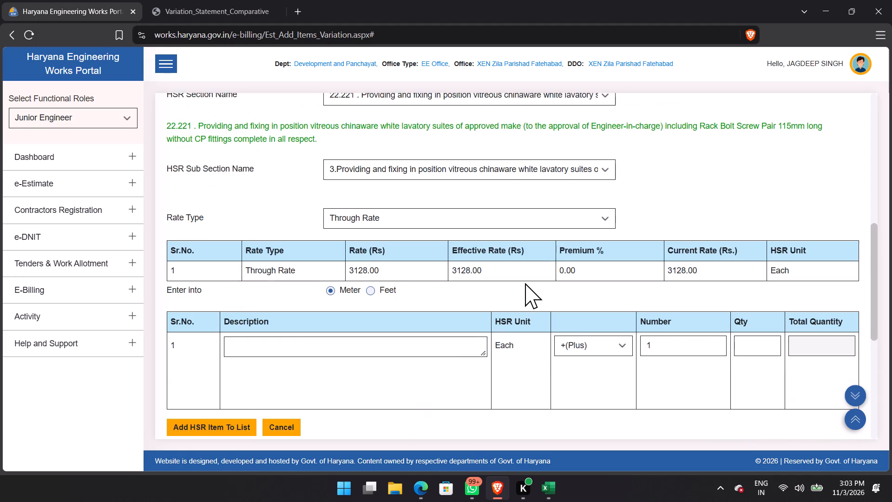
scroll(525, 281, "up", 4)
scroll(376, 261, "up", 1)
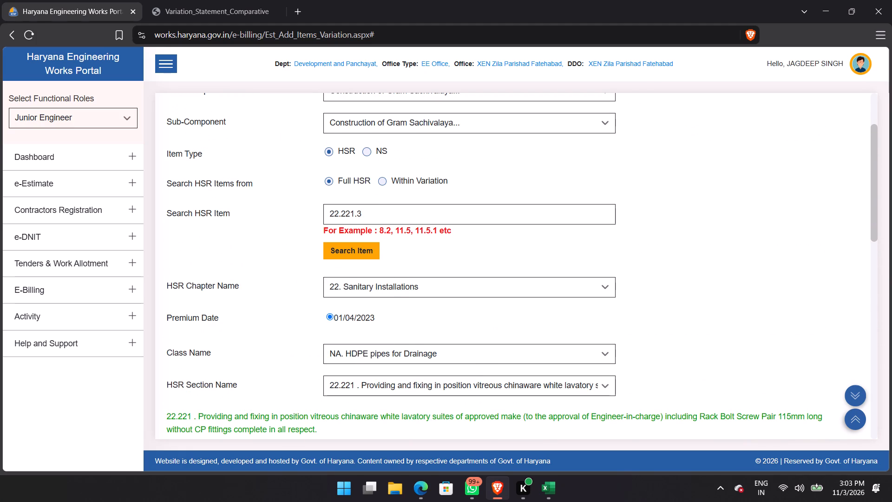
left_click_drag(411, 222, 310, 231)
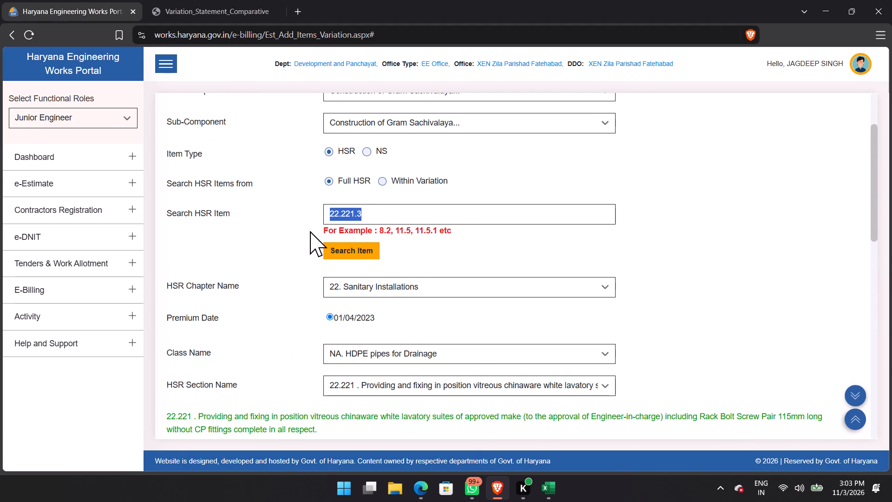
type("6.1.1")
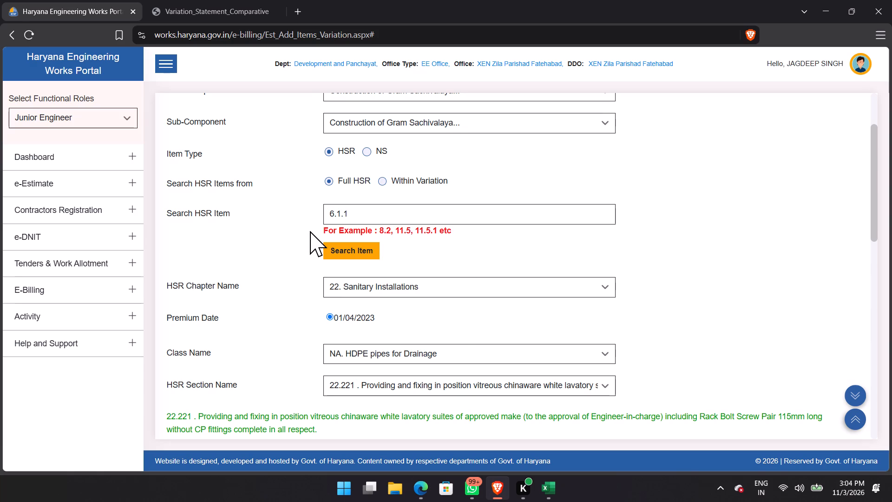
key("BackSpace")
key("6")
left_click(342, 246)
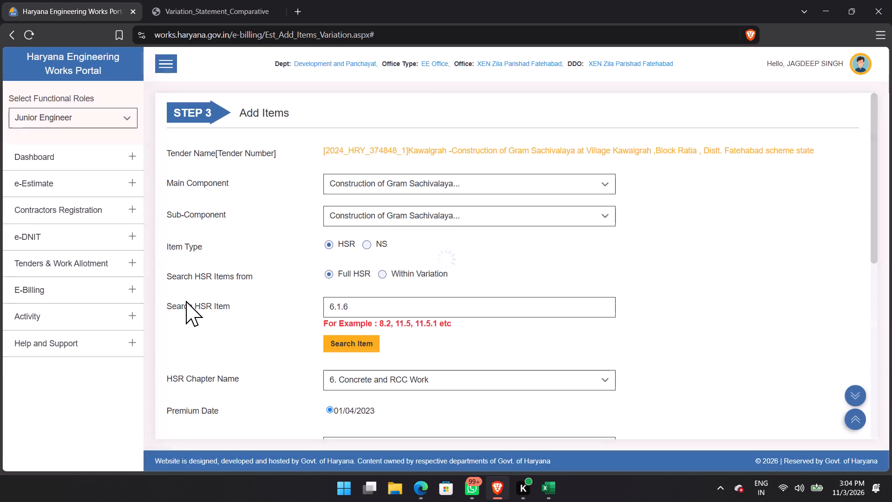
Set the rate type of item 6.1.6 to Through Rate and examine its description entries and quantities.
scroll(314, 302, "down", 6)
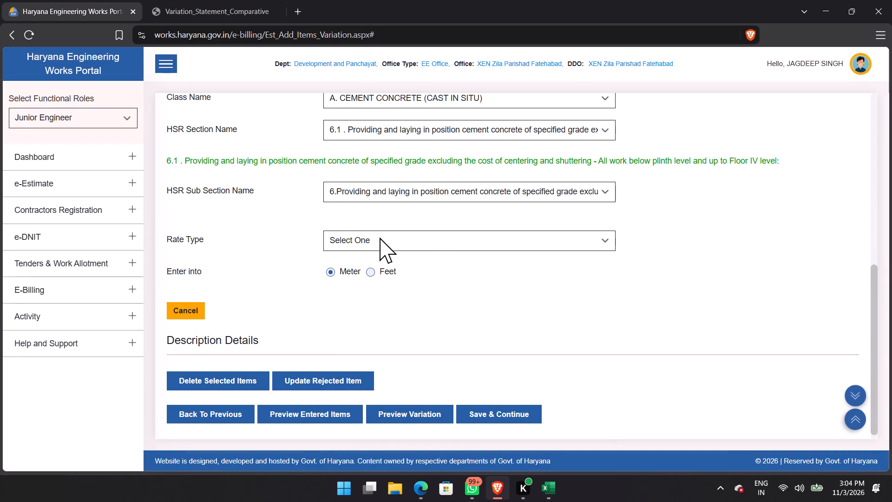
left_click(380, 238)
left_click(387, 303)
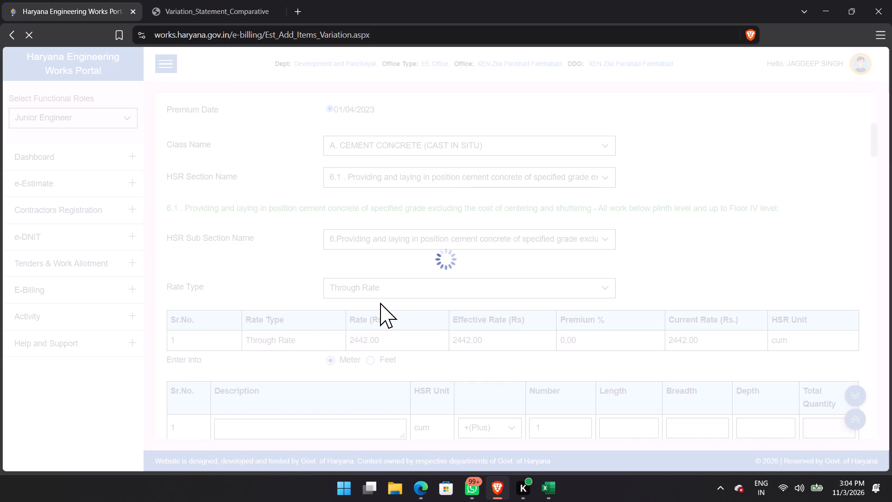
scroll(380, 302, "down", 15)
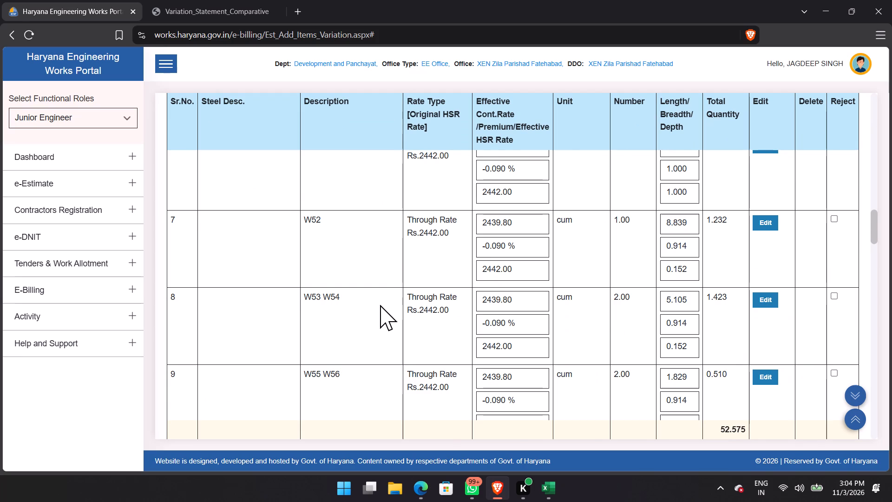
scroll(485, 262, "up", 3)
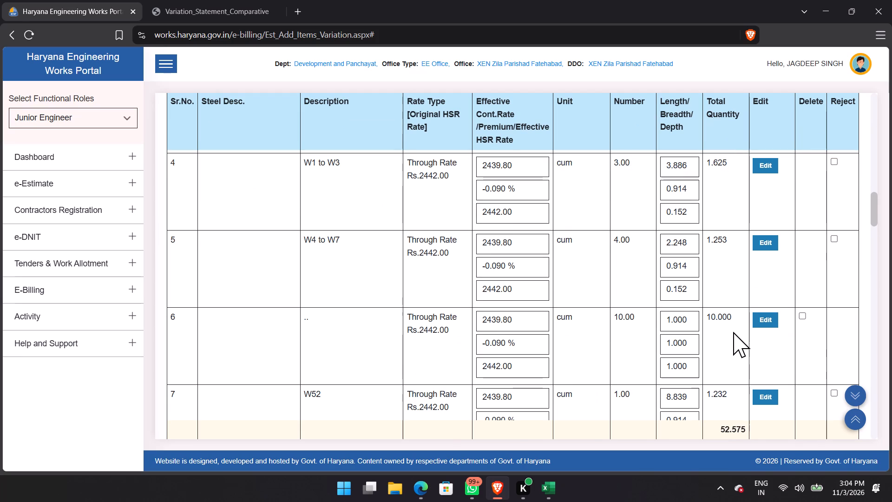
scroll(733, 332, "down", 5)
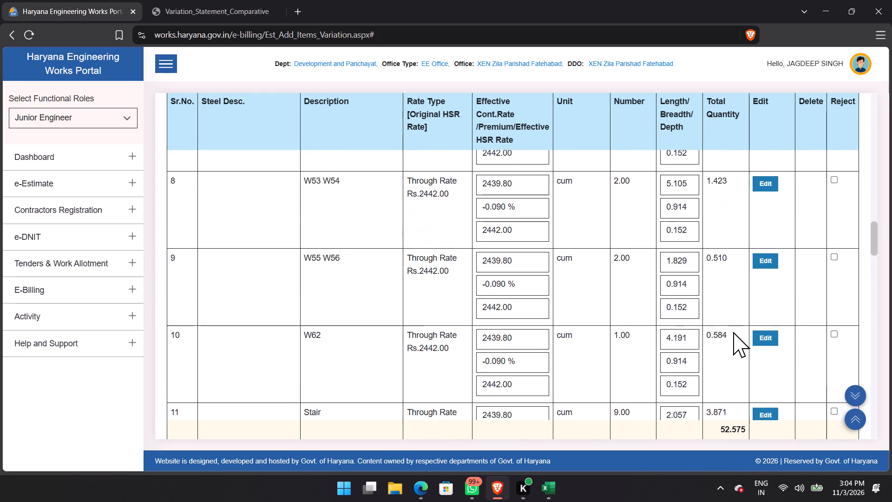
scroll(735, 338, "down", 18)
scroll(736, 341, "up", 1)
scroll(736, 341, "down", 12)
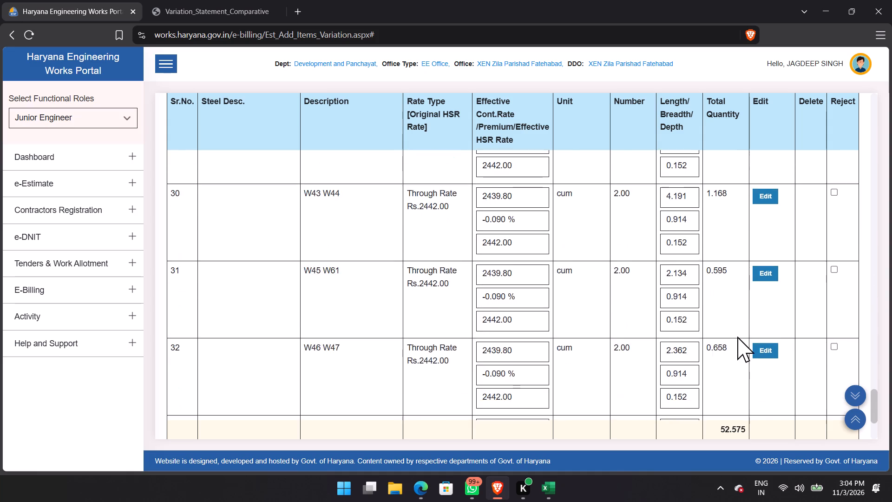
scroll(737, 337, "down", 7)
scroll(737, 339, "up", 20)
scroll(737, 339, "up", 11)
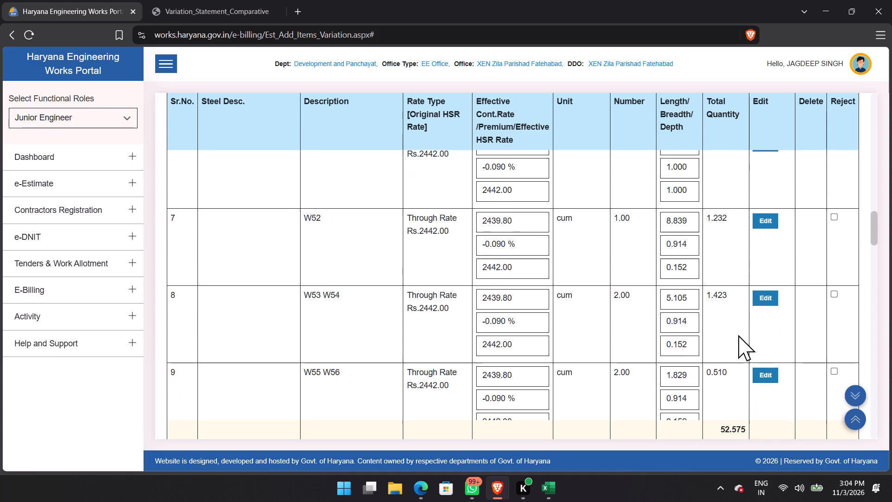
scroll(738, 335, "up", 13)
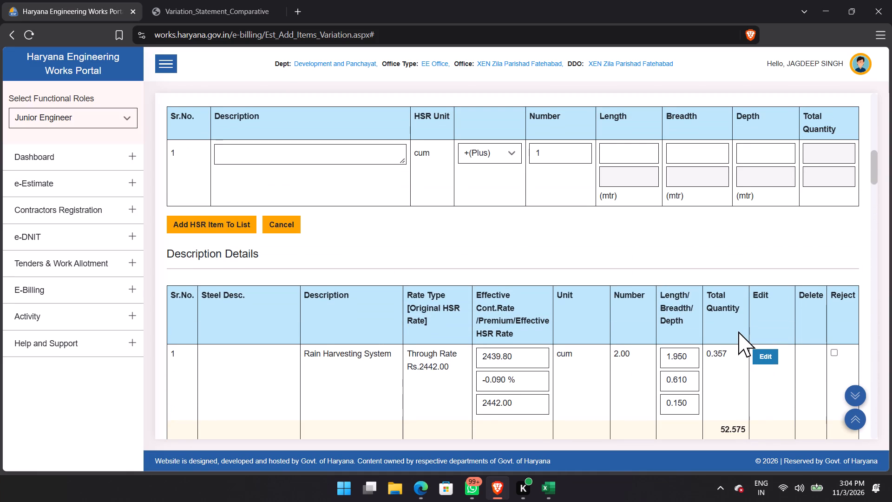
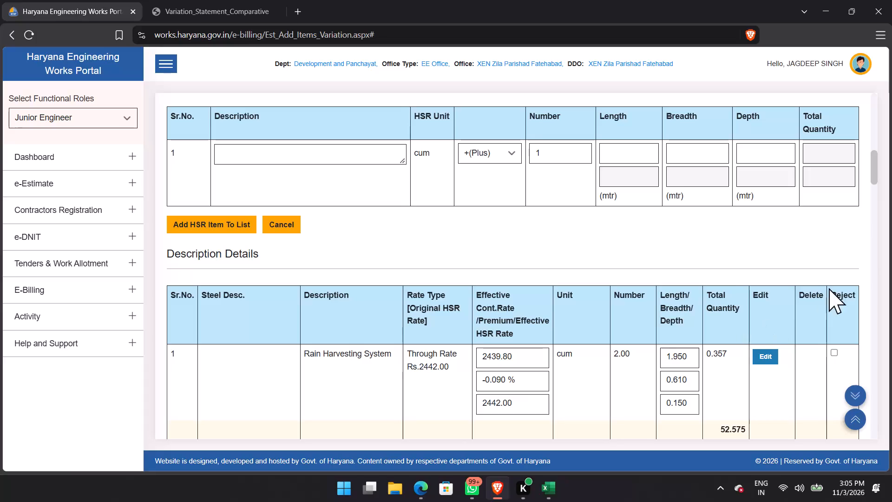
Search the full HSR for item 6.9.1.
scroll(431, 385, "up", 2)
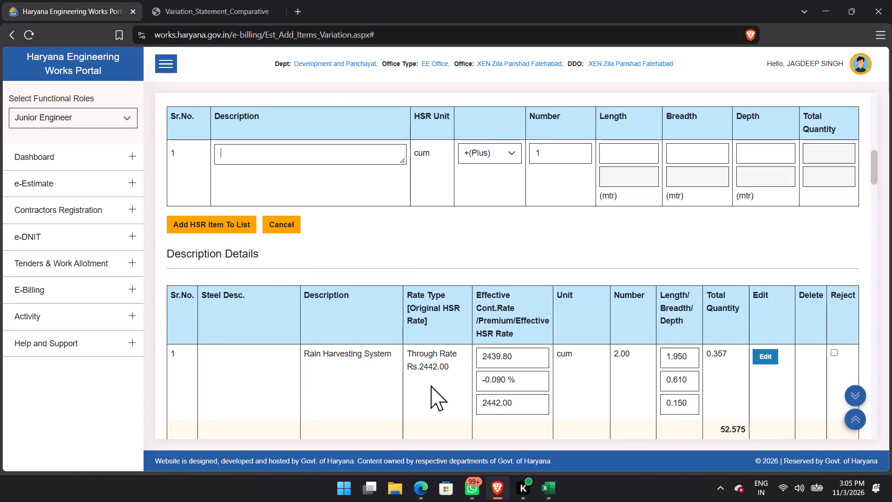
scroll(431, 385, "up", 11)
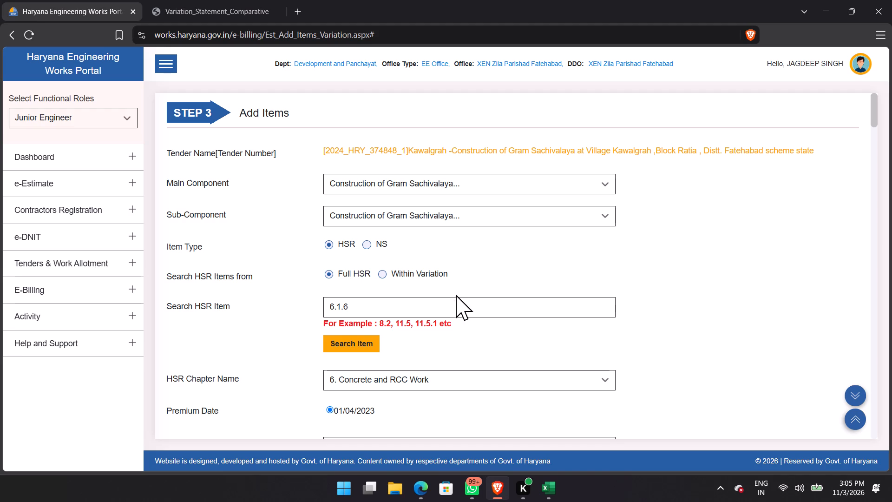
left_click(425, 308)
key("BackSpace")
key("BackSpace")
key("BackSpace")
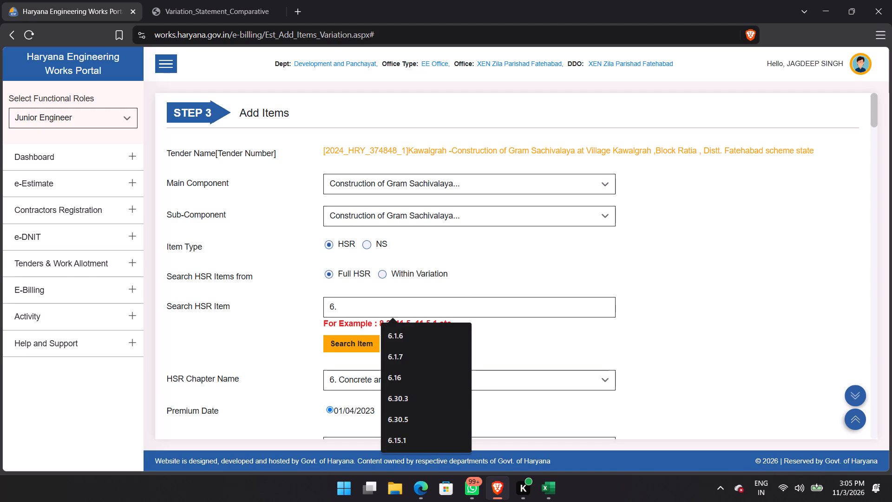
type("9.1")
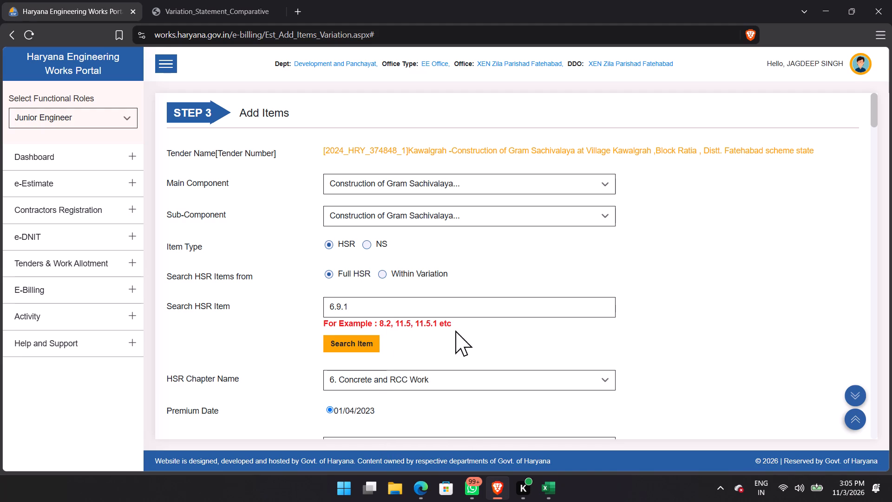
left_click(372, 346)
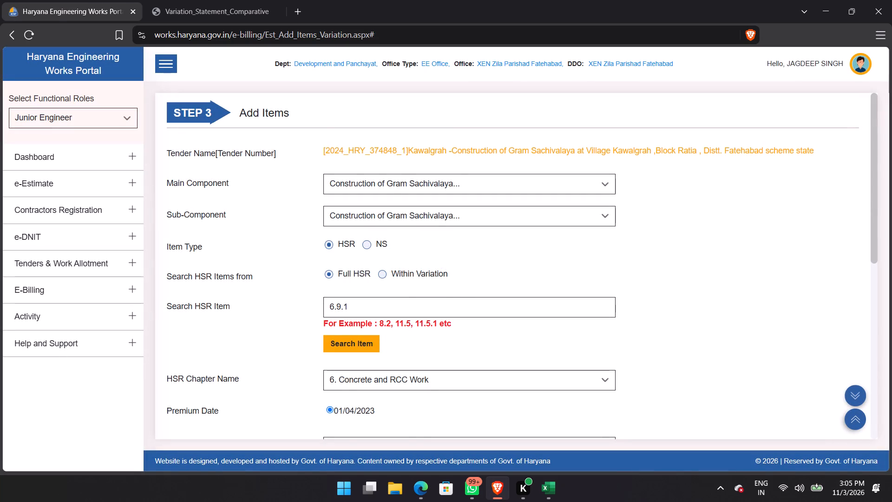
Set the rate type of damp-proof course item 6.9.1 to Through Rate.
scroll(356, 310, "down", 7)
left_click(391, 236)
left_click(378, 290)
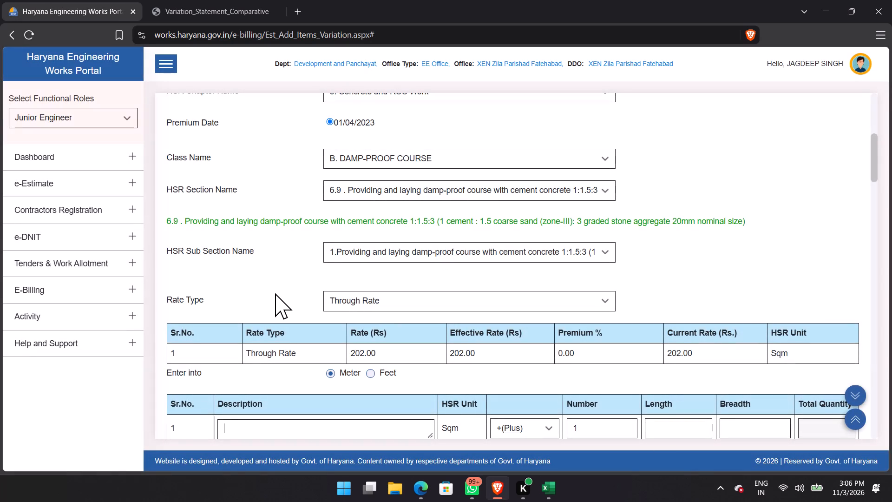
Examine the description entries of item 6.9.1, checking their numbers, dimensions and quantities.
scroll(314, 284, "down", 7)
scroll(419, 283, "down", 6)
scroll(630, 305, "down", 12)
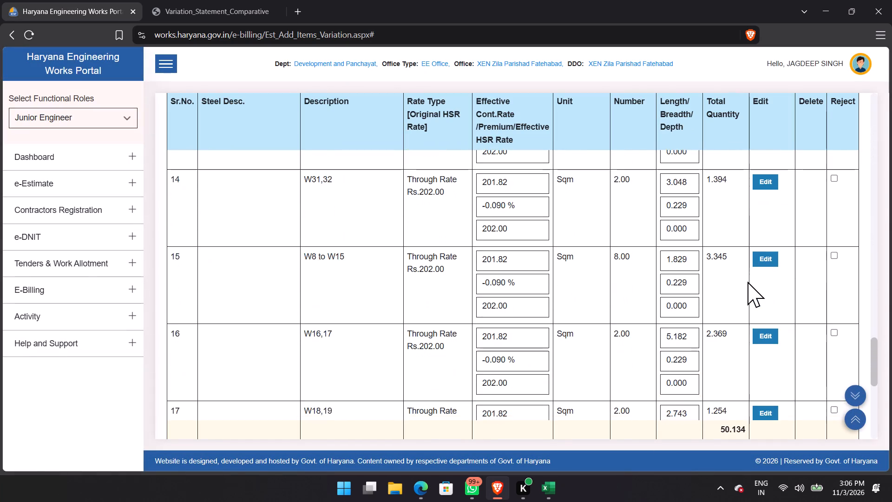
scroll(748, 282, "down", 8)
scroll(748, 281, "up", 14)
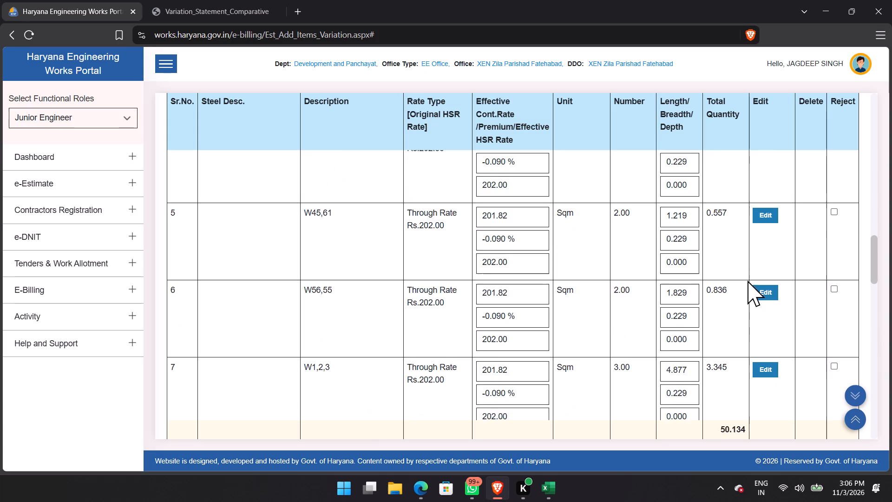
scroll(748, 281, "up", 14)
scroll(748, 281, "down", 12)
scroll(747, 283, "up", 1)
scroll(747, 283, "down", 5)
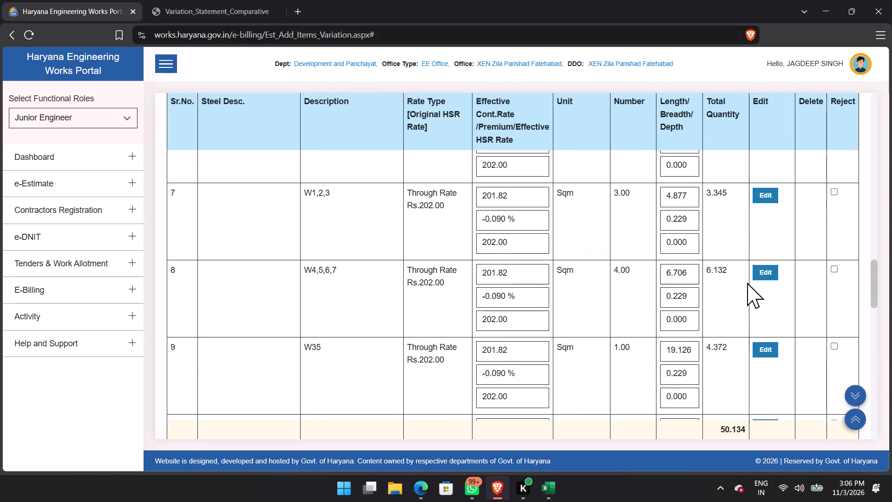
scroll(747, 283, "down", 3)
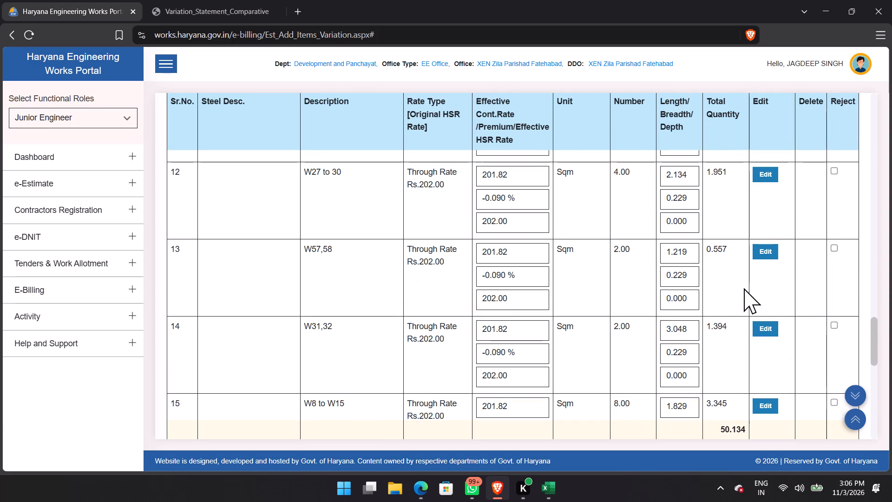
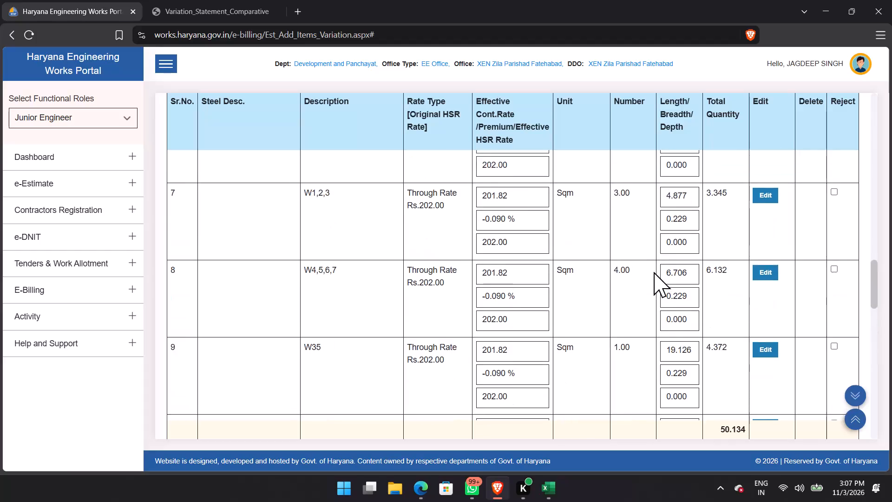
Search the full HSR for item 6.10.
scroll(571, 251, "up", 4)
scroll(442, 243, "up", 1)
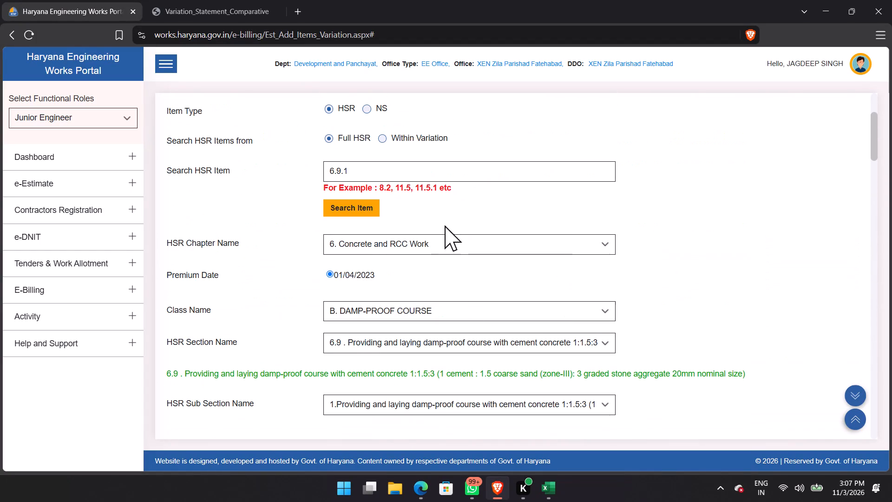
left_click(429, 231)
key("BackSpace")
key("BackSpace")
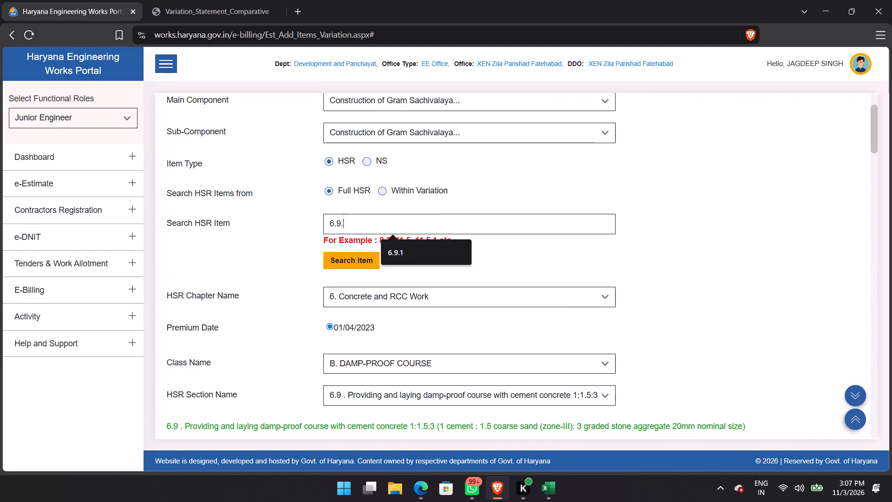
key("BackSpace")
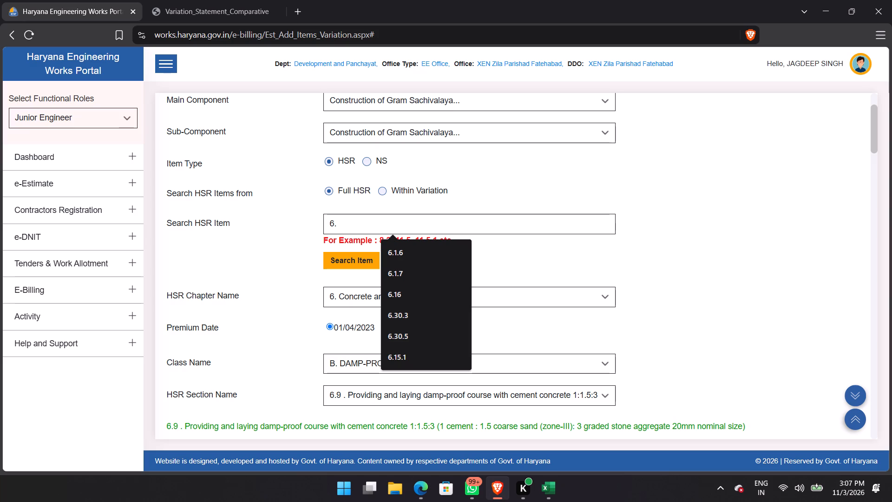
type("10")
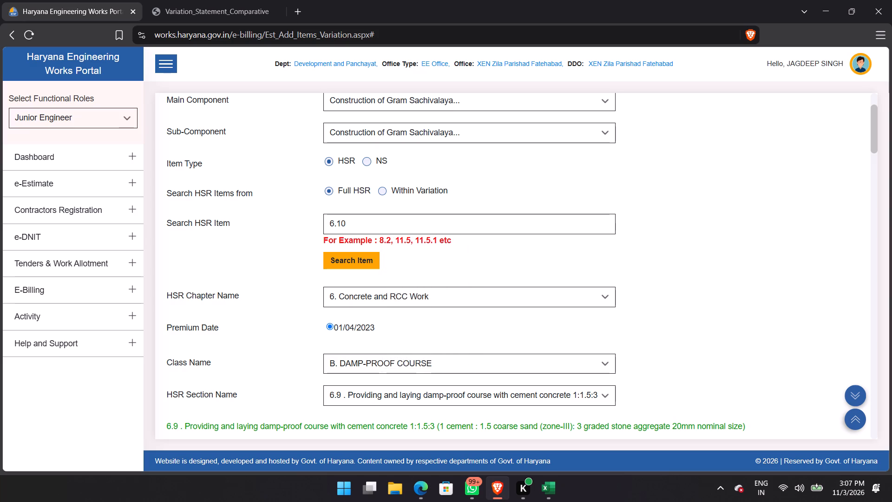
left_click(360, 256)
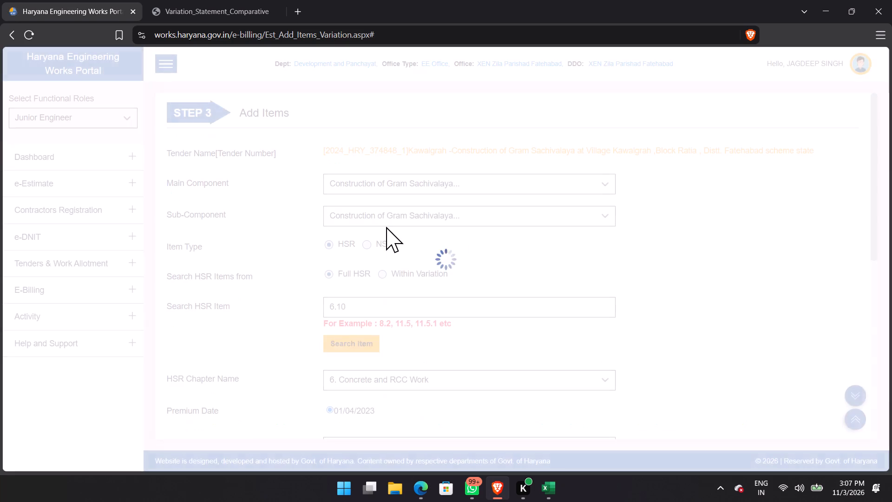
Set the rate type of bitumen coat item 6.10 to Through Rate and check its description details.
scroll(514, 242, "down", 4)
scroll(514, 244, "up", 1)
scroll(514, 244, "down", 3)
left_click(426, 253)
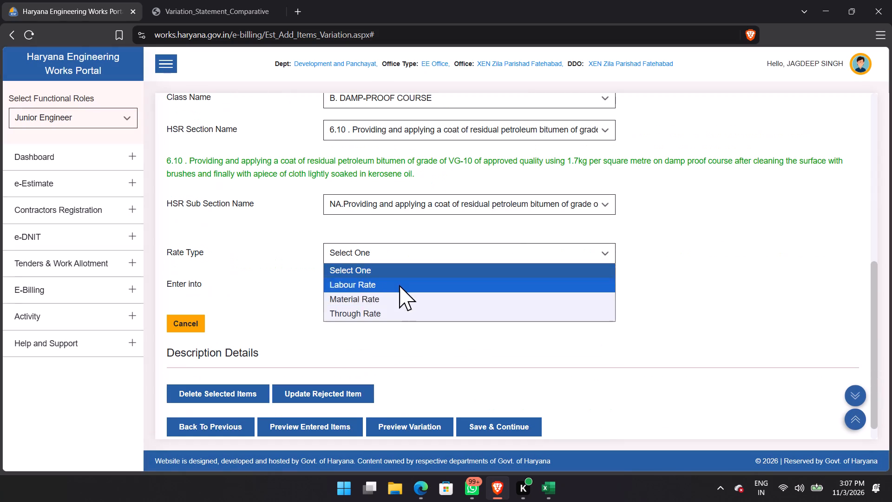
left_click(381, 313)
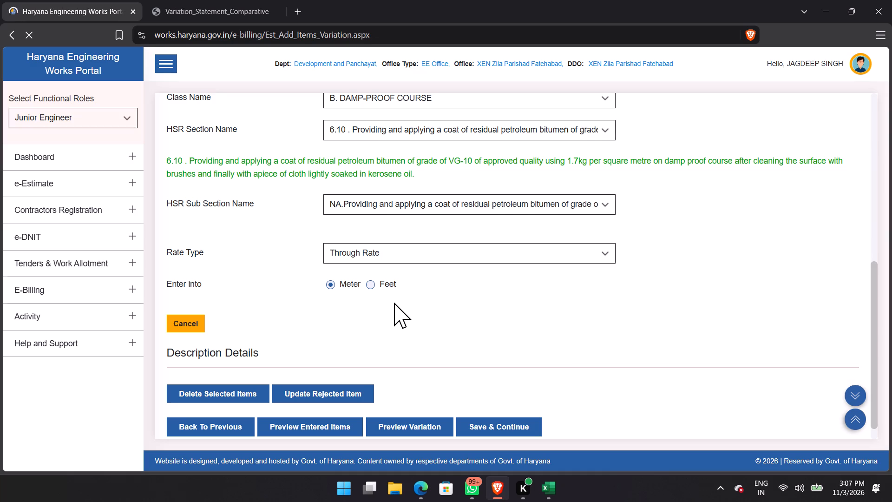
scroll(499, 327, "down", 7)
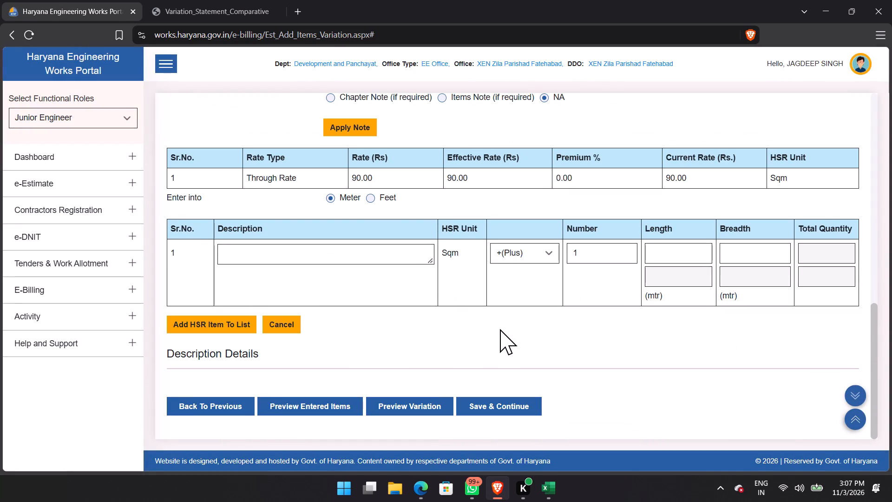
Search the full HSR for item 6.14.1.
scroll(506, 326, "up", 7)
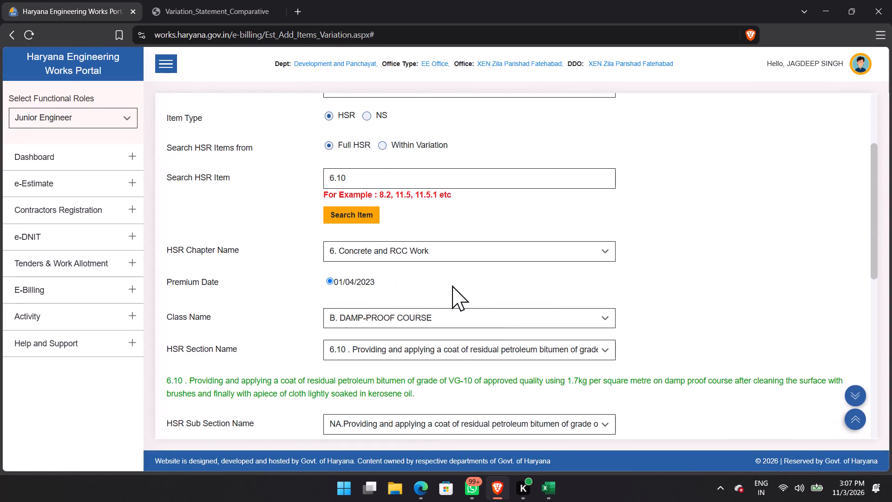
scroll(415, 252, "up", 2)
left_click_drag(396, 305, 267, 302)
left_click(393, 287)
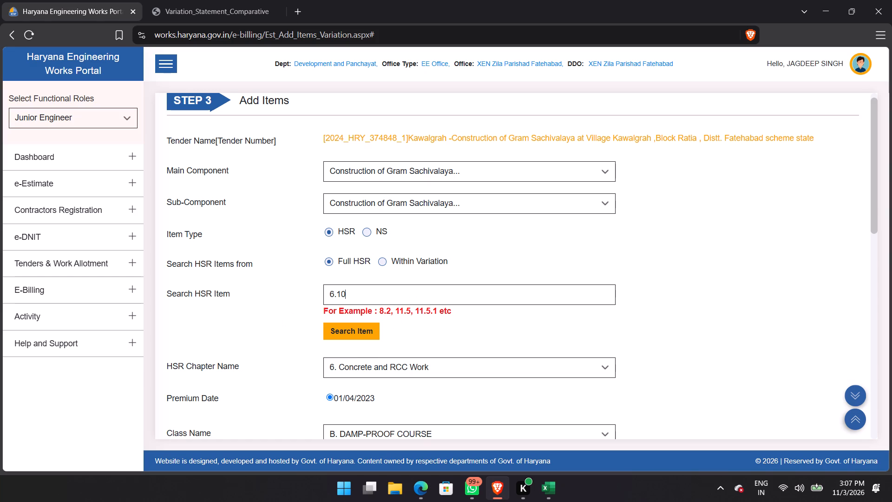
left_click_drag(394, 290, 291, 291)
type("6.14.1")
left_click(350, 323)
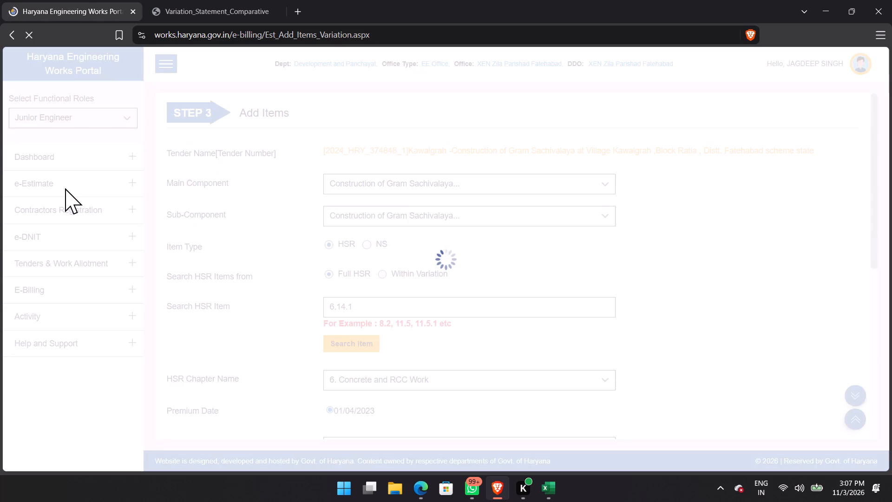
Set the rate type of reinforced cement concrete item 6.14.1 to Through Rate.
scroll(194, 237, "down", 12)
left_click(373, 300)
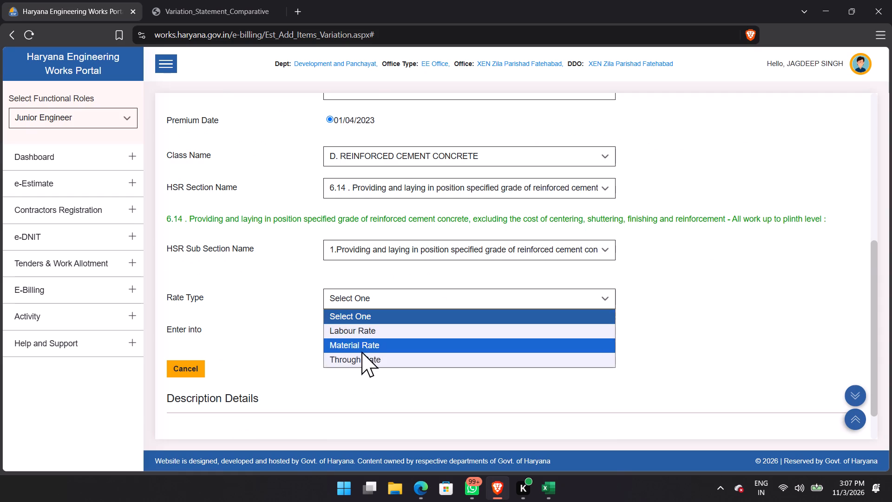
left_click(362, 357)
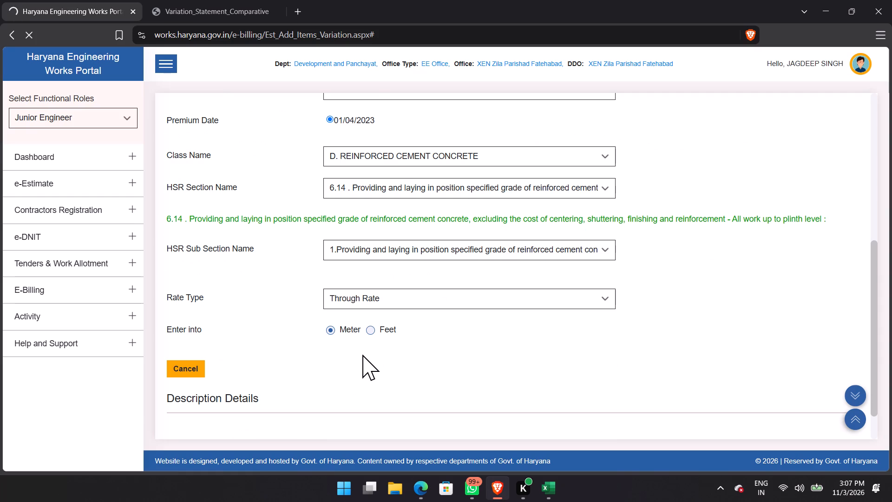
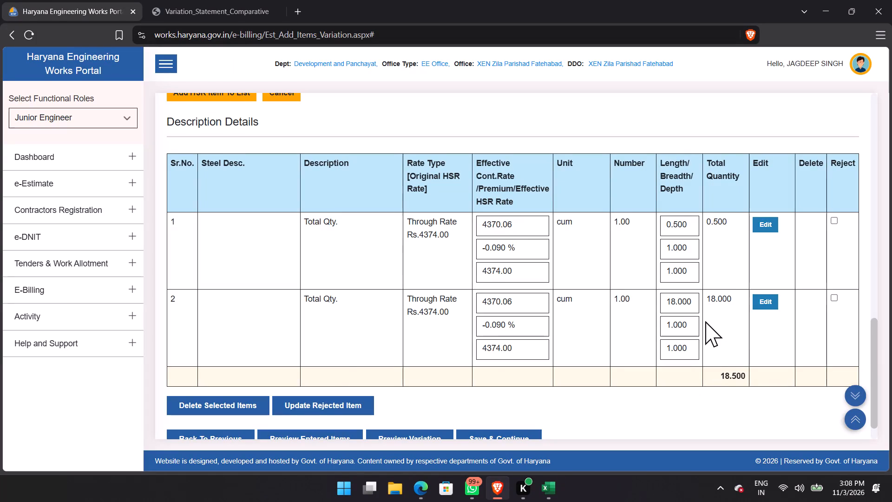
Search the full HSR for item 6.15.1.
scroll(323, 356, "up", 11)
left_click_drag(383, 237, 316, 243)
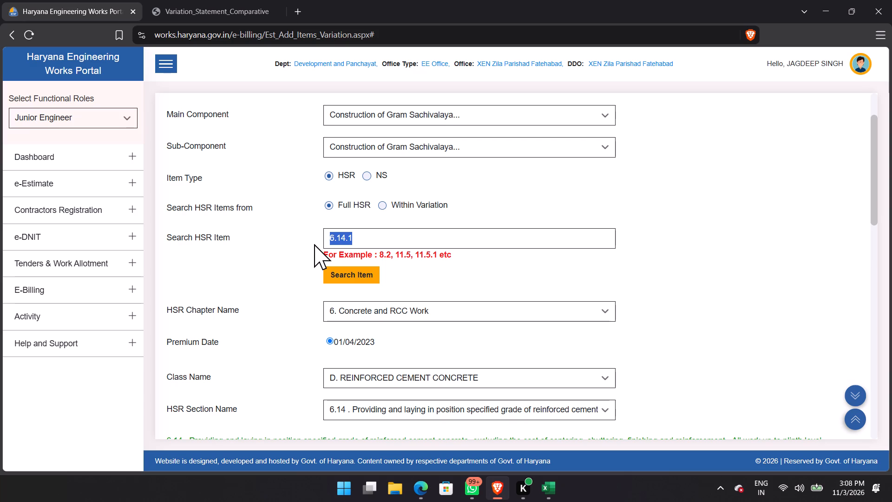
key("6")
key("Return")
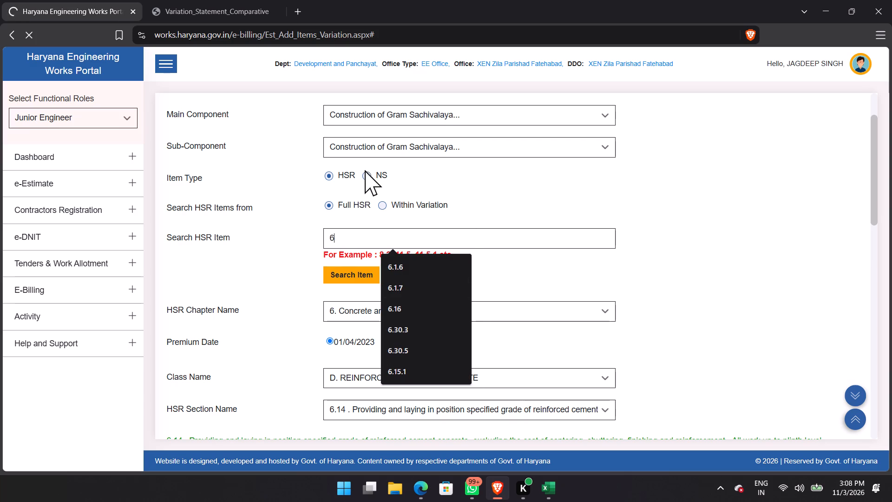
left_click(408, 370)
left_click(361, 276)
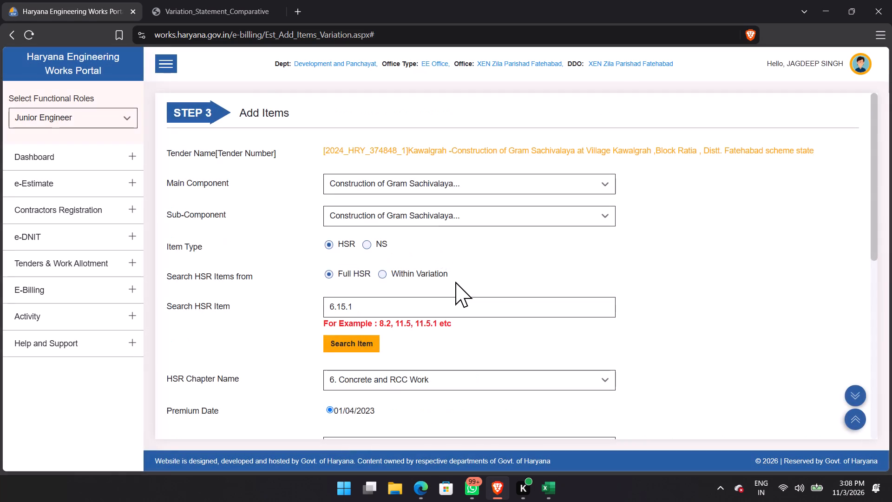
Set the rate type of reinforced cement concrete walls item 6.15.1 to Through Rate and check its description details.
scroll(431, 326, "down", 5)
left_click(417, 313)
left_click(381, 372)
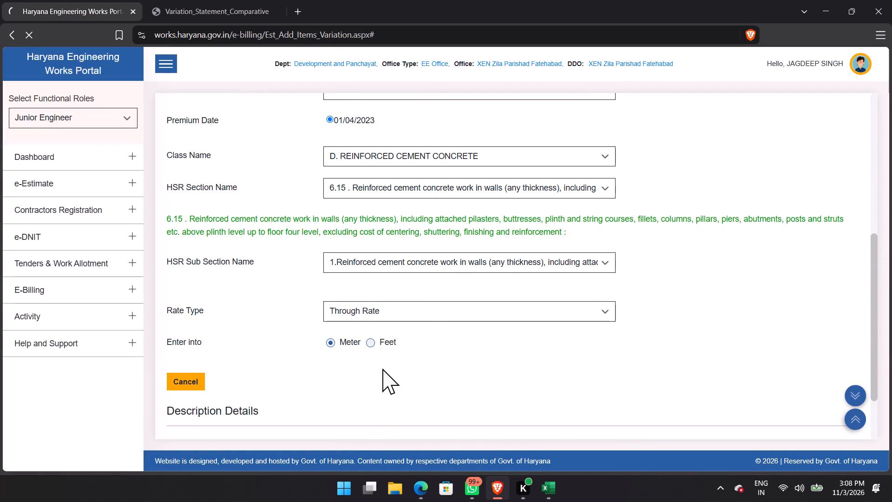
scroll(383, 367, "down", 6)
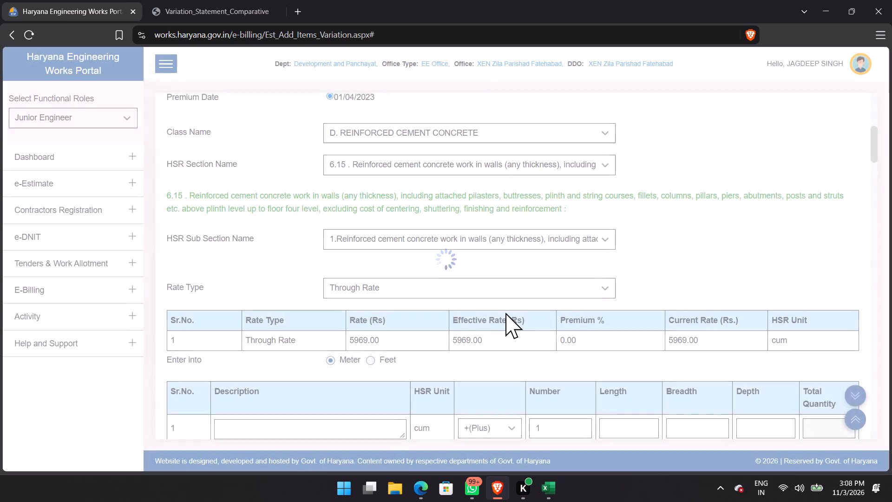
scroll(505, 313, "down", 4)
scroll(505, 313, "up", 2)
scroll(505, 313, "down", 14)
scroll(507, 316, "down", 20)
scroll(507, 316, "down", 10)
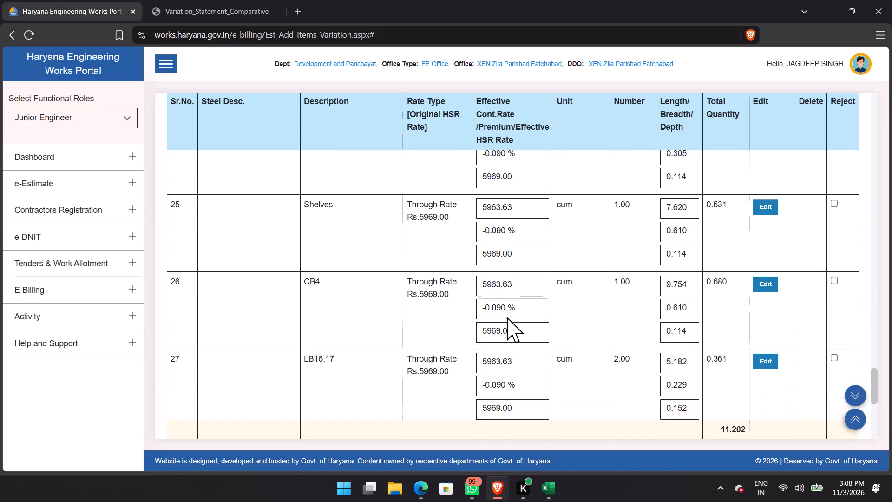
scroll(507, 317, "down", 6)
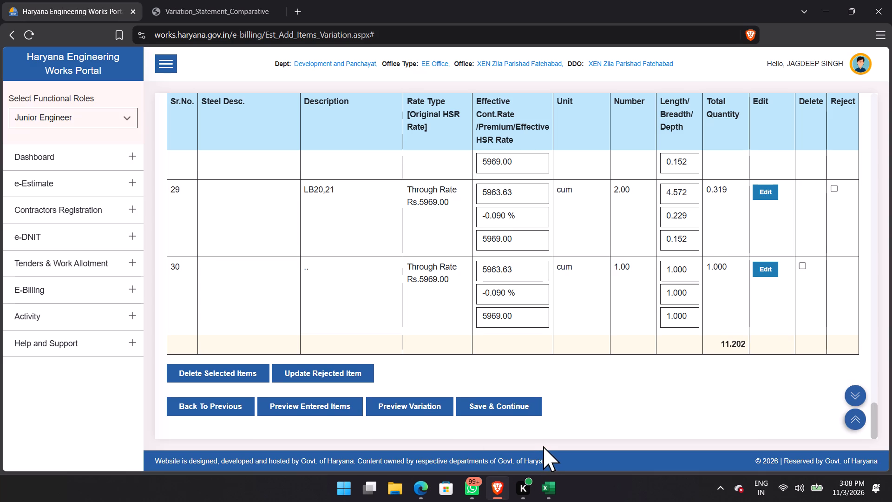
Search the full HSR for item 6.16.
scroll(542, 445, "up", 20)
scroll(542, 445, "up", 20)
scroll(542, 445, "up", 3)
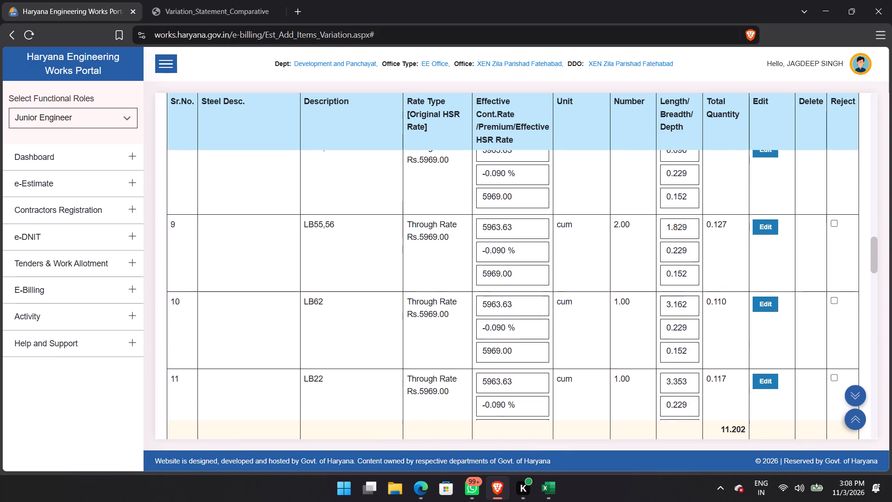
scroll(502, 343, "up", 19)
left_click_drag(395, 240, 335, 245)
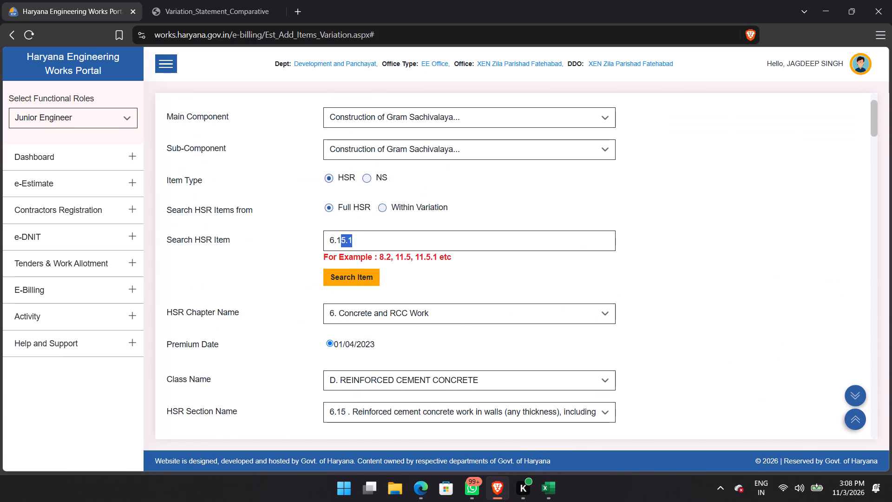
left_click_drag(335, 245, 295, 250)
type("6.16")
left_click(340, 271)
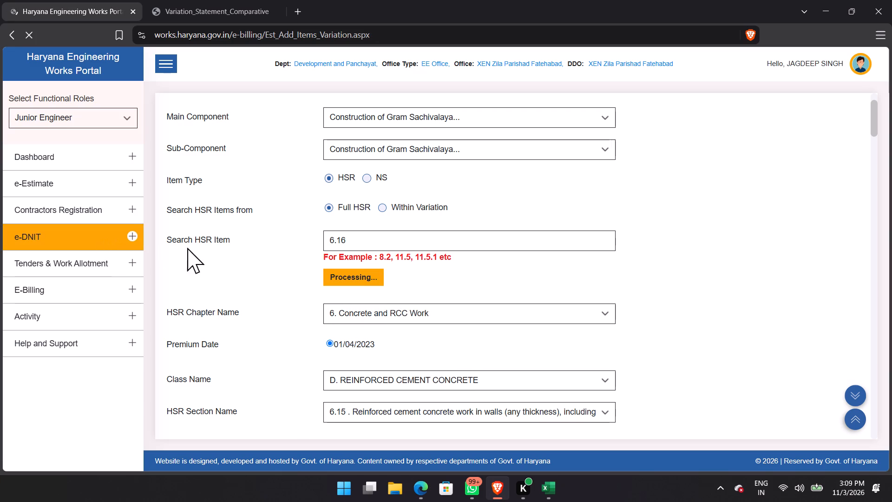
Set the rate type of beams and suspended floors concrete item 6.16 to Through Rate and check its description details.
scroll(439, 286, "down", 8)
left_click(418, 241)
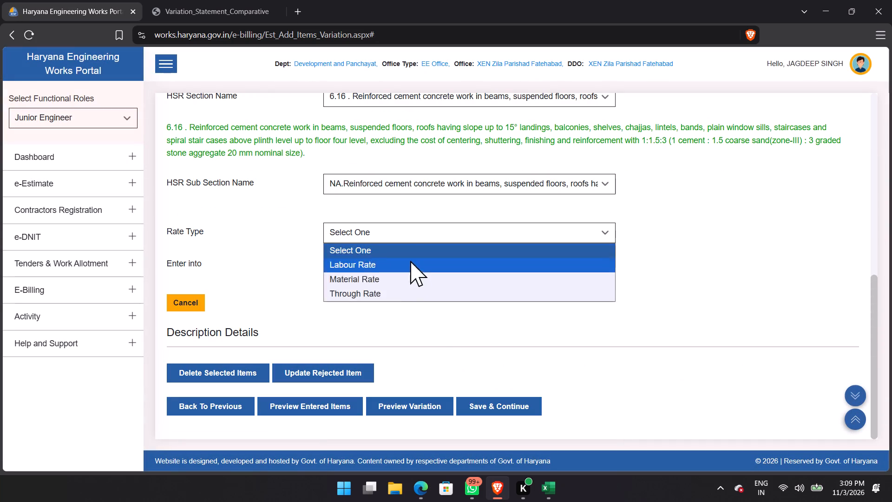
left_click(399, 294)
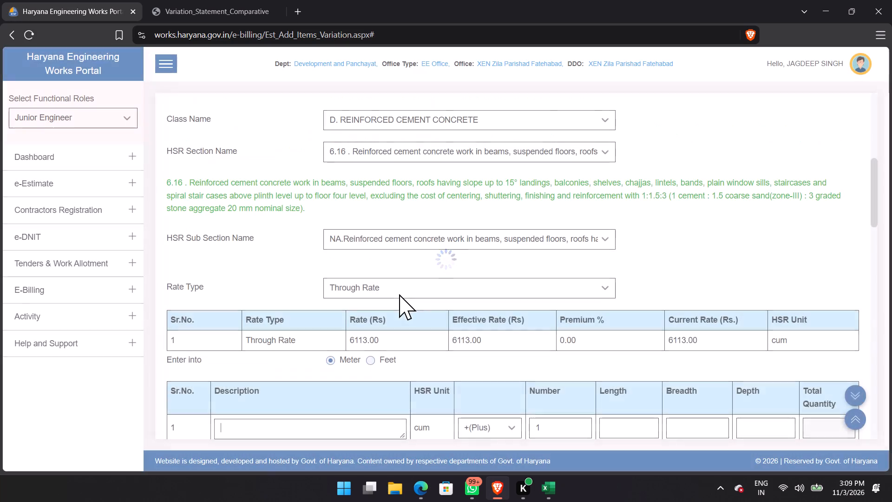
scroll(462, 296, "down", 2)
scroll(462, 296, "up", 1)
scroll(462, 296, "down", 1)
scroll(462, 296, "up", 1)
scroll(462, 296, "down", 17)
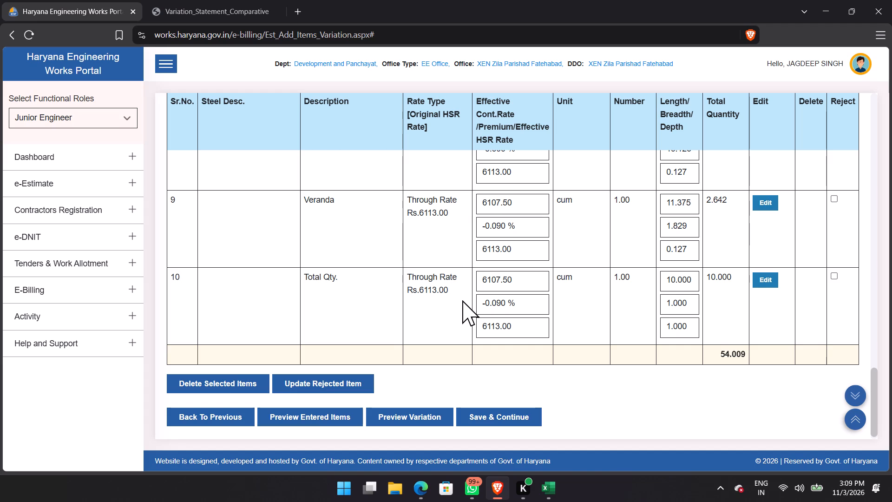
Search the full HSR for item 6.29.1.
scroll(462, 300, "up", 6)
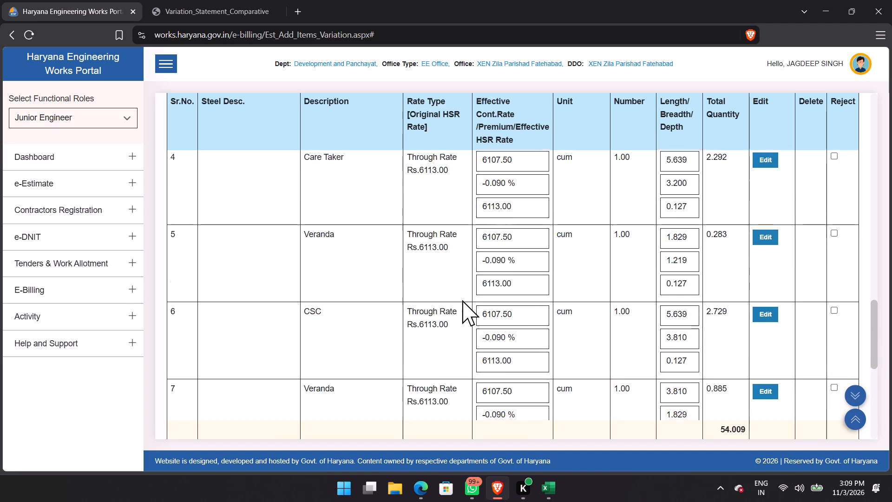
scroll(462, 300, "up", 17)
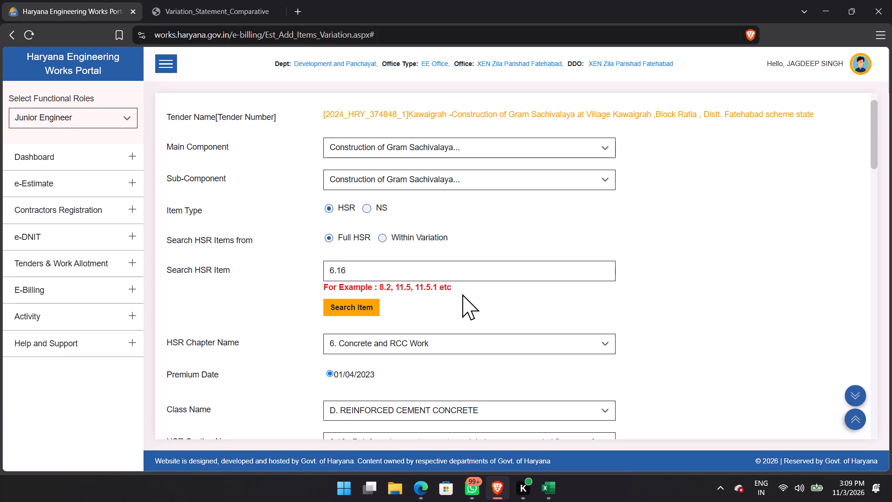
left_click_drag(390, 265, 303, 281)
type("6.29.1")
left_click(346, 311)
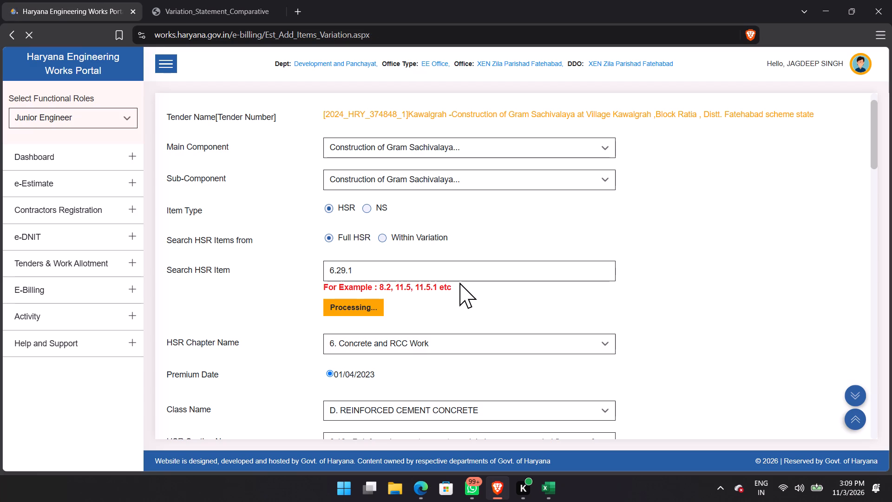
Set the rate type of centering and shuttering item 6.29.1 to Through Rate and check its description details.
scroll(533, 280, "down", 3)
scroll(533, 280, "up", 1)
scroll(533, 280, "down", 1)
scroll(533, 280, "up", 1)
scroll(533, 280, "down", 1)
scroll(422, 321, "down", 4)
left_click(388, 229)
left_click(371, 290)
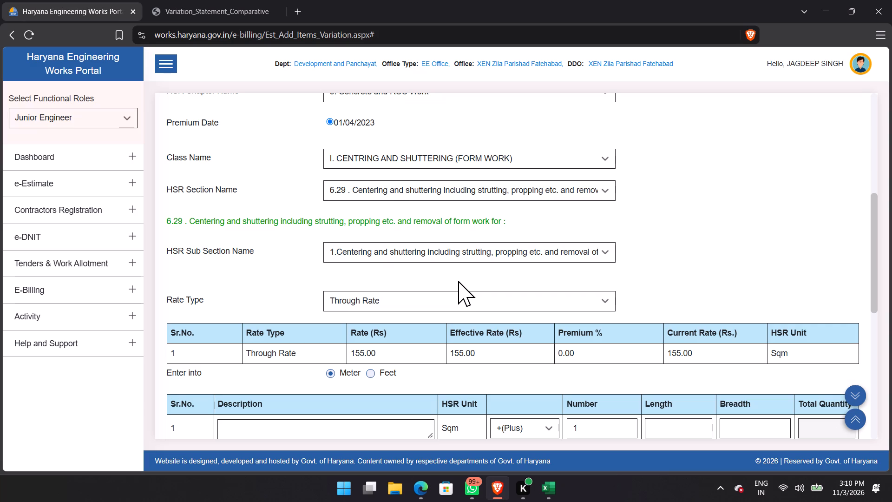
scroll(469, 297, "down", 12)
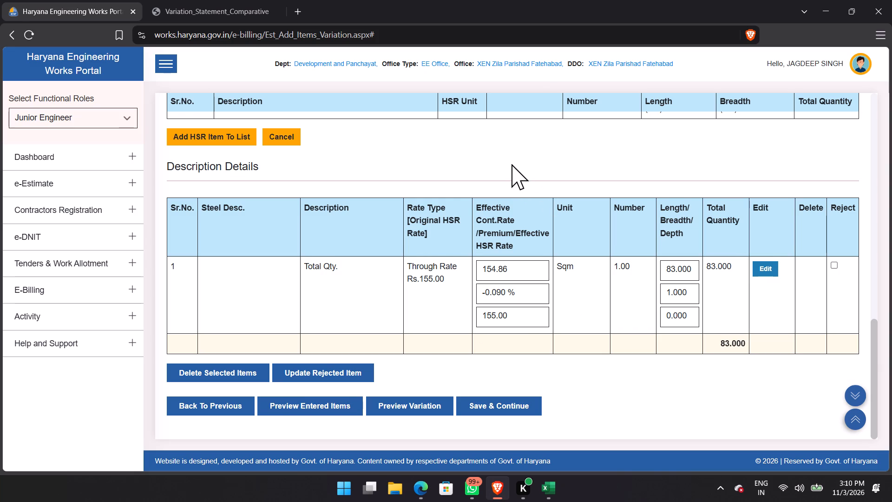
Search the full HSR for item 6.30.3.
scroll(512, 164, "up", 5)
scroll(490, 240, "up", 12)
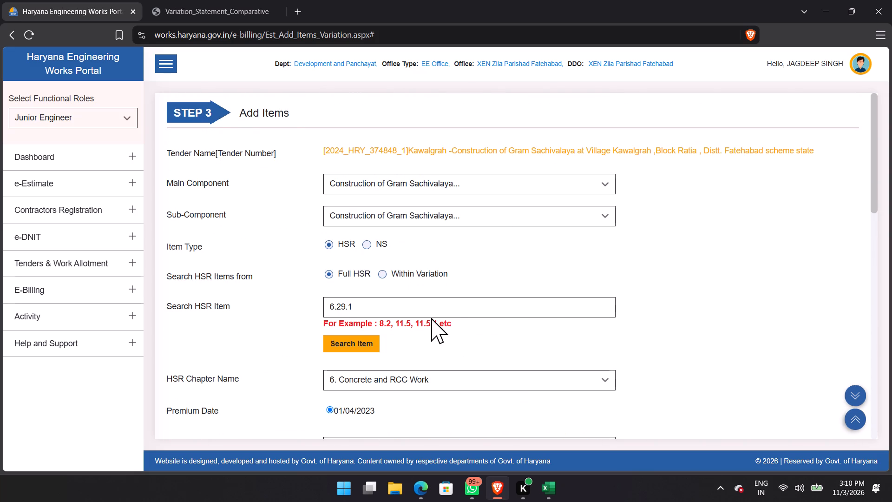
left_click_drag(430, 309, 245, 301)
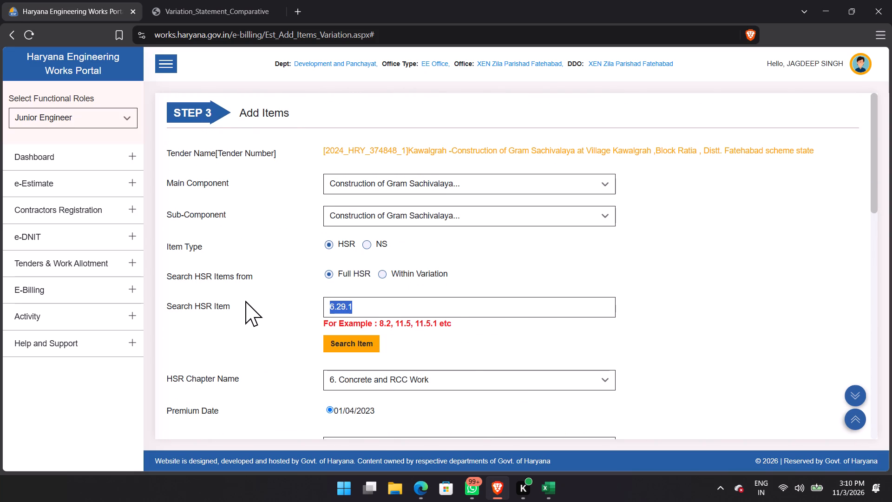
type("6.30.3")
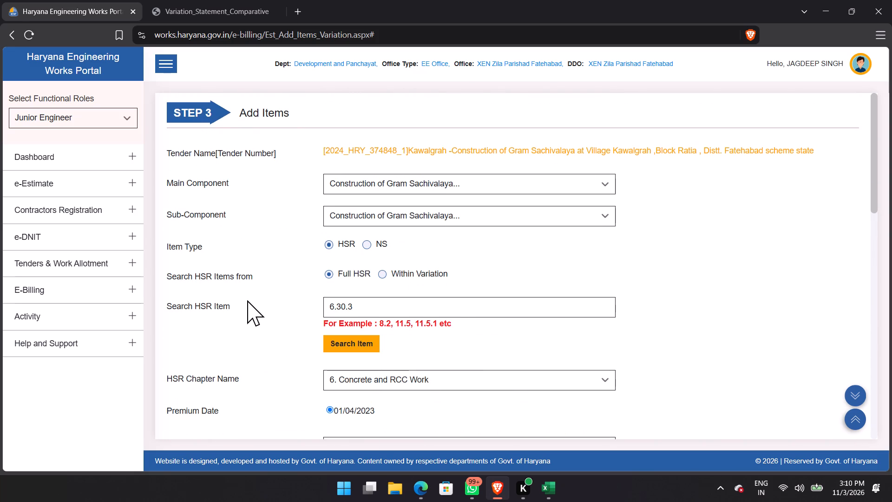
left_click(330, 336)
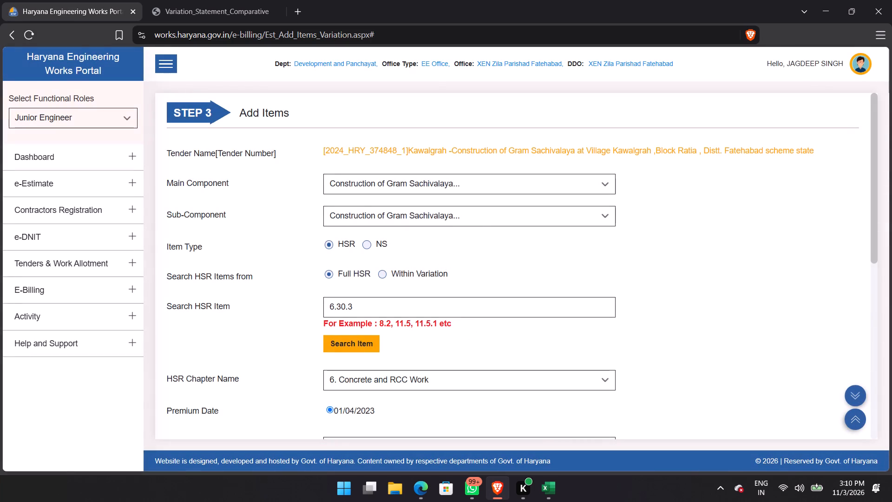
Set the rate type of centering and shuttering item 6.30.3 to Through Rate and check its description details.
scroll(465, 316, "down", 6)
left_click(450, 242)
left_click(421, 307)
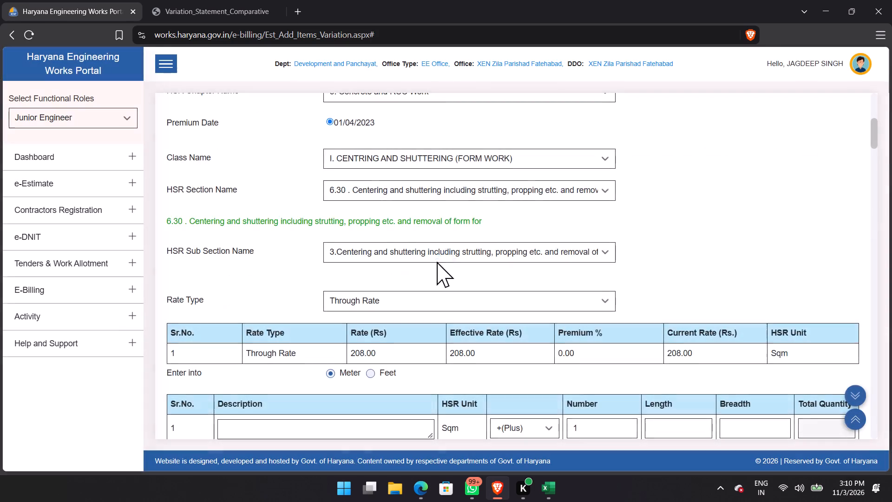
scroll(356, 205, "down", 6)
scroll(426, 316, "down", 12)
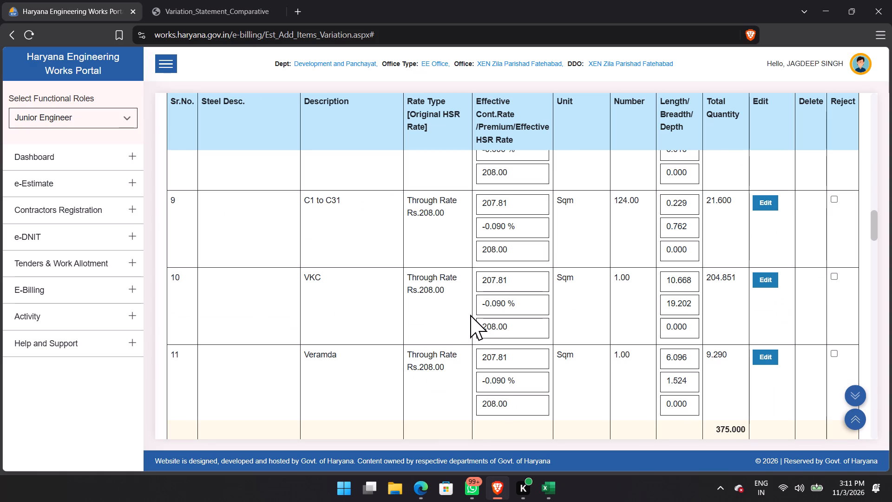
scroll(467, 322, "down", 15)
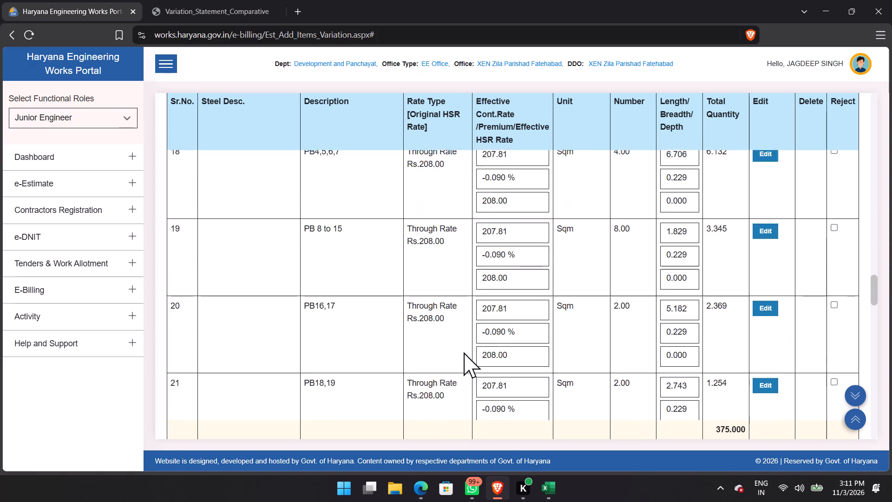
scroll(464, 352, "down", 20)
scroll(464, 352, "down", 15)
scroll(471, 397, "up", 12)
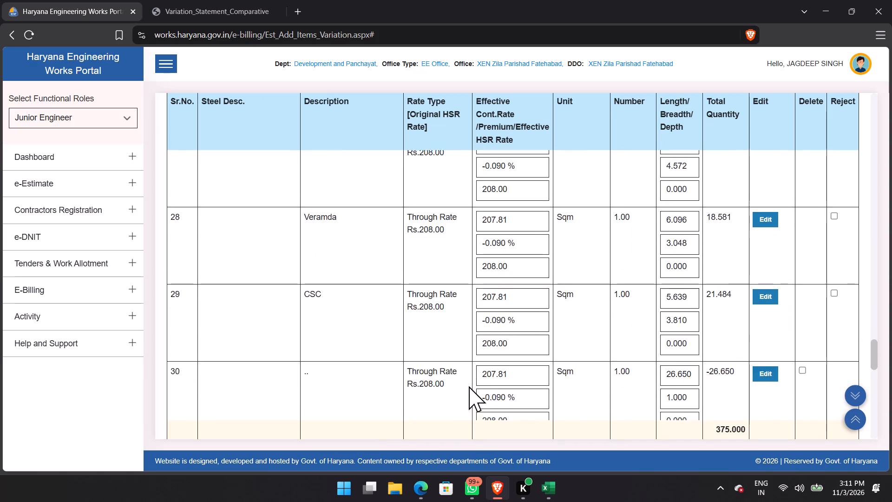
scroll(469, 386, "up", 20)
scroll(469, 386, "up", 20)
scroll(469, 386, "up", 4)
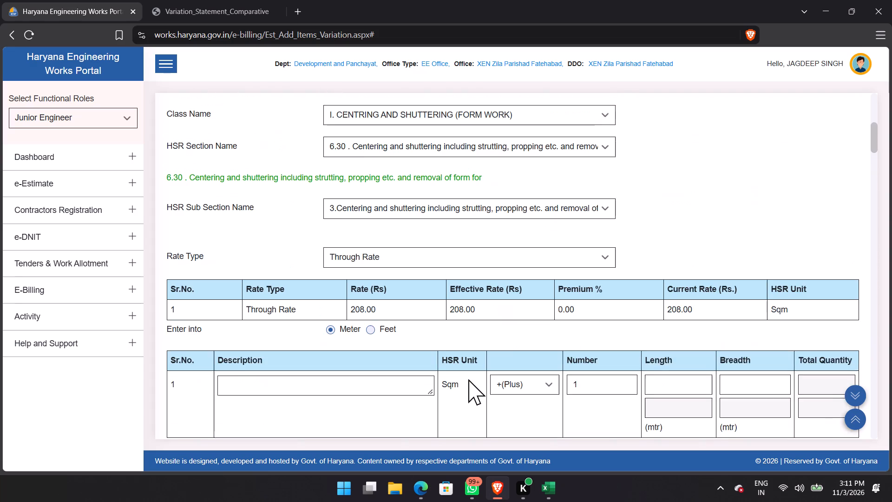
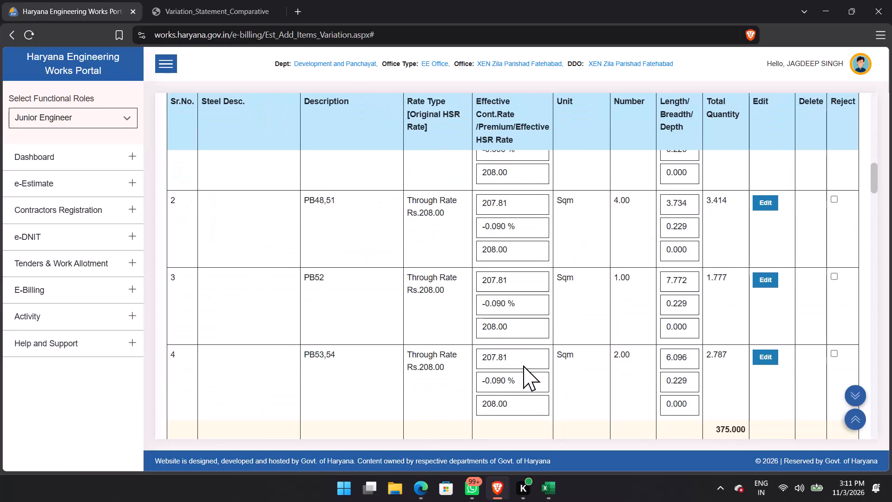
Examine the description, dimension and quantity entries listed for centering and shuttering item 6.30.3.
scroll(523, 365, "down", 20)
scroll(521, 374, "up", 1)
scroll(521, 374, "down", 5)
scroll(520, 379, "up", 2)
scroll(520, 379, "down", 3)
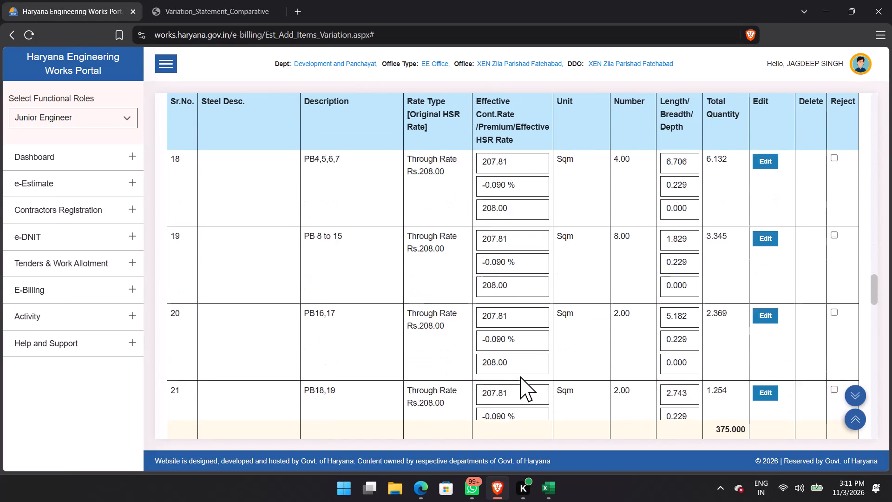
scroll(520, 376, "down", 5)
scroll(520, 380, "up", 1)
scroll(520, 380, "down", 2)
scroll(520, 380, "up", 1)
scroll(520, 380, "down", 1)
scroll(519, 380, "up", 1)
scroll(519, 377, "down", 19)
scroll(523, 373, "up", 20)
scroll(523, 373, "up", 3)
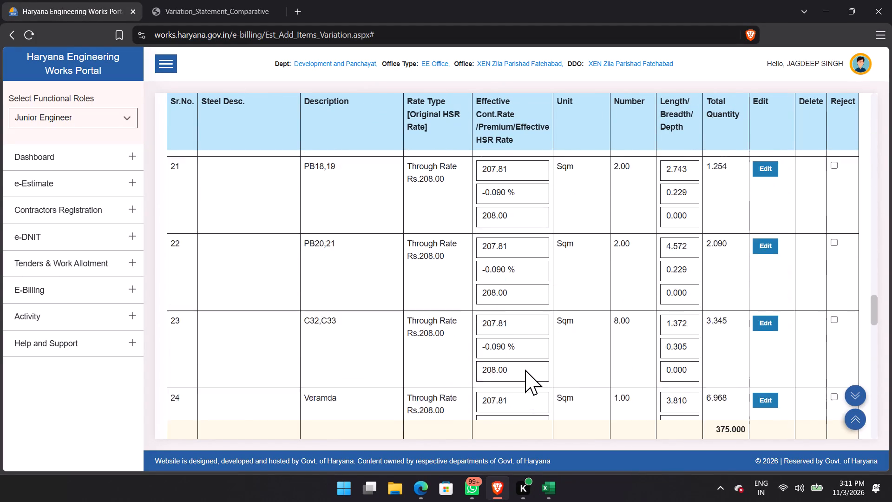
Select the existing HSR item number in the search field for replacement.
scroll(525, 370, "up", 20)
scroll(525, 370, "up", 15)
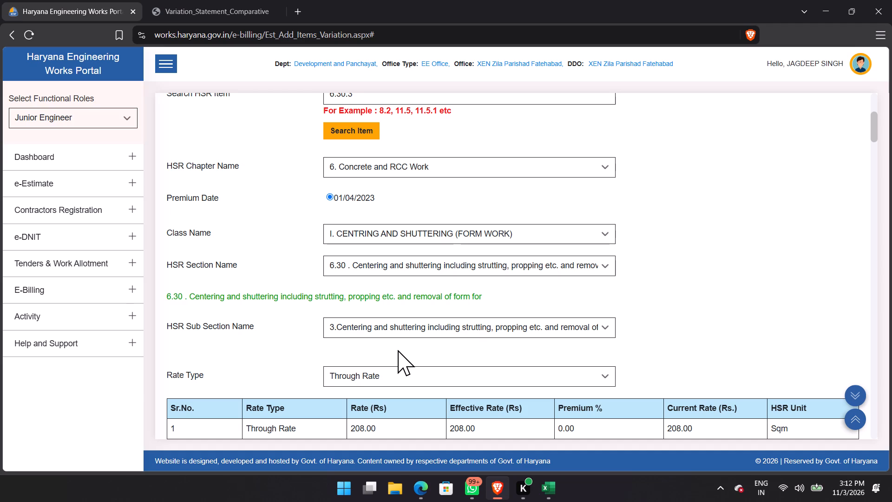
scroll(398, 350, "up", 7)
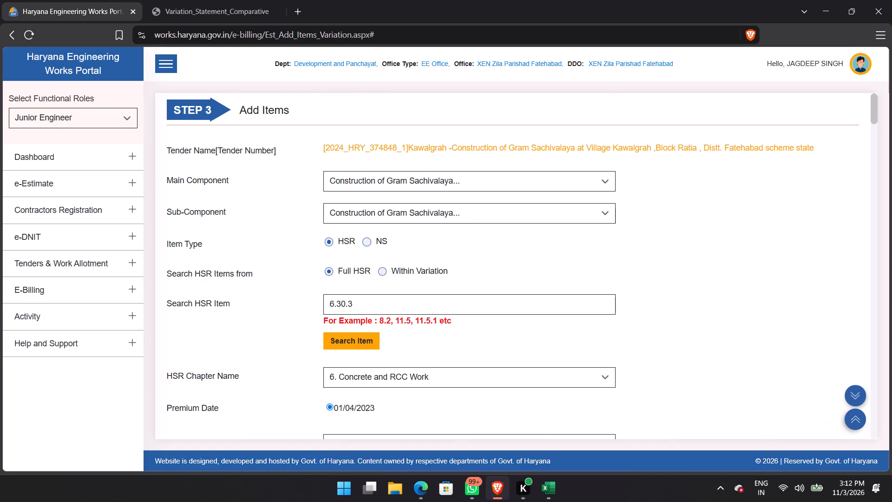
left_click_drag(394, 297, 312, 298)
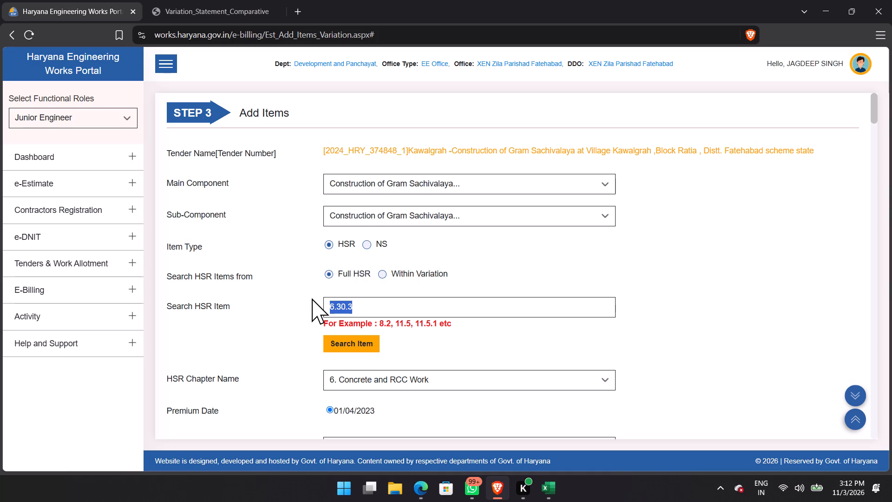
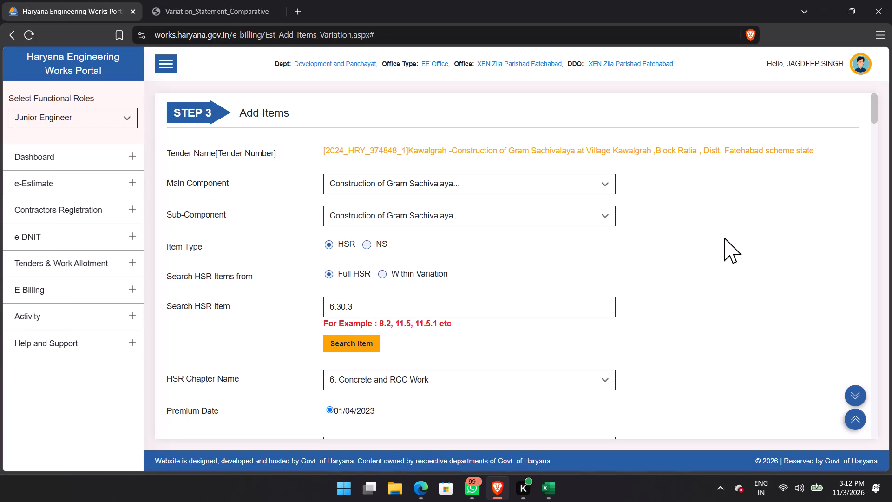
Search the full HSR for item 6.30.5, set its rate type to Through Rate and check its description details.
left_click(472, 305)
key("BackSpace")
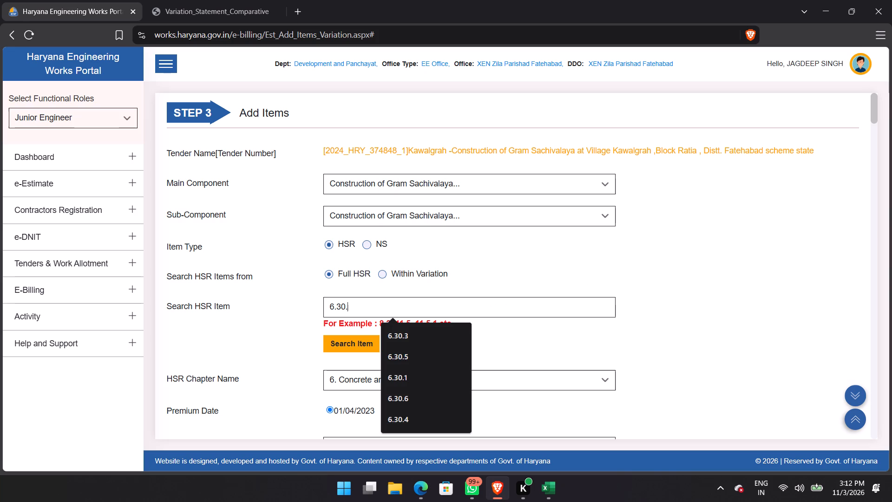
key("5")
left_click(369, 343)
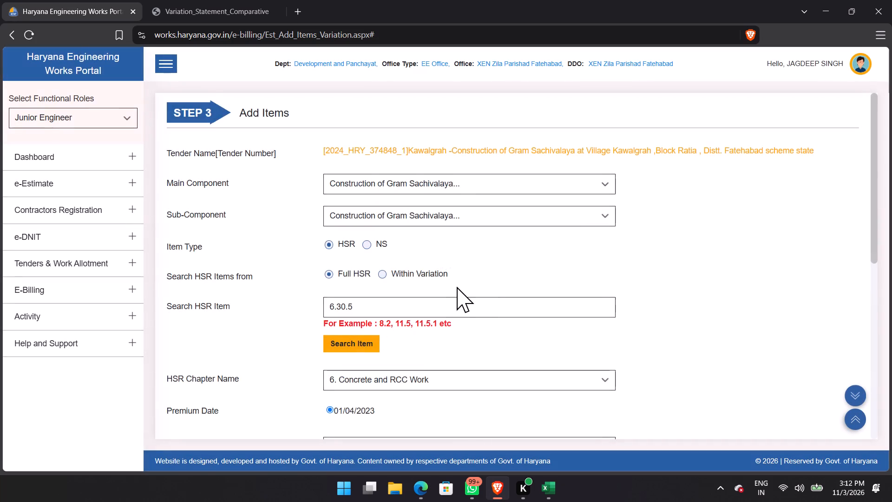
scroll(462, 277, "down", 7)
left_click(393, 240)
left_click(376, 290)
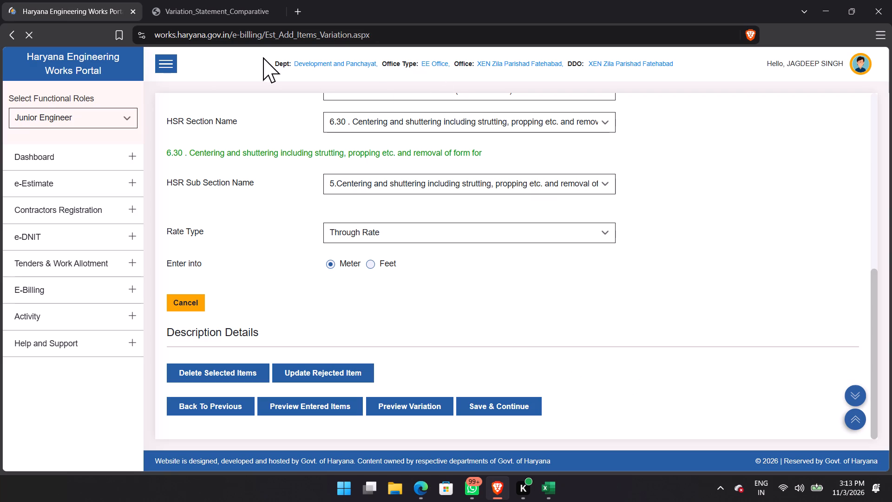
scroll(502, 304, "down", 5)
scroll(502, 307, "up", 1)
scroll(502, 307, "down", 10)
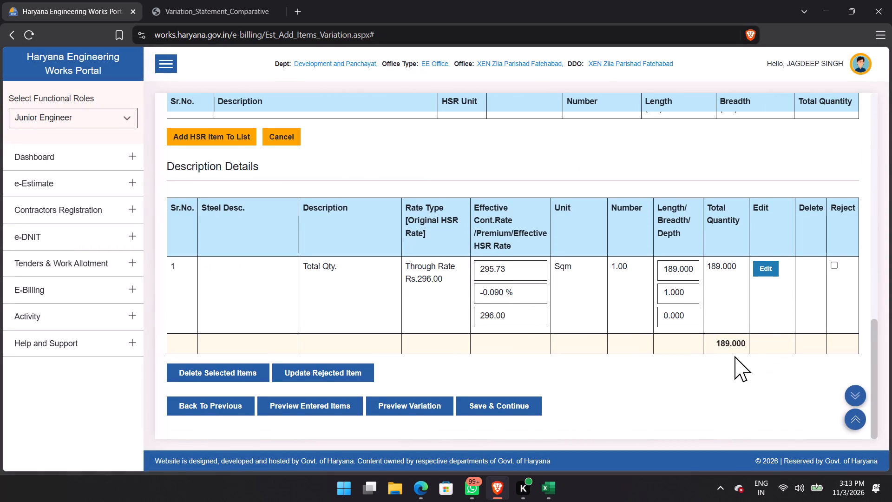
Search the full HSR for item 6.30.6, set its rate type to Through Rate and check its description details.
scroll(543, 355, "up", 7)
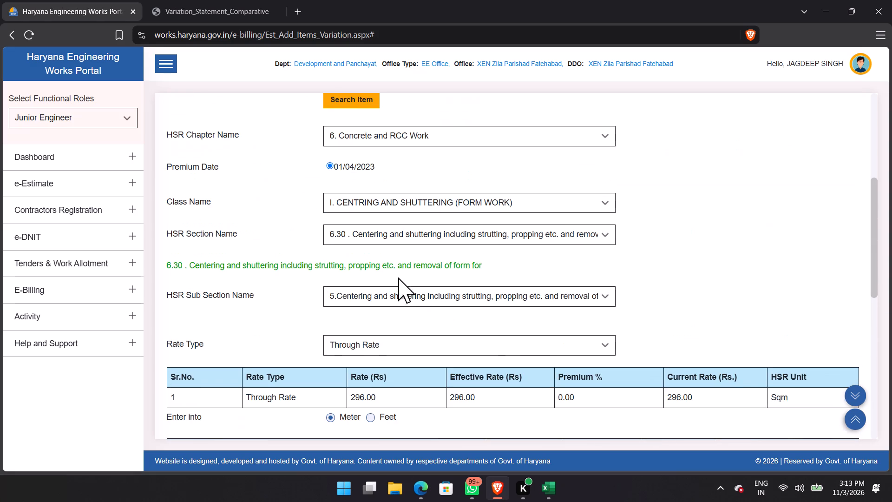
scroll(411, 277, "up", 2)
left_click_drag(397, 180, 297, 188)
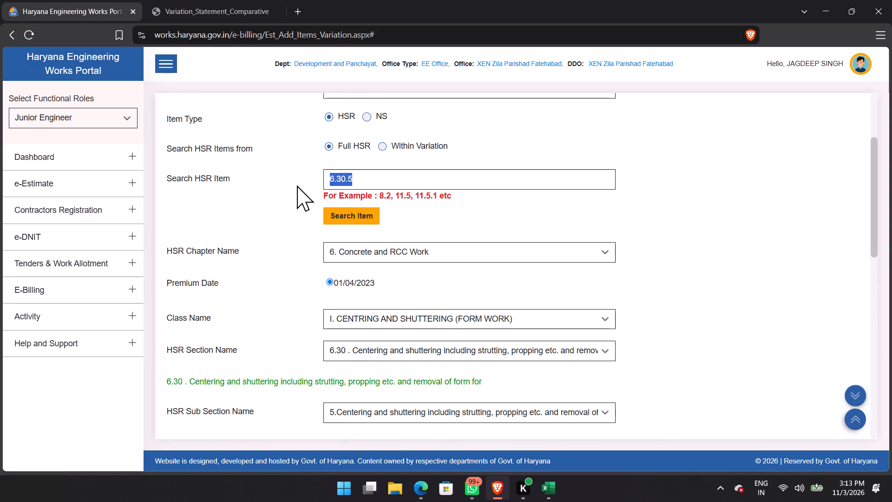
key("BackSpace")
key("6")
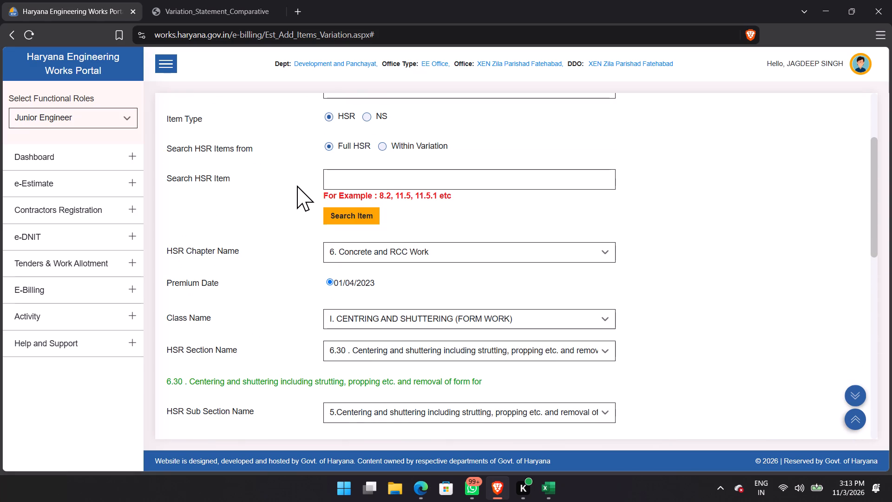
type(".30.6")
left_click(365, 219)
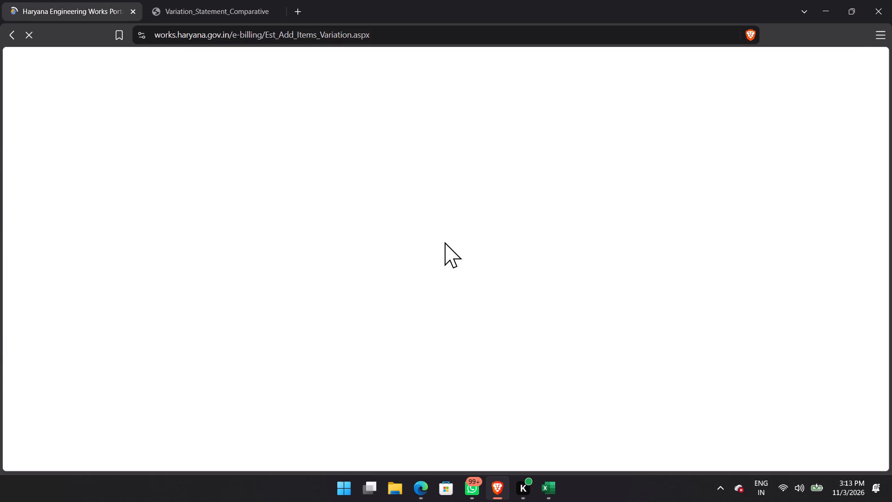
scroll(445, 242, "down", 9)
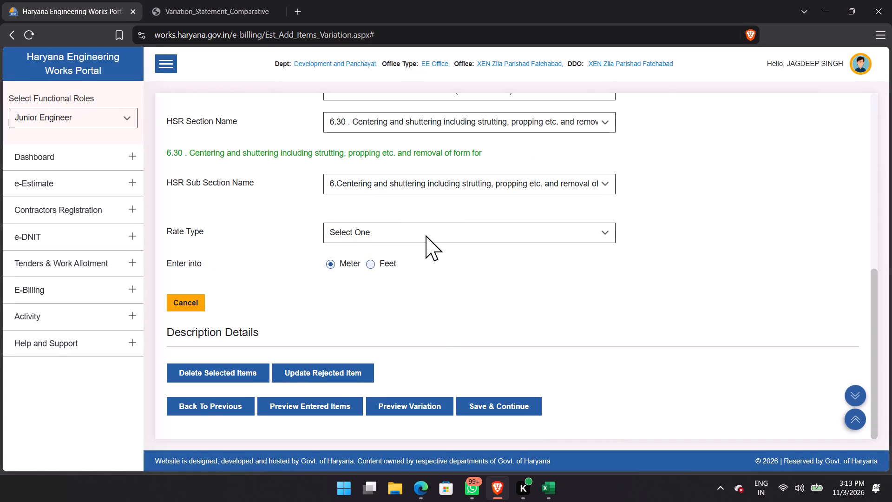
left_click(426, 235)
left_click(398, 289)
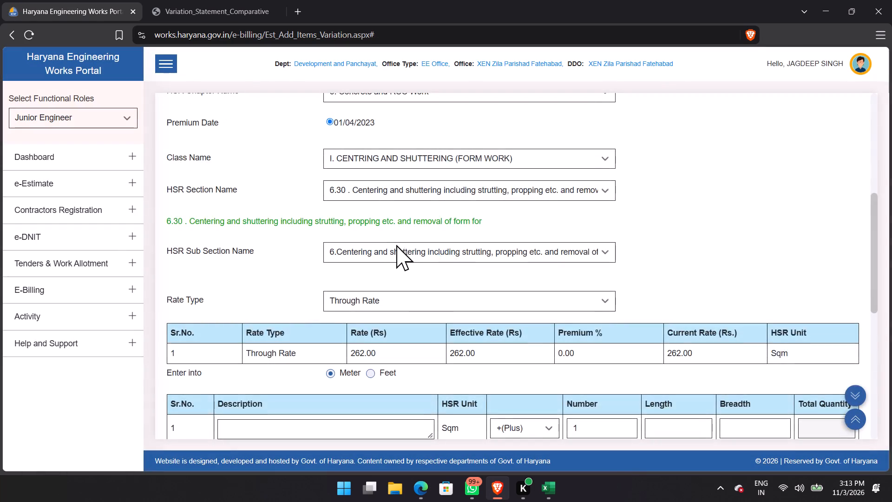
scroll(396, 245, "down", 5)
scroll(396, 247, "up", 1)
scroll(396, 250, "down", 5)
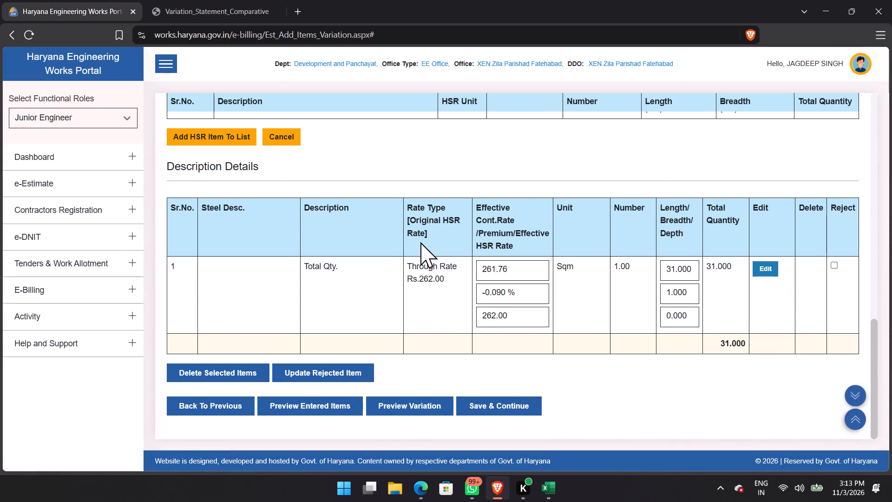
Search the full HSR for steel reinforcement item 6.33.6 and set its rate type to Through Rate.
scroll(424, 289, "up", 12)
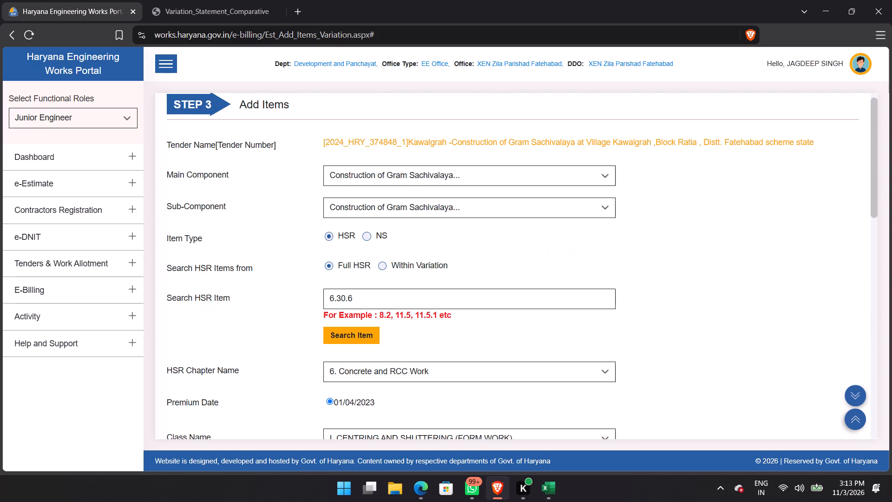
left_click_drag(406, 299, 309, 310)
type("6.33.6")
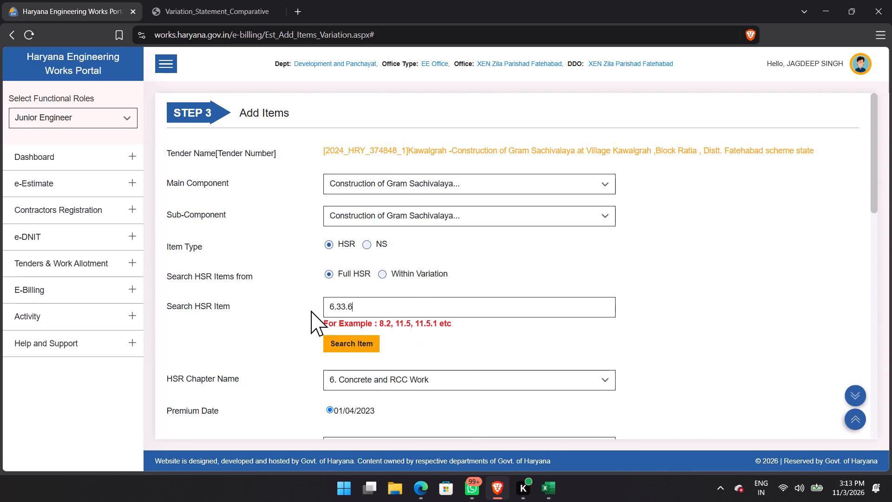
left_click(345, 343)
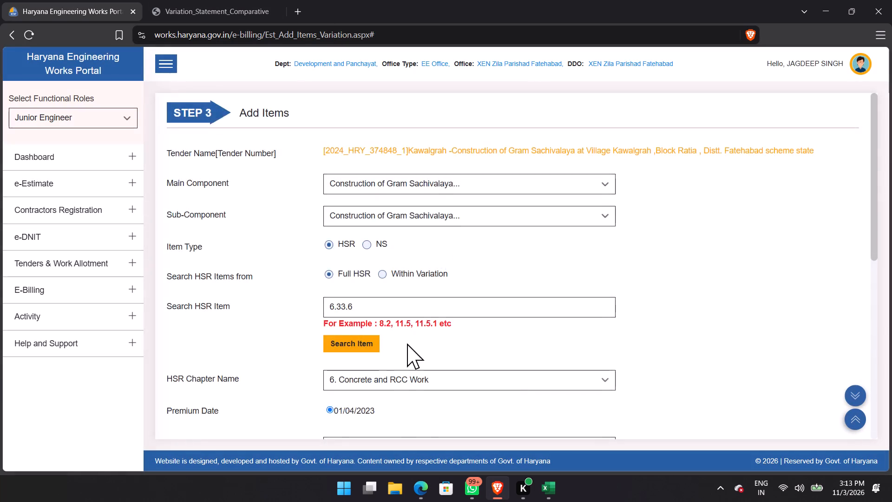
scroll(399, 304, "down", 8)
left_click(374, 229)
left_click(367, 295)
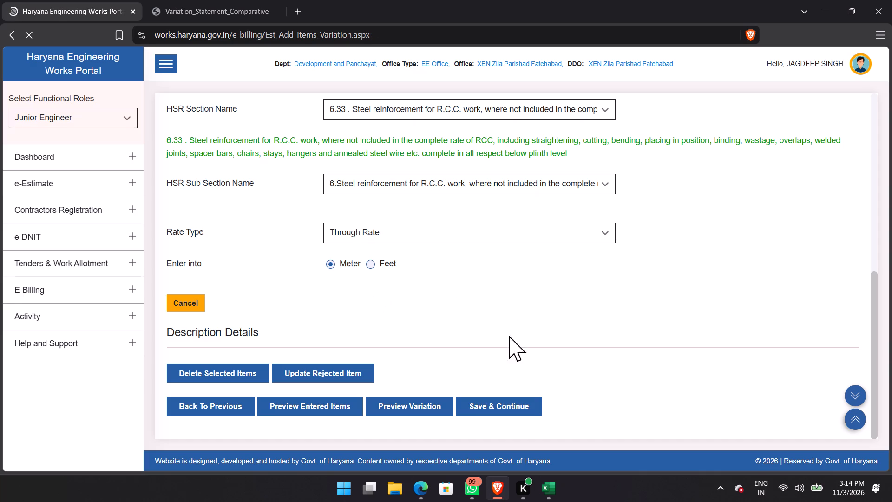
Examine the premium date, rate, description and quantity entries shown for steel reinforcement item 6.33.6.
scroll(527, 309, "down", 5)
scroll(527, 310, "up", 2)
scroll(527, 310, "down", 1)
scroll(527, 310, "up", 2)
scroll(533, 319, "down", 13)
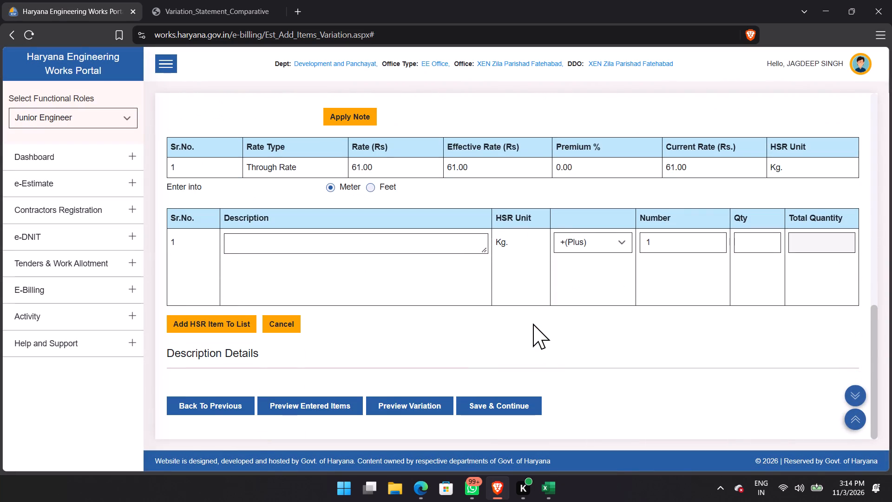
scroll(350, 347, "up", 4)
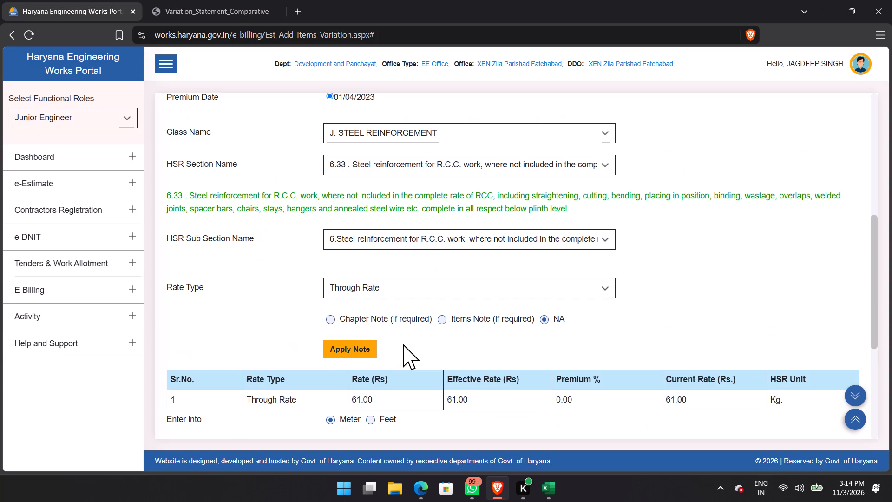
scroll(403, 344, "up", 3)
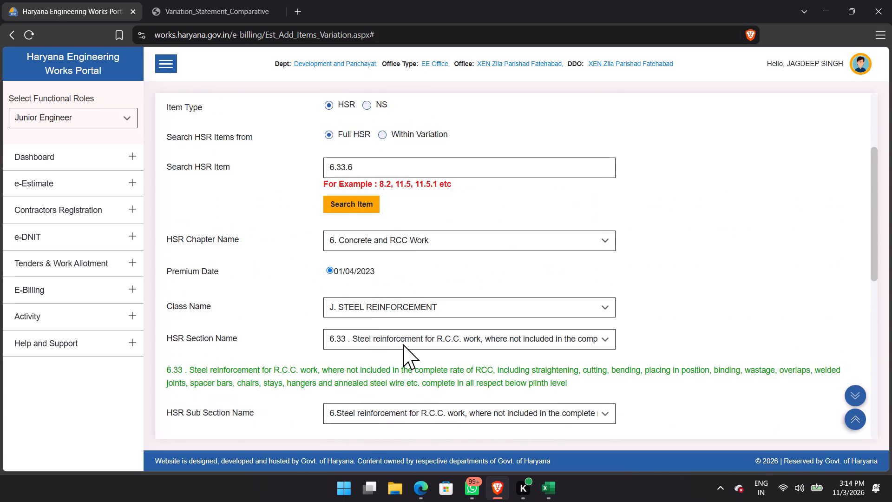
scroll(403, 344, "up", 1)
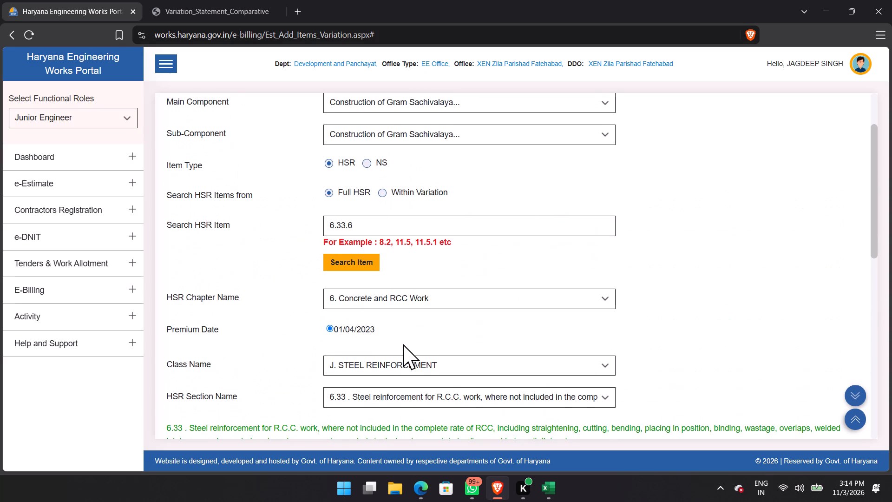
scroll(403, 344, "down", 12)
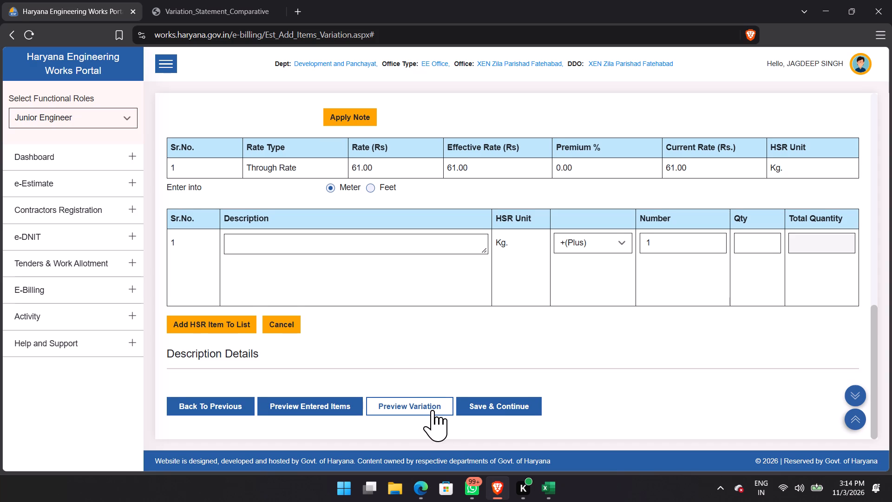
scroll(314, 240, "up", 8)
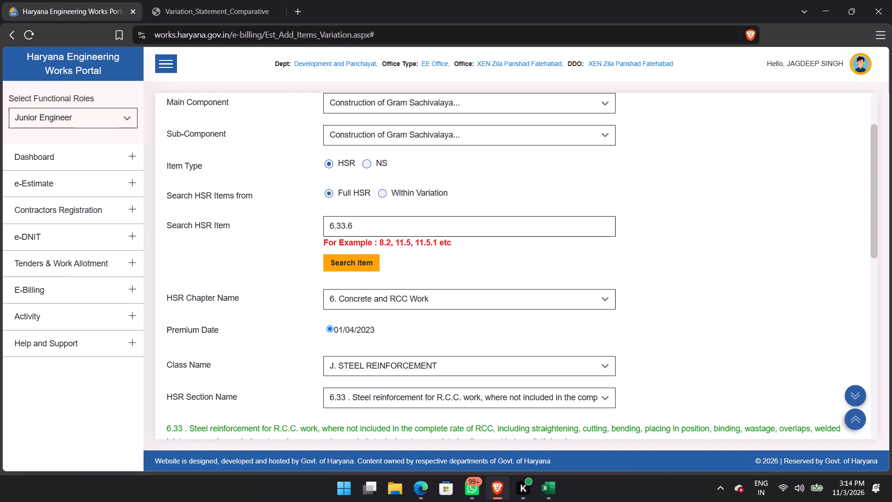
scroll(367, 225, "down", 9)
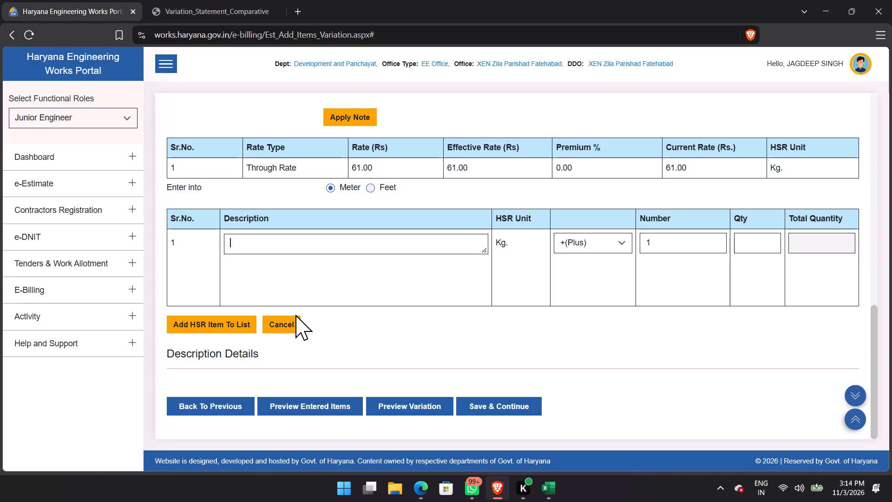
Look up item 6.33.6 from within the variation, with rate type Through Rate, and check its description details.
scroll(227, 345, "up", 4)
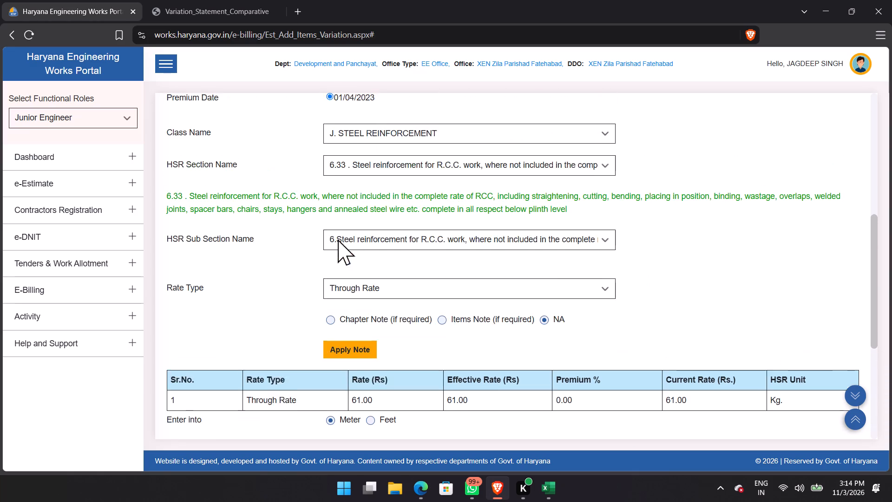
scroll(348, 227, "up", 3)
scroll(386, 192, "up", 1)
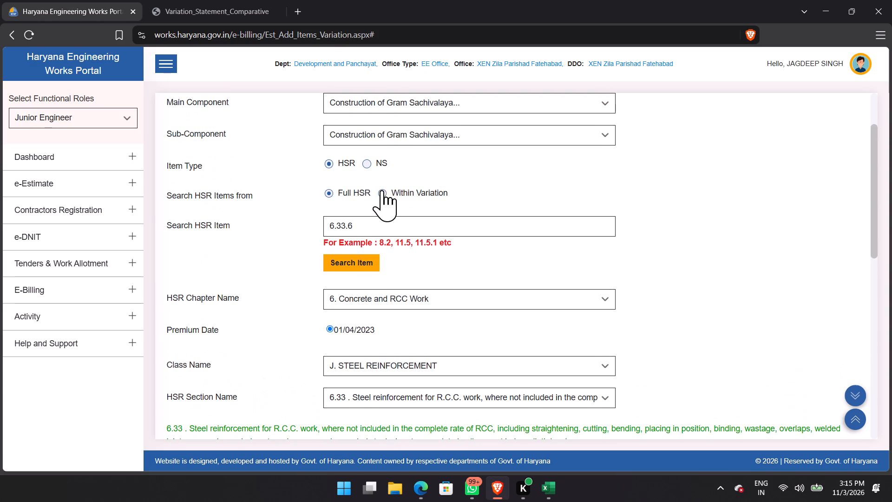
left_click(385, 188)
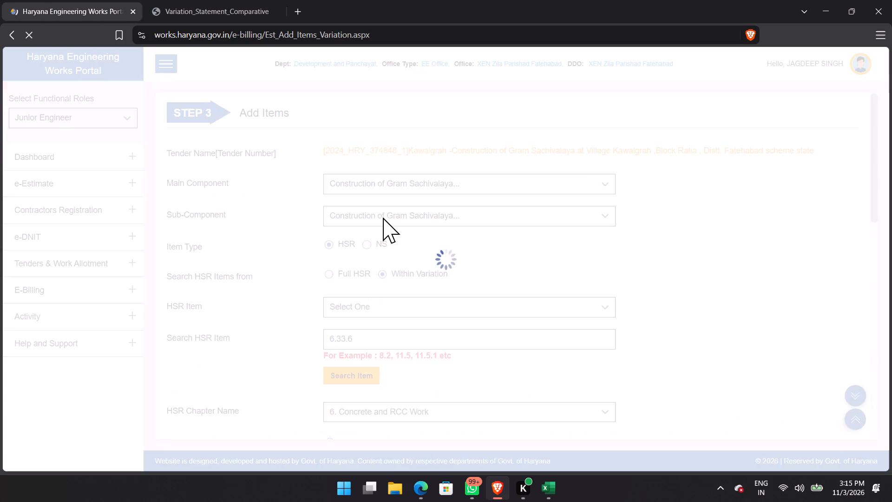
left_click(377, 307)
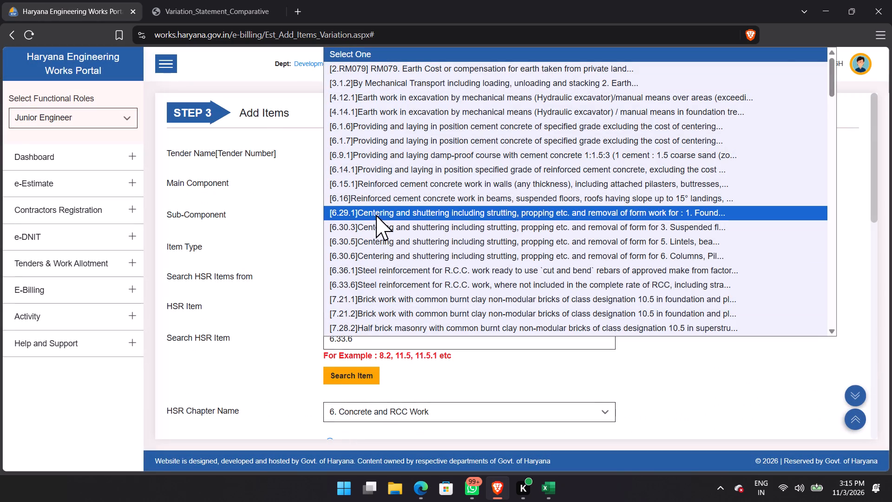
left_click(389, 287)
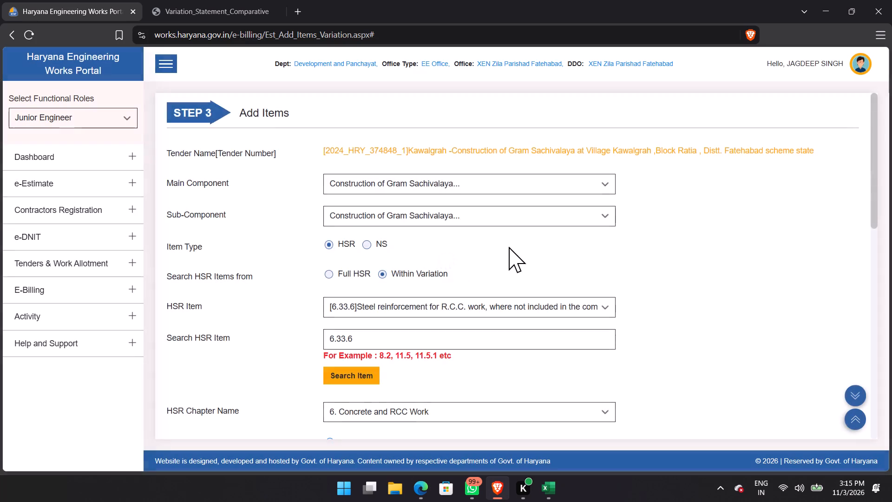
scroll(508, 253, "down", 6)
left_click(418, 298)
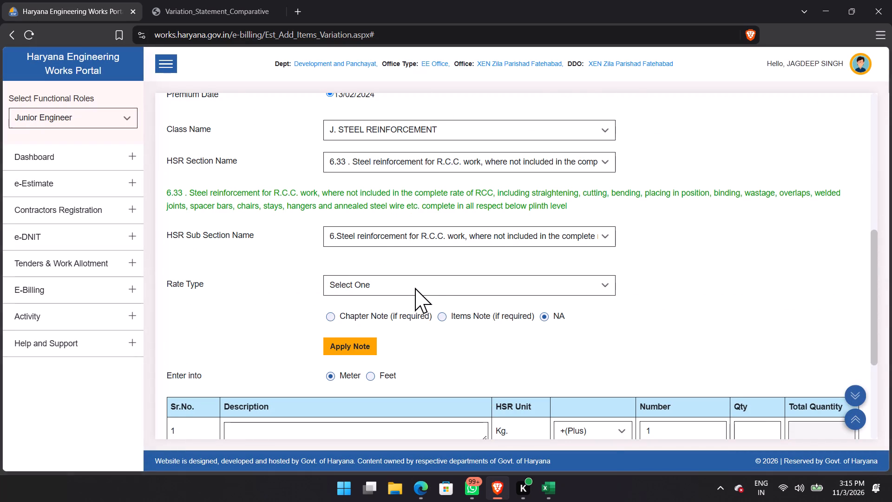
left_click(415, 288)
left_click(412, 345)
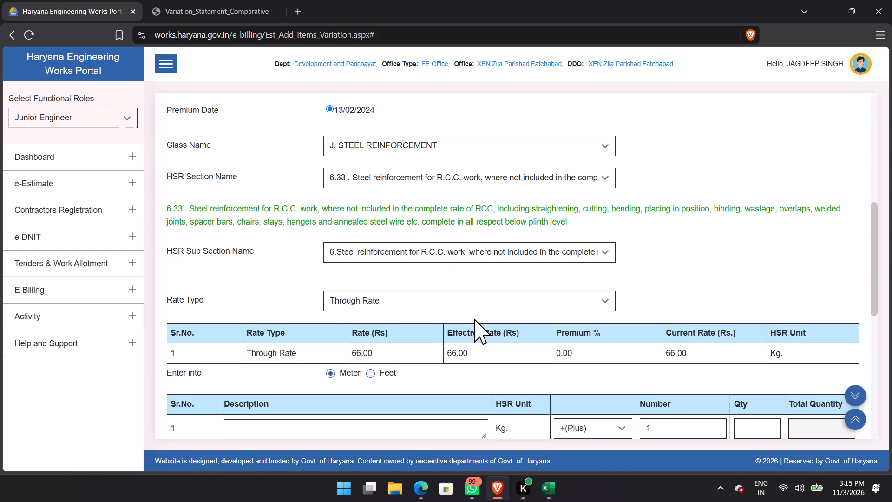
scroll(474, 319, "down", 9)
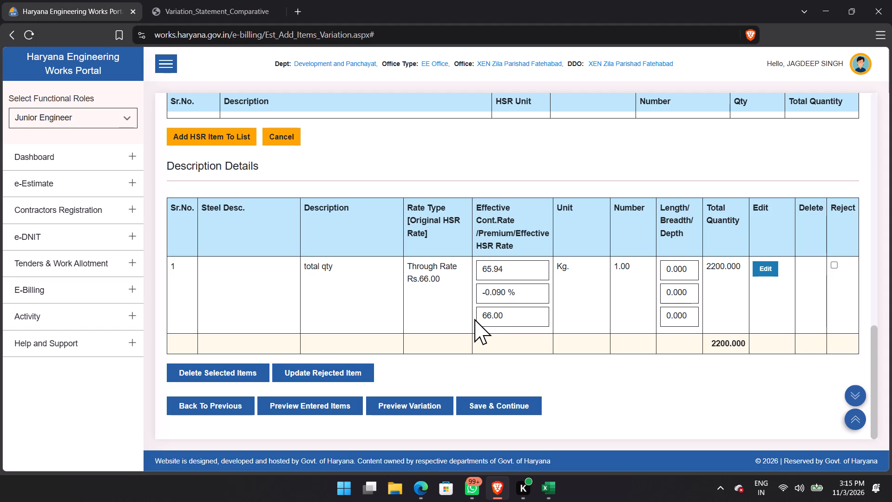
Choose item 6.36.1 from within the variation, set rate type Through Rate and check its description details.
scroll(380, 370, "up", 9)
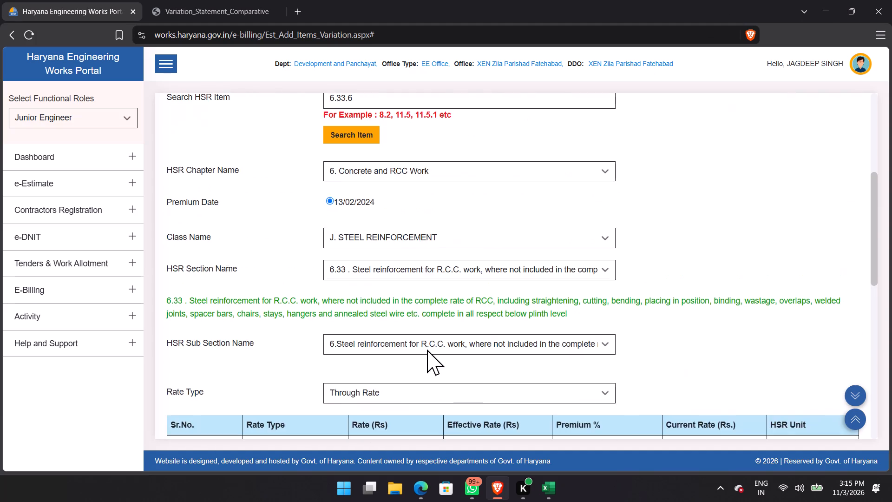
scroll(427, 350, "up", 7)
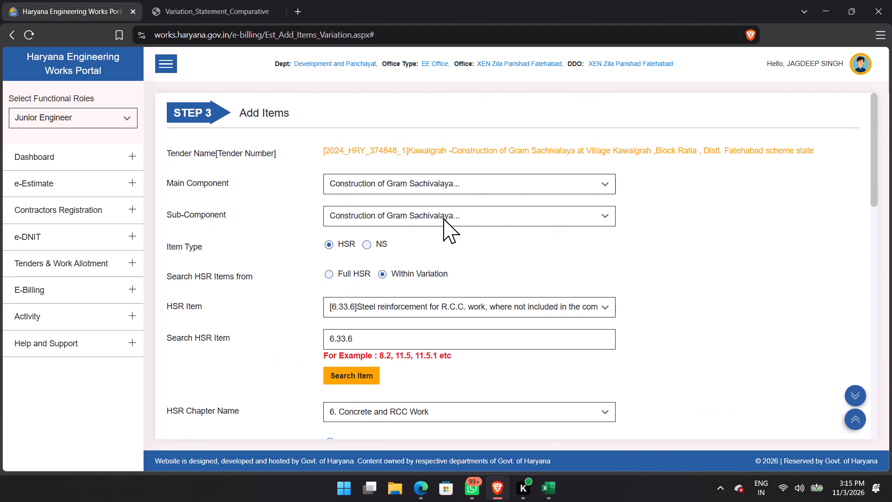
scroll(429, 322, "down", 5)
scroll(428, 317, "up", 3)
left_click(388, 195)
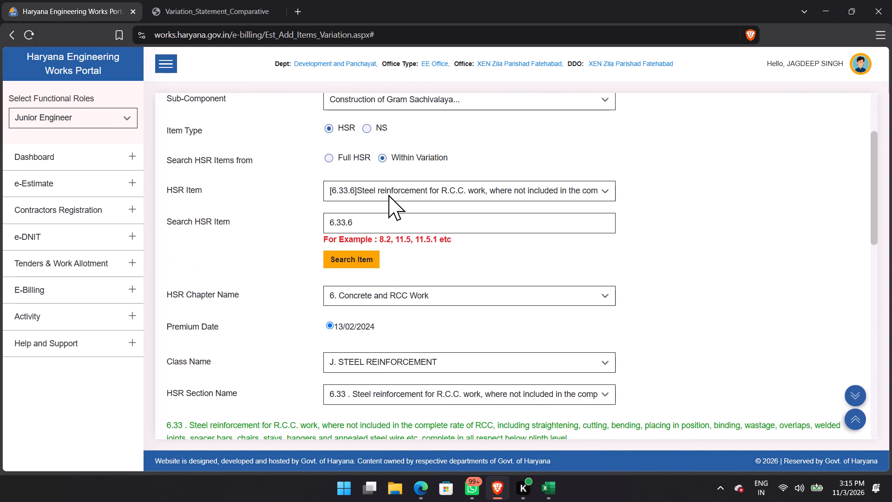
left_click(420, 425)
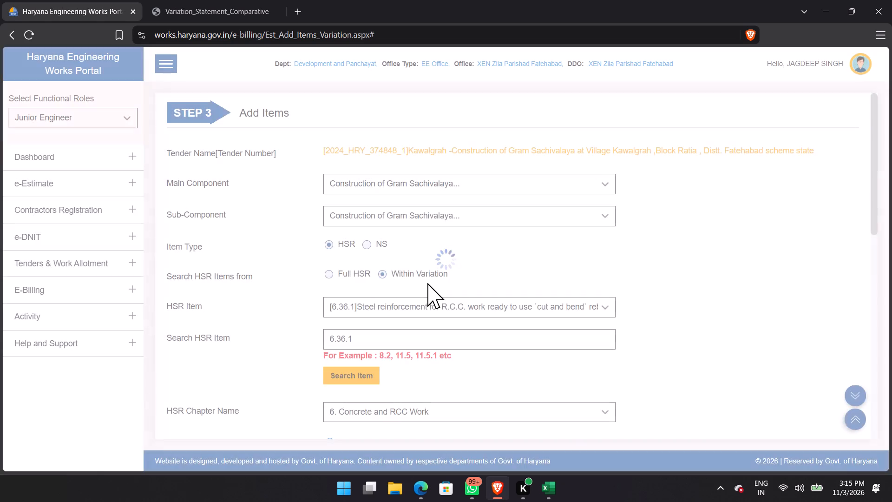
scroll(429, 277, "down", 8)
left_click(366, 160)
left_click(358, 227)
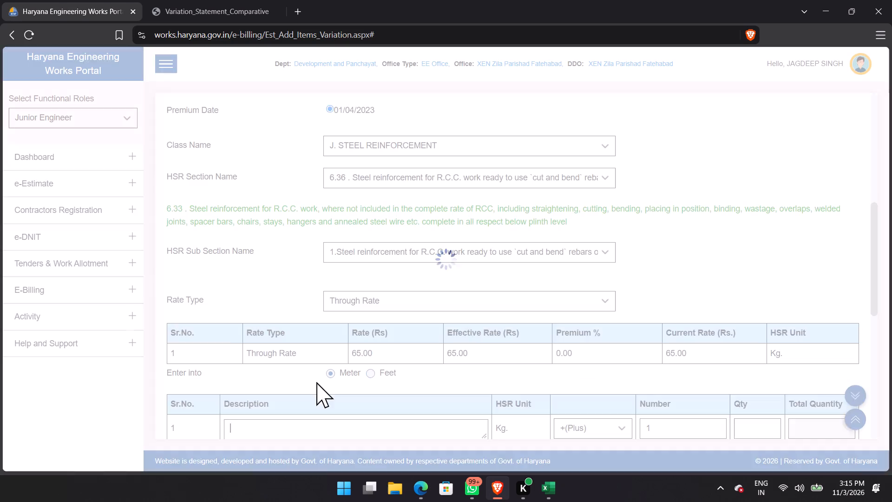
scroll(505, 289, "down", 2)
scroll(506, 290, "up", 1)
scroll(506, 291, "down", 1)
scroll(506, 291, "up", 1)
scroll(506, 291, "down", 1)
scroll(506, 291, "up", 1)
scroll(507, 291, "down", 10)
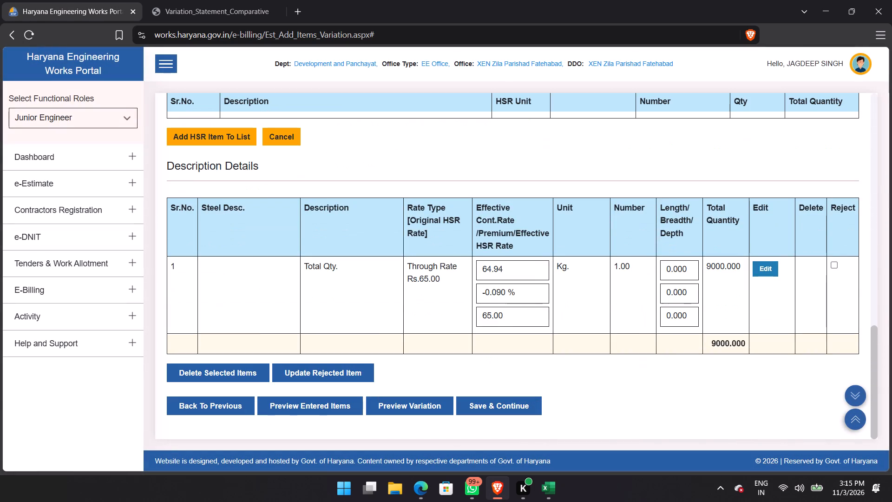
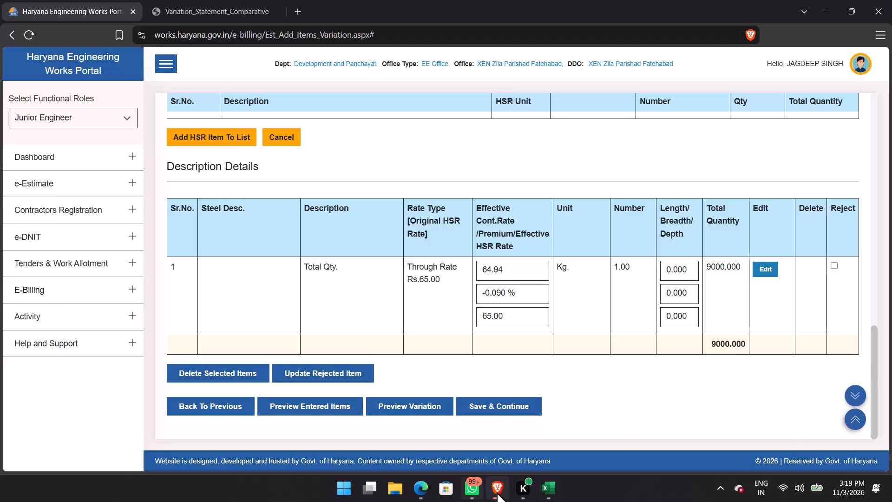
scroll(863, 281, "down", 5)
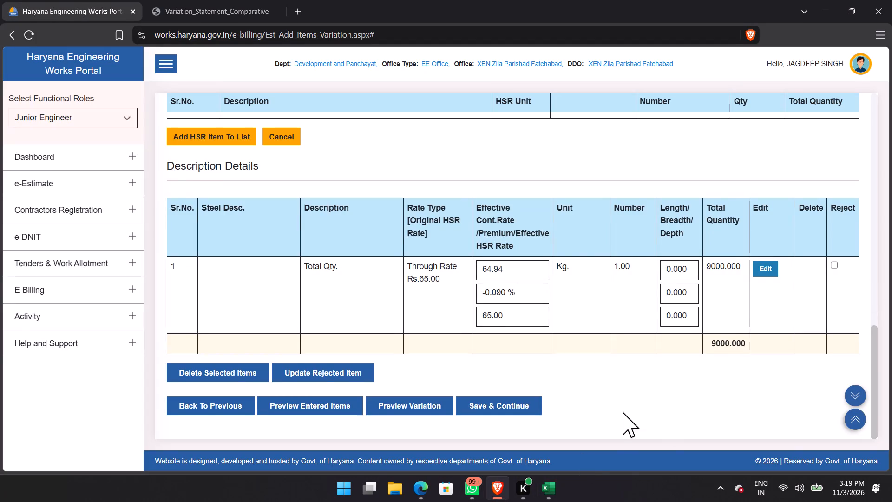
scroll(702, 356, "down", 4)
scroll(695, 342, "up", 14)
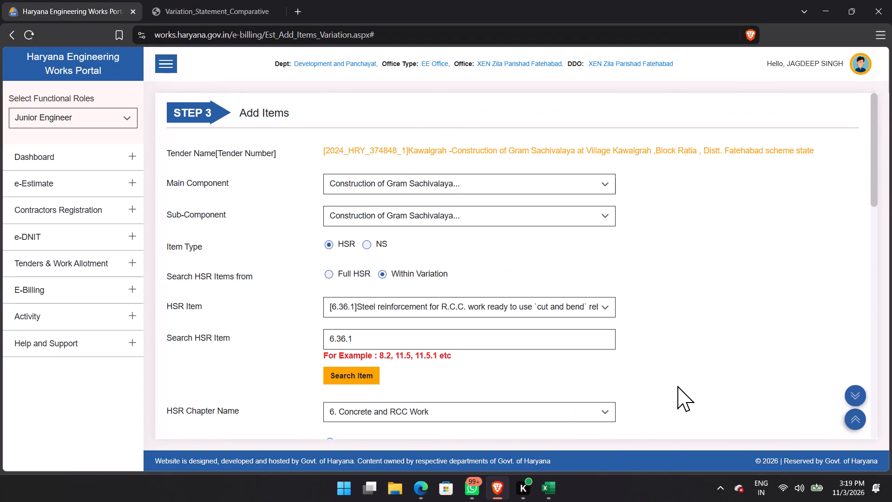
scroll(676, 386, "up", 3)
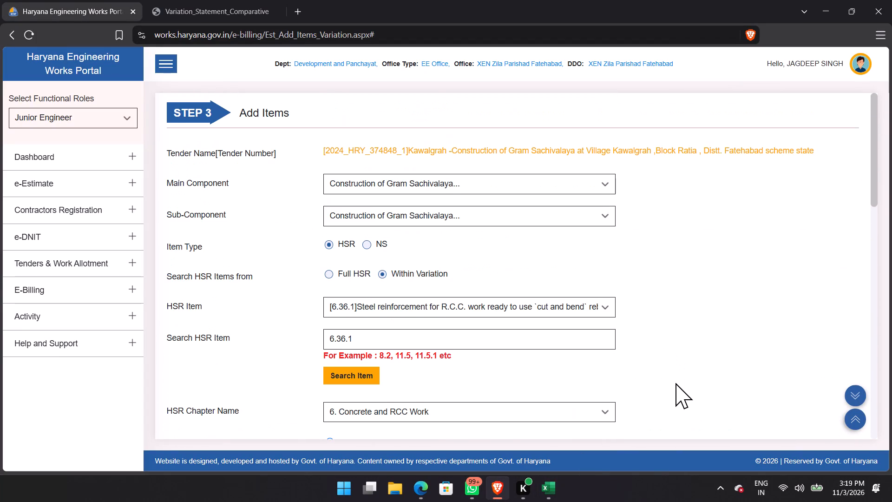
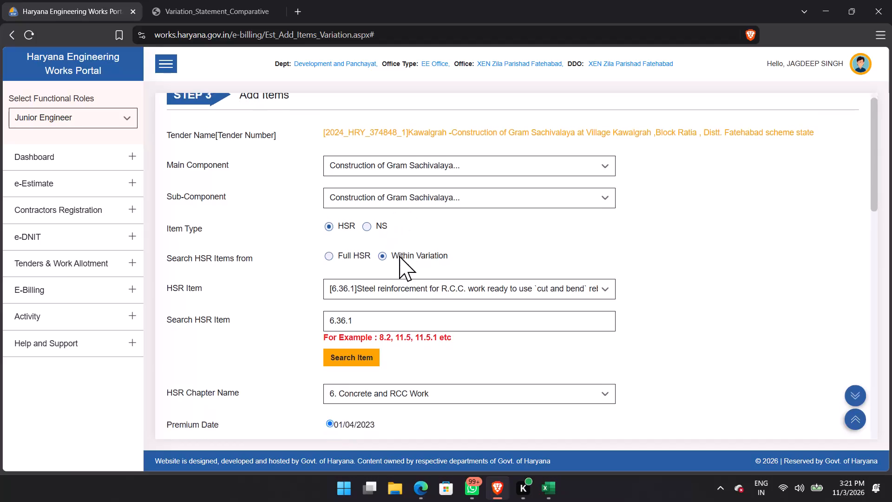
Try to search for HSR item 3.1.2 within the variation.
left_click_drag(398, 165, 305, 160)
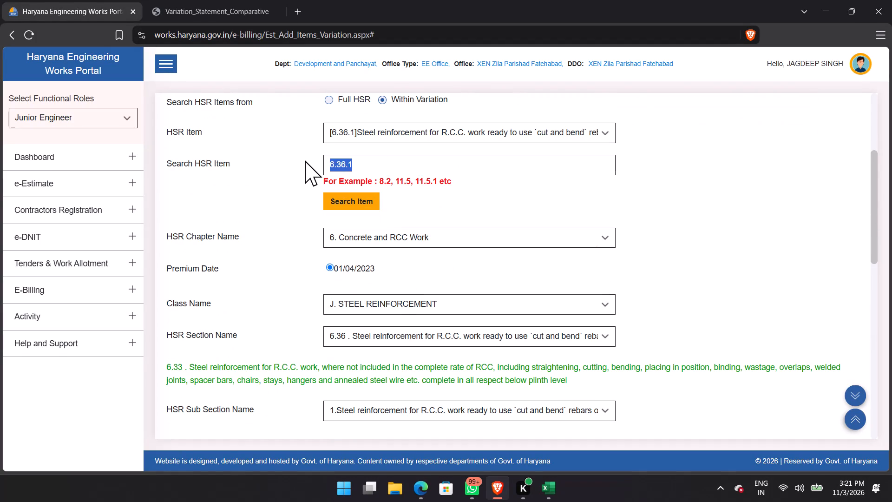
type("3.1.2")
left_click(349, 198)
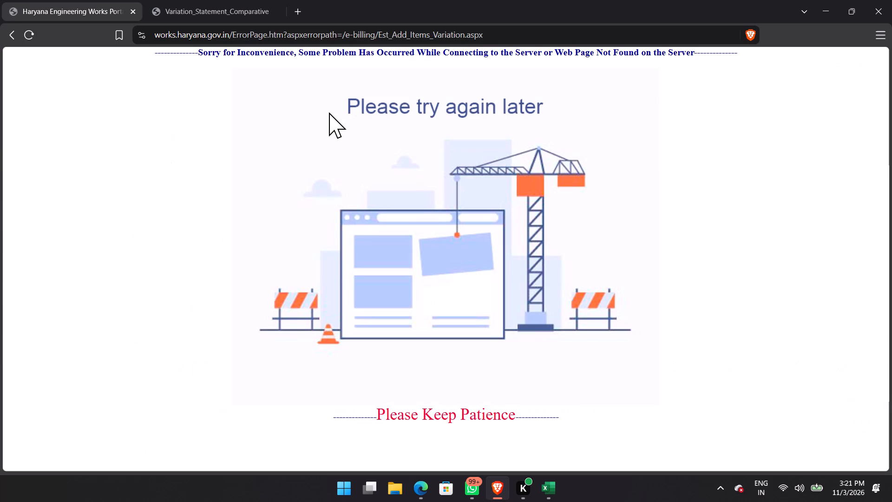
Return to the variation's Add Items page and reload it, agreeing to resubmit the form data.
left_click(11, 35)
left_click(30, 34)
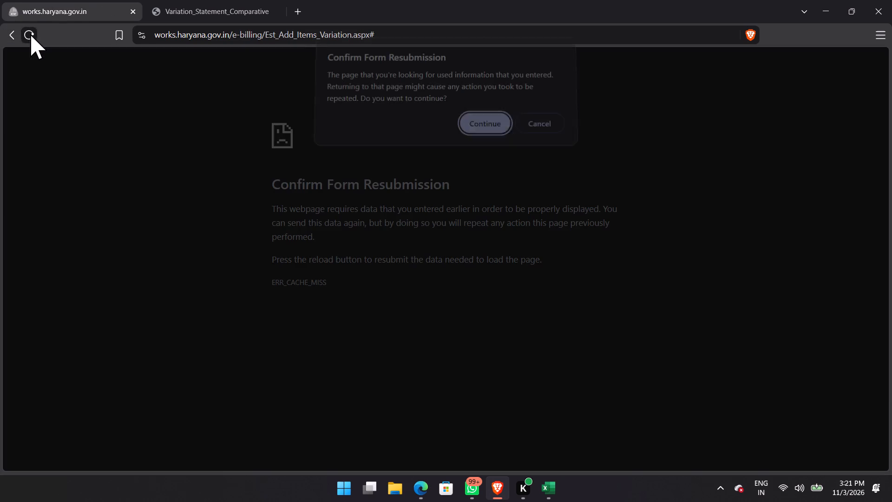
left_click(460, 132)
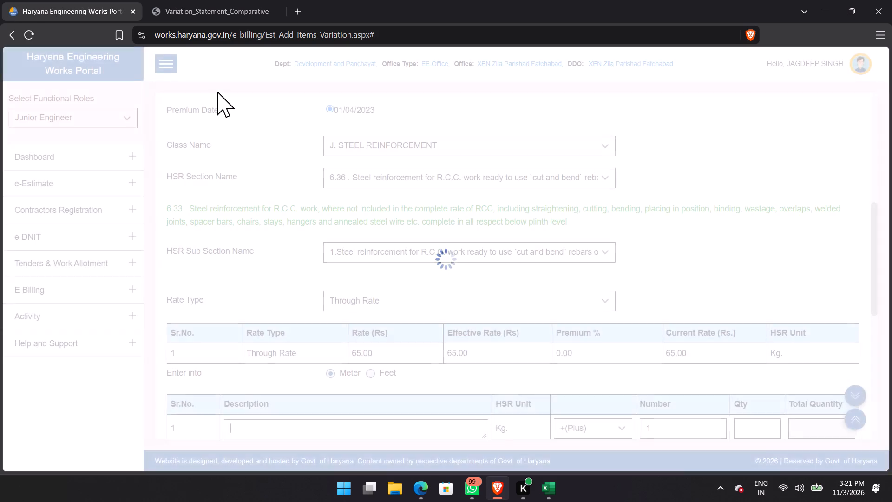
Load item 3.1.2, mechanical transport of earth, from the variation's HSR items and set its rate type to 5km.
scroll(348, 237, "up", 5)
left_click(372, 264)
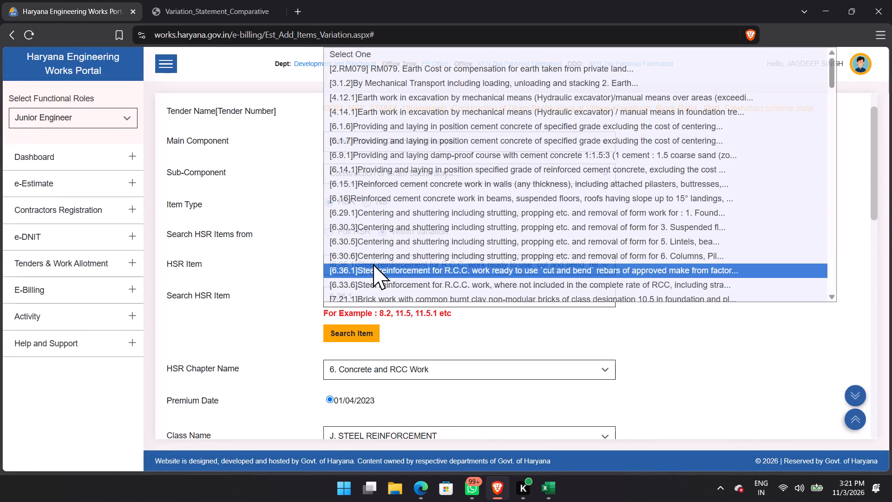
left_click(376, 86)
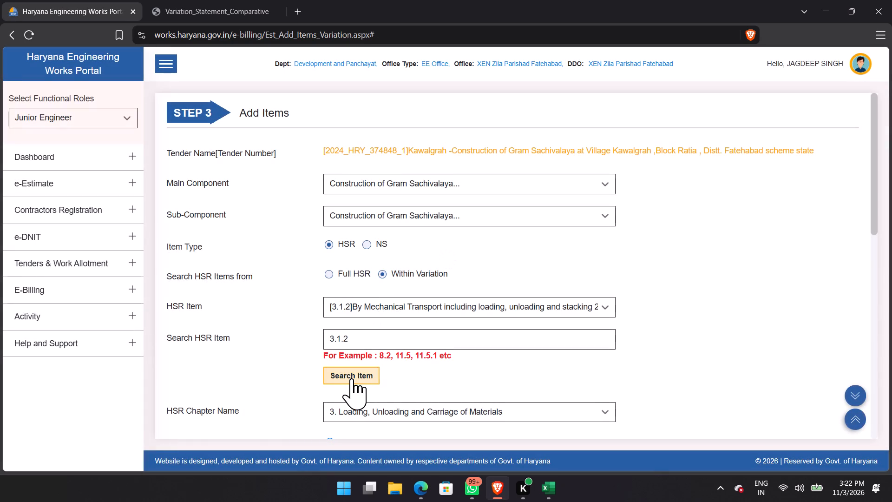
scroll(360, 376, "down", 7)
scroll(362, 218, "up", 3)
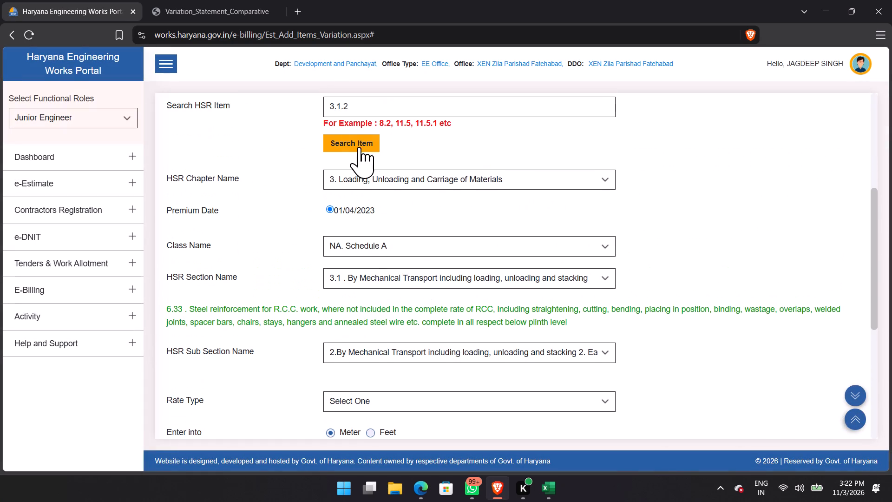
scroll(352, 303, "down", 2)
scroll(324, 350, "down", 4)
scroll(325, 351, "up", 1)
scroll(325, 351, "down", 1)
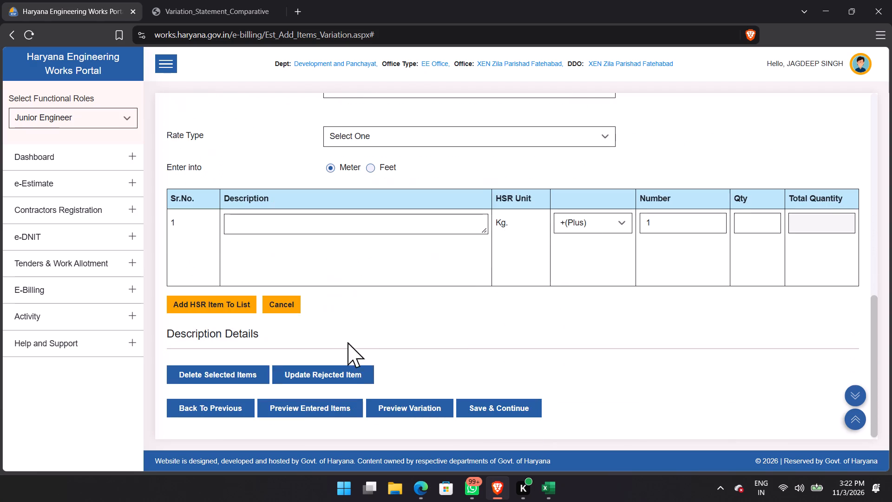
left_click(379, 133)
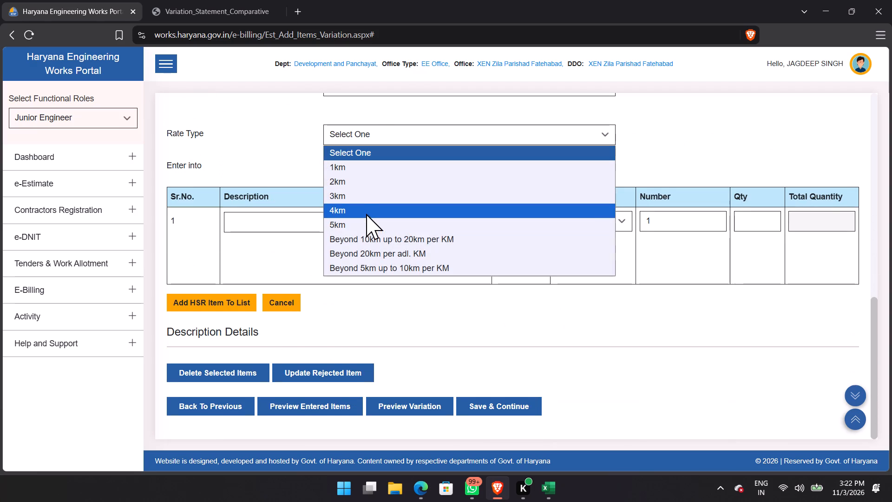
left_click(363, 221)
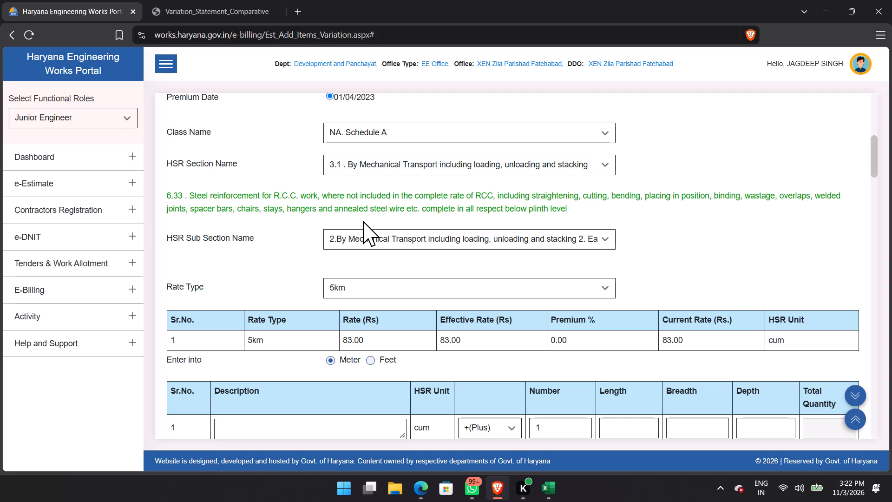
Examine the rates, dimensions and quantities of the entries listed under HSR item 3.1.2.
scroll(494, 193, "down", 5)
scroll(495, 204, "up", 1)
scroll(495, 204, "down", 2)
scroll(502, 266, "down", 20)
scroll(502, 266, "down", 13)
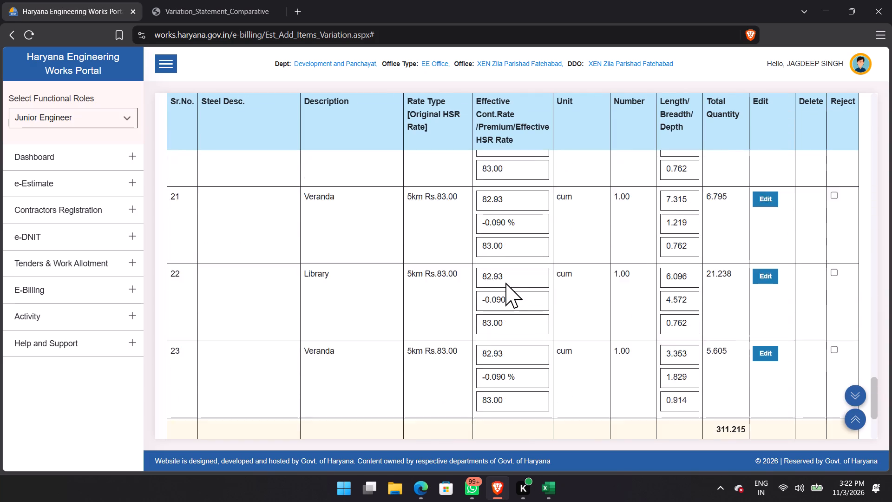
scroll(505, 283, "down", 9)
scroll(506, 293, "up", 6)
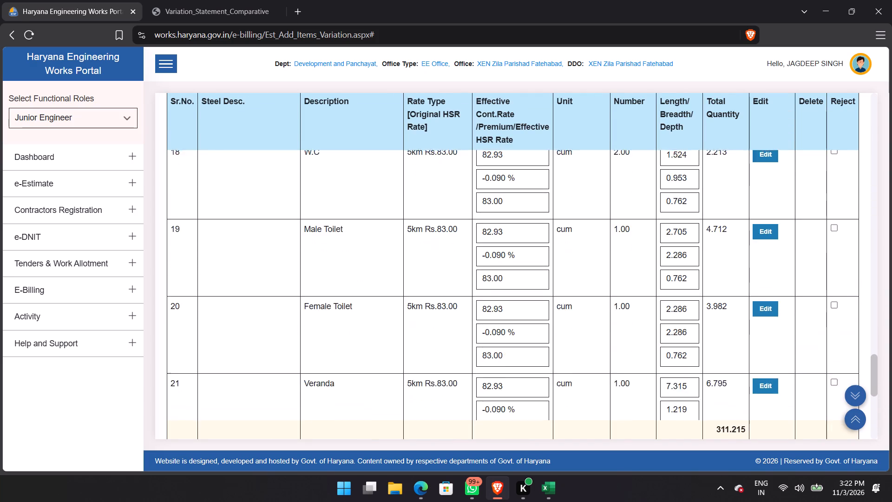
scroll(506, 293, "up", 20)
scroll(506, 293, "up", 3)
scroll(506, 293, "down", 5)
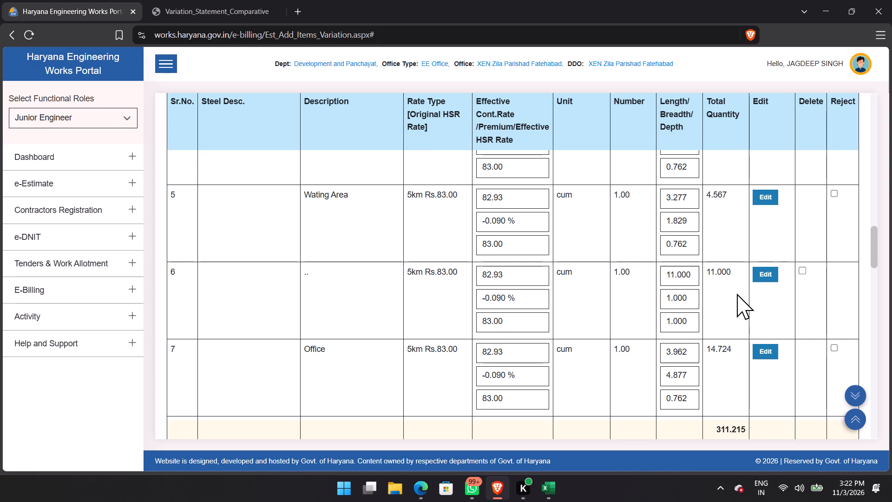
scroll(572, 336, "up", 7)
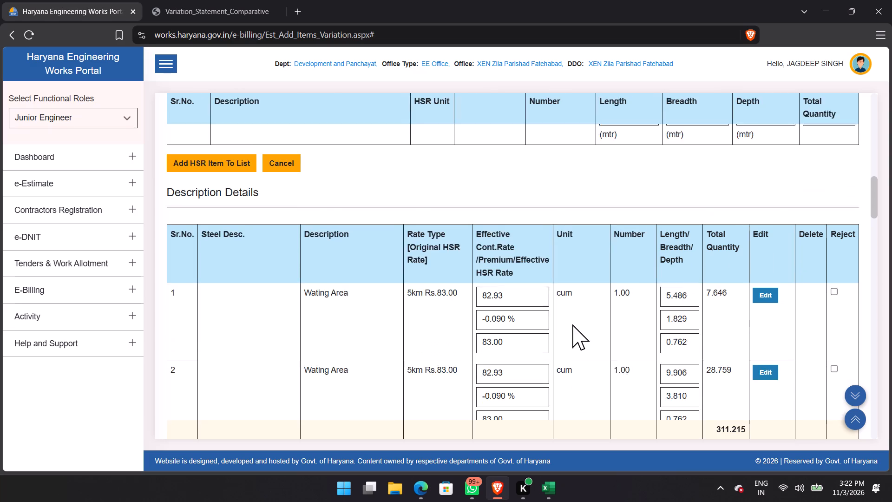
scroll(572, 324, "up", 14)
Switch the HSR item search source to Full HSR.
left_click_drag(401, 341, 311, 331)
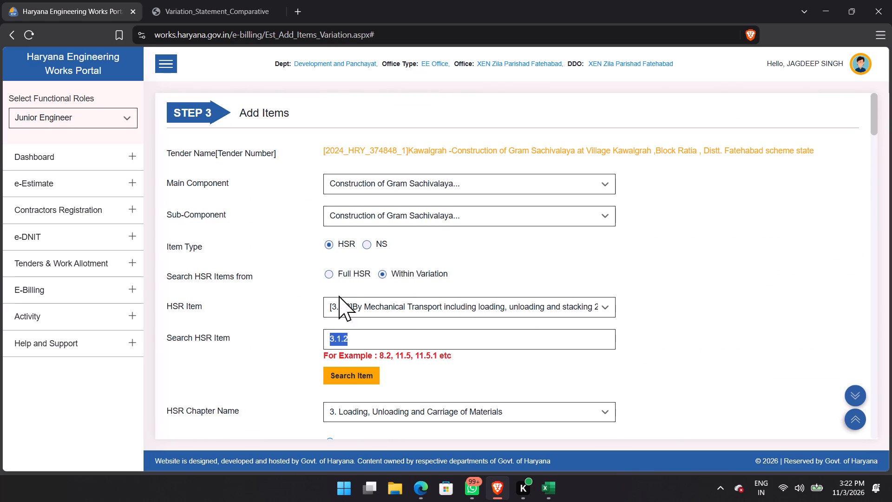
left_click(334, 274)
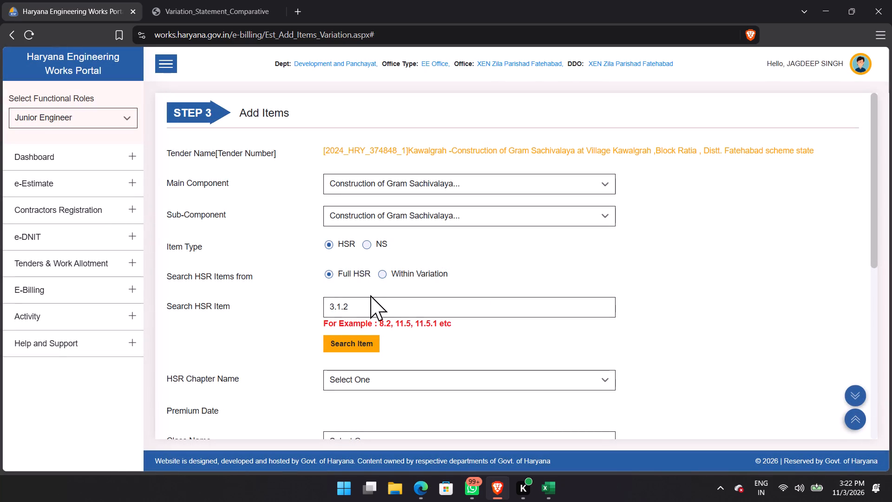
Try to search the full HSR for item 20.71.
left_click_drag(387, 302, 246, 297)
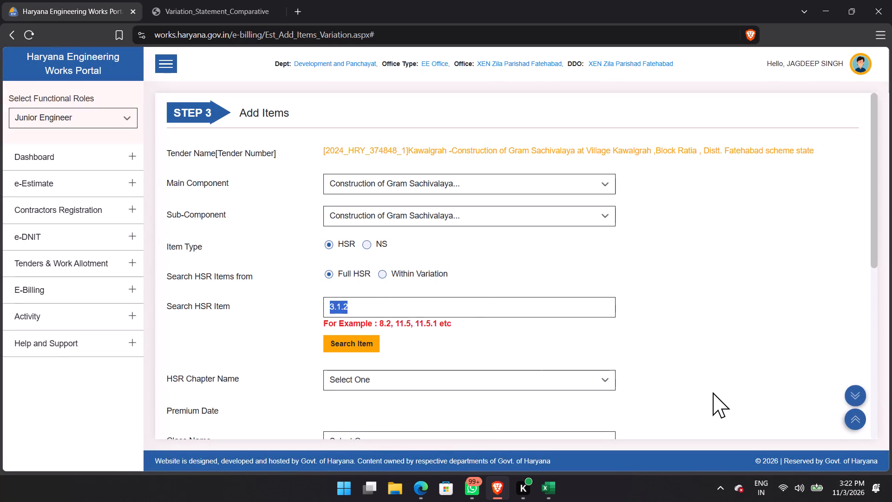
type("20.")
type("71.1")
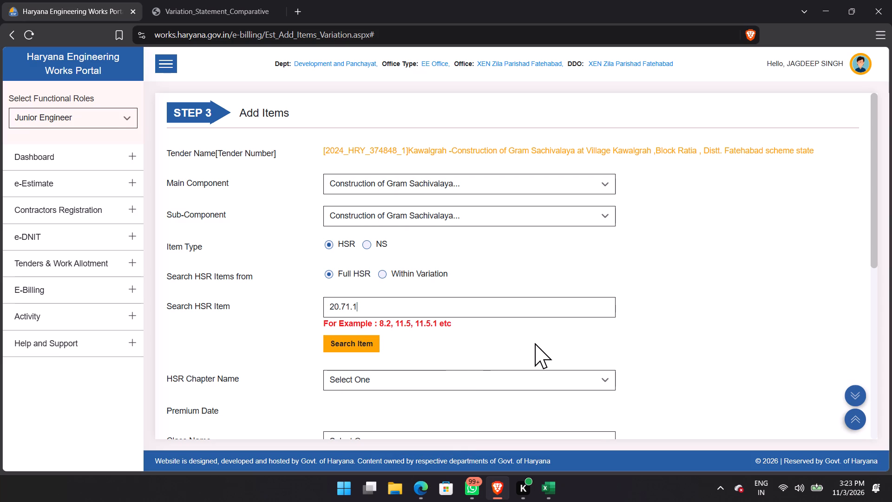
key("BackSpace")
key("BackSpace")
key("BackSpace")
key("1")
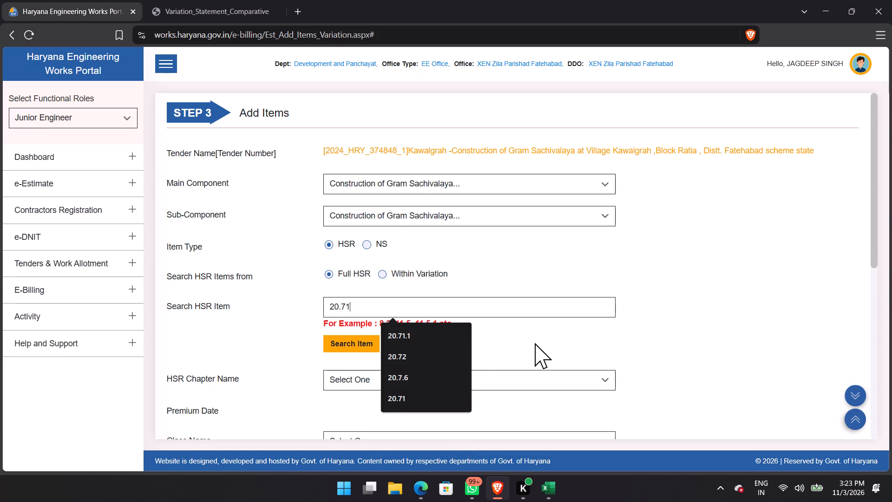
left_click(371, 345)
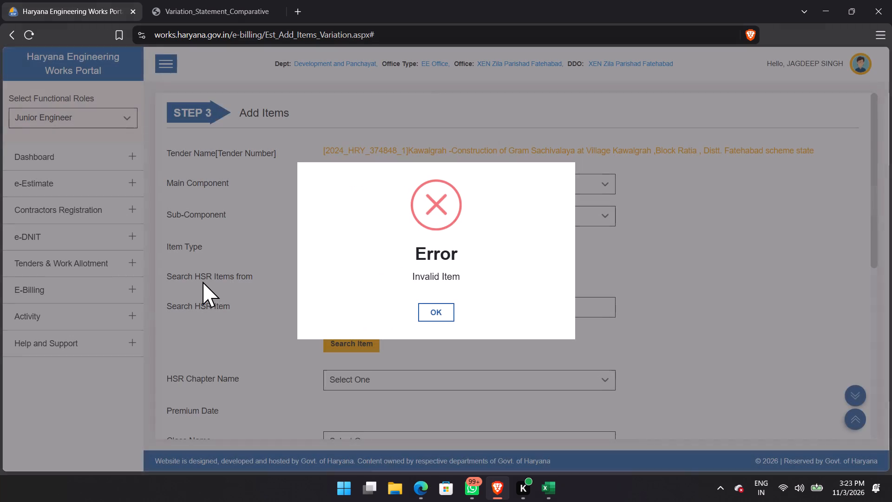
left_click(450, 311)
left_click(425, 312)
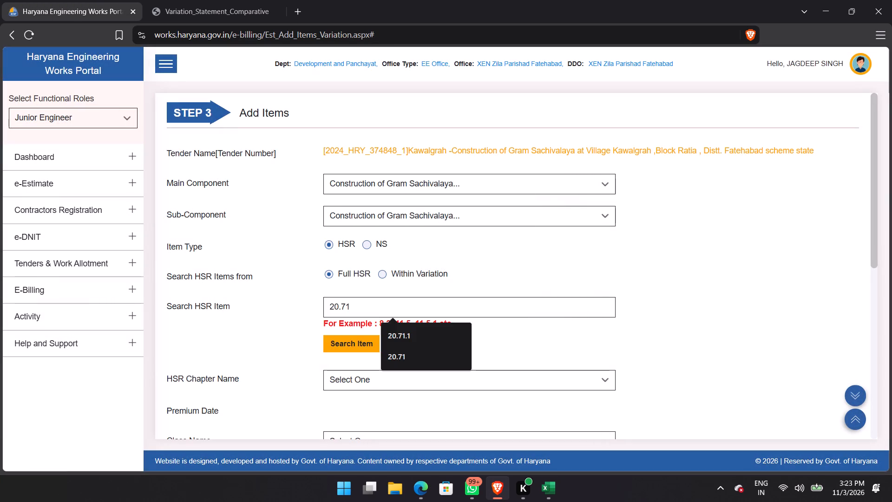
Search for HSR item 20.71.1 and choose its sub-section 1 for supply, erection and testing of ceiling fans.
type(".1")
left_click(344, 345)
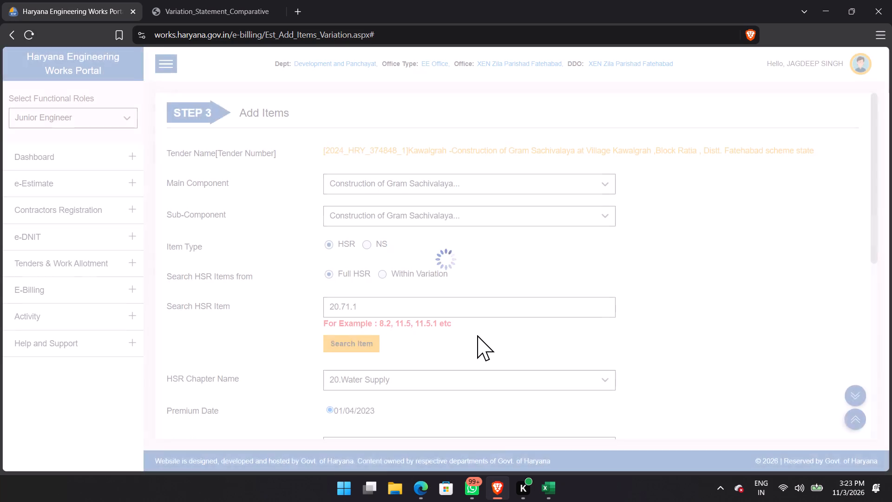
scroll(477, 333, "down", 6)
left_click(418, 245)
left_click(413, 277)
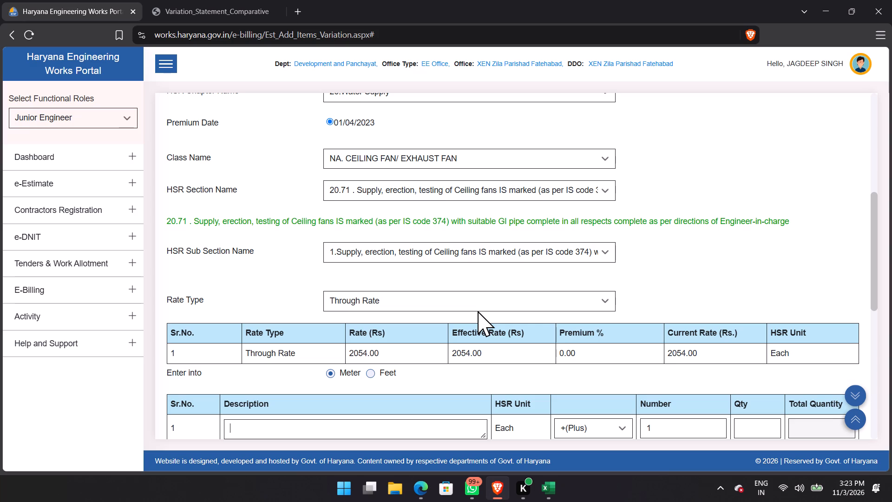
left_click(564, 257)
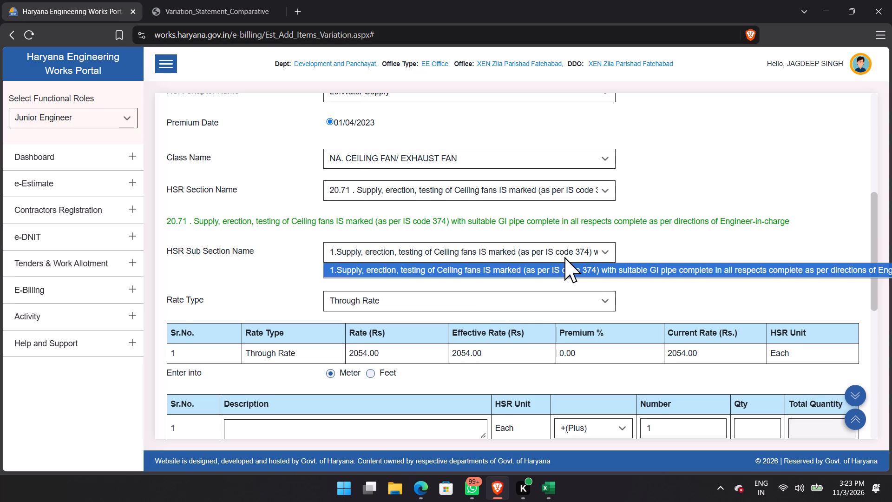
left_click(587, 247)
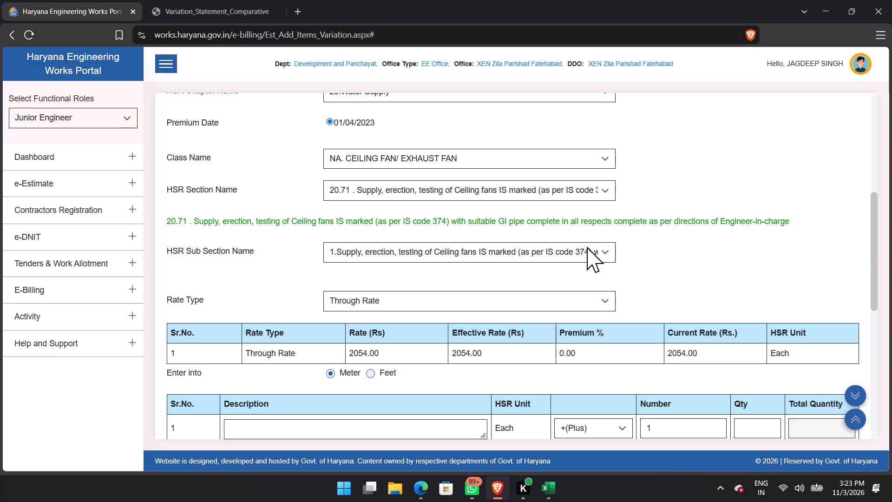
Edit the Total Qty. entry of ceiling fan item 20.71.1, set its quantity to 17, and save the update.
scroll(513, 289, "down", 3)
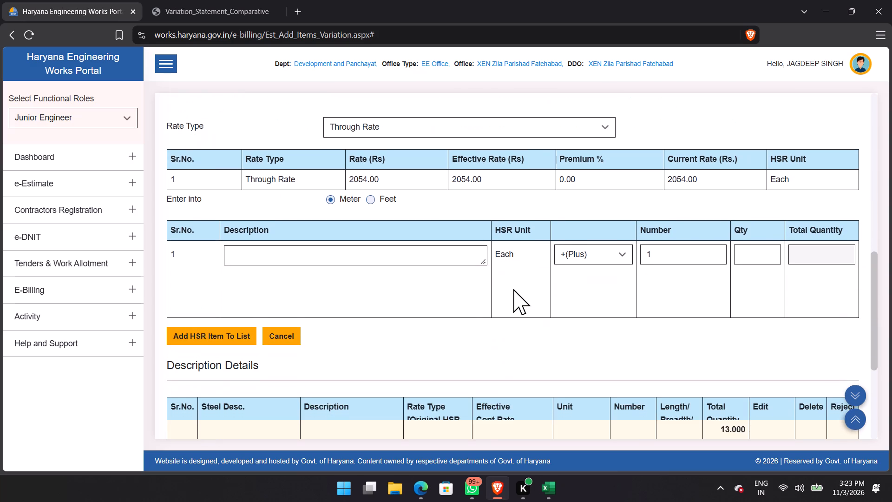
scroll(580, 383, "down", 3)
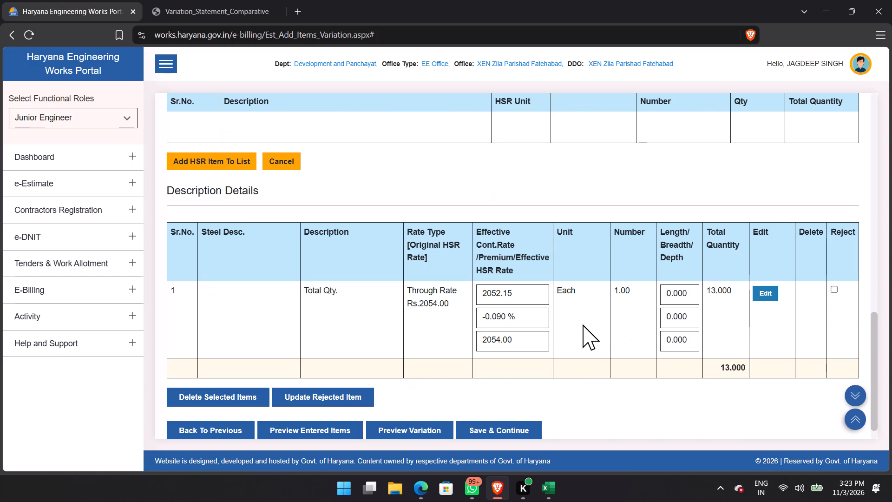
left_click(769, 297)
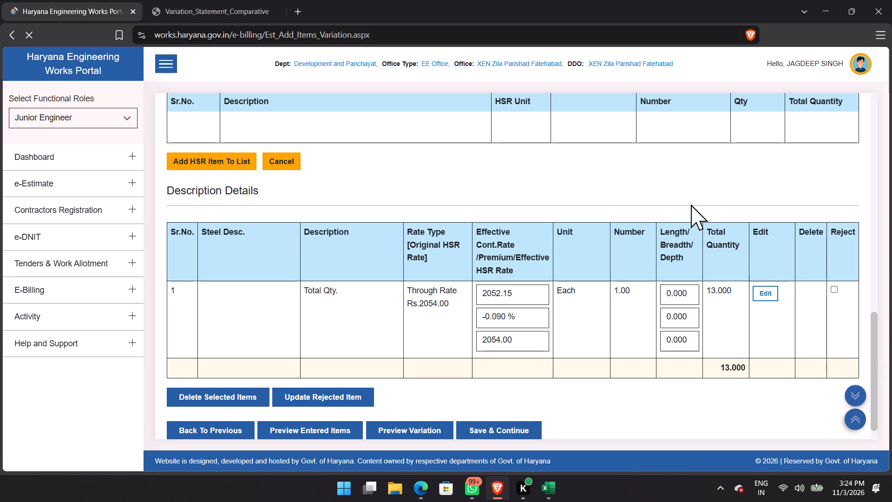
scroll(704, 211, "down", 5)
scroll(706, 214, "up", 1)
scroll(706, 214, "down", 5)
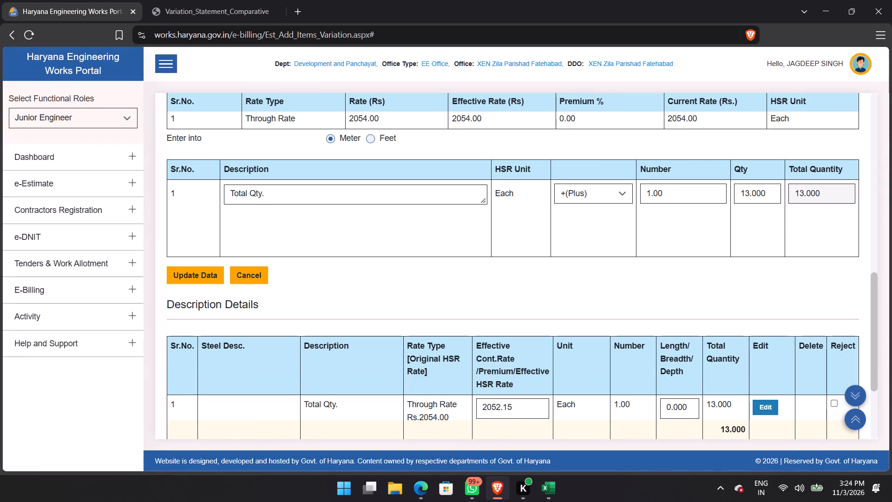
left_click_drag(770, 193, 707, 186)
type("17")
left_click(194, 274)
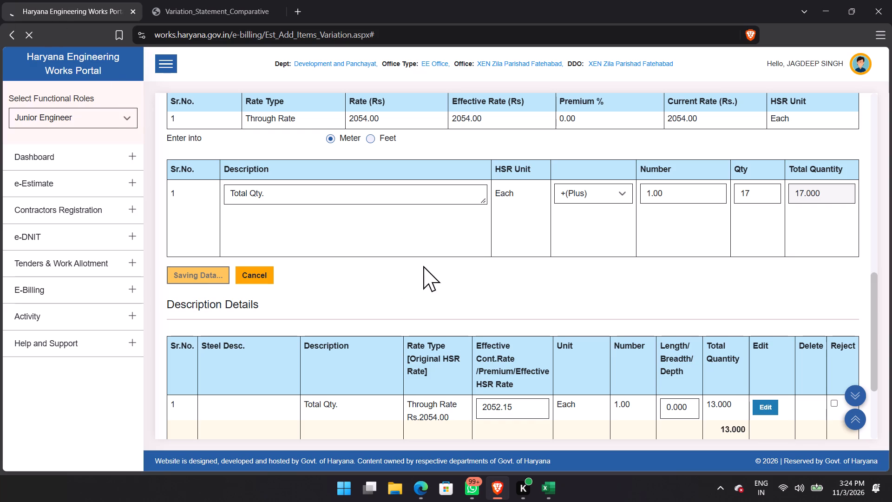
scroll(448, 263, "down", 4)
scroll(697, 262, "up", 4)
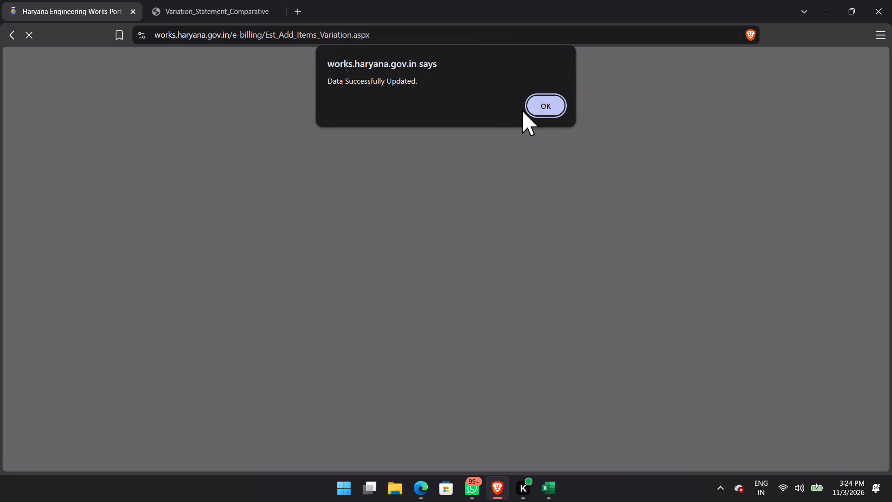
left_click(545, 110)
scroll(721, 260, "down", 4)
scroll(721, 261, "up", 1)
scroll(721, 261, "down", 1)
scroll(721, 261, "up", 1)
scroll(721, 261, "down", 2)
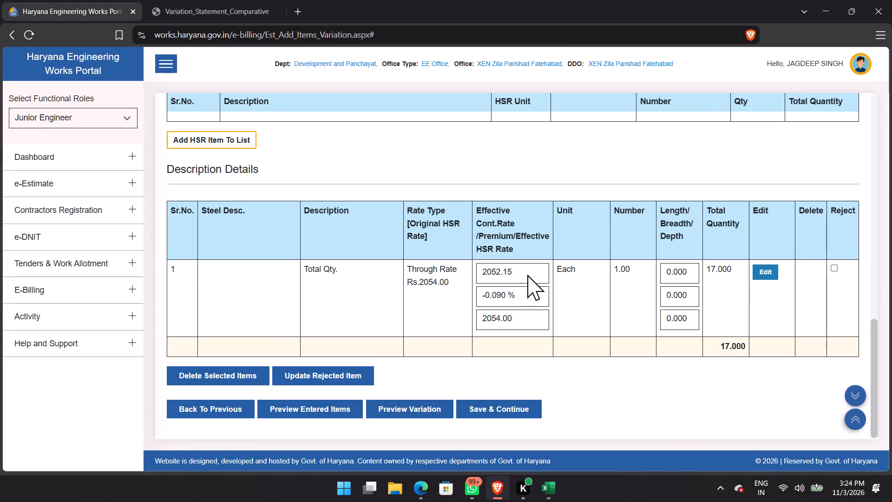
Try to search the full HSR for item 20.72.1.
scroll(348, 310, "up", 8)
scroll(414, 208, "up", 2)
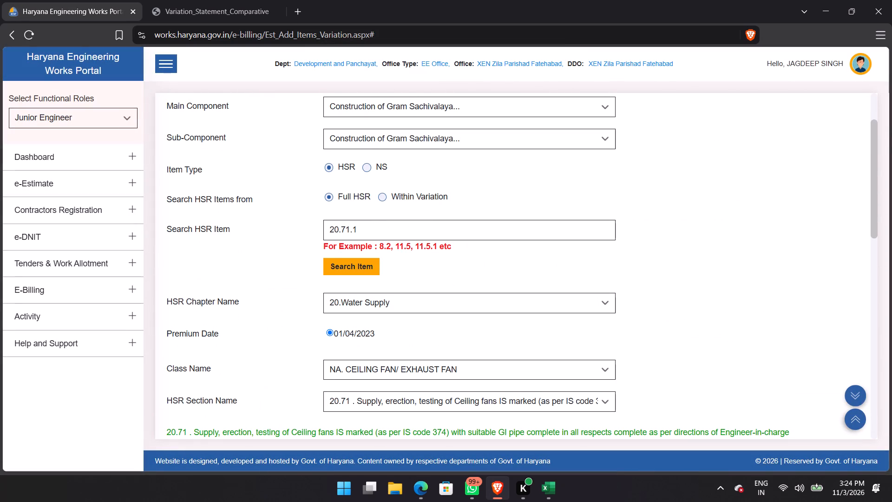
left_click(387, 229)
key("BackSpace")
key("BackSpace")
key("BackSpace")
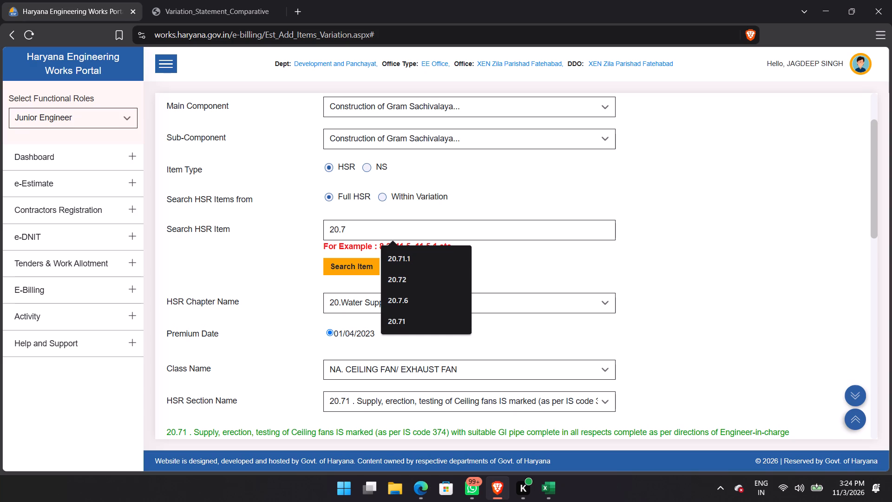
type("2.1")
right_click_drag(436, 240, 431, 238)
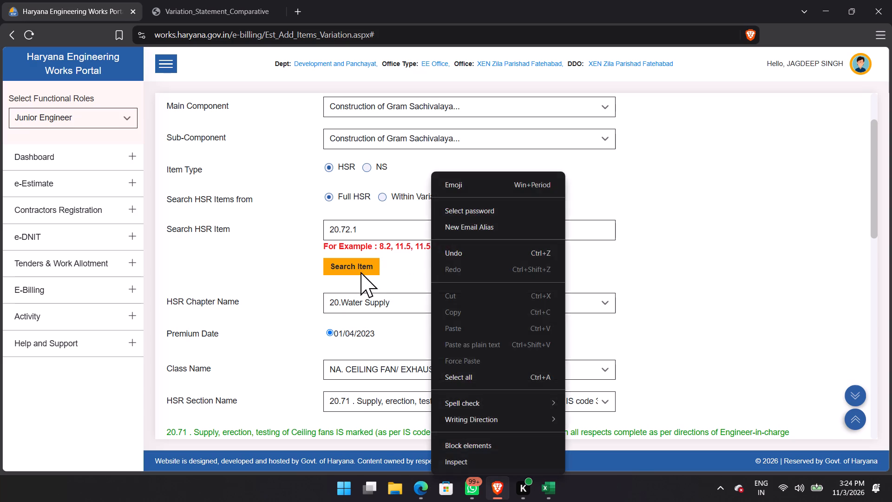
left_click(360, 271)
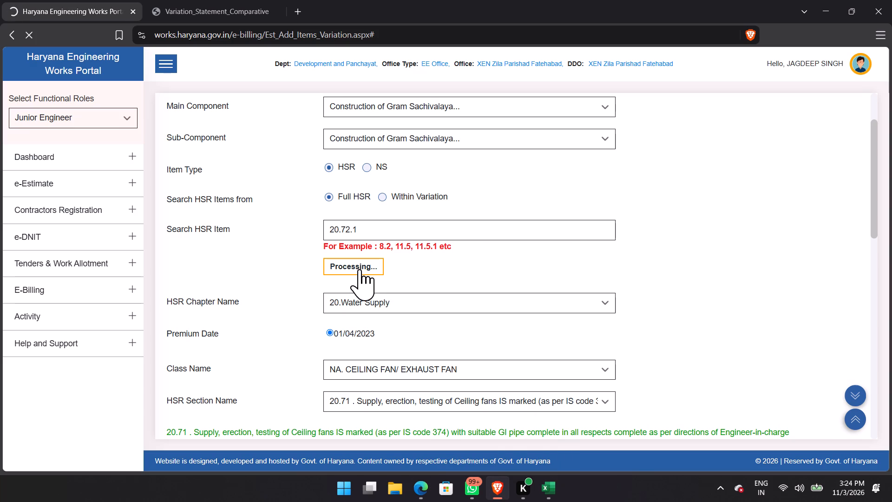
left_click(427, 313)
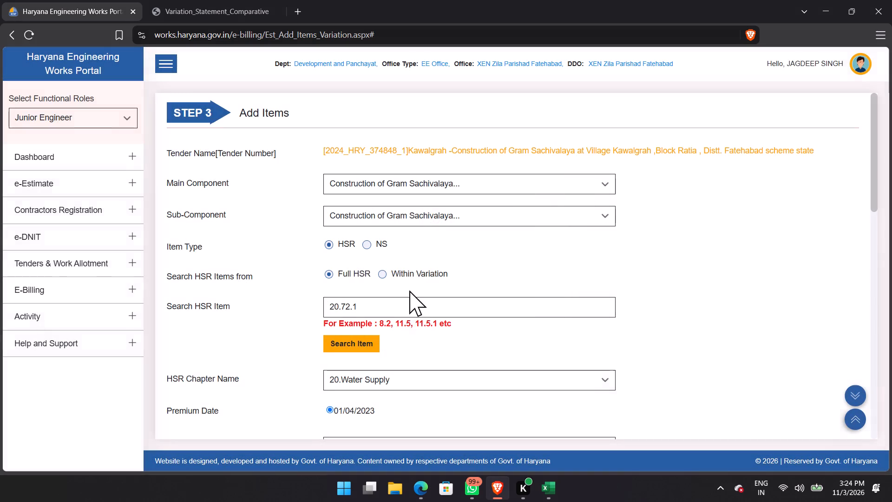
Search the full HSR for exhaust fan item 20.72 and set its rate type to Through Rate.
left_click(405, 308)
key("BackSpace")
key("BackSpace")
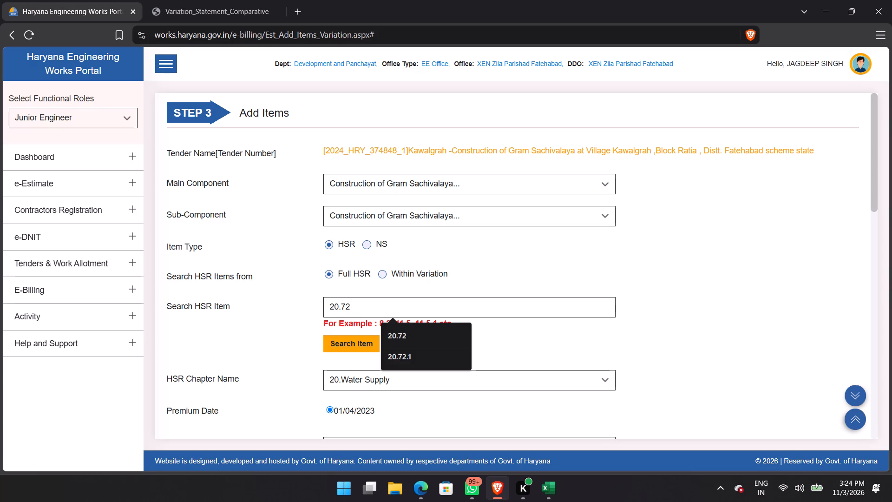
left_click(339, 345)
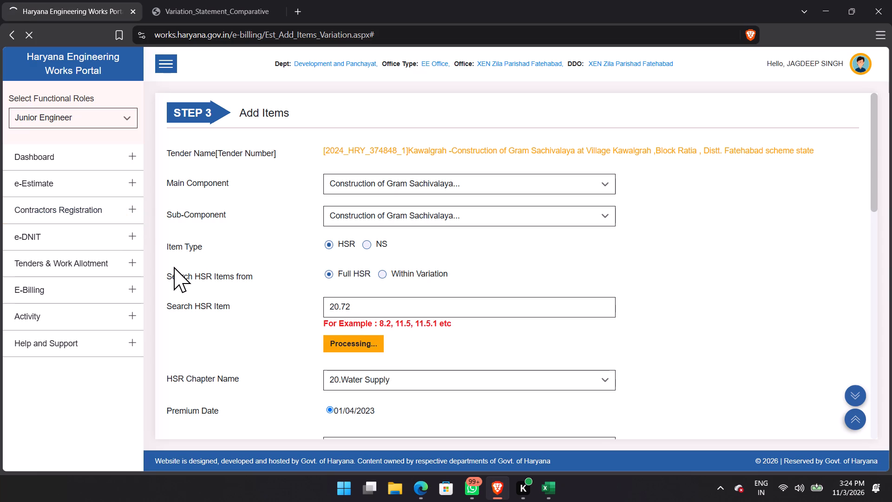
scroll(408, 297, "down", 7)
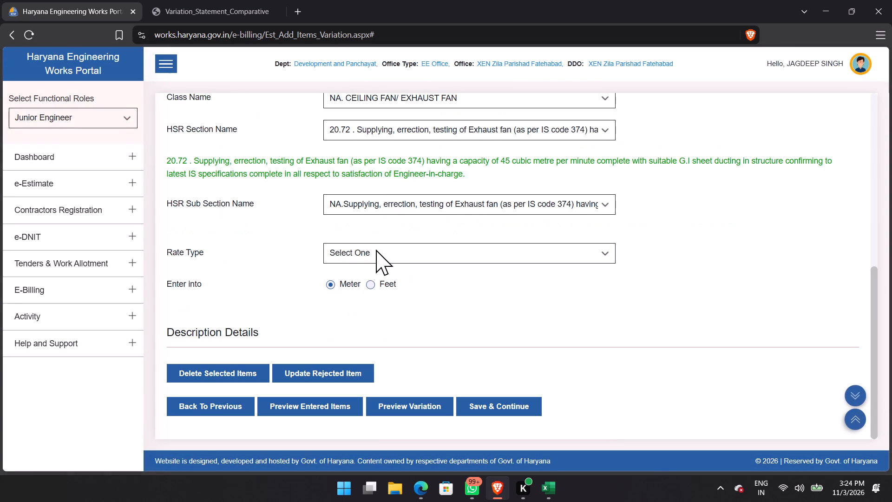
left_click(376, 250)
left_click(373, 280)
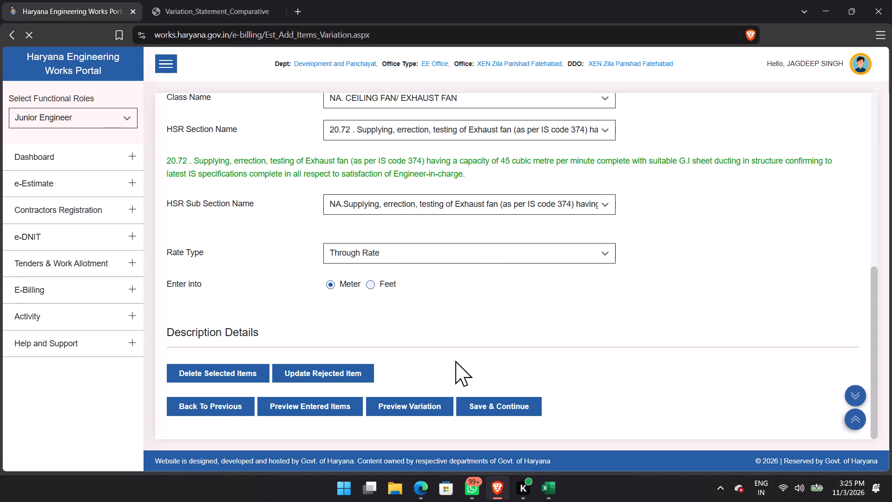
Edit the Total Qty. entry of exhaust fan item 20.72, set its quantity to 4, and save the update.
scroll(442, 225, "down", 15)
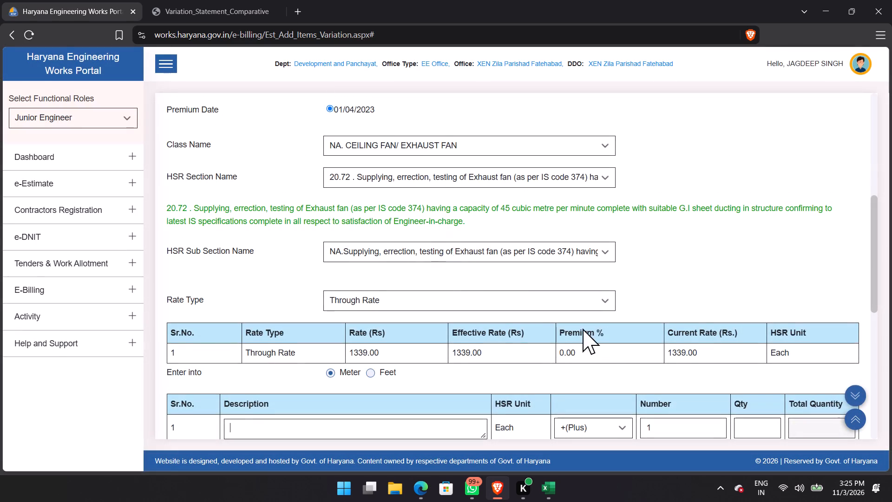
scroll(583, 329, "down", 11)
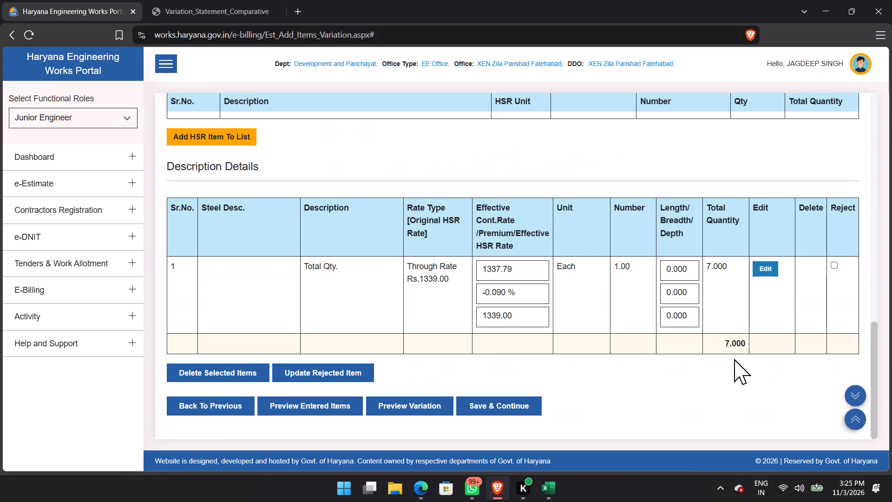
left_click(765, 263)
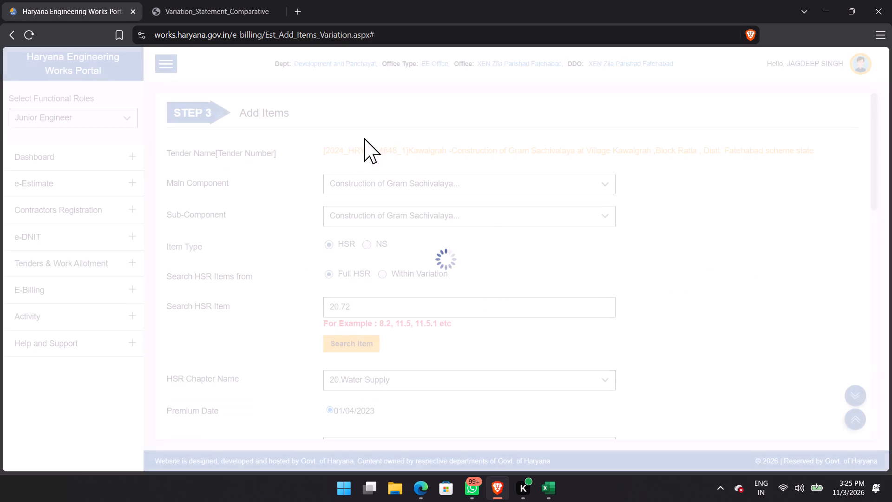
scroll(465, 312, "down", 9)
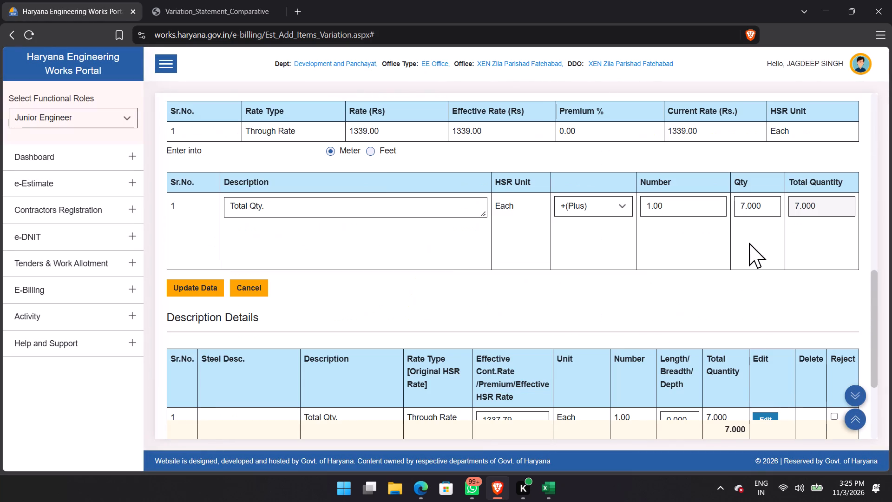
left_click_drag(774, 212, 694, 200)
key("4")
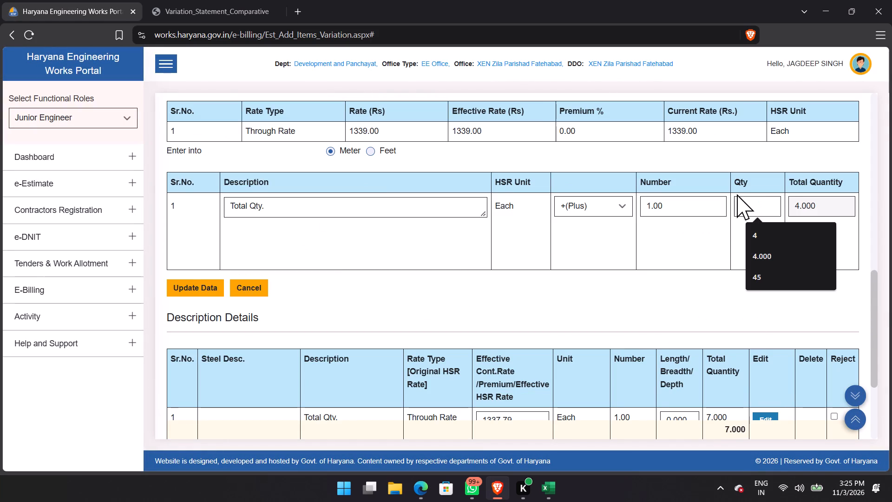
left_click(179, 281)
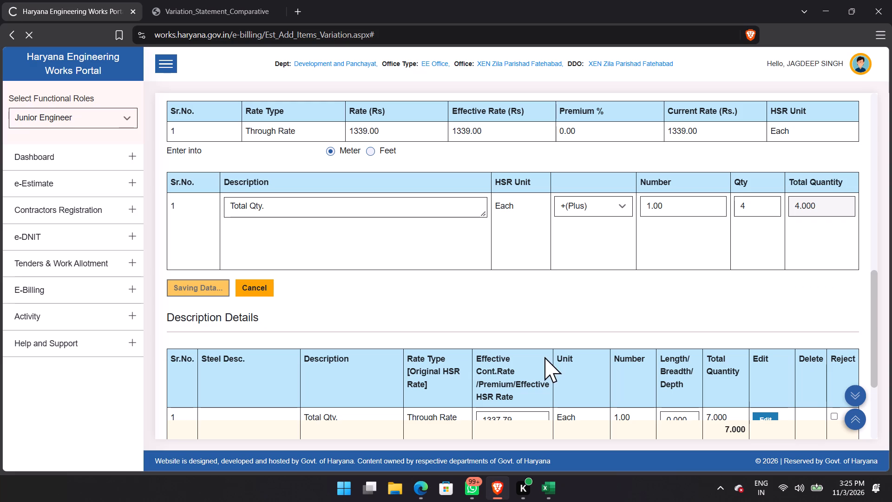
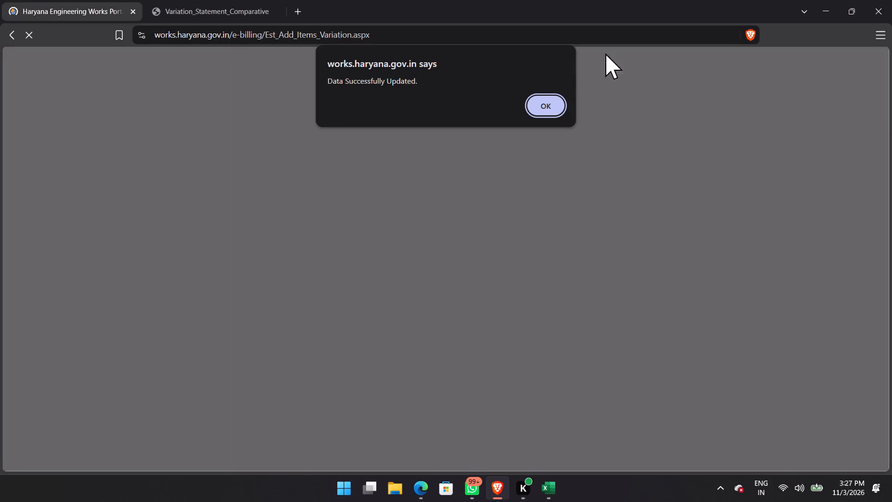
Review the exhaust fan item 20.72 entry, including its rate, quantity and description details.
left_click(545, 101)
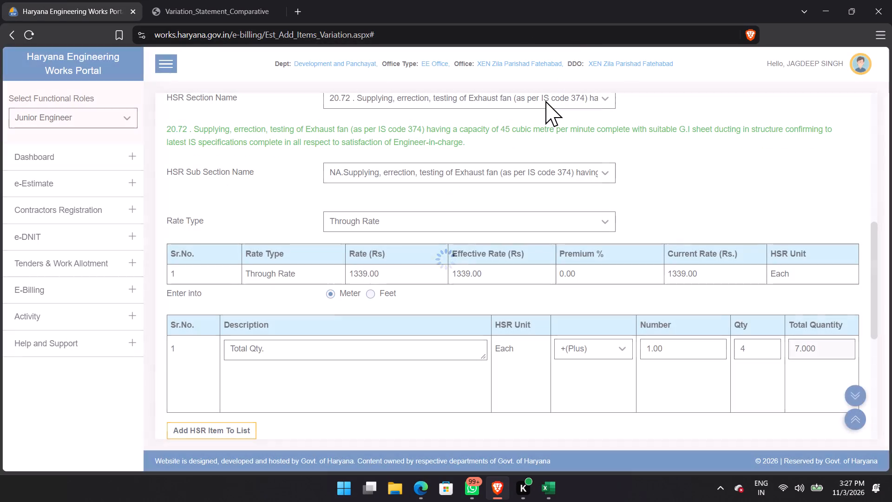
scroll(622, 208, "down", 3)
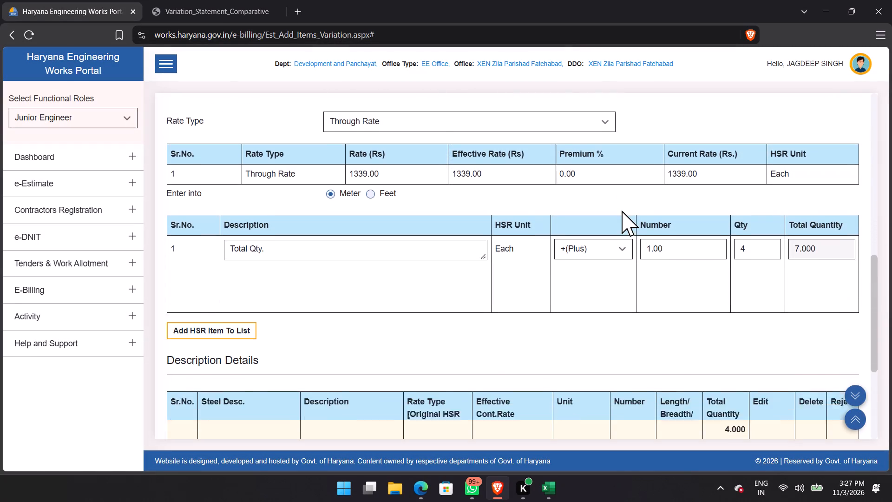
scroll(622, 211, "down", 2)
scroll(622, 211, "up", 3)
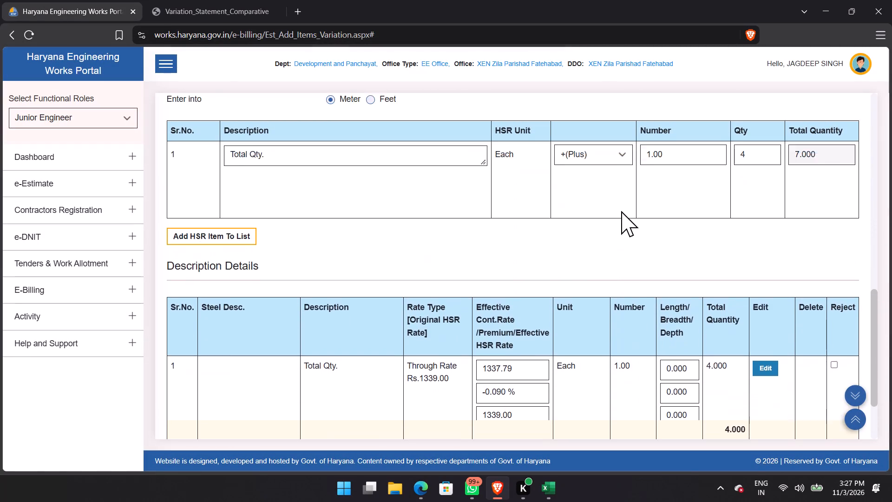
scroll(621, 211, "up", 2)
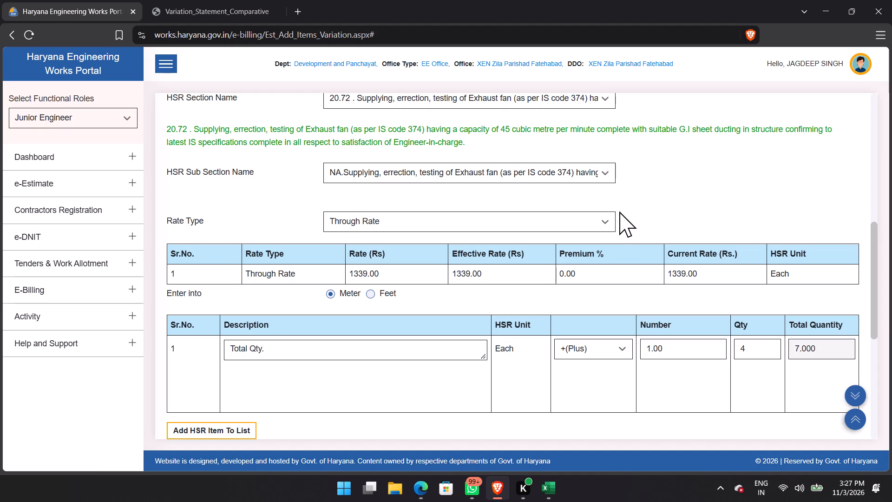
scroll(613, 207, "up", 3)
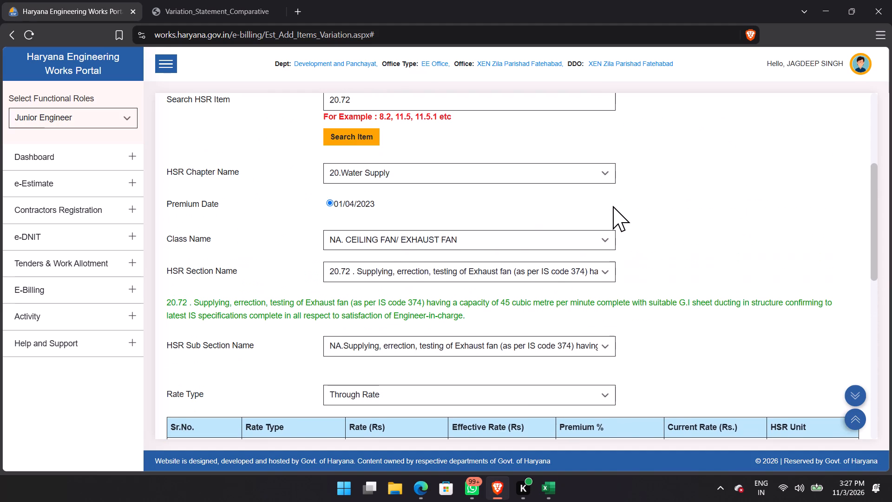
scroll(612, 203, "up", 2)
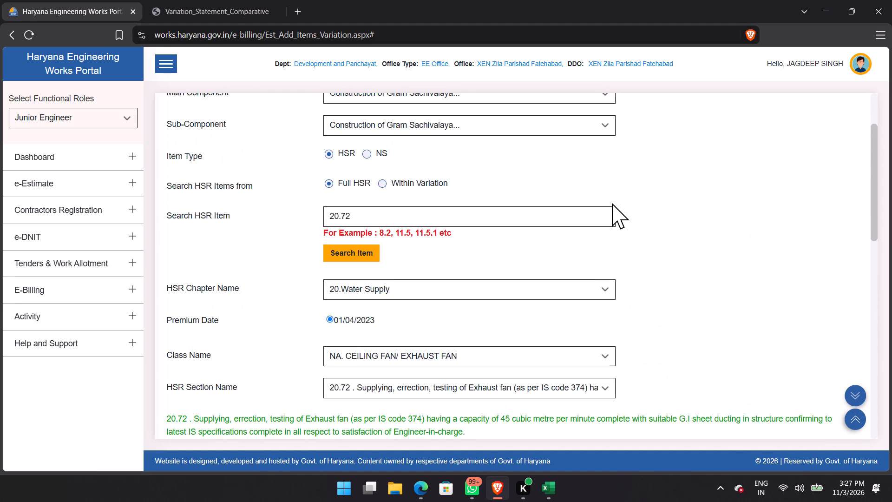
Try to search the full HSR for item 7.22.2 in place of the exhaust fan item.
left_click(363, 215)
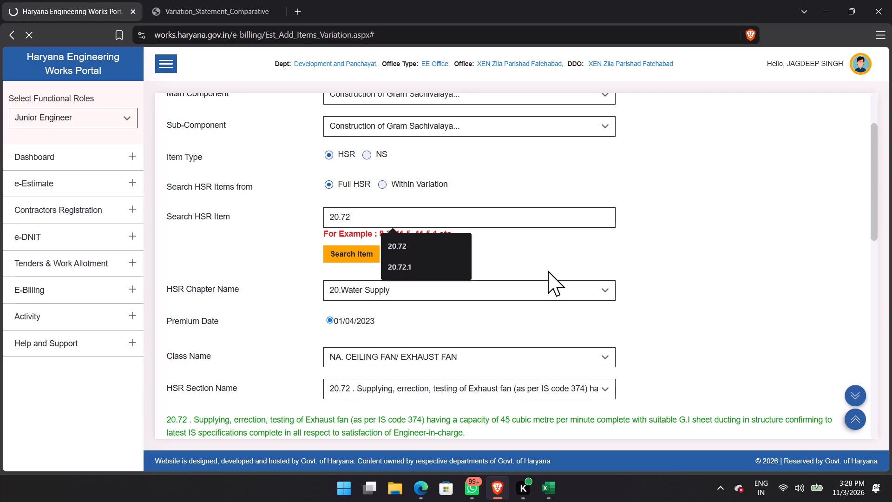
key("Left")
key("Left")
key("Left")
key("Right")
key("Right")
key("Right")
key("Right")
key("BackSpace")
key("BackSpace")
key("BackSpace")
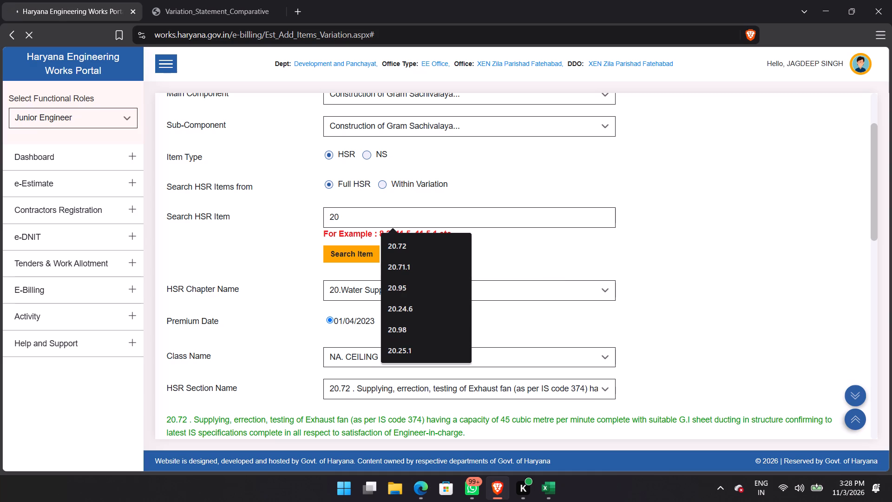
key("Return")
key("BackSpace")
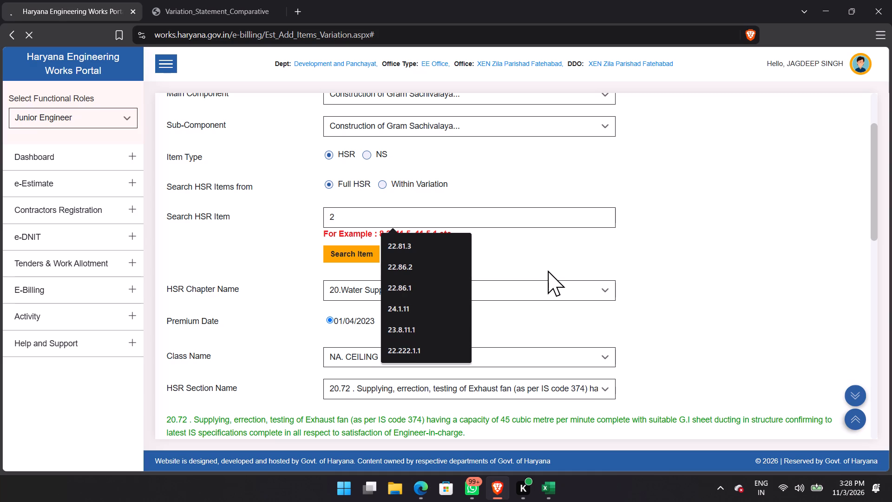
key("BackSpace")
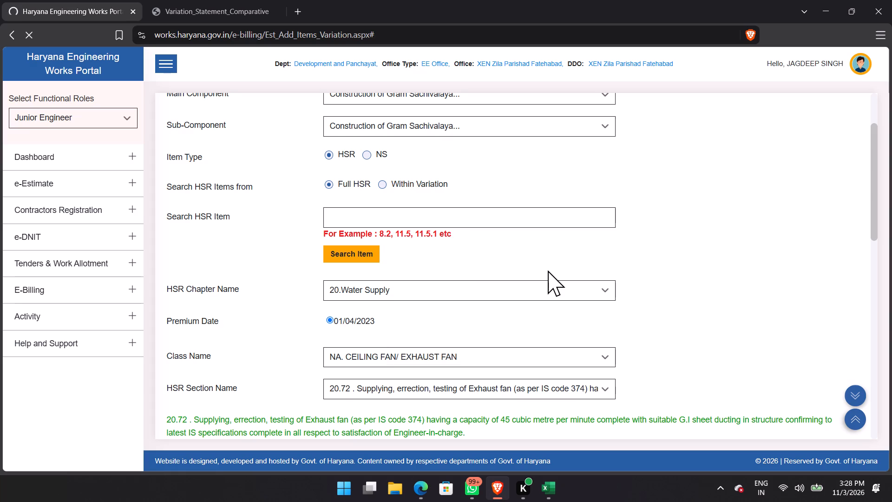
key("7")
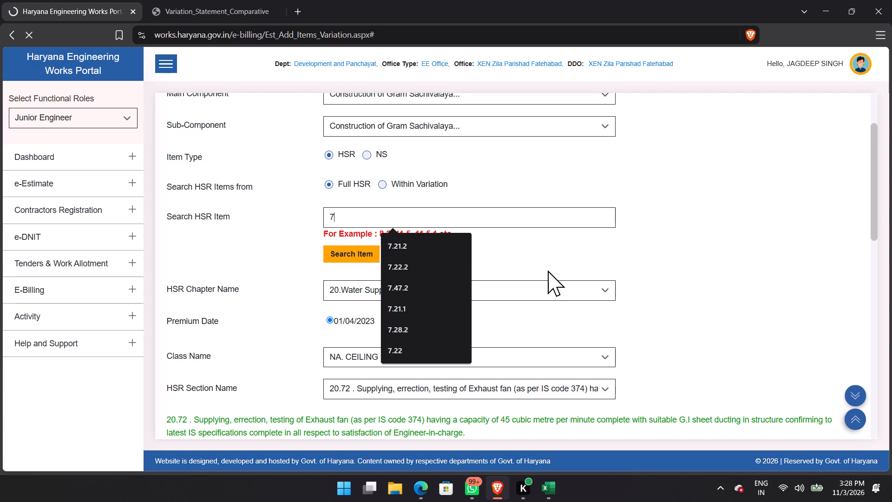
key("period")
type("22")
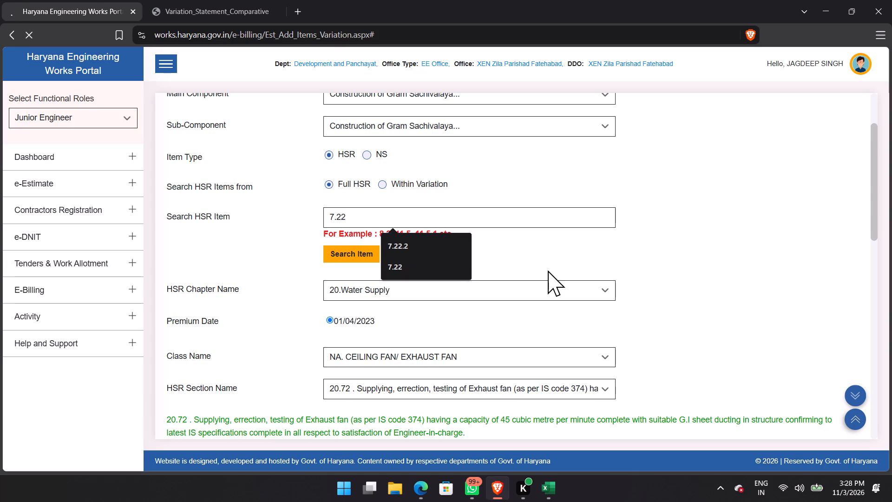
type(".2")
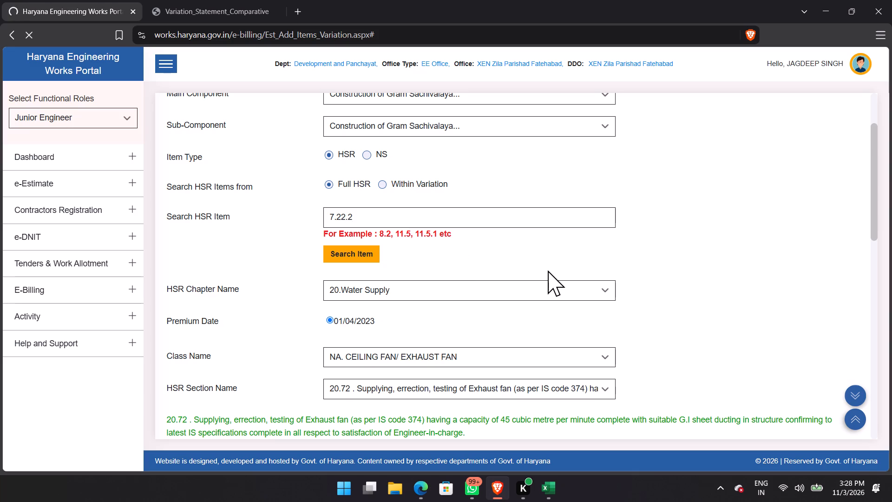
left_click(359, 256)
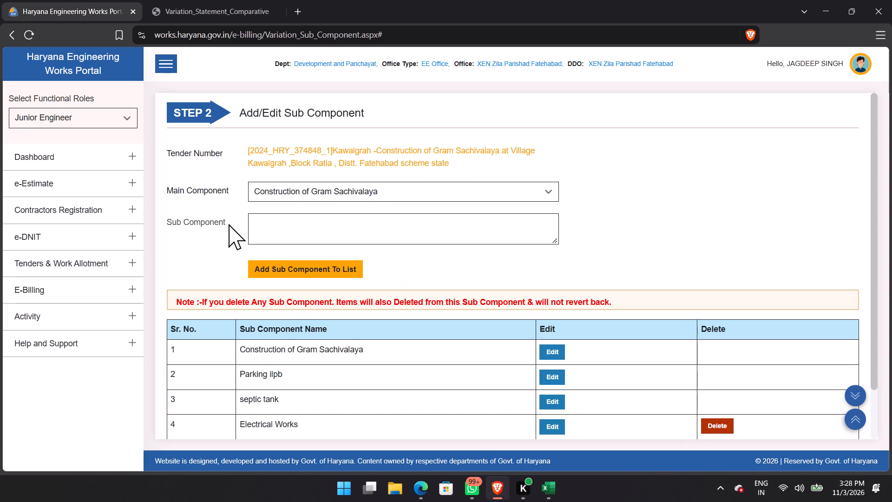
Examine the list of sub components under the Construction of Gram Sachivalaya main component.
scroll(229, 224, "up", 2)
scroll(229, 224, "down", 4)
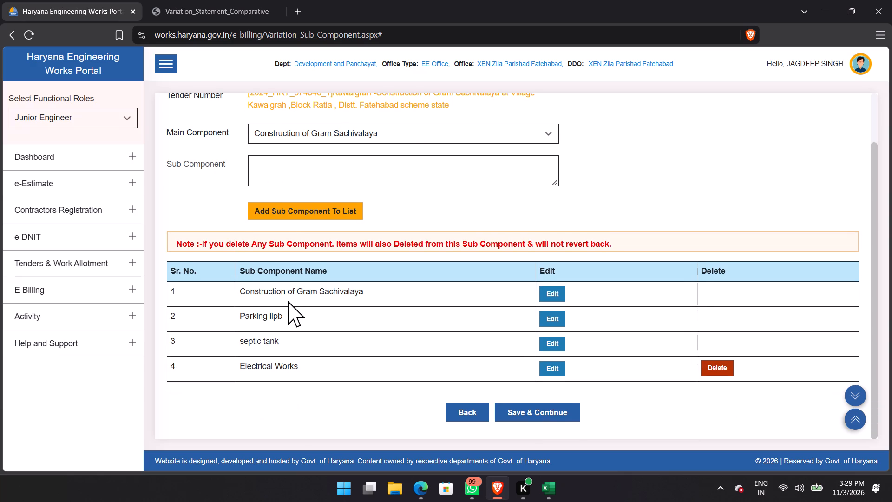
scroll(288, 301, "up", 4)
scroll(291, 301, "down", 2)
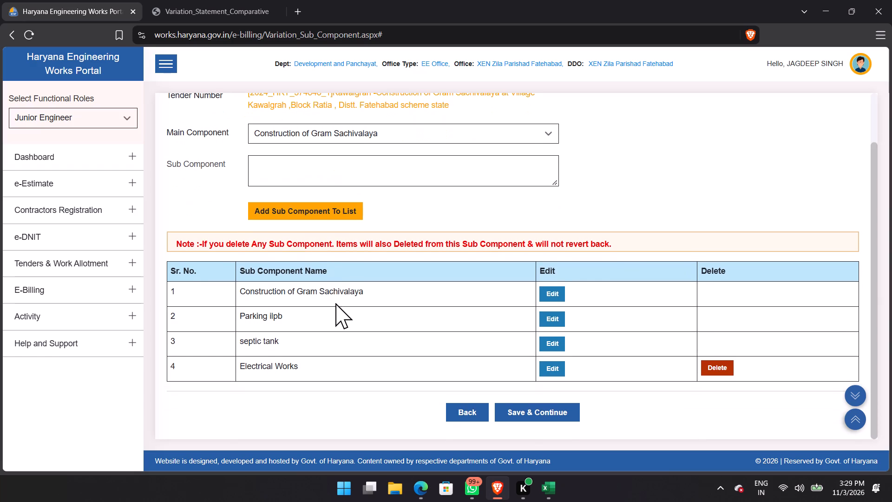
scroll(335, 303, "down", 3)
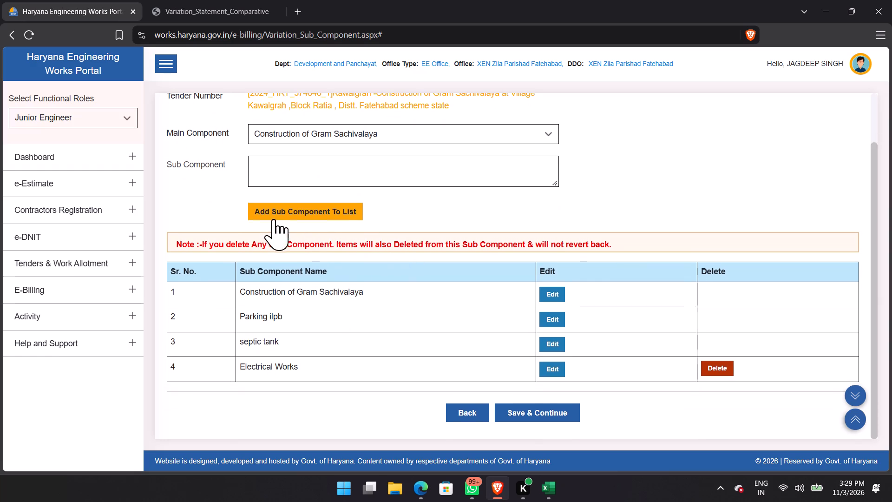
scroll(430, 260, "down", 6)
scroll(430, 262, "up", 9)
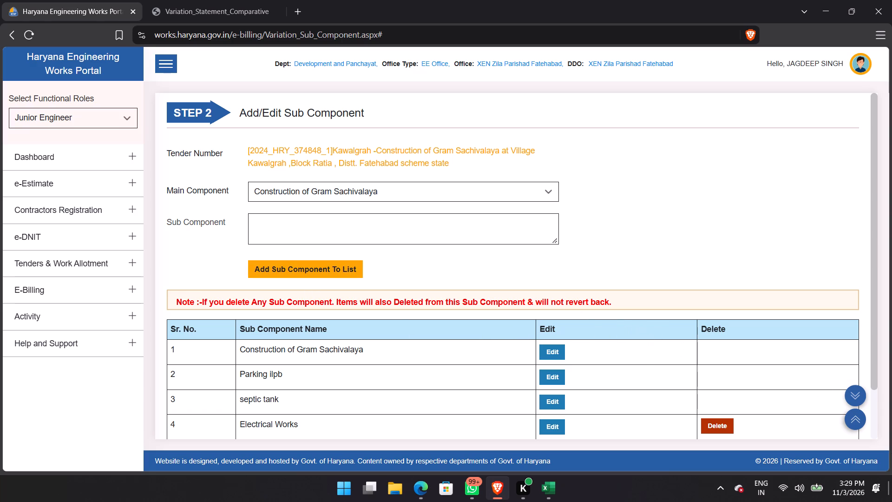
Reload the page, then save the existing sub components and continue to adding items.
key("F5")
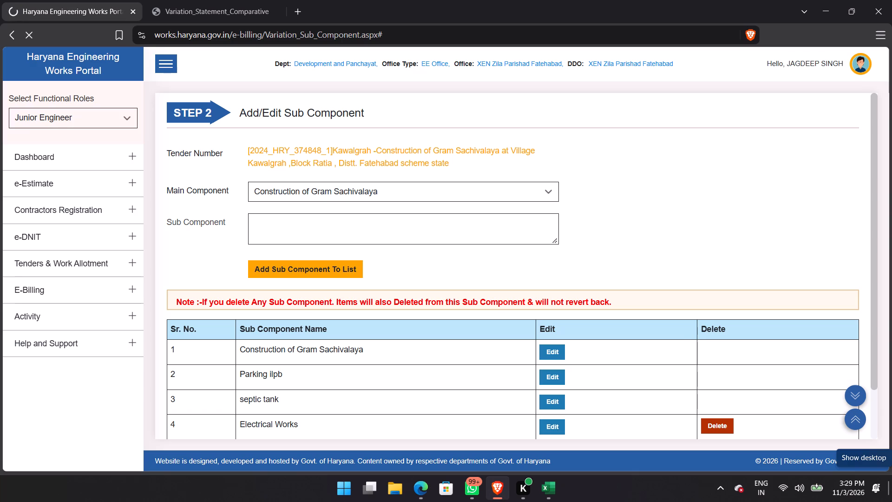
scroll(577, 451, "down", 5)
scroll(578, 456, "up", 1)
scroll(578, 456, "down", 2)
scroll(578, 456, "up", 1)
scroll(445, 369, "down", 13)
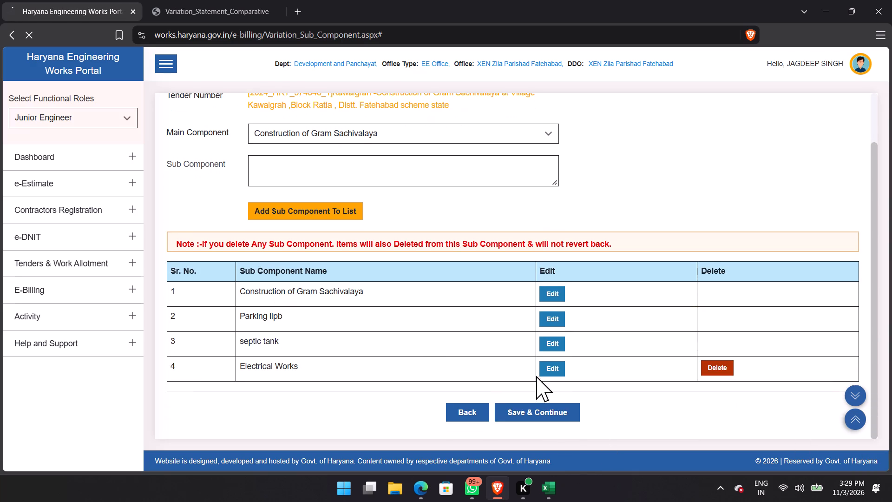
left_click(551, 404)
scroll(531, 313, "down", 7)
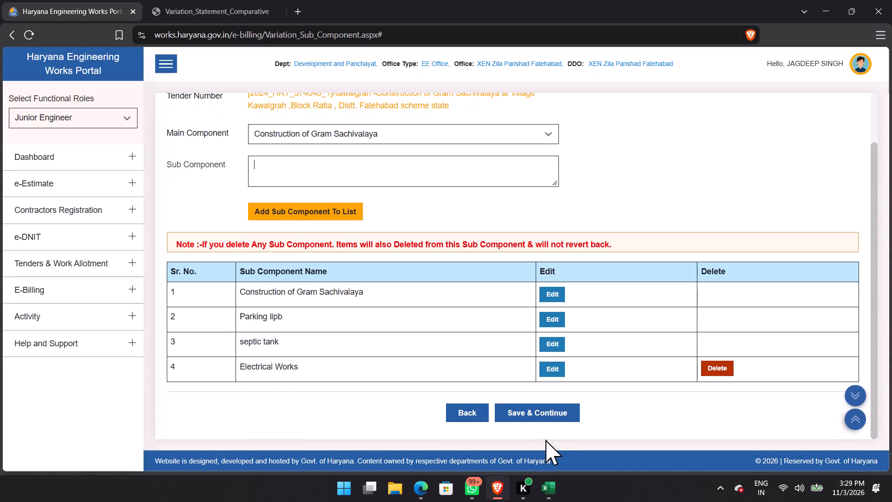
left_click(546, 414)
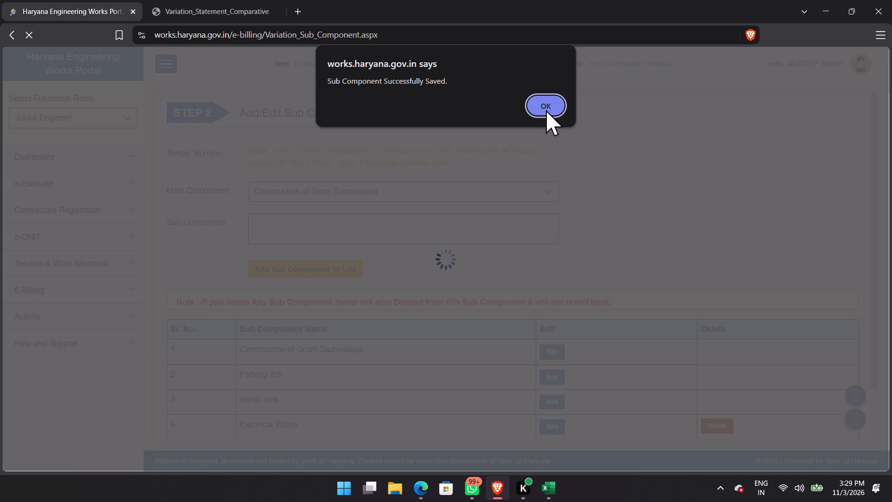
left_click(545, 109)
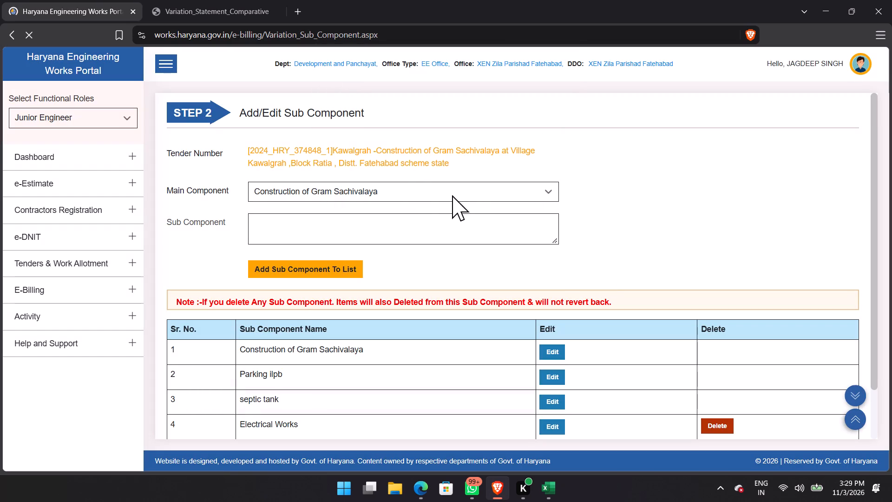
Set both main component and sub-component to Construction of Gram Sachivalaya, with HSR items searched from Full HSR.
left_click(404, 184)
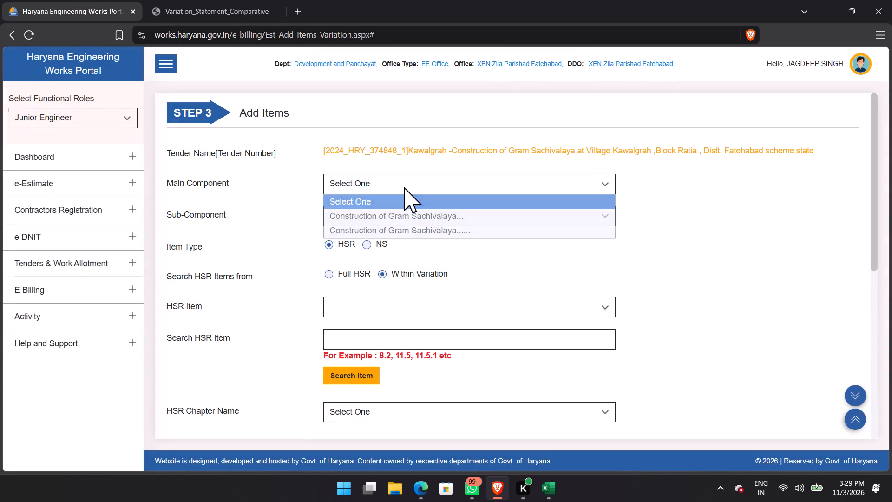
left_click(407, 211)
left_click(407, 211)
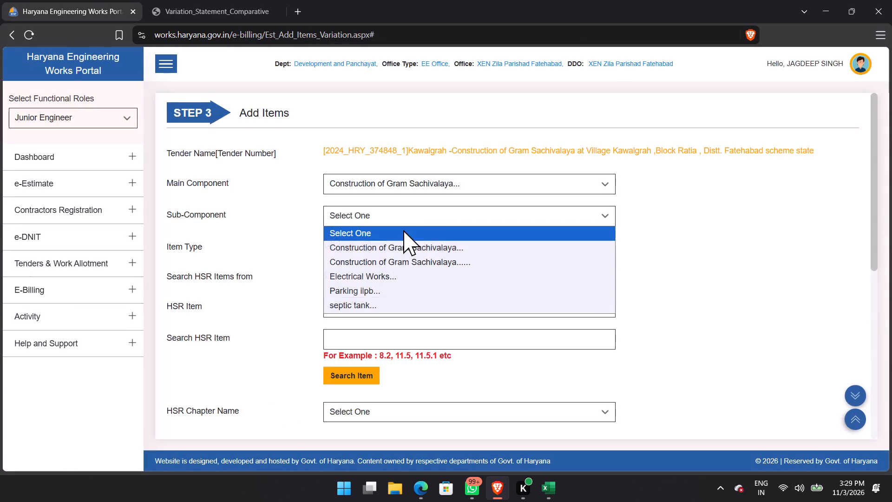
left_click(396, 253)
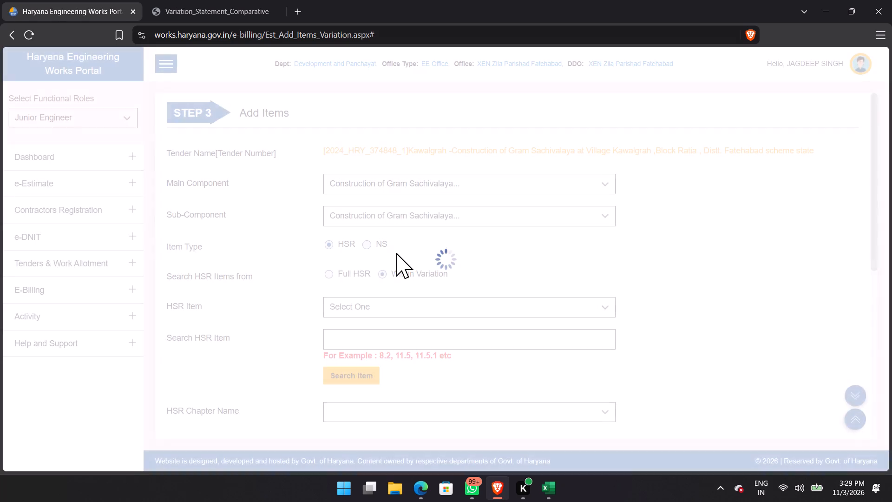
left_click(330, 273)
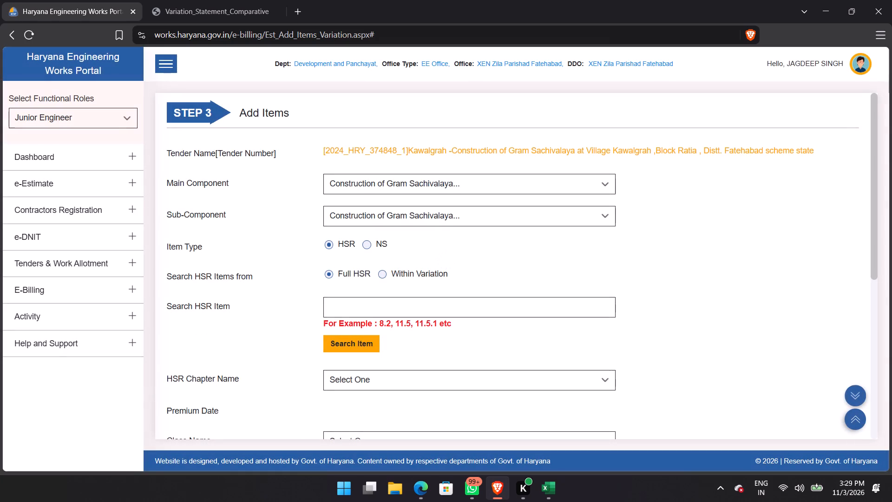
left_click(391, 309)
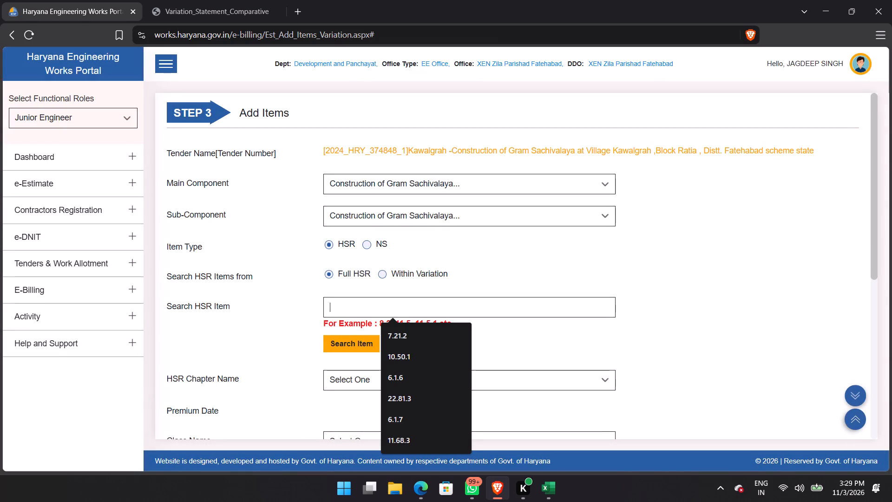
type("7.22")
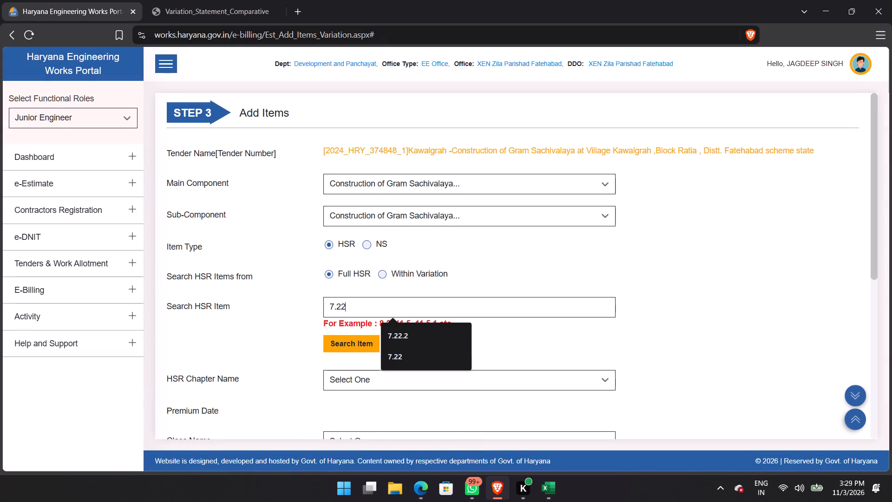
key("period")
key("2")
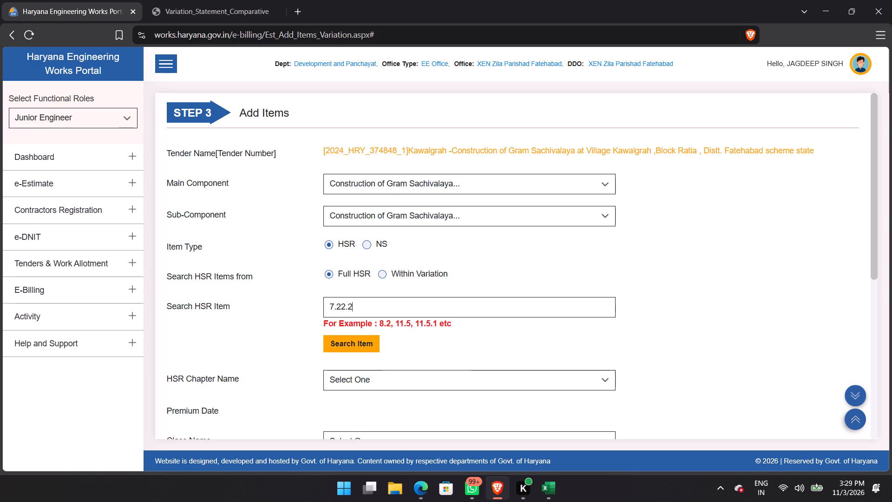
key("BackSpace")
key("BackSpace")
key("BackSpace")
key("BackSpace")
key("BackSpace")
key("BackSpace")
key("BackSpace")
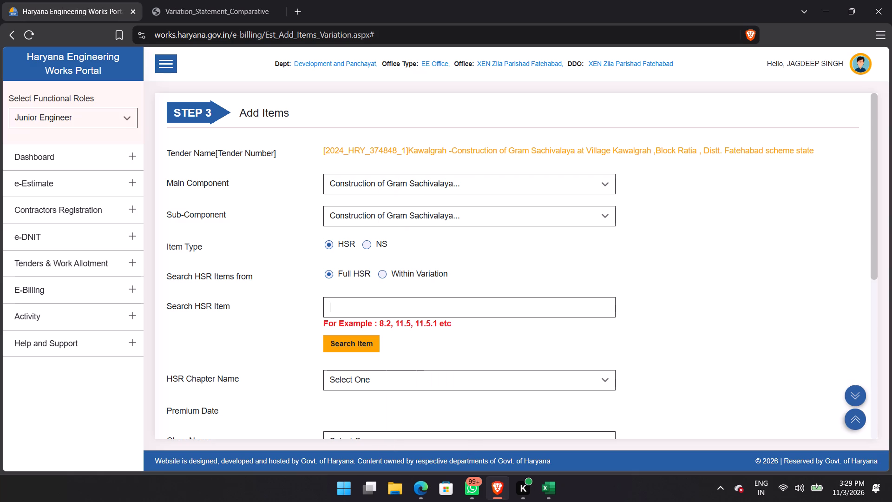
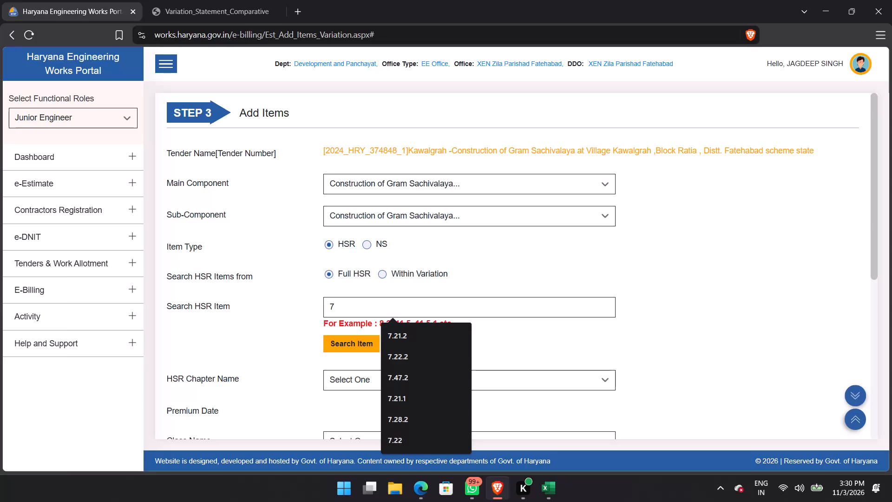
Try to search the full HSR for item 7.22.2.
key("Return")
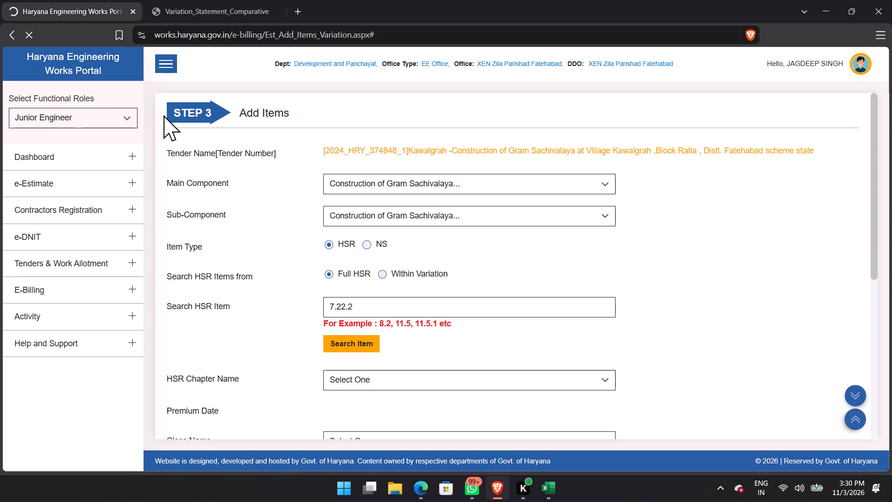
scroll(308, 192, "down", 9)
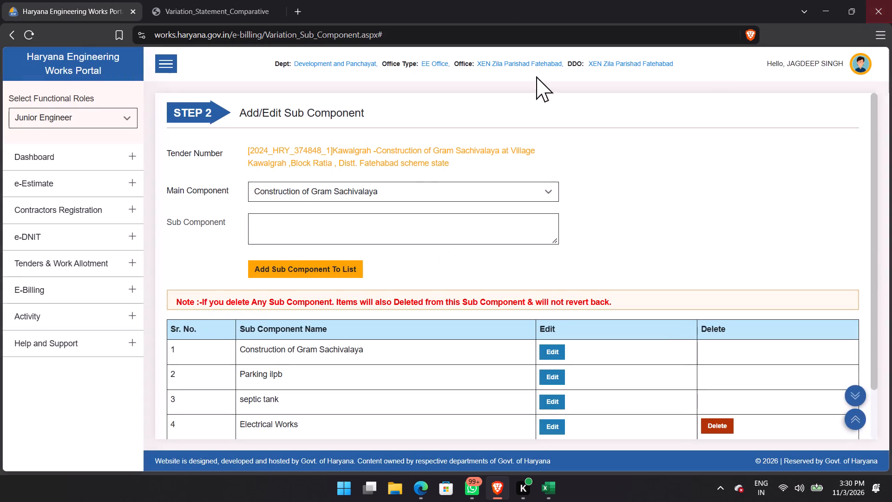
Save the existing sub components of Construction of Gram Sachivalaya and continue to adding items.
scroll(487, 279, "down", 14)
left_click(543, 414)
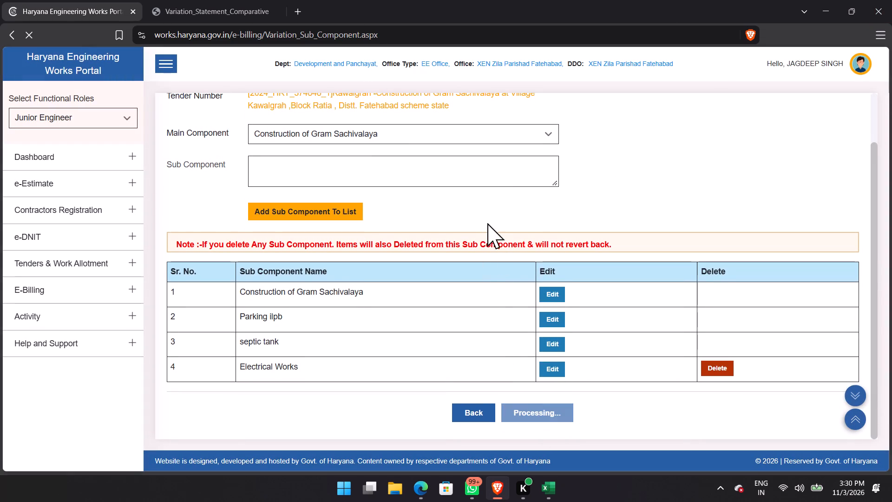
left_click(541, 110)
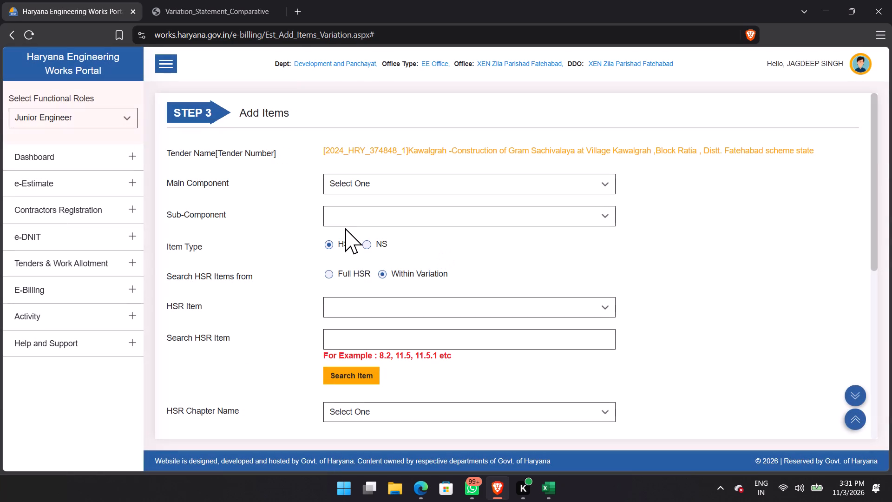
Set both the main component and the sub-component to Construction of Gram Sachivalaya.
left_click(381, 185)
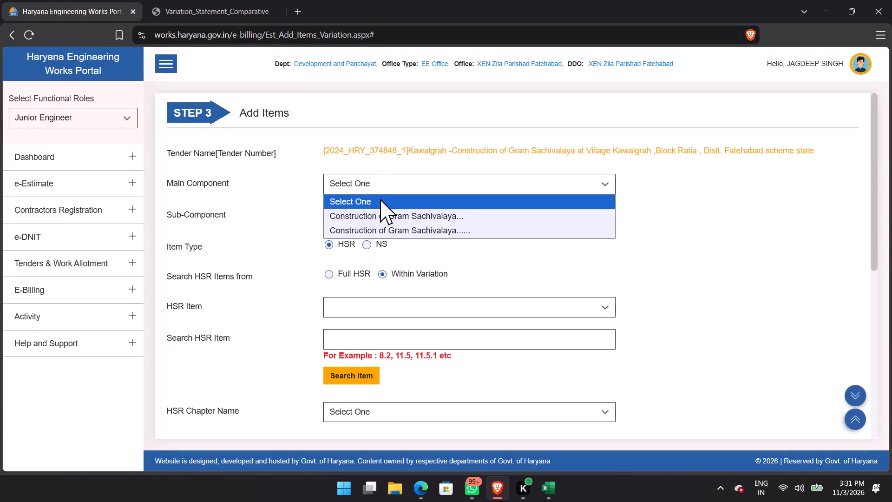
left_click(383, 224)
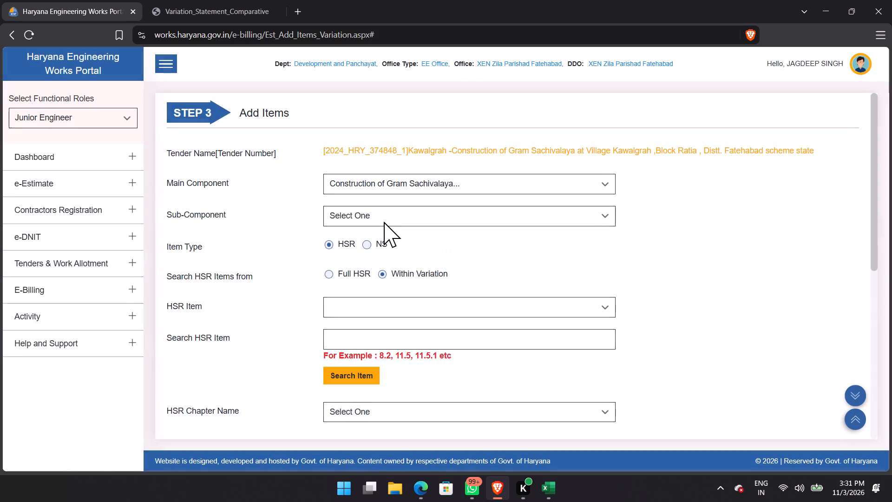
left_click(384, 222)
left_click(381, 264)
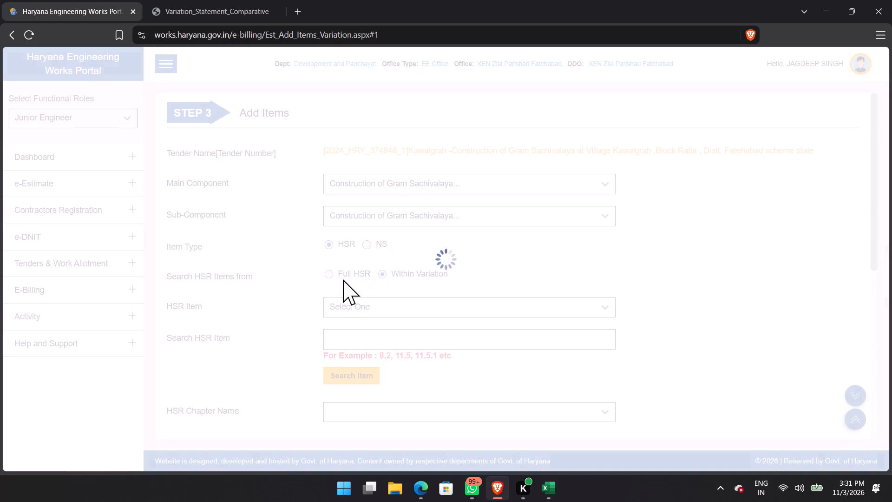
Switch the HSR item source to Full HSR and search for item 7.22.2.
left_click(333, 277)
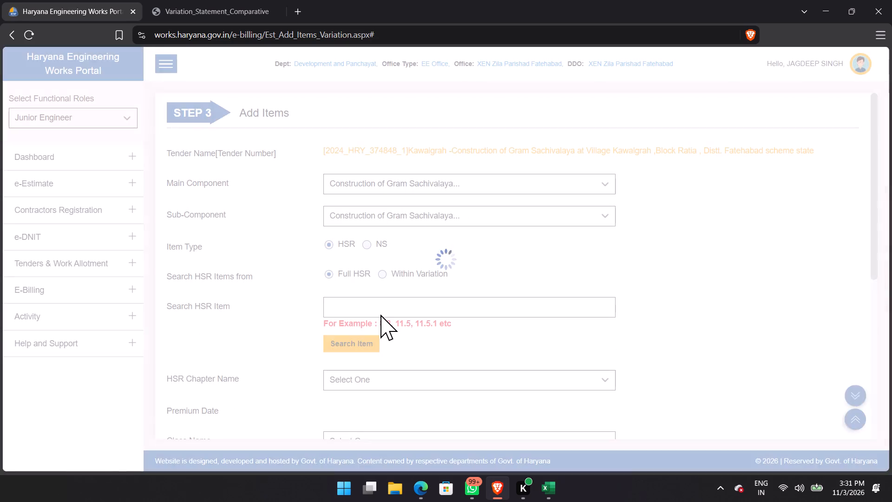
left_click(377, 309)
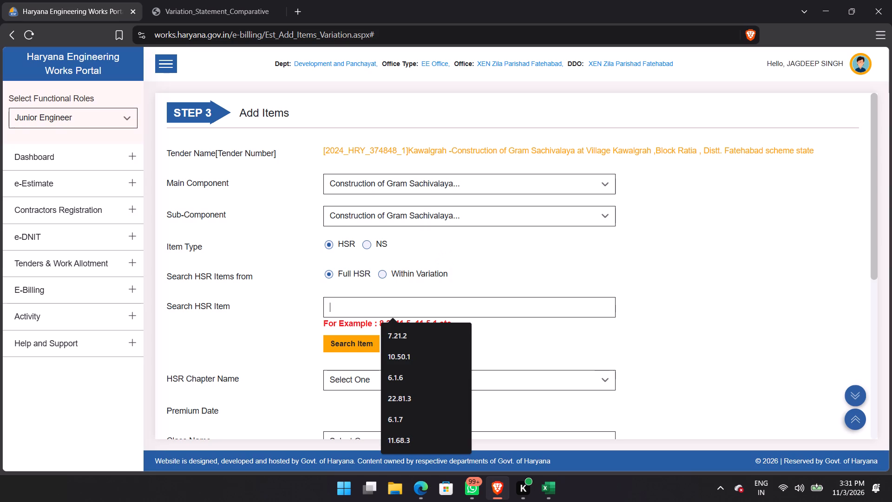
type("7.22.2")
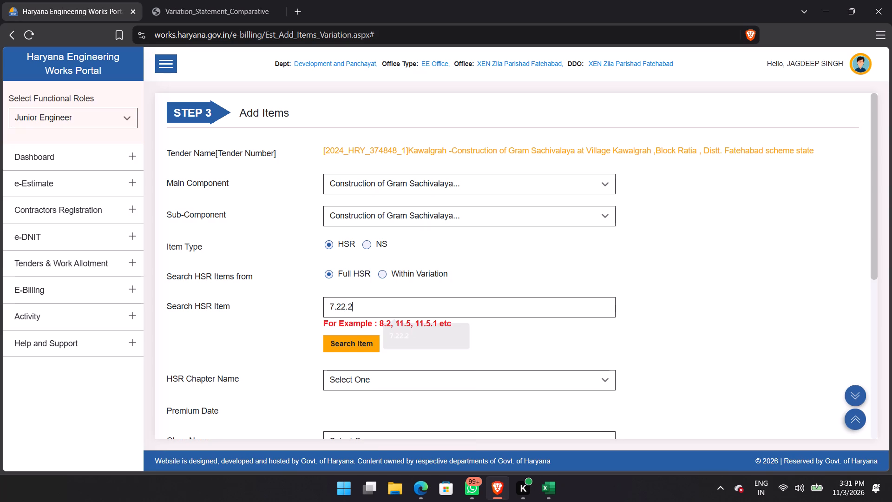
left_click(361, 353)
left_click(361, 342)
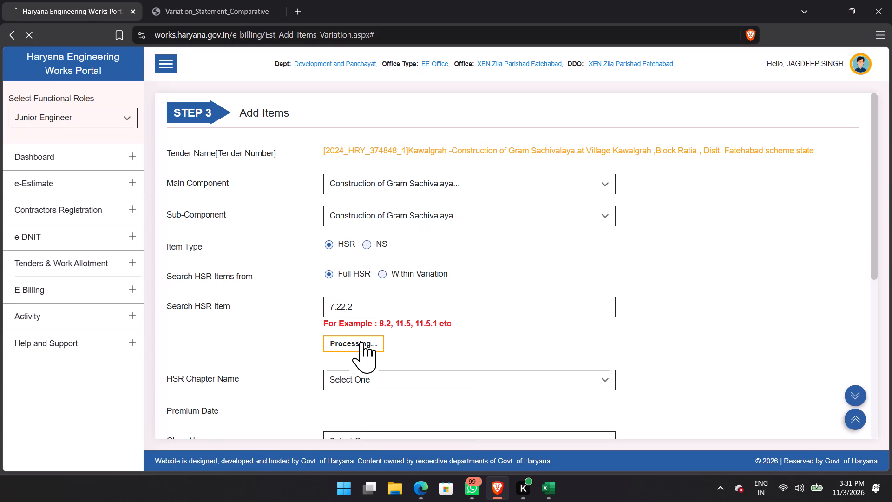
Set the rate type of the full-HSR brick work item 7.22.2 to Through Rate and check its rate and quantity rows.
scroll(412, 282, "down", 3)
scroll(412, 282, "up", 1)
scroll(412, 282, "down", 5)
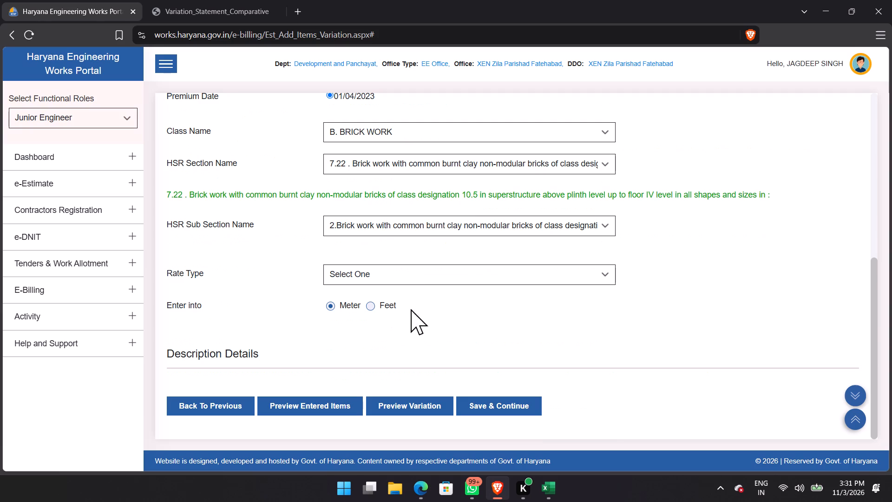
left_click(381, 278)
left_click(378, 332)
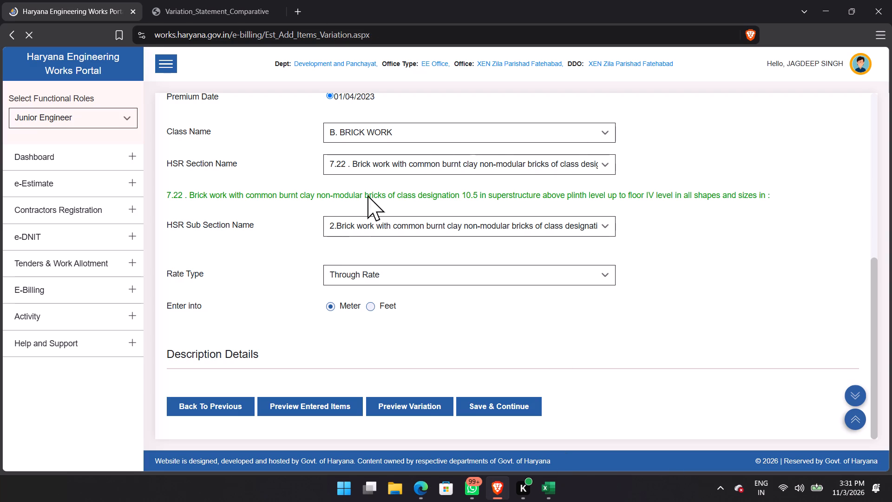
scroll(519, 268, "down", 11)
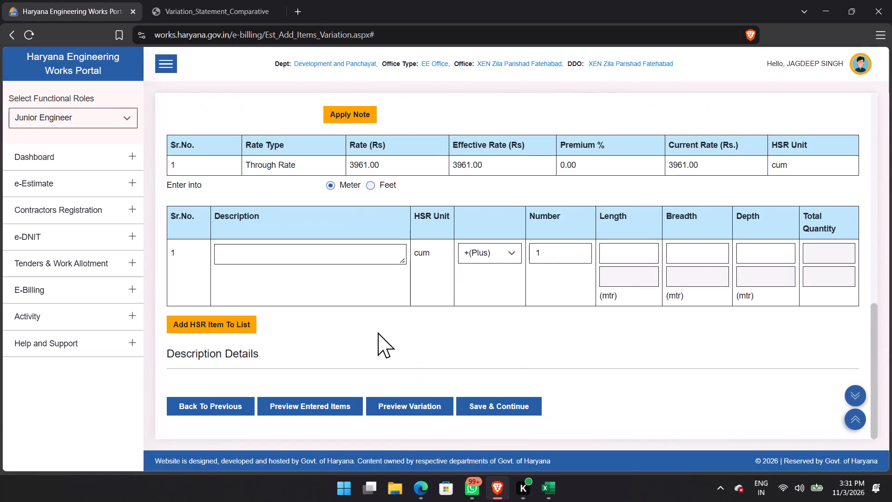
Switch the HSR item source to Within Variation and select the existing brick work item 7.22.2.
scroll(373, 331, "up", 2)
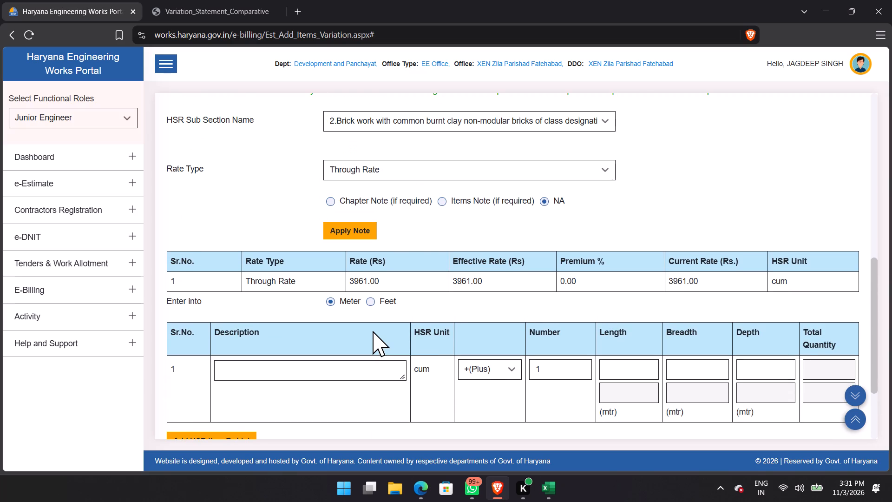
scroll(373, 330, "up", 7)
left_click(387, 266)
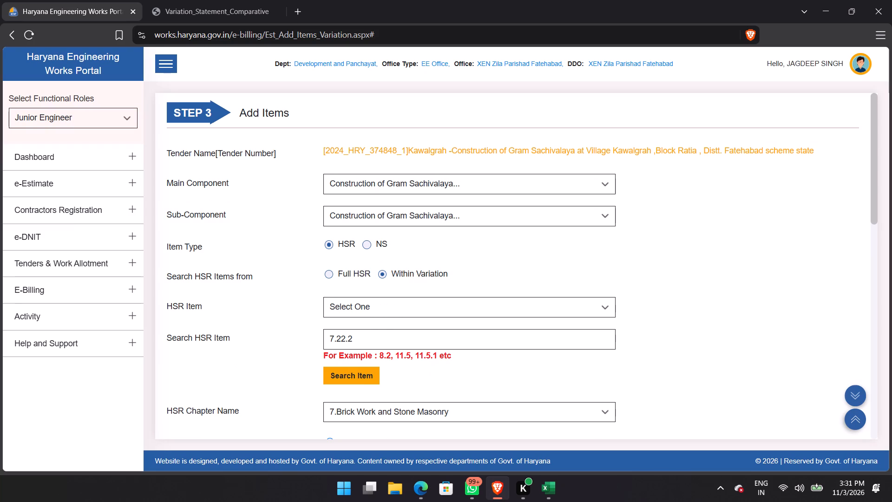
left_click(368, 311)
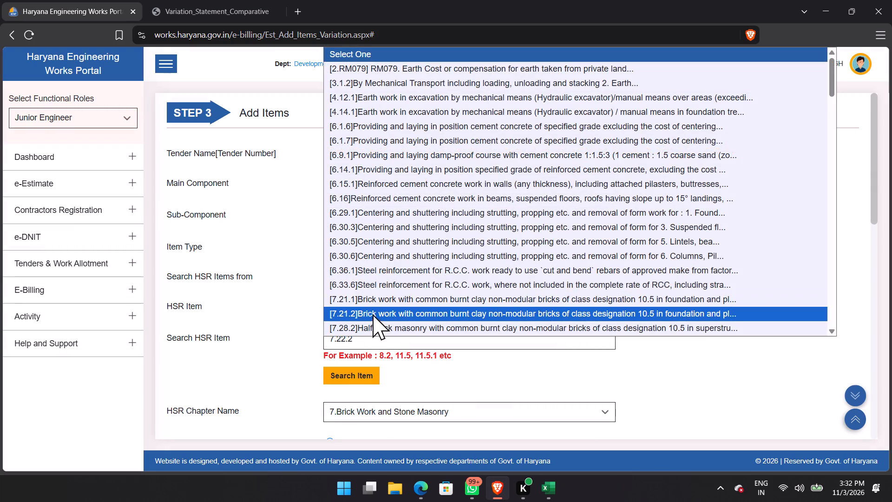
scroll(375, 282, "down", 1)
left_click(373, 230)
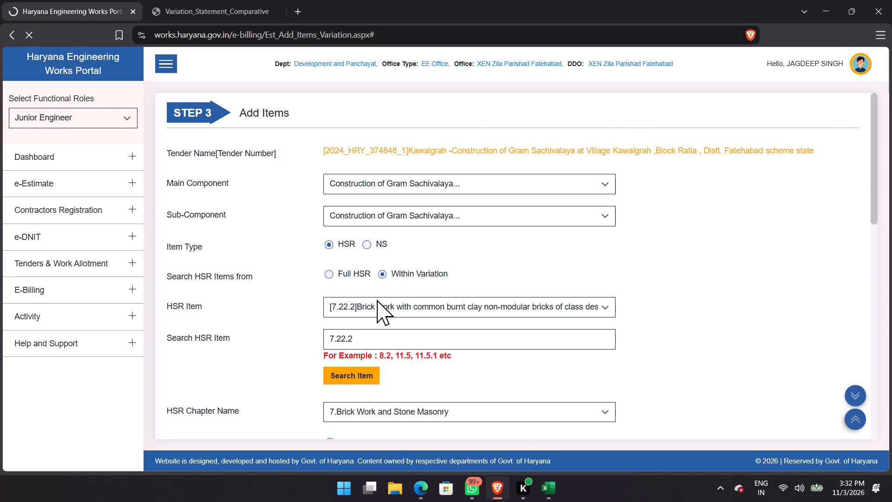
Set the rate type of the within-variation item 7.22.2 to Through Rate and bring up its quantity entry and description details.
scroll(377, 297, "down", 5)
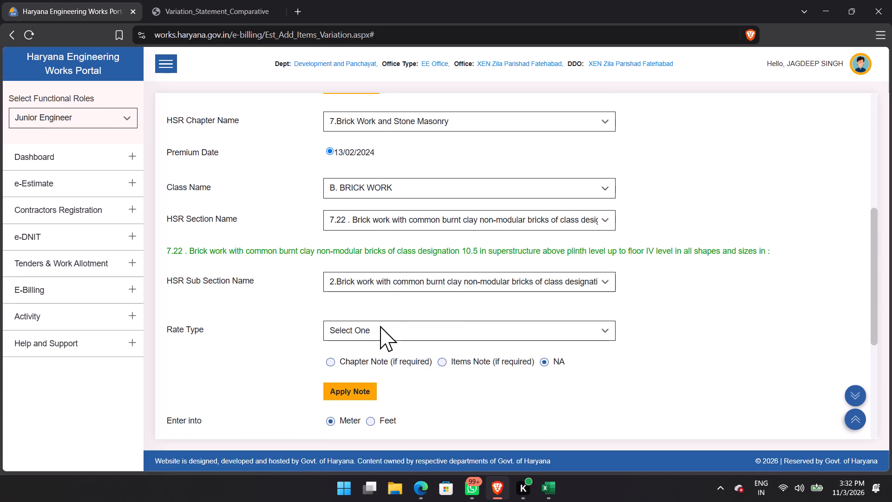
left_click(380, 326)
left_click(375, 388)
scroll(389, 363, "down", 6)
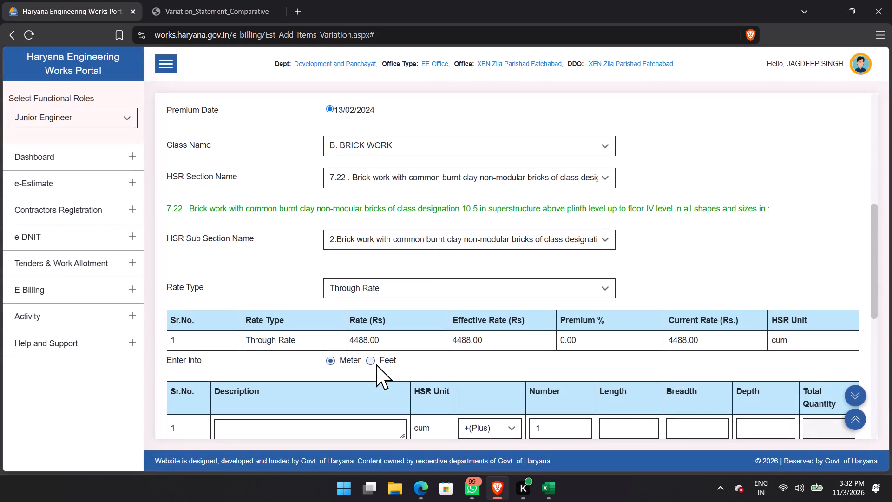
scroll(461, 266, "down", 7)
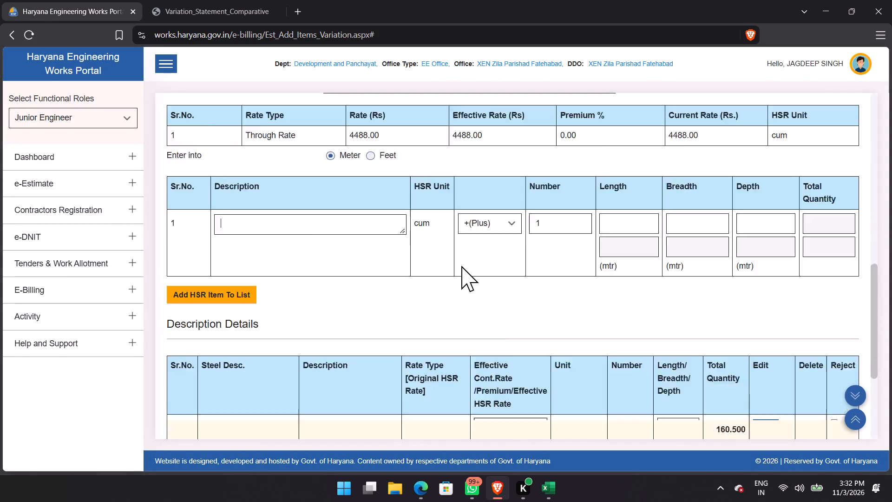
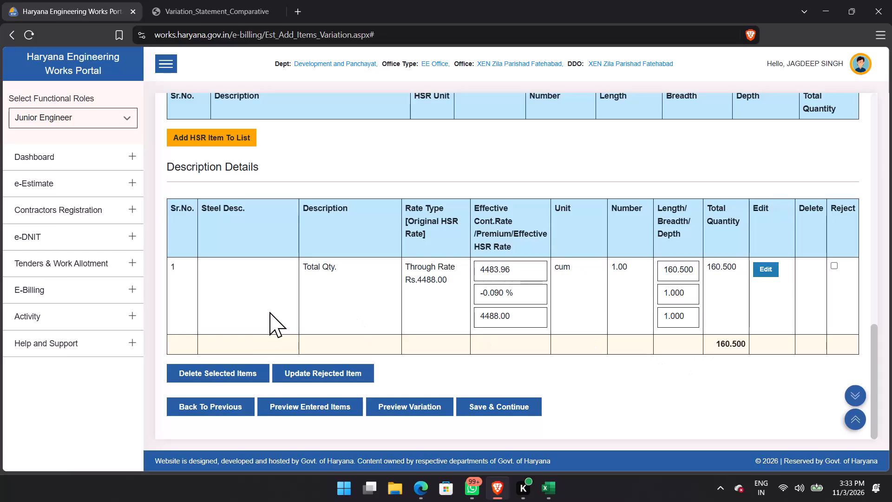
Search the web for HSR 2021 in a new tab and open the HSR 2021.pdf document from the Haryana works site.
scroll(164, 262, "up", 9)
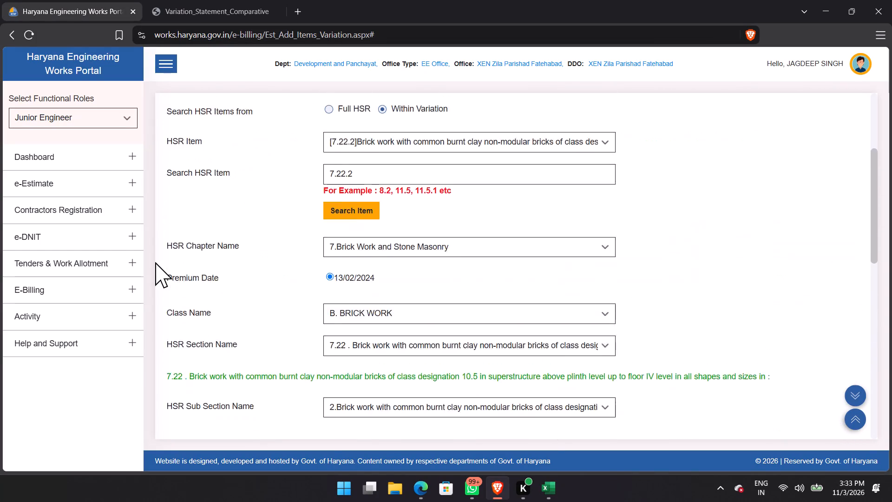
scroll(155, 262, "up", 2)
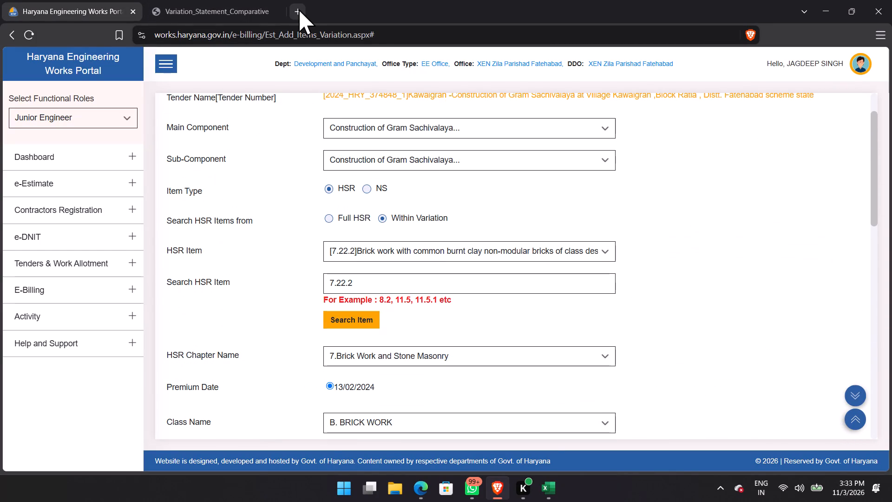
left_click(299, 9)
type("HSR")
key("Down")
key("Return")
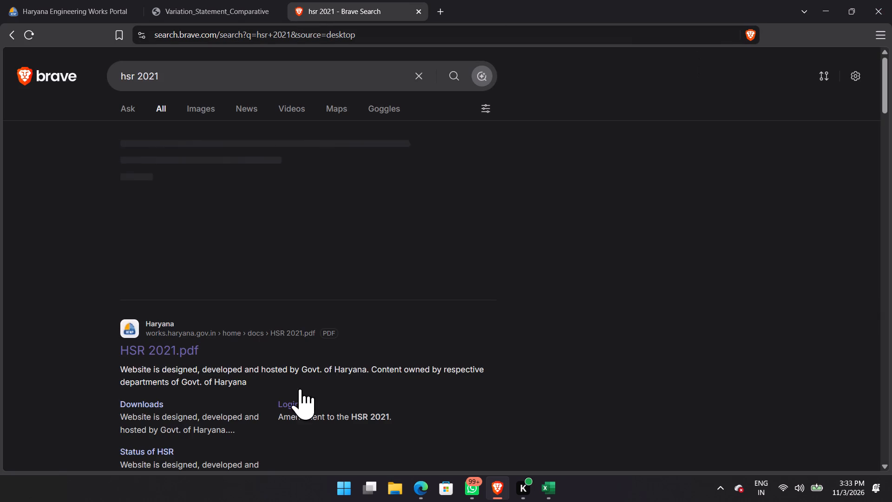
left_click(161, 340)
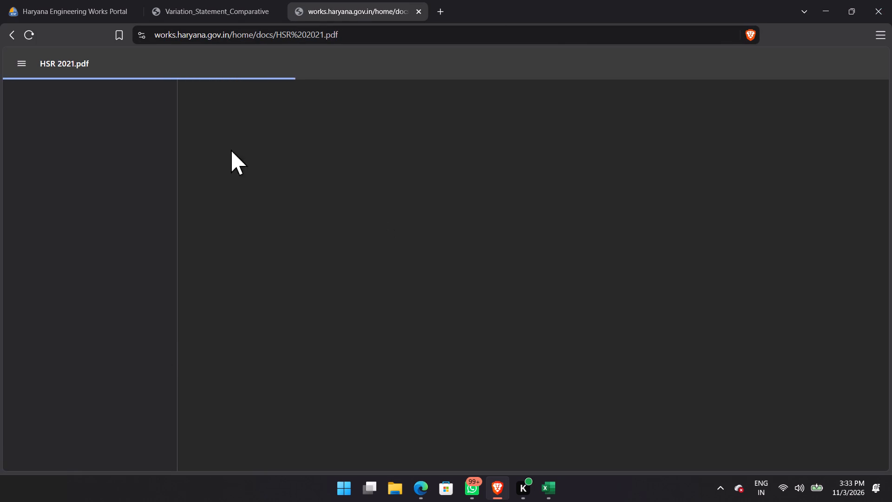
Review the within-variation item 7.22.2 on the portal, examining its description details, section, sub-section and rate fields.
left_click(78, 2)
scroll(349, 292, "down", 4)
scroll(349, 292, "up", 1)
scroll(349, 292, "down", 4)
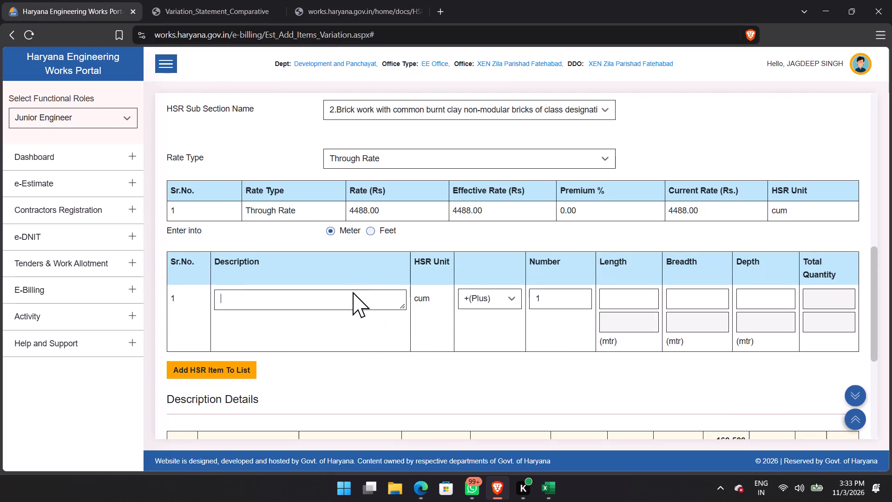
scroll(353, 292, "down", 7)
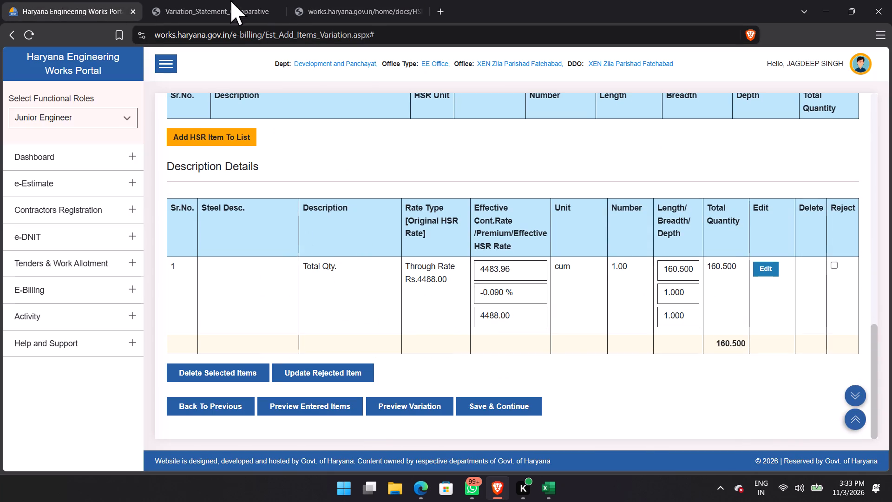
left_click(361, 1)
left_click(90, 9)
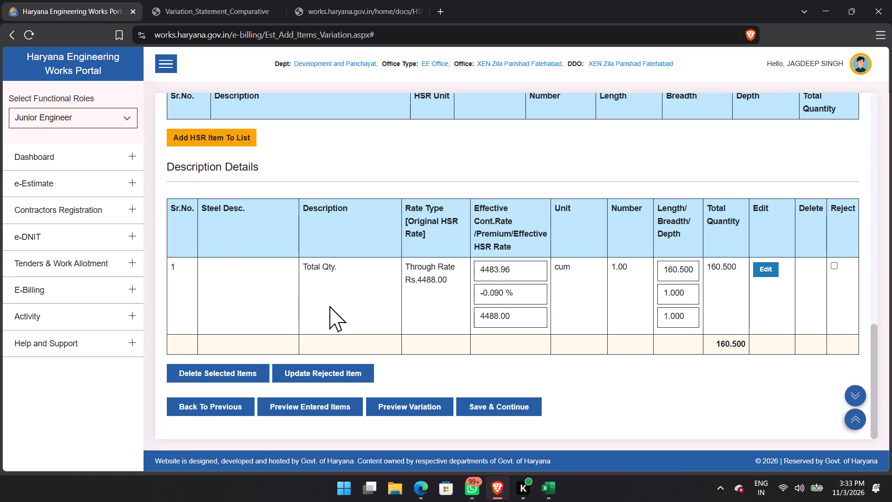
scroll(370, 277, "up", 7)
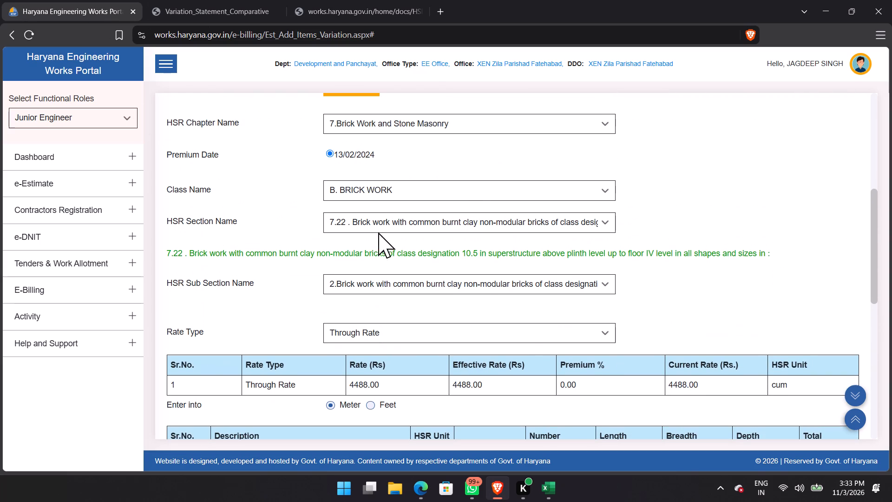
left_click(387, 221)
left_click(387, 221)
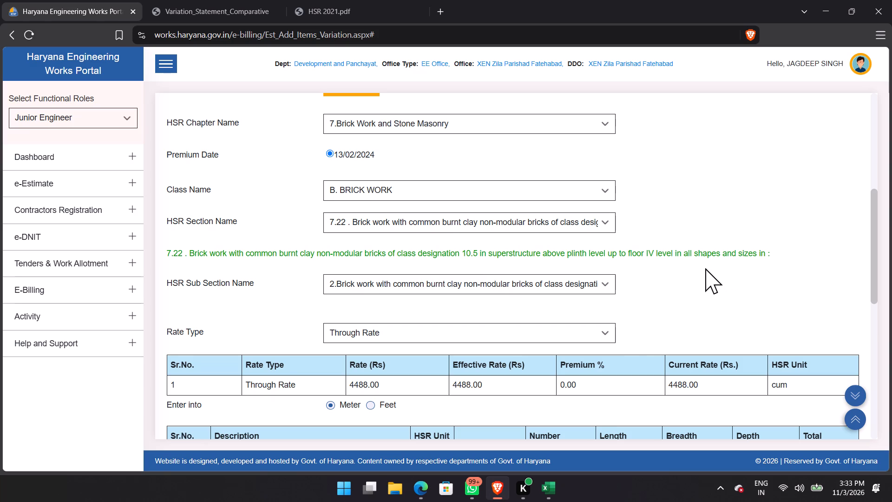
left_click(542, 290)
left_click(542, 290)
Search the HSR 2021 PDF for item 7.22.2.
left_click(393, 3)
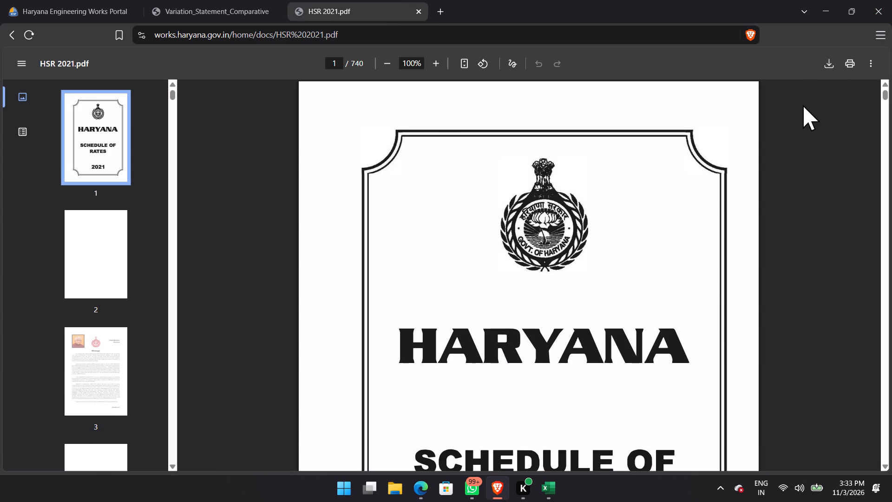
key("ctrl+f")
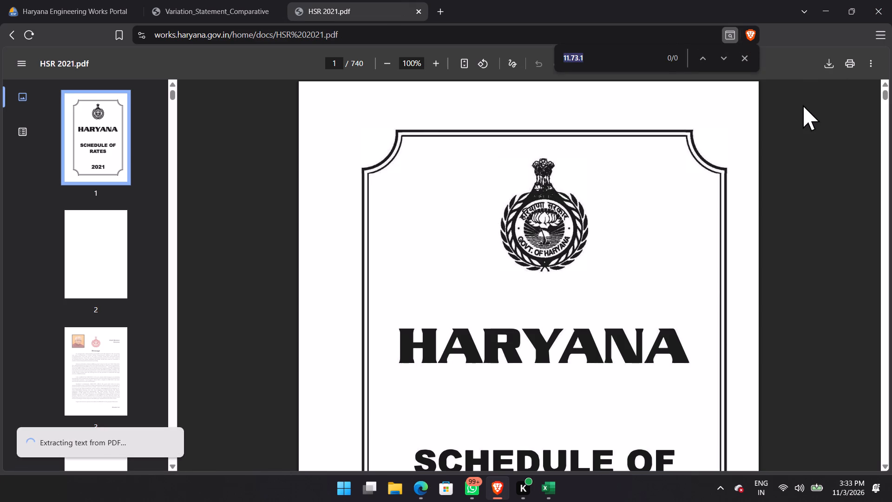
type("7.22")
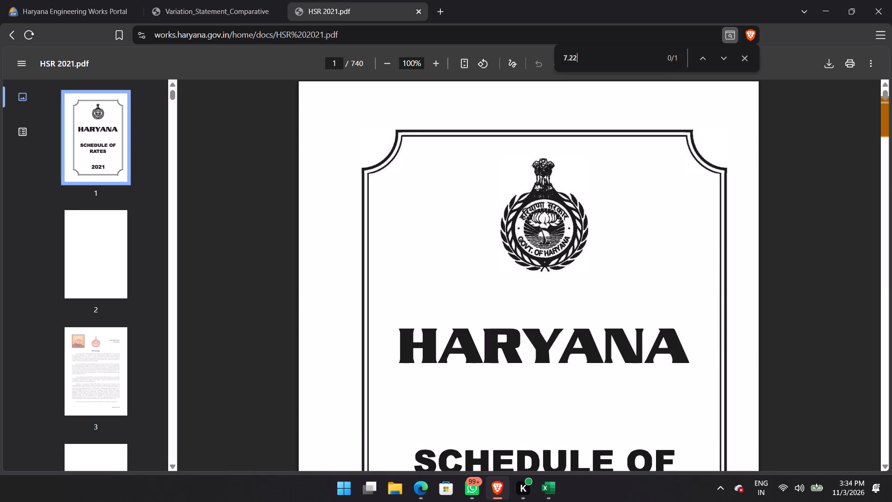
type(".2")
key("Return")
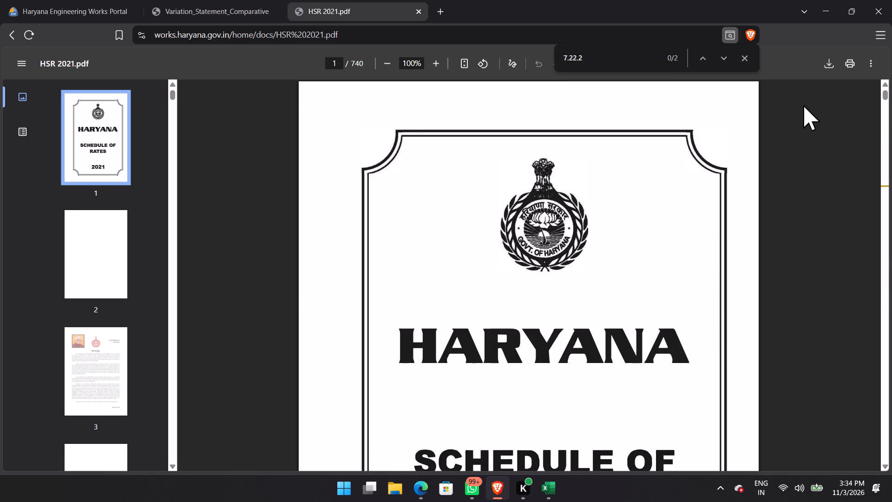
Compare the portal's brick work item 7.22.2 with its description and rates in chapter 7 of the HSR 2021 PDF.
left_click(86, 6)
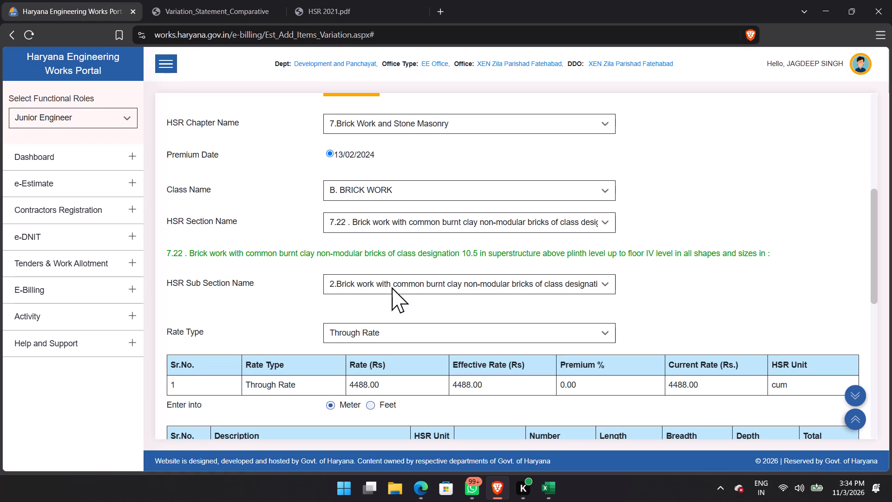
left_click(376, 191)
left_click(394, 186)
scroll(448, 197, "up", 2)
scroll(386, 183, "up", 2)
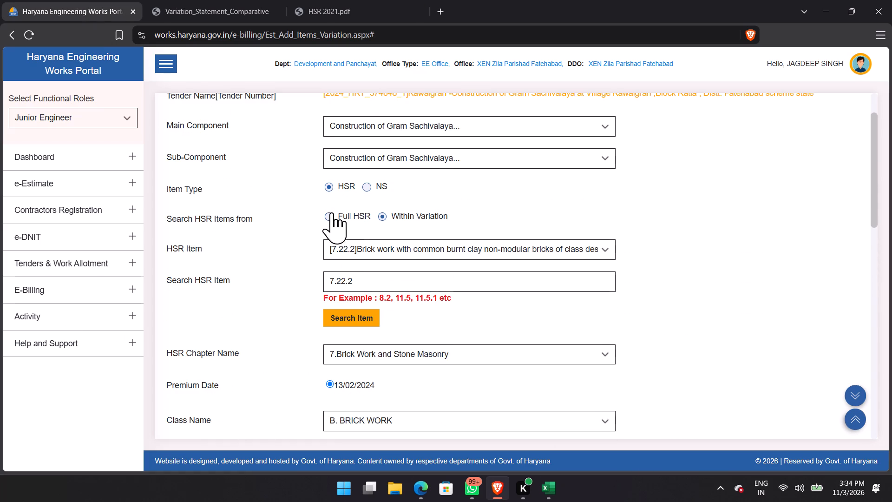
left_click(330, 4)
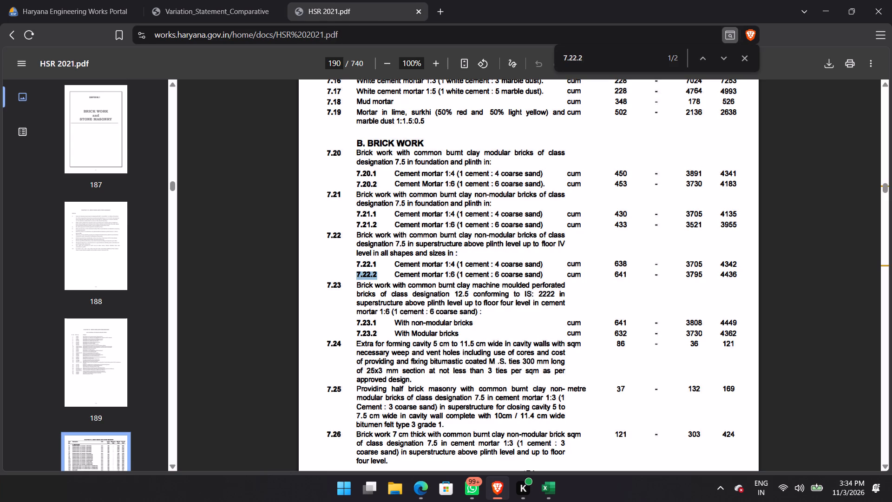
scroll(402, 248, "up", 1)
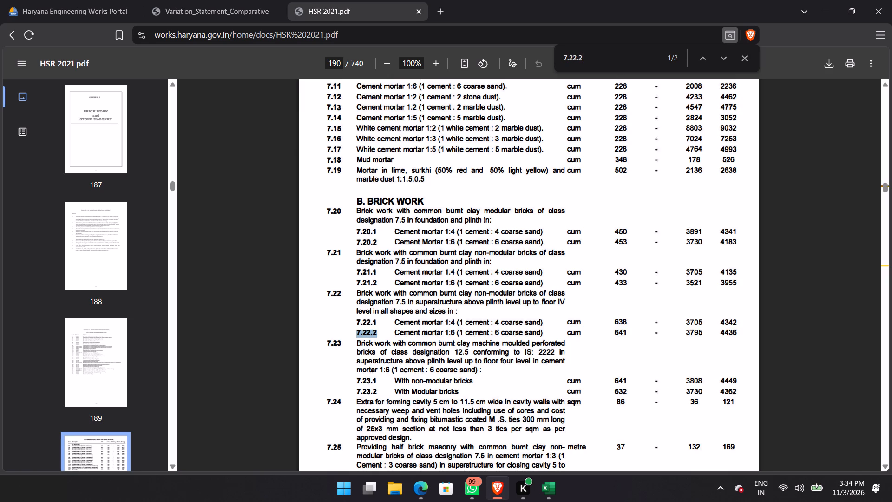
scroll(387, 257, "up", 5)
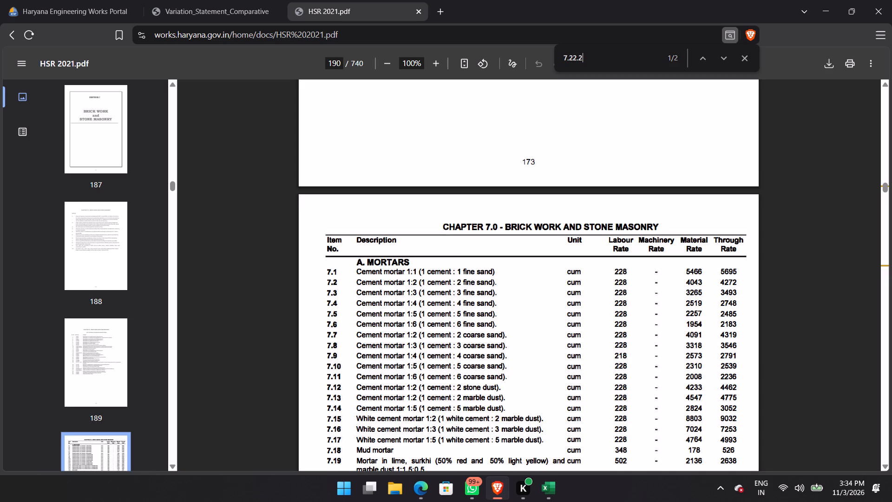
scroll(419, 333, "down", 2)
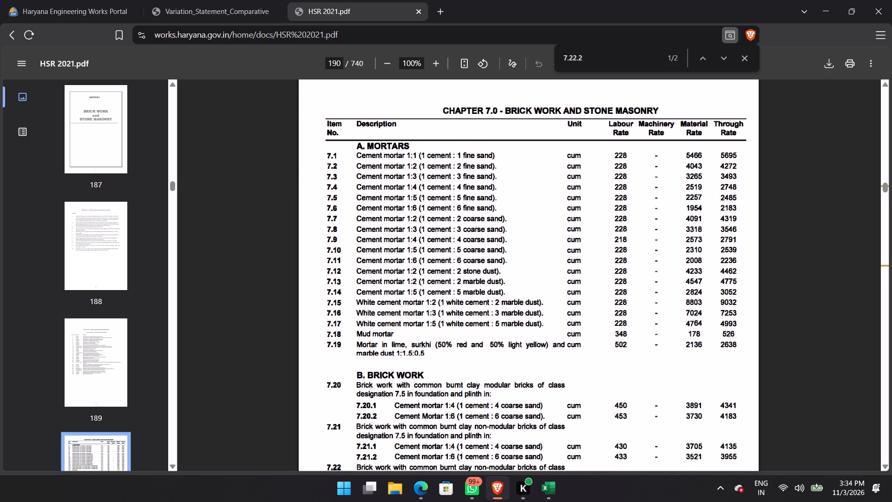
scroll(418, 329, "down", 4)
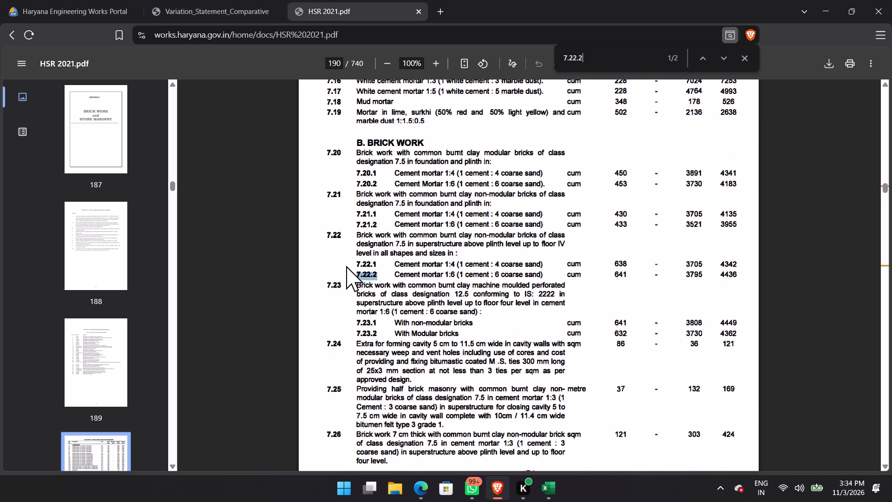
left_click_drag(321, 237, 351, 237)
left_click(375, 272)
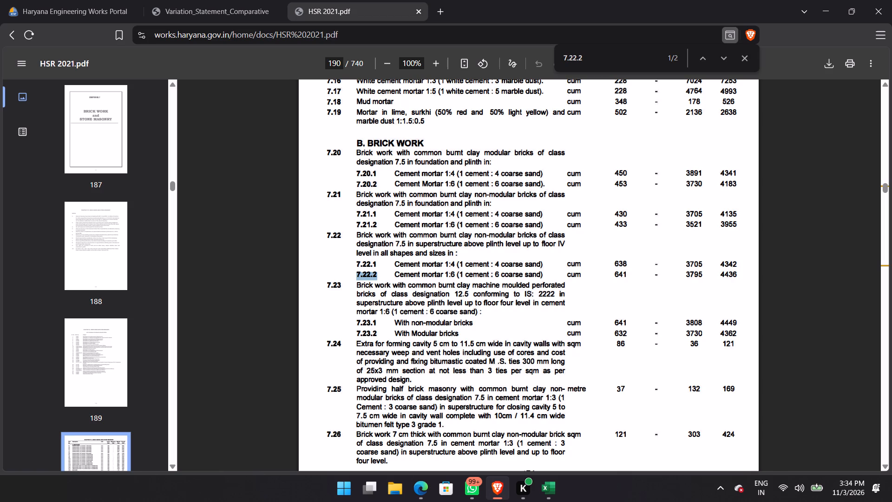
Return to the portal, switch the item source to Full HSR, and choose chapter 7.Brick Work and Stone Masonry with premium date 13/02/2024.
left_click(43, 0)
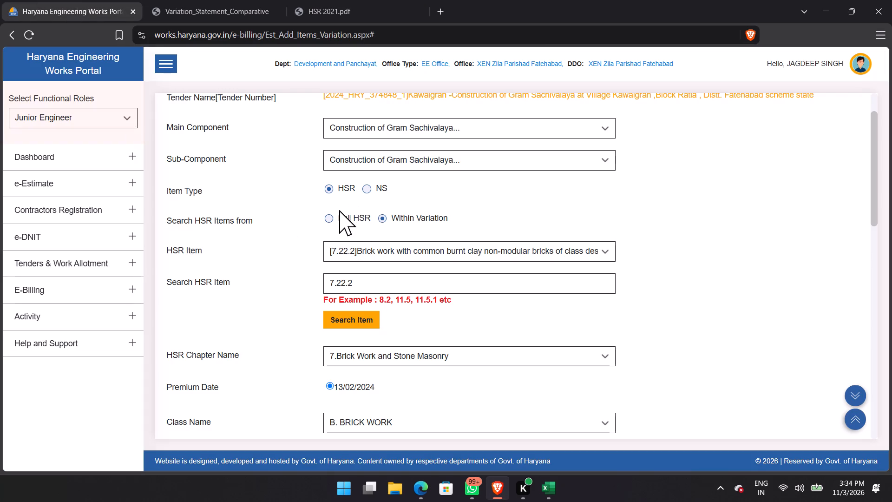
left_click(334, 218)
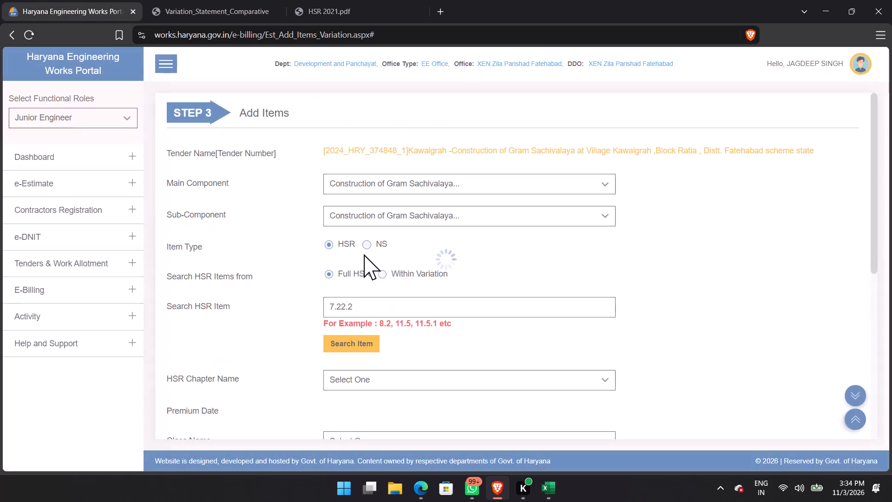
left_click(380, 369)
left_click(382, 381)
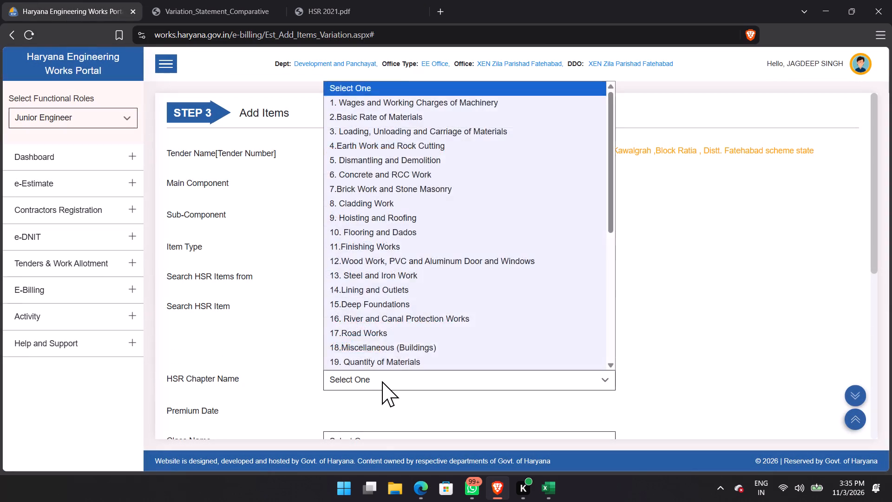
scroll(413, 171, "up", 6)
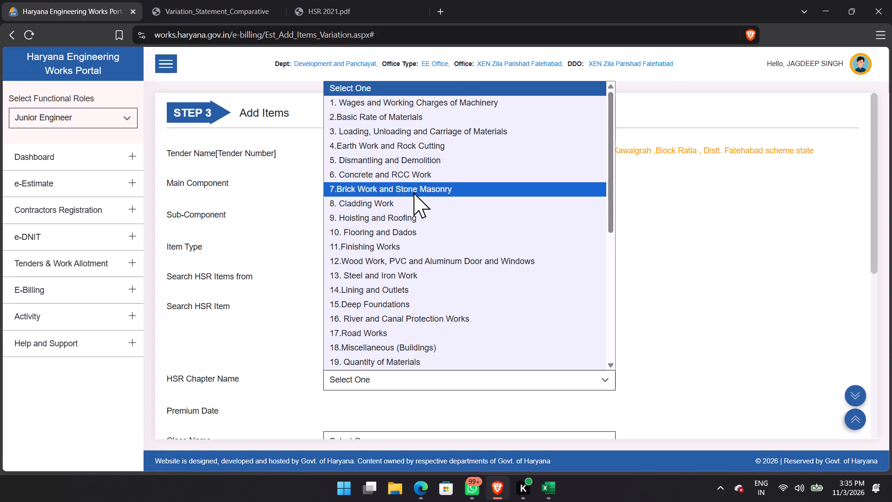
left_click(412, 191)
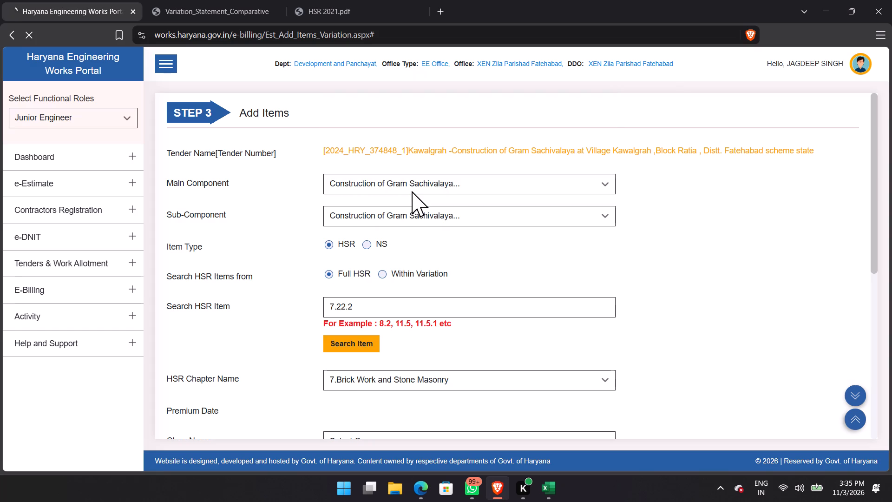
scroll(398, 262, "down", 4)
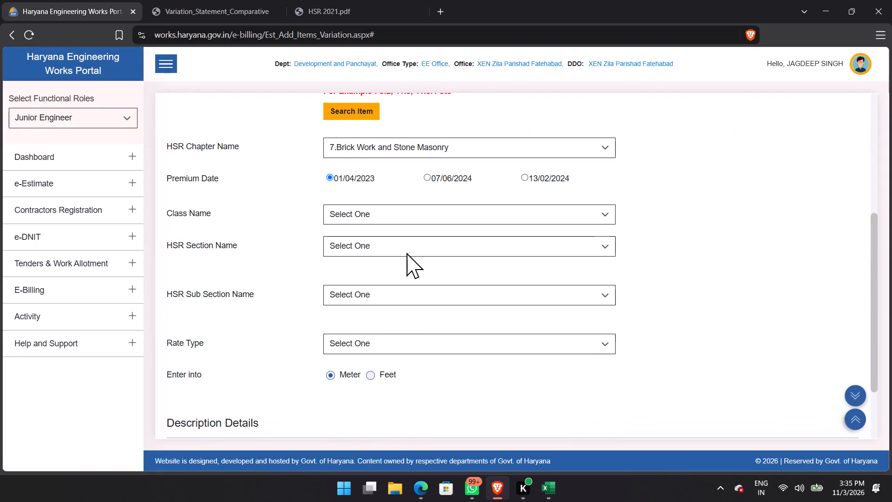
left_click(524, 176)
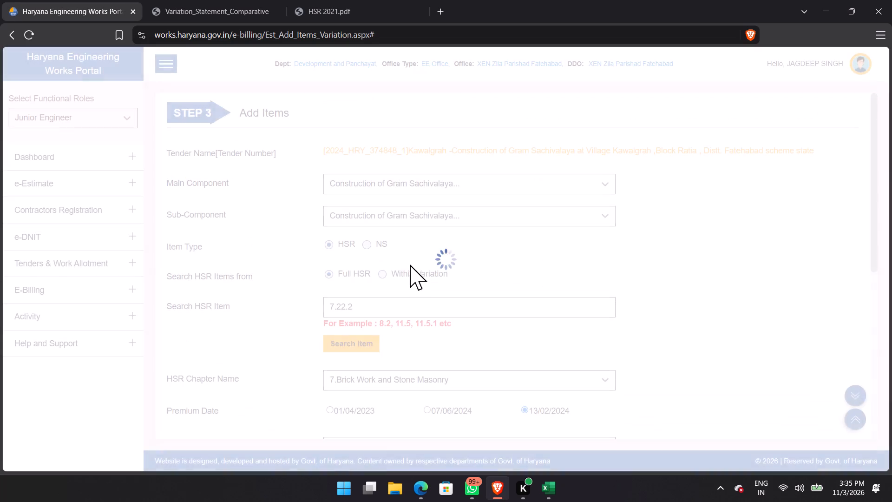
Select class B. BRICK WORK and the section 22 entry for brick class designation 10.5, and check its sub-section options.
scroll(388, 264, "down", 5)
left_click(396, 156)
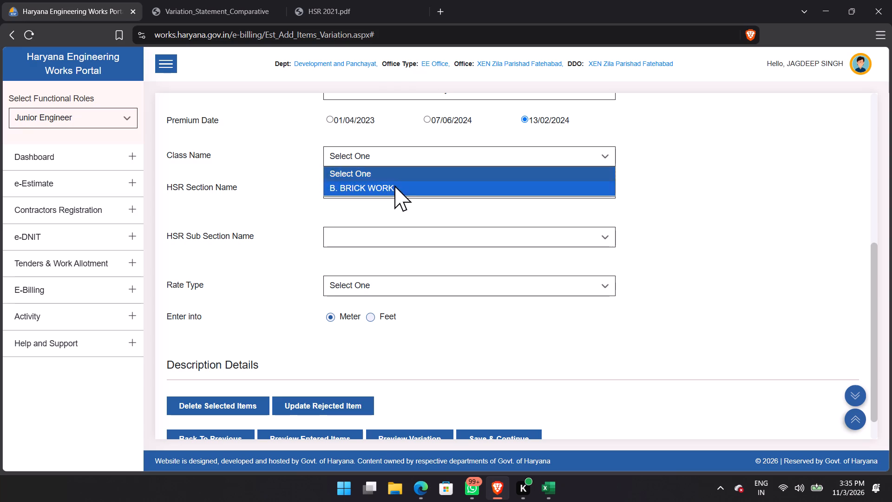
left_click(394, 186)
scroll(408, 244, "down", 4)
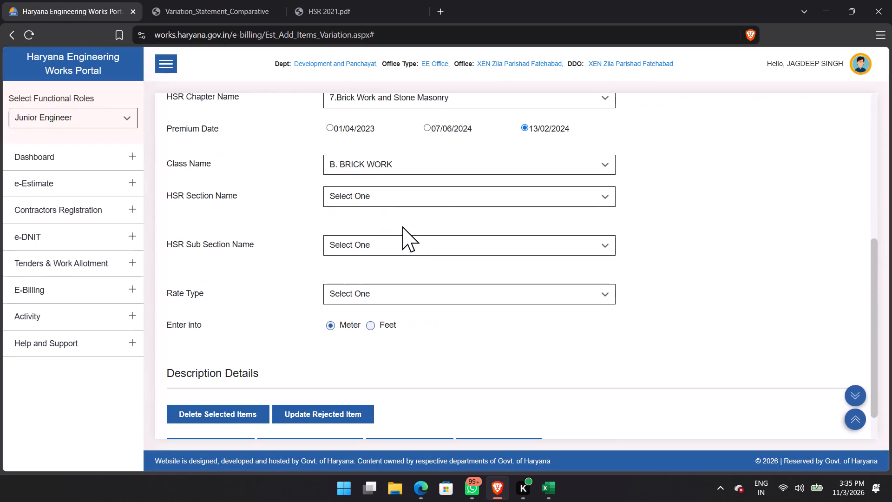
left_click(387, 197)
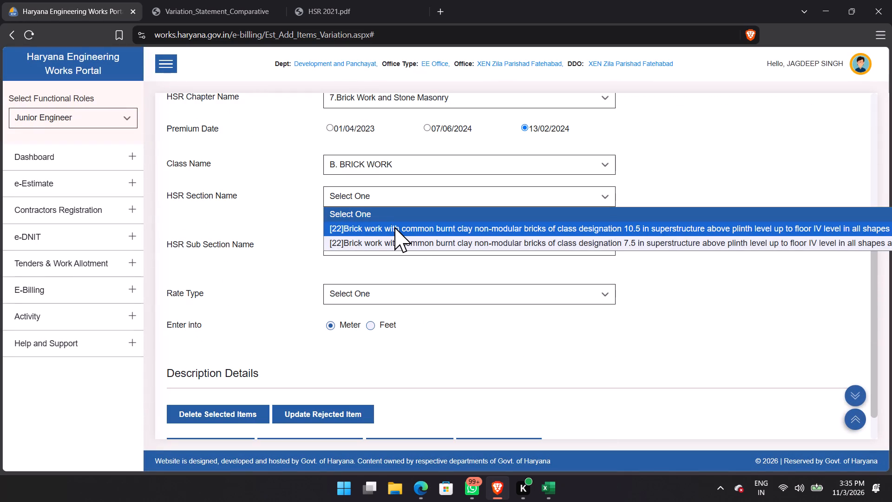
left_click(395, 225)
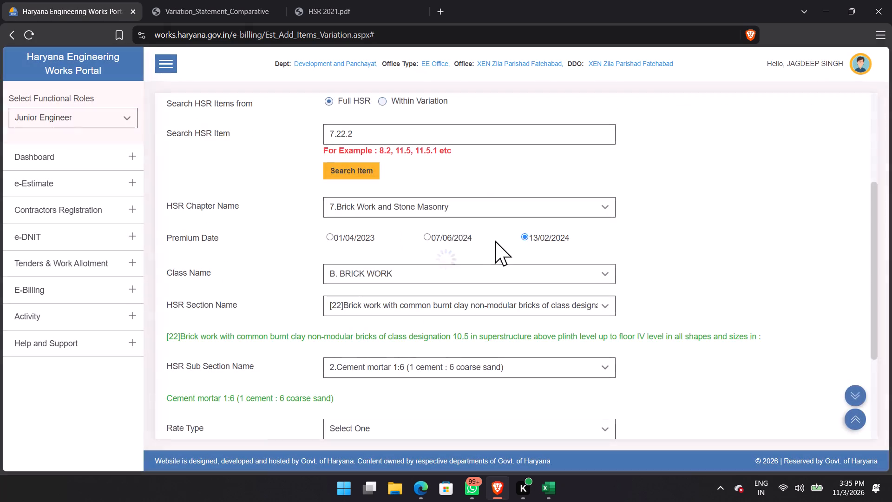
scroll(380, 214, "down", 5)
left_click(397, 215)
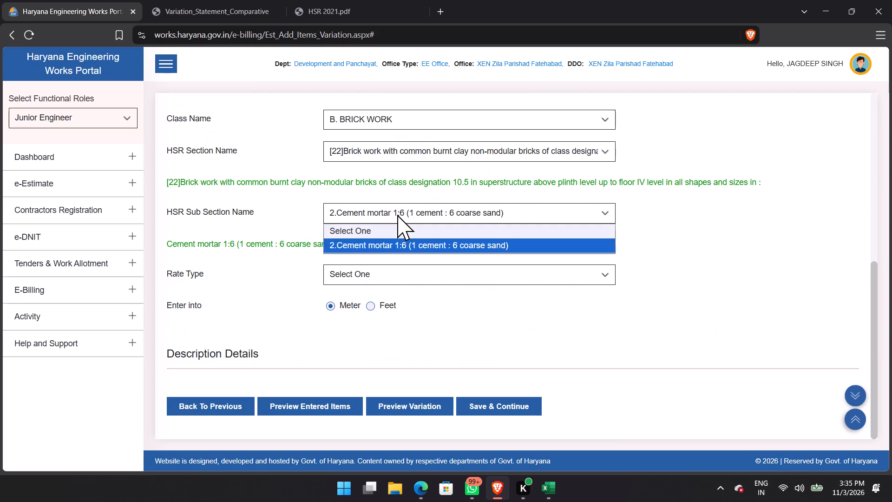
left_click(397, 215)
scroll(374, 257, "up", 5)
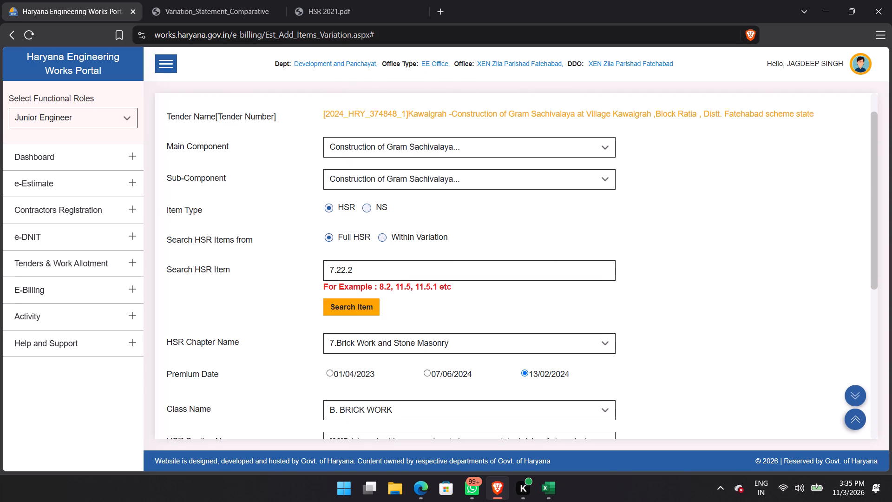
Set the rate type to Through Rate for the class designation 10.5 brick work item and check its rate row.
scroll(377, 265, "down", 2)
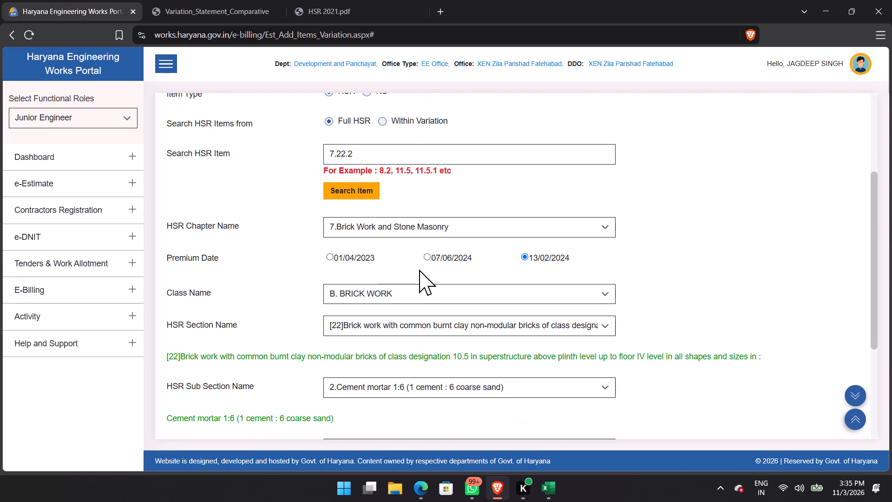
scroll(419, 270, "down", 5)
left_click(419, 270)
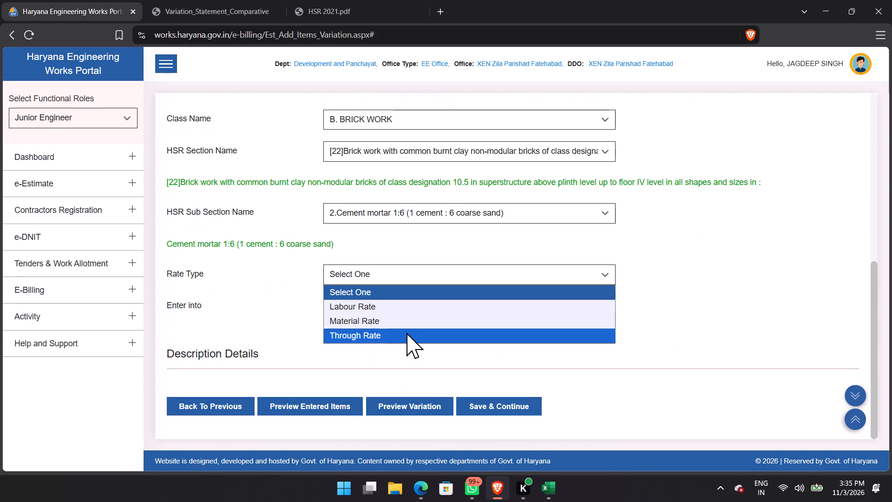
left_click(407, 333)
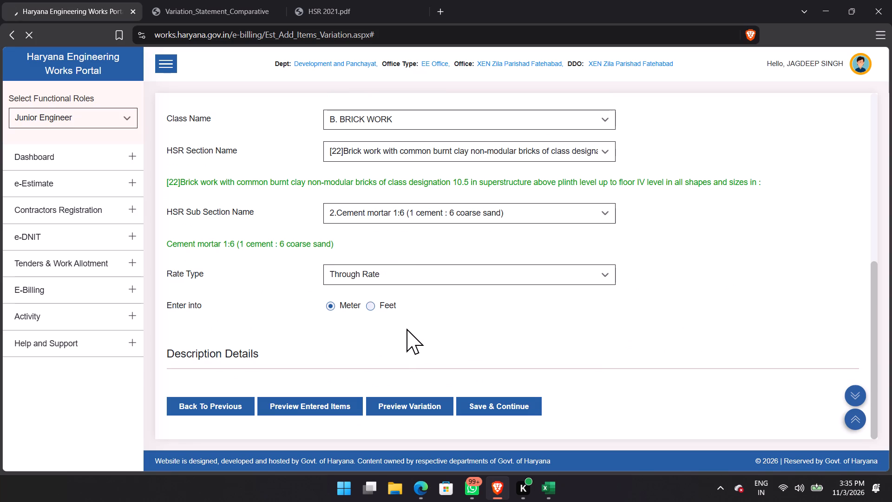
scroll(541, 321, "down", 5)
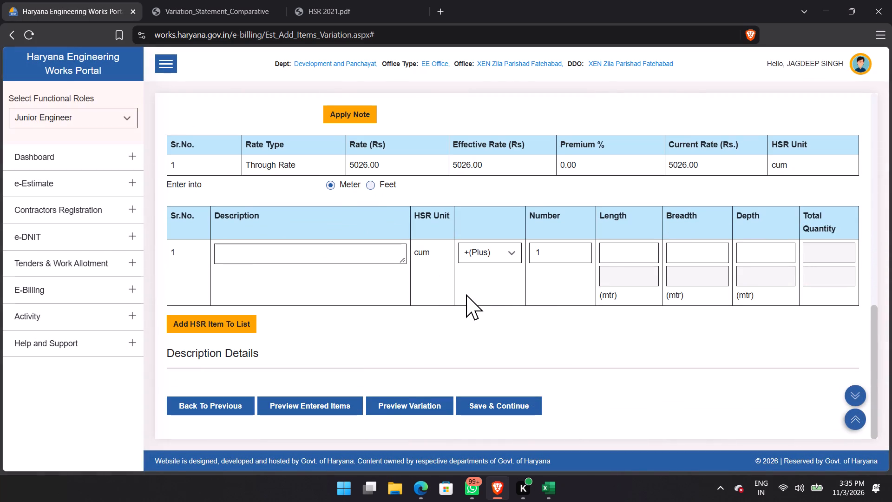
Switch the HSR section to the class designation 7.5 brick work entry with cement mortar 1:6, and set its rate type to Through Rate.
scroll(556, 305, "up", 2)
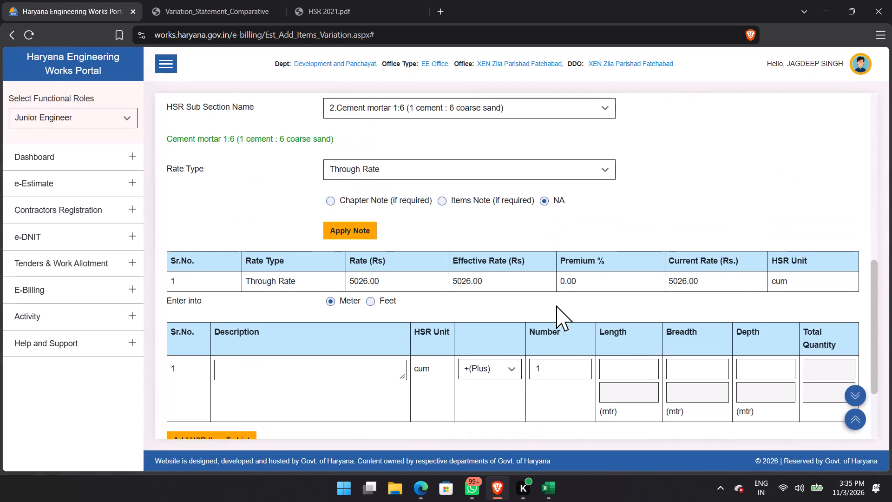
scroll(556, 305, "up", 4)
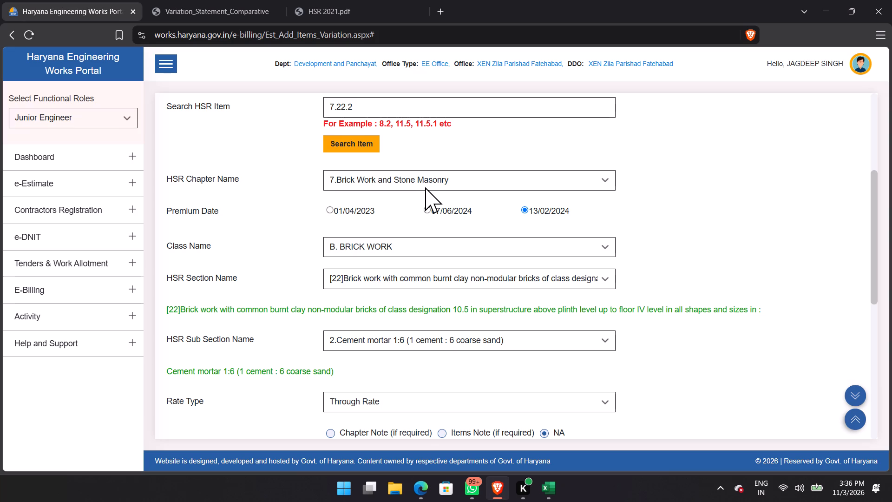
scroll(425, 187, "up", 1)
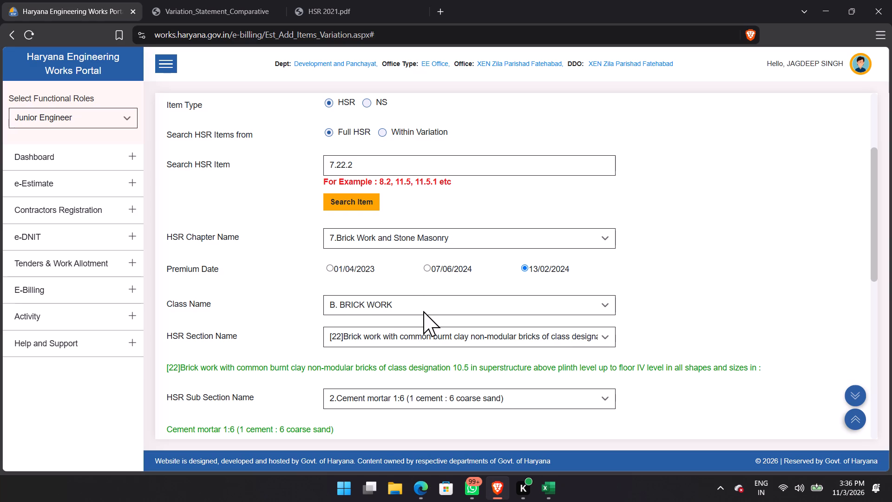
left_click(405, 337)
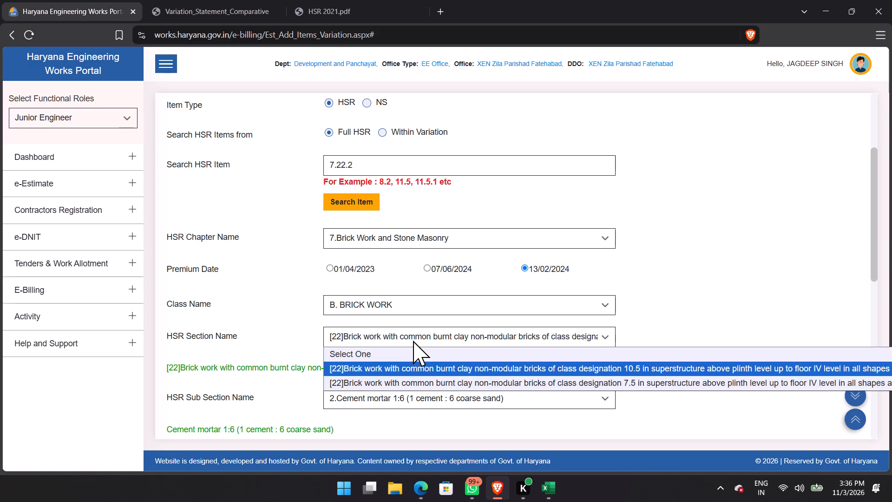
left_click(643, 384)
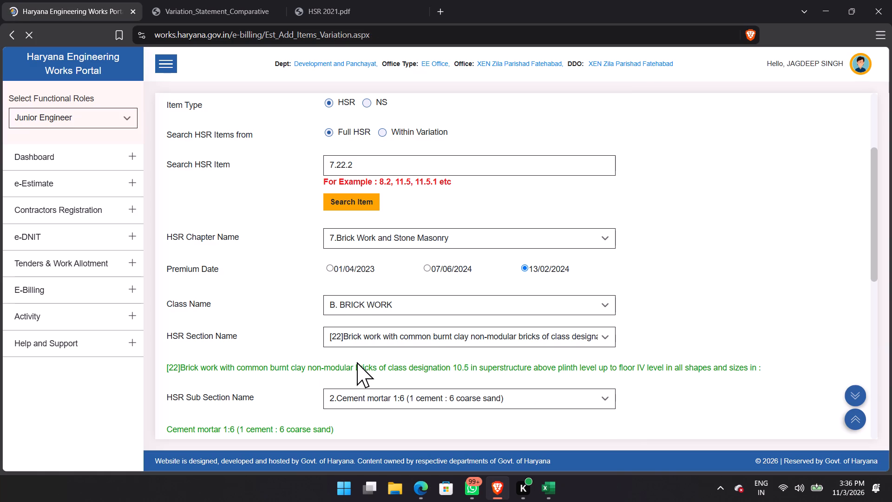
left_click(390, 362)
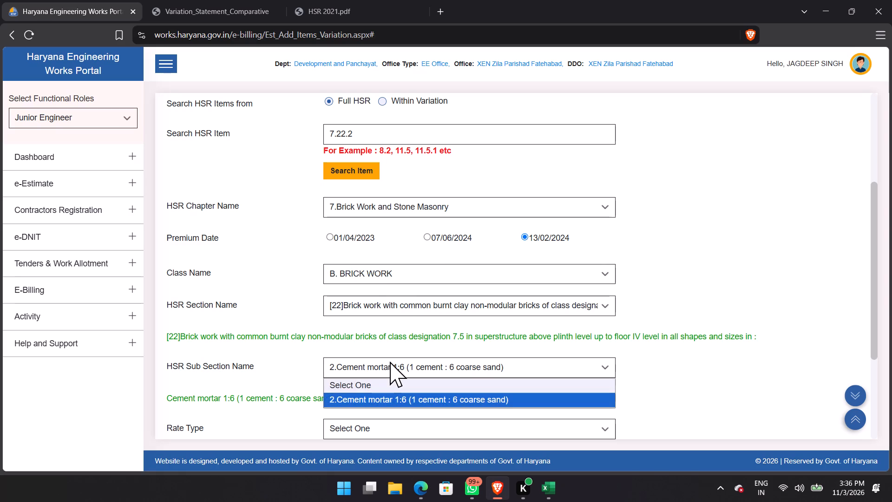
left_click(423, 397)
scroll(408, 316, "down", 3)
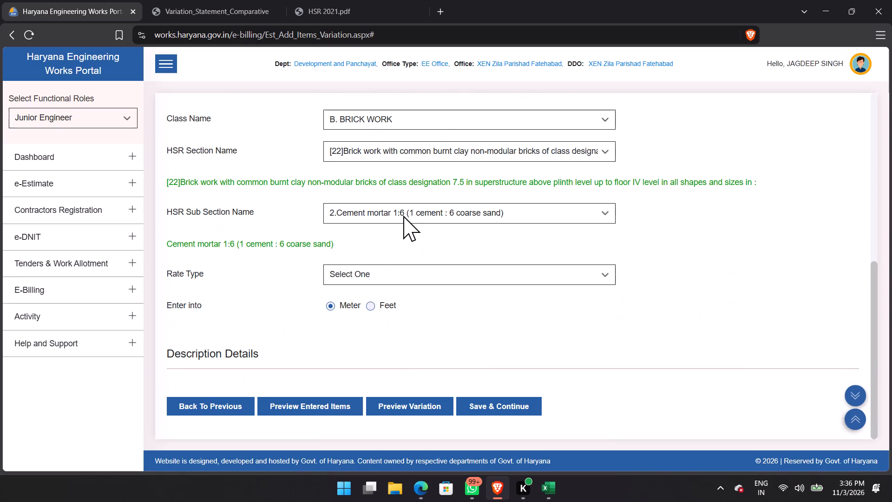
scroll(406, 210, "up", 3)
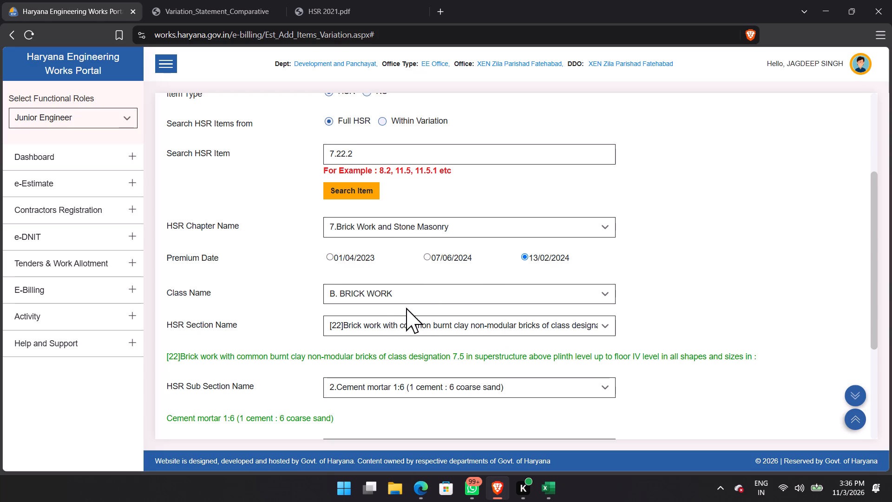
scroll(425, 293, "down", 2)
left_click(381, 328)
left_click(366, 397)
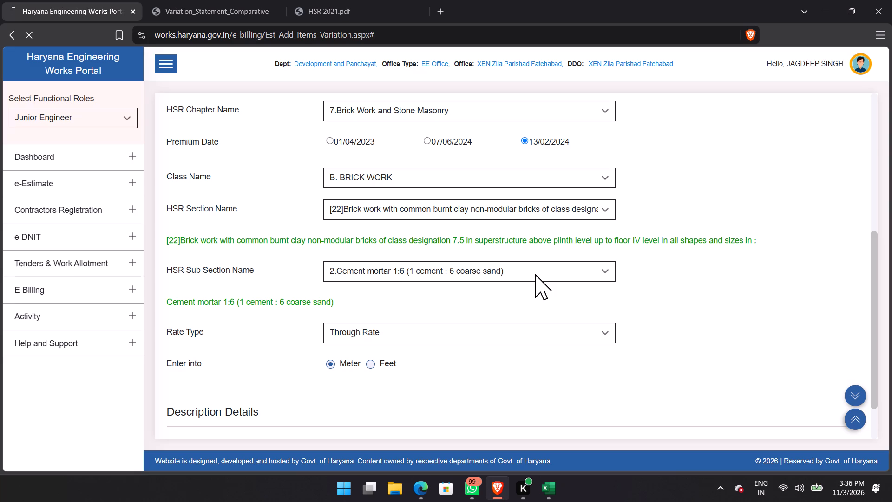
Examine the through rate and the existing description details entry for the class designation 7.5 brick work item.
scroll(533, 279, "down", 4)
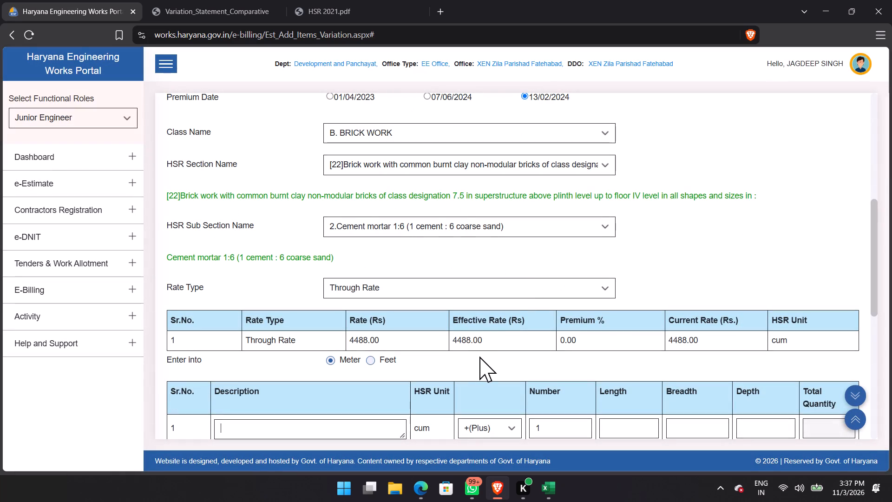
scroll(472, 360, "down", 6)
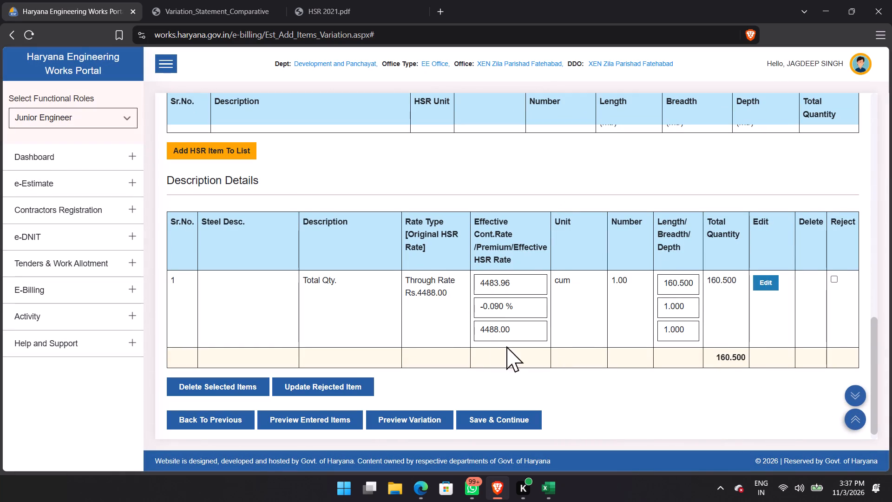
scroll(619, 322, "up", 2)
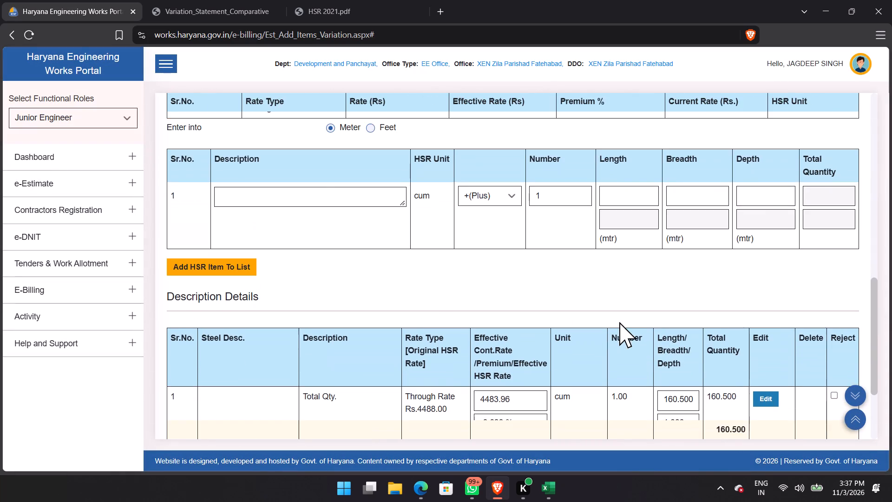
scroll(619, 322, "up", 5)
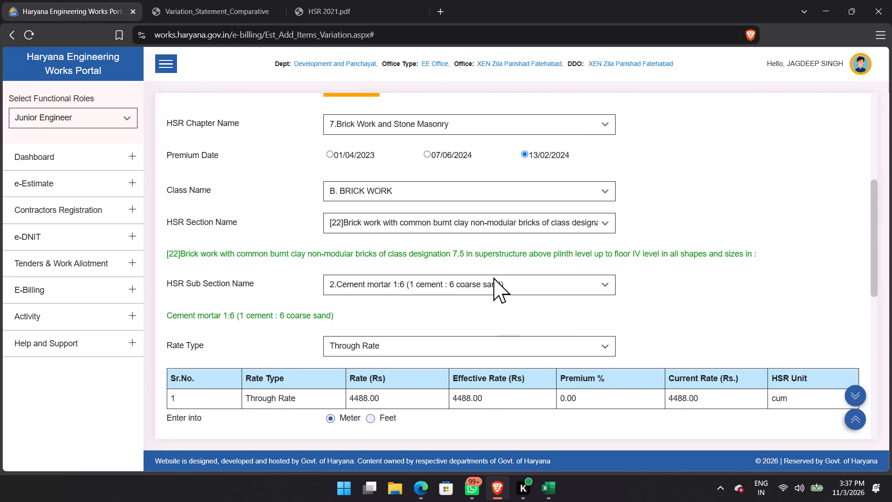
left_click(470, 220)
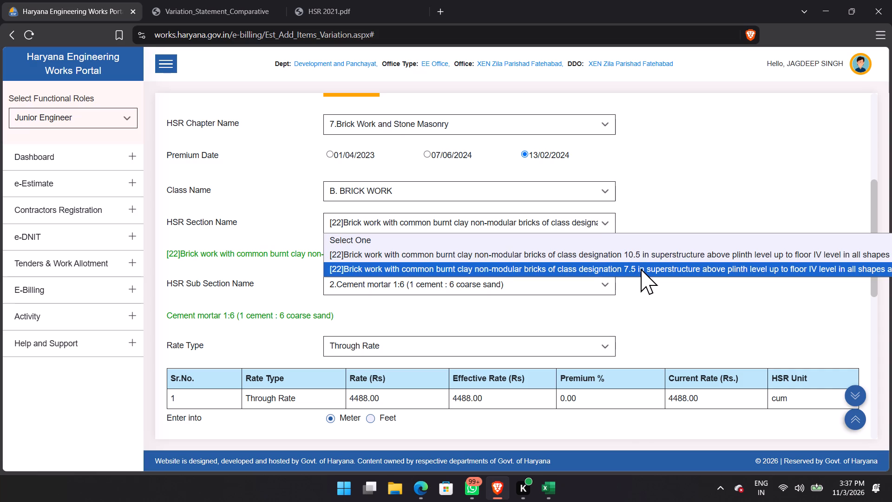
left_click(641, 318)
scroll(505, 277, "down", 3)
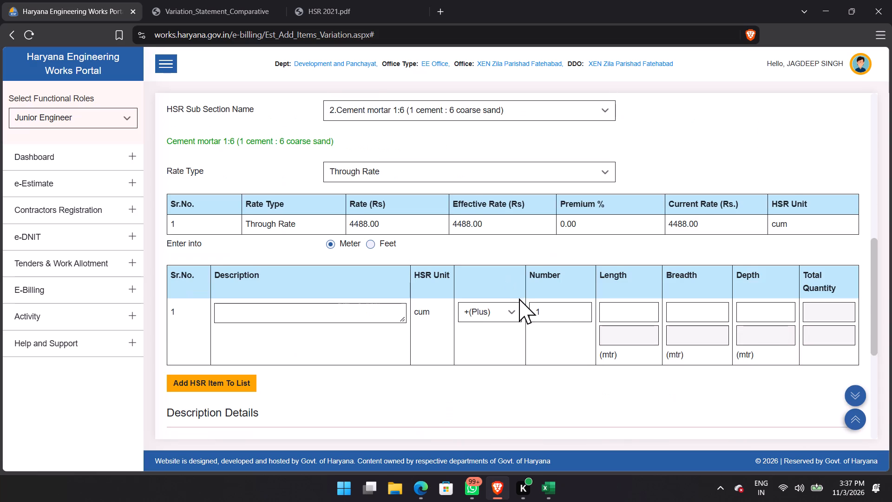
scroll(520, 304, "down", 1)
left_click_drag(350, 164, 388, 165)
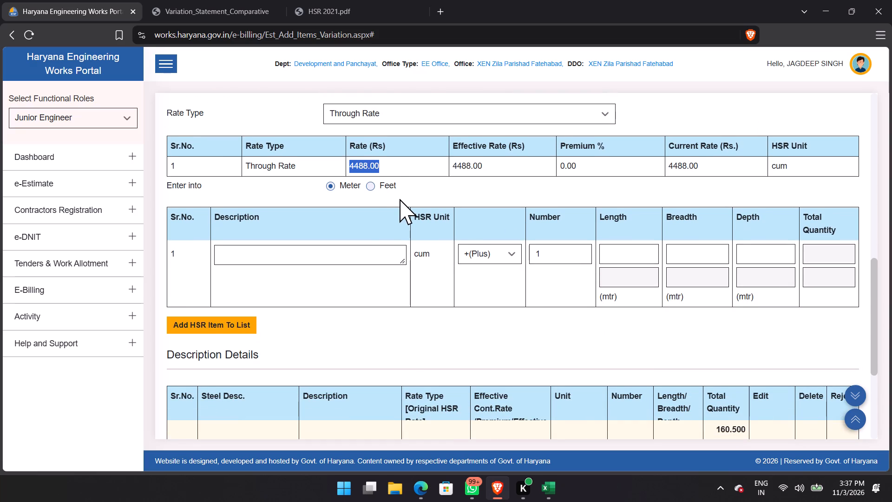
scroll(387, 253, "up", 6)
scroll(390, 253, "down", 4)
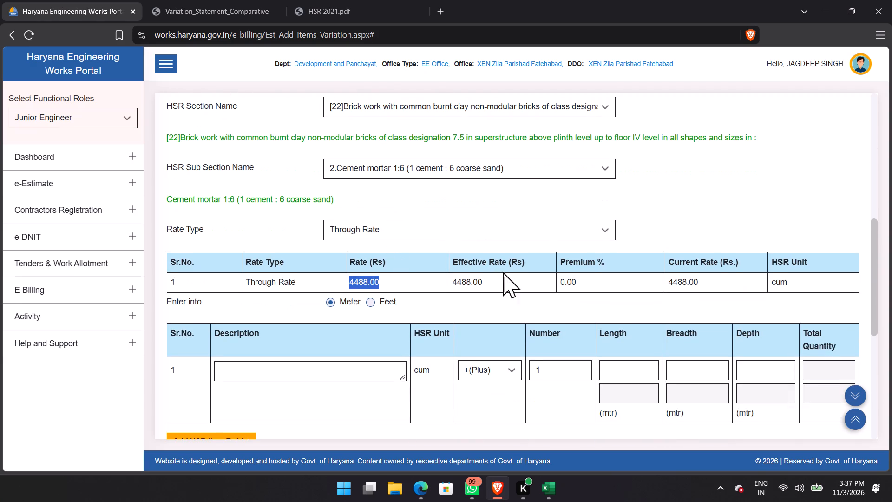
scroll(604, 291, "down", 3)
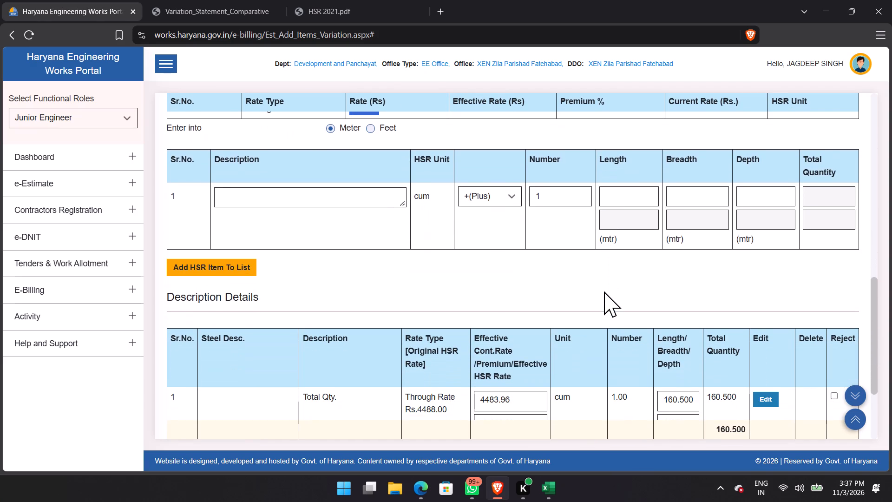
scroll(603, 291, "down", 1)
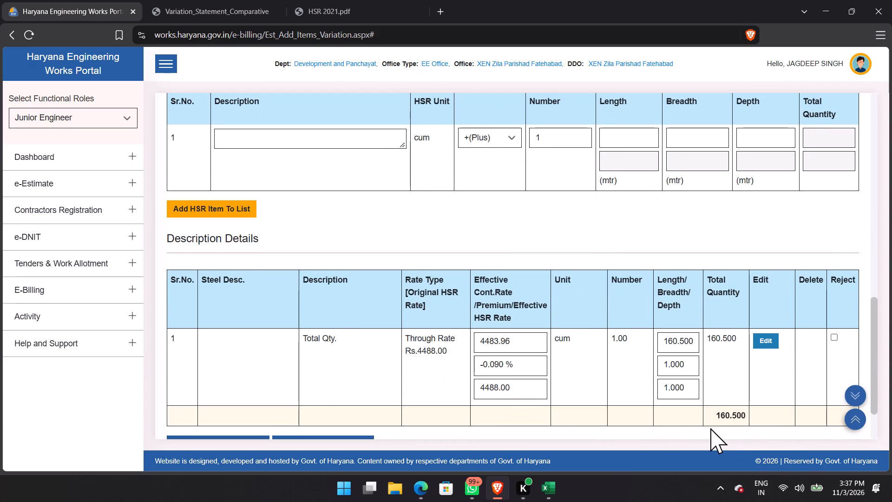
scroll(357, 355, "up", 7)
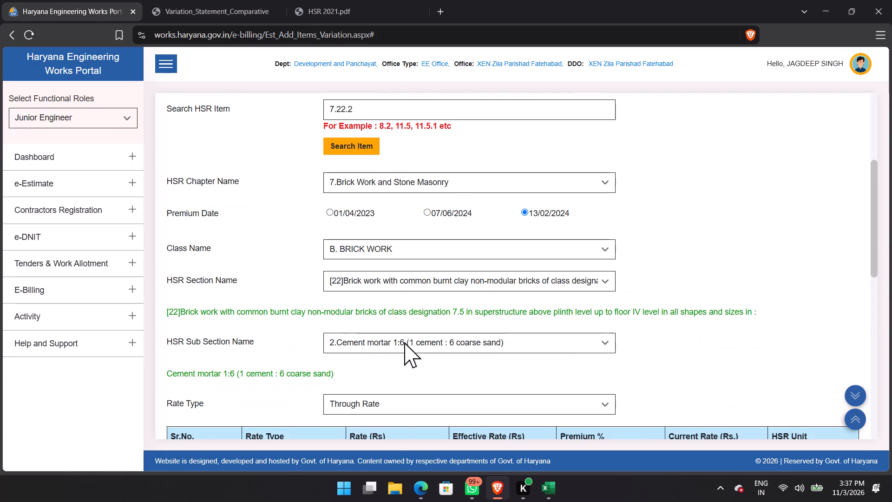
Change the HSR section back to the class designation 10.5 brick work entry and set its rate type to Through Rate.
left_click(443, 278)
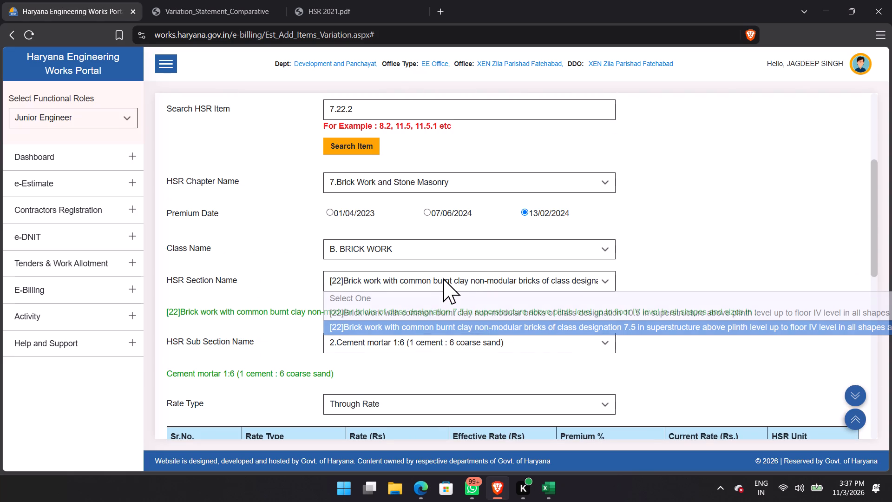
left_click(555, 308)
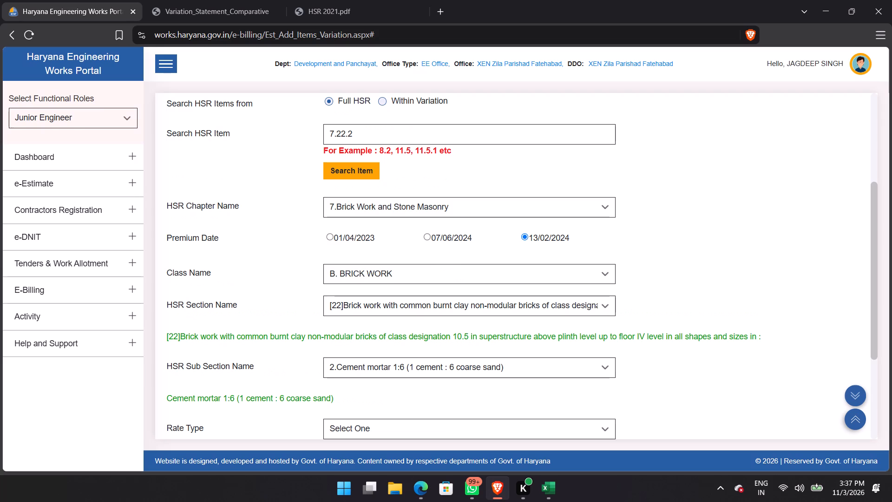
scroll(433, 371, "down", 3)
left_click(395, 272)
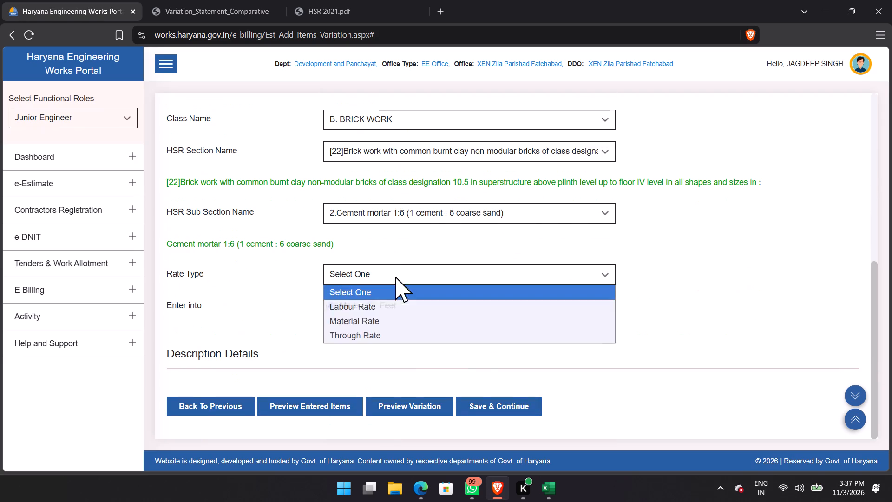
left_click(404, 331)
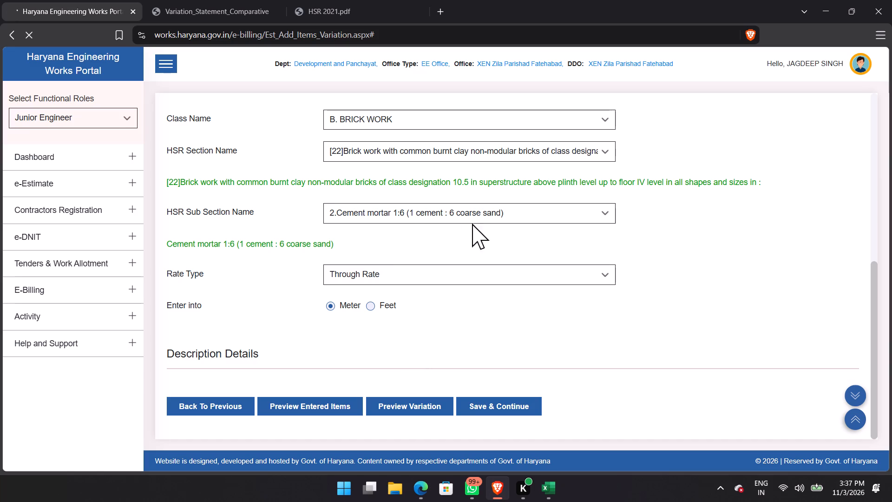
left_click(466, 208)
left_click(466, 208)
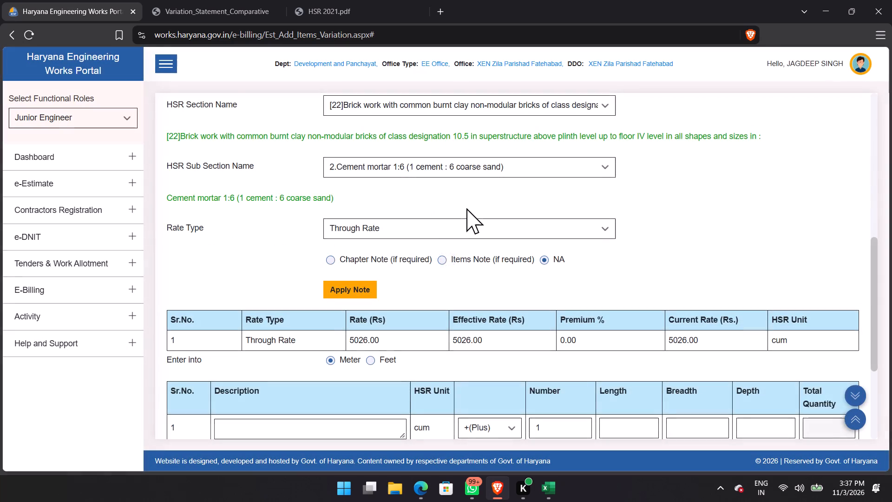
Examine the class designation 10.5 item's through rate and its cement mortar sub-section options.
scroll(442, 254, "down", 2)
left_click_drag(348, 222, 399, 223)
left_click(492, 258)
scroll(466, 244, "up", 3)
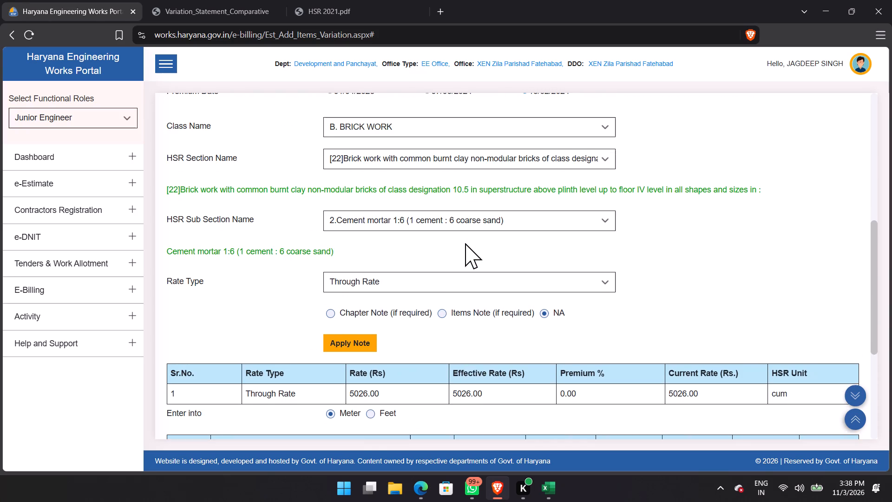
scroll(465, 243, "up", 1)
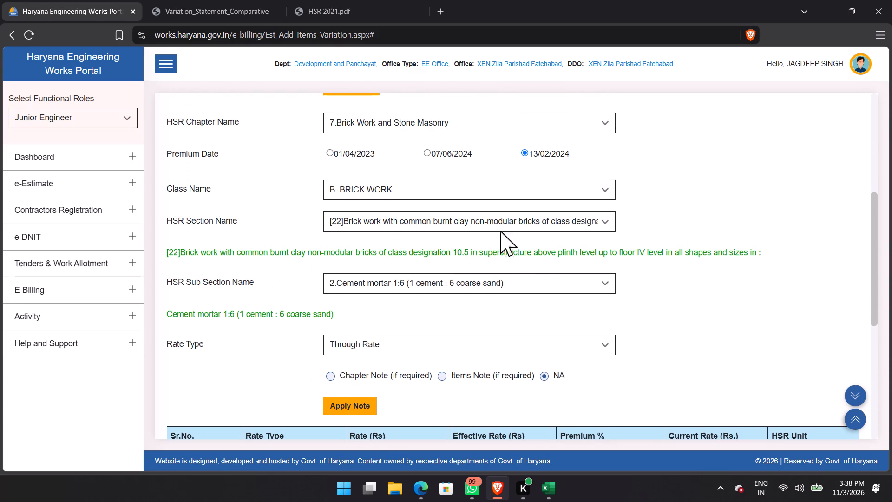
left_click(607, 275)
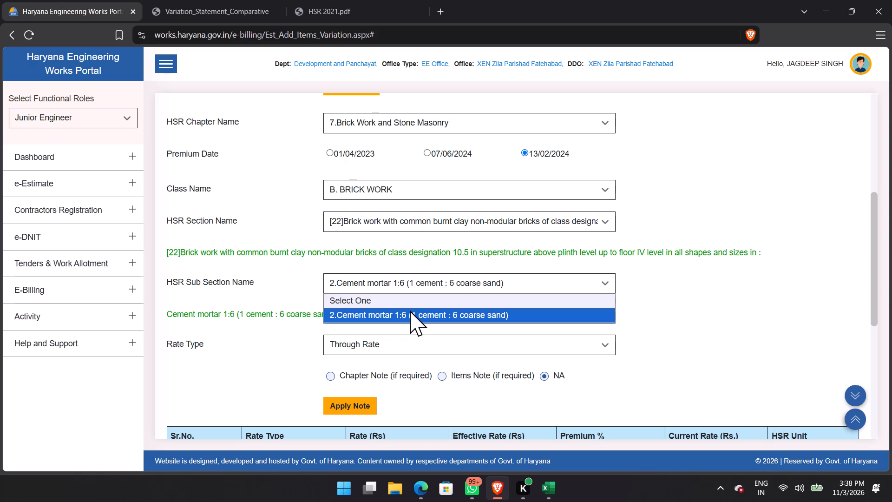
left_click(551, 322)
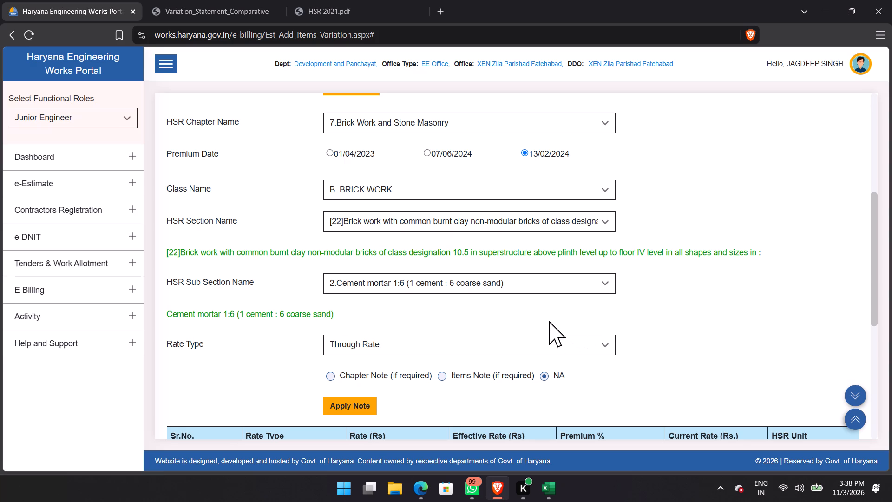
scroll(520, 310, "down", 3)
left_click_drag(348, 278, 367, 278)
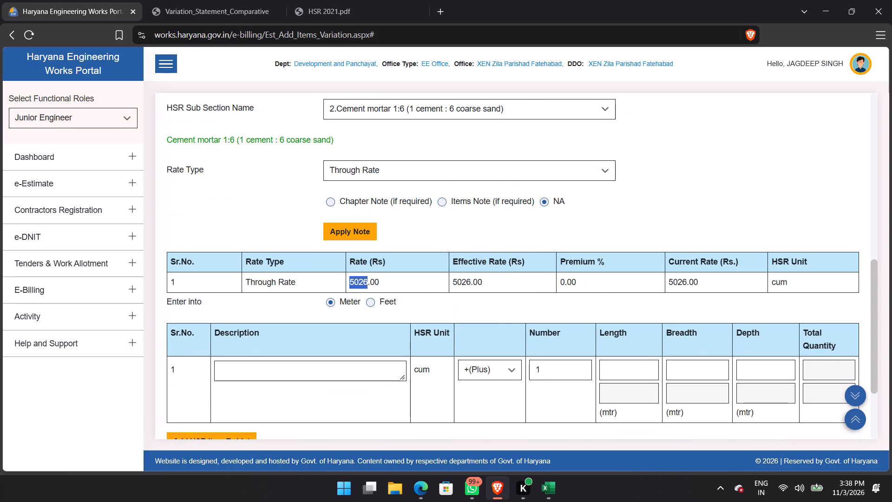
left_click_drag(367, 278, 378, 278)
left_click(426, 287)
Examine the class designation in the section description and the through rate of the 10.5 brick work item in cement mortar 1:6.
scroll(439, 337, "down", 3)
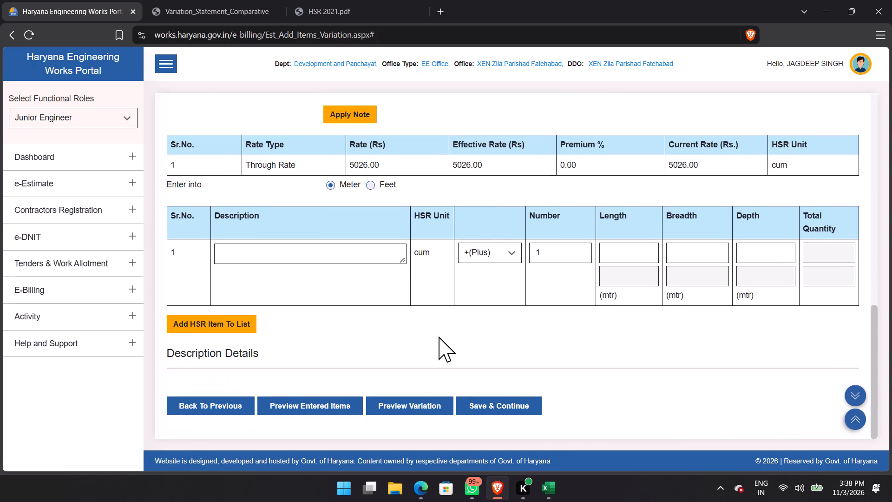
scroll(439, 337, "up", 6)
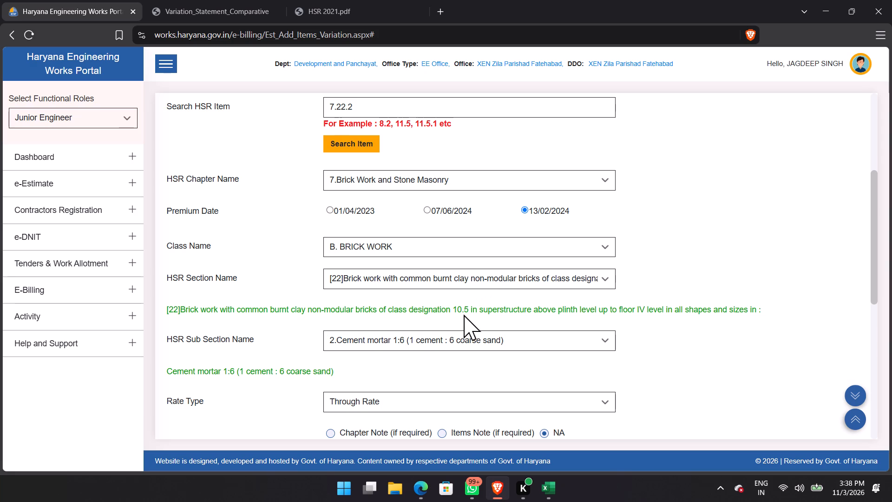
left_click_drag(453, 310, 472, 309)
left_click(480, 318)
left_click_drag(451, 311, 475, 321)
left_click(460, 365)
scroll(439, 364, "down", 3)
left_click_drag(347, 335, 372, 337)
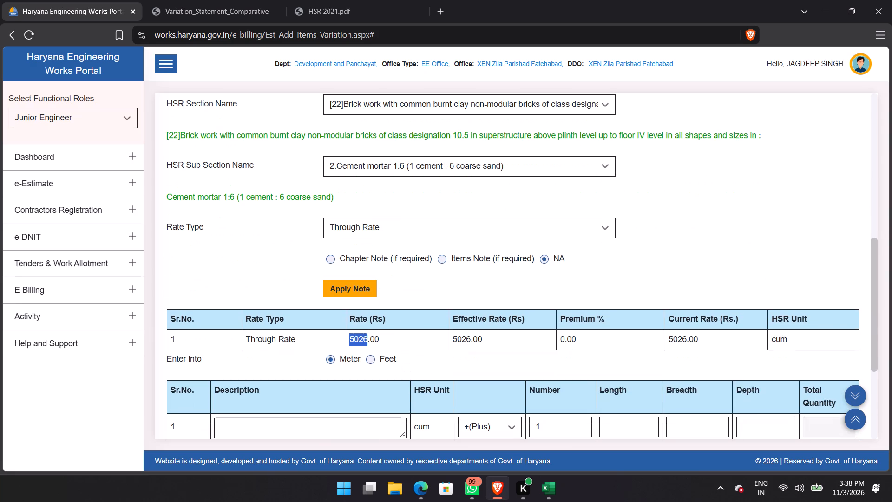
left_click_drag(372, 337, 385, 335)
left_click(471, 366)
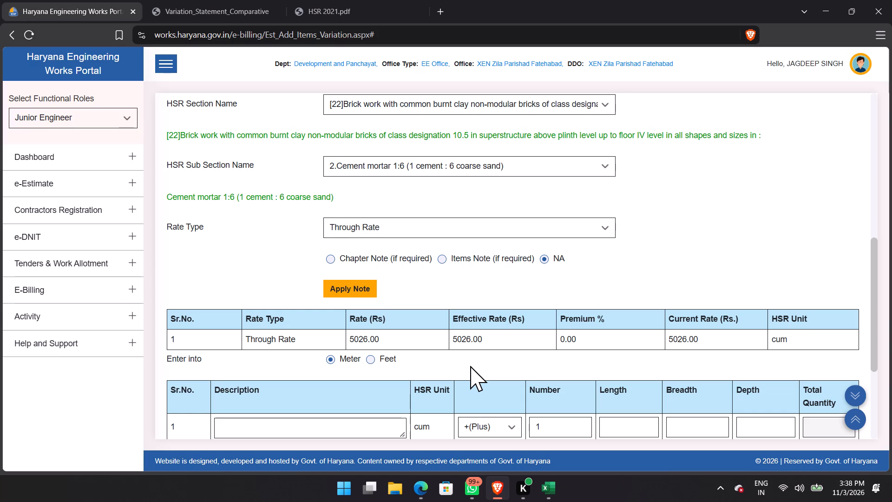
Switch the HSR section to the class designation 7.5 brick work entry, set its rate type to Through Rate and check the rate.
scroll(434, 335, "up", 2)
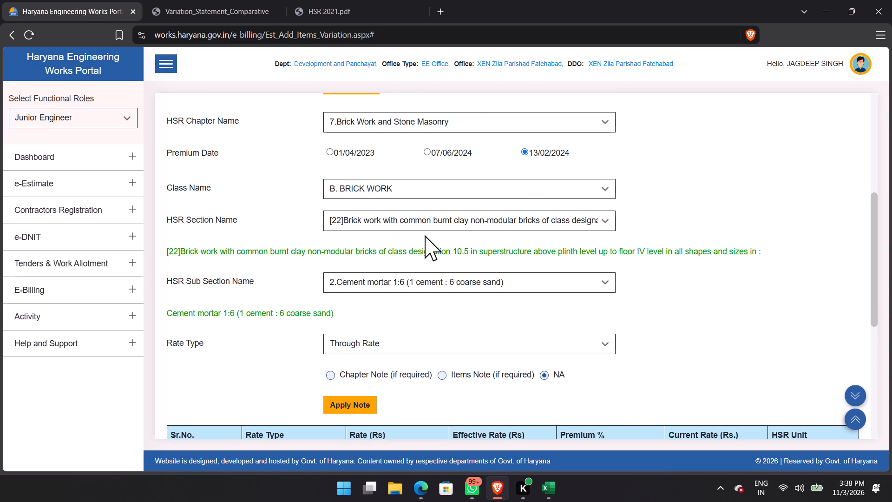
left_click(428, 223)
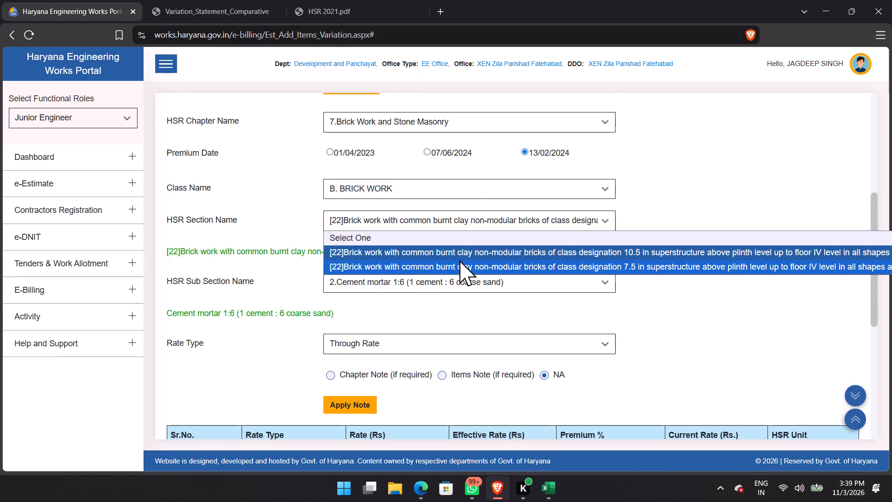
left_click(459, 260)
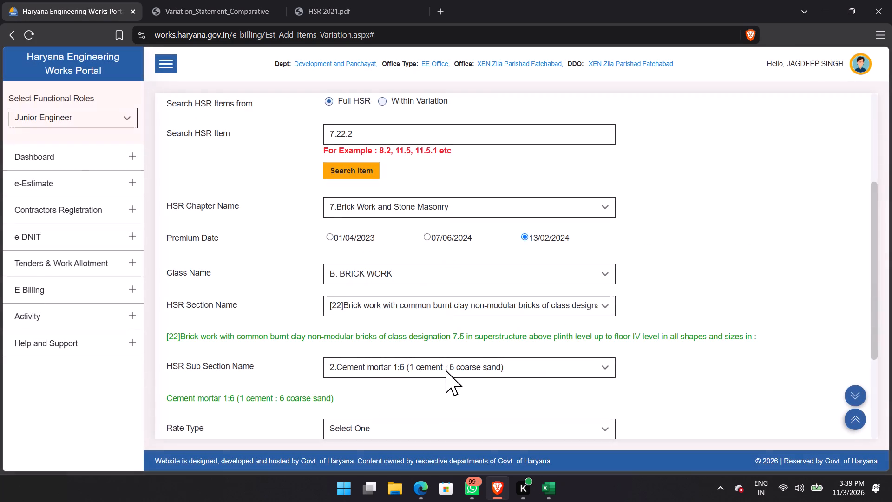
scroll(446, 371, "down", 3)
left_click(417, 276)
left_click(396, 266)
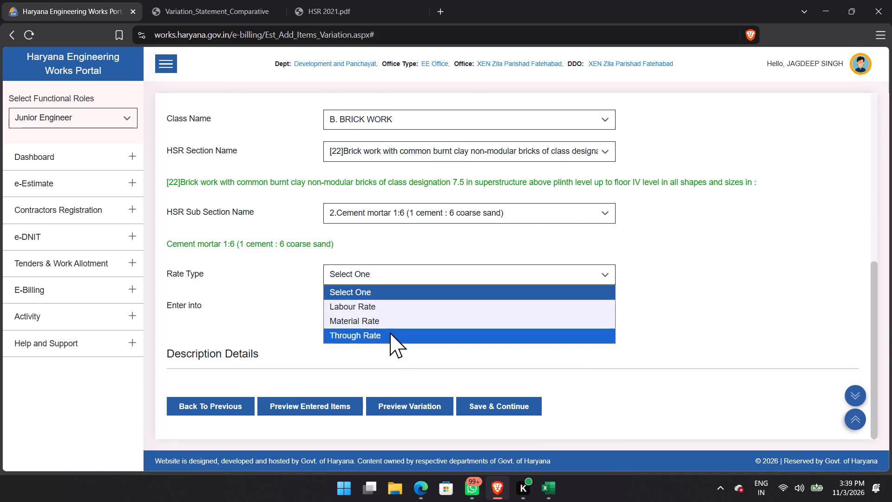
left_click(390, 332)
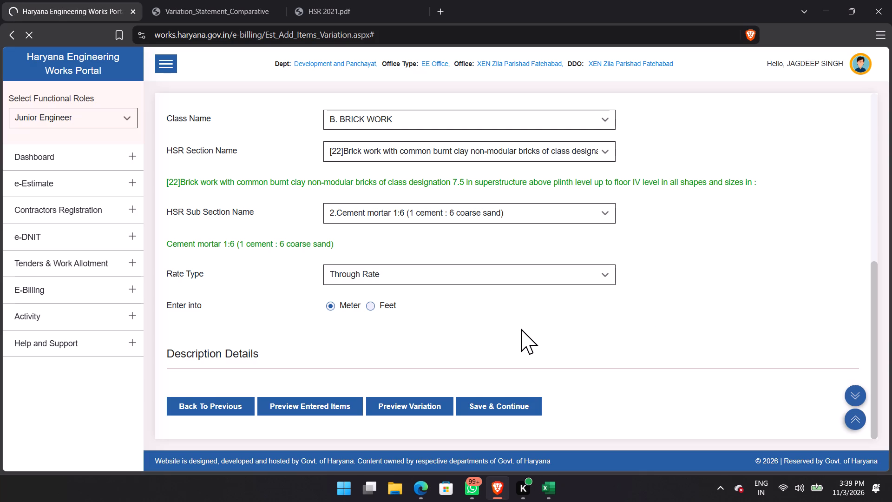
scroll(521, 329, "up", 3)
scroll(556, 290, "down", 5)
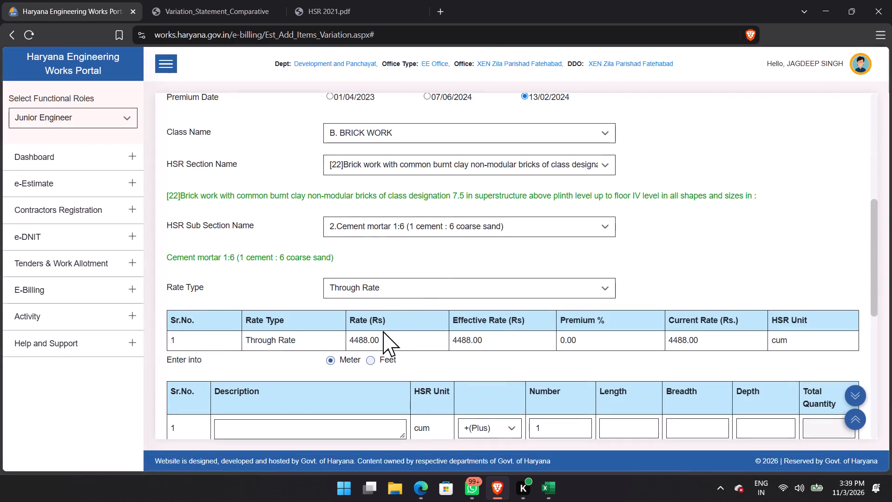
left_click_drag(395, 328, 295, 332)
left_click(409, 348)
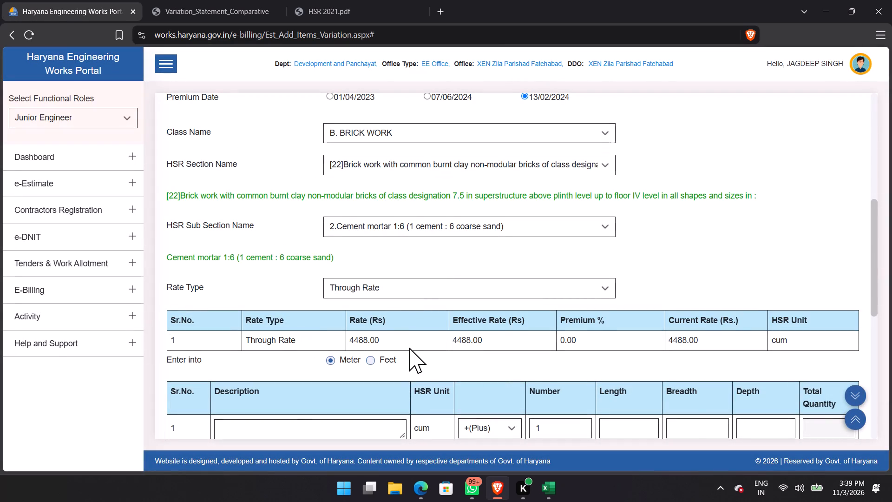
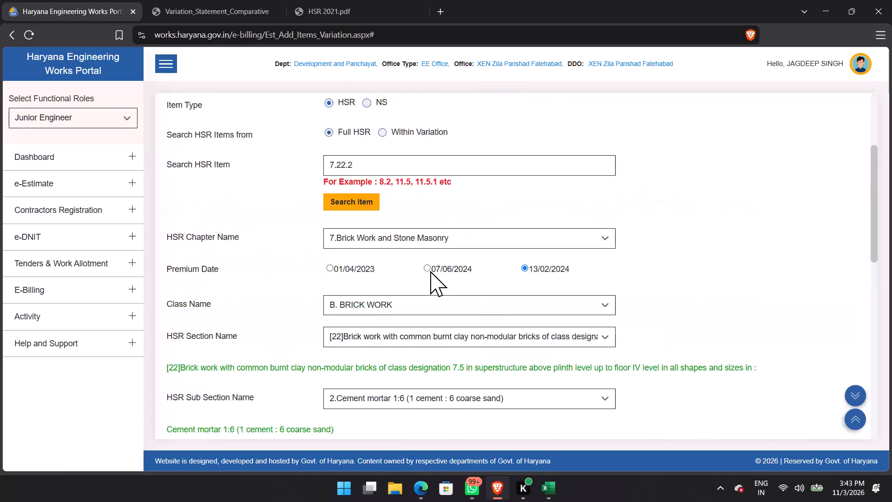
Examine the class designation 7.5 brick work item's description and through rate, and view the available HSR section entries.
scroll(430, 271, "down", 7)
scroll(430, 271, "up", 3)
scroll(430, 271, "down", 8)
scroll(430, 271, "up", 7)
scroll(430, 271, "down", 6)
scroll(430, 271, "up", 6)
scroll(430, 271, "down", 5)
scroll(430, 271, "up", 5)
scroll(430, 271, "down", 5)
scroll(430, 271, "up", 4)
scroll(430, 271, "down", 5)
scroll(430, 271, "up", 6)
scroll(430, 271, "down", 8)
scroll(430, 271, "up", 1)
scroll(430, 271, "down", 2)
scroll(430, 271, "up", 8)
scroll(430, 270, "down", 5)
scroll(430, 270, "up", 5)
scroll(432, 267, "down", 5)
scroll(432, 267, "up", 5)
scroll(432, 267, "down", 5)
scroll(432, 267, "up", 5)
scroll(432, 267, "down", 5)
scroll(432, 267, "up", 1)
scroll(432, 267, "down", 3)
scroll(432, 267, "up", 7)
scroll(432, 267, "down", 8)
scroll(432, 267, "up", 7)
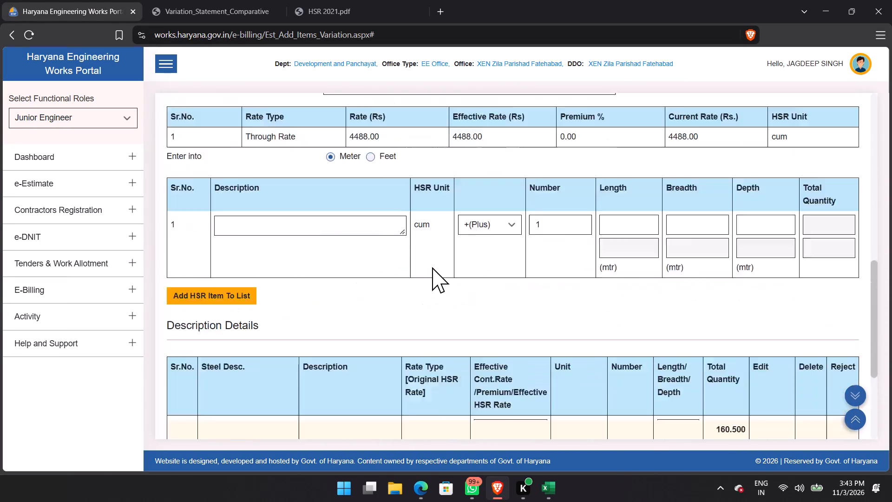
scroll(432, 267, "down", 4)
scroll(432, 267, "up", 5)
scroll(432, 267, "down", 6)
scroll(432, 267, "up", 5)
scroll(432, 267, "down", 5)
scroll(432, 267, "up", 7)
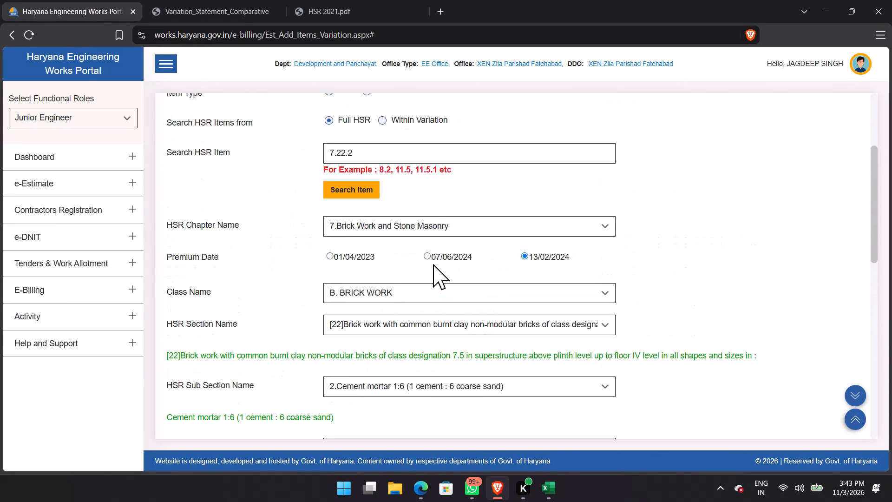
left_click(451, 330)
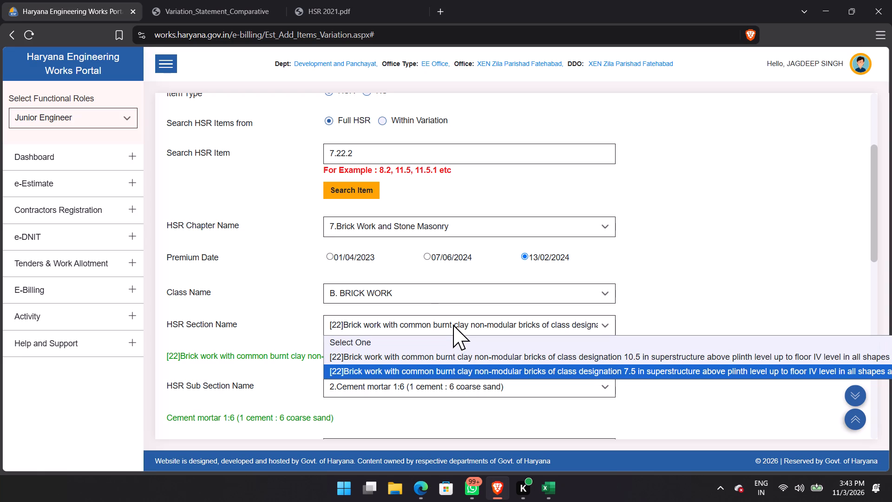
Replace the item number in the HSR item search with 7.
scroll(402, 217, "up", 2)
left_click_drag(395, 269, 249, 269)
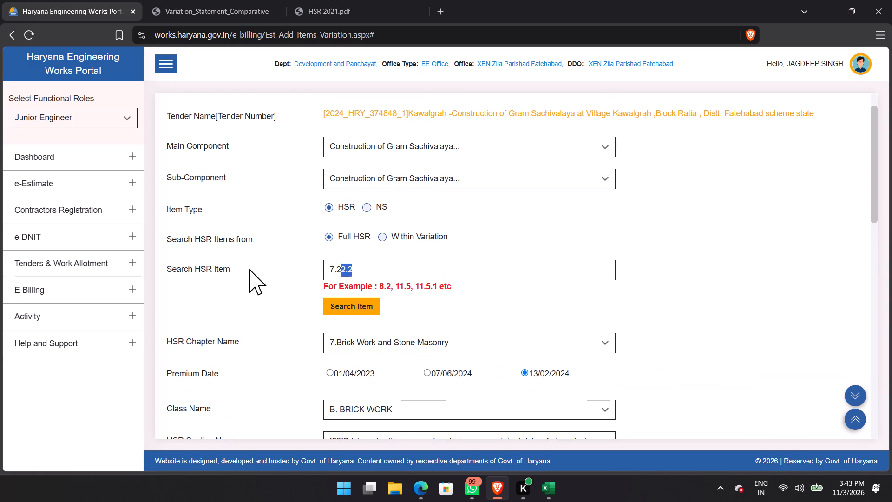
left_click_drag(249, 269, 244, 269)
key("BackSpace")
key("7")
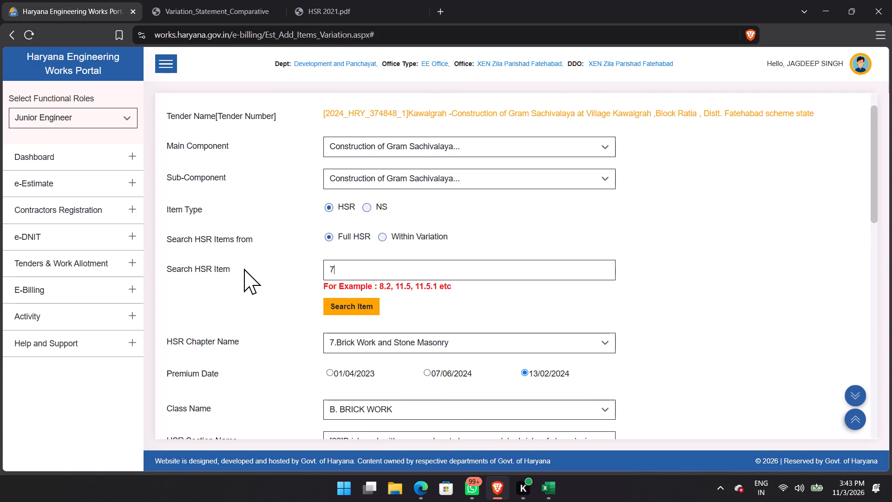
left_click(262, 258)
Switch to the Variation Statement Comparative PDF in Edge to consult the approved variation's brick work items.
scroll(379, 425, "down", 5)
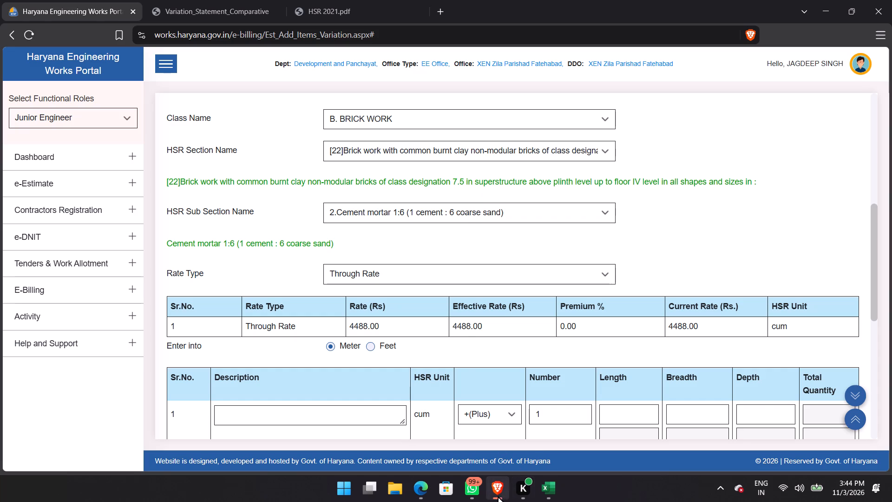
left_click(425, 494)
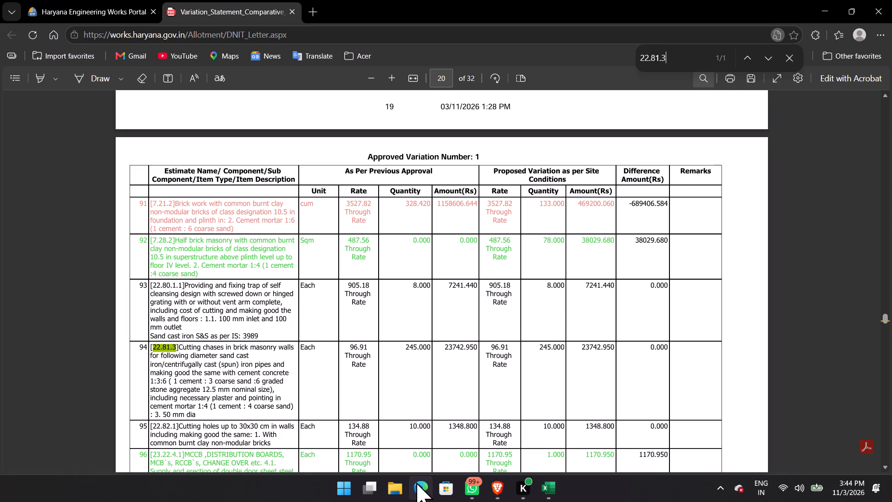
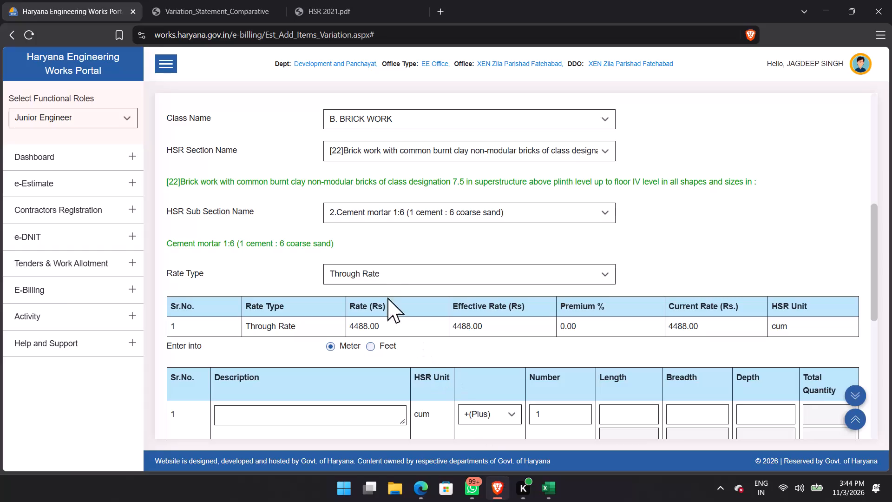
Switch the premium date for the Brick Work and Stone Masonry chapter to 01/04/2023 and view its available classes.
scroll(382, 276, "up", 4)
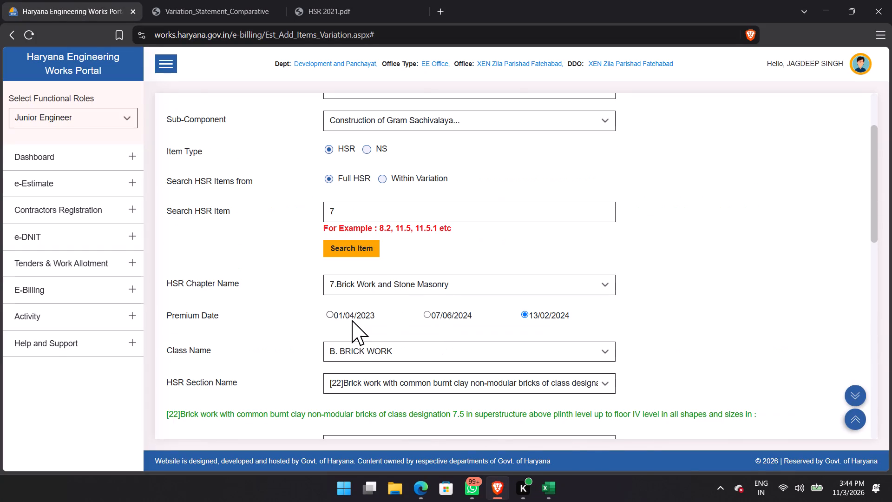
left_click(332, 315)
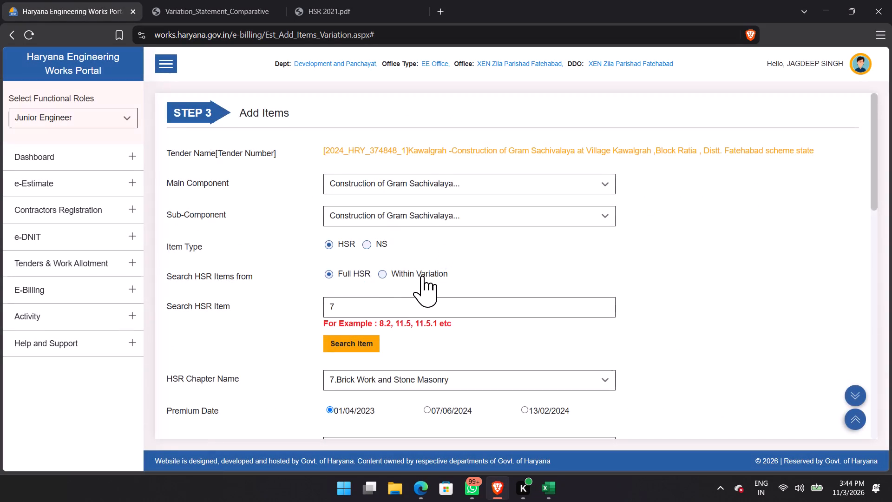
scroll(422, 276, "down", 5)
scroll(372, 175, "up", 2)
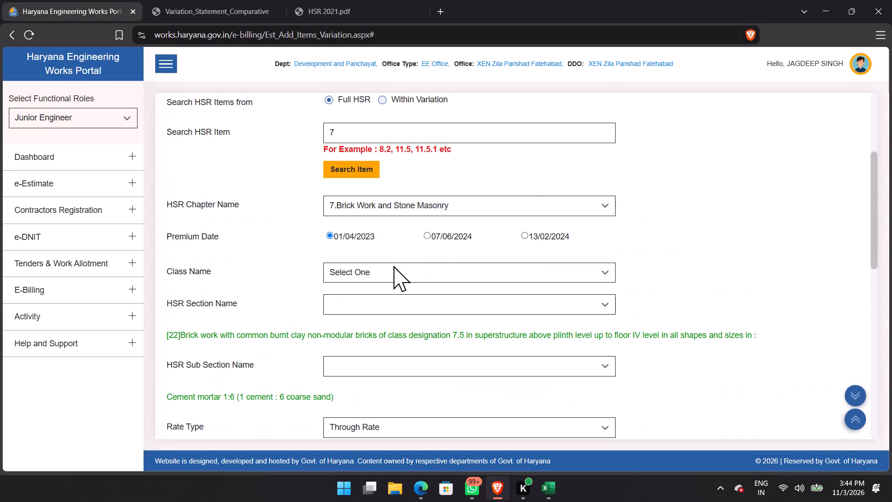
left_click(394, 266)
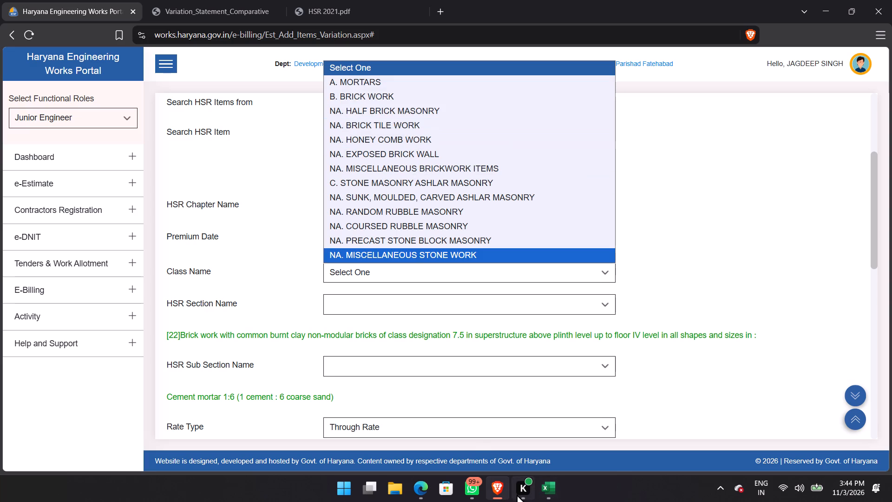
Consult the start of chapter 7 in the HSR 2021 PDF and the comparative variation statement in Edge, returning to the item form.
left_click(320, 8)
scroll(431, 161, "up", 6)
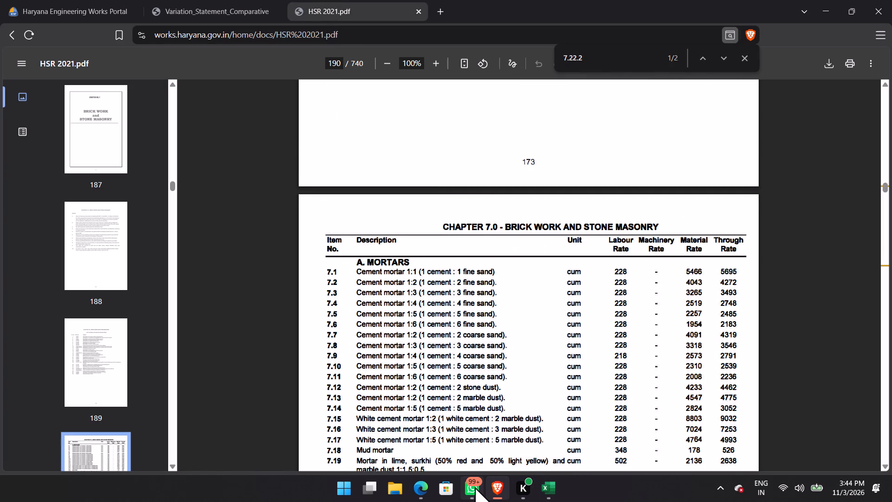
left_click(418, 485)
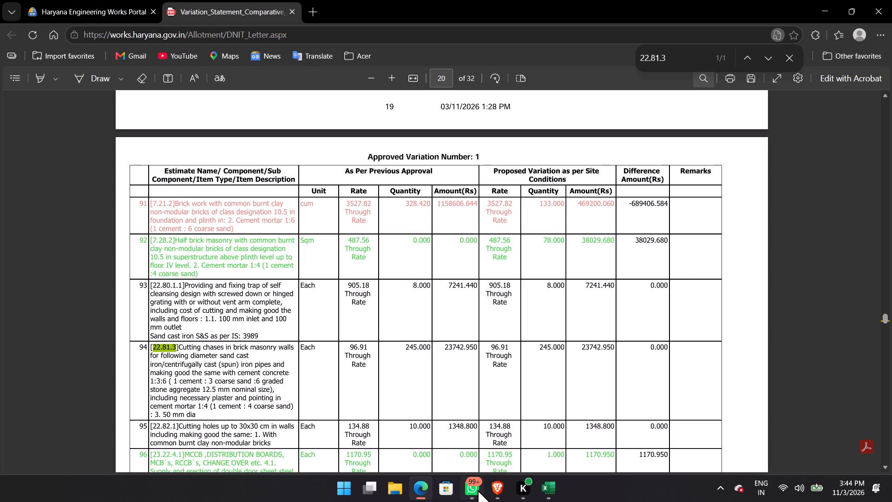
left_click(495, 489)
left_click(97, 1)
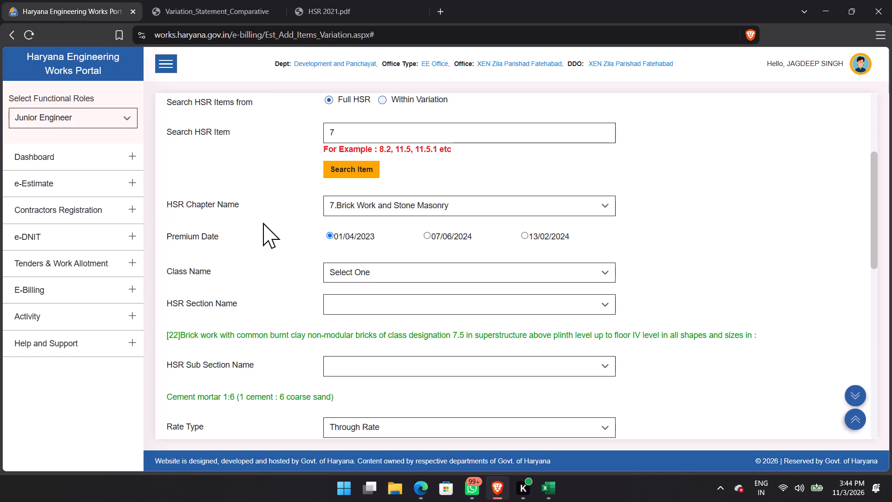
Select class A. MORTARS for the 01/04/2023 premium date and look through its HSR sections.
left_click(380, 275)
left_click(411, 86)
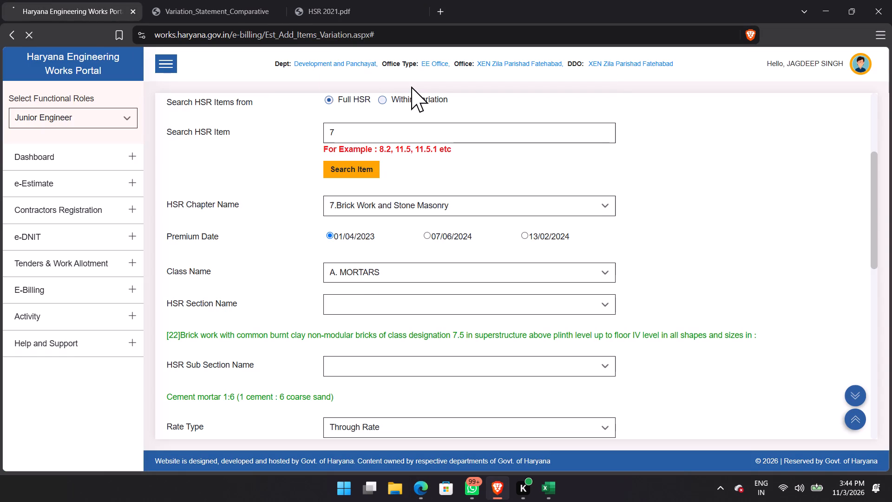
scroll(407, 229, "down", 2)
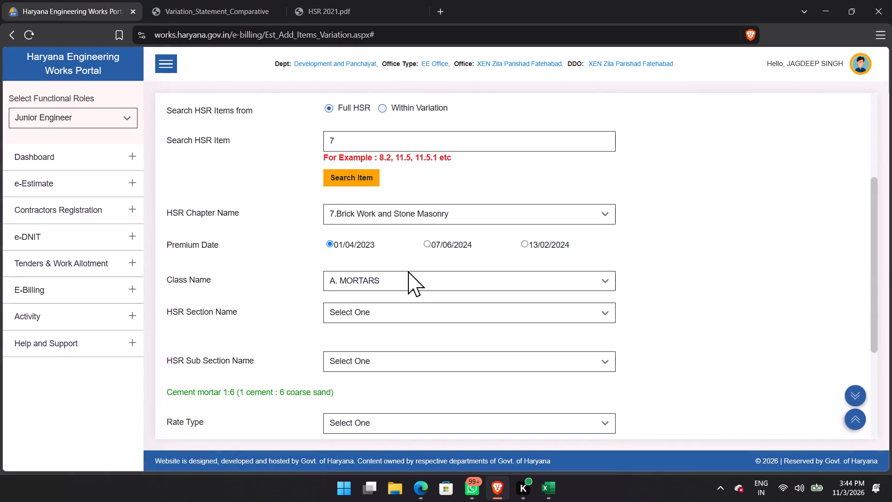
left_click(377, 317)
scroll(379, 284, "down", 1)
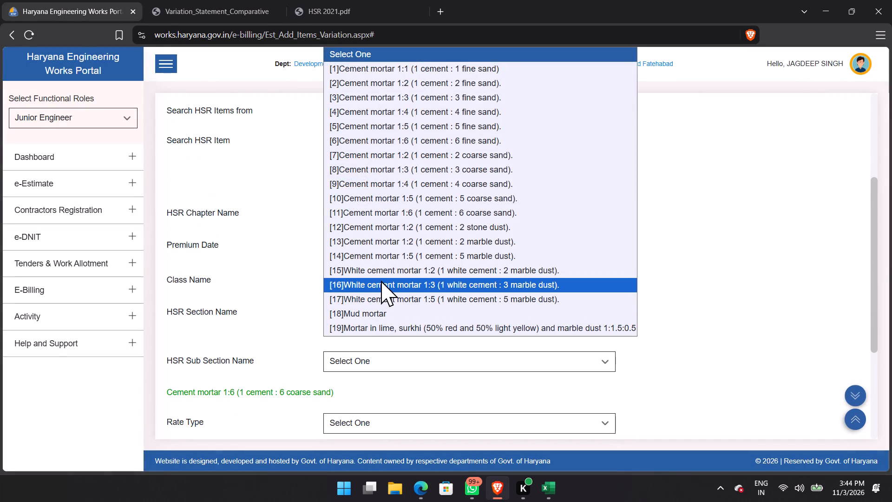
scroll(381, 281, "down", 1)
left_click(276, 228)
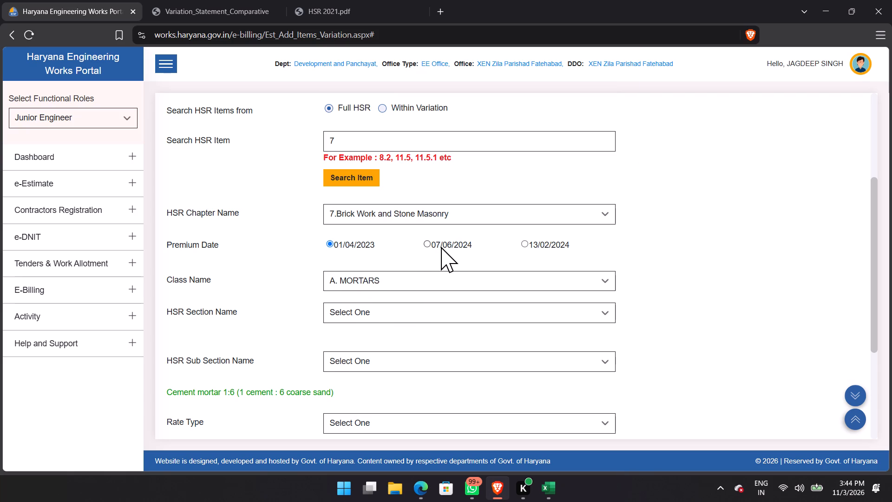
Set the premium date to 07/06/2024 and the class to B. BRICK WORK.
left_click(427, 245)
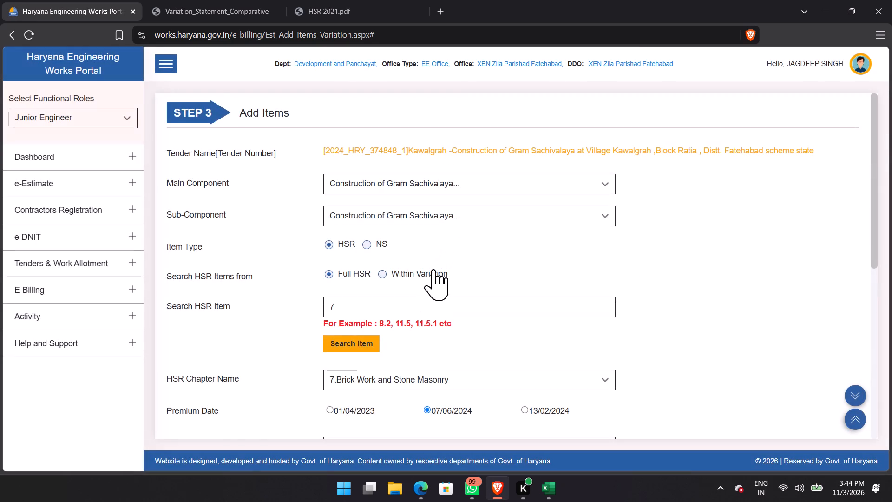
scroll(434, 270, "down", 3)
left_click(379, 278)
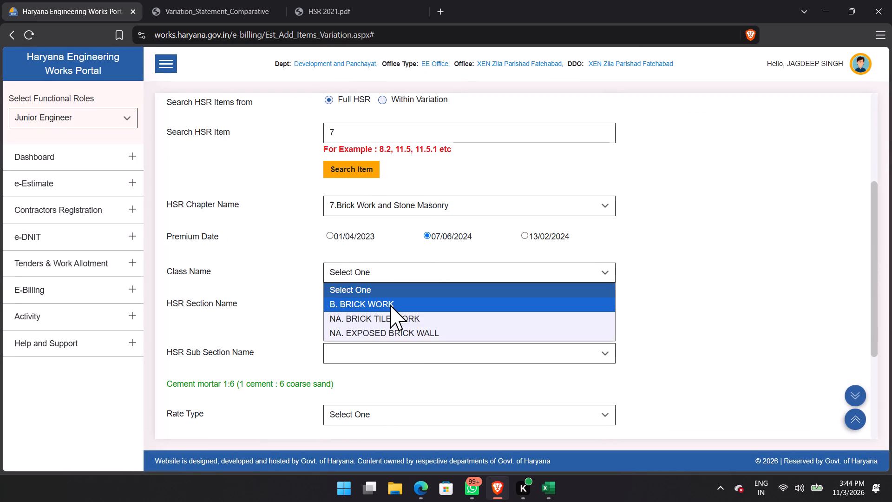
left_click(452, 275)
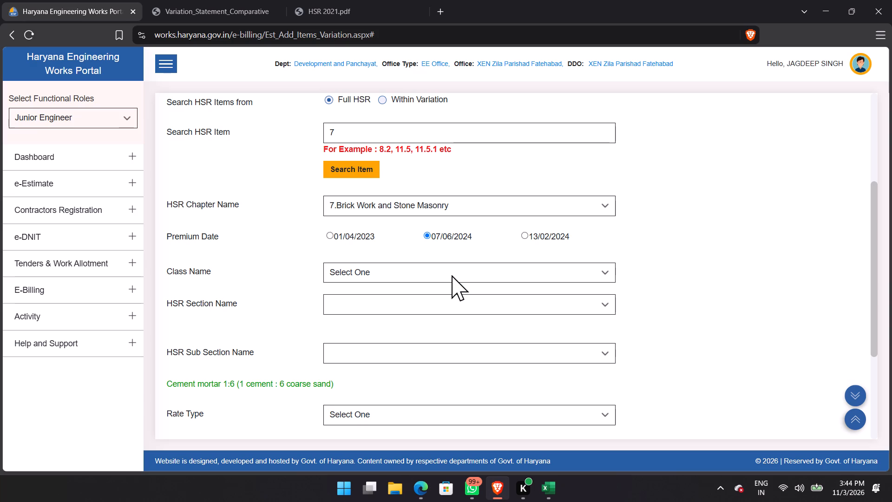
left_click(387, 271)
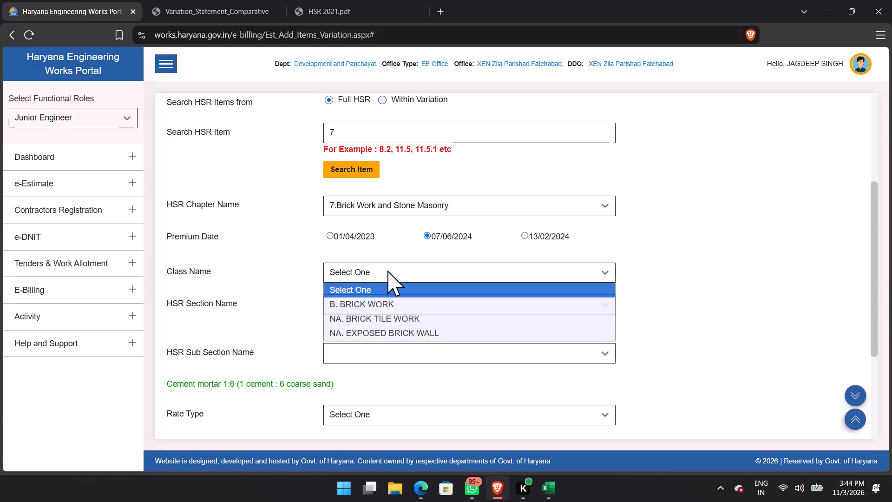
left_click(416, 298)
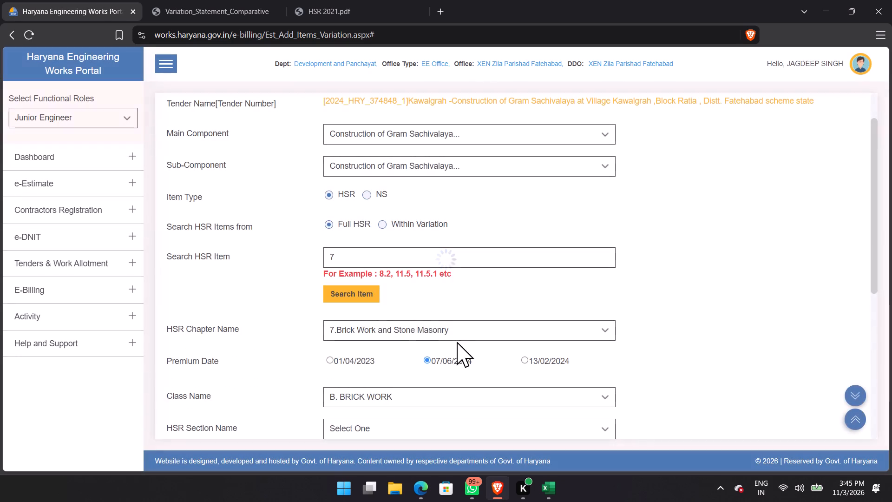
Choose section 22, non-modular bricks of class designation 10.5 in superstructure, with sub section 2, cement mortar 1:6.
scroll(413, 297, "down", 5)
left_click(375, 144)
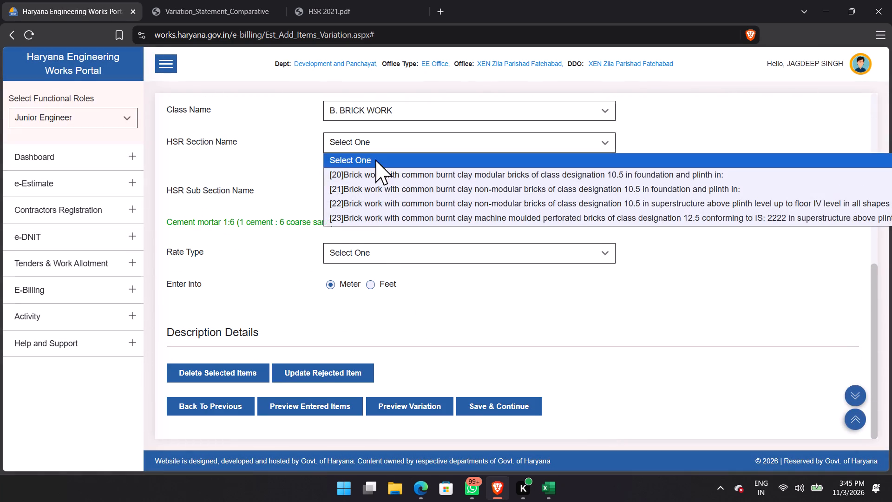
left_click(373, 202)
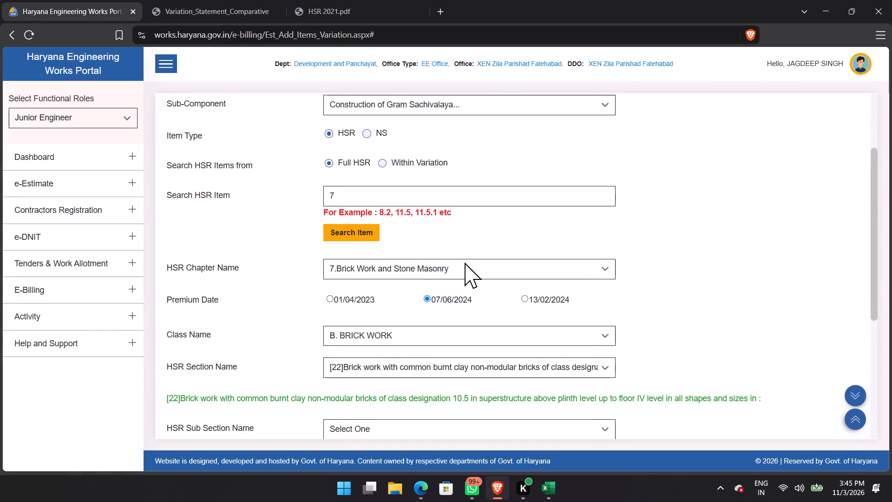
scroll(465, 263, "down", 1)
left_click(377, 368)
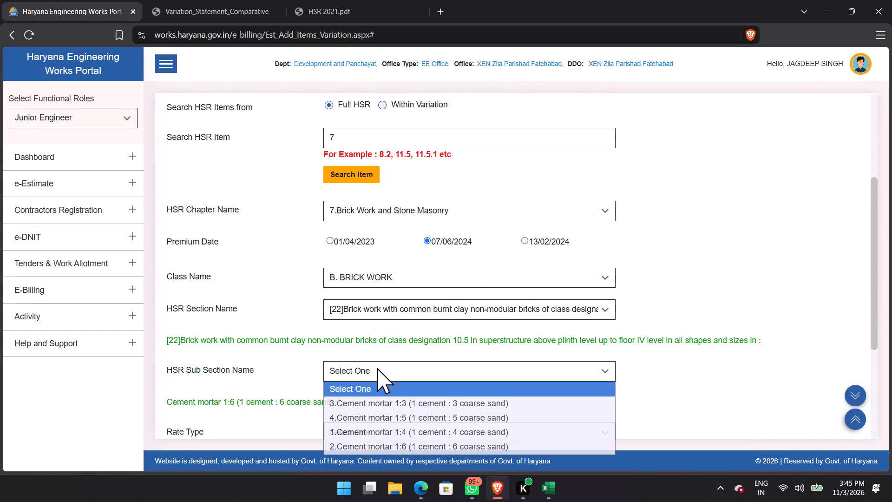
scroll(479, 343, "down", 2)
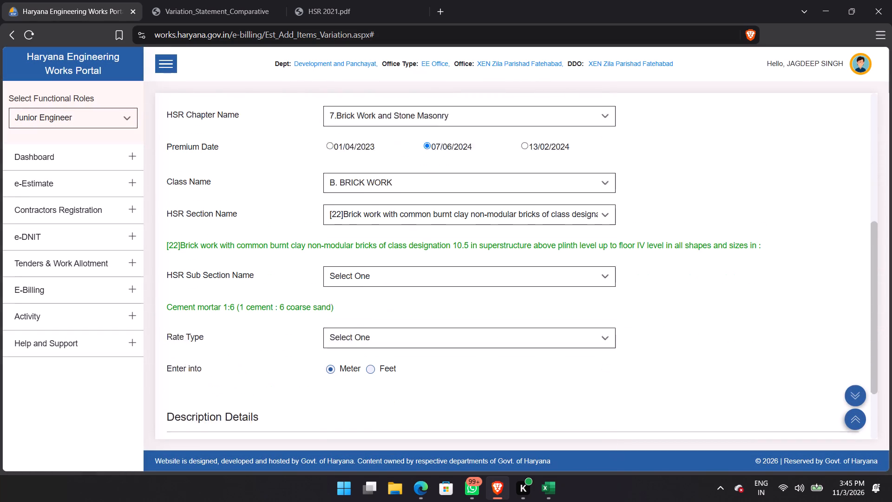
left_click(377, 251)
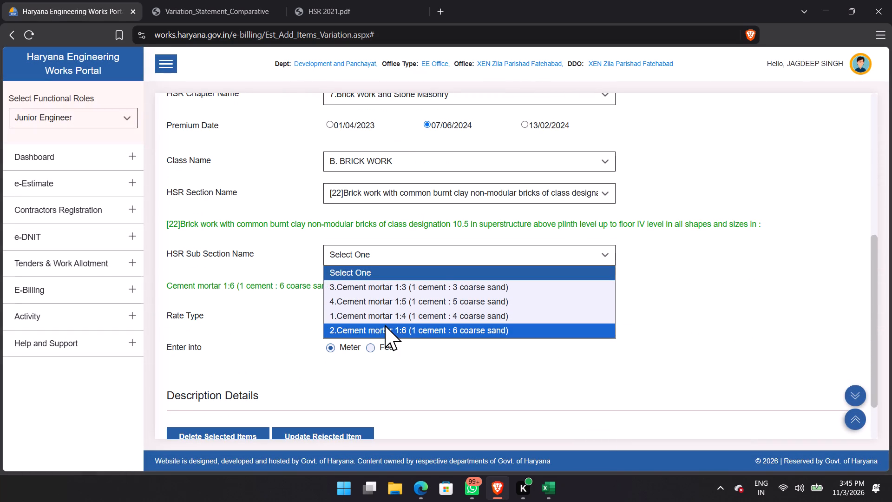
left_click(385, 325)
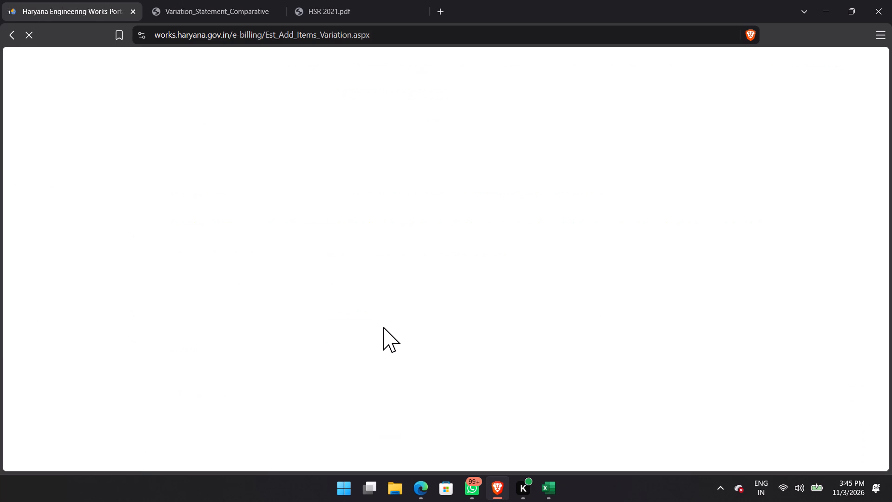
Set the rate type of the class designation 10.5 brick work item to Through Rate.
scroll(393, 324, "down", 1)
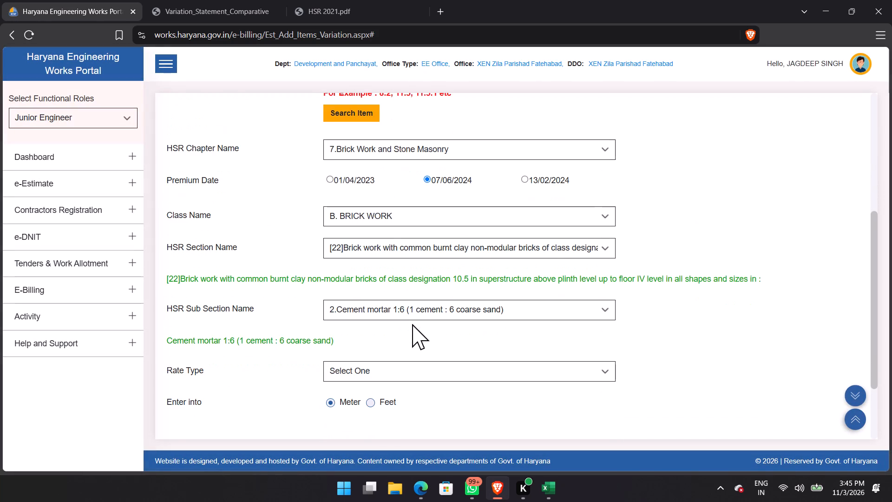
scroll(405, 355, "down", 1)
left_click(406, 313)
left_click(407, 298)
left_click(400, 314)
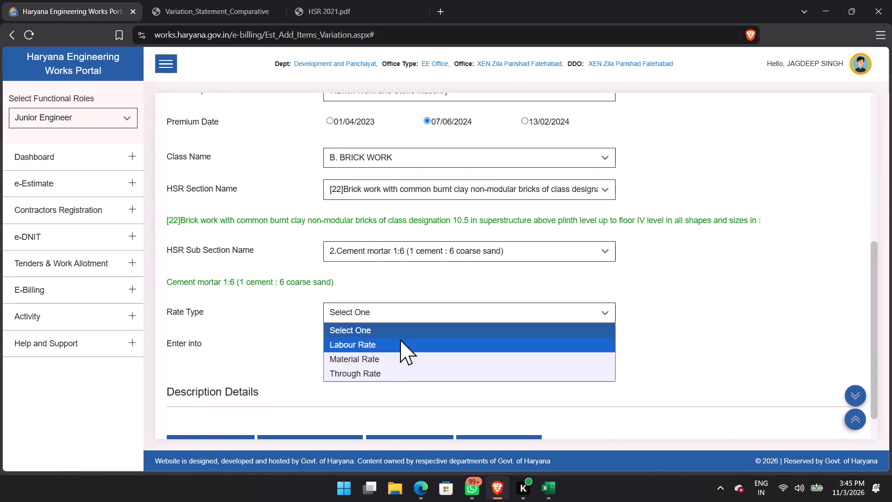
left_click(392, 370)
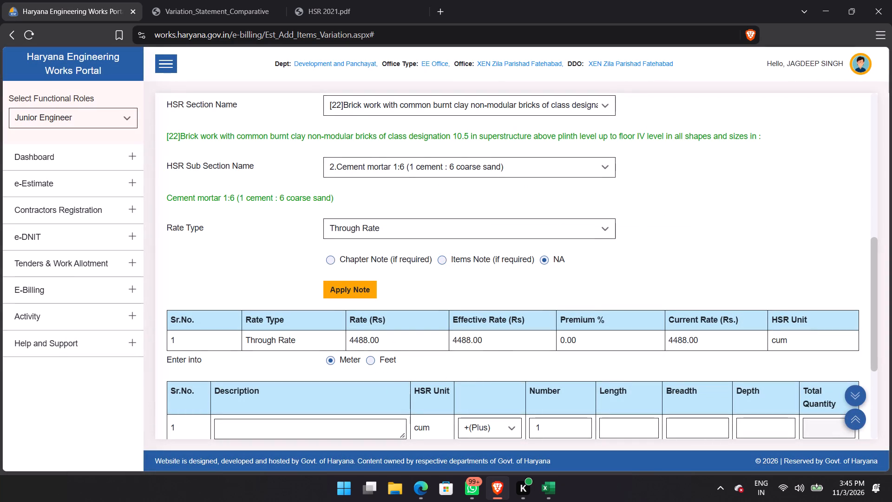
Examine the class designation 10.5 item's details and the section and sub section options available under the 07/06/2024 premium date.
scroll(358, 344, "up", 2)
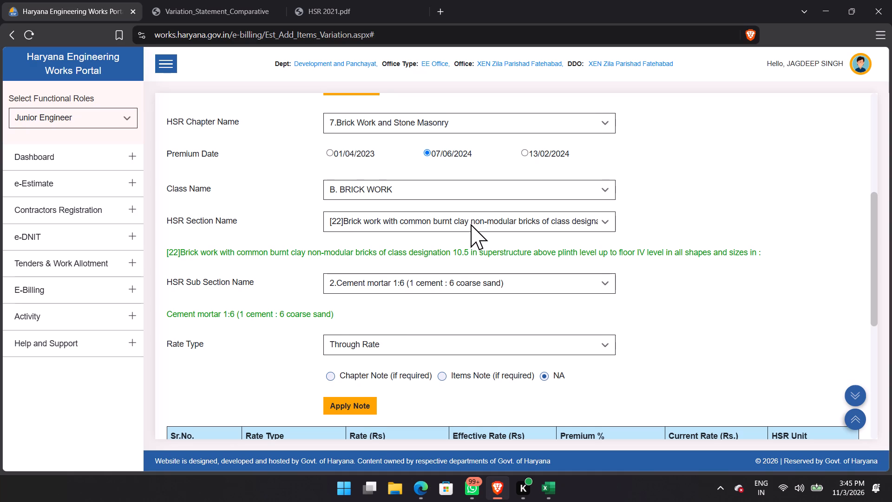
scroll(472, 228, "down", 4)
scroll(475, 230, "up", 5)
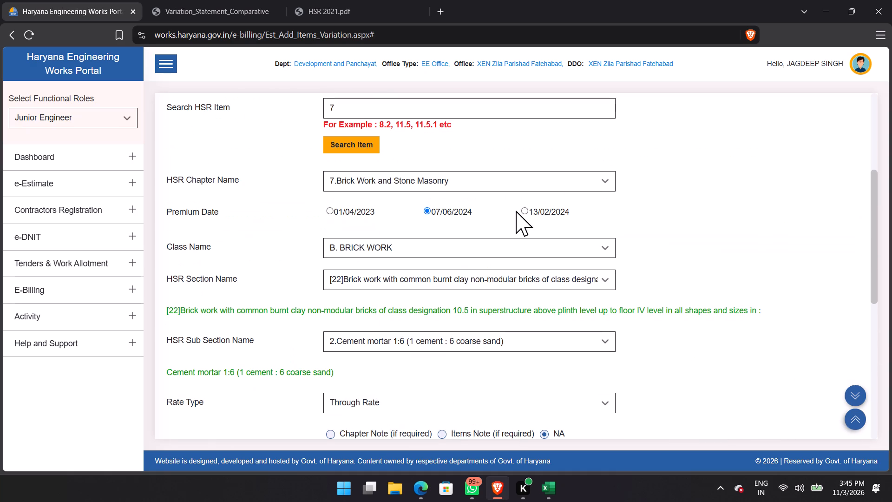
left_click(448, 269)
left_click(449, 281)
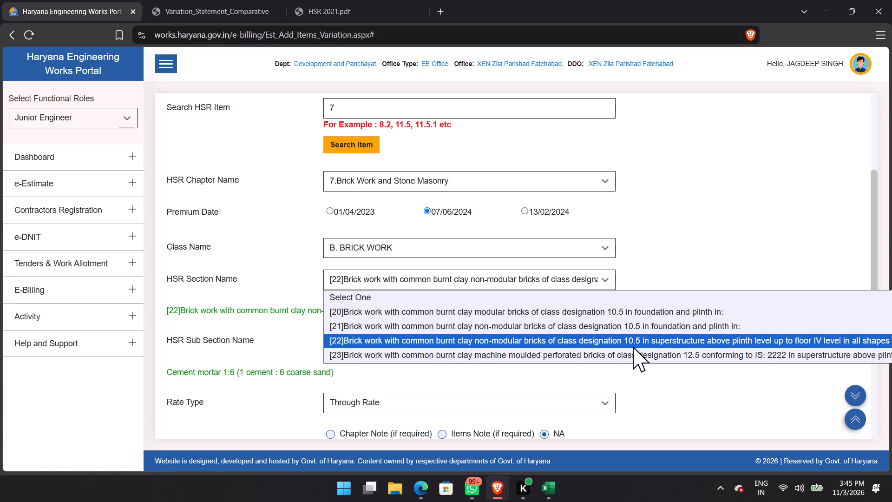
left_click(649, 390)
left_click(448, 342)
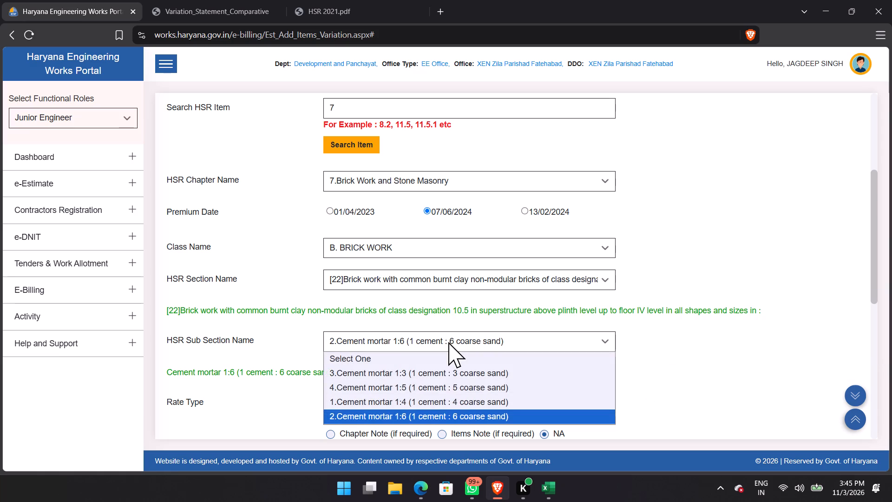
left_click(448, 342)
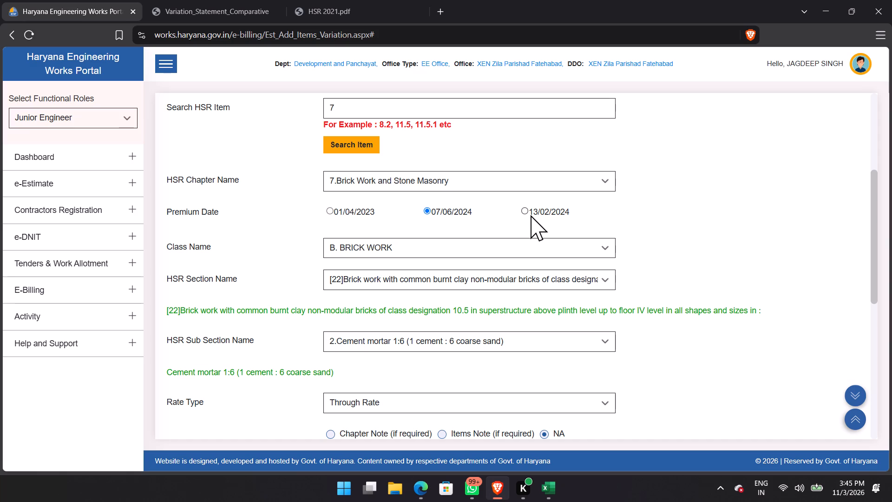
left_click(407, 283)
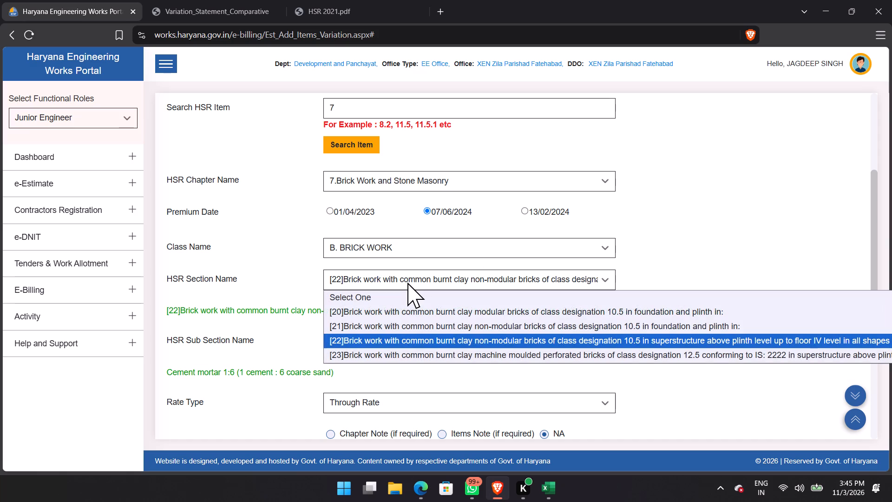
left_click(407, 283)
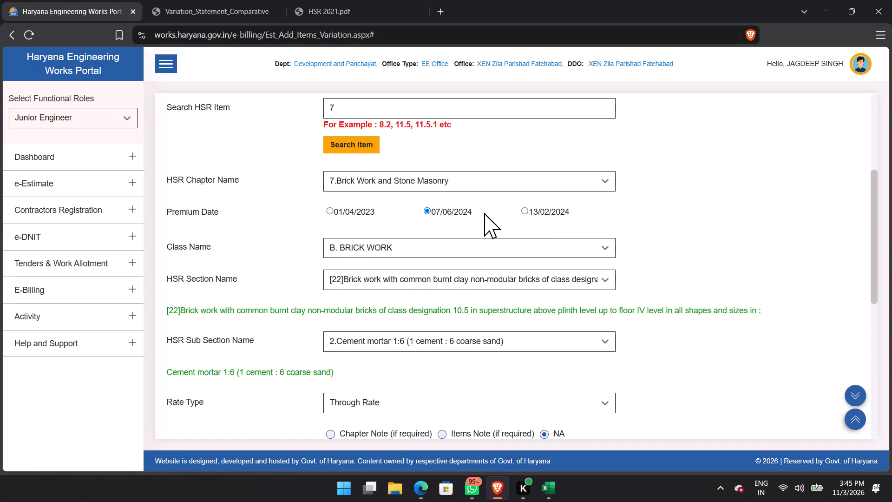
Set the premium date to 13/02/2024 and the class to B. BRICK WORK.
left_click(526, 211)
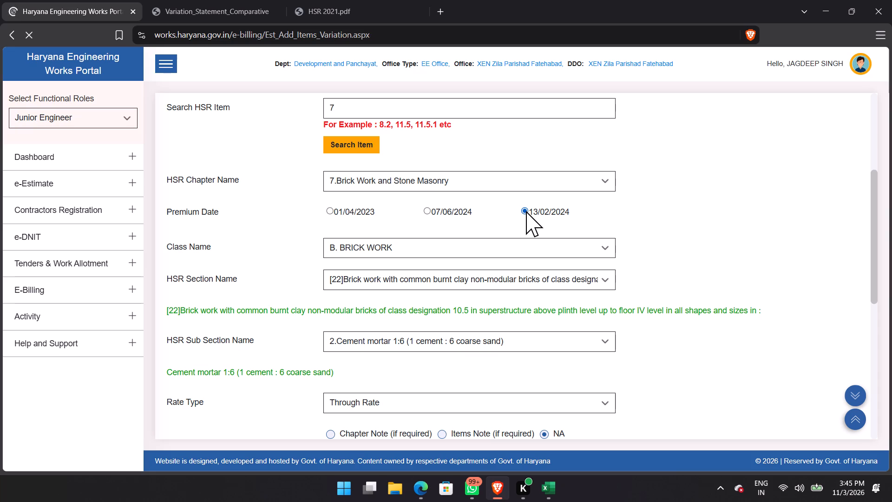
scroll(482, 238, "down", 2)
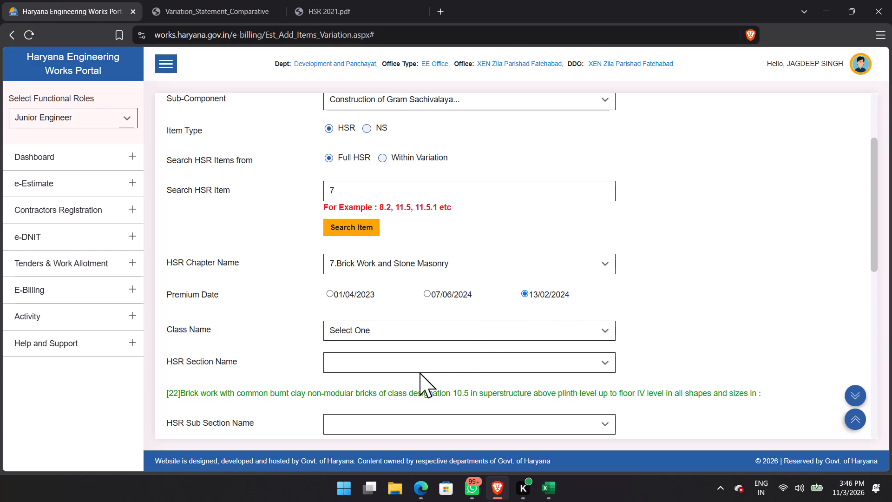
left_click(416, 331)
left_click(406, 360)
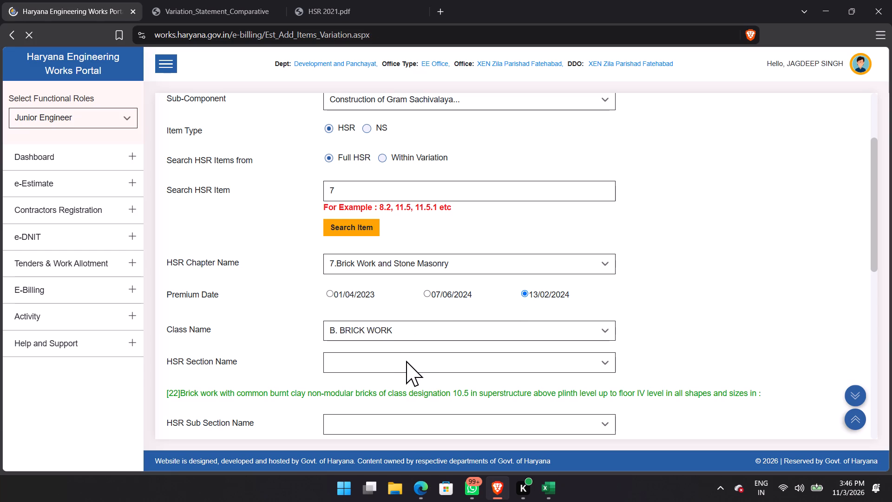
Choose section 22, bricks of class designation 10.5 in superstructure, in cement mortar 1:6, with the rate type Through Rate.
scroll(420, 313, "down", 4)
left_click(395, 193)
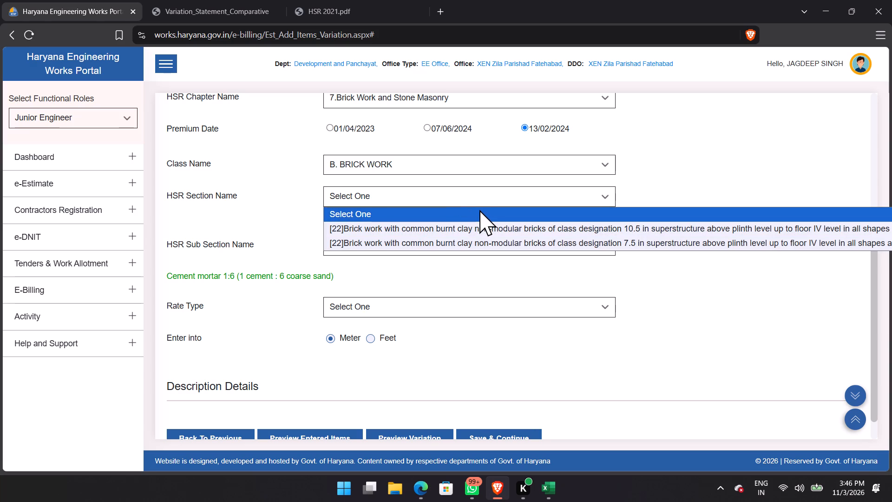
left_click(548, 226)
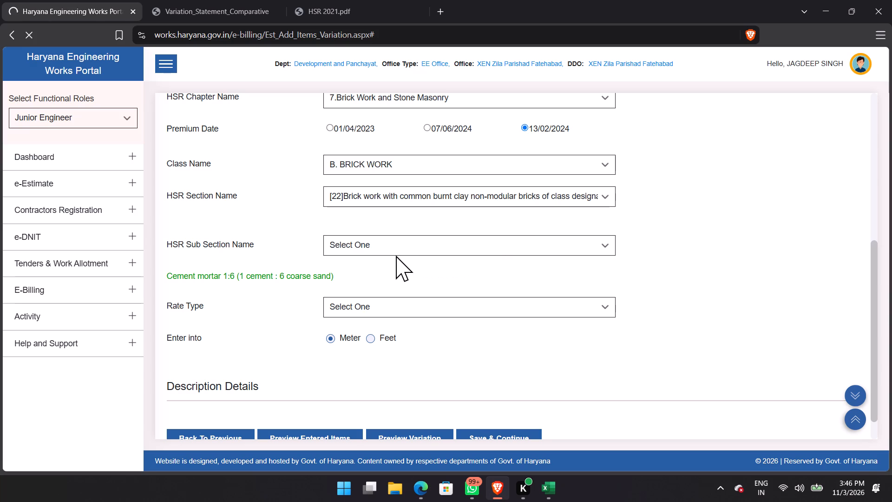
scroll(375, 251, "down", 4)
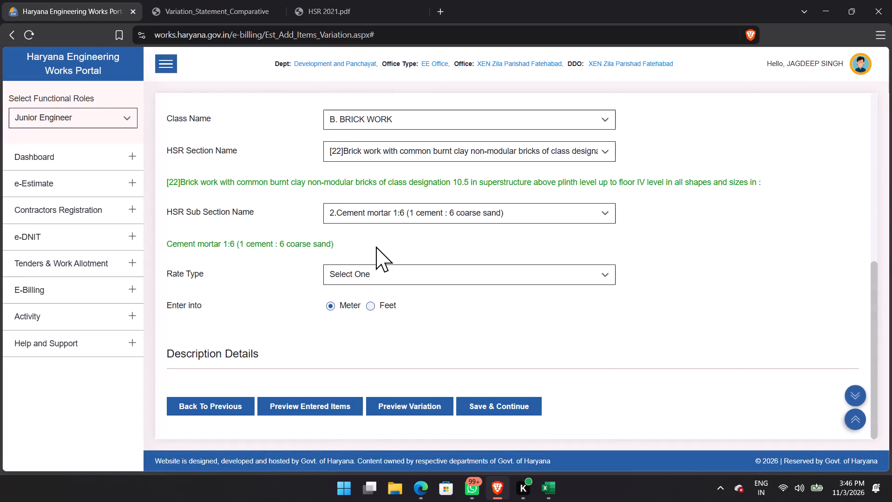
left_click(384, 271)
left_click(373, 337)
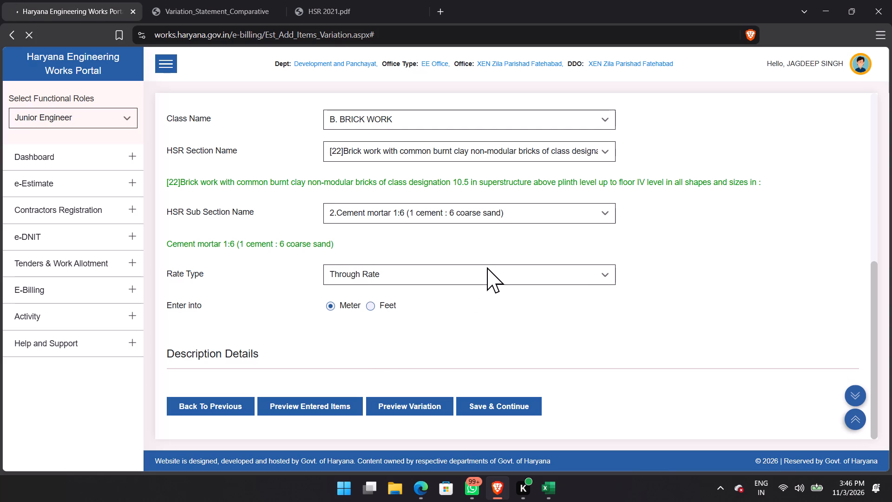
Examine the class designation 10.5 item's rate, description and section options under the 13/02/2024 premium date.
scroll(491, 260, "down", 4)
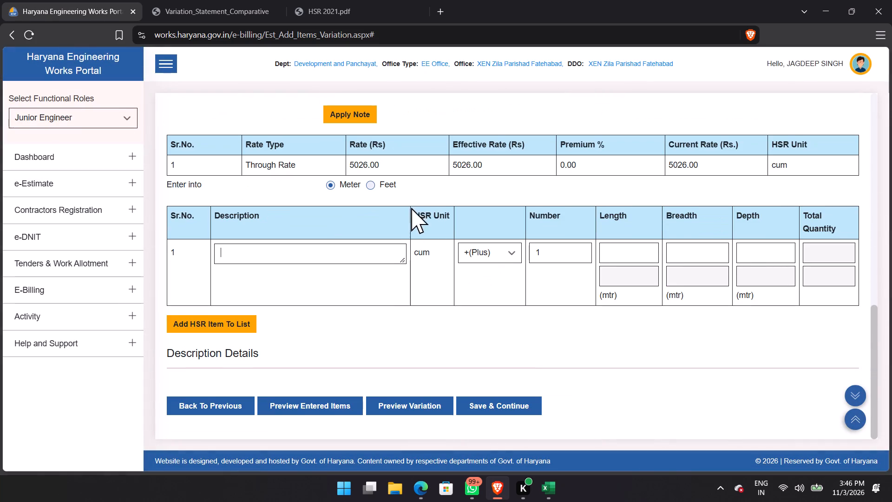
left_click_drag(405, 166, 334, 169)
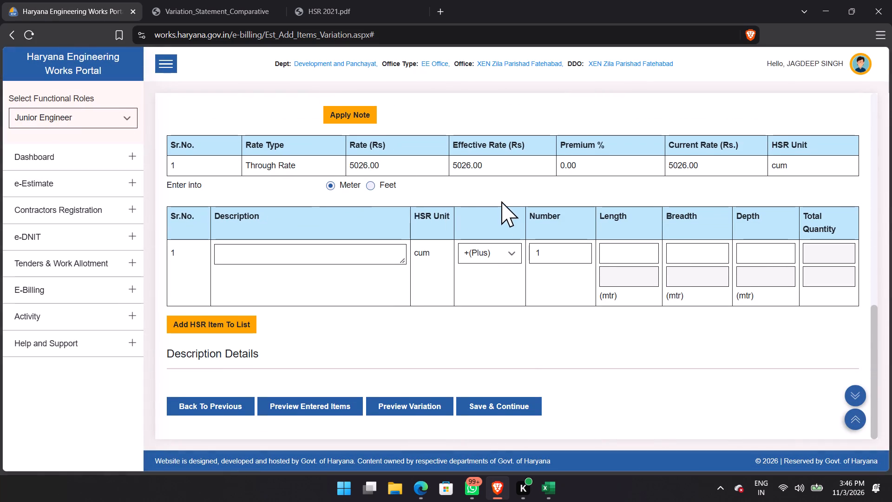
left_click(501, 201)
scroll(463, 222, "up", 5)
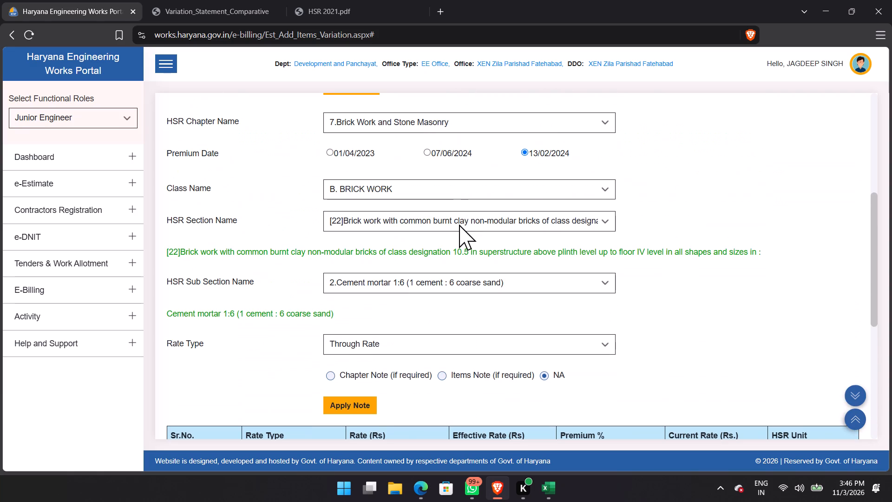
left_click(459, 225)
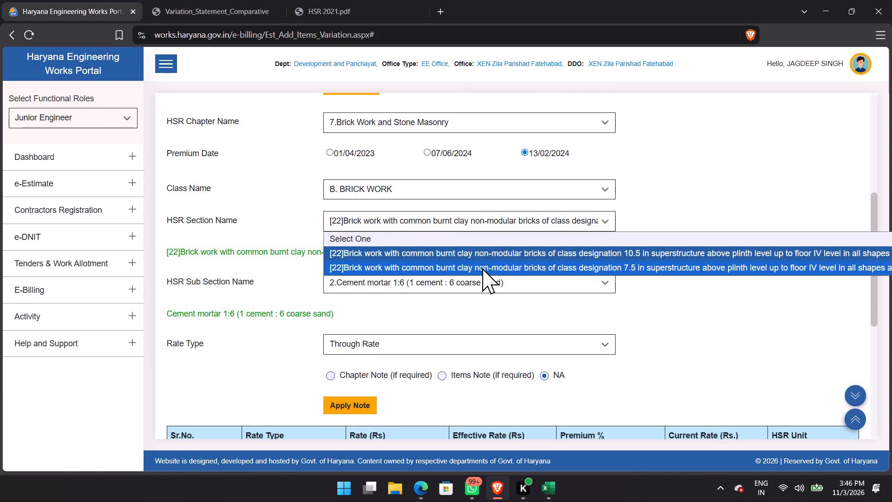
left_click(663, 286)
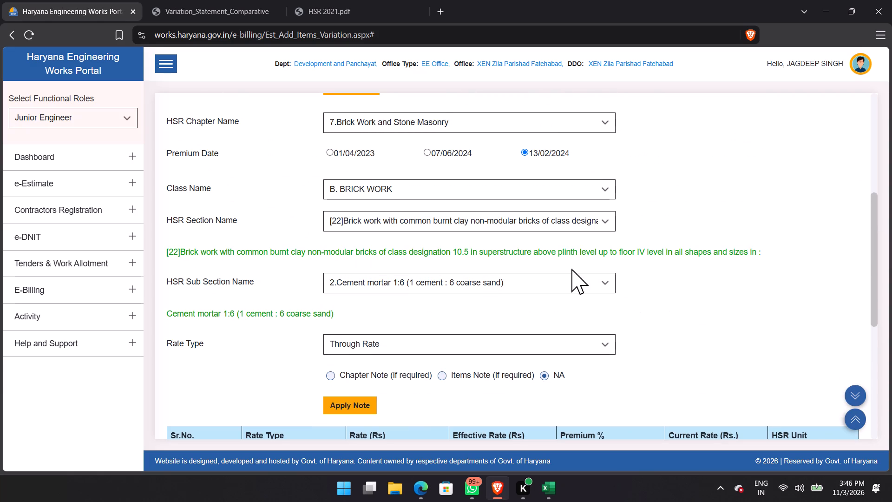
left_click_drag(453, 252, 472, 252)
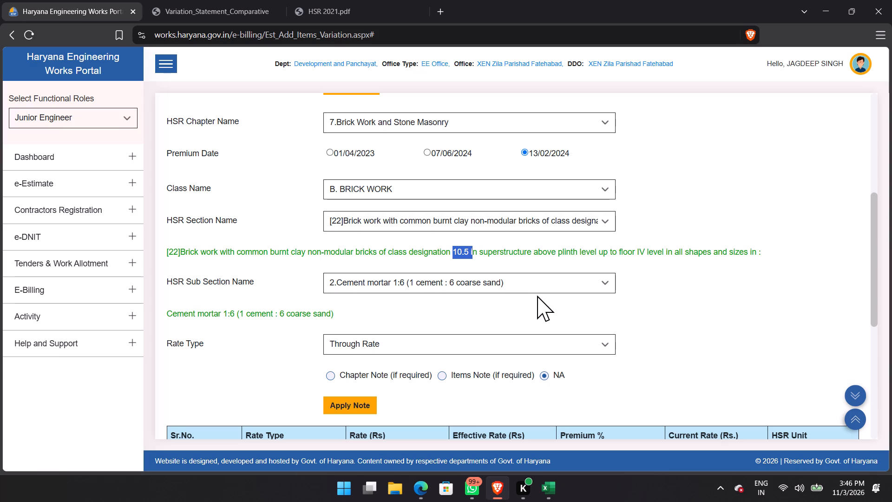
left_click(672, 317)
scroll(525, 308, "down", 2)
left_click_drag(383, 342, 342, 344)
left_click(717, 220)
scroll(517, 251, "up", 2)
scroll(458, 247, "up", 1)
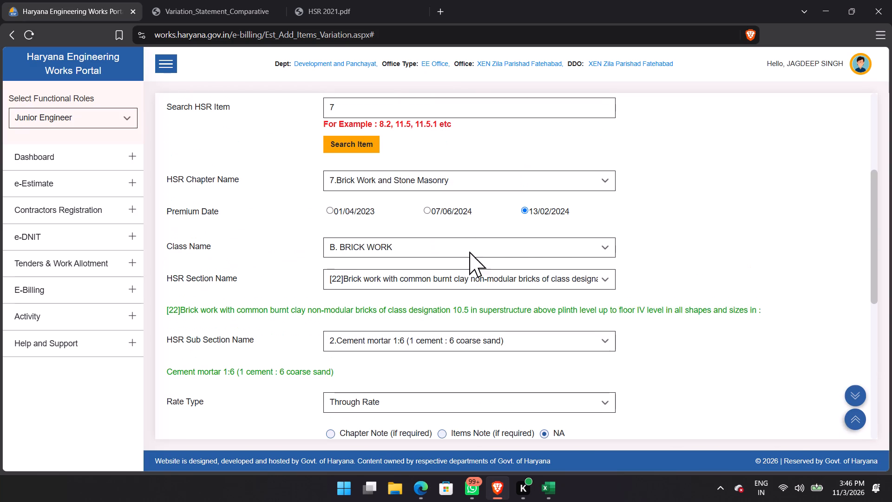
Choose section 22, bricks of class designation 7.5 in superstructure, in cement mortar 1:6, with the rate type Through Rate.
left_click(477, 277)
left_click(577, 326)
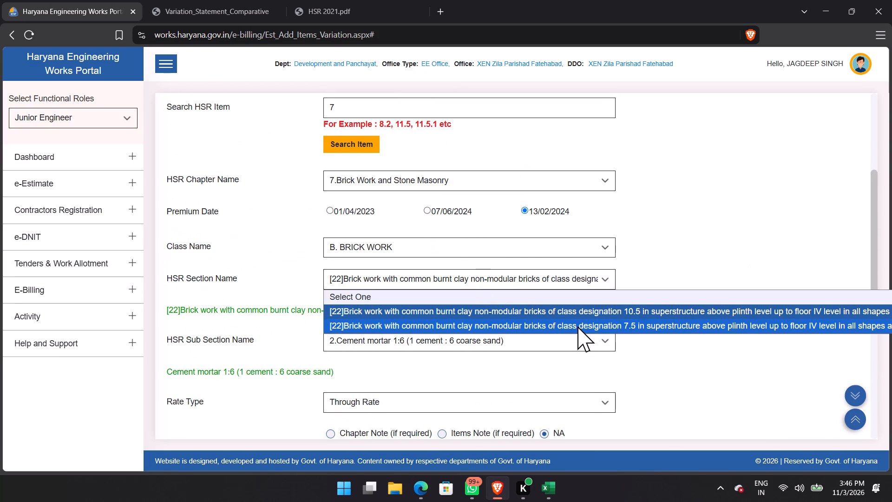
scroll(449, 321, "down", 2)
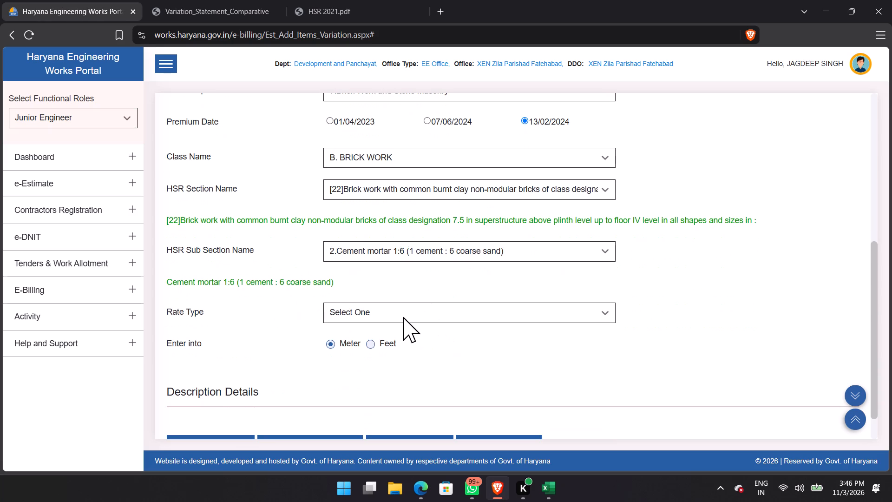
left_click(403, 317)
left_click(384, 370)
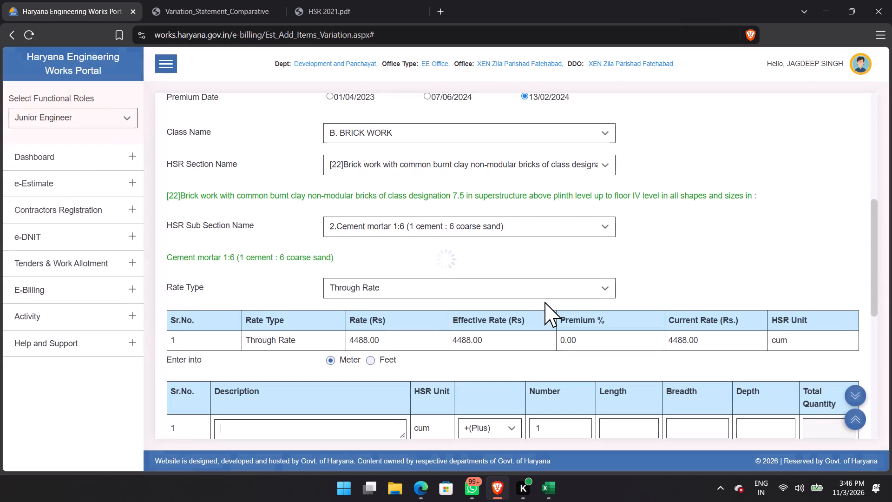
Examine the class designation 7.5 item's rate, rate type and section options, and the Total Qty. entry in its description details.
left_click_drag(408, 340, 342, 341)
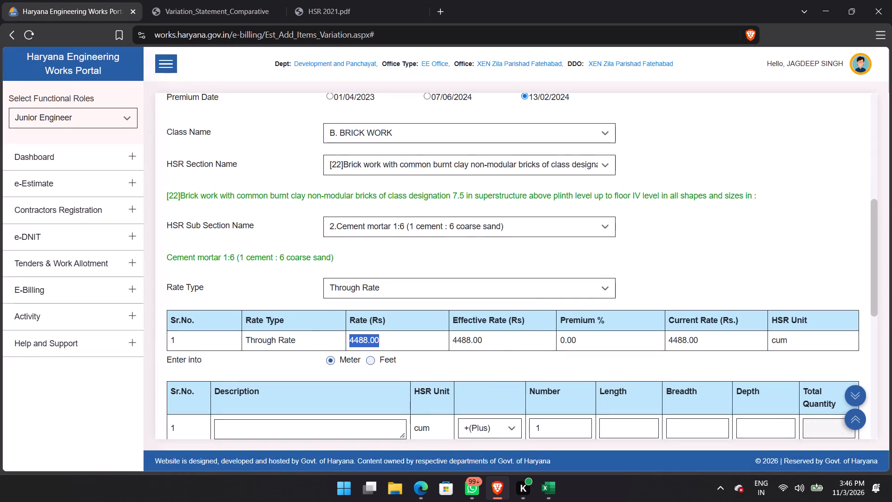
left_click(571, 287)
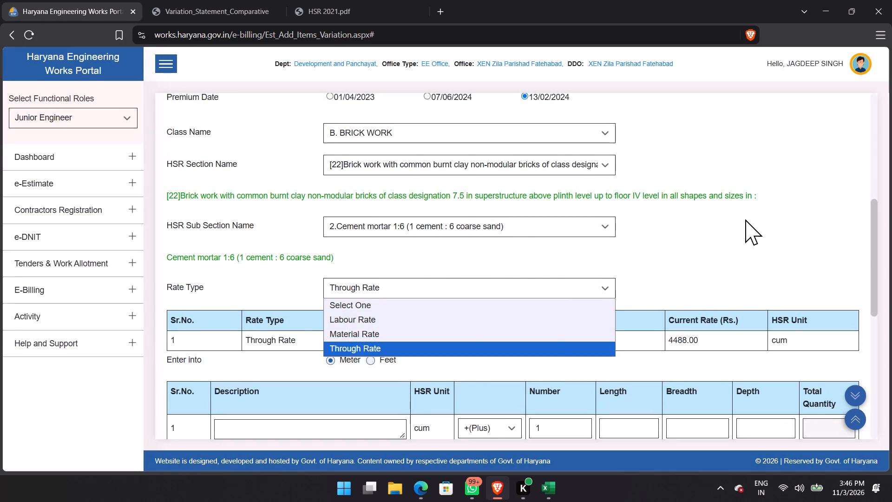
left_click(746, 219)
scroll(520, 273, "down", 4)
scroll(783, 376, "down", 1)
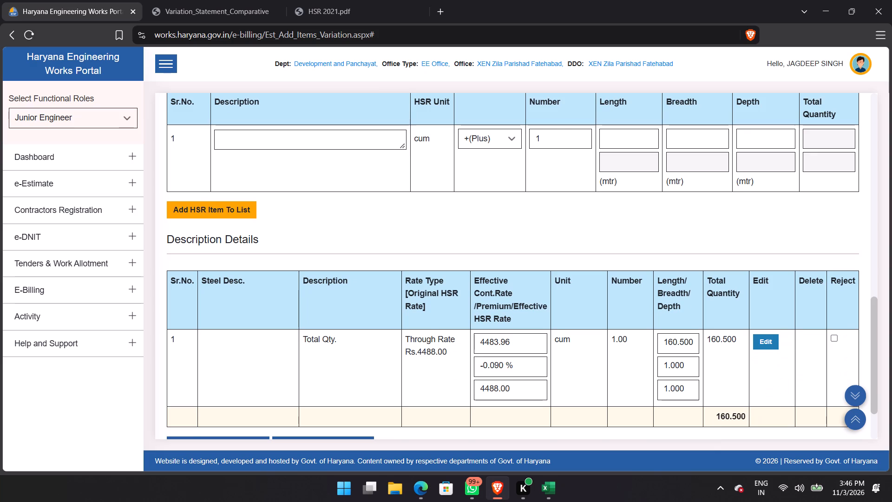
left_click_drag(709, 414, 748, 413)
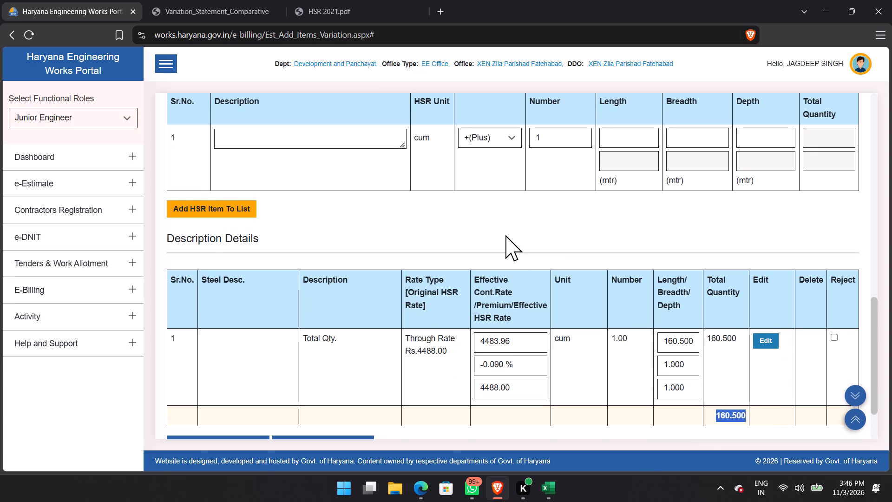
left_click(565, 214)
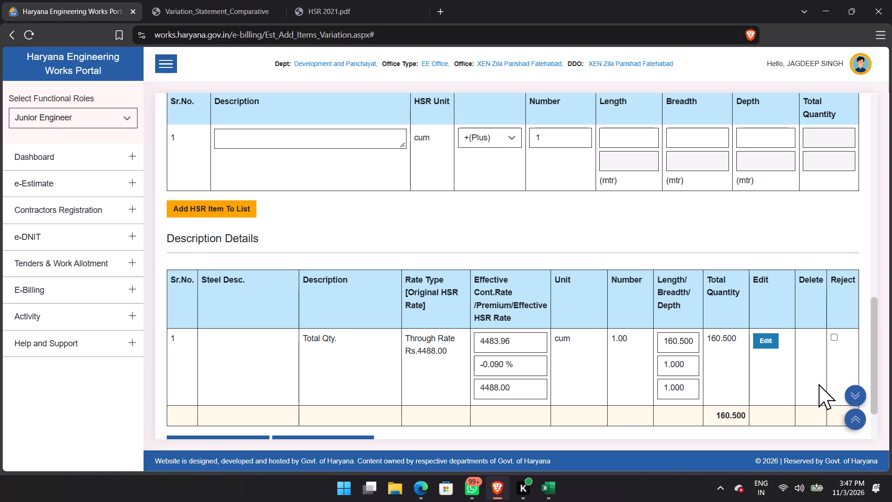
scroll(578, 361, "up", 5)
left_click(537, 162)
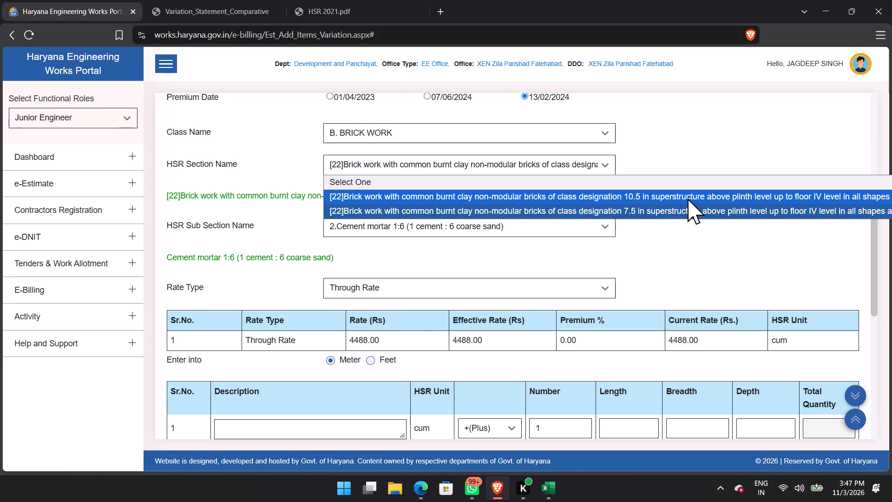
left_click(706, 257)
scroll(714, 313, "down", 7)
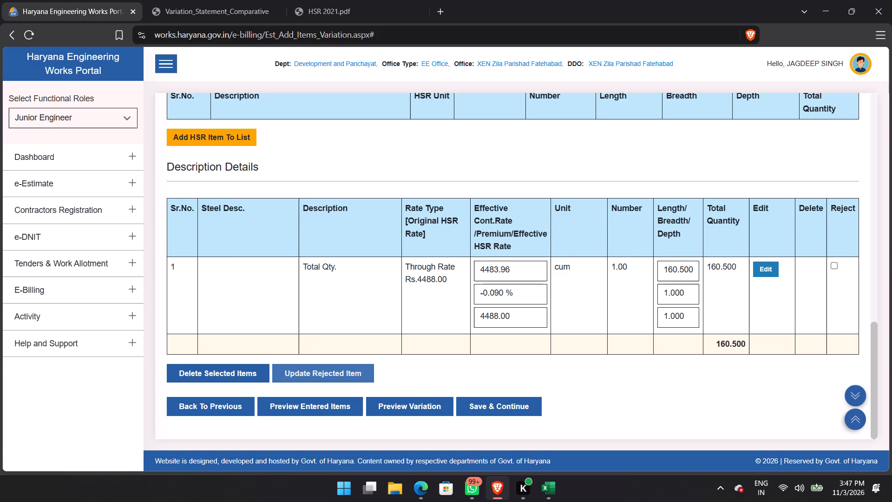
scroll(488, 314, "up", 2)
scroll(491, 317, "down", 2)
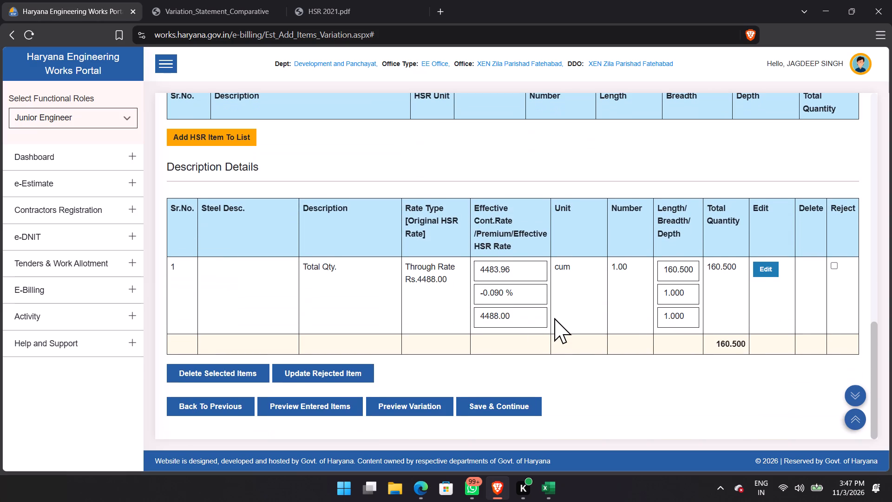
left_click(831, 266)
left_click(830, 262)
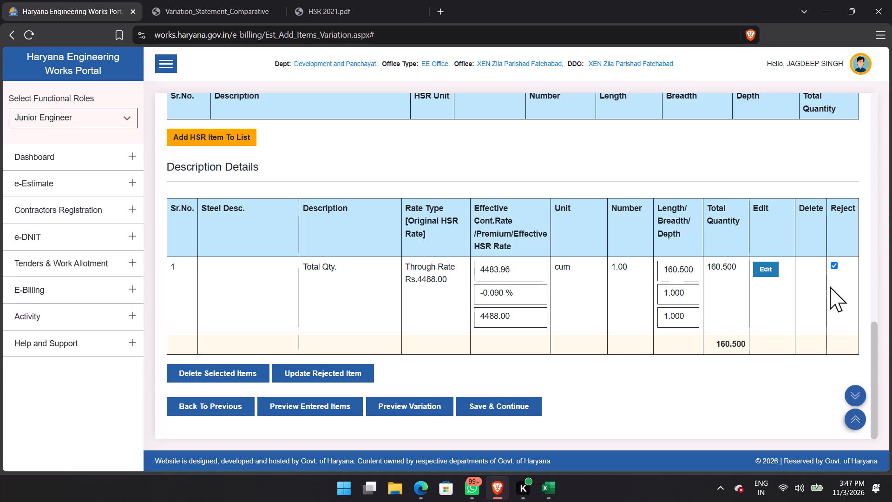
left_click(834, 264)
Return to the Add/Edit Sub Component step and save it to continue to adding items.
scroll(743, 245, "up", 4)
scroll(545, 286, "up", 3)
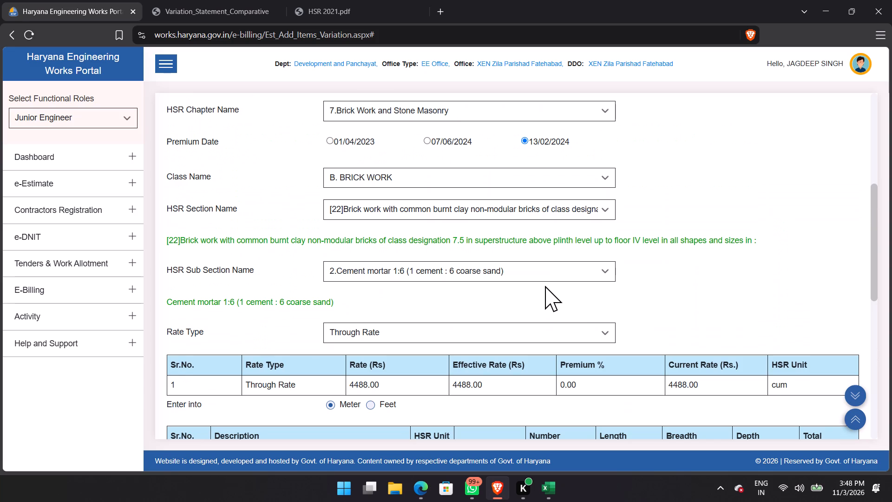
key("Return")
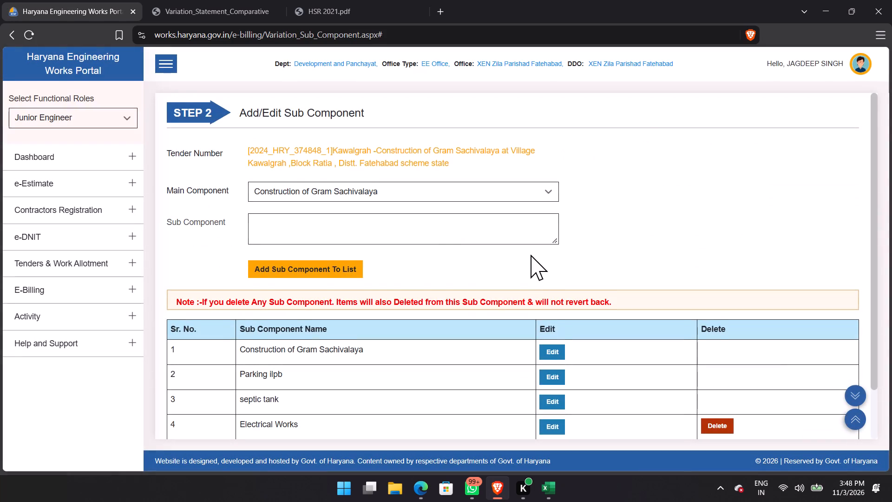
scroll(525, 244, "down", 8)
left_click(540, 407)
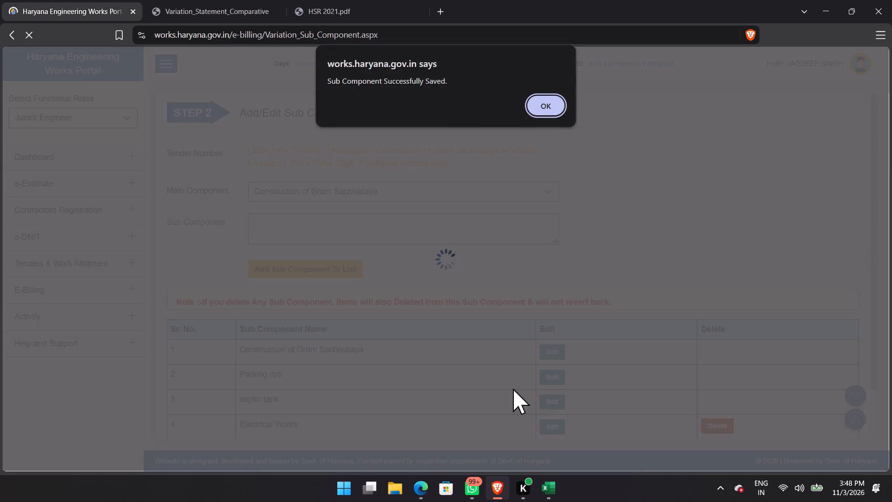
left_click(539, 109)
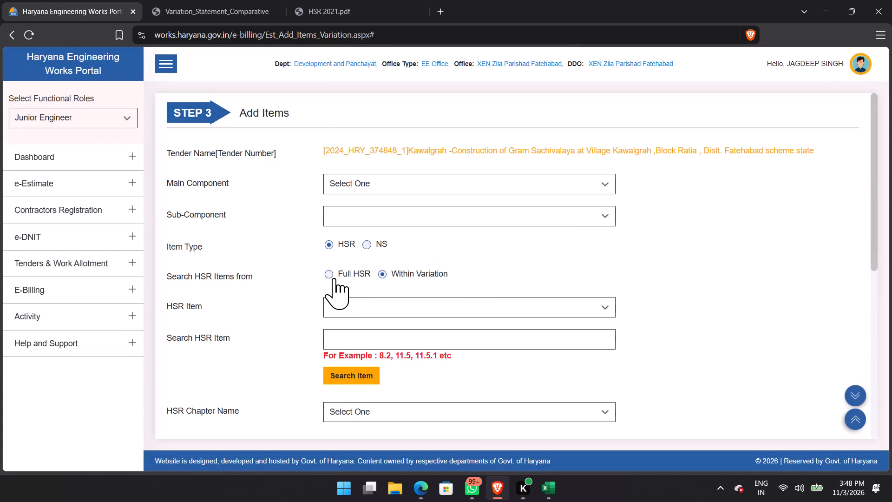
Set the HSR item search source to Full HSR.
left_click(332, 277)
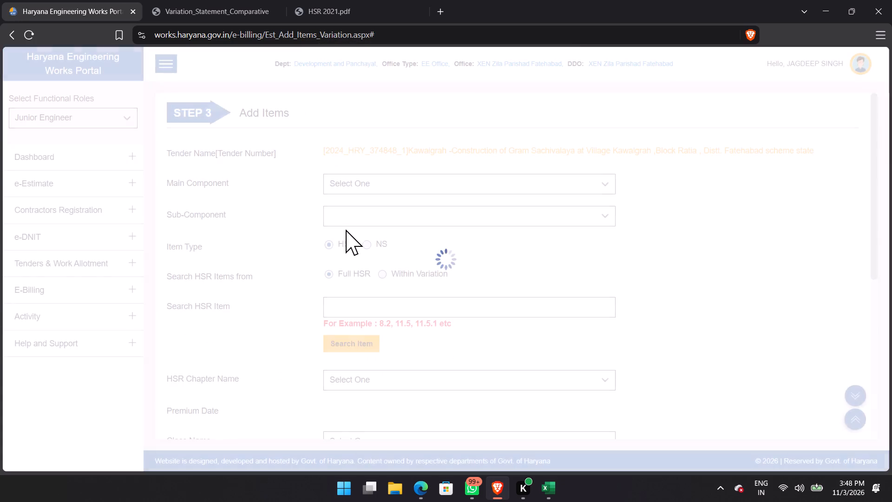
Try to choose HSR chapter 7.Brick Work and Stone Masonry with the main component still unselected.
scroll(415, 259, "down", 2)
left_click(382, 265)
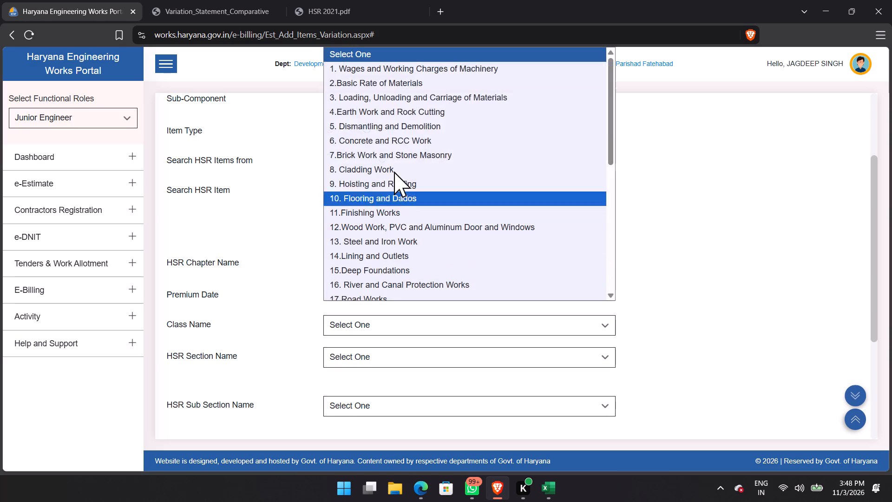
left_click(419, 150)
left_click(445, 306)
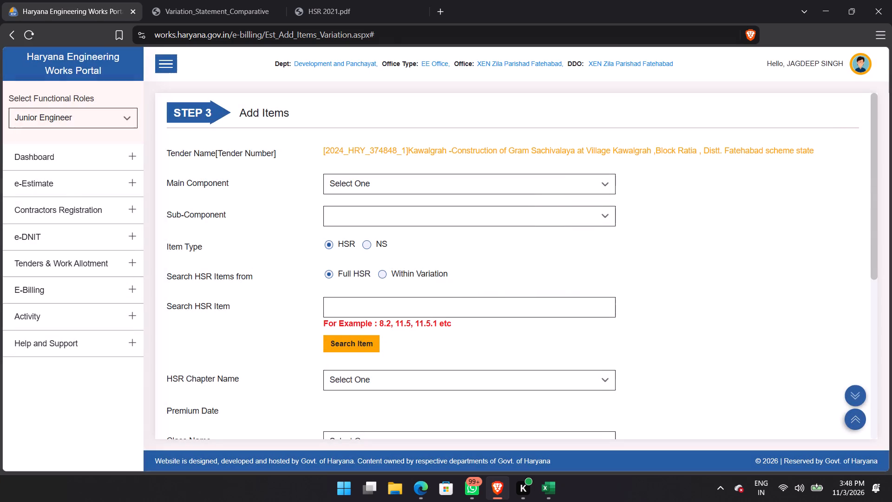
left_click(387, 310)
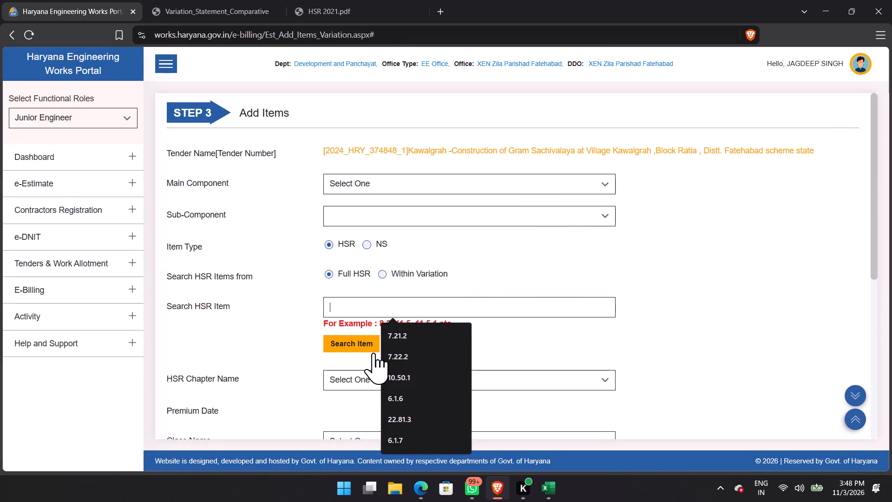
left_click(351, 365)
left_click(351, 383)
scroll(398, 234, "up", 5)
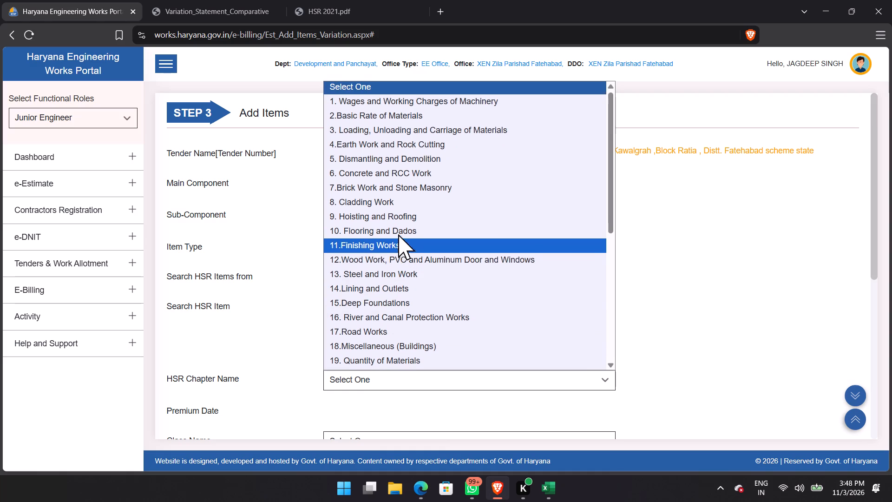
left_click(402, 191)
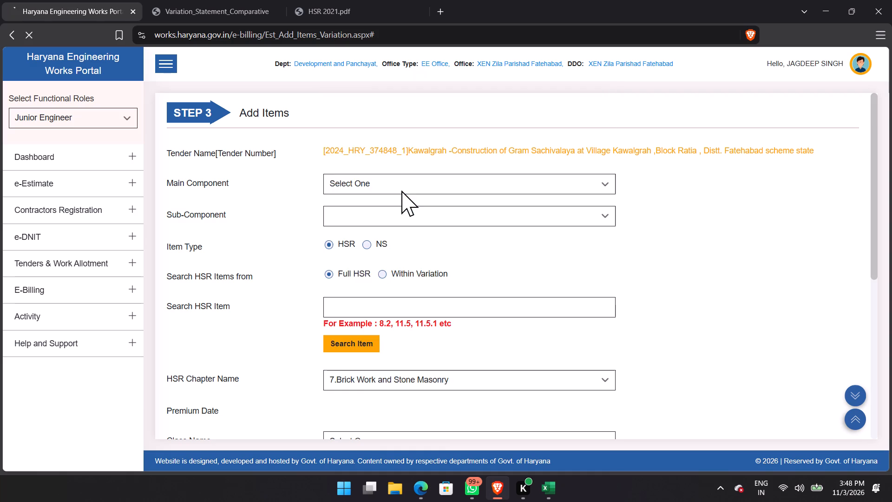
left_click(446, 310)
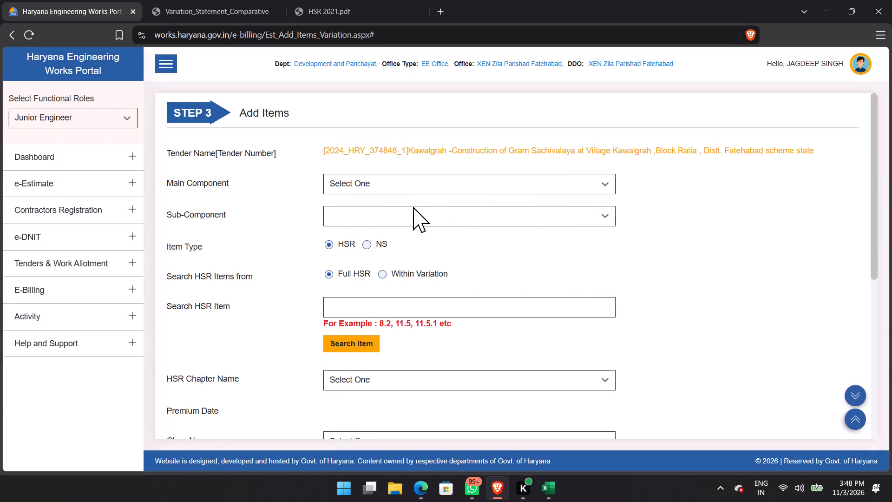
Select Construction of Gram Sachivalaya as both the main component and the sub-component.
left_click(406, 174)
left_click(406, 220)
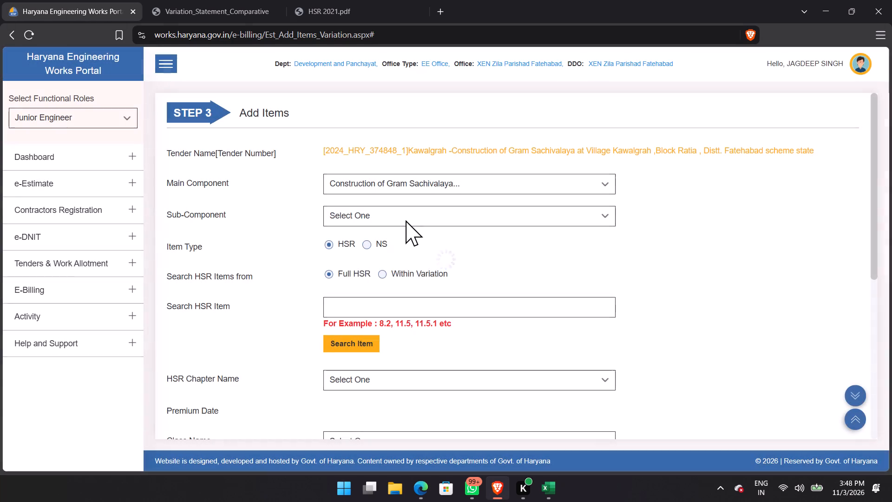
left_click(406, 220)
left_click(403, 245)
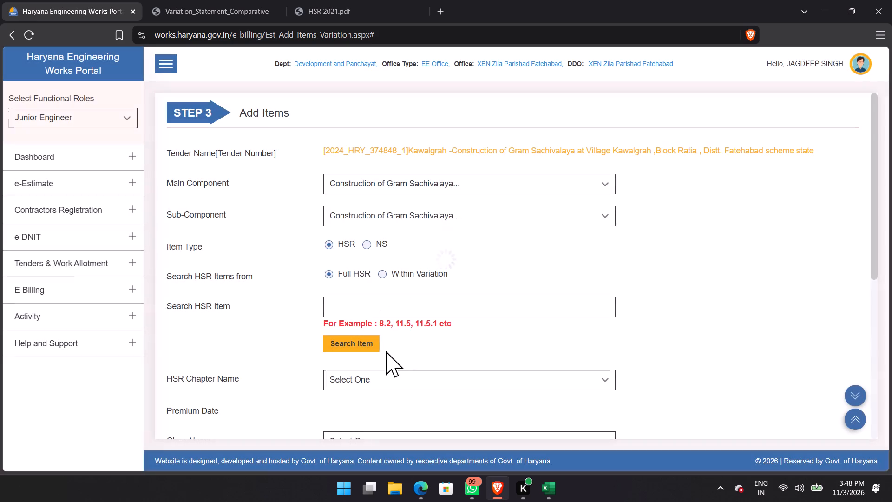
Set the HSR chapter to 7.Brick Work and Stone Masonry.
left_click(372, 376)
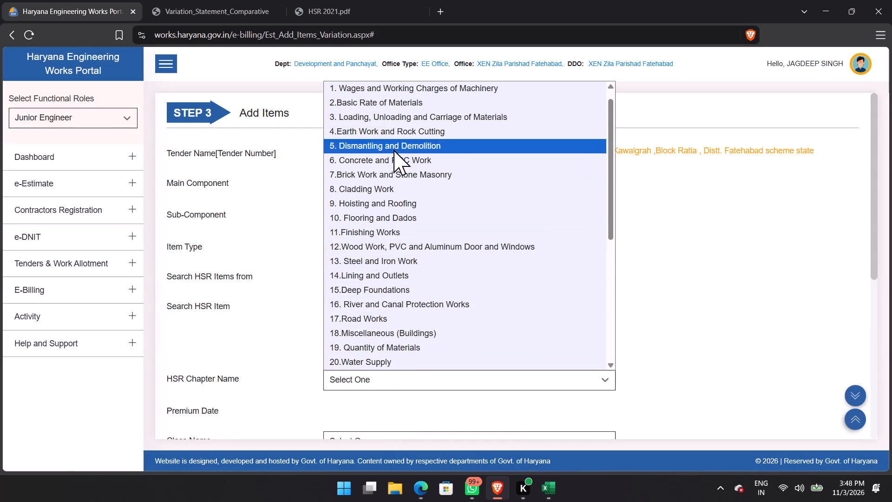
left_click(392, 181)
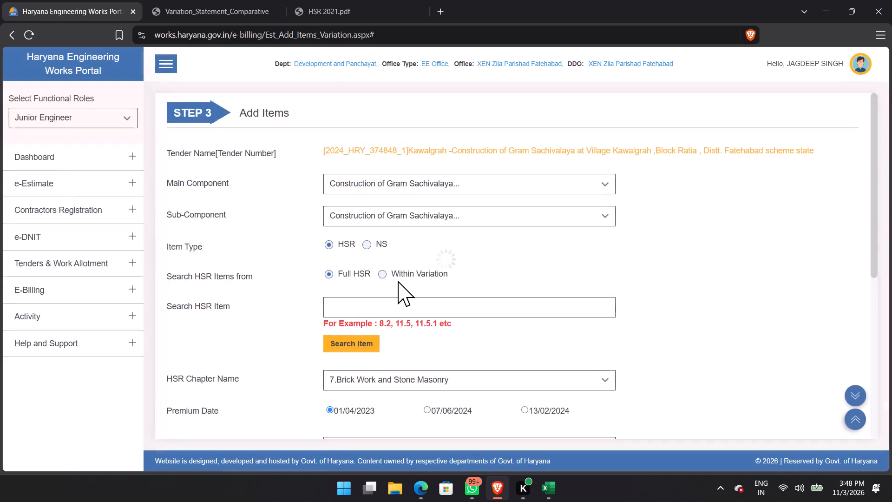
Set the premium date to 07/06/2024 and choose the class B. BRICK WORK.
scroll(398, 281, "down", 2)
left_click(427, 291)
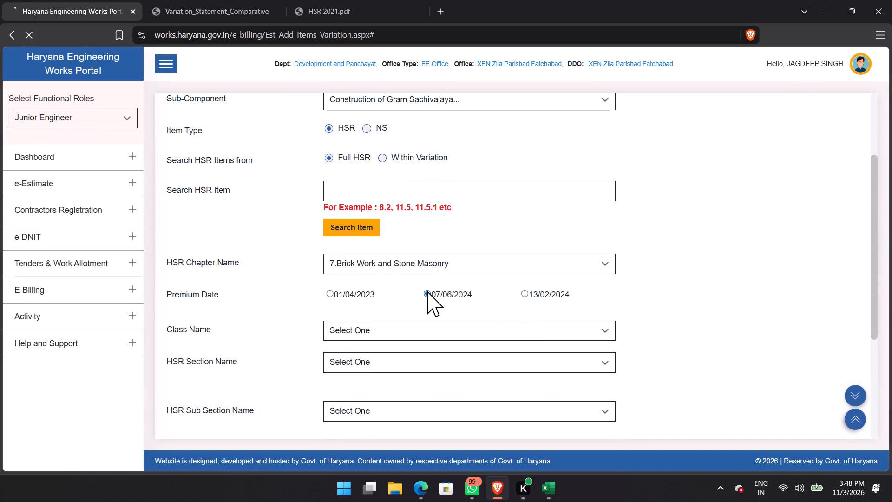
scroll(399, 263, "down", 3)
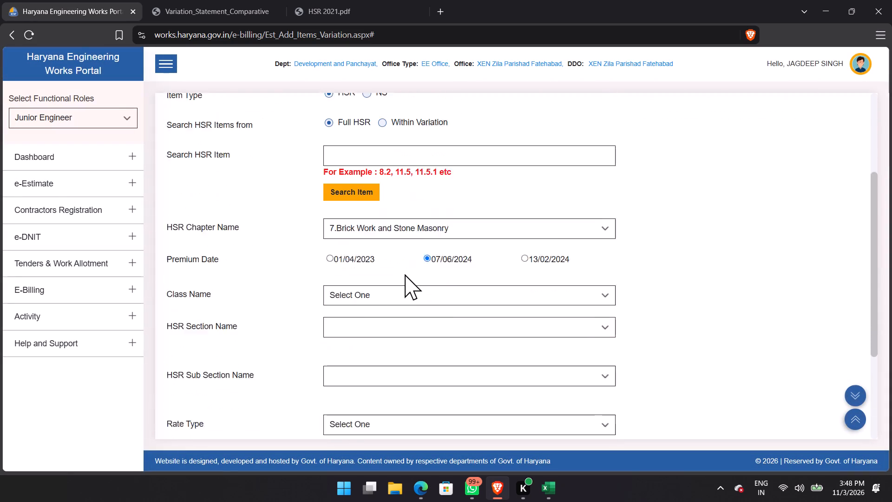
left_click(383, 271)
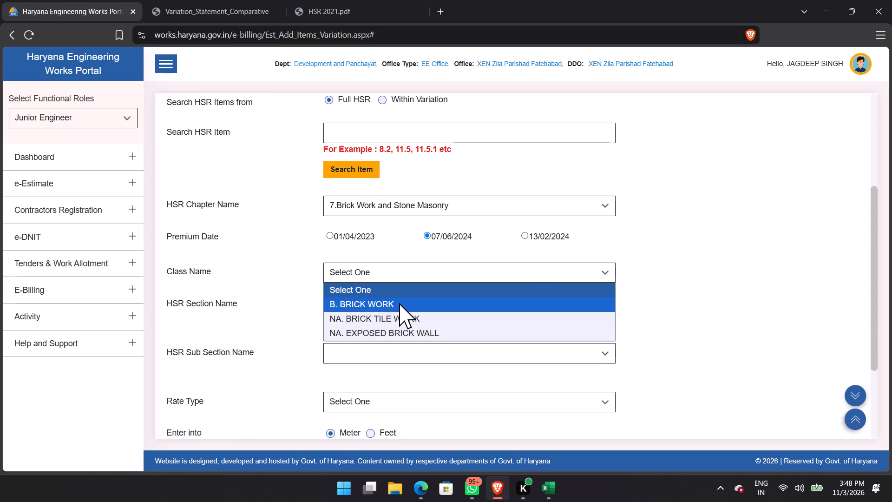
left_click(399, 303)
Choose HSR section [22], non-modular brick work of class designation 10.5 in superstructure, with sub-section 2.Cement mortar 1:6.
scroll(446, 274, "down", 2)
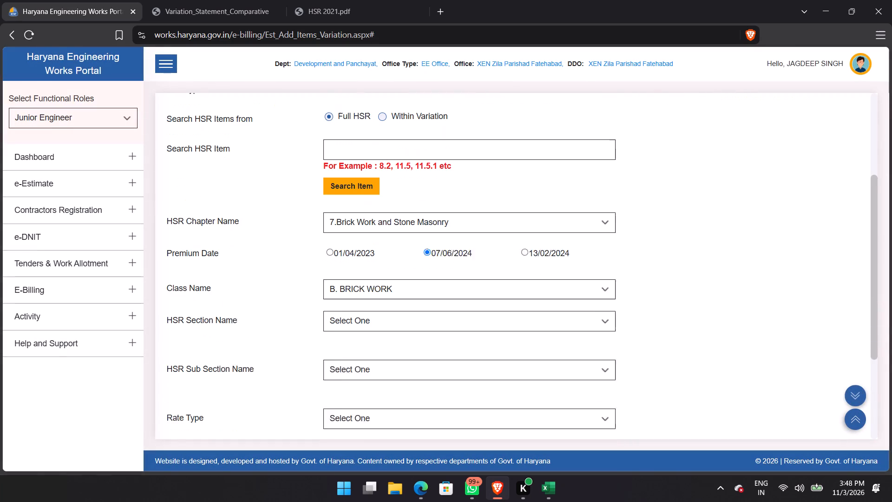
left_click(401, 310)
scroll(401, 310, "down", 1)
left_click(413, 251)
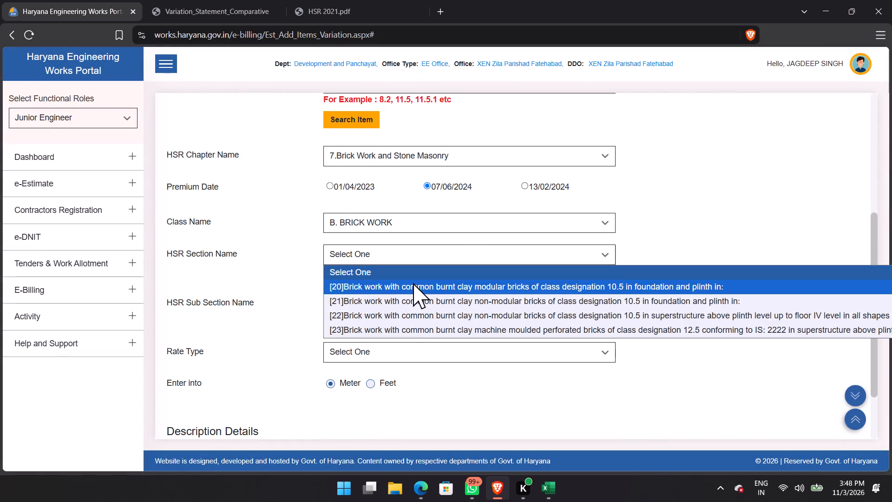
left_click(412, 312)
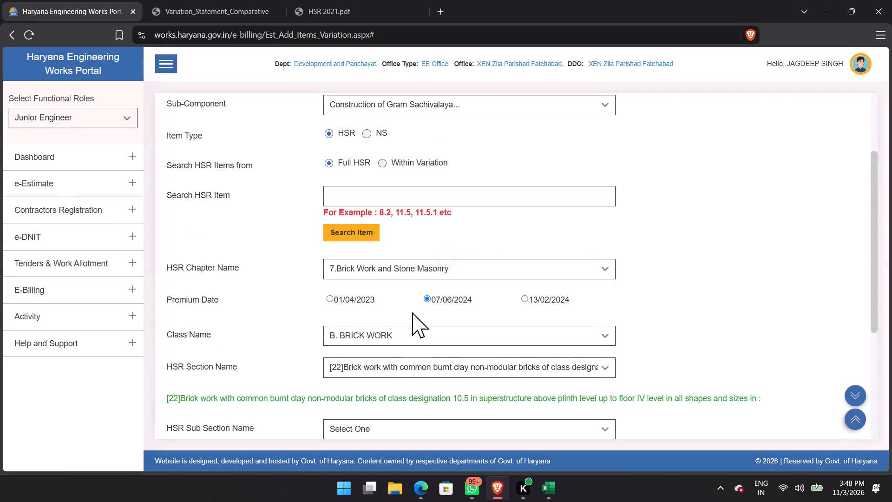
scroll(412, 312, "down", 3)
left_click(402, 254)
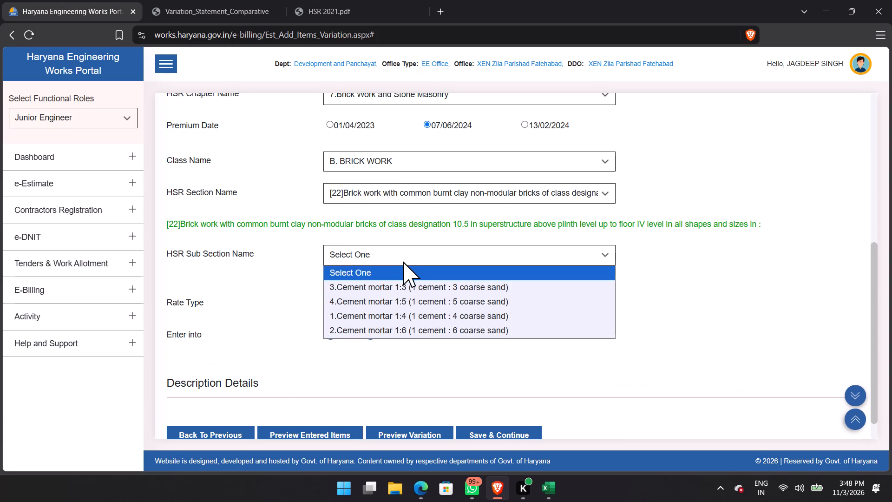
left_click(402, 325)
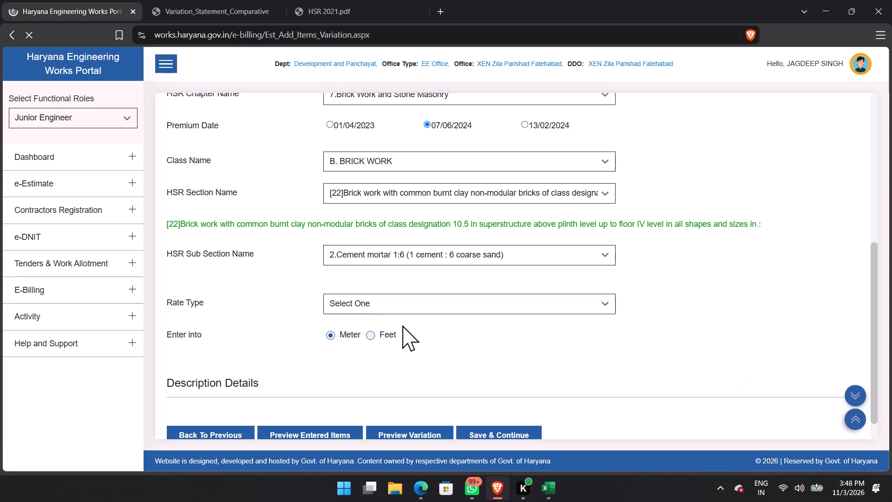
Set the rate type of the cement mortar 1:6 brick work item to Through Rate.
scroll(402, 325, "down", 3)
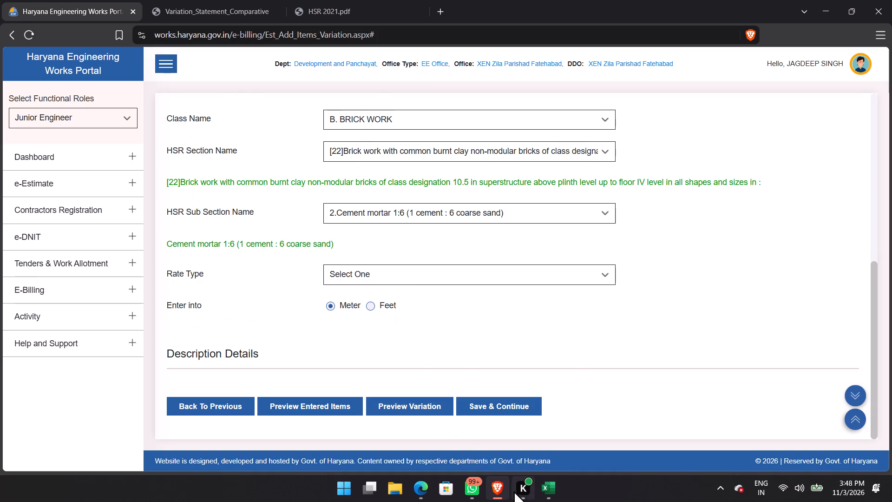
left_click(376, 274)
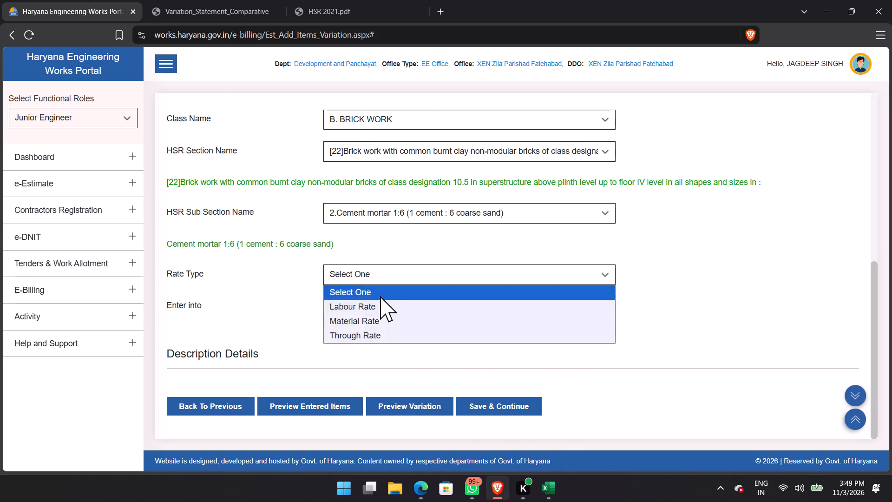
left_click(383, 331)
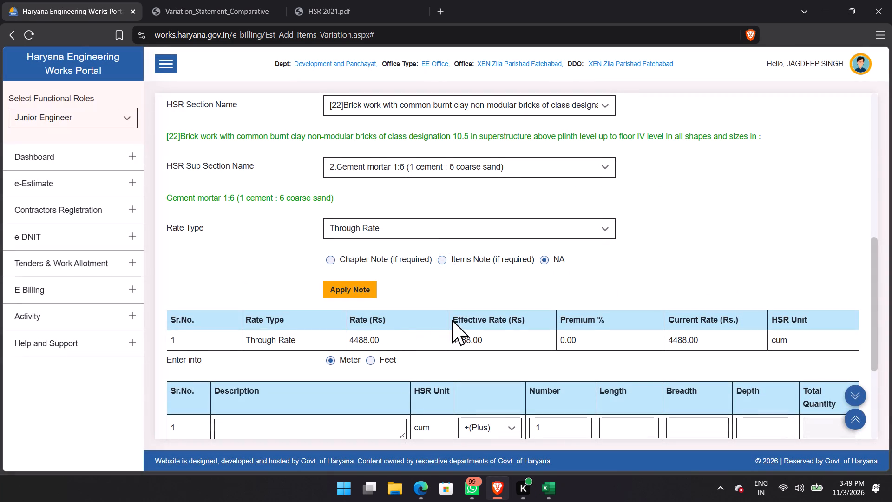
Change the premium date to 13/02/2024 and choose the class B. BRICK WORK for it.
scroll(413, 278, "up", 2)
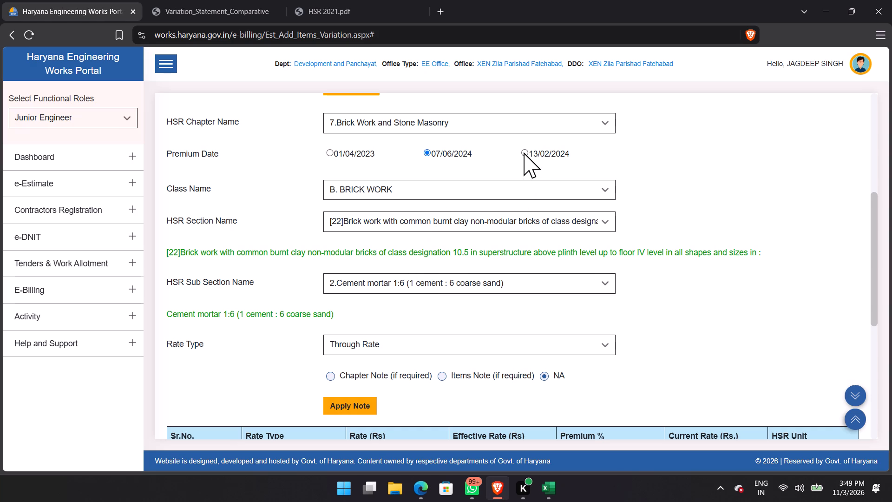
left_click(524, 152)
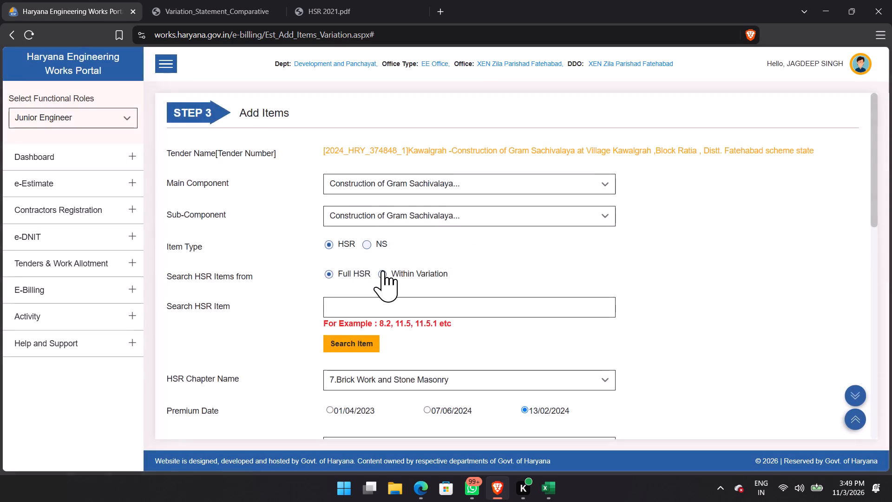
scroll(383, 271, "down", 2)
left_click(380, 329)
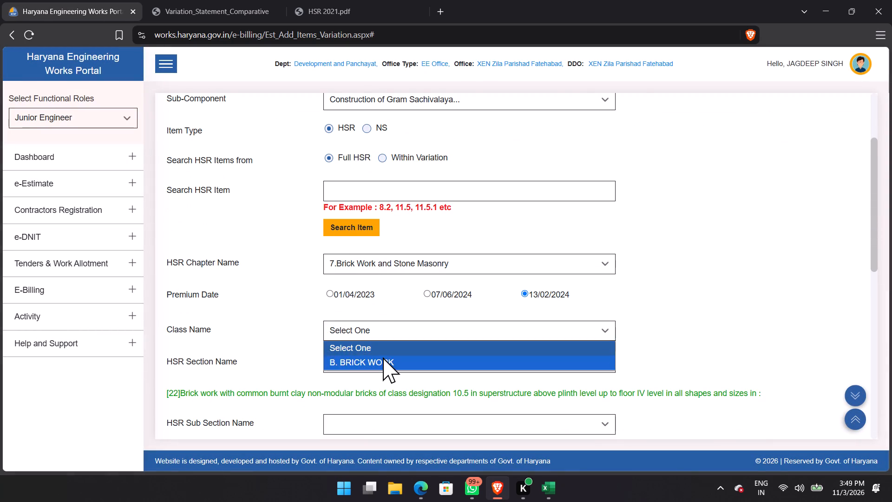
left_click(383, 357)
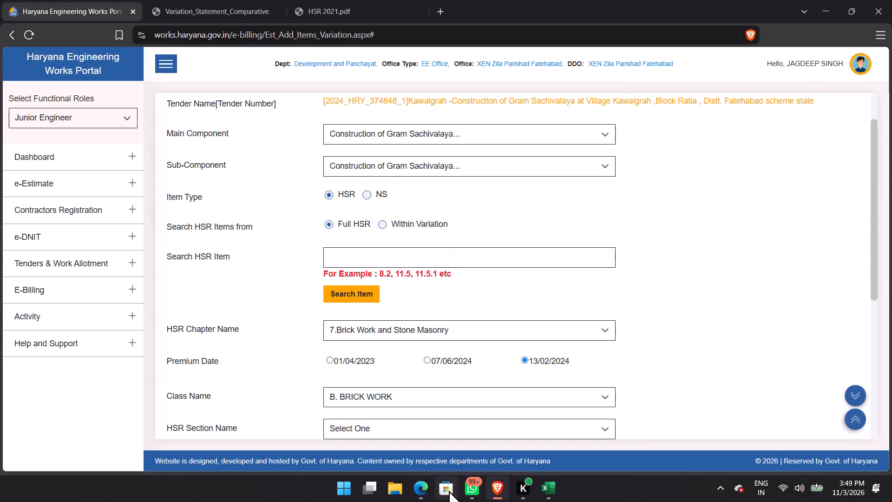
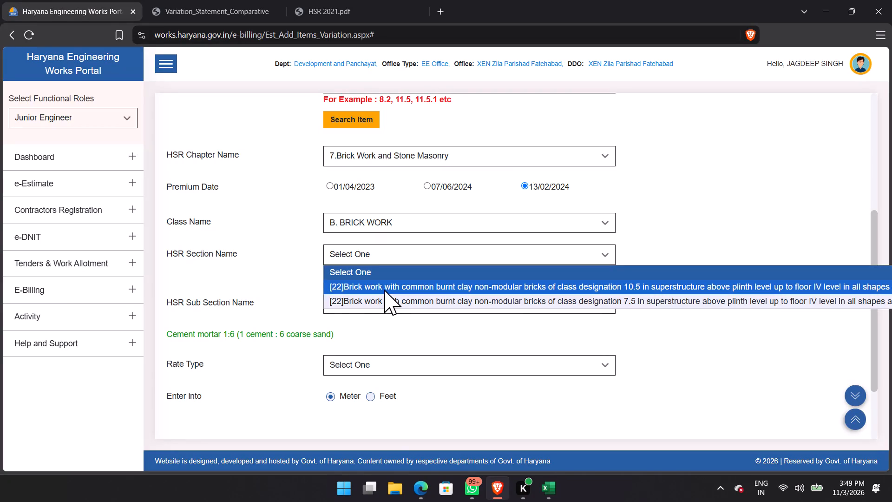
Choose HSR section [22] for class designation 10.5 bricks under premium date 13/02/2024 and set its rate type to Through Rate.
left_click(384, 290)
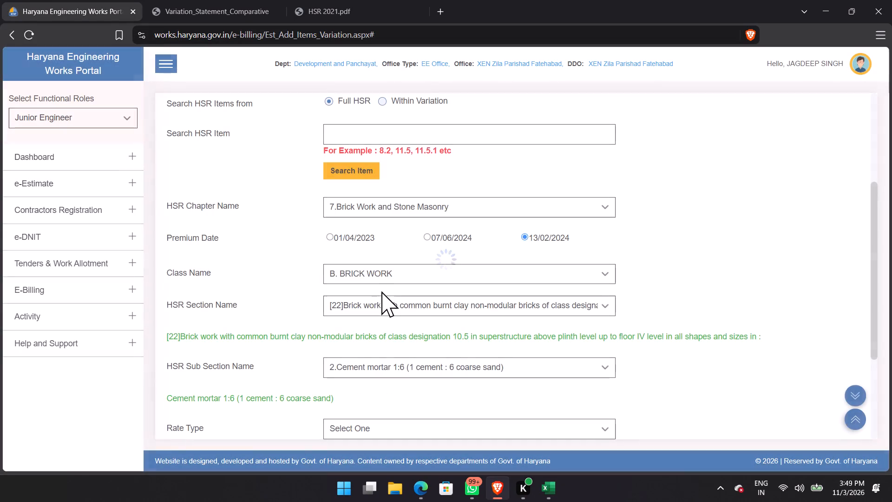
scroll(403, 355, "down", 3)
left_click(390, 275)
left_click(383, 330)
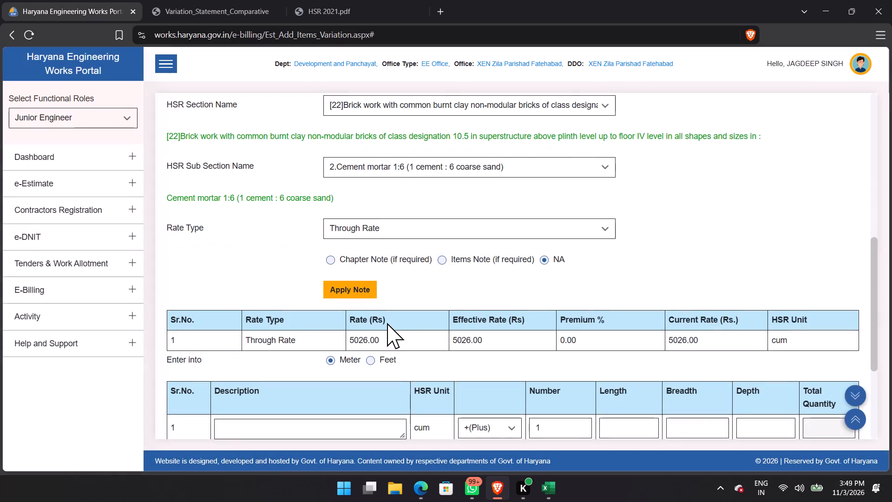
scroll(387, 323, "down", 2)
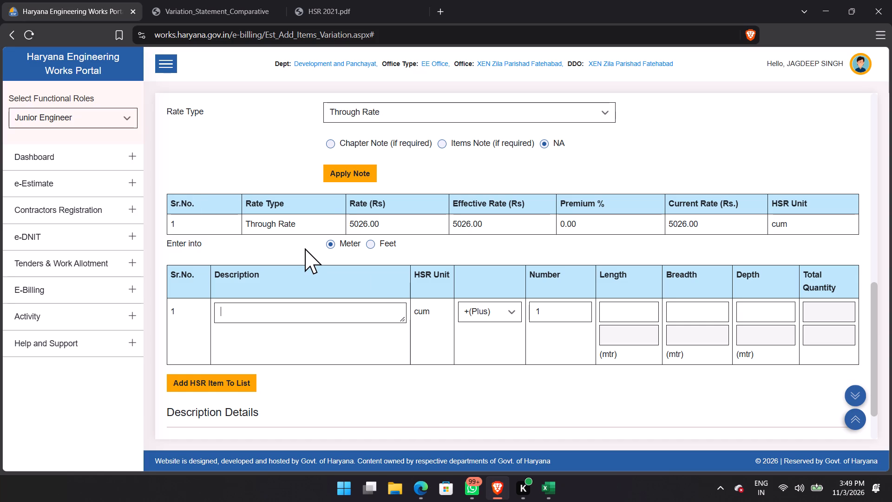
Change the premium date to 07/06/2024 and choose the class B. BRICK WORK for it.
scroll(482, 251, "up", 6)
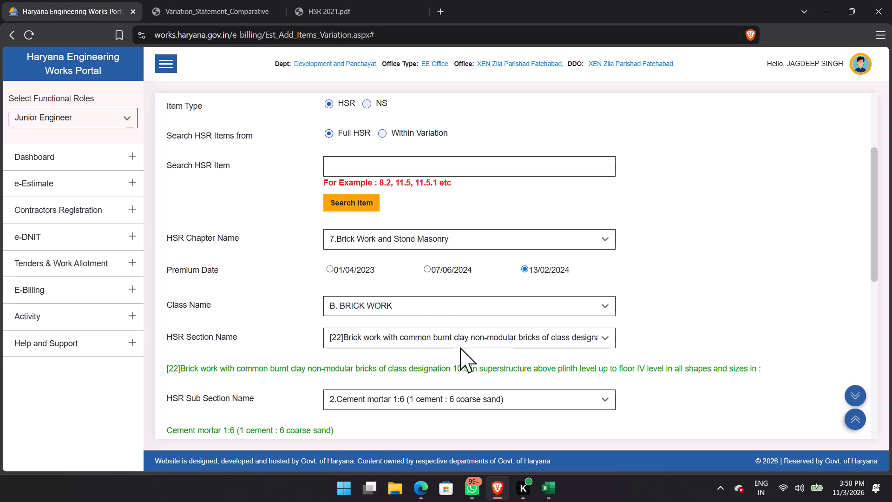
left_click(430, 267)
scroll(439, 267, "down", 3)
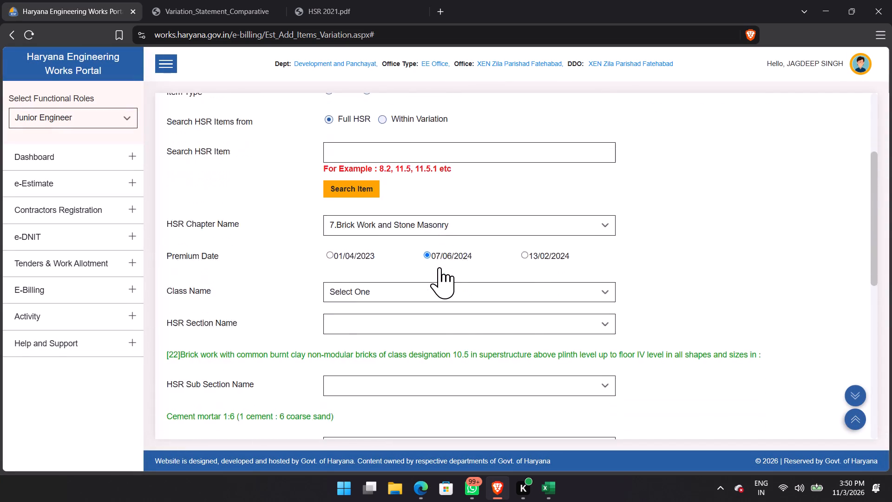
left_click(402, 279)
left_click(404, 272)
left_click(398, 305)
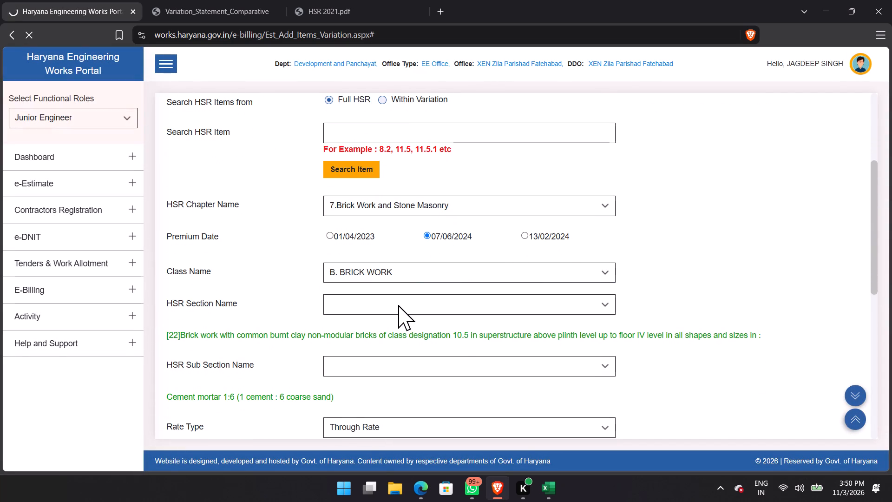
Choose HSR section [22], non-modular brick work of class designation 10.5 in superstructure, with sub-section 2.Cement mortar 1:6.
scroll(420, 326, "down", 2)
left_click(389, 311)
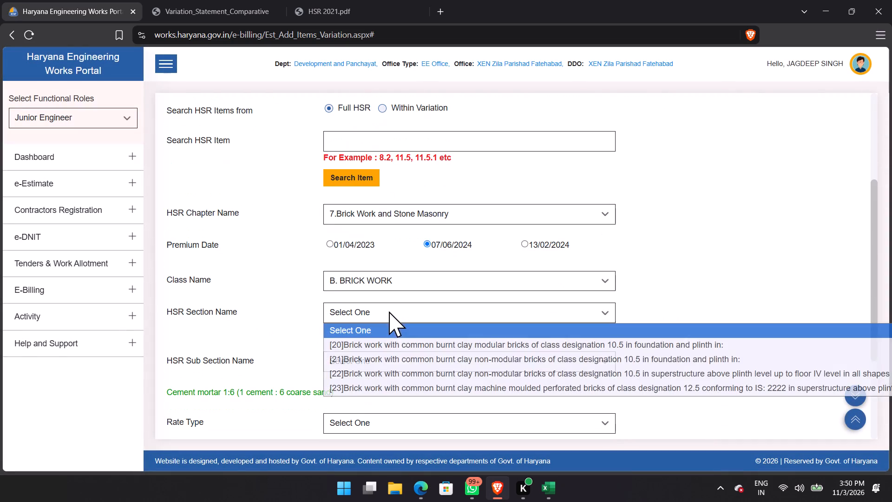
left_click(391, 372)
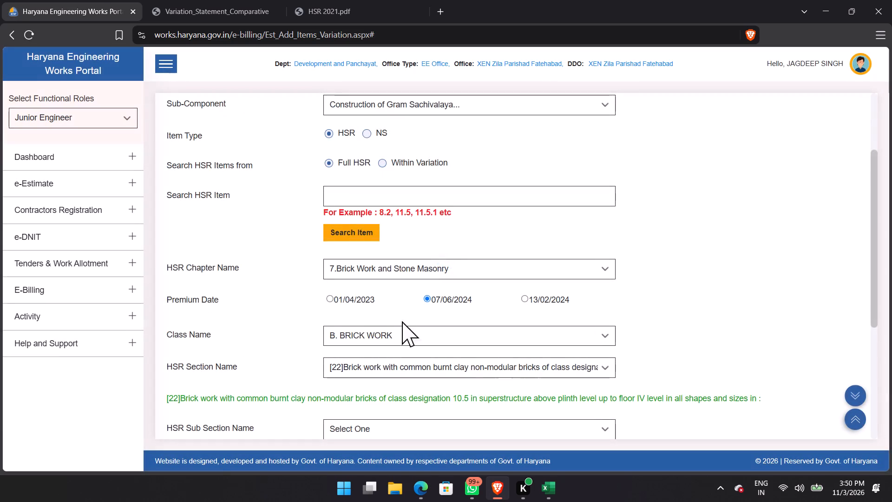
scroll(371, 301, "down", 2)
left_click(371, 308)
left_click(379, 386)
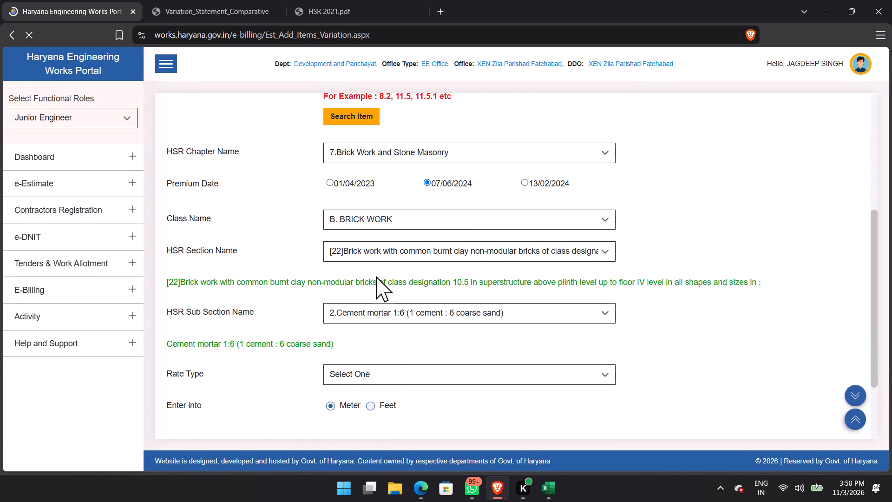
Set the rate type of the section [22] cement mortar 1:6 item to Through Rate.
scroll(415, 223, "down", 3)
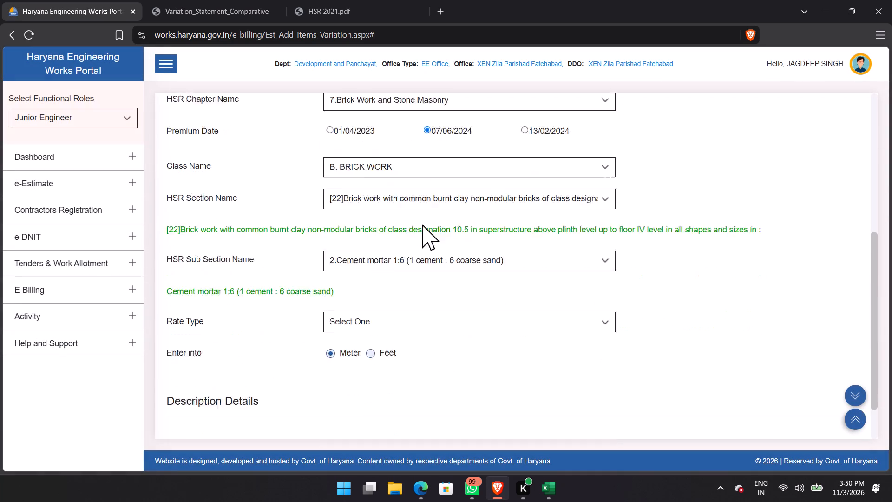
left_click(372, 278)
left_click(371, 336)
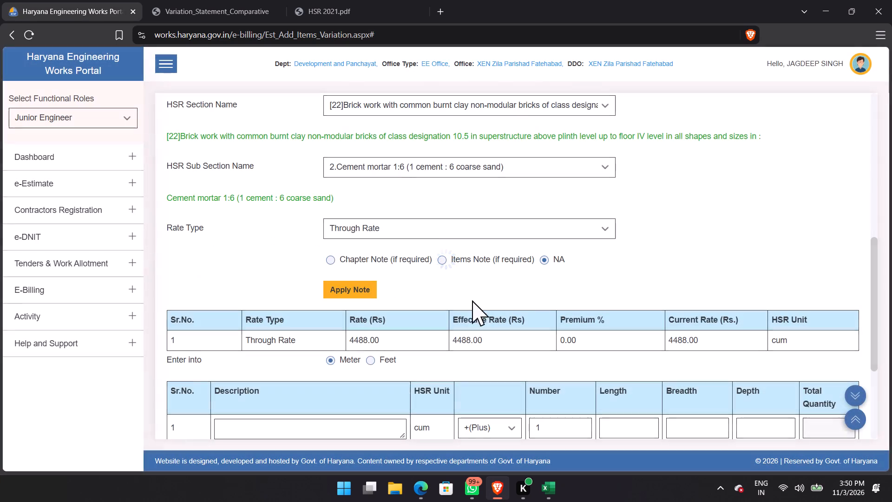
Examine the through rate of the section [22] brick work item together with its class designation and premium date.
left_click_drag(391, 341, 317, 336)
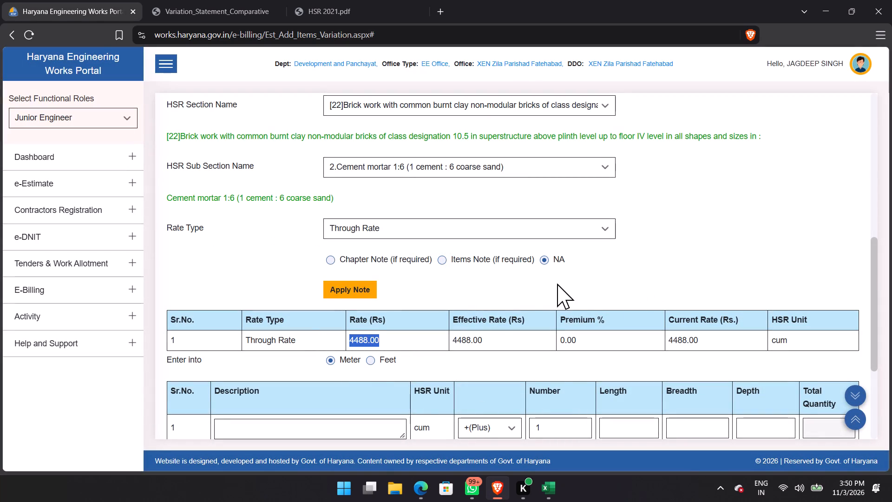
scroll(446, 271, "up", 3)
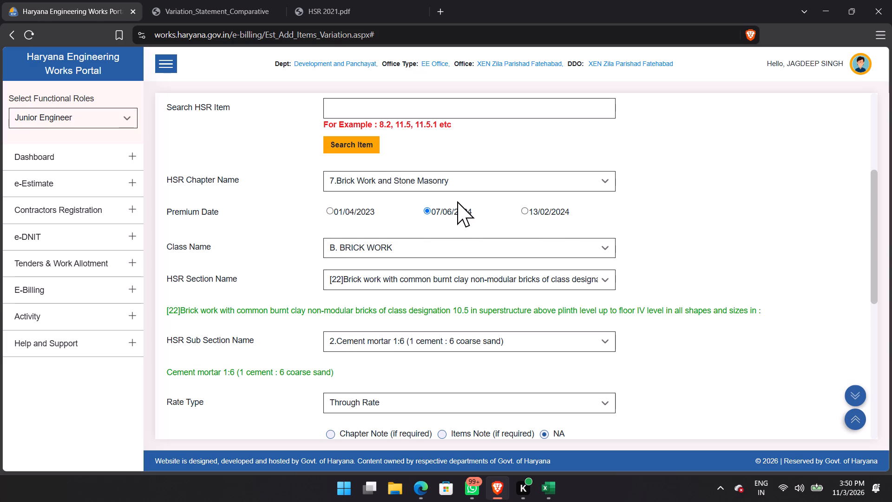
scroll(457, 200, "down", 4)
scroll(387, 205, "up", 2)
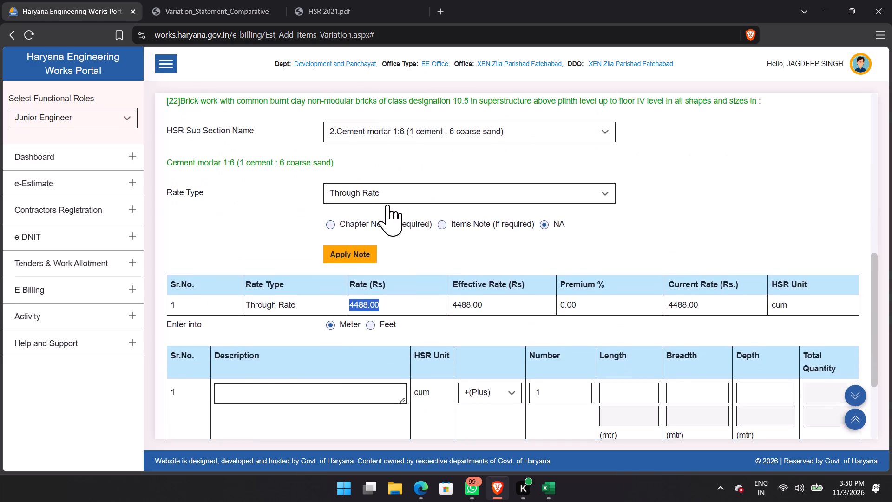
left_click_drag(453, 194, 474, 194)
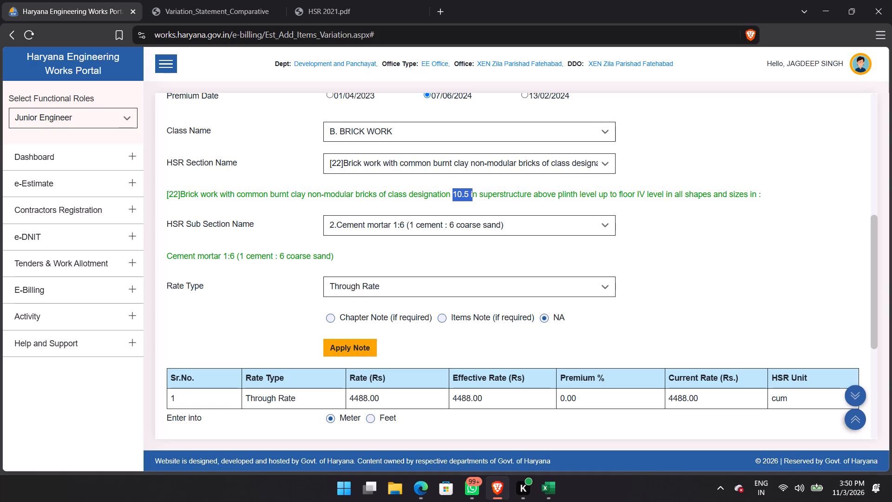
left_click_drag(474, 194, 475, 194)
scroll(477, 196, "up", 2)
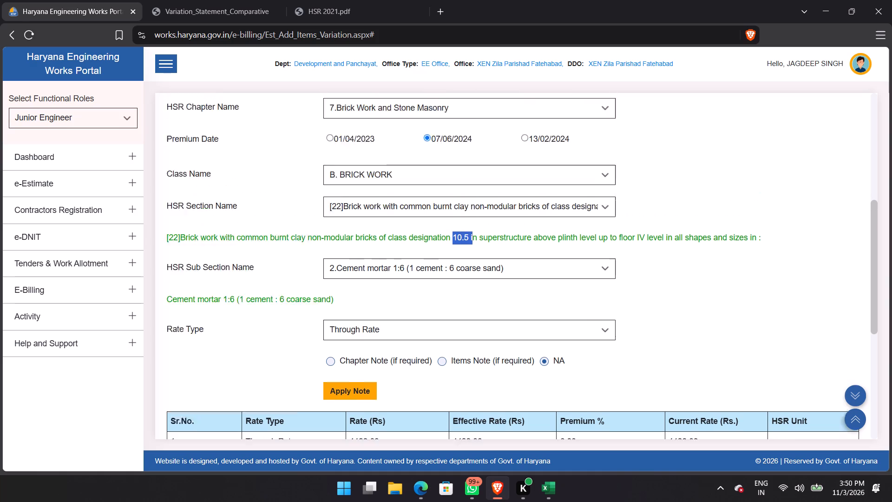
scroll(477, 196, "up", 1)
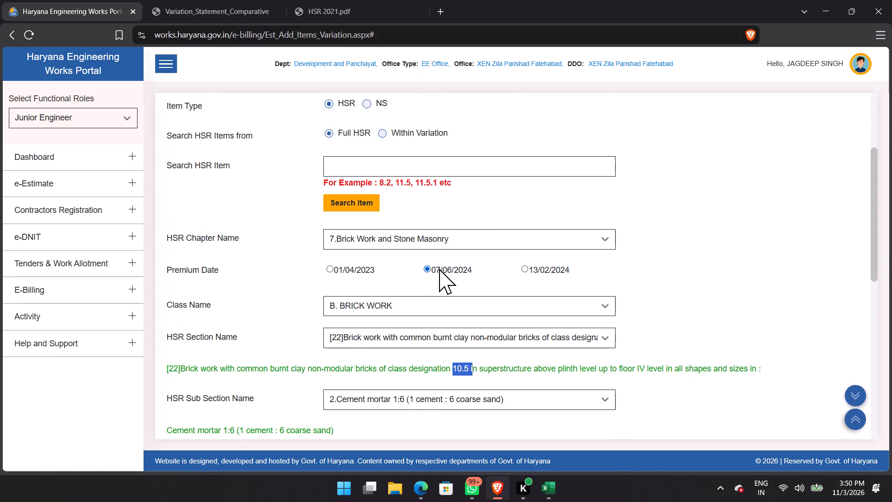
scroll(454, 270, "down", 7)
left_click_drag(394, 164, 392, 164)
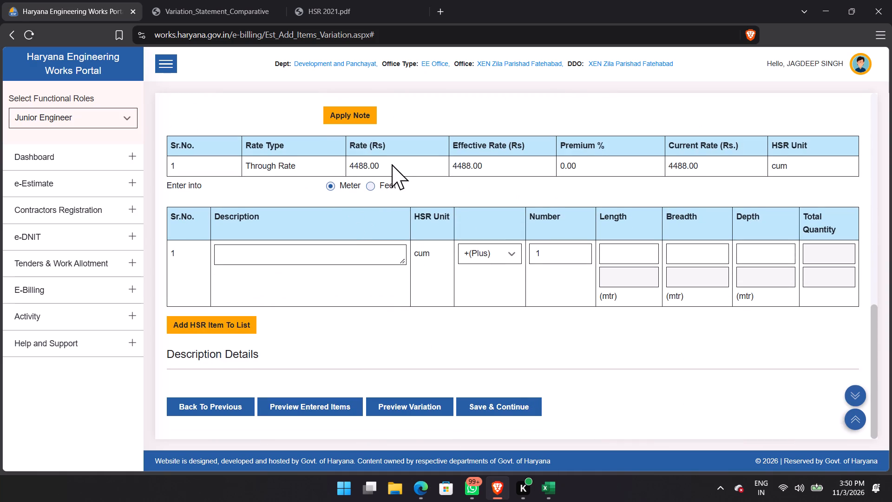
left_click_drag(392, 164, 338, 164)
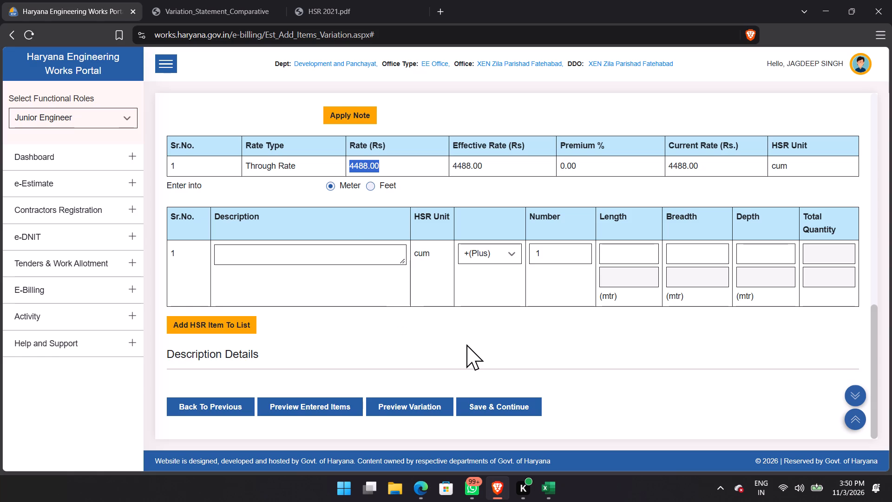
left_click(466, 344)
scroll(466, 344, "up", 5)
scroll(568, 220, "up", 1)
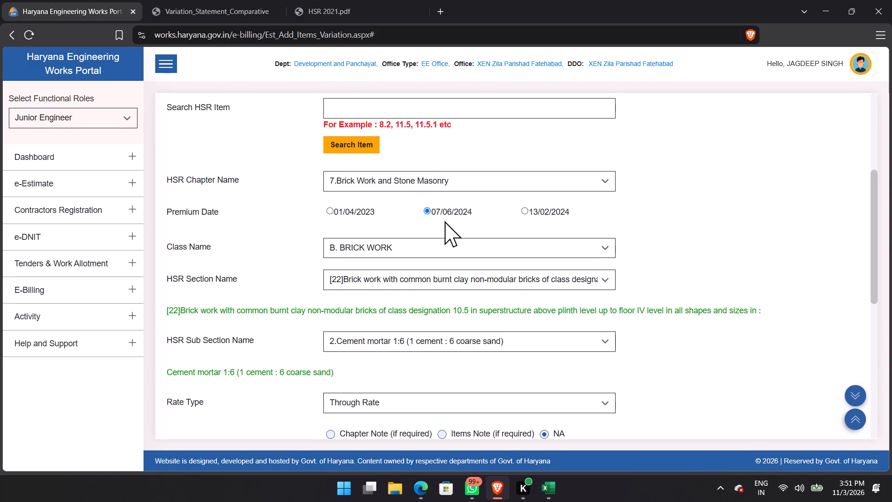
scroll(422, 263, "down", 10)
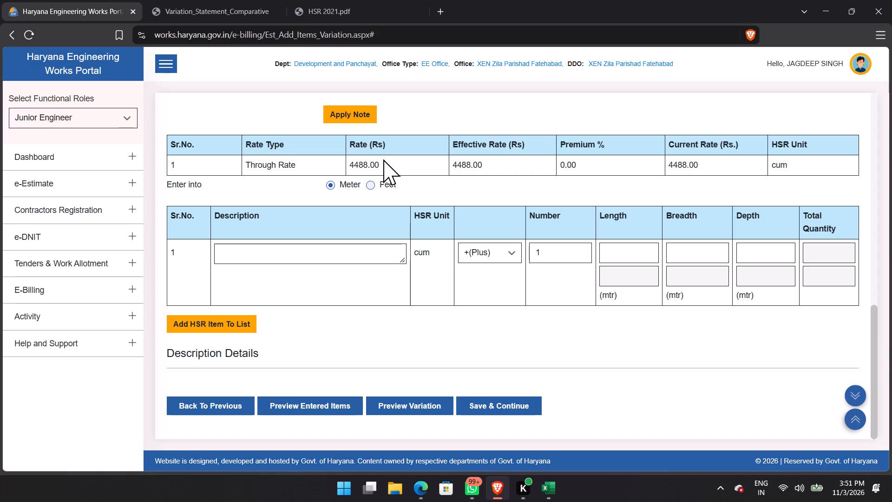
Choose HSR section [23], machine moulded perforated brick work of class designation 12.5 in superstructure, with sub-section 2.With Modular bricks.
scroll(383, 159, "up", 1)
scroll(387, 232, "up", 2)
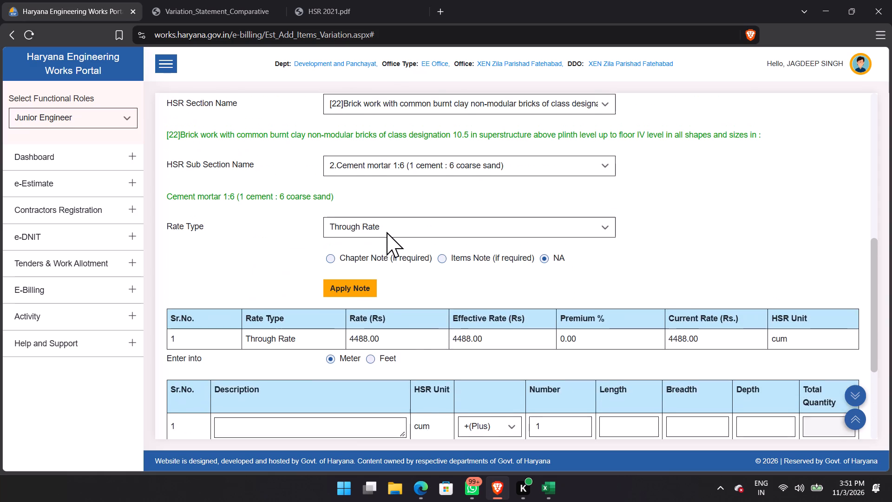
scroll(387, 232, "up", 1)
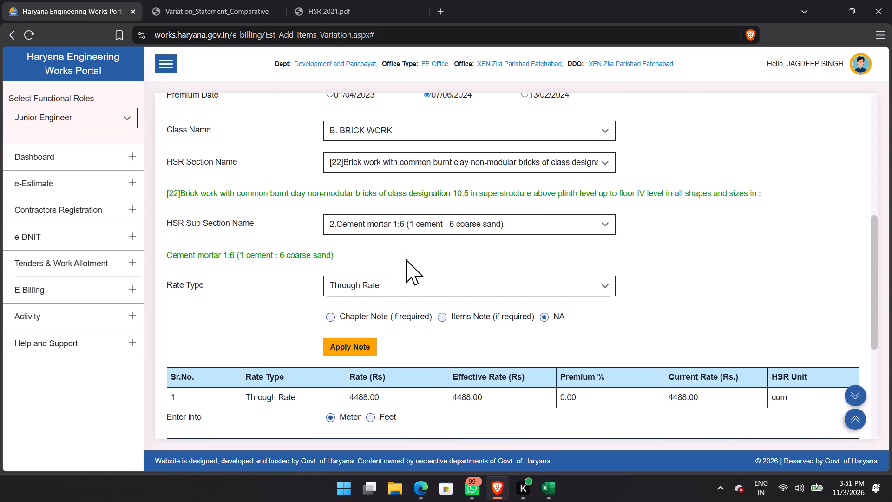
scroll(406, 259, "up", 1)
left_click(443, 226)
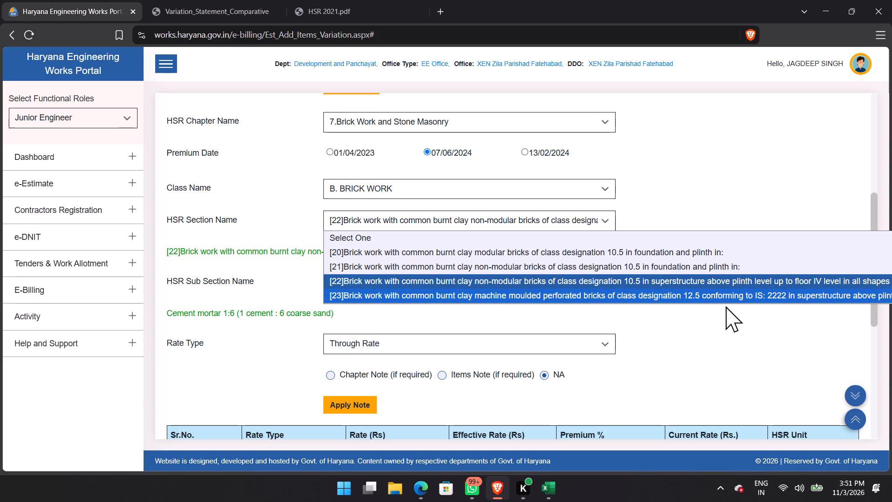
left_click(613, 296)
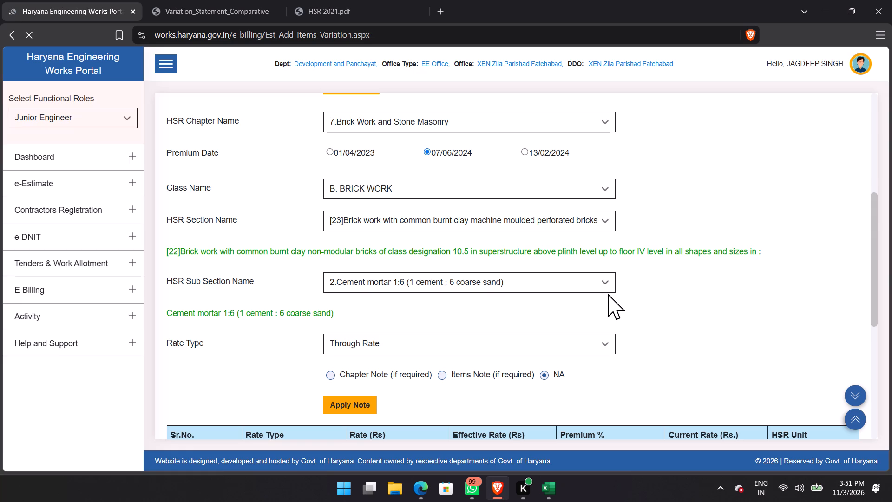
scroll(599, 307, "down", 1)
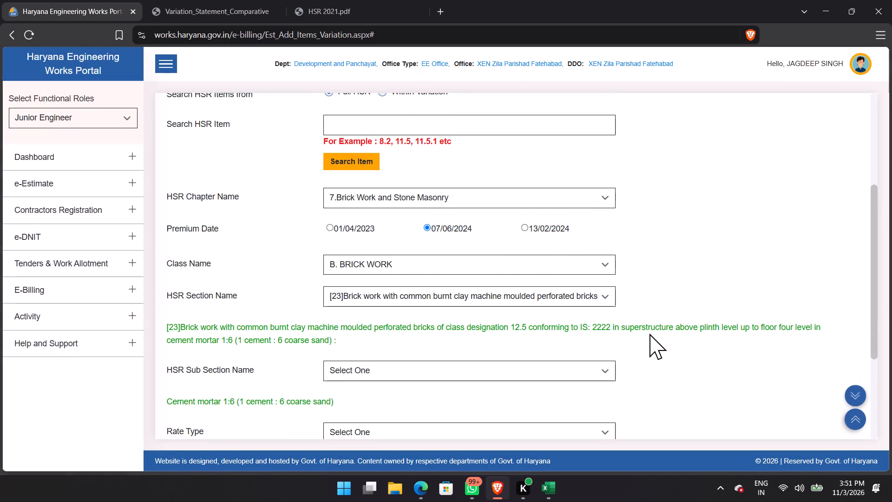
left_click(406, 368)
scroll(452, 370, "down", 1)
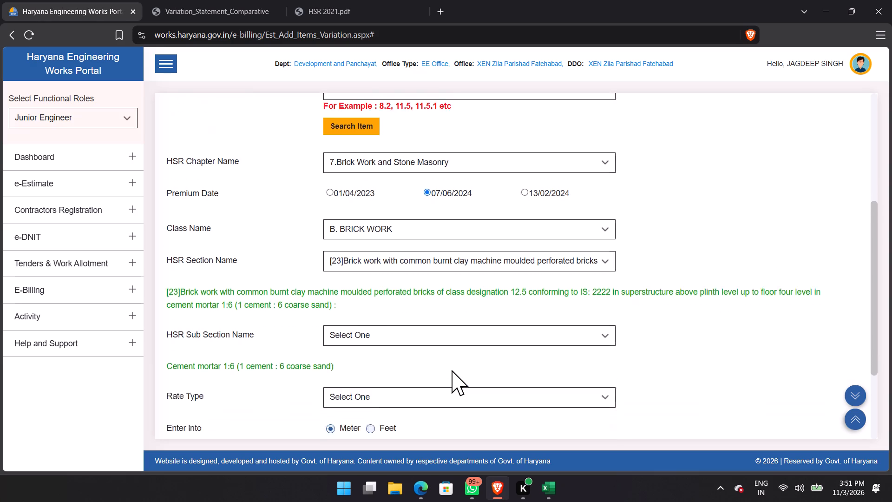
left_click(366, 307)
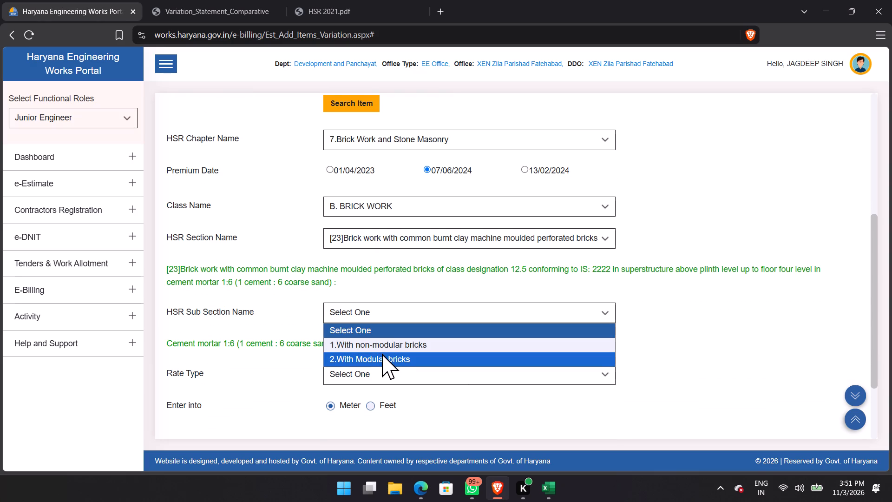
left_click(387, 354)
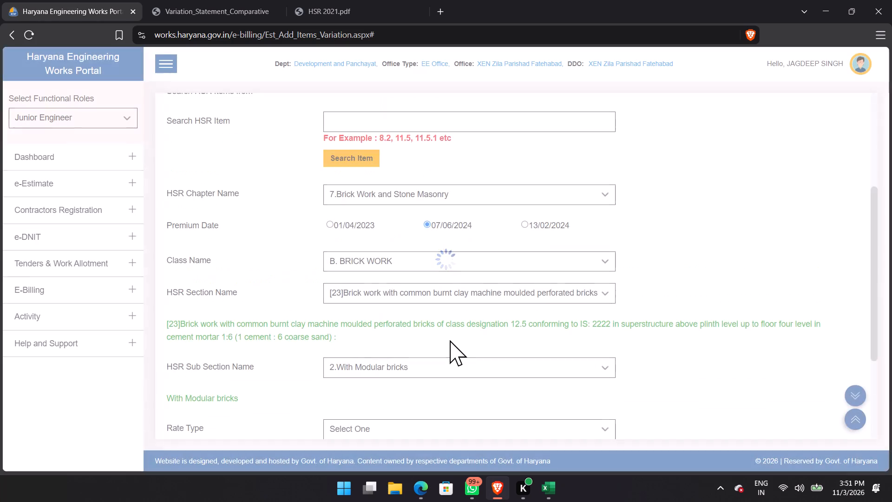
Set the rate type of the modular perforated brick work item to Through Rate and check its rate.
scroll(450, 340, "down", 3)
left_click(388, 277)
left_click(374, 339)
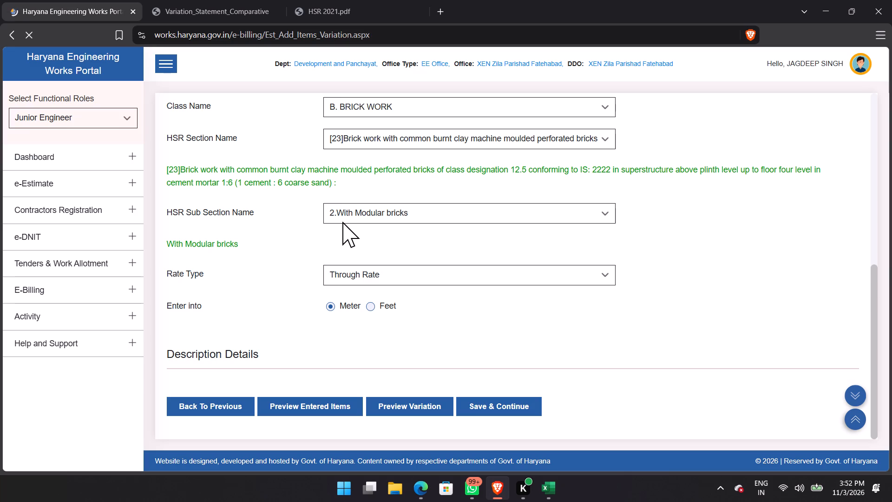
scroll(342, 222, "down", 4)
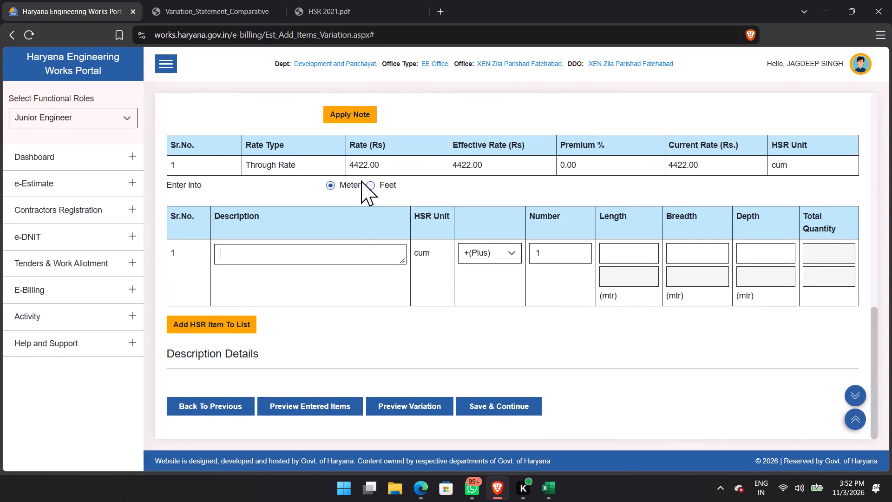
scroll(397, 217, "up", 3)
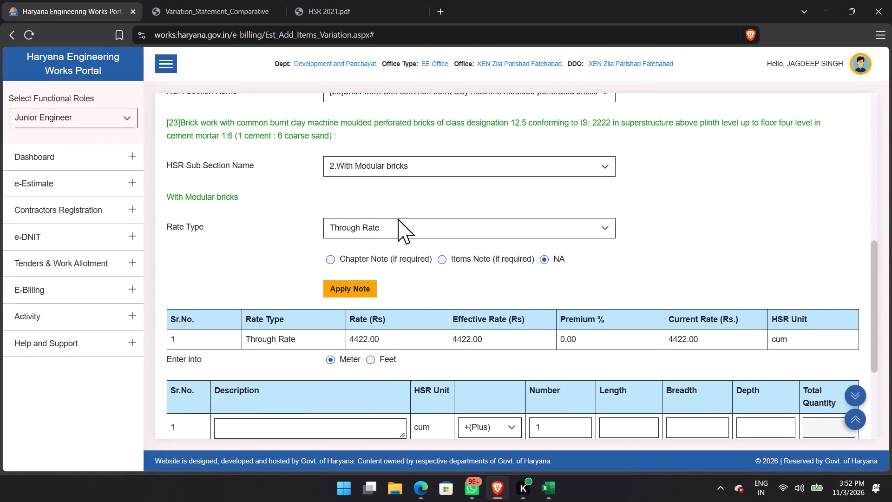
scroll(391, 200, "up", 1)
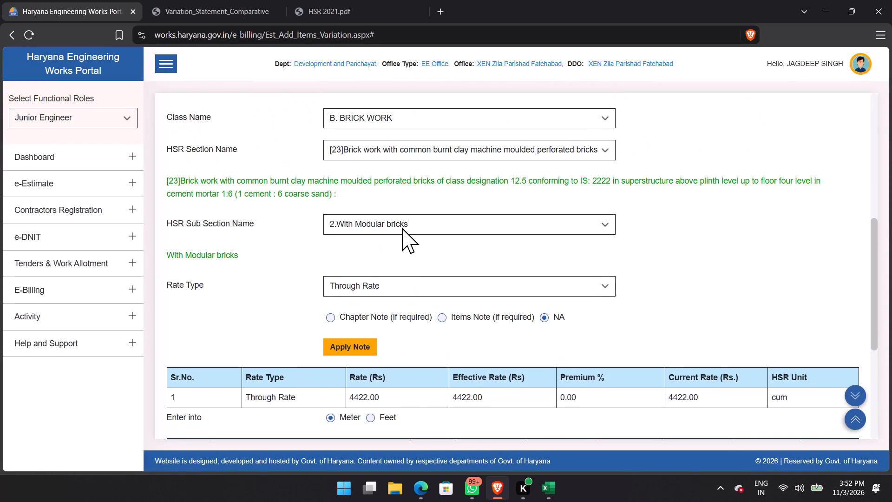
scroll(402, 228, "up", 1)
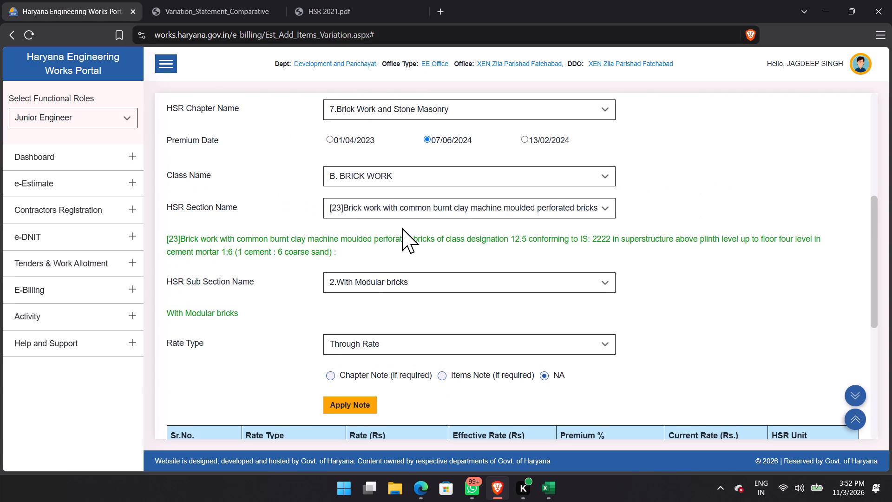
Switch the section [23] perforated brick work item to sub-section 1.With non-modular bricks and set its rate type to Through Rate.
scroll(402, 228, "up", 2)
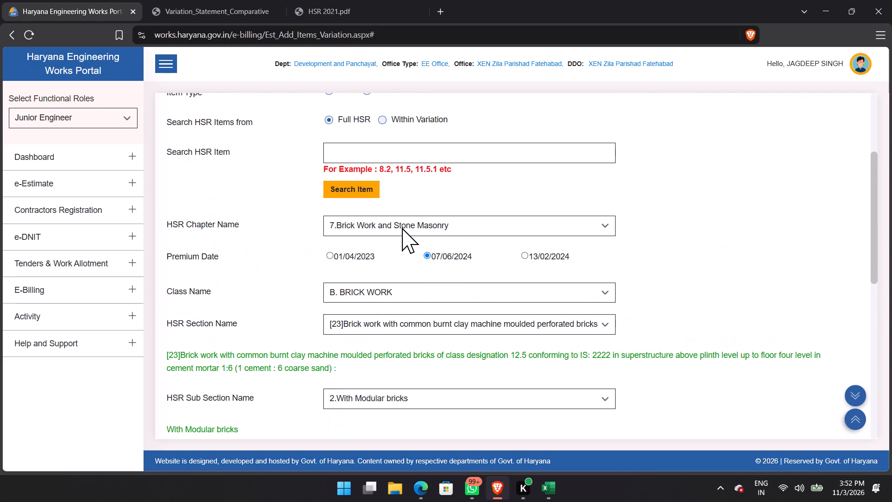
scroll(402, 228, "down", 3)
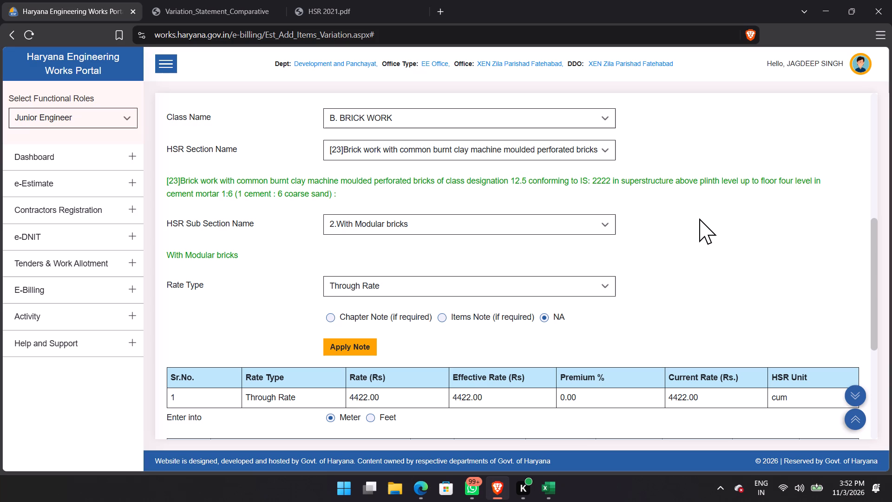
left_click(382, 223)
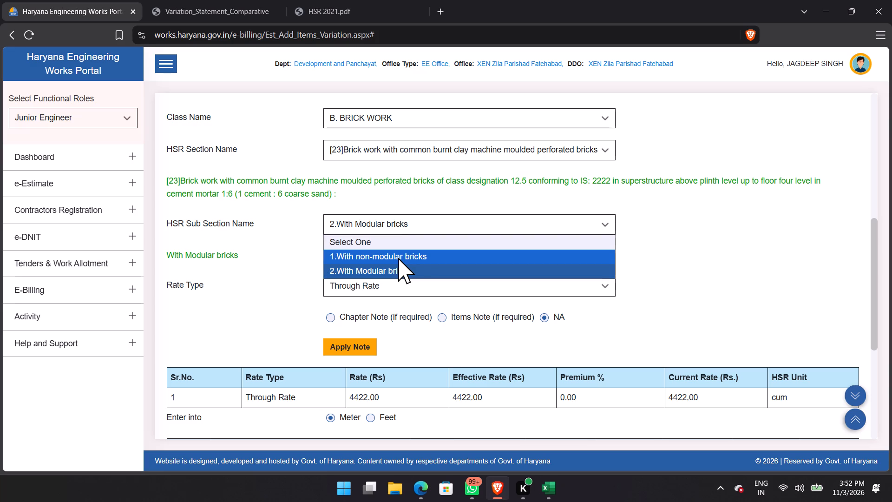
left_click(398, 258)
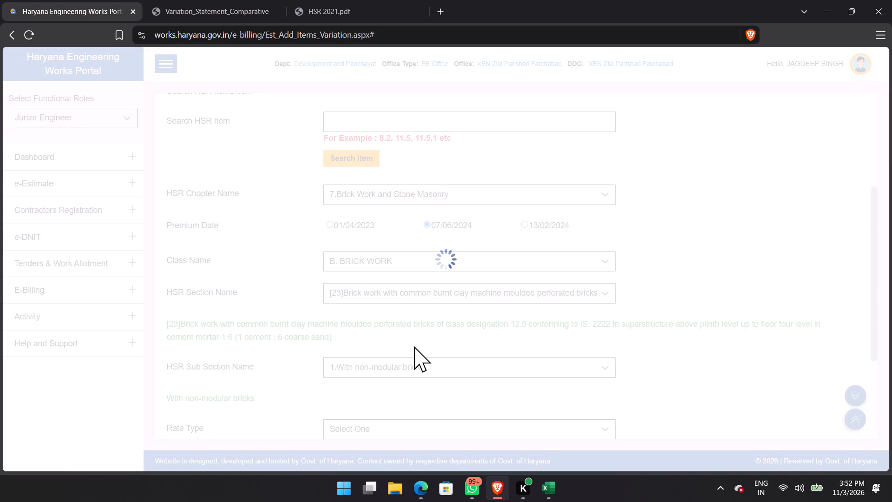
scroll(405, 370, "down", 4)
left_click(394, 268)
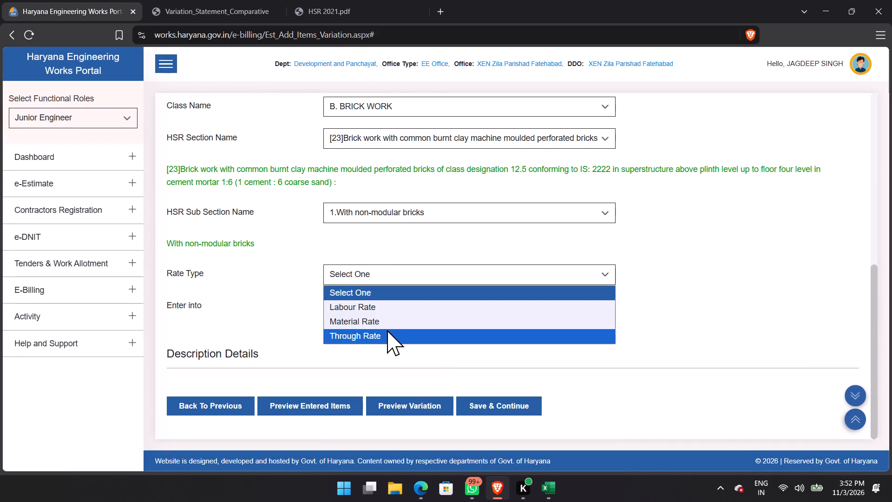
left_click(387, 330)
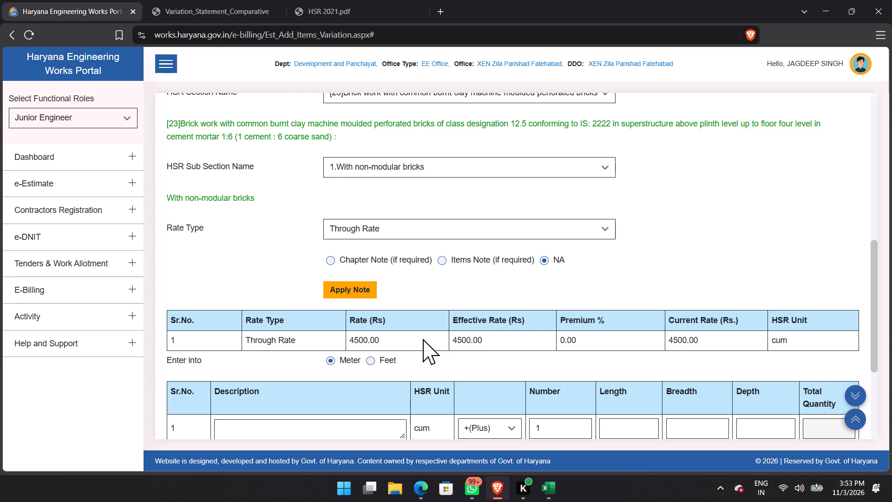
Choose HSR section [22], non-modular brick work in superstructure, with sub-section 2.Cement mortar 1:6 and rate type Through Rate.
scroll(423, 339, "up", 1)
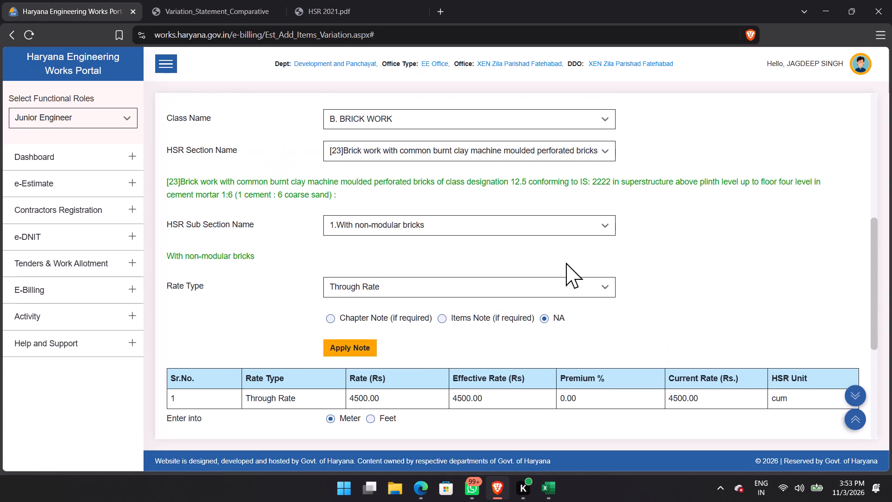
scroll(507, 204, "up", 2)
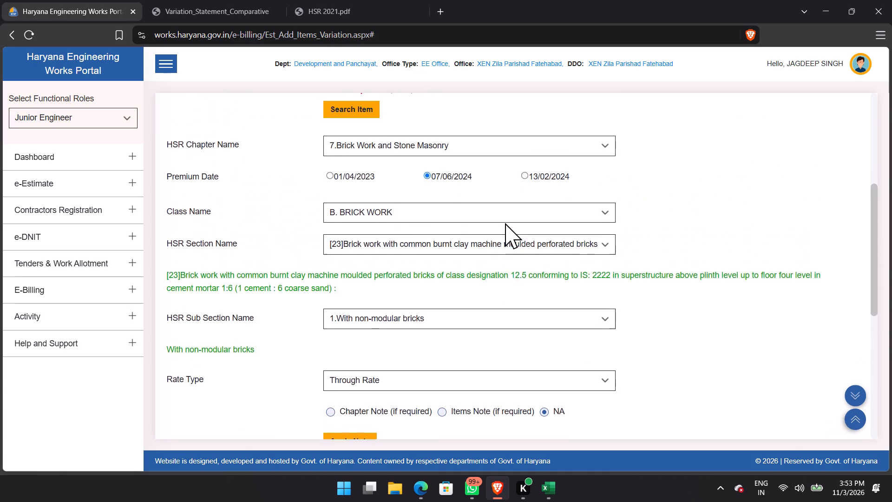
left_click(438, 266)
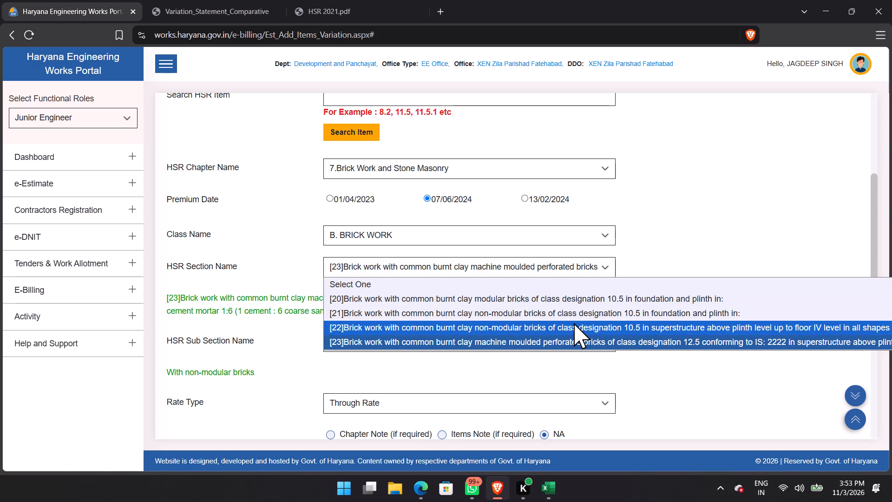
left_click(575, 323)
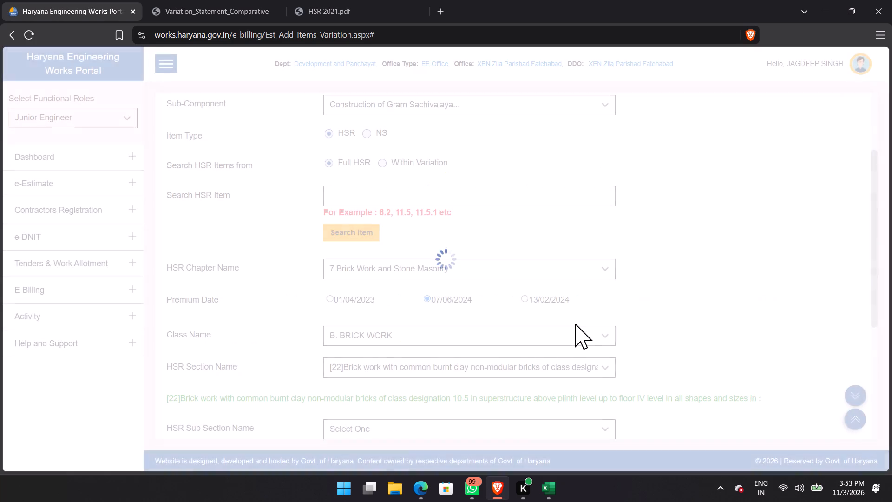
scroll(424, 296, "down", 3)
left_click(389, 258)
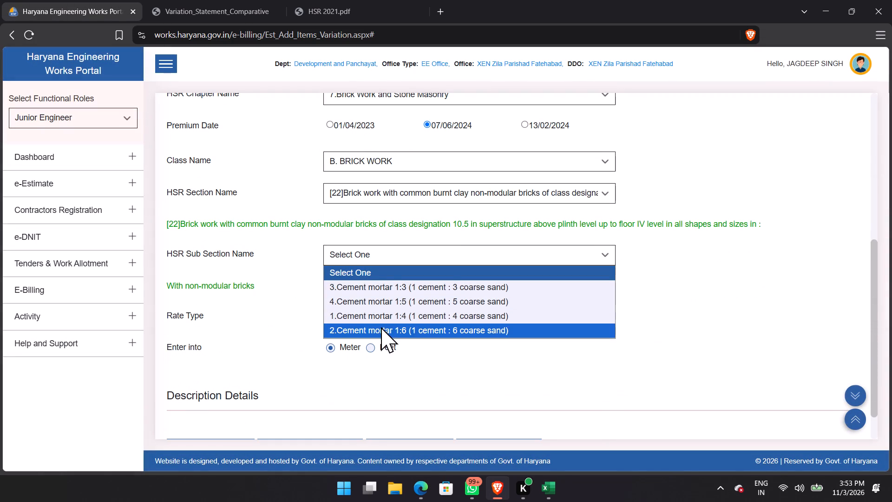
left_click(381, 327)
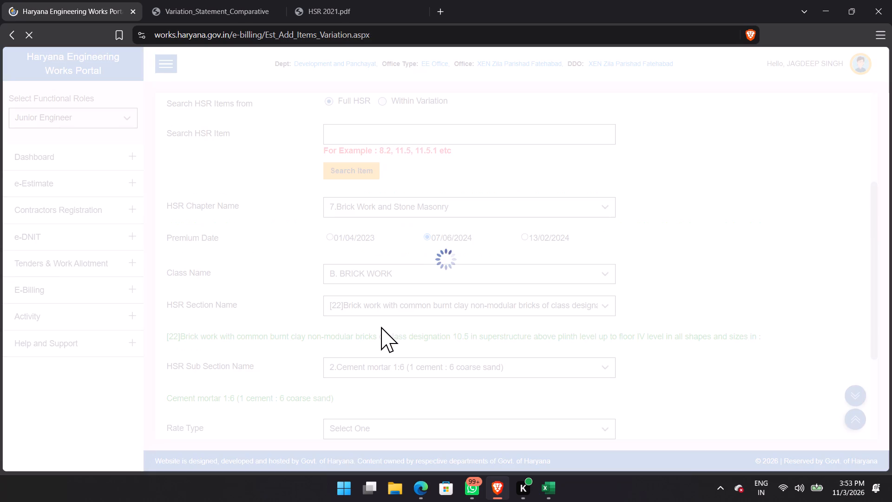
scroll(416, 326, "down", 3)
left_click(382, 276)
left_click(387, 336)
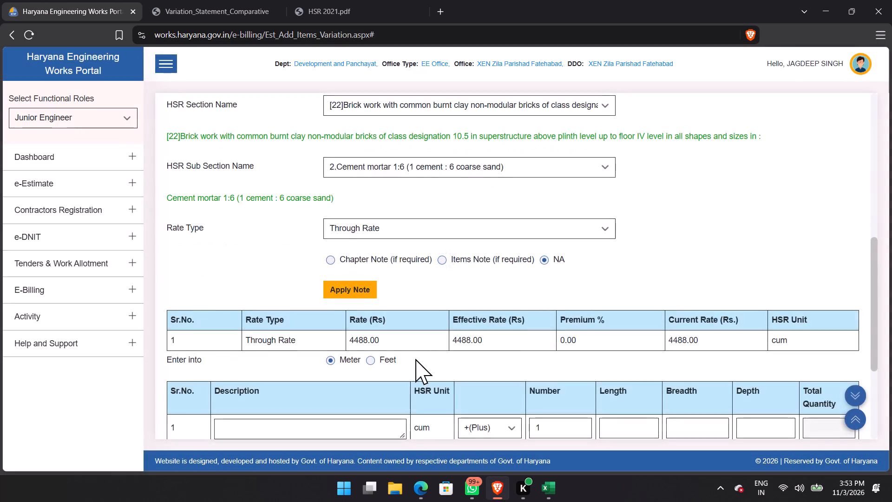
Examine the through rate of the section [22] cement mortar 1:6 item together with its measurement fields and premium date.
scroll(418, 360, "down", 7)
left_click_drag(402, 164, 326, 163)
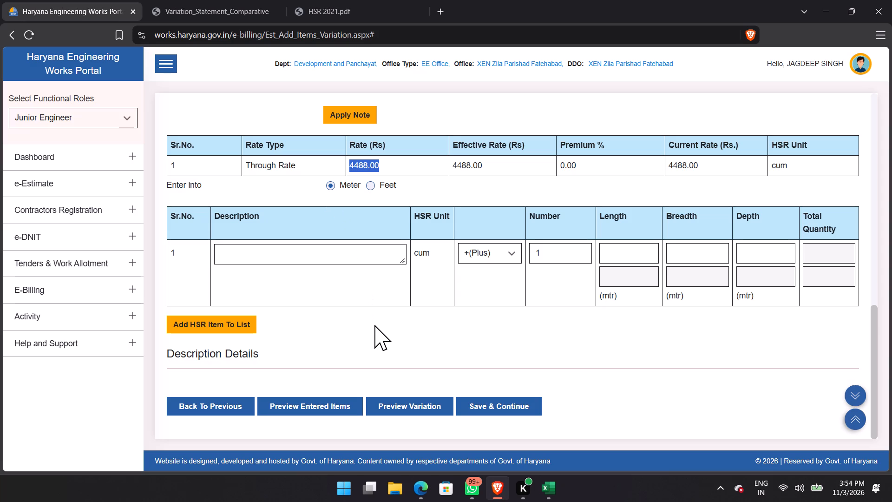
scroll(374, 325, "down", 4)
scroll(374, 325, "up", 2)
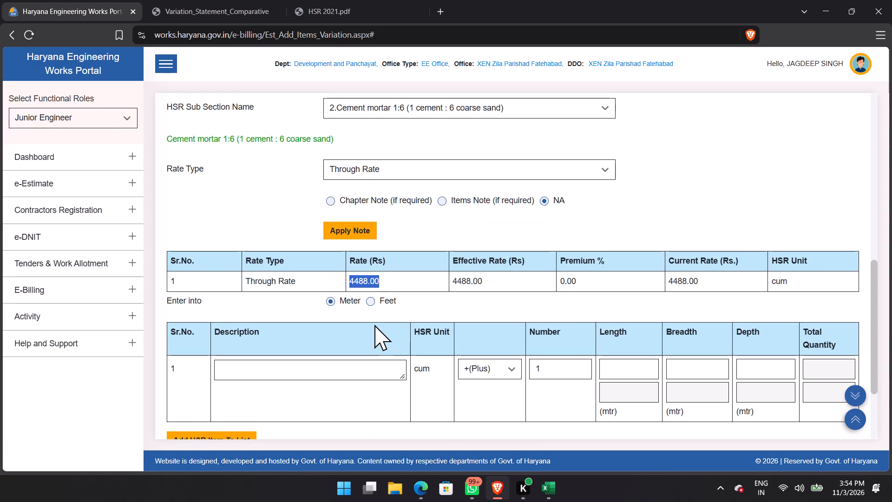
scroll(374, 325, "up", 2)
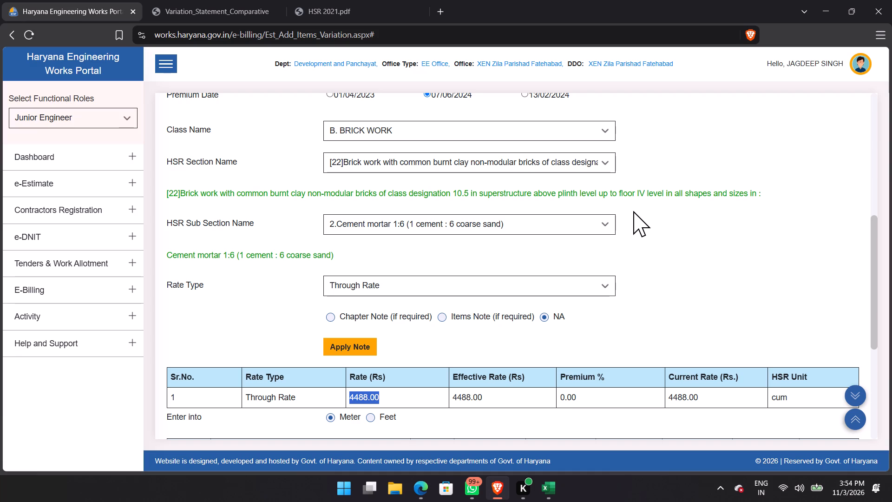
scroll(633, 211, "up", 2)
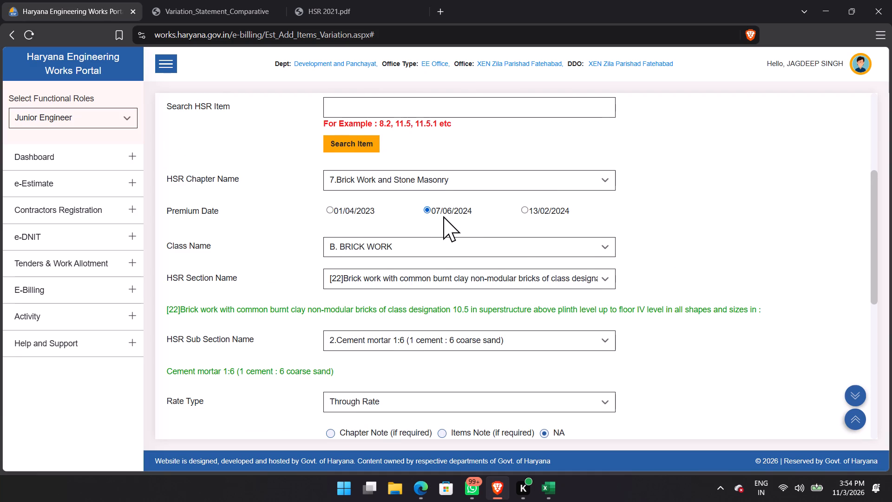
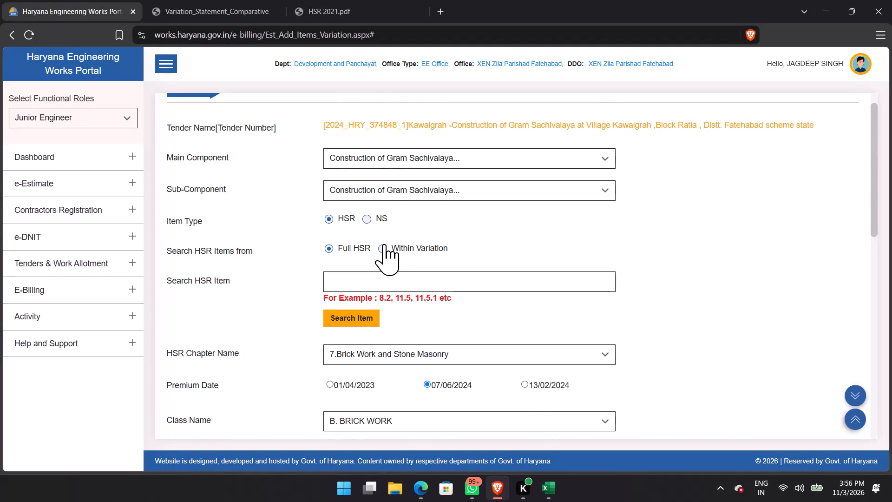
Switch the HSR item search to Within Variation and look through the variation's HSR items and the current item's fields.
left_click(384, 244)
left_click(369, 311)
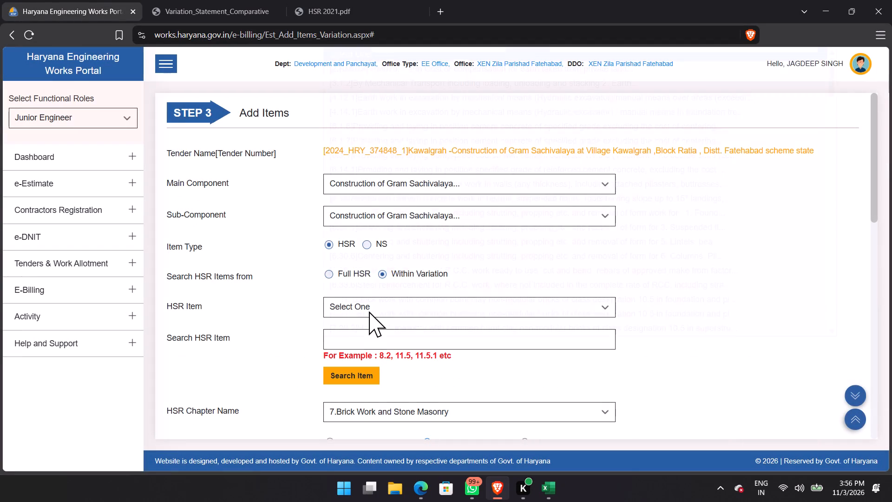
scroll(397, 291, "down", 1)
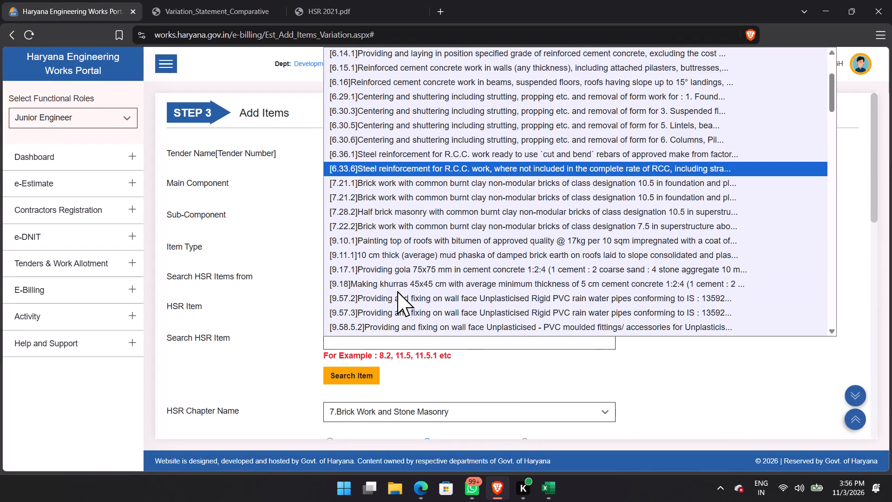
scroll(378, 278, "down", 5)
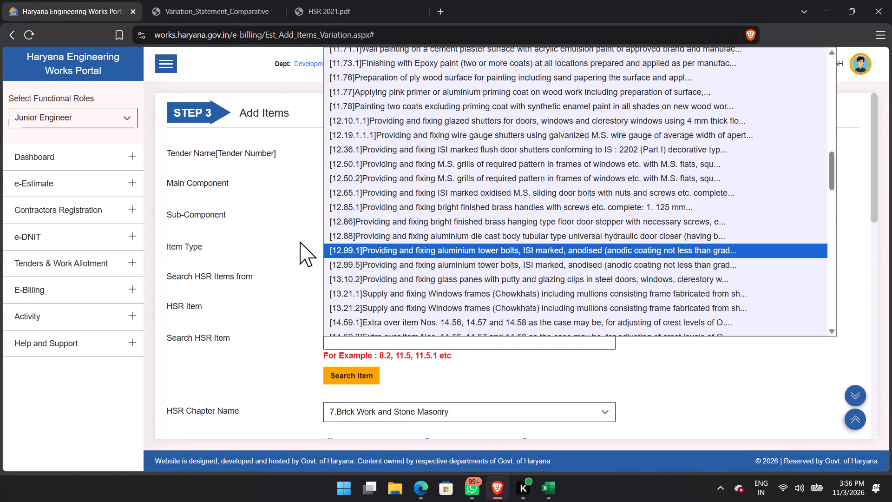
scroll(300, 241, "down", 4)
scroll(300, 241, "up", 1)
scroll(300, 241, "down", 1)
left_click(380, 177)
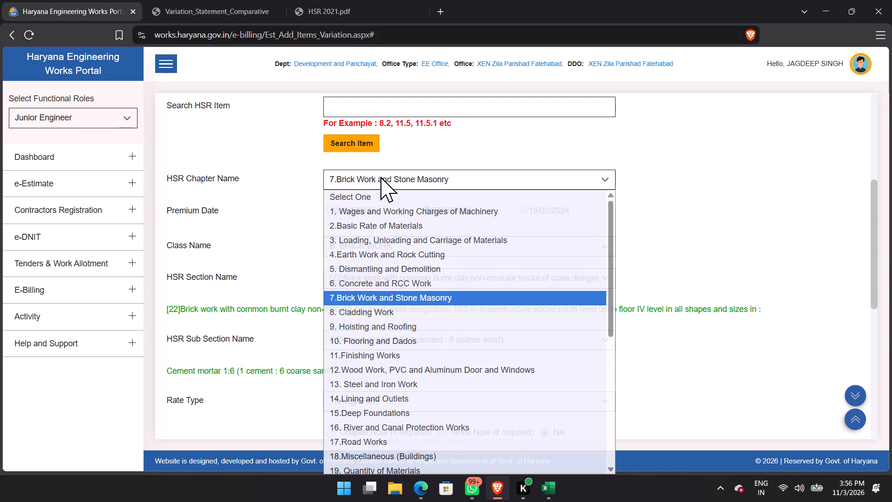
left_click(289, 190)
scroll(300, 200, "up", 3)
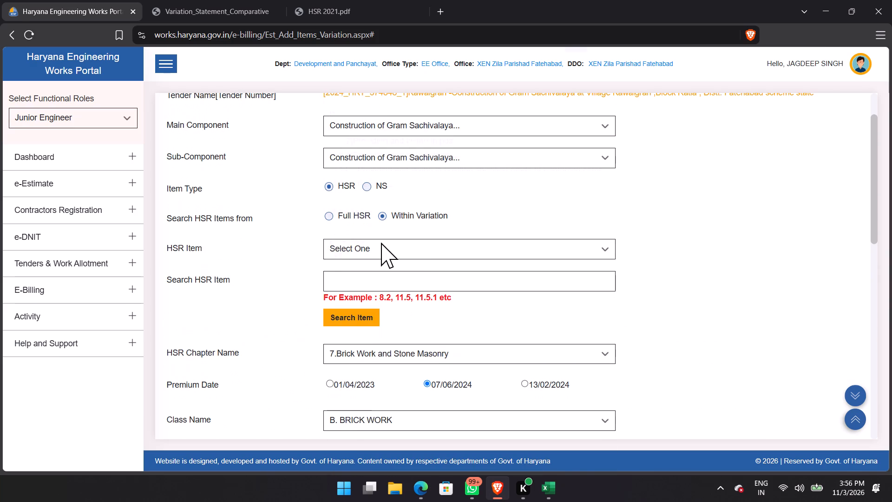
left_click(381, 243)
scroll(387, 236, "down", 20)
scroll(387, 236, "down", 5)
scroll(387, 236, "up", 6)
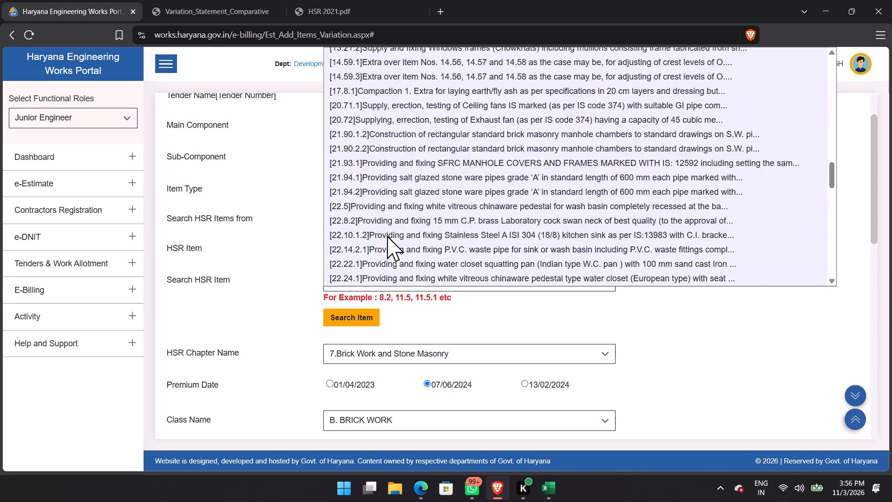
scroll(387, 236, "up", 15)
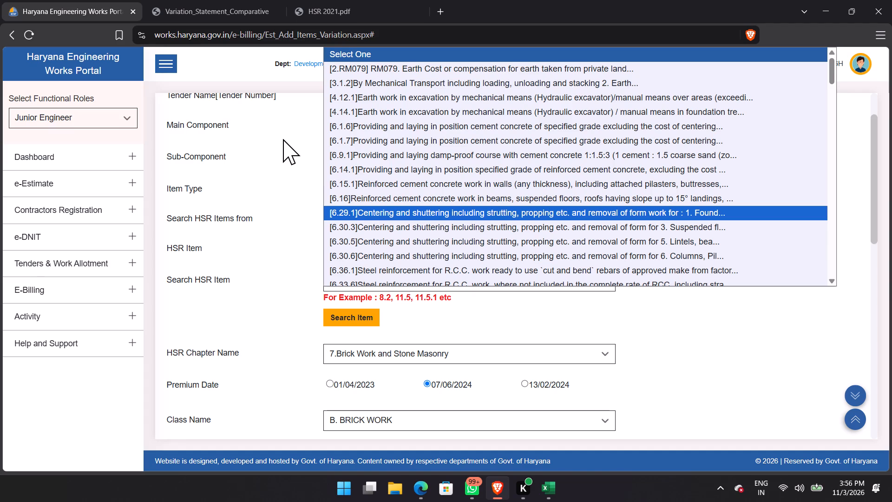
left_click(284, 136)
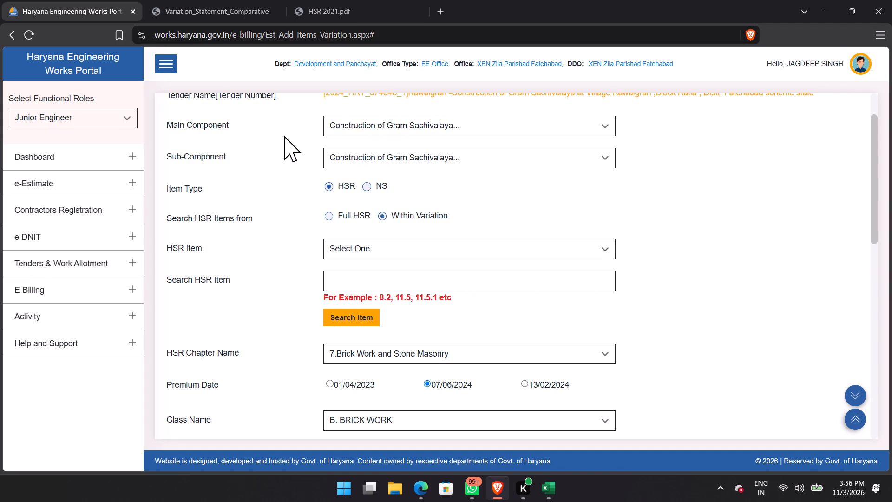
left_click(421, 156)
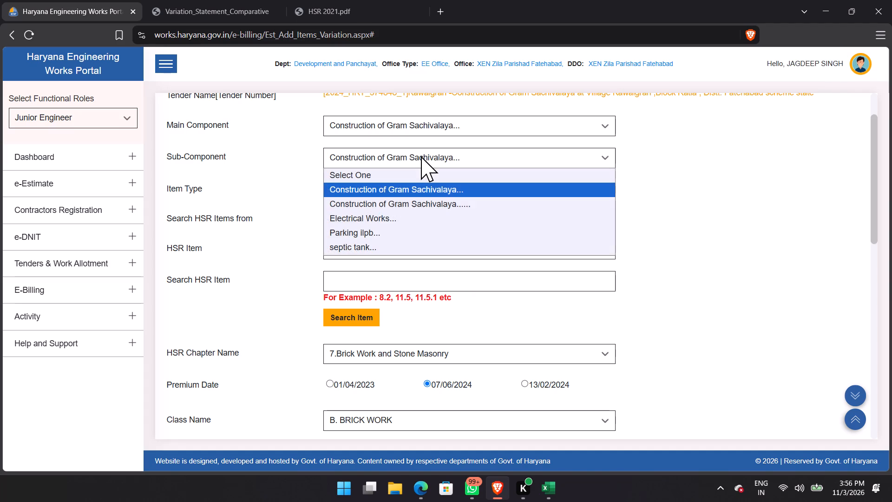
left_click(277, 159)
left_click(350, 248)
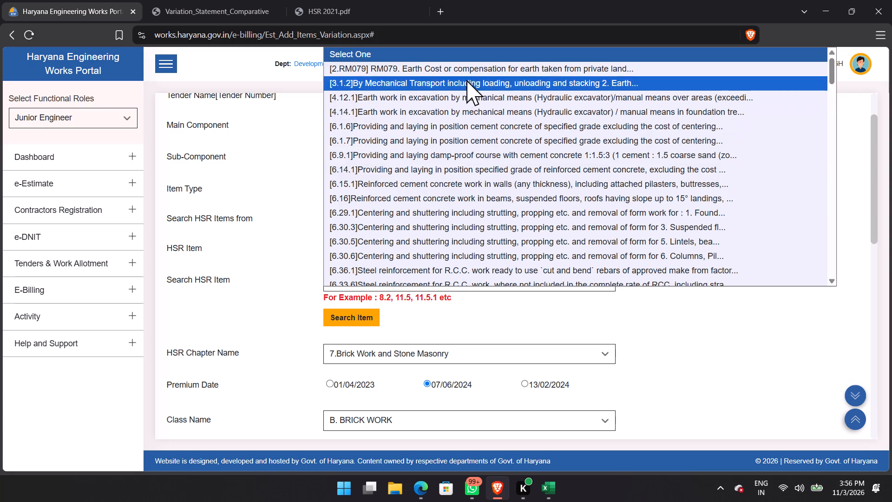
left_click(268, 197)
scroll(447, 261, "down", 3)
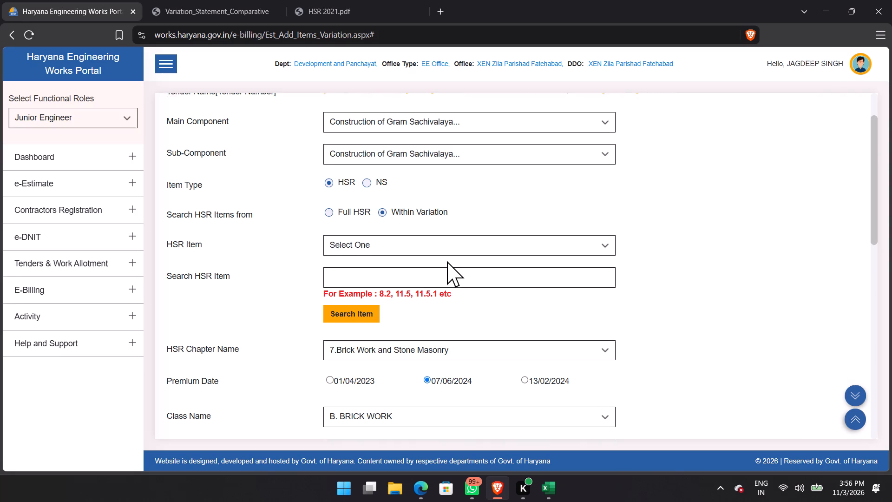
scroll(447, 261, "down", 6)
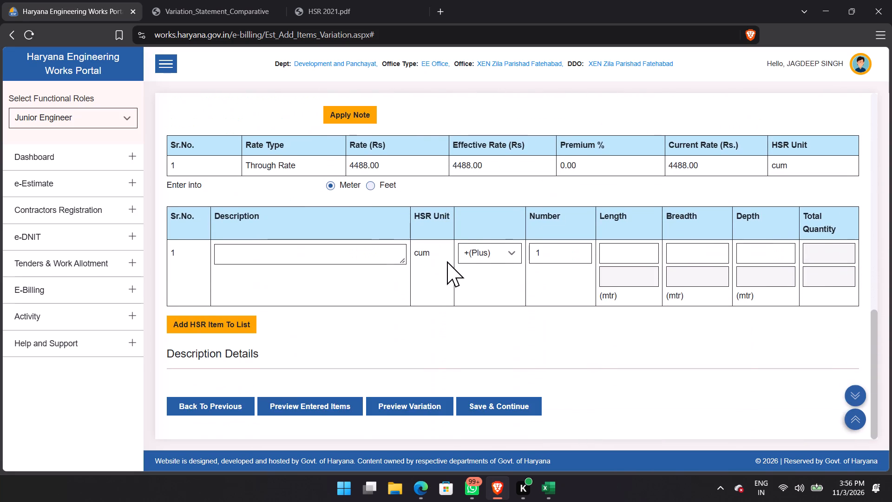
scroll(420, 264, "up", 7)
scroll(364, 177, "up", 2)
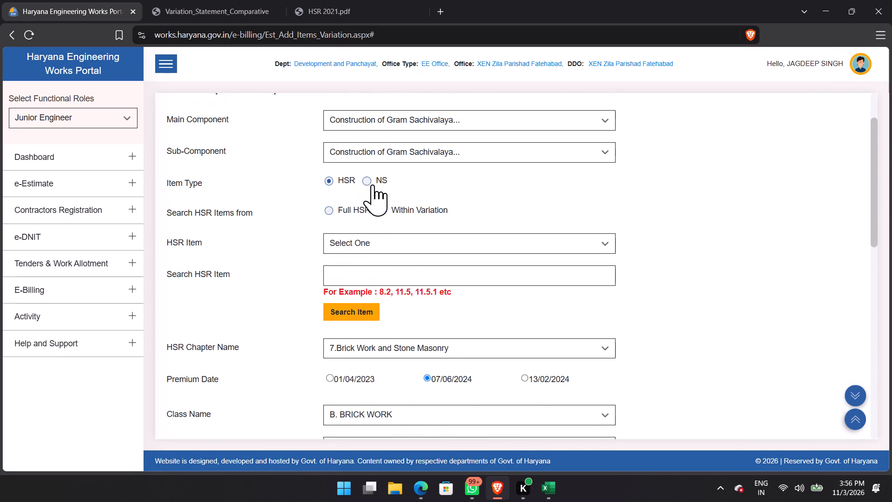
Change the item type to NS and select the 45 watt LED street light fitting from the items within the variation.
left_click(363, 185)
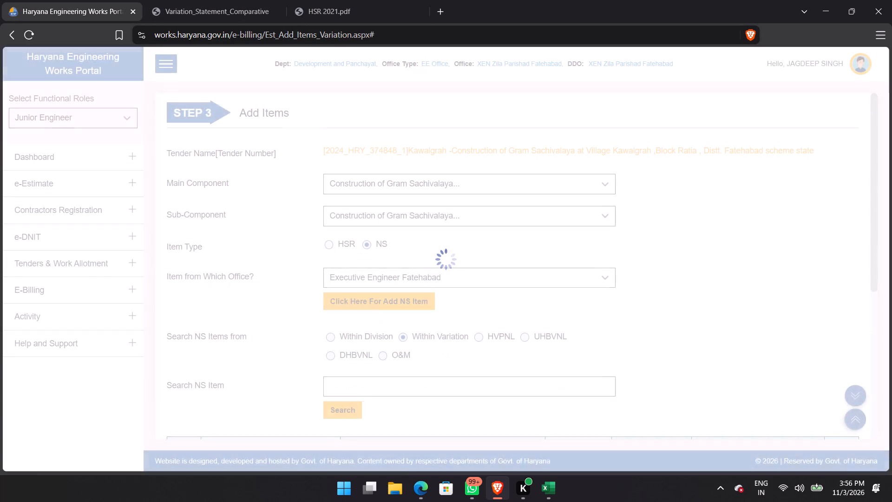
scroll(399, 233, "down", 5)
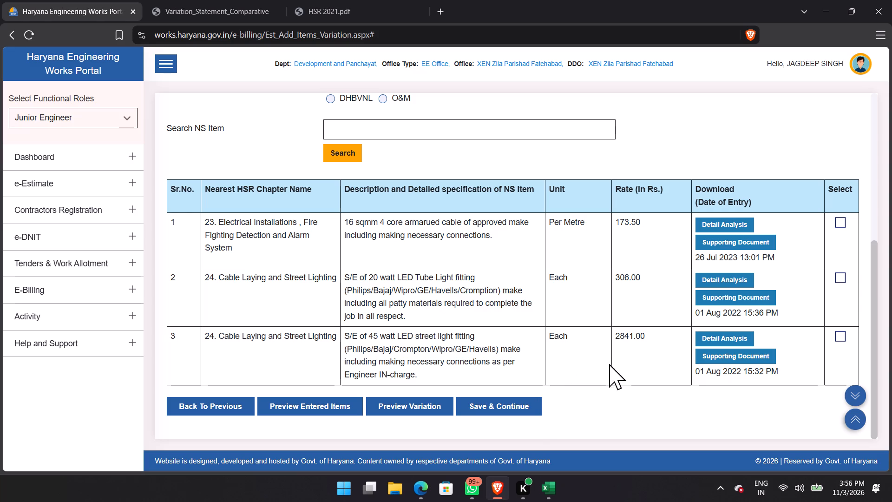
left_click(840, 340)
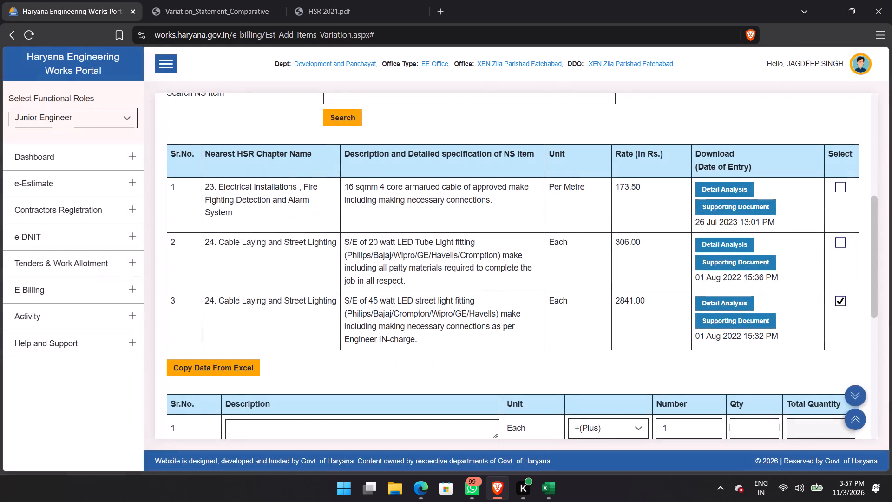
Examine the 45 watt LED street light item's rate, measurement fields and description details.
scroll(485, 314, "down", 6)
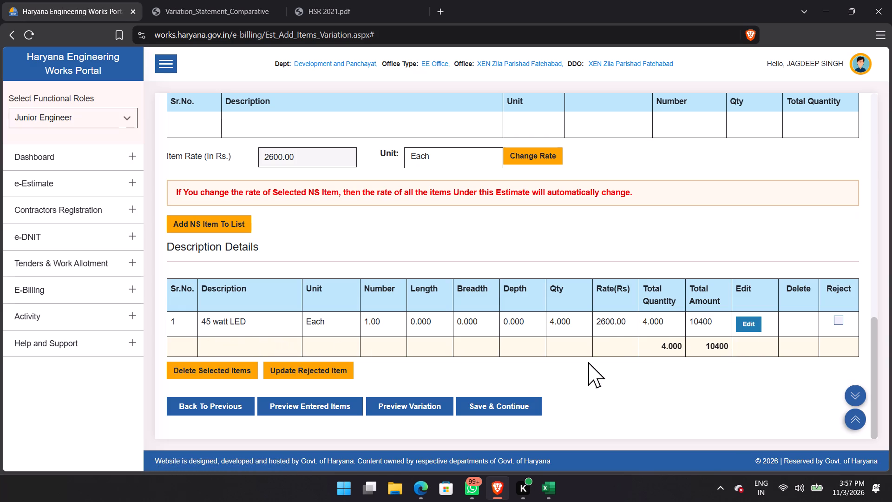
scroll(663, 324, "up", 3)
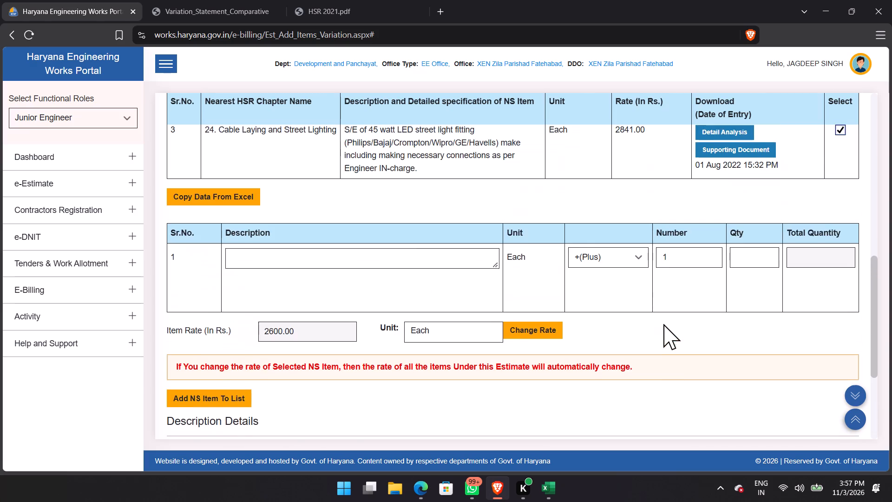
scroll(650, 303, "up", 1)
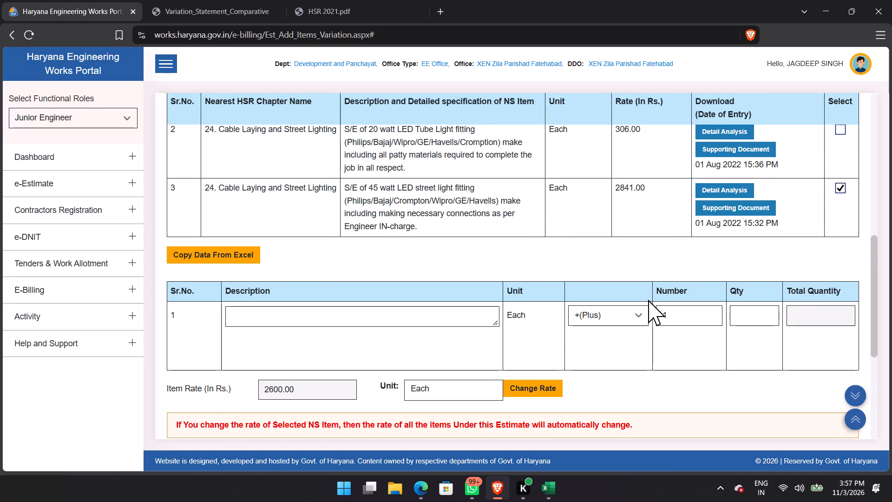
scroll(648, 300, "down", 4)
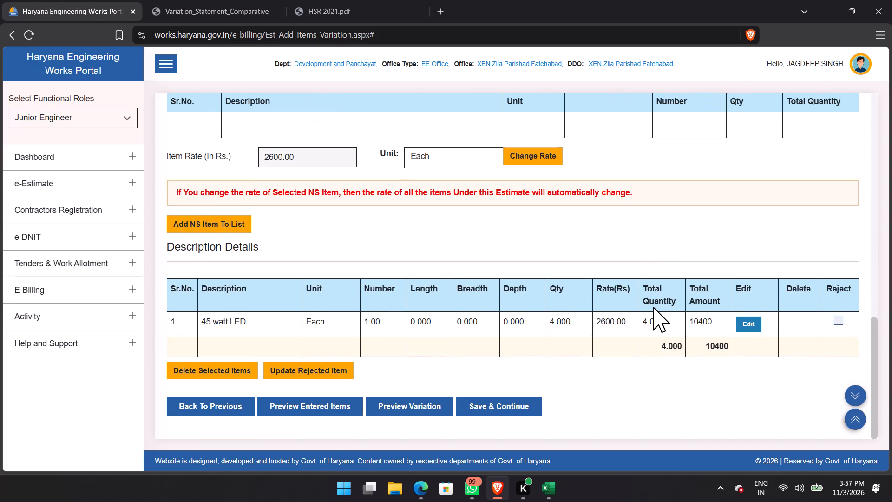
scroll(652, 302, "up", 1)
scroll(650, 300, "down", 2)
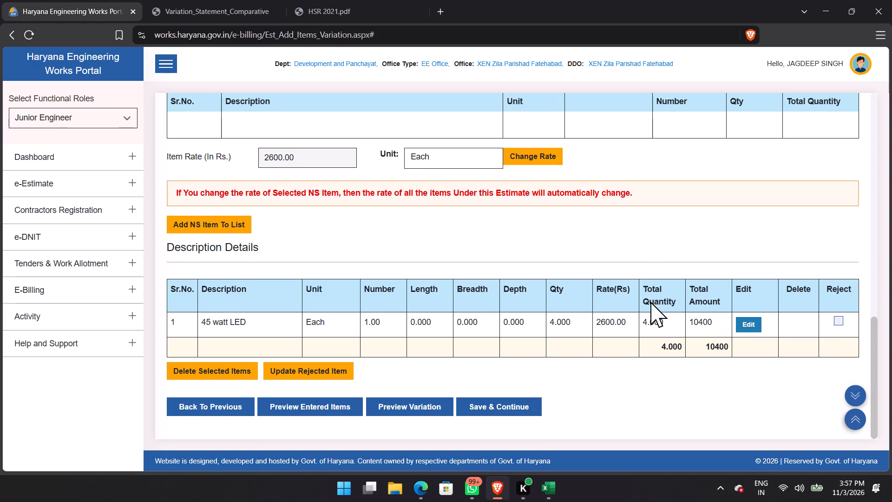
scroll(650, 302, "up", 4)
scroll(650, 302, "down", 3)
scroll(650, 302, "up", 2)
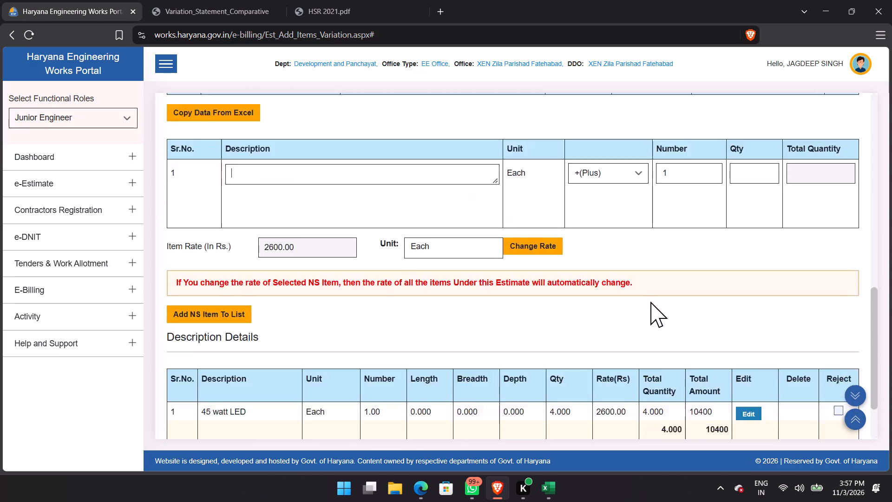
scroll(650, 302, "up", 2)
scroll(650, 302, "down", 5)
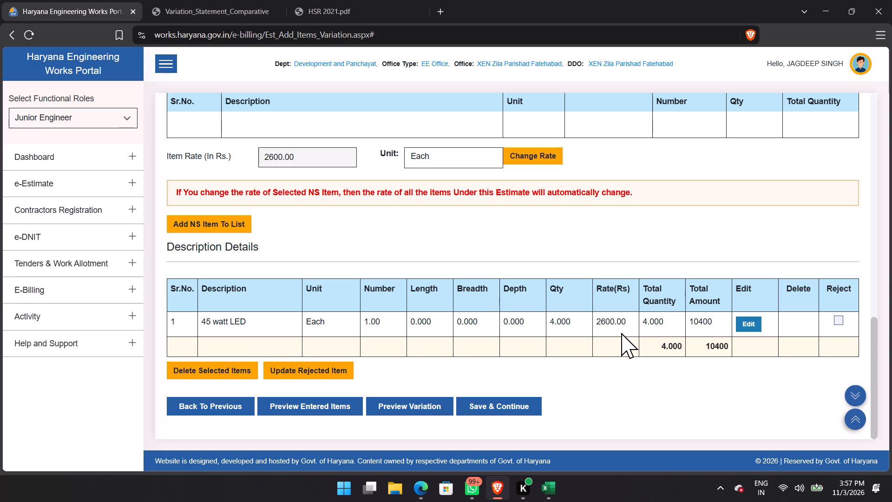
Select the 20 watt LED tube light NS item, edit its description entry to a quantity of 41, and update the record.
scroll(621, 333, "up", 2)
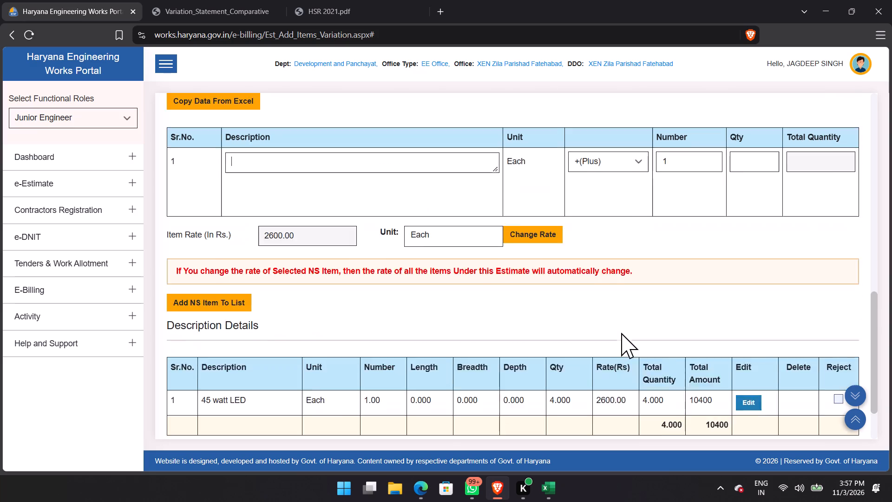
scroll(621, 333, "up", 3)
left_click(839, 188)
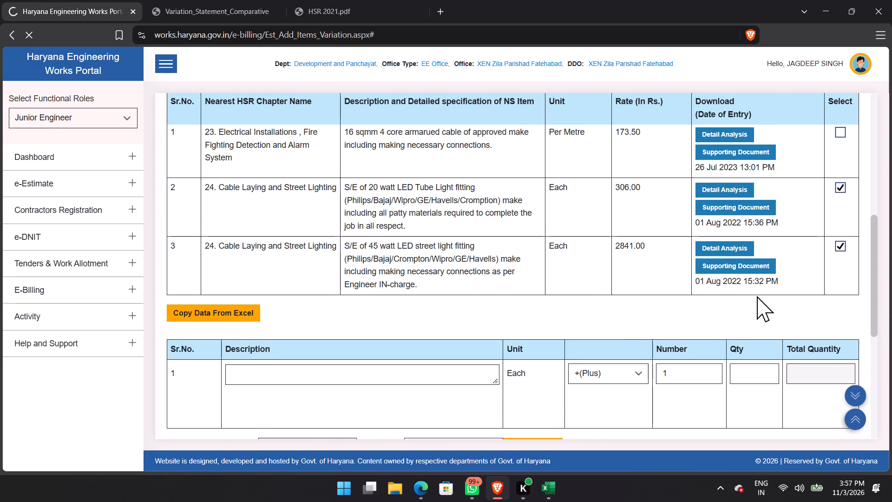
scroll(642, 247, "down", 6)
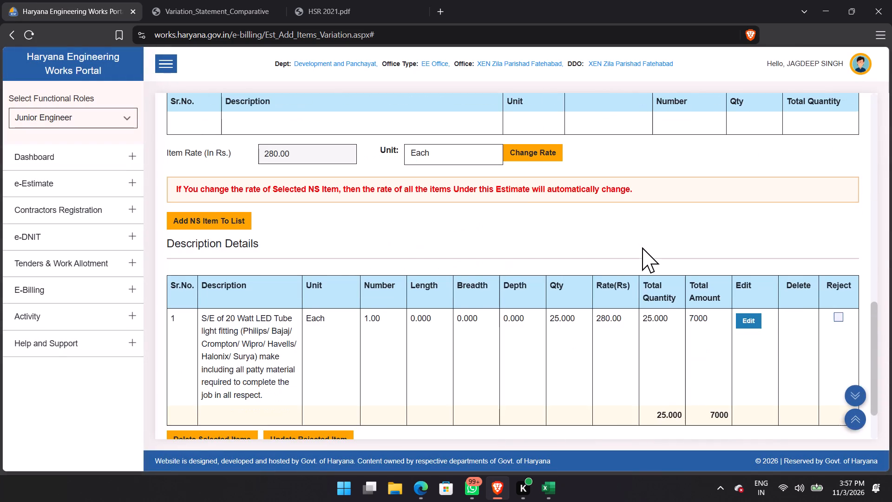
scroll(642, 247, "down", 4)
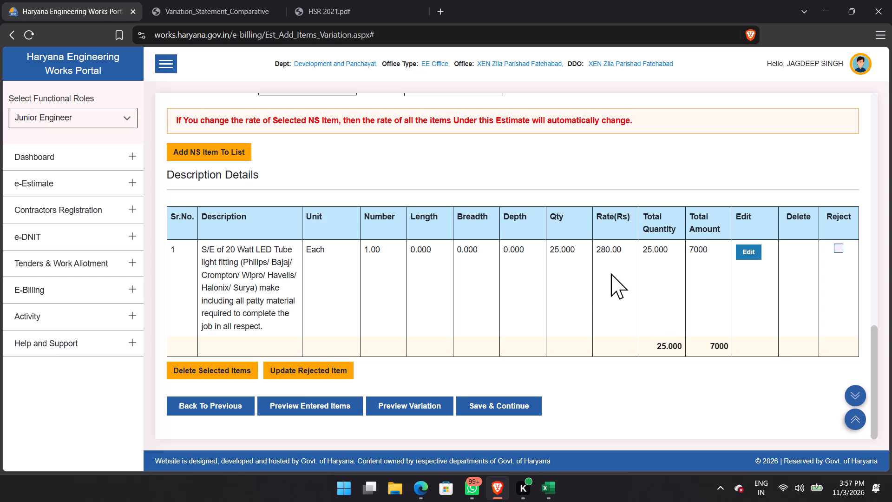
left_click(749, 250)
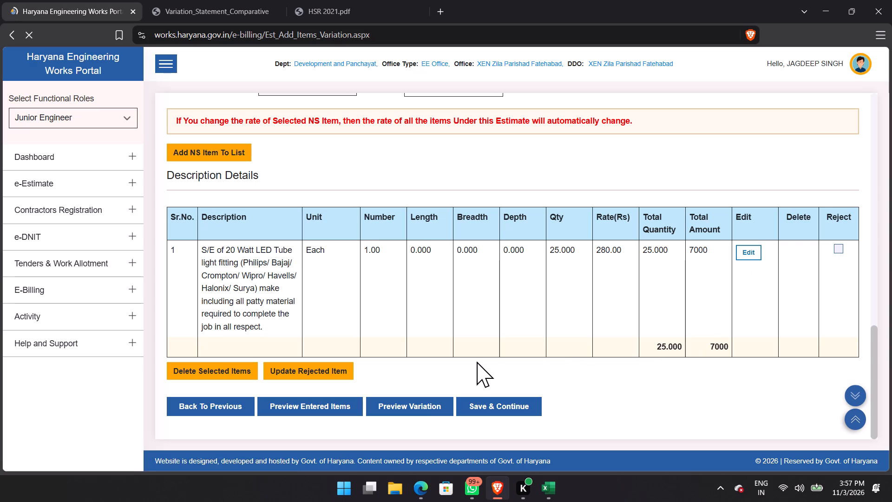
scroll(773, 316, "down", 4)
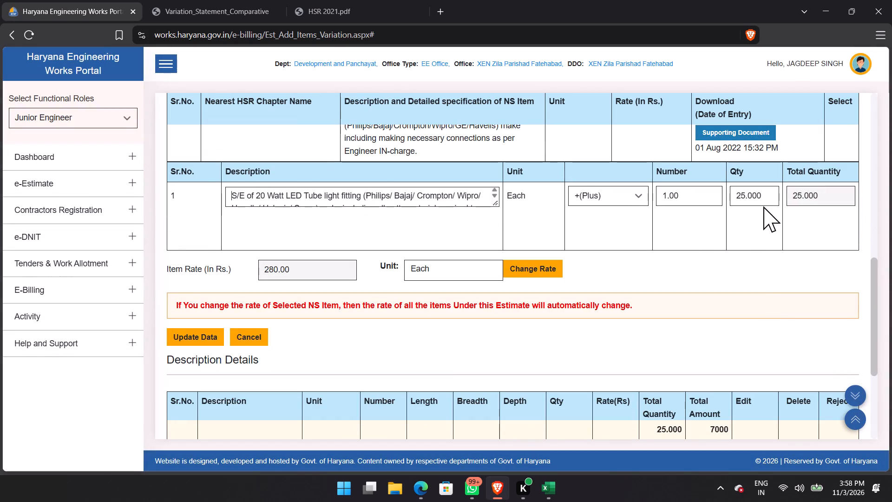
left_click_drag(763, 200, 666, 190)
type("41")
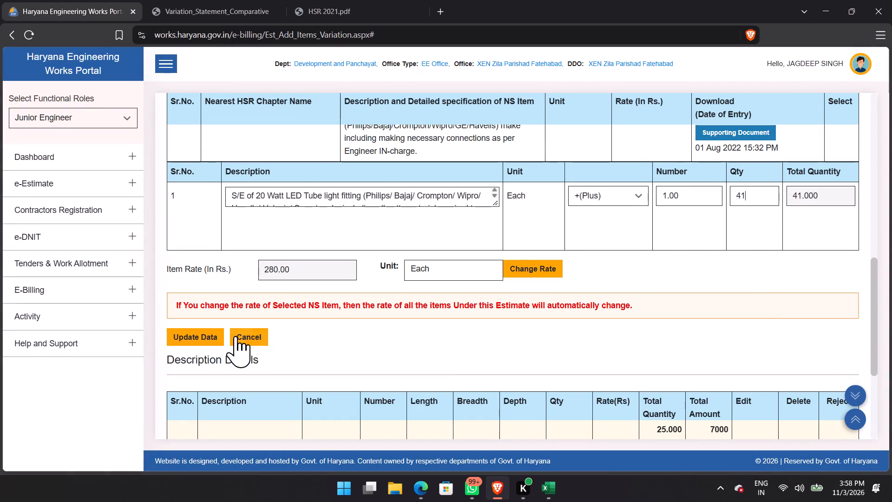
left_click(198, 334)
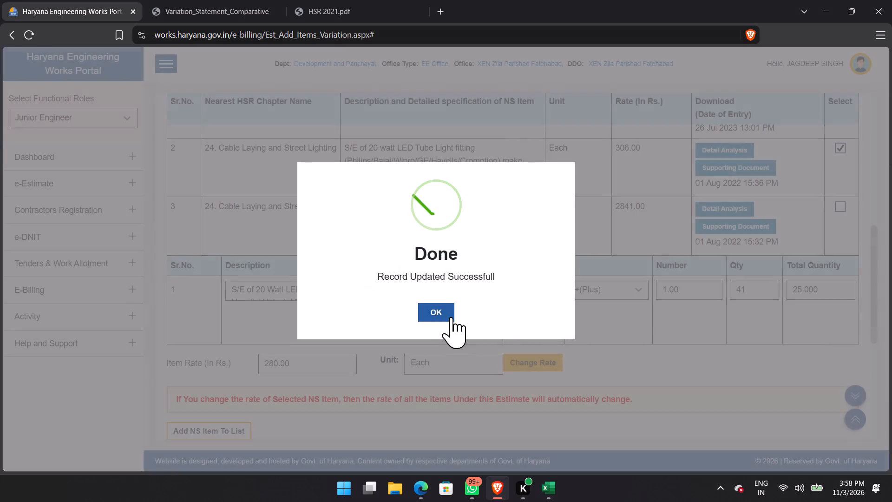
left_click(431, 312)
Check the updated quantity and amount in the description details of the 20 watt LED tube light item.
scroll(754, 310, "down", 4)
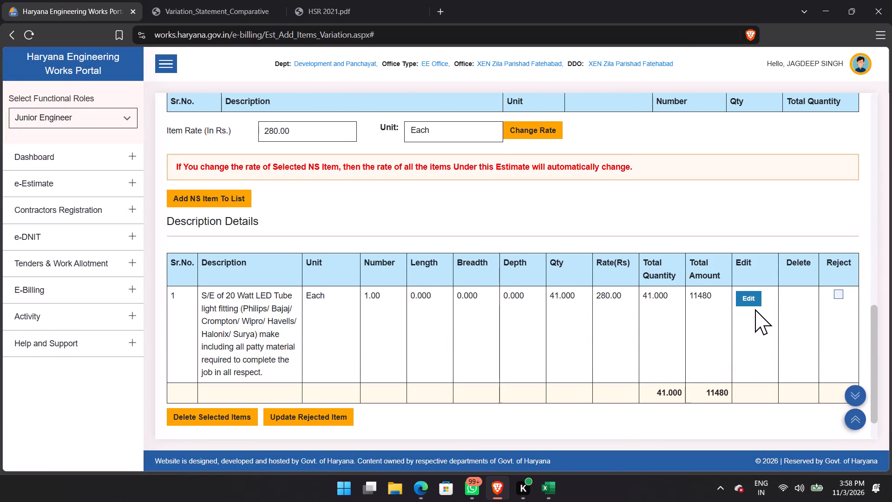
scroll(470, 344, "up", 4)
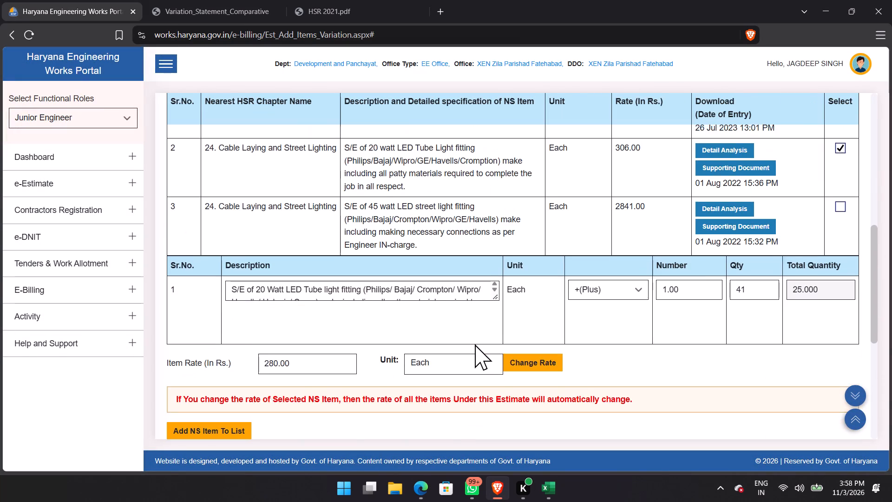
scroll(475, 344, "up", 2)
scroll(603, 317, "up", 3)
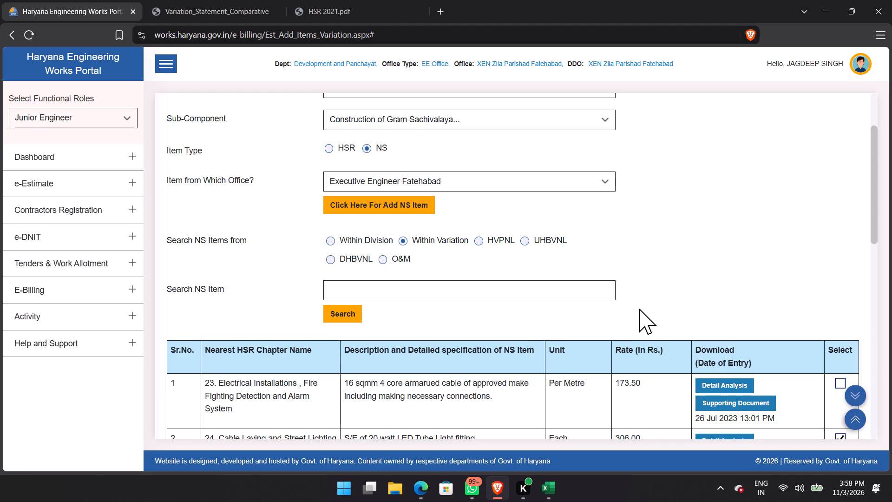
scroll(639, 309, "down", 10)
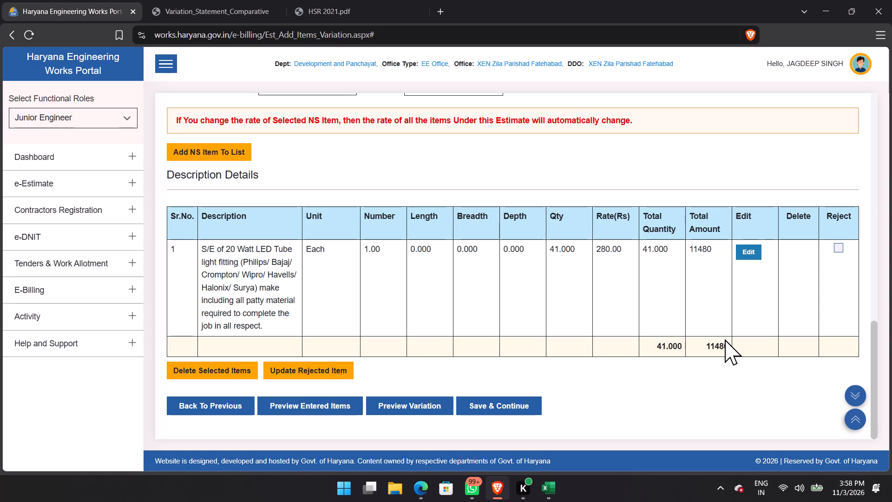
Review the list of NS items and the 20 watt LED tube light's measurement fields to find the next item to check.
scroll(464, 343, "up", 4)
scroll(356, 350, "up", 1)
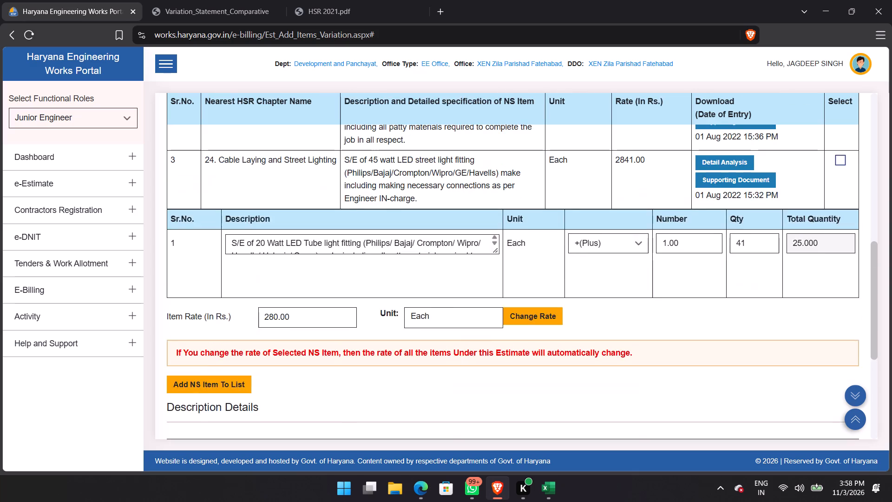
scroll(356, 350, "up", 1)
scroll(413, 191, "down", 2)
scroll(413, 191, "up", 1)
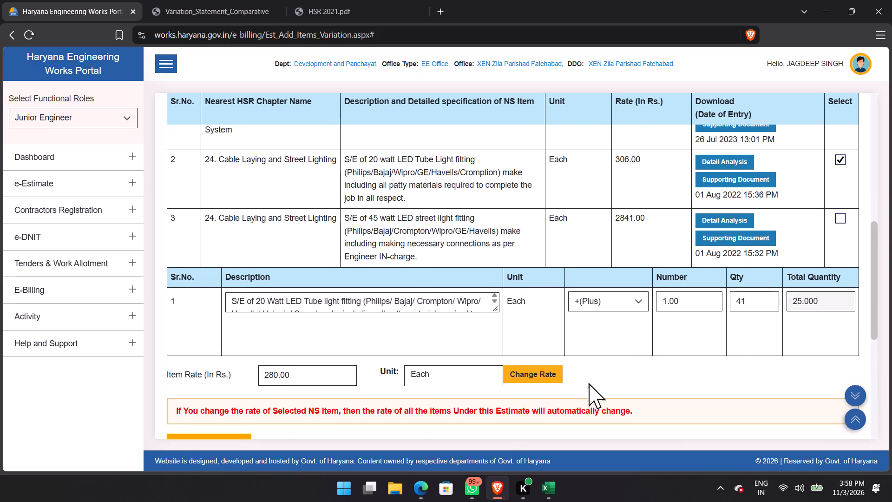
scroll(588, 377, "down", 2)
left_click(570, 337)
scroll(570, 337, "up", 3)
scroll(570, 337, "down", 2)
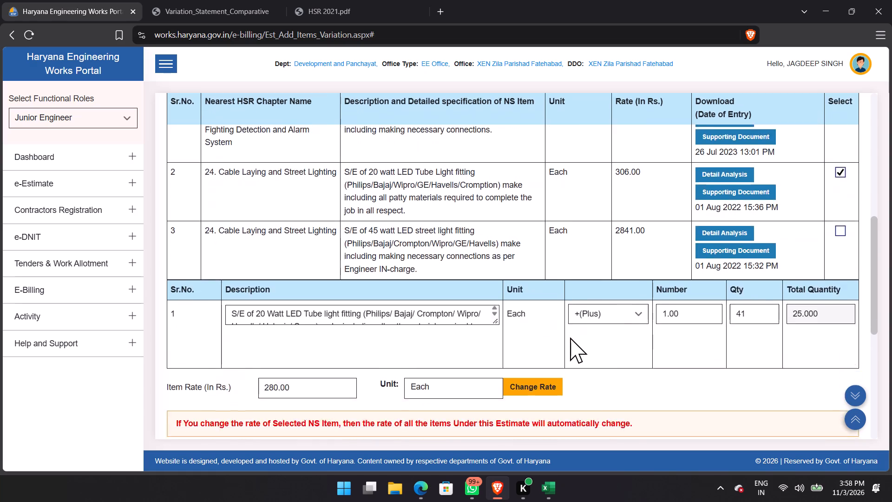
scroll(570, 337, "down", 5)
scroll(570, 337, "up", 5)
scroll(540, 228, "up", 2)
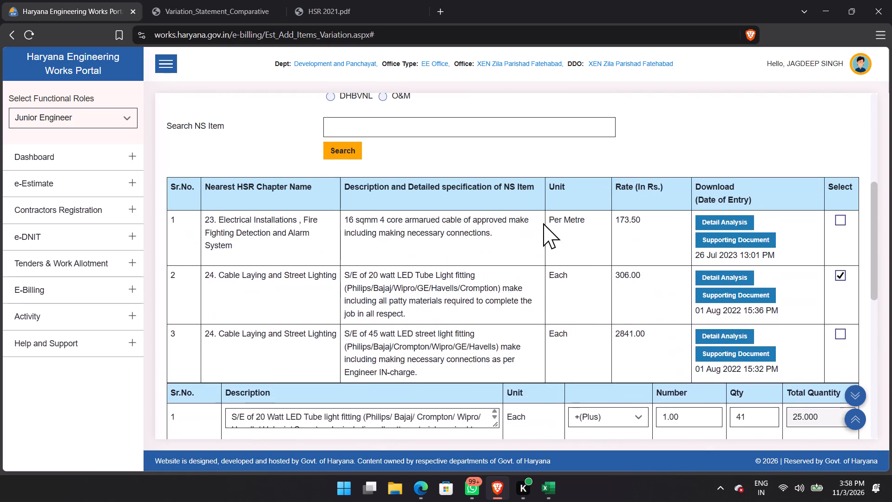
scroll(543, 223, "up", 1)
scroll(544, 227, "down", 2)
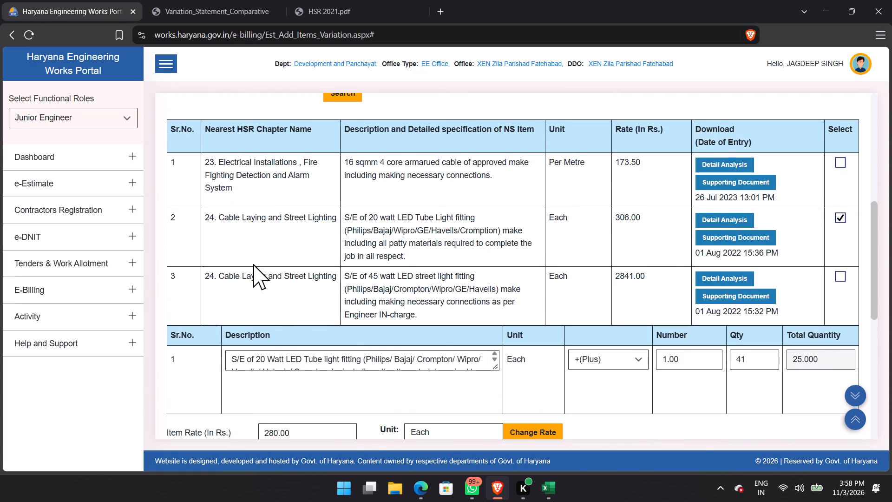
scroll(399, 270, "down", 4)
scroll(382, 255, "up", 4)
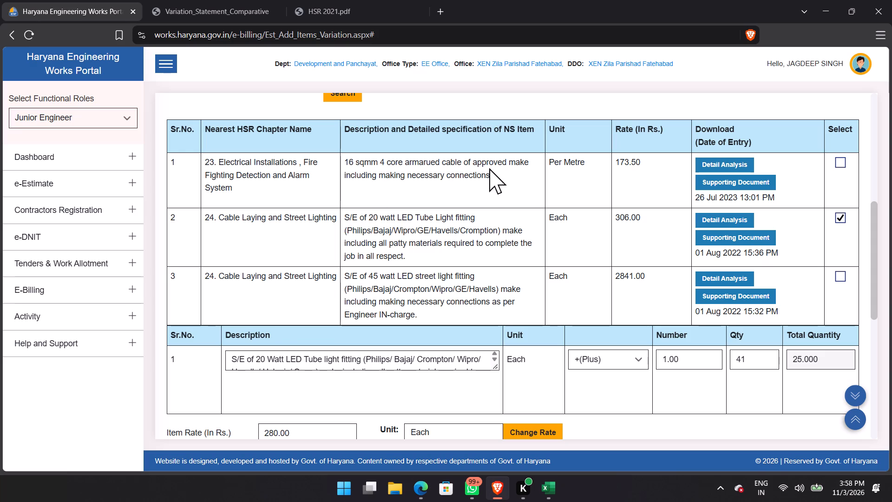
Select the 16 sqmm 4 core armoured cable NS item and bring up its description details.
left_click(840, 162)
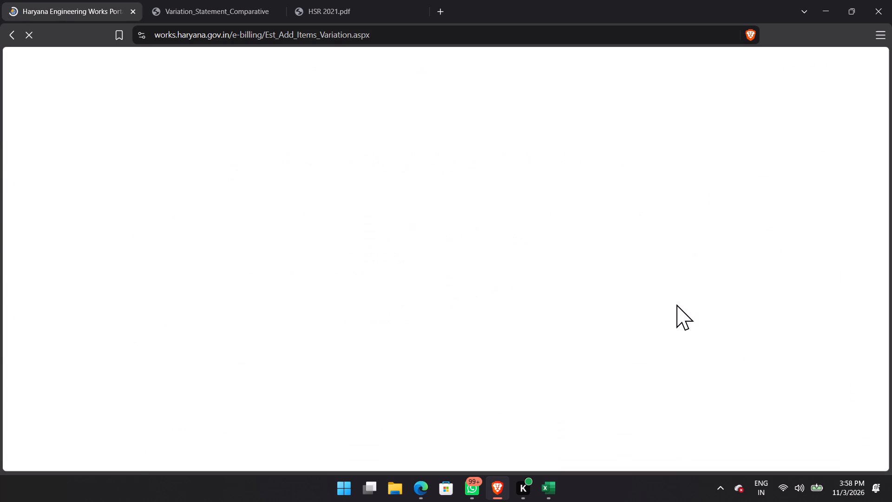
scroll(698, 295, "down", 6)
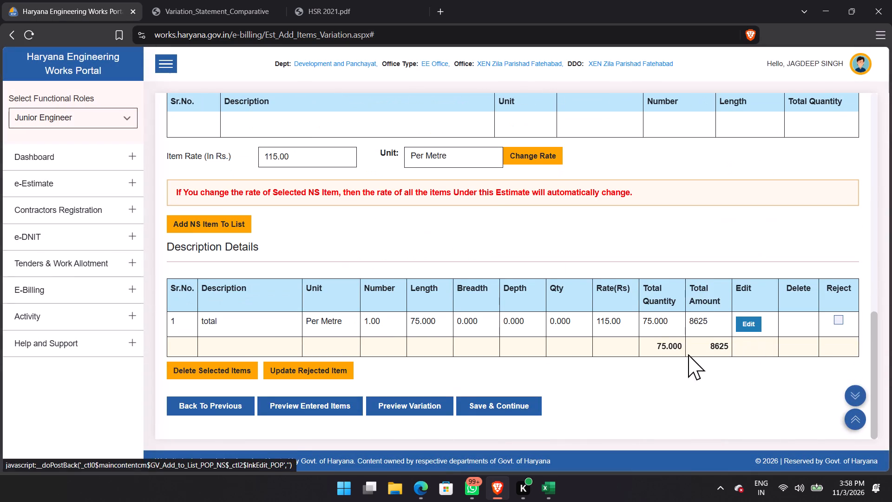
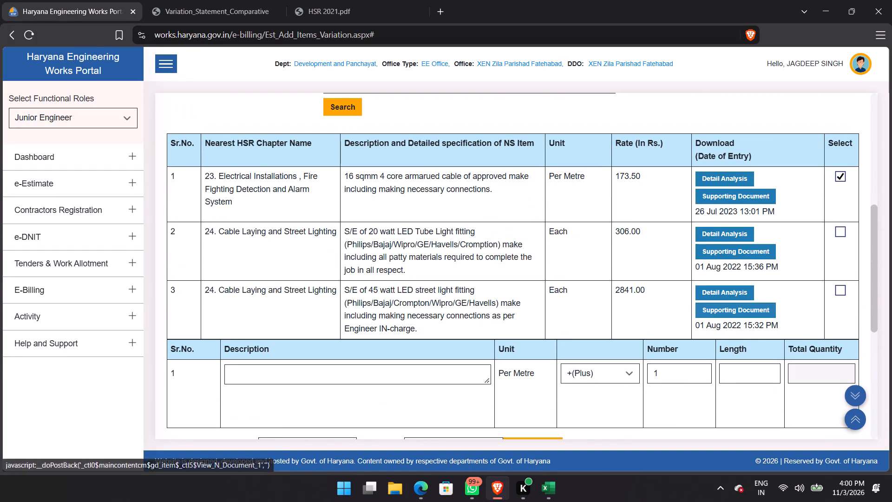
Select the 45 watt LED street light NS item and check its rate and description details.
left_click(840, 296)
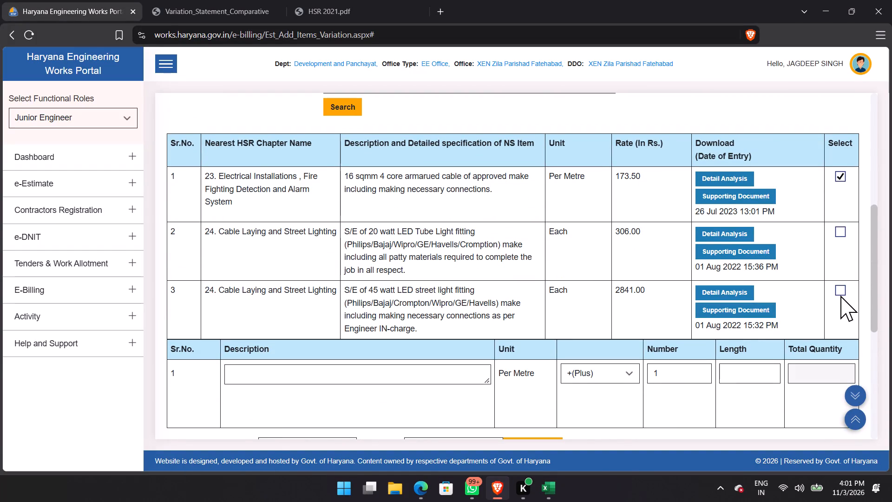
left_click(840, 290)
scroll(653, 255, "down", 4)
scroll(653, 255, "up", 1)
scroll(653, 255, "down", 8)
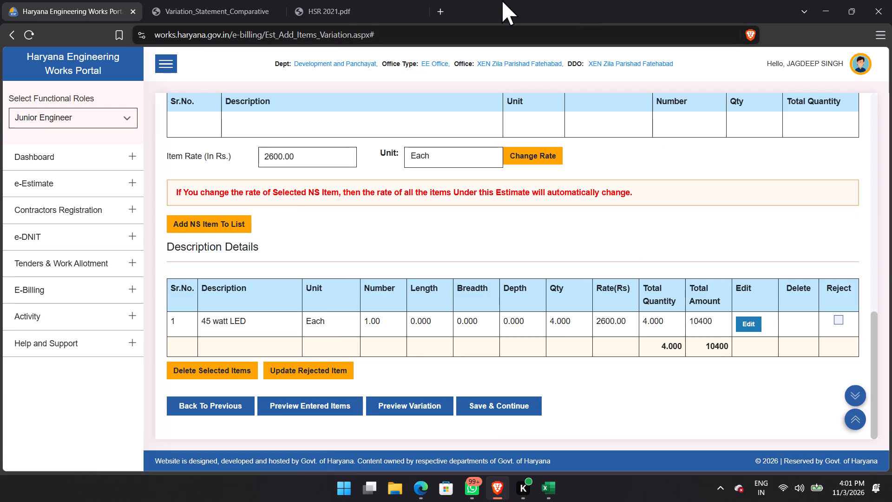
Switch to the HSR 2021 PDF and search it for item number 23.28.13.11.
left_click(345, 0)
left_click_drag(621, 64, 499, 49)
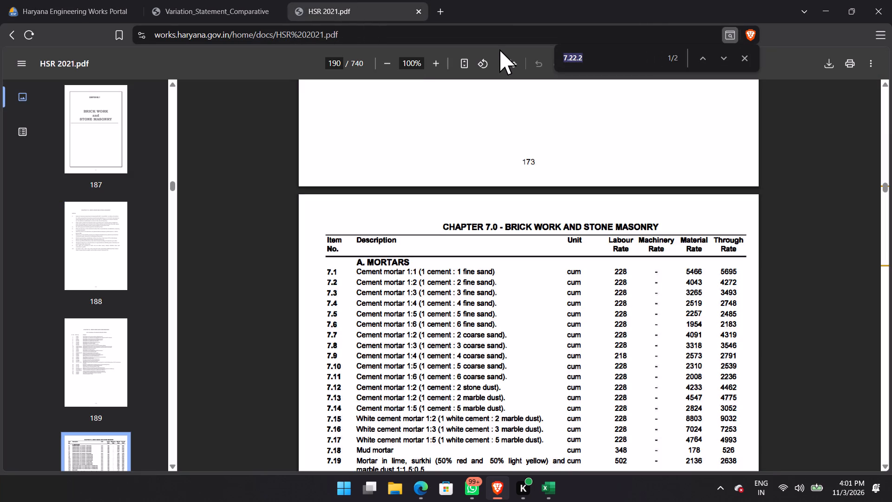
type("23.")
type("28.11")
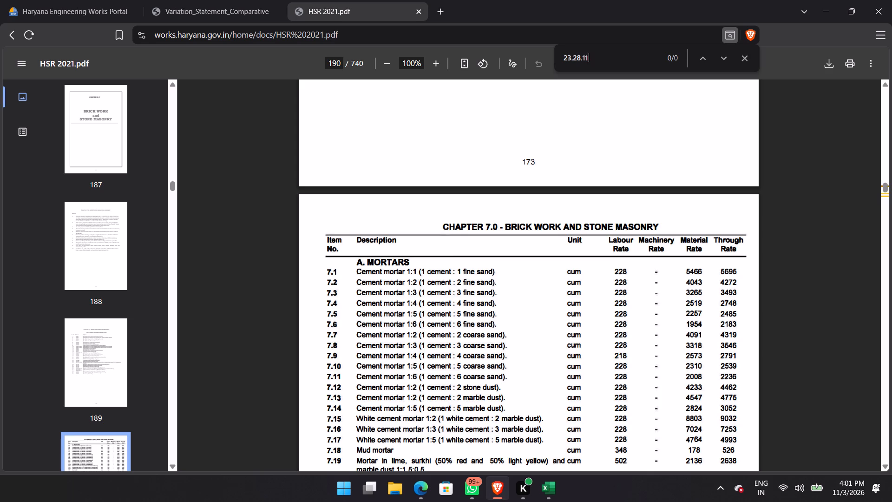
key("BackSpace")
type("3.11")
key("Return")
Return to the works portal and review the 45 watt LED street light item's row and measurement fields.
left_click(92, 10)
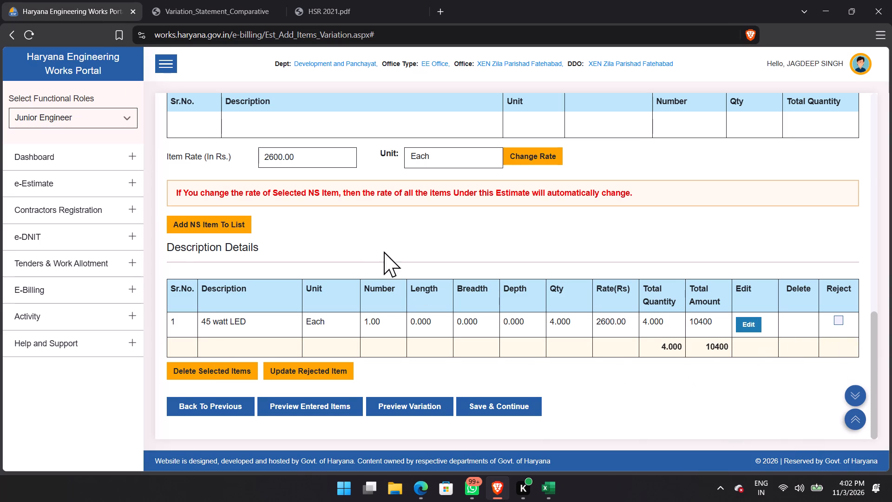
scroll(371, 234, "up", 2)
scroll(516, 268, "up", 2)
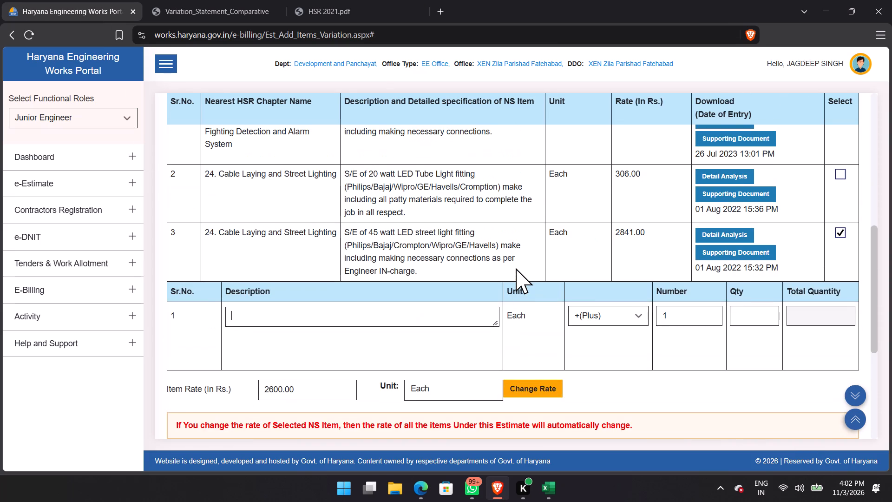
Go back to the HSR 2021 PDF and search for item number 23.28.13.1.
left_click(368, 0)
left_click(620, 65)
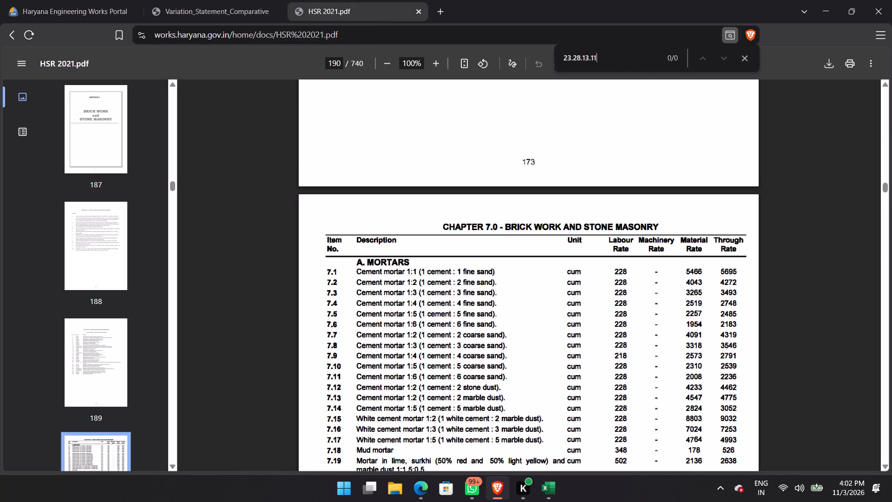
key("BackSpace")
key("Return")
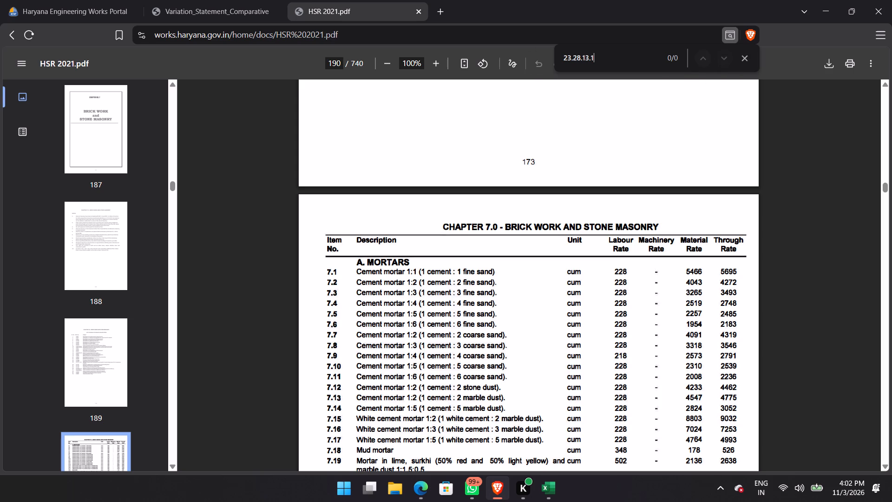
left_click(635, 55)
key("Return")
key("Return")
Clear the search text in the HSR 2021 PDF and search again for 23.28.13.1.
key("BackSpace")
key("BackSpace")
key("BackSpace")
key("BackSpace")
key("BackSpace")
key("BackSpace")
key("BackSpace")
key("BackSpace")
key("BackSpace")
key("BackSpace")
key("BackSpace")
key("BackSpace")
key("BackSpace")
key("BackSpace")
key("BackSpace")
type("23.28.")
type("13.1")
key("Return")
Shorten the PDF search to 23.28 and step through its matches.
left_click(624, 63)
key("BackSpace")
key("BackSpace")
key("BackSpace")
key("BackSpace")
key("BackSpace")
key("Return")
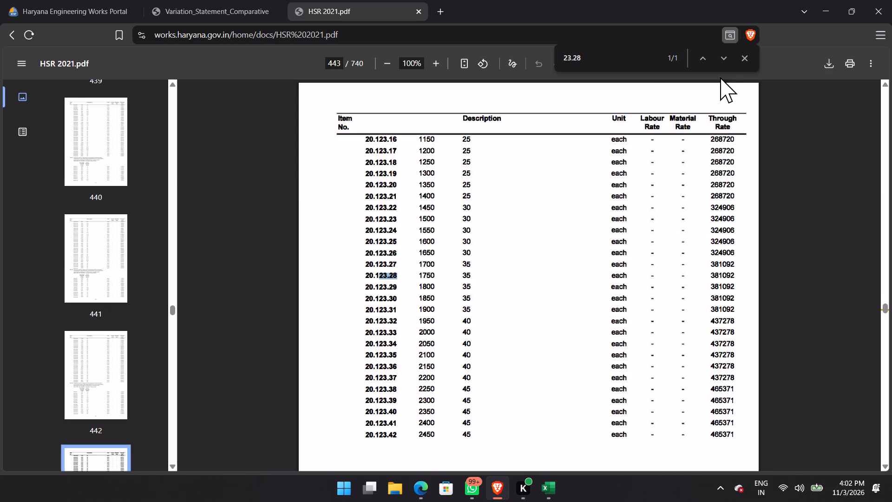
left_click(699, 58)
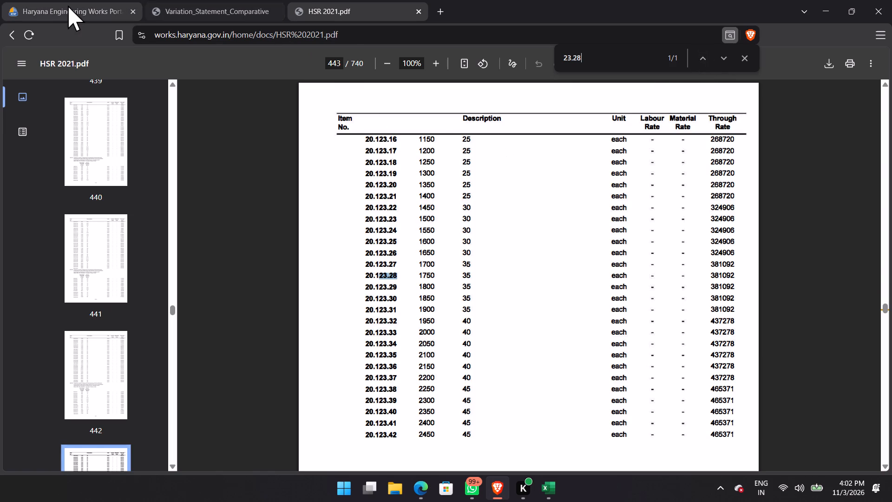
Return to the works portal, select the 16 sqmm 4 core armoured cable NS item and check its rate and description details.
left_click(68, 6)
scroll(518, 238, "up", 3)
scroll(775, 312, "down", 4)
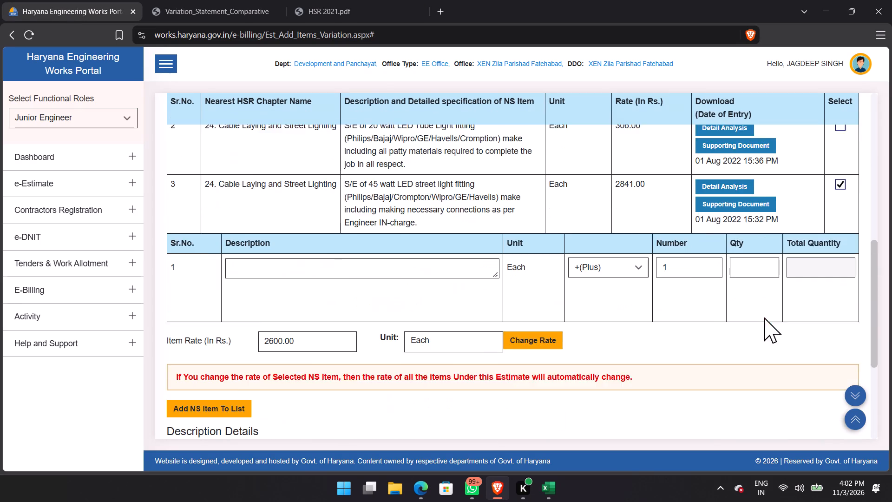
scroll(818, 224, "up", 2)
left_click(836, 173)
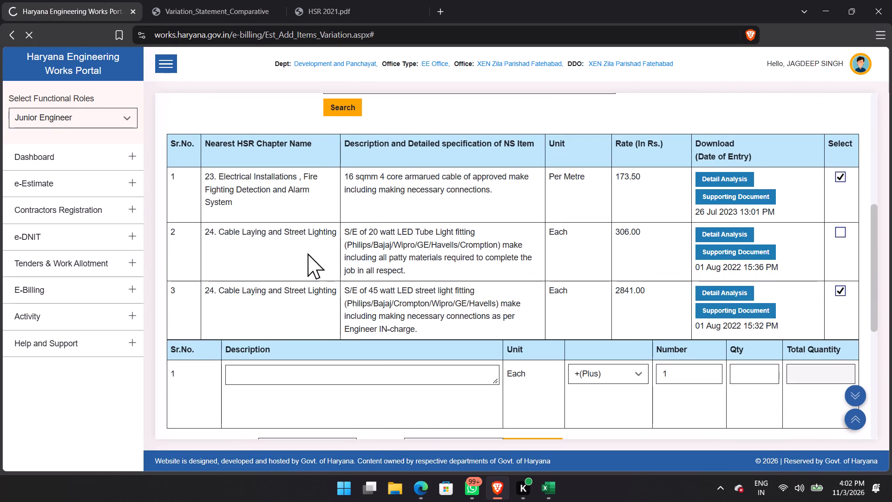
scroll(496, 198, "down", 5)
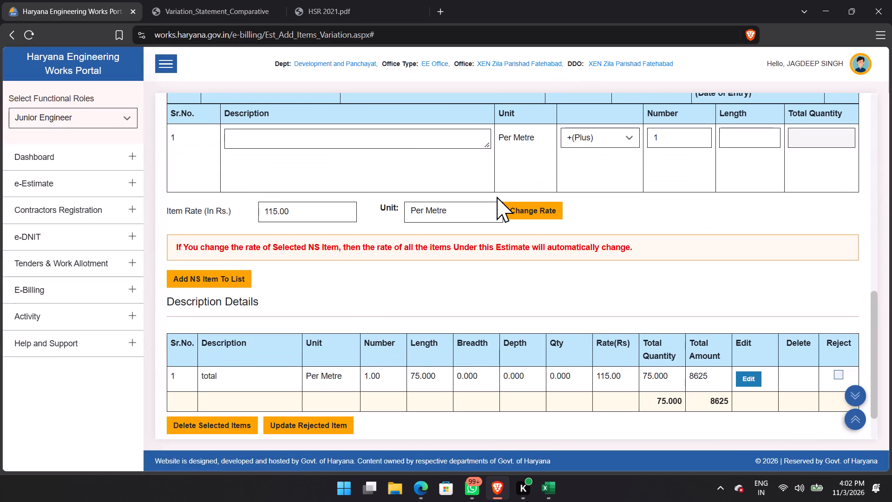
scroll(497, 197, "up", 6)
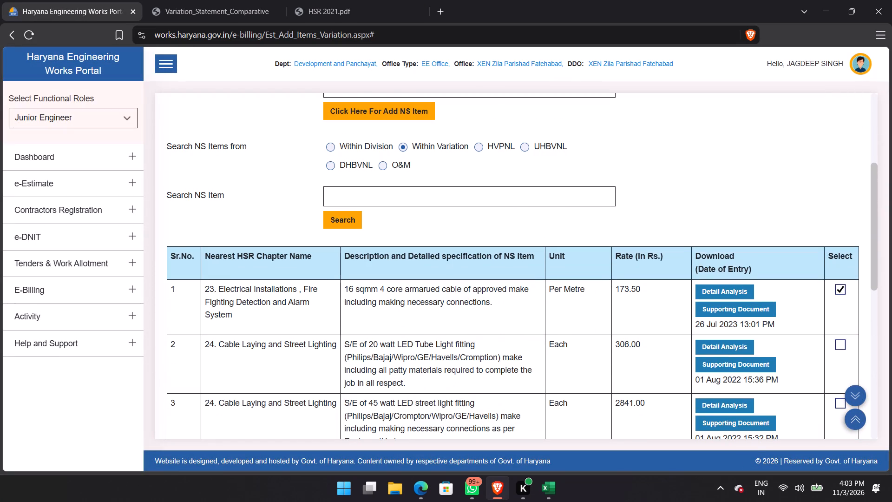
scroll(671, 251, "down", 7)
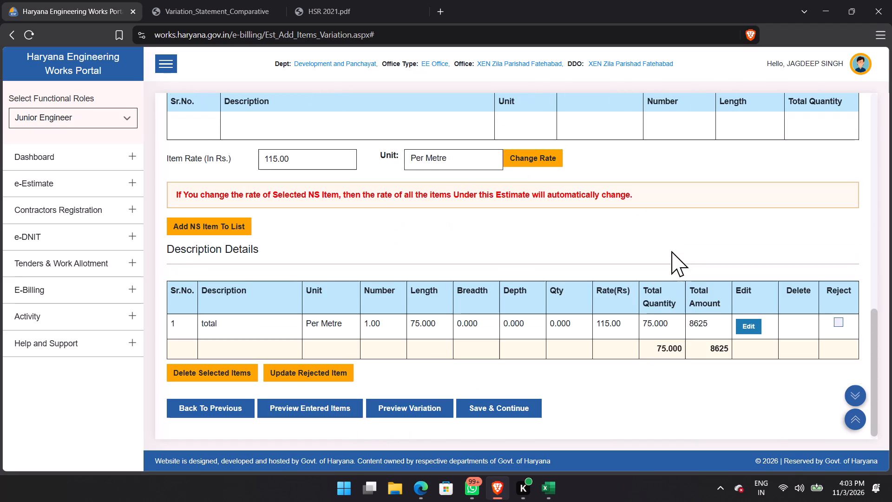
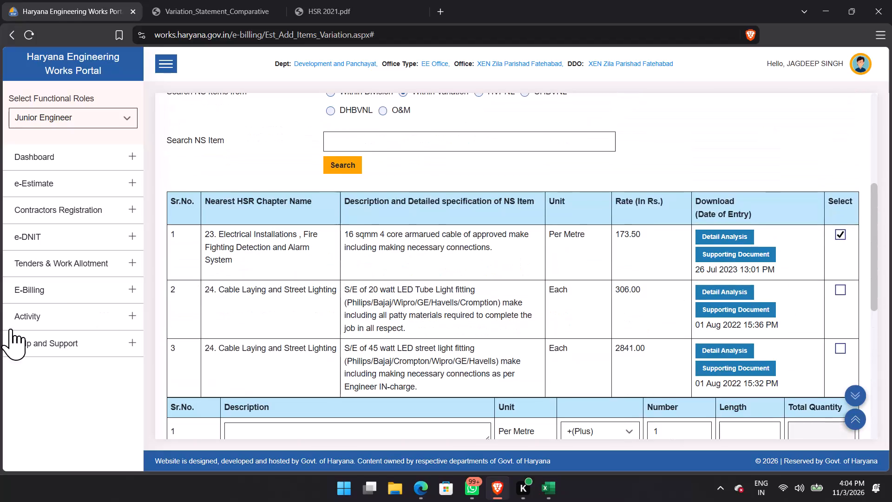
Switch the item type to HSR and search the full HSR for item 17.5.3.
scroll(379, 304, "up", 5)
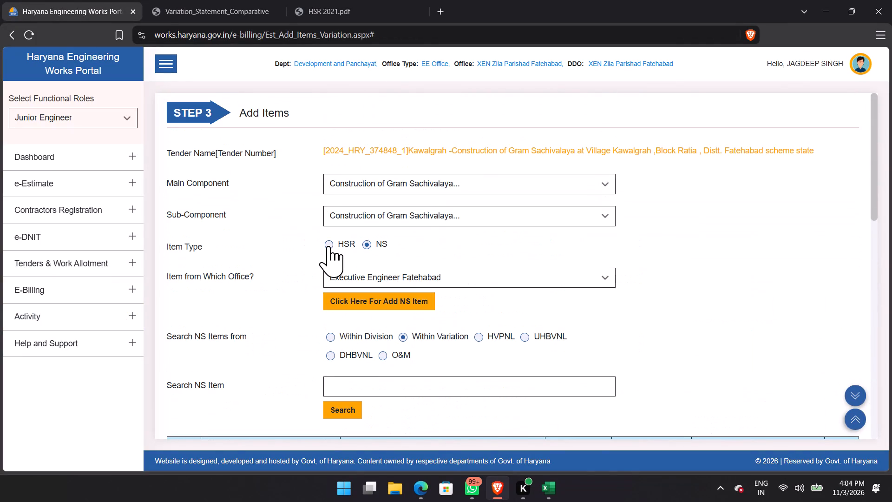
left_click(328, 246)
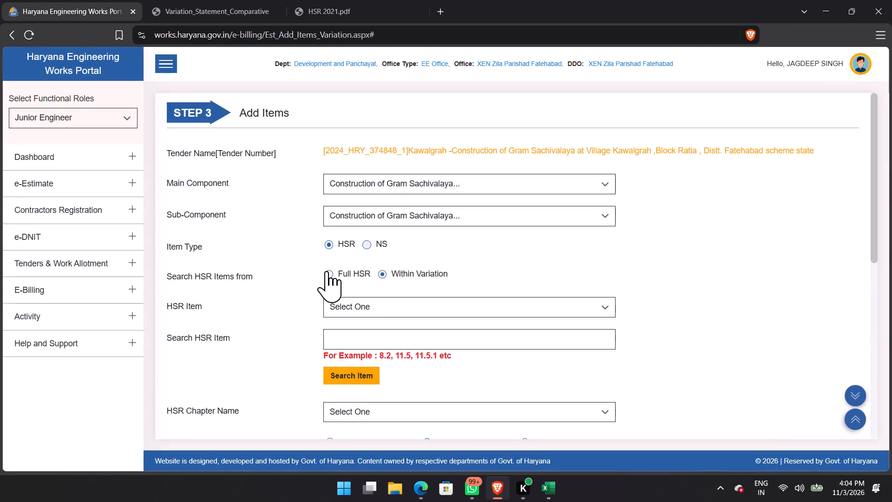
left_click(327, 271)
left_click(368, 306)
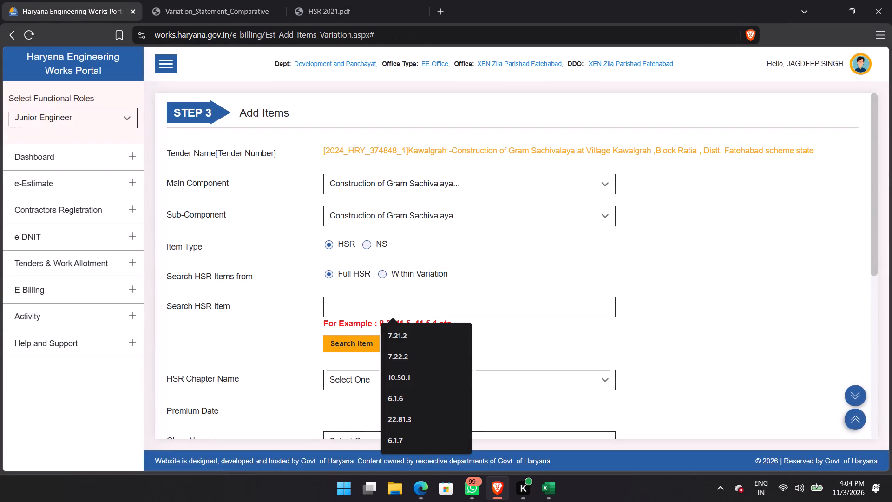
type("17.5.3")
left_click(363, 344)
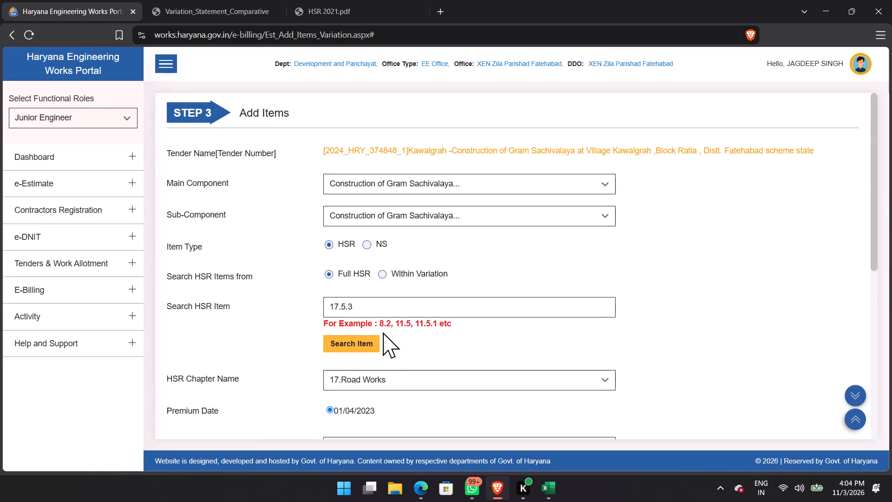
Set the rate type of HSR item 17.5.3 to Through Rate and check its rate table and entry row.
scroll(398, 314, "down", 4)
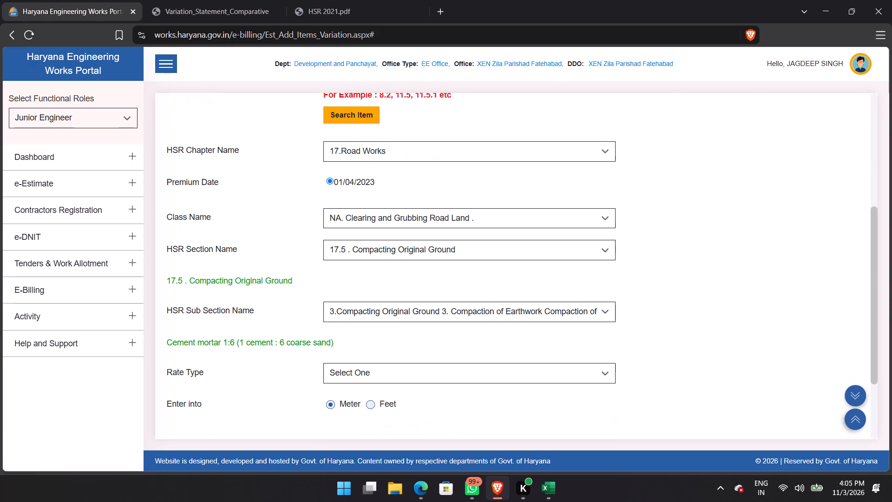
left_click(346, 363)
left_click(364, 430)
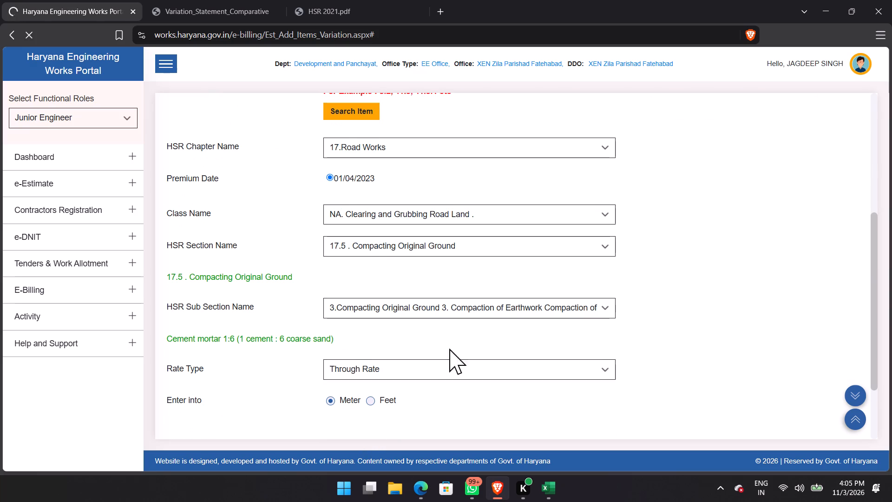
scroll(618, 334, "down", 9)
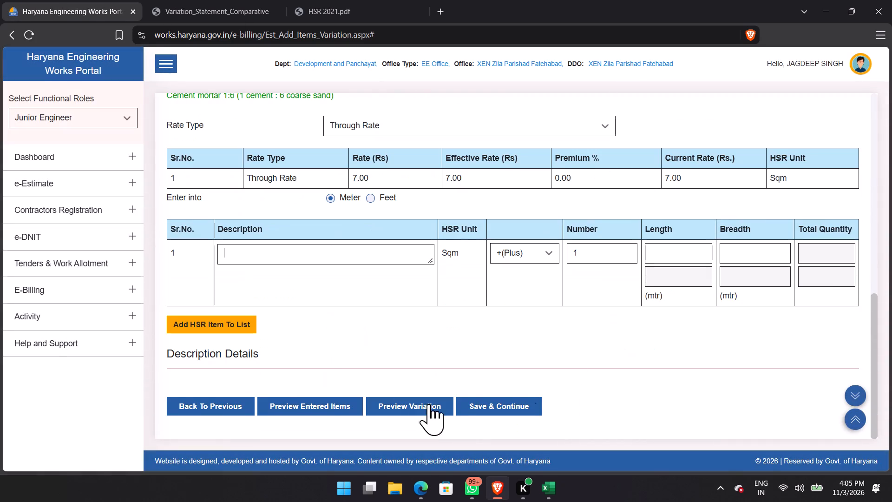
Switch the HSR search source to Within Variation and look through the item list for 17.5.3, leaving it unselected.
scroll(325, 362, "up", 3)
scroll(394, 324, "up", 6)
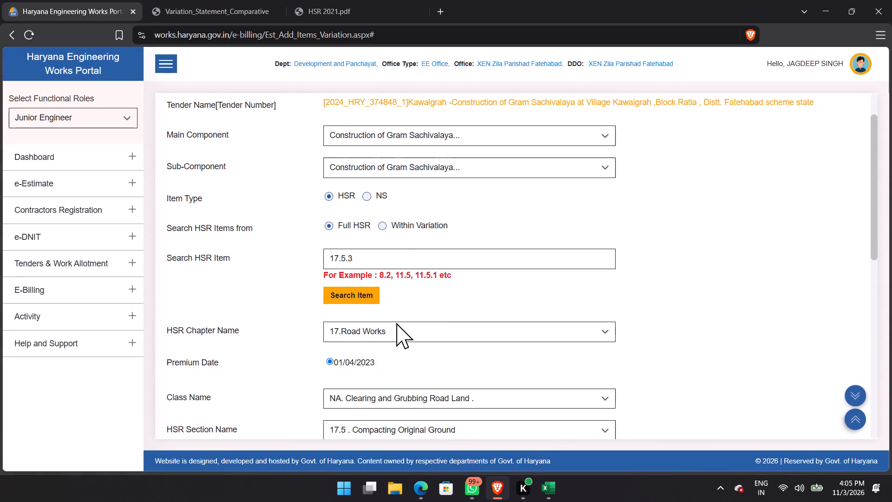
left_click(384, 274)
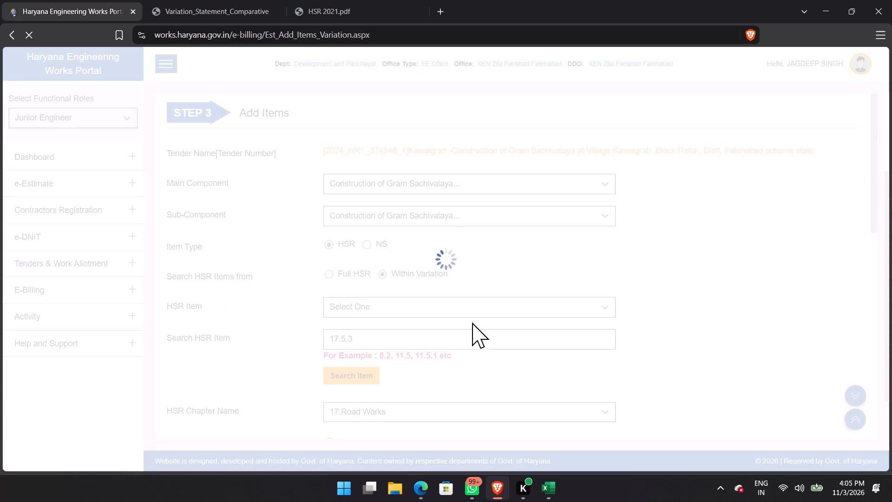
left_click(385, 310)
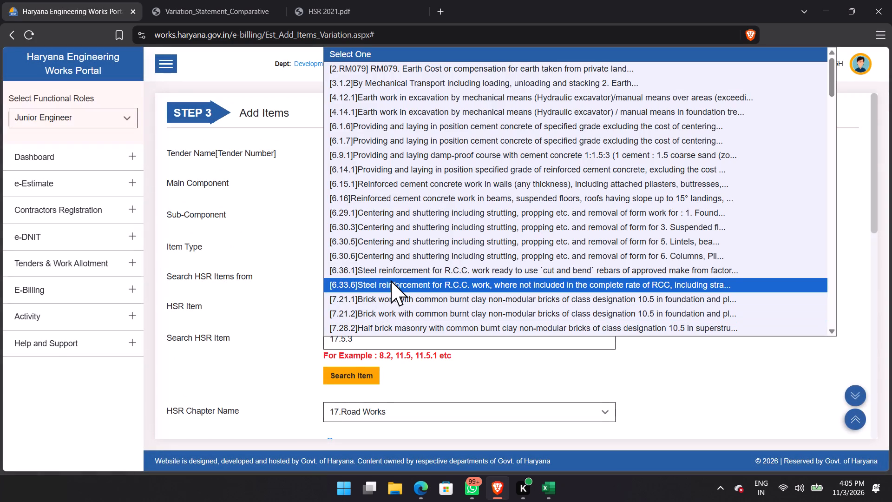
scroll(392, 280, "down", 10)
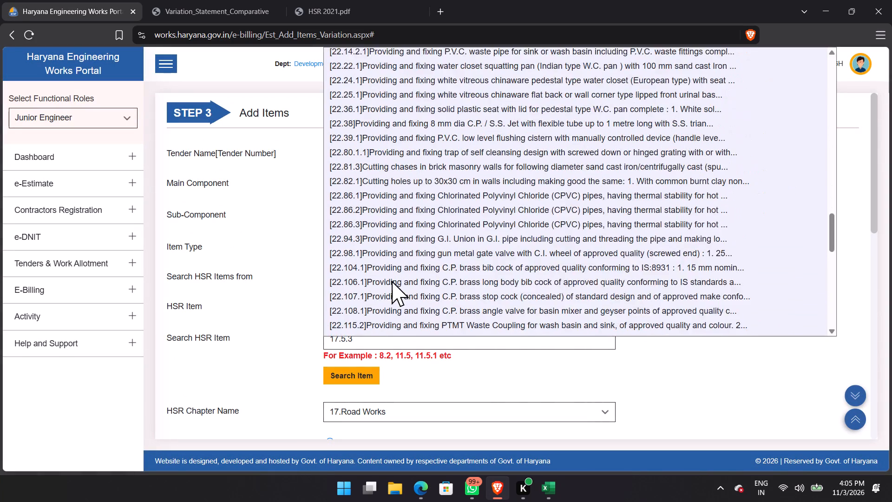
scroll(392, 281, "up", 3)
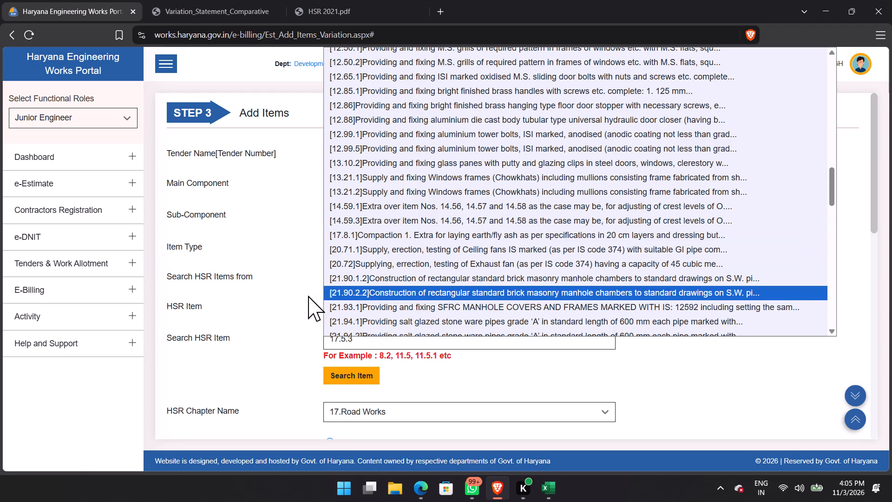
left_click(288, 297)
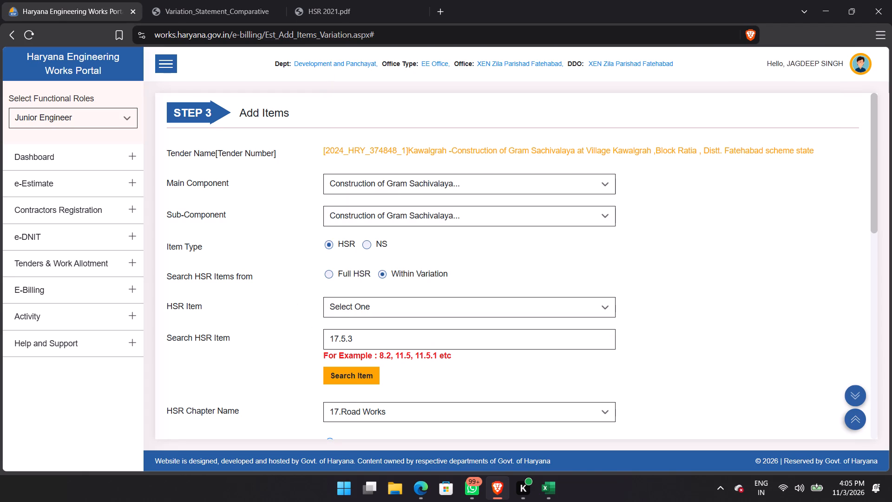
Change the sub-component to Parking ilpb and select the variation's HSR item 17.5.3, Compacting Original Ground.
scroll(396, 360, "down", 15)
scroll(396, 360, "up", 4)
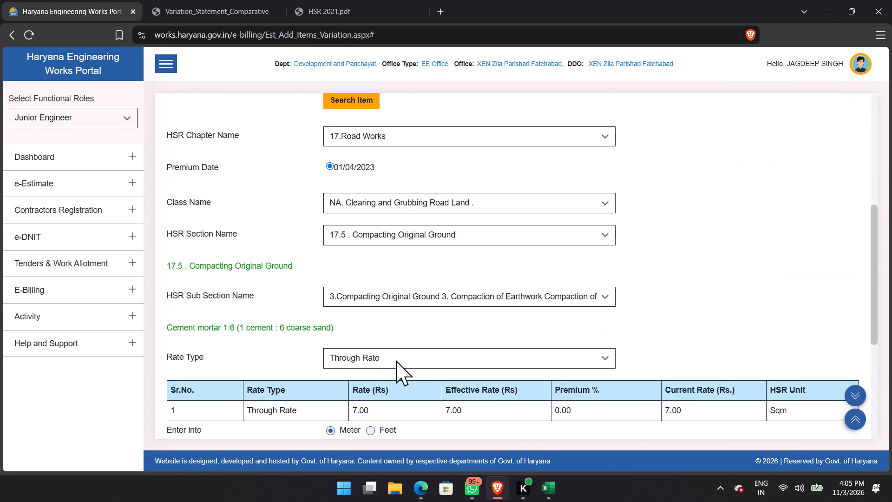
scroll(396, 360, "up", 4)
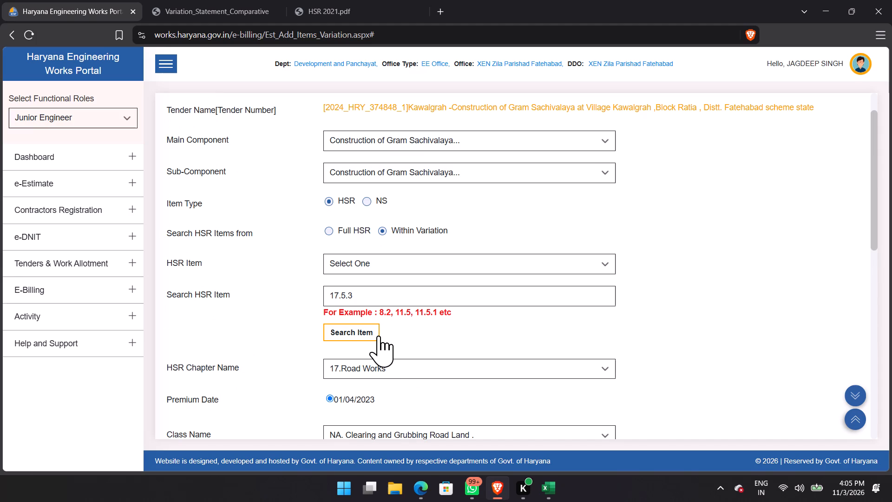
left_click(419, 176)
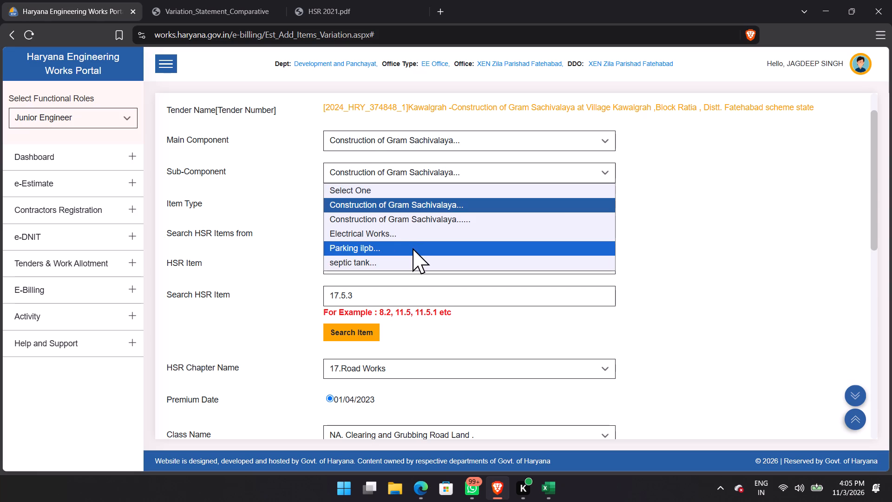
left_click(413, 248)
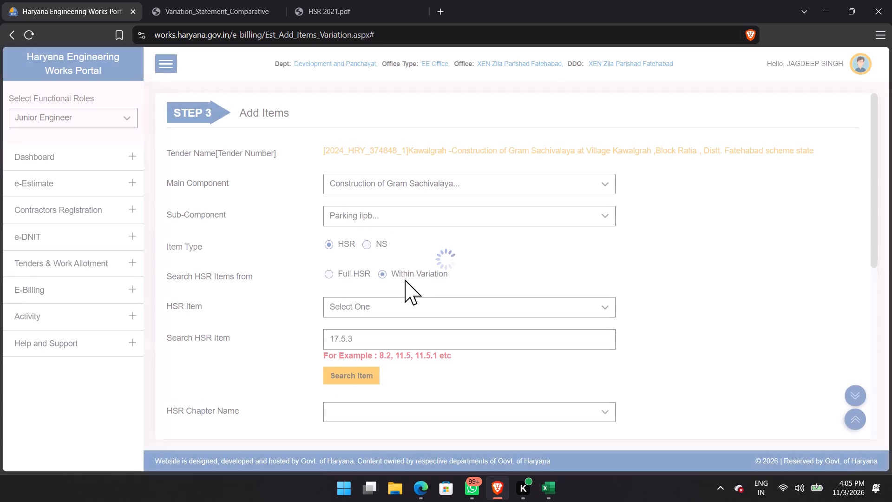
left_click(382, 313)
left_click(391, 338)
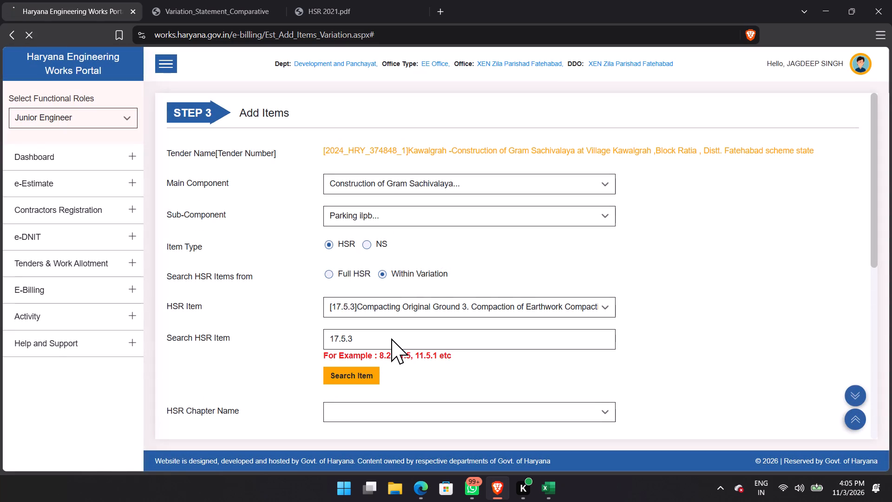
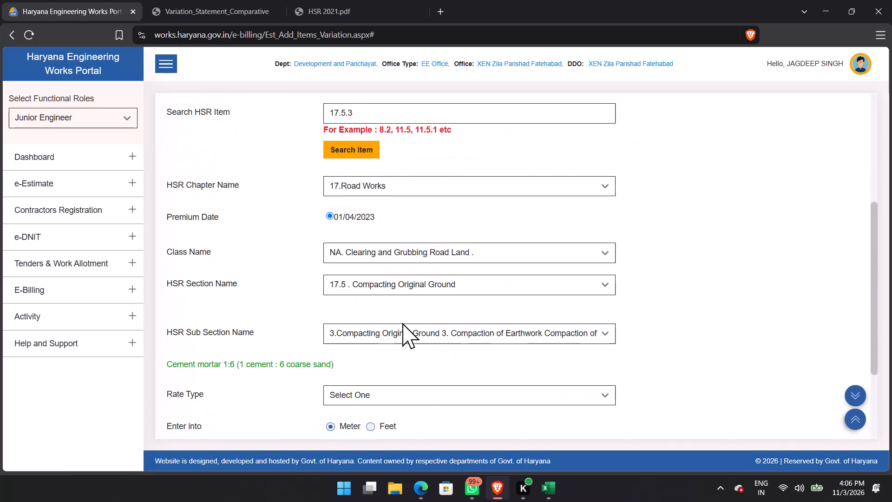
Set the rate type of HSR item 17.5.3 under Parking ilpb to Through Rate and check its existing description entry.
left_click(379, 388)
left_click(363, 447)
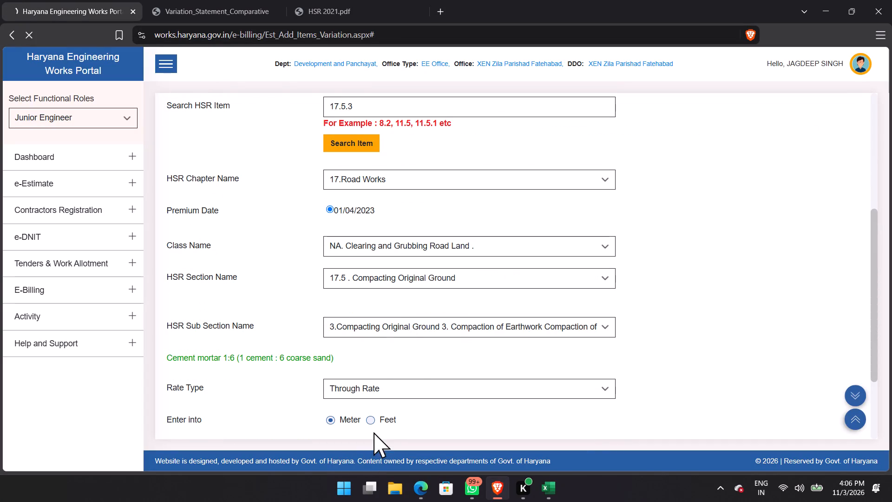
scroll(422, 352, "down", 4)
scroll(422, 352, "up", 1)
scroll(422, 352, "down", 2)
scroll(422, 352, "up", 1)
scroll(423, 351, "down", 5)
scroll(423, 351, "up", 1)
scroll(423, 351, "down", 2)
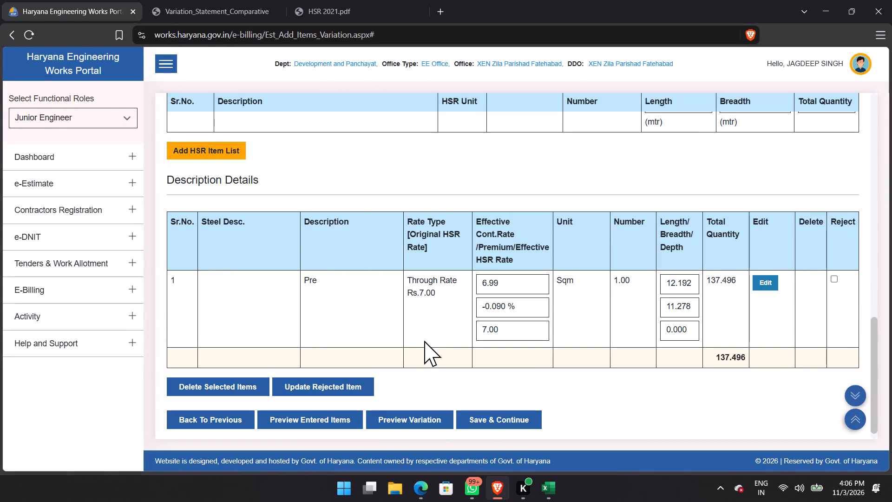
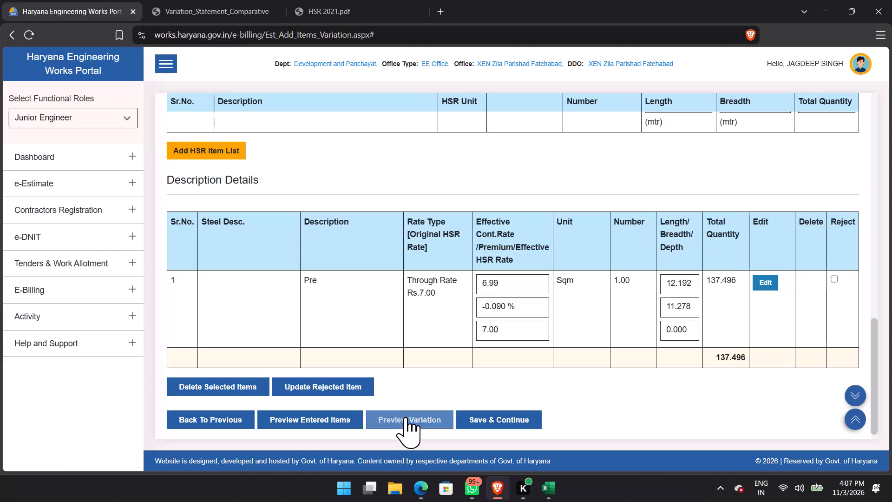
Close the old variation statement, generate a fresh variation preview, and check the totals on its last page.
left_click(275, 10)
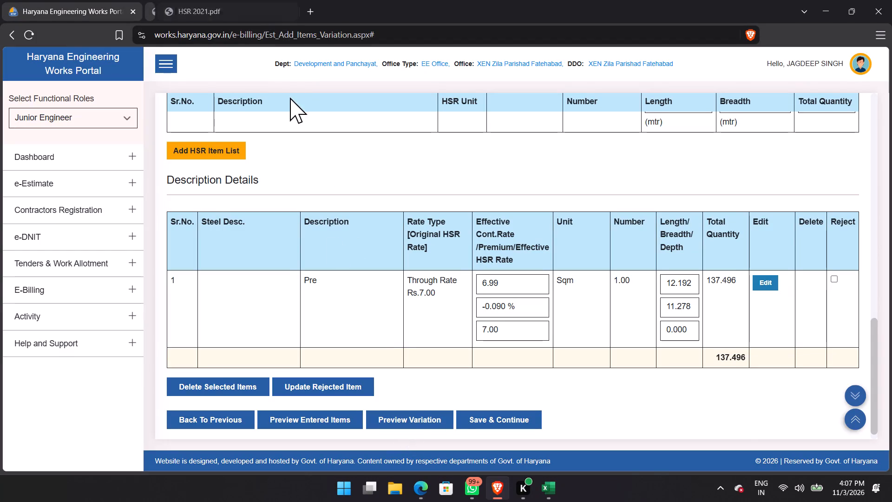
left_click(417, 413)
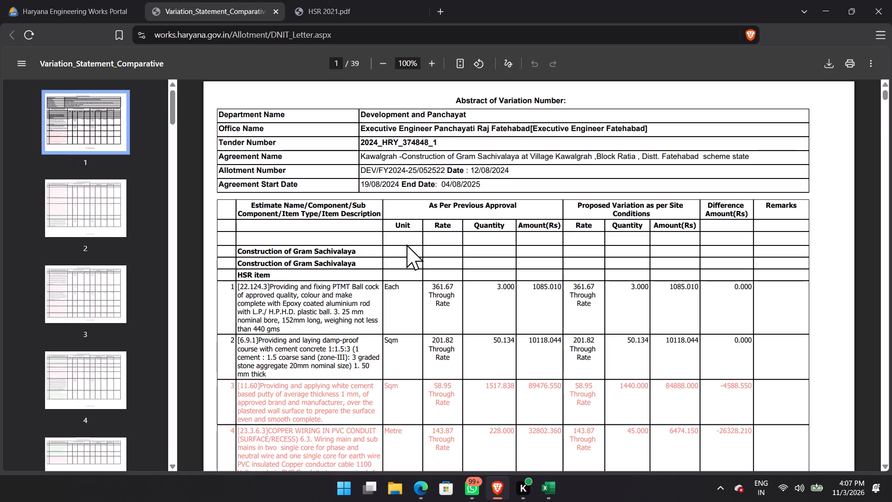
left_click_drag(887, 100, 891, 482)
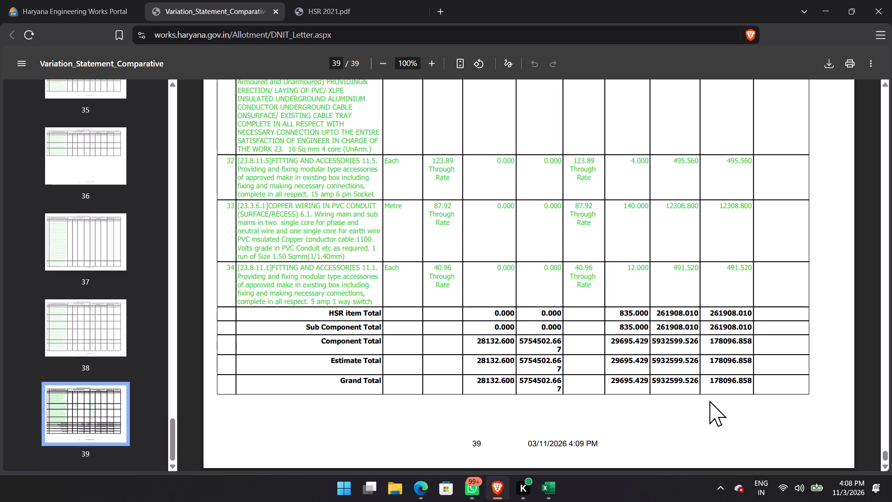
left_click(74, 0)
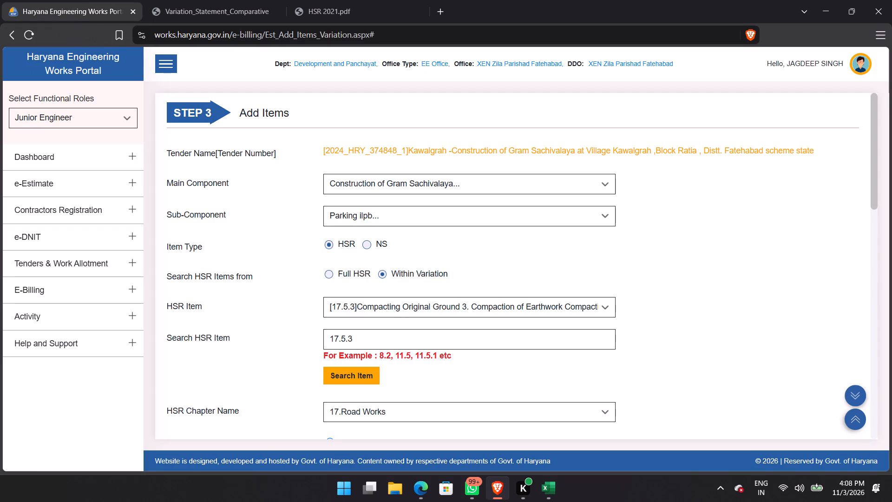
Mark the Pre description entry of HSR item 17.5.3 as rejected, update the rejected item, and close the variation statement preview.
scroll(388, 340, "down", 7)
scroll(590, 383, "down", 7)
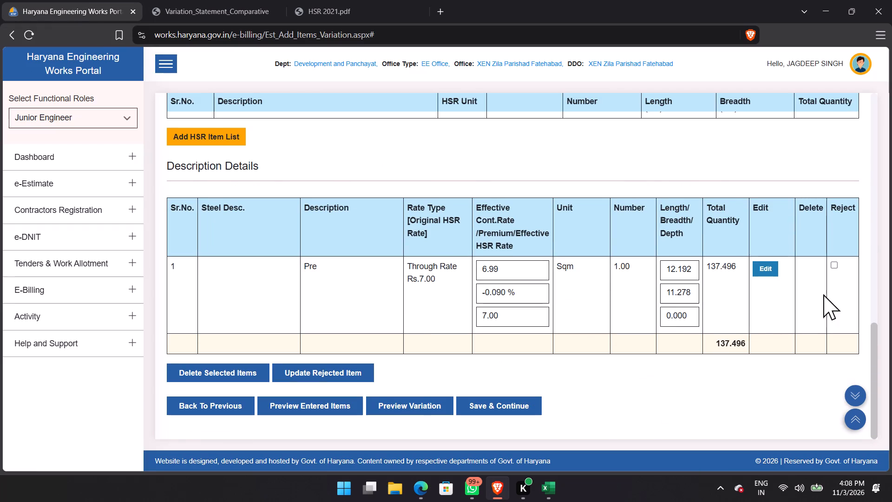
left_click(835, 264)
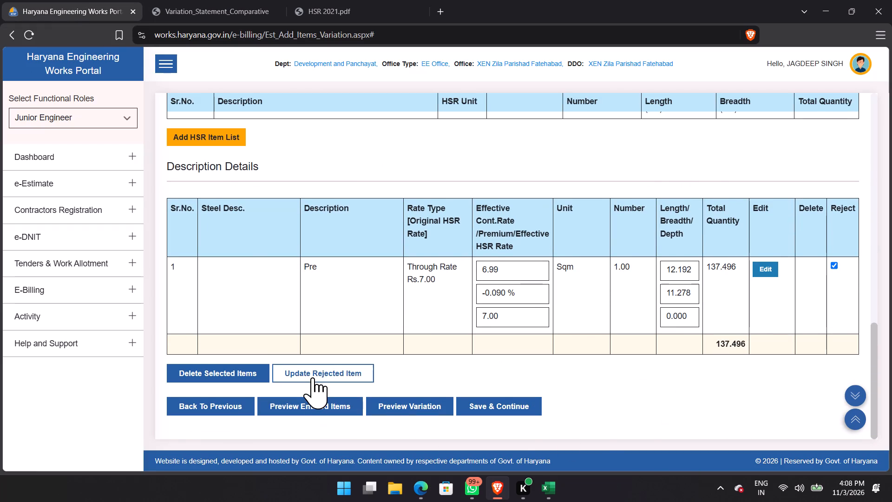
left_click(313, 377)
left_click(277, 16)
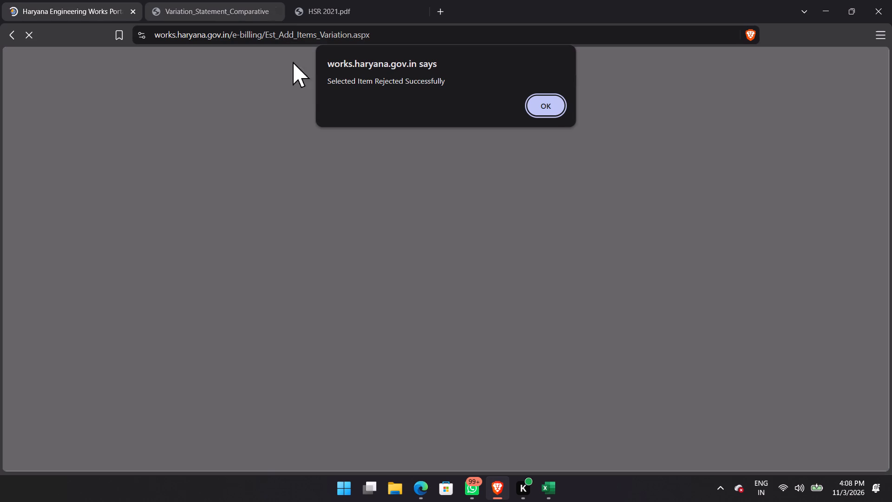
left_click(546, 108)
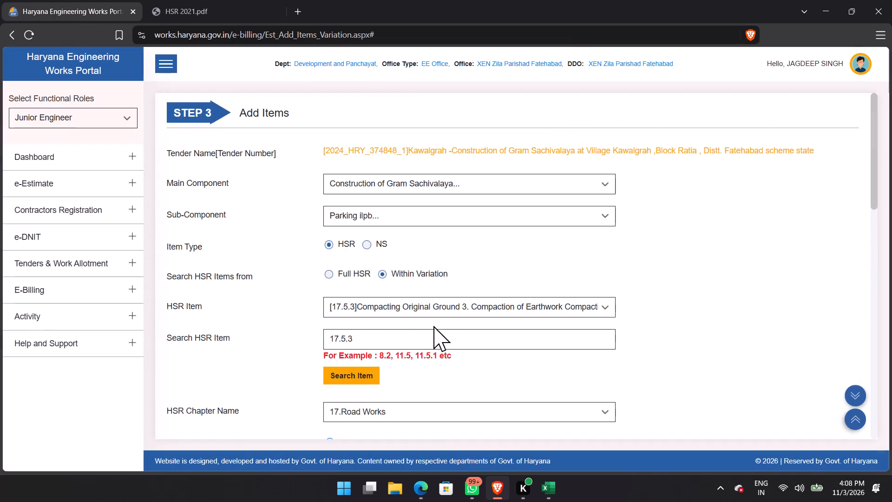
Change the sub-component from Parking ilpb to Construction of Gram Sachivalaya for HSR items within the variation.
scroll(433, 330, "down", 6)
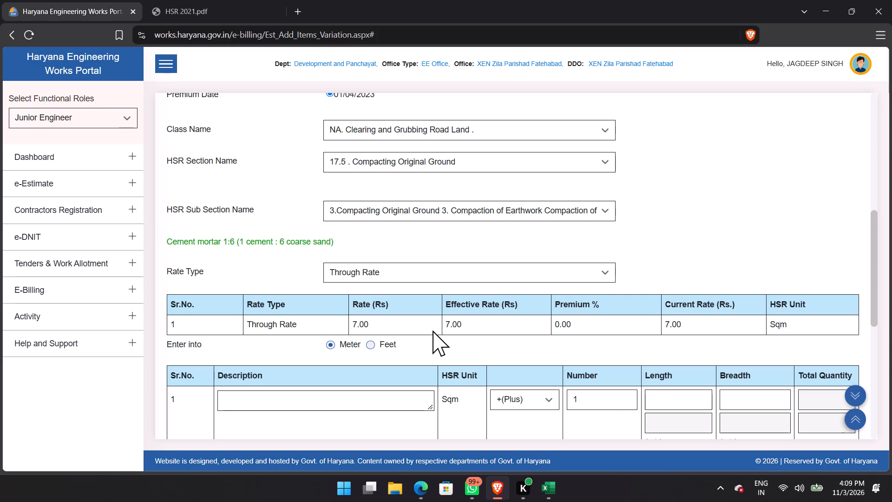
scroll(341, 258, "up", 5)
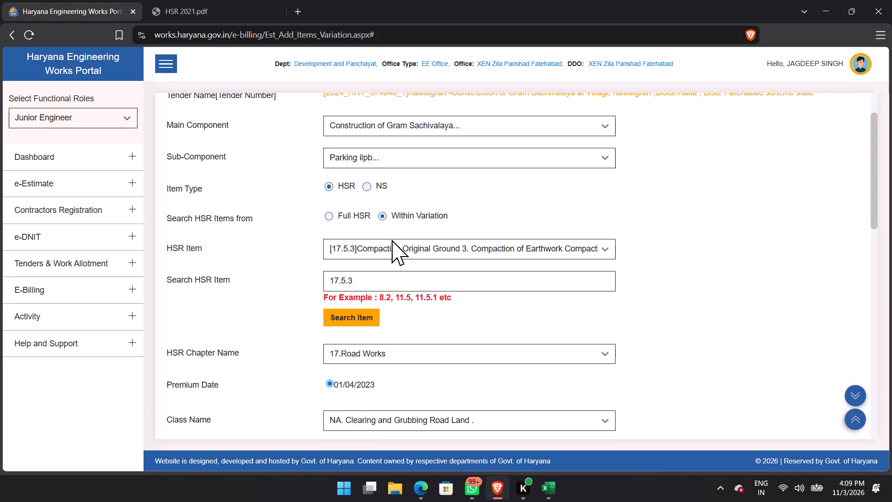
scroll(393, 240, "up", 2)
left_click(398, 220)
left_click(400, 271)
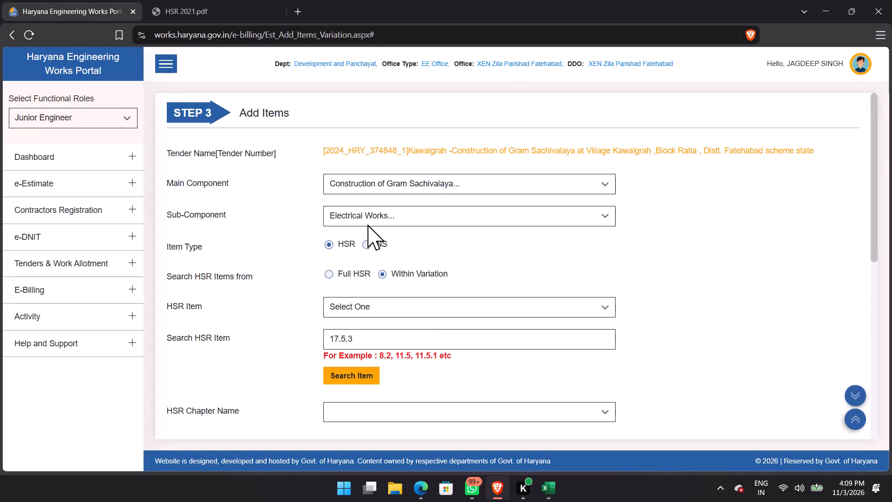
left_click(386, 215)
left_click(405, 259)
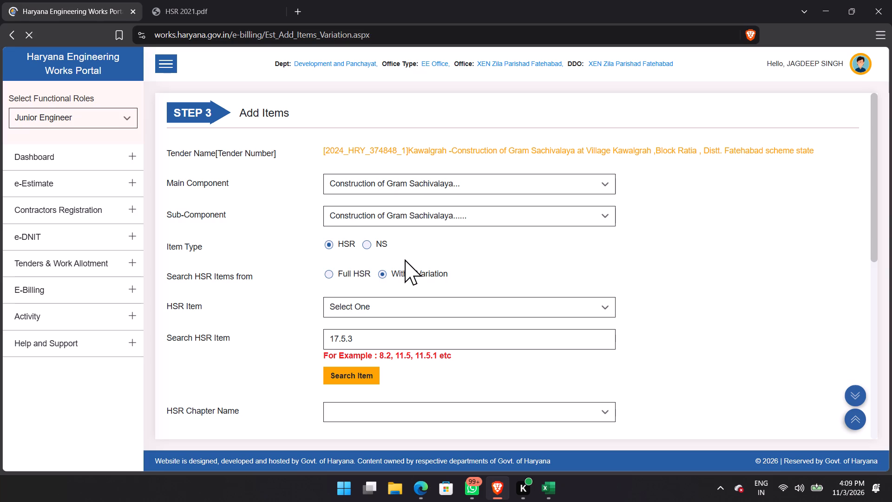
Look through the within-variation HSR item list of Construction of Gram Sachivalaya, down to the chapter 23 electrical items.
left_click(375, 304)
scroll(421, 236, "down", 3)
scroll(421, 236, "up", 1)
scroll(421, 236, "down", 11)
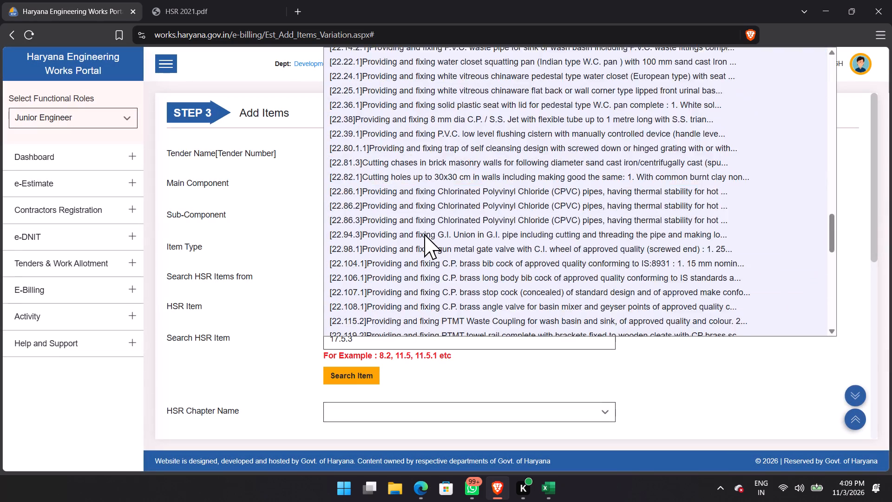
scroll(424, 234, "down", 10)
scroll(426, 235, "up", 1)
scroll(426, 235, "down", 9)
scroll(503, 322, "up", 2)
scroll(504, 321, "down", 1)
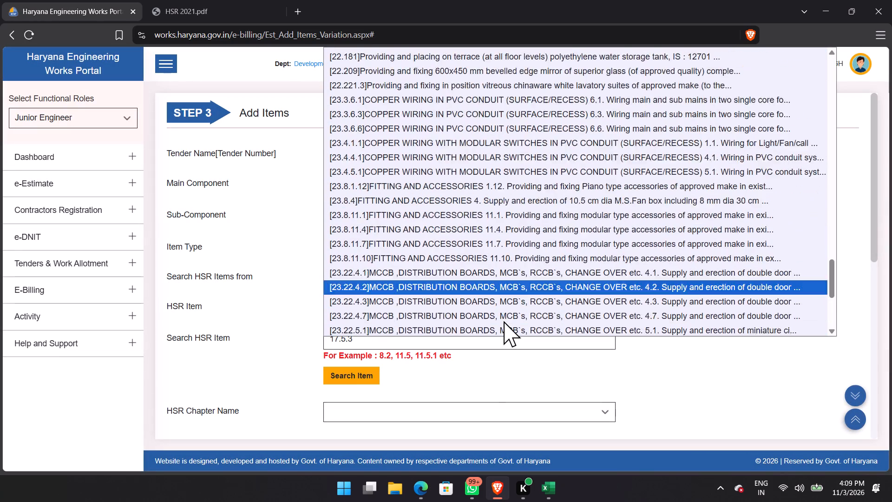
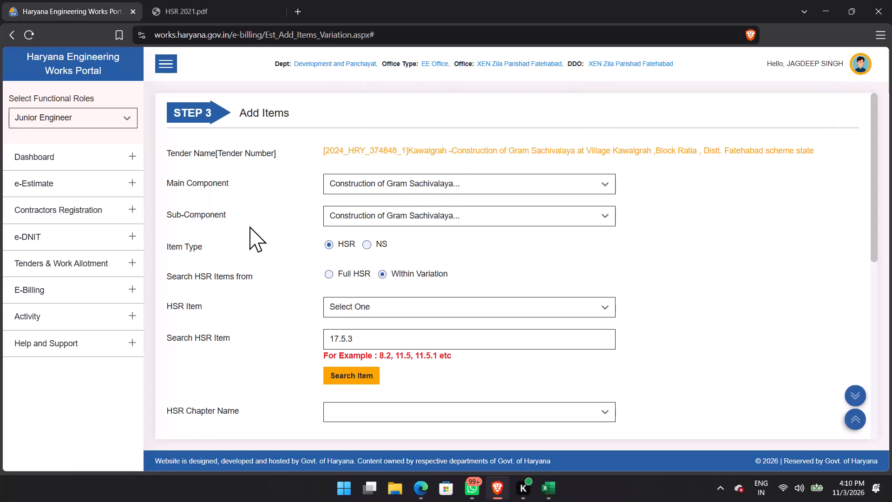
Select HSR item 4.14.1 within the variation, choose Through Rate, and review its description details.
left_click(403, 215)
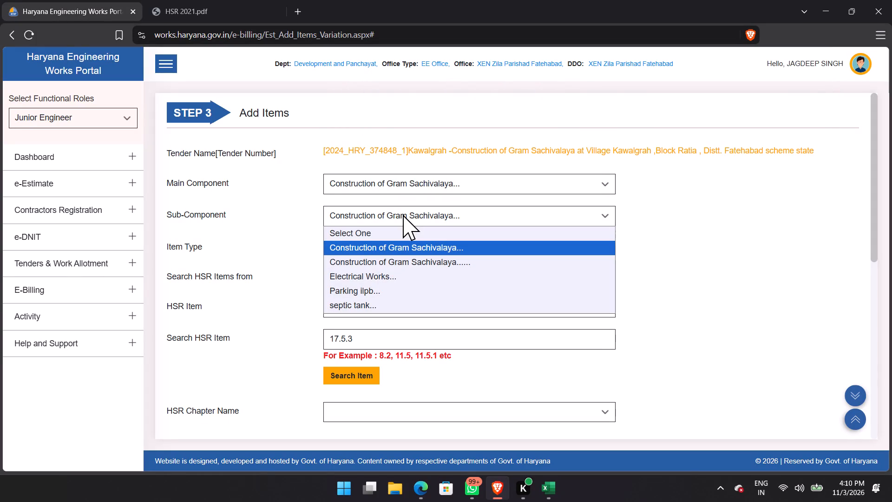
left_click(289, 230)
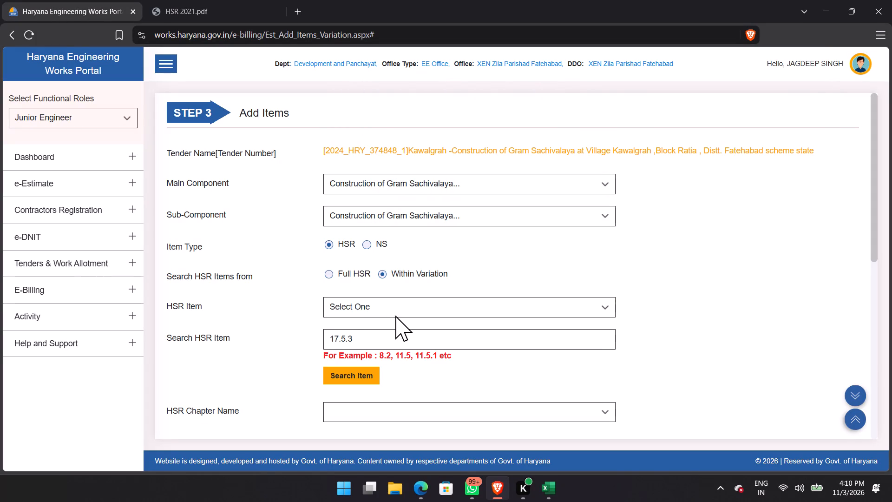
left_click(395, 316)
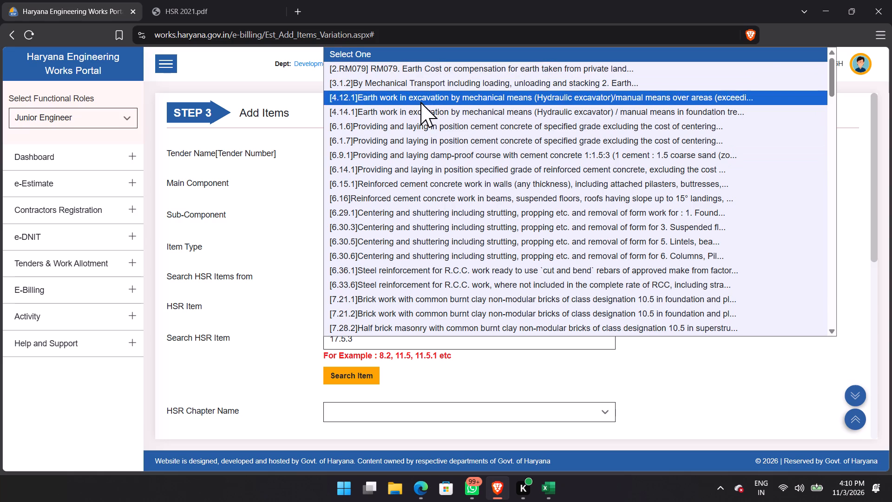
left_click(419, 112)
scroll(531, 265, "down", 4)
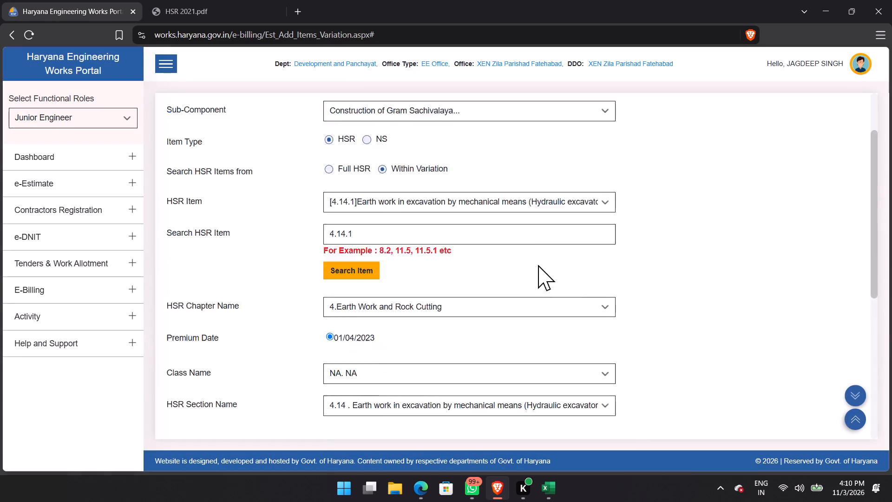
scroll(538, 265, "down", 6)
scroll(539, 265, "up", 1)
scroll(539, 265, "down", 5)
left_click(433, 252)
left_click(378, 320)
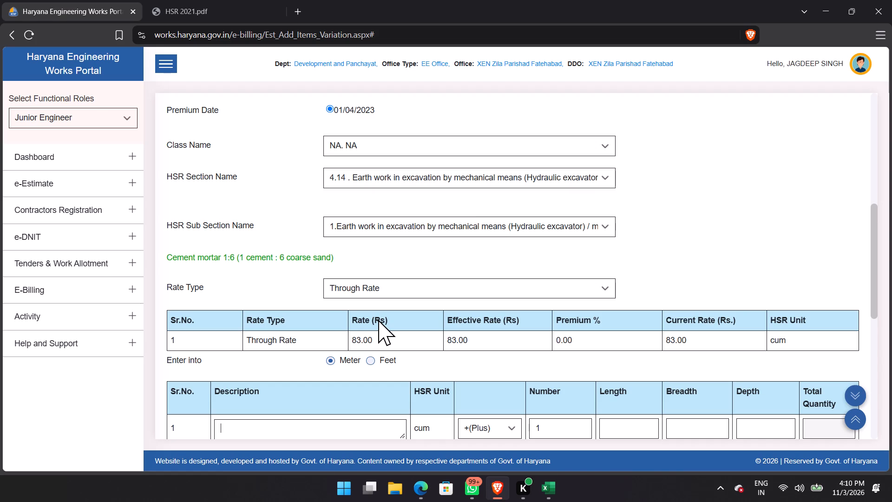
scroll(564, 189, "down", 11)
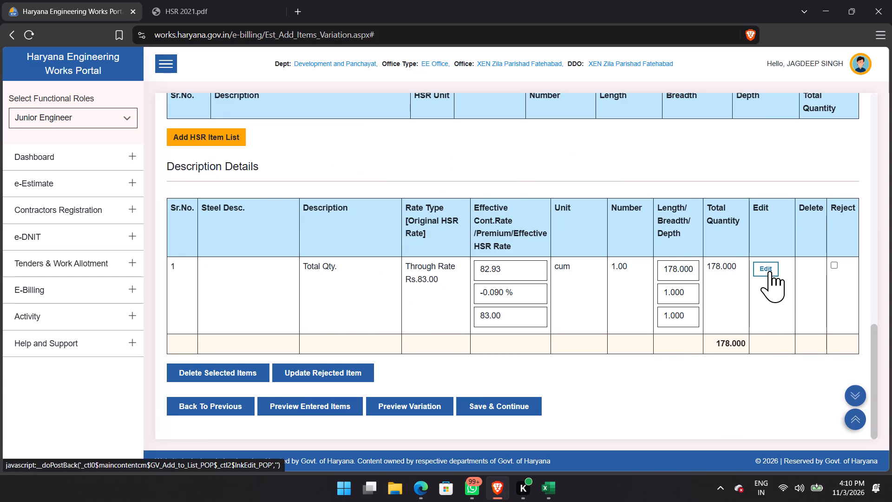
scroll(594, 314, "up", 5)
scroll(453, 308, "up", 4)
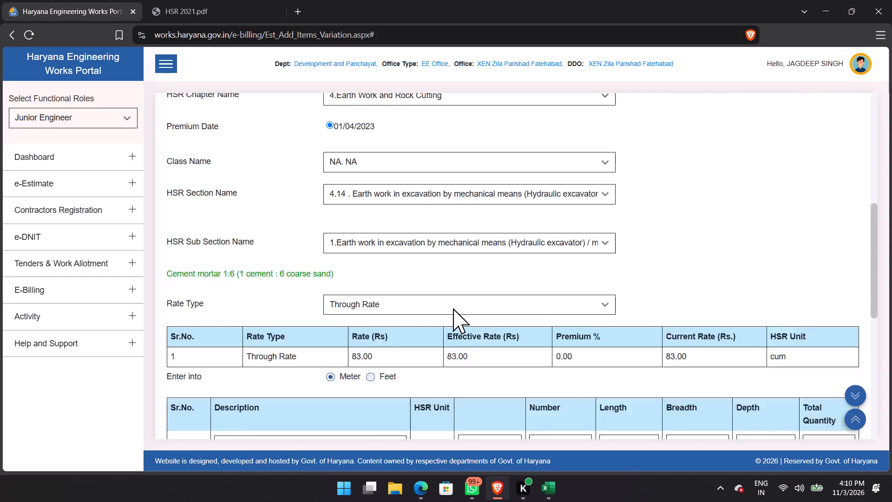
scroll(382, 273, "up", 3)
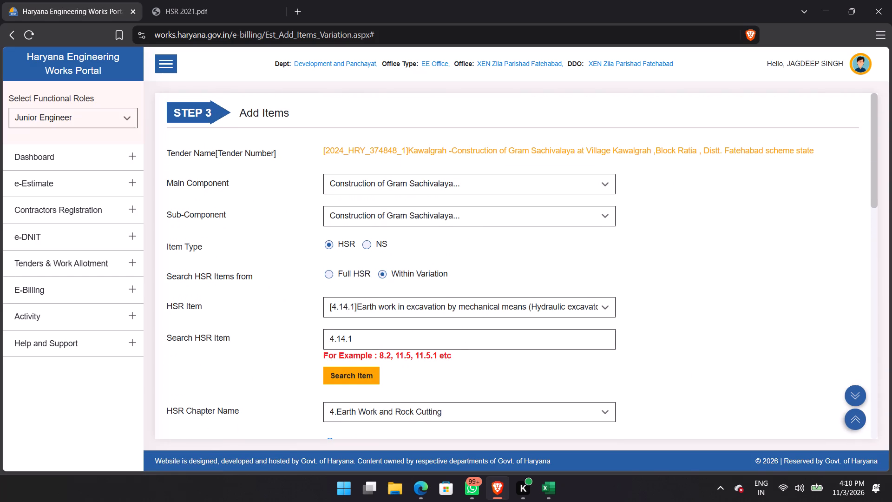
Look through the within-variation HSR item list of Construction of Gram Sachivalaya, down to the chapter 11 plaster and finishing items.
left_click(389, 306)
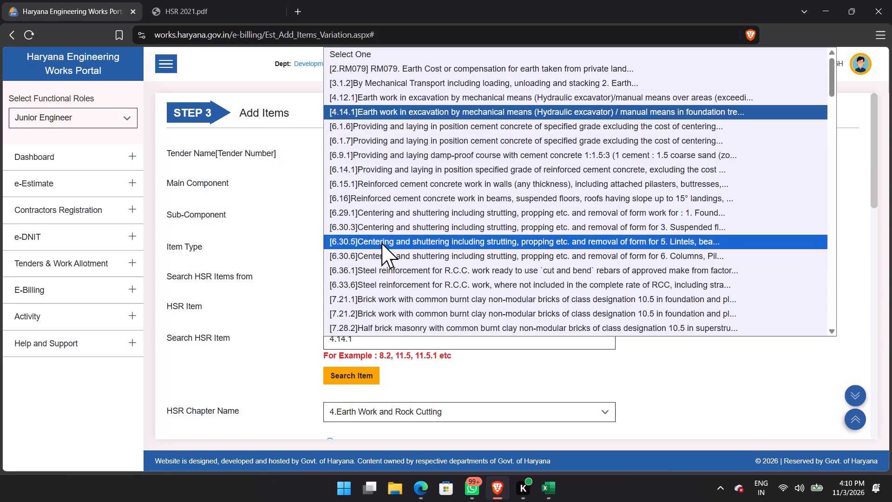
scroll(391, 252, "down", 3)
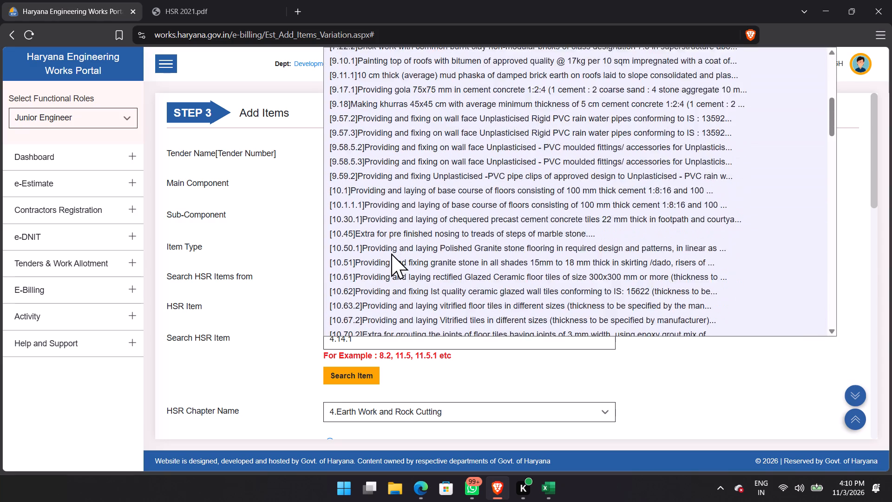
scroll(391, 253, "down", 1)
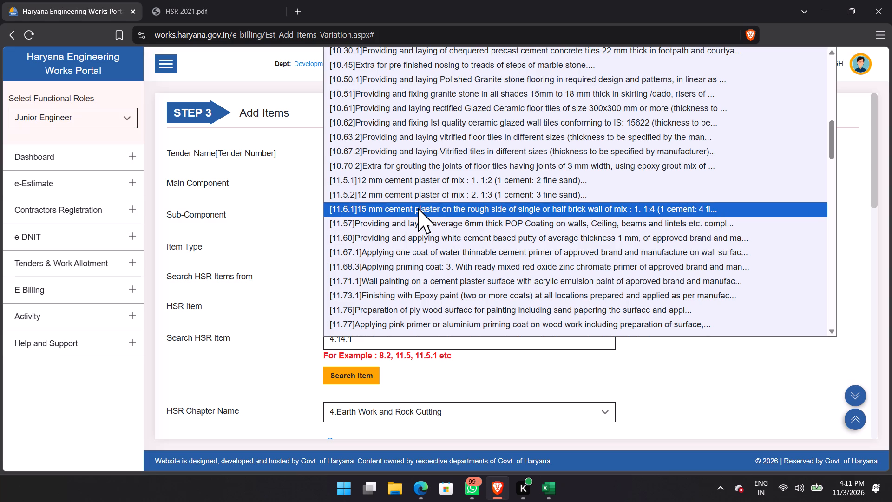
left_click(286, 238)
left_click(390, 216)
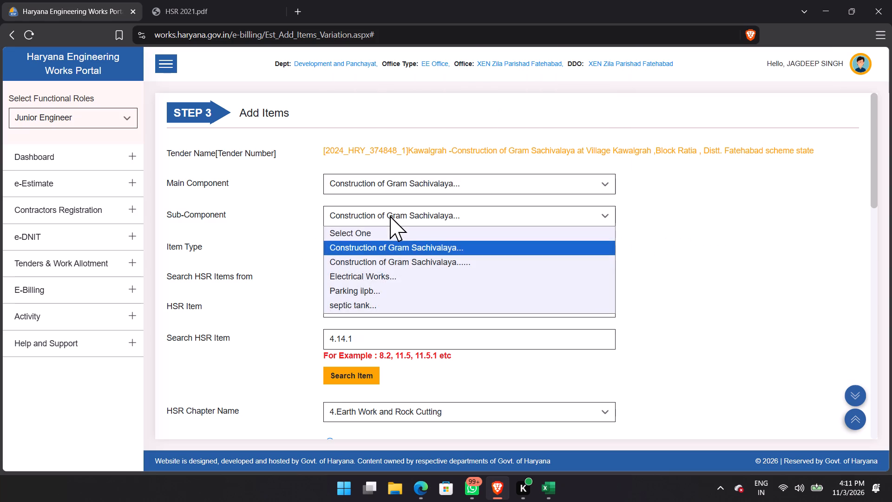
left_click(391, 257)
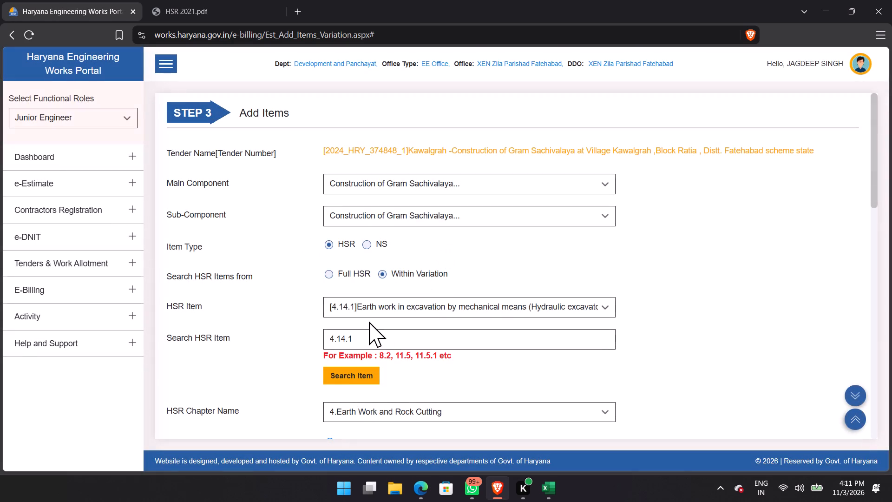
left_click(374, 312)
scroll(410, 198, "down", 1)
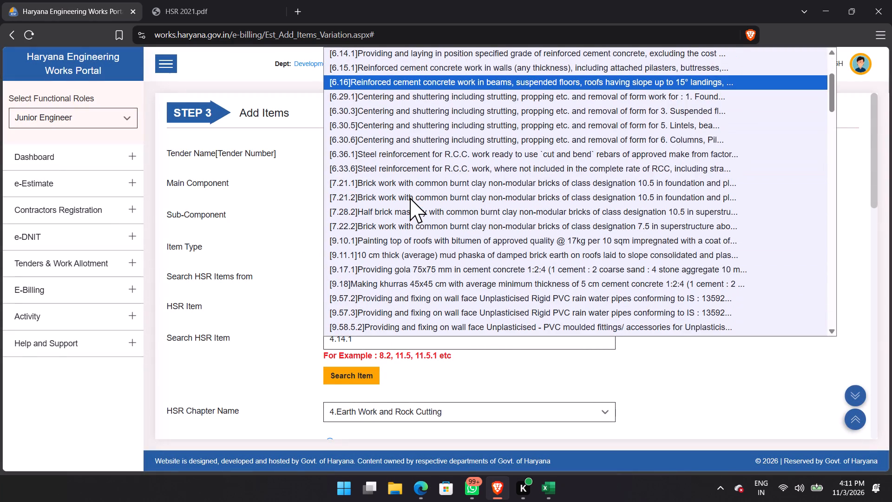
scroll(410, 198, "down", 2)
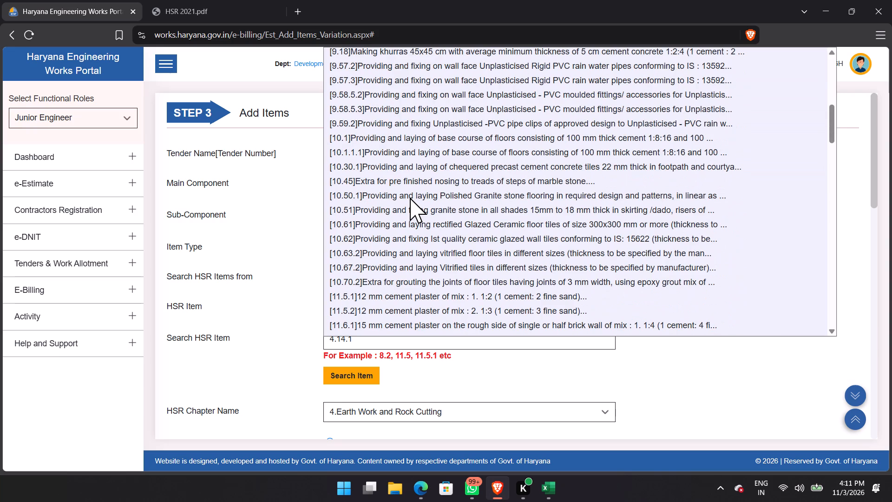
scroll(410, 198, "down", 1)
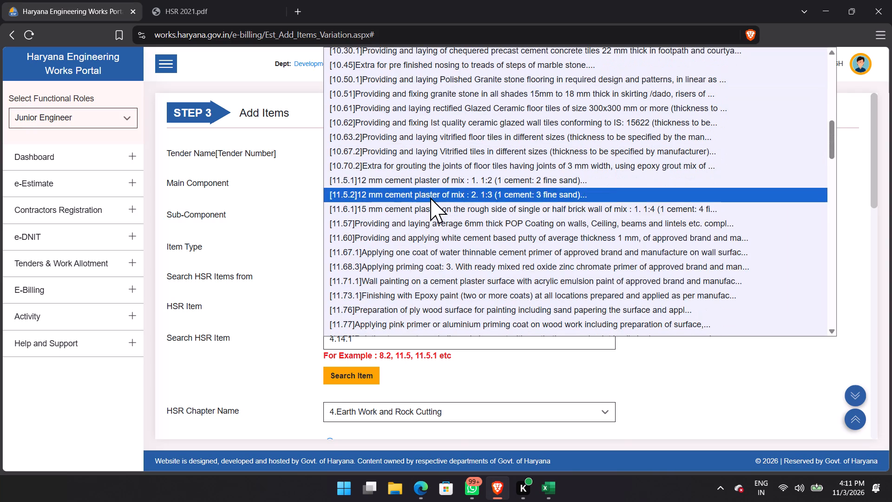
left_click(297, 233)
Search the full HSR for item 11.5.3, choose Through Rate, and review its rate and entry fields.
left_click(331, 277)
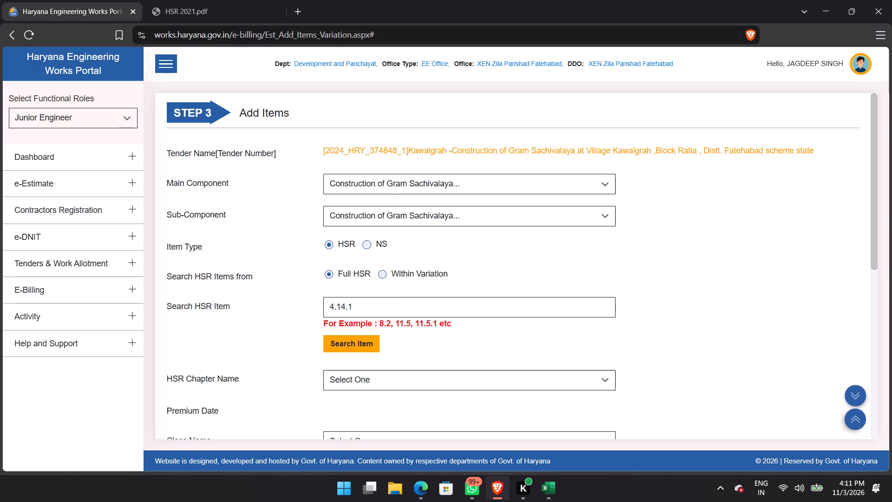
left_click_drag(376, 306, 283, 299)
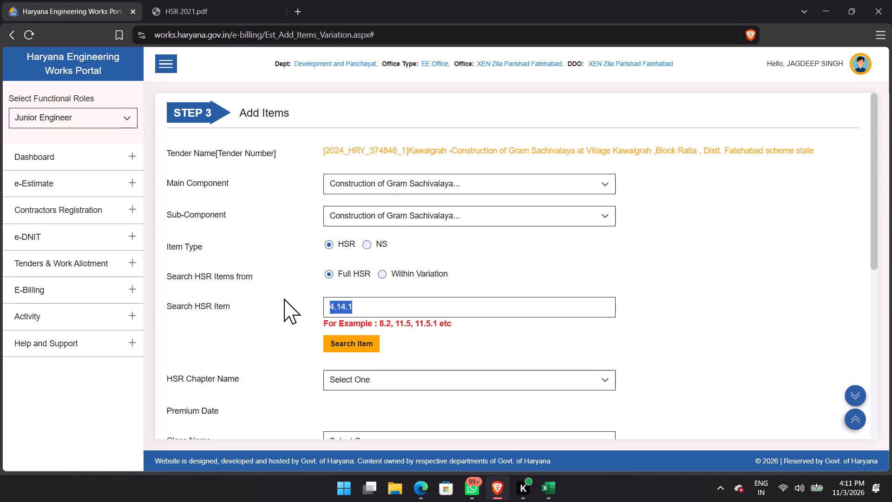
type("11.2")
key("BackSpace")
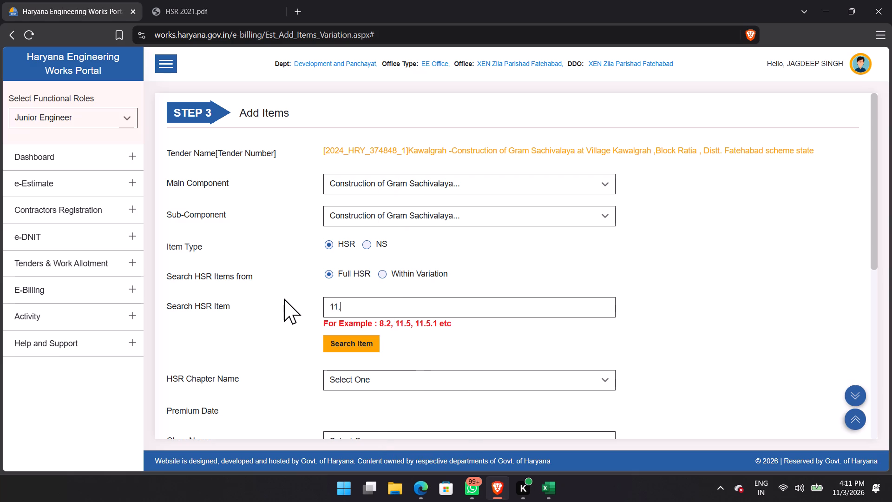
type("5.3")
left_click(363, 340)
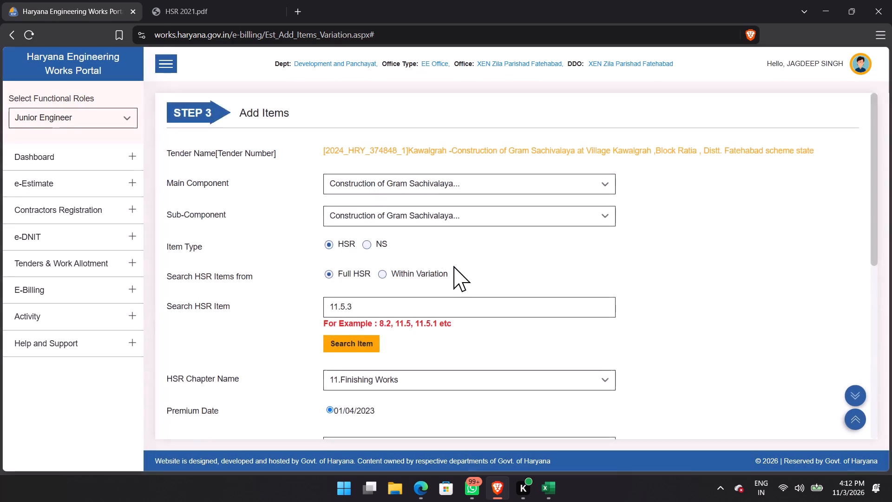
scroll(454, 267, "down", 3)
scroll(455, 271, "up", 1)
scroll(455, 271, "down", 1)
scroll(455, 271, "up", 1)
scroll(455, 271, "down", 2)
left_click(394, 370)
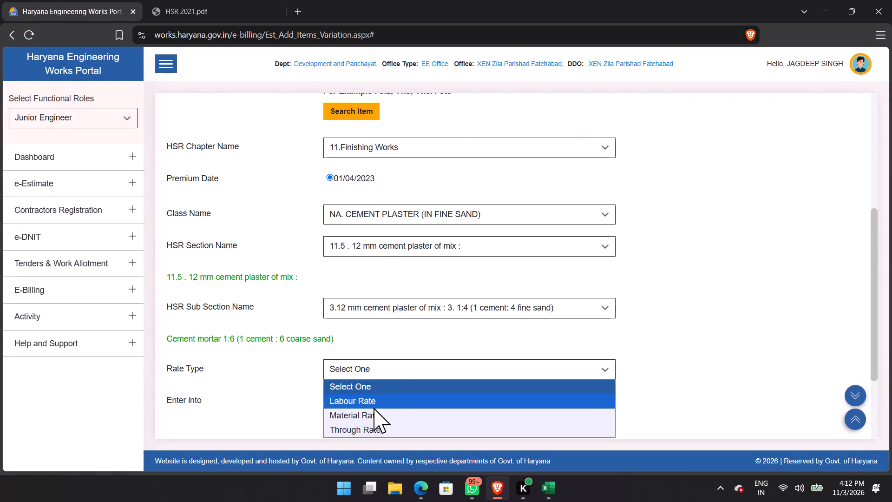
left_click(357, 433)
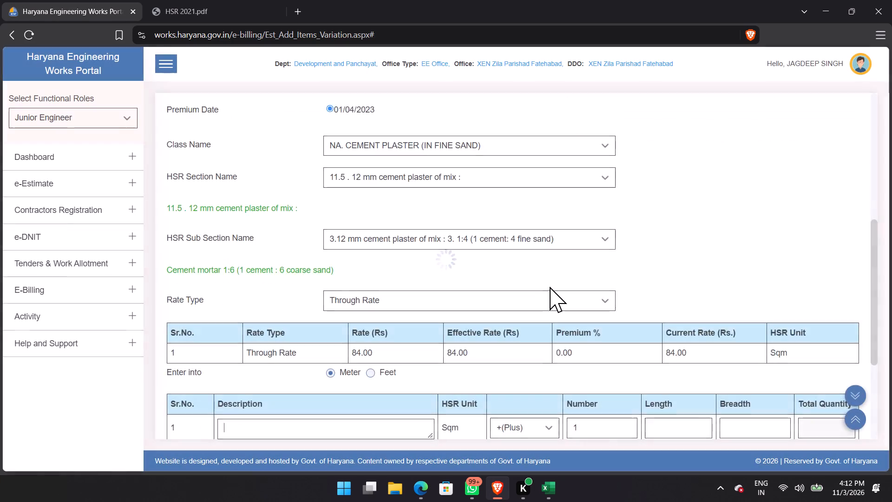
scroll(550, 287, "down", 4)
scroll(550, 287, "up", 1)
scroll(550, 287, "down", 1)
scroll(550, 287, "up", 2)
scroll(550, 287, "down", 2)
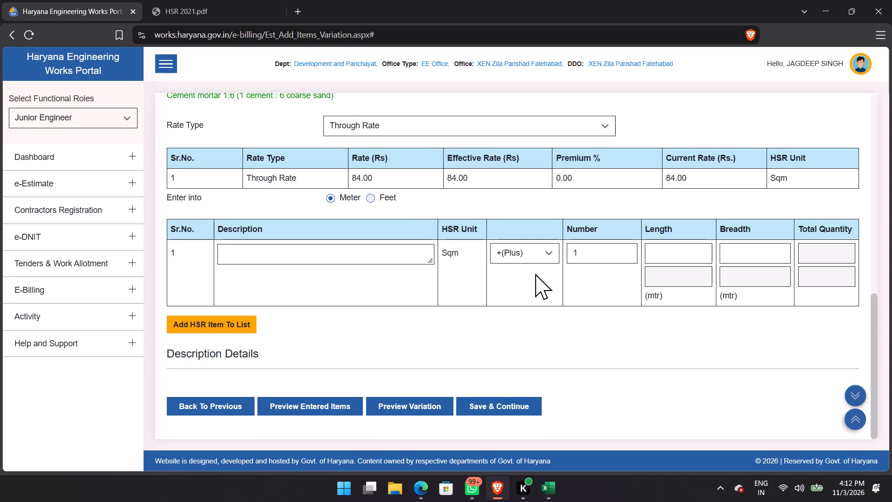
scroll(281, 235, "up", 6)
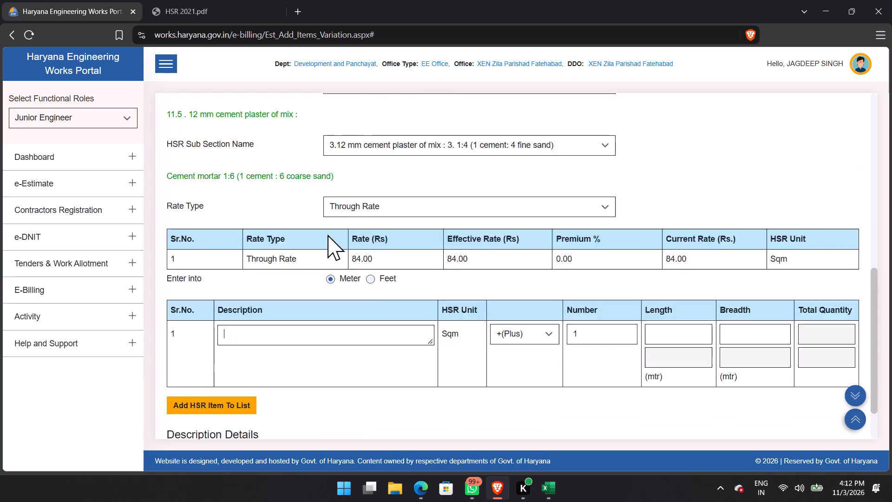
scroll(476, 220, "up", 3)
Switch the HSR item source back to Within Variation and check the item list around the 11.5 cement plaster items.
left_click(378, 270)
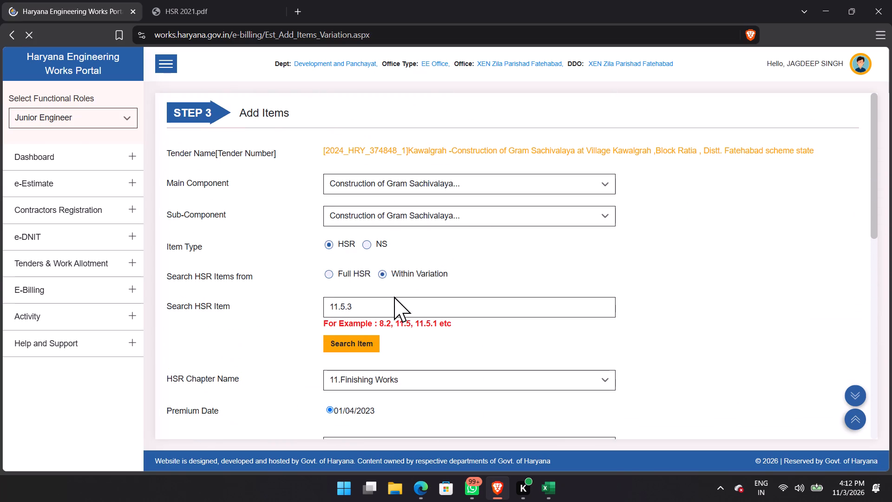
left_click(424, 304)
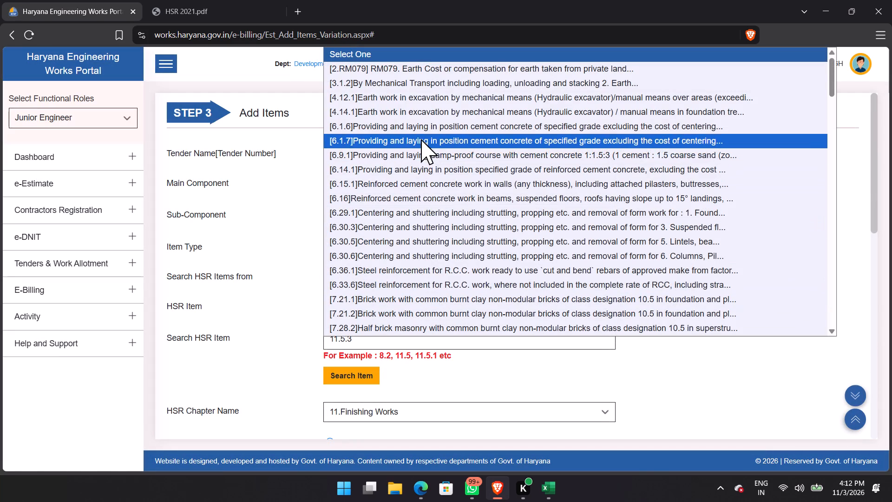
scroll(421, 131, "down", 4)
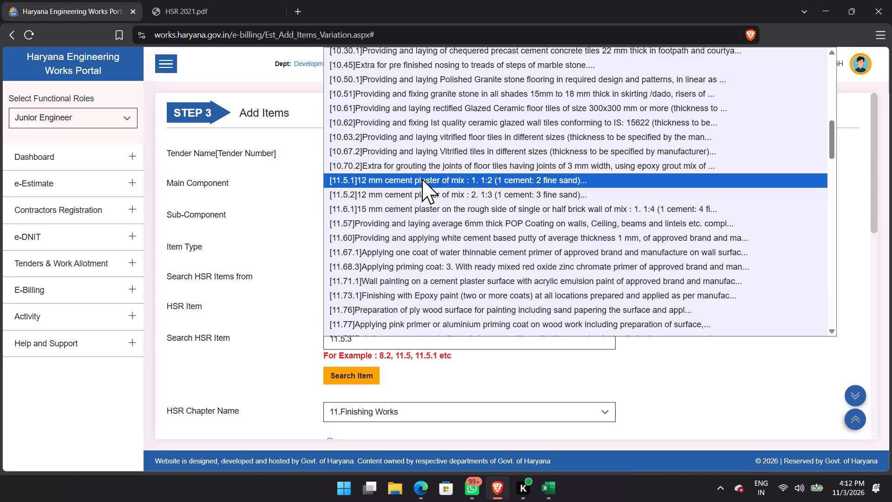
scroll(461, 391, "down", 5)
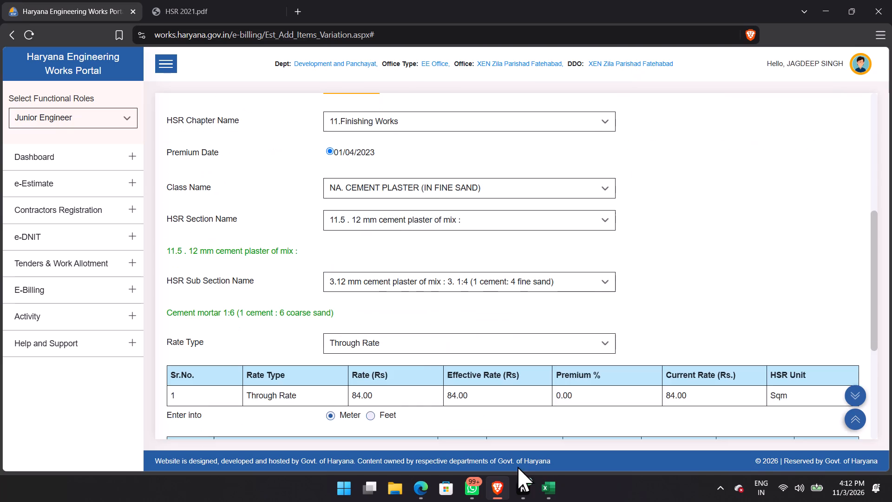
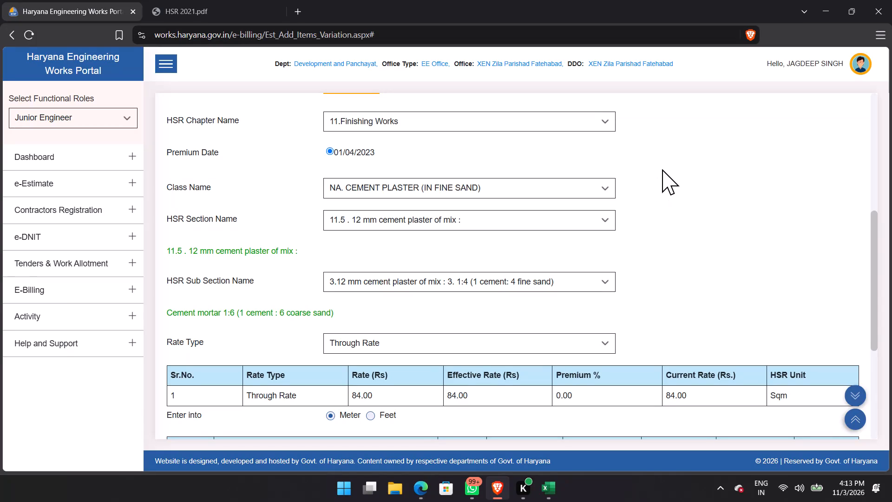
Search the HSR for item 11.52, cement rendering on plaster, and set its rate type to Through Rate.
scroll(390, 198, "up", 3)
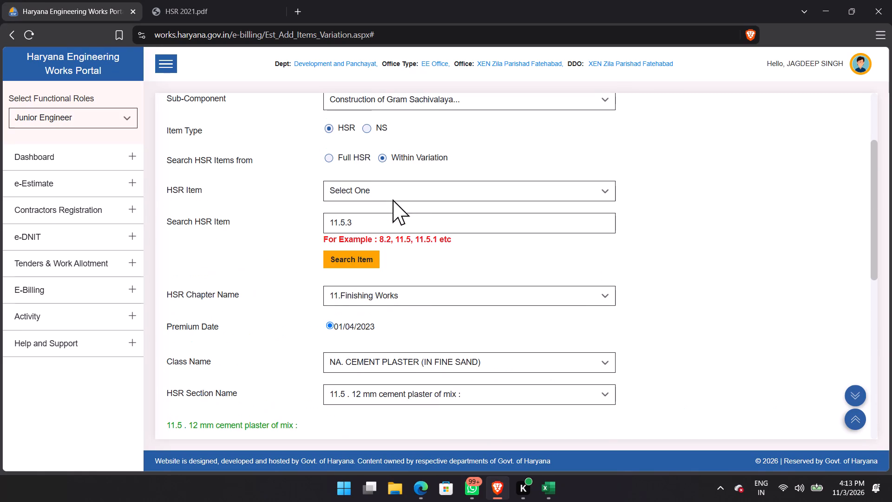
scroll(389, 208, "down", 3)
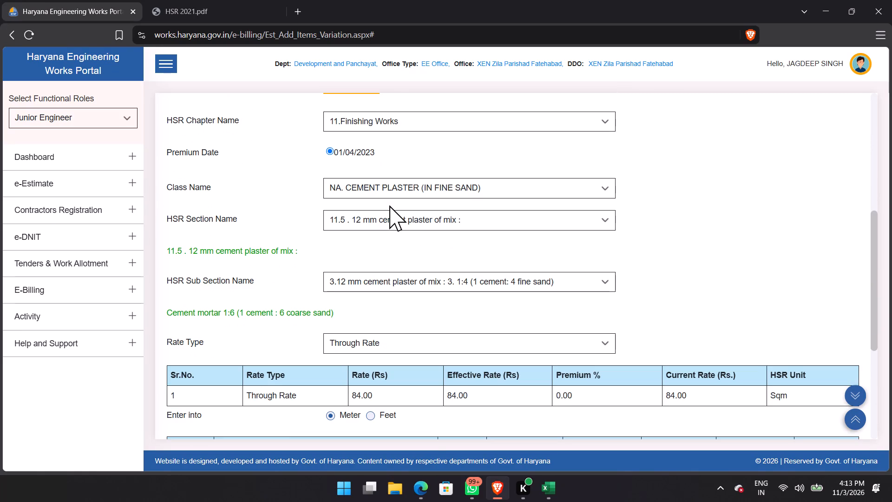
scroll(403, 180, "up", 2)
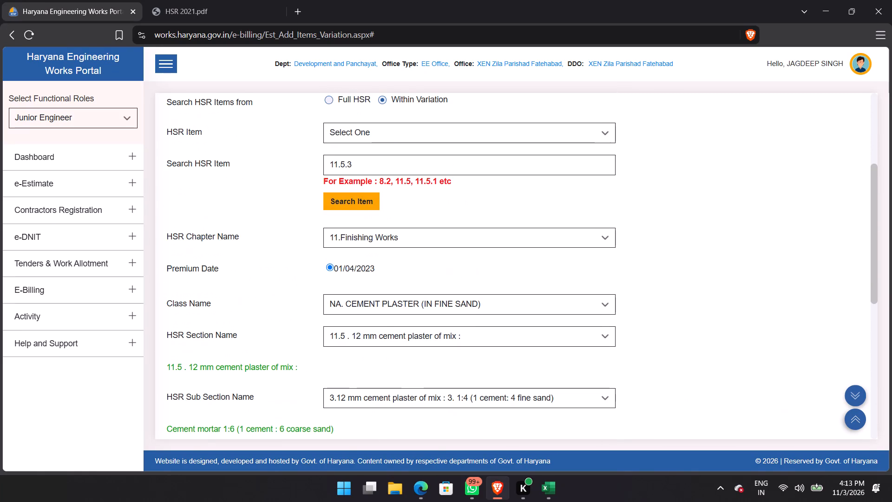
left_click_drag(385, 162, 274, 163)
type("11.52")
left_click(344, 209)
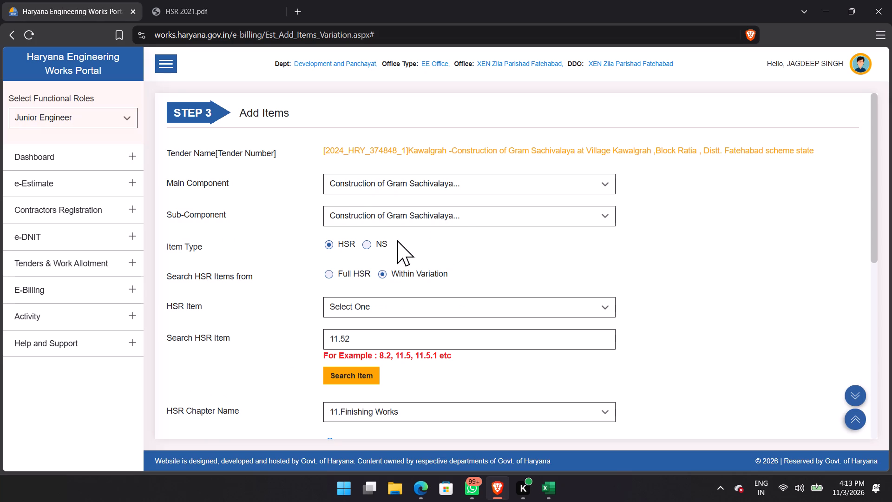
scroll(457, 206, "down", 4)
scroll(385, 281, "down", 2)
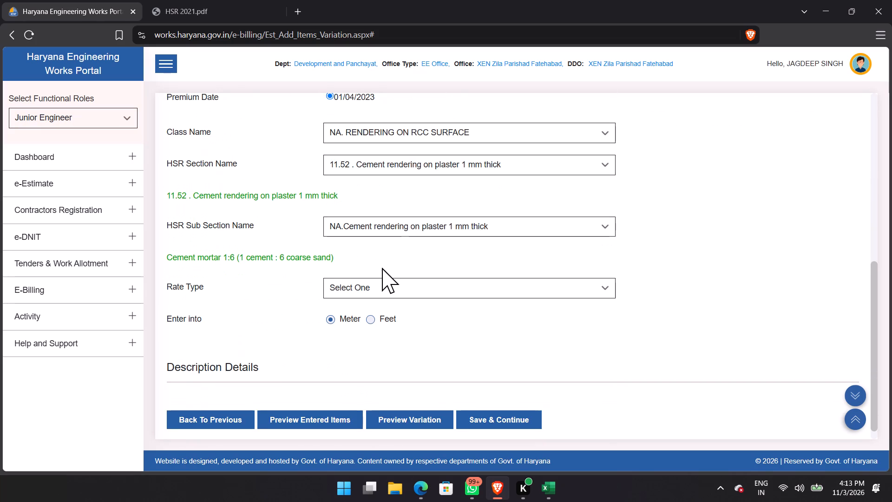
left_click(367, 284)
left_click(381, 349)
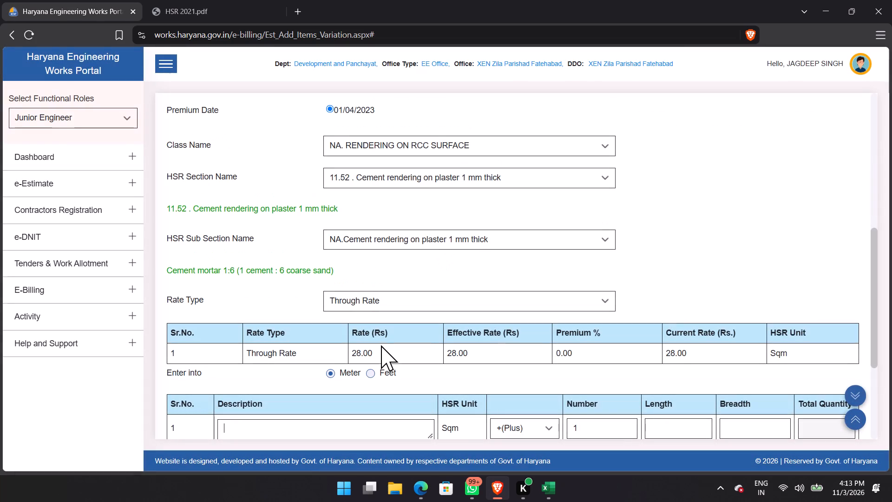
Check the within-variation HSR item list, reselect Through Rate for item 11.52, and review its rate and entry fields.
scroll(334, 243, "up", 3)
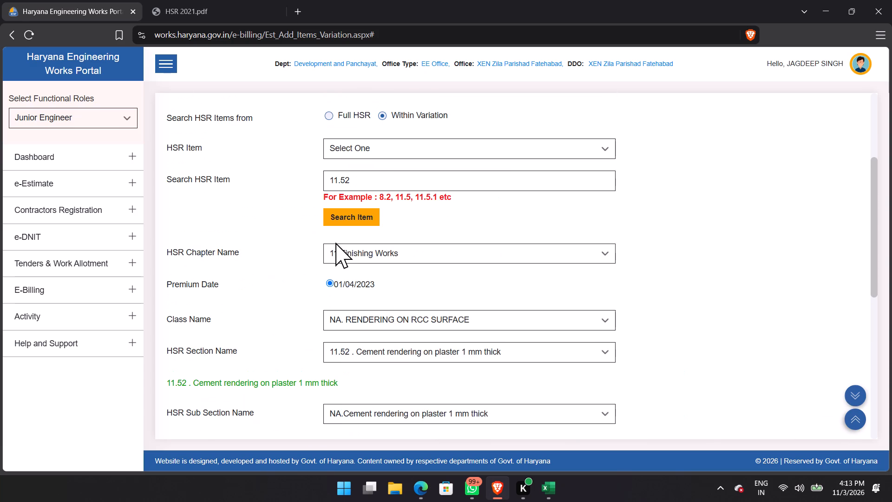
scroll(374, 179, "up", 1)
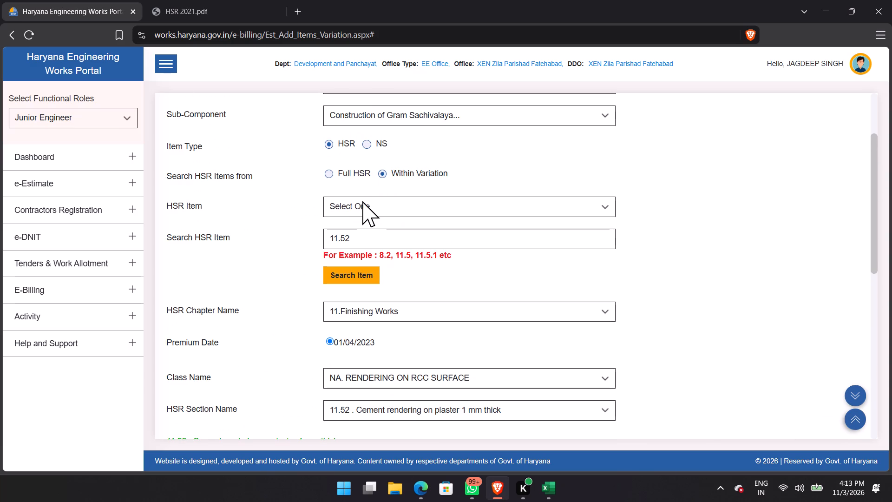
left_click(398, 214)
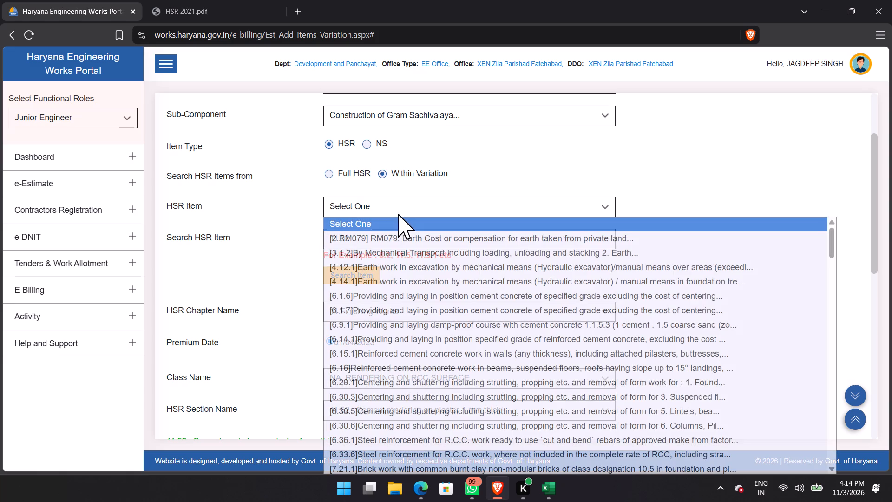
left_click(398, 214)
scroll(398, 214, "down", 2)
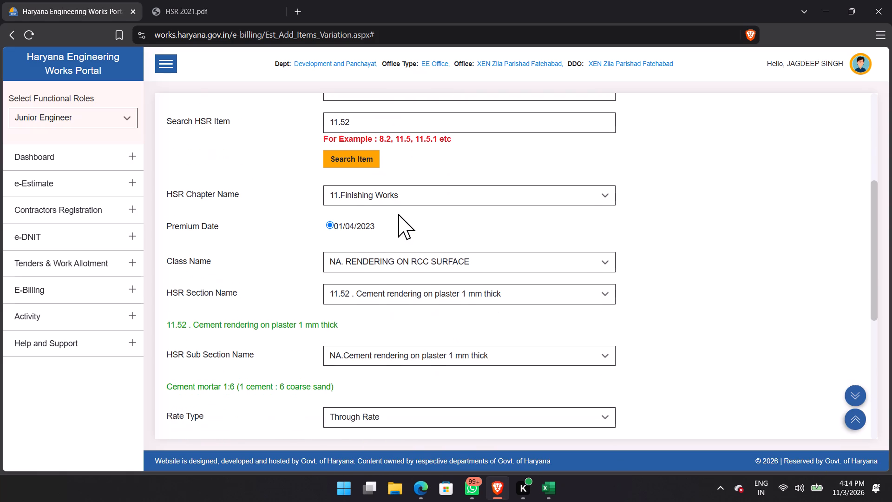
scroll(398, 214, "down", 2)
left_click(381, 301)
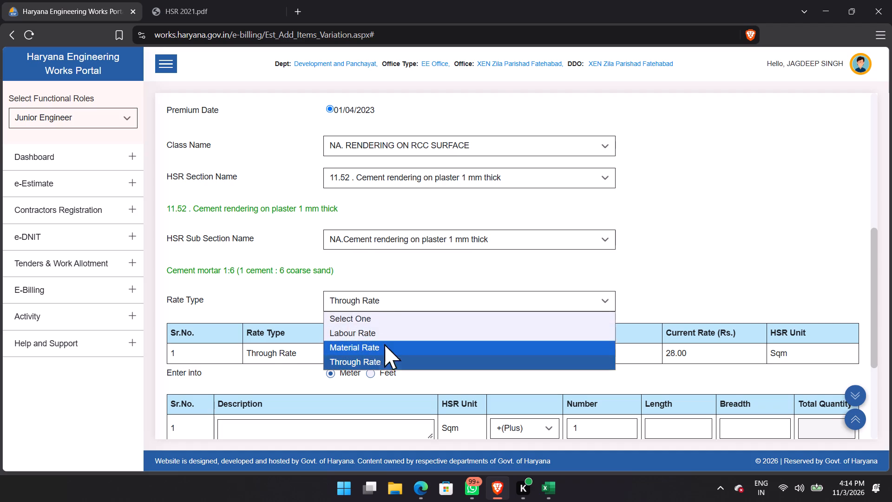
left_click(381, 357)
scroll(379, 347, "down", 1)
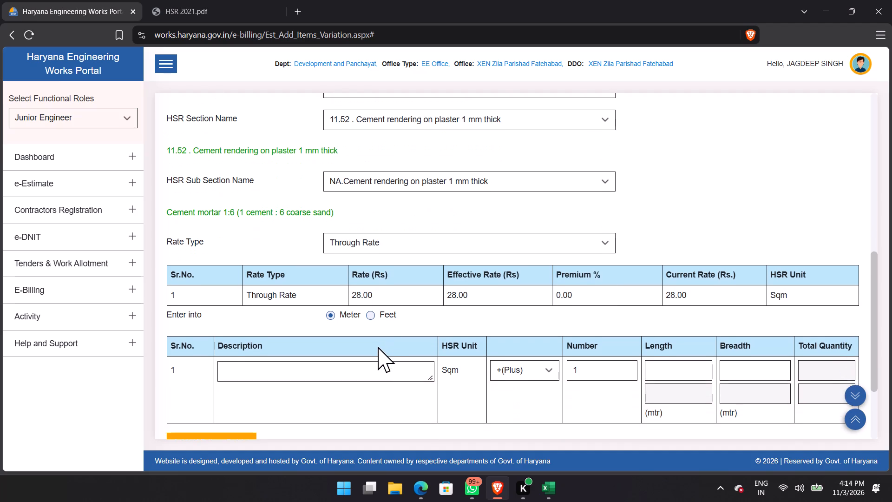
scroll(378, 347, "up", 12)
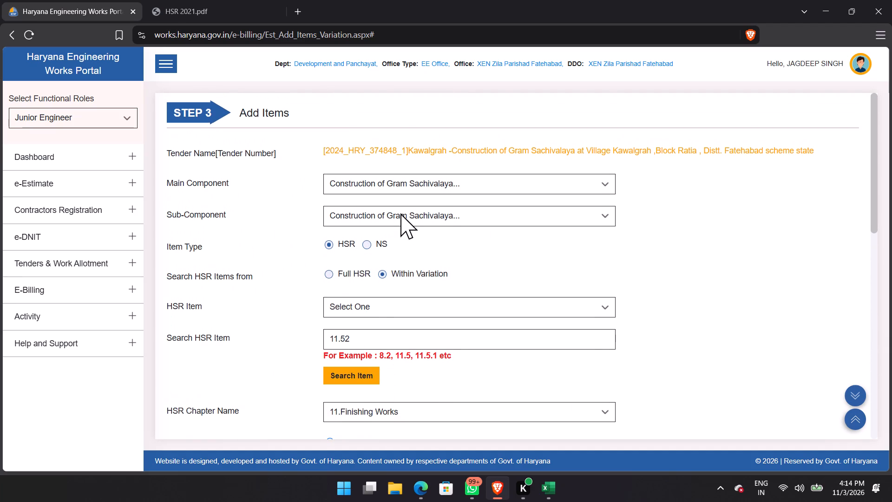
Switch the sub-component to septic tank, select HSR item 11.5.3 with Through Rate, and review its description details.
left_click(407, 215)
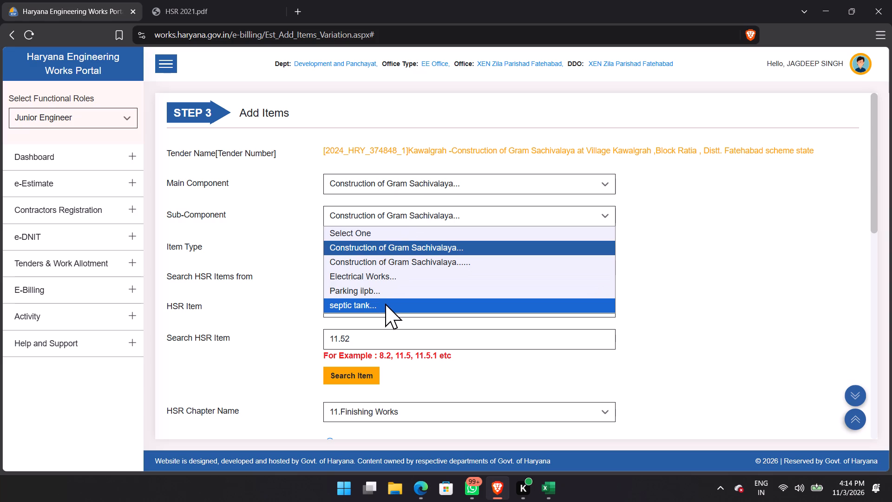
left_click(385, 304)
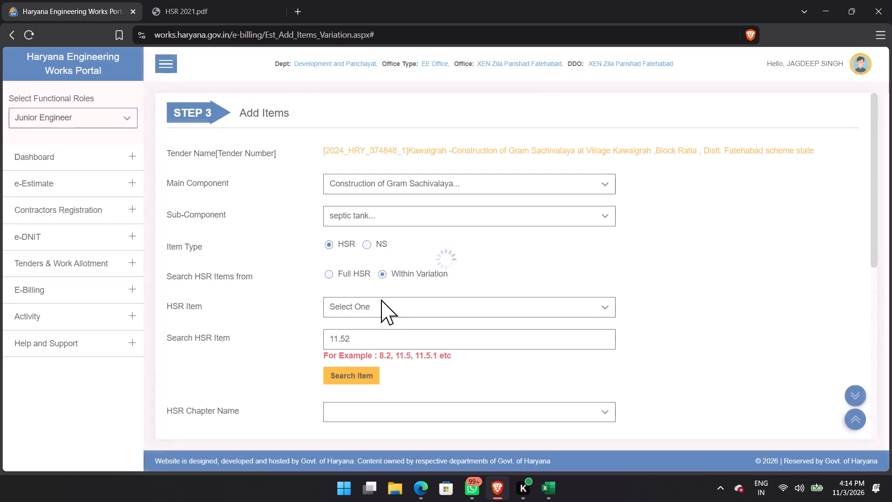
left_click(367, 305)
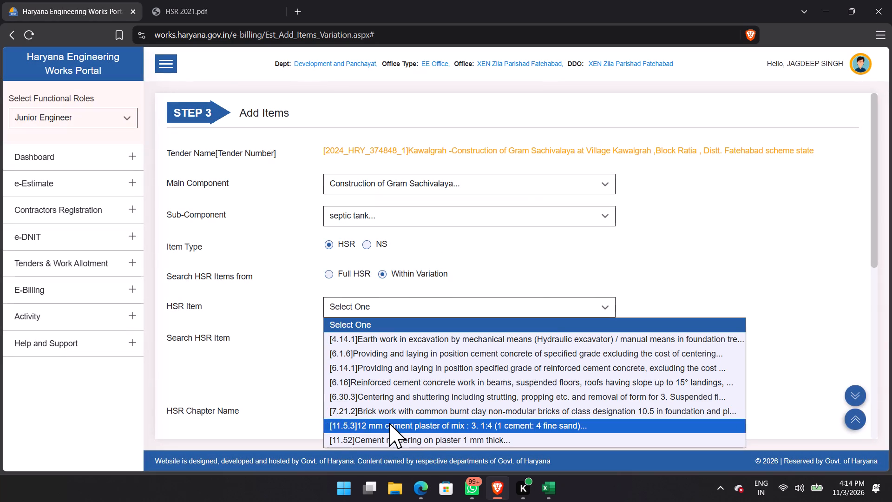
left_click(389, 423)
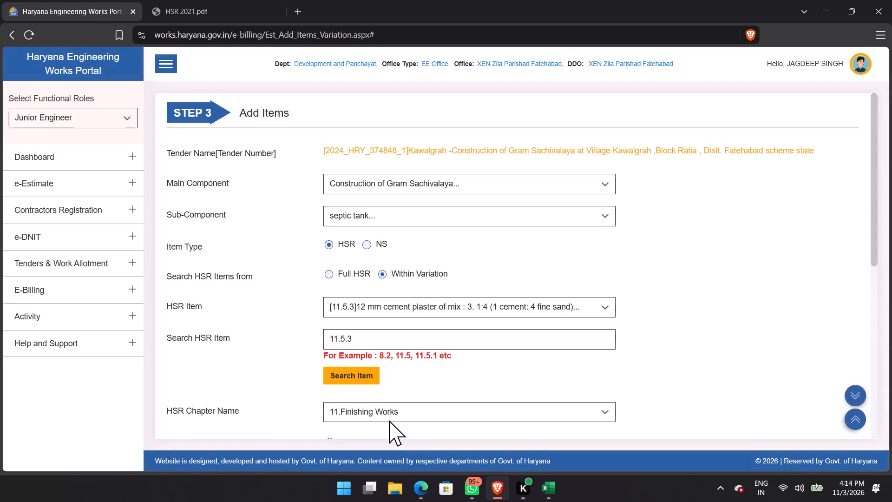
scroll(485, 322, "down", 5)
left_click(387, 331)
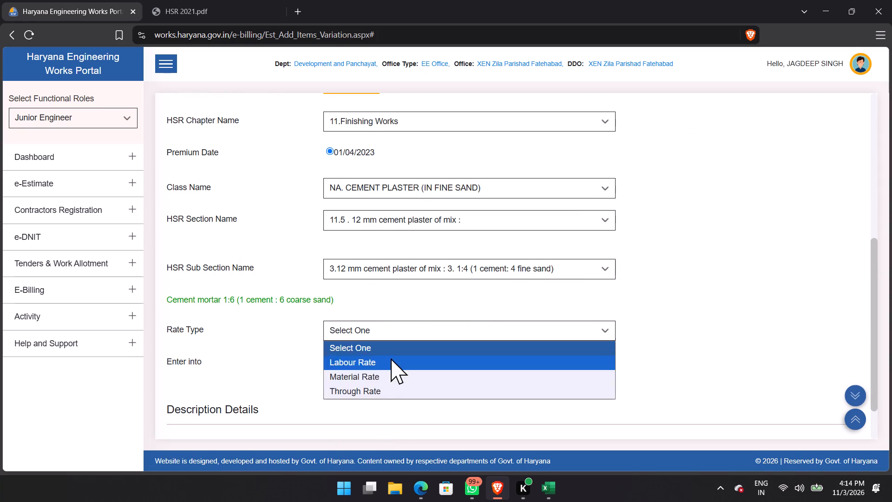
left_click(388, 392)
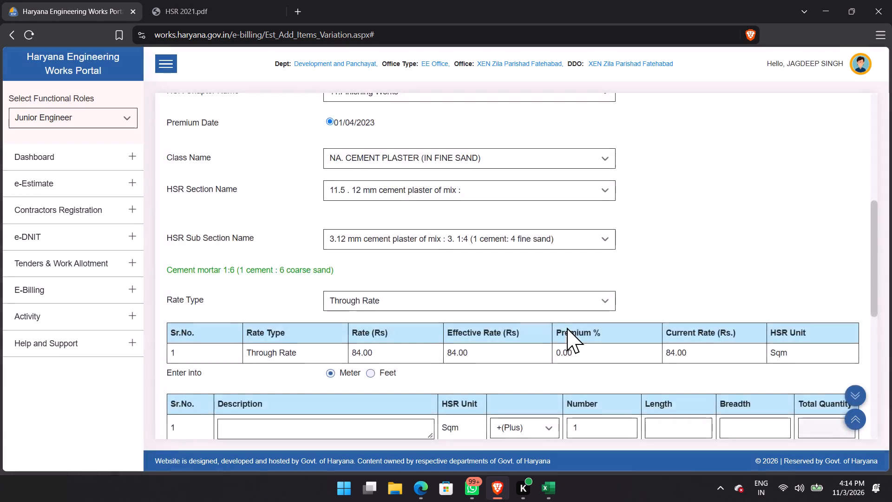
scroll(567, 328, "down", 8)
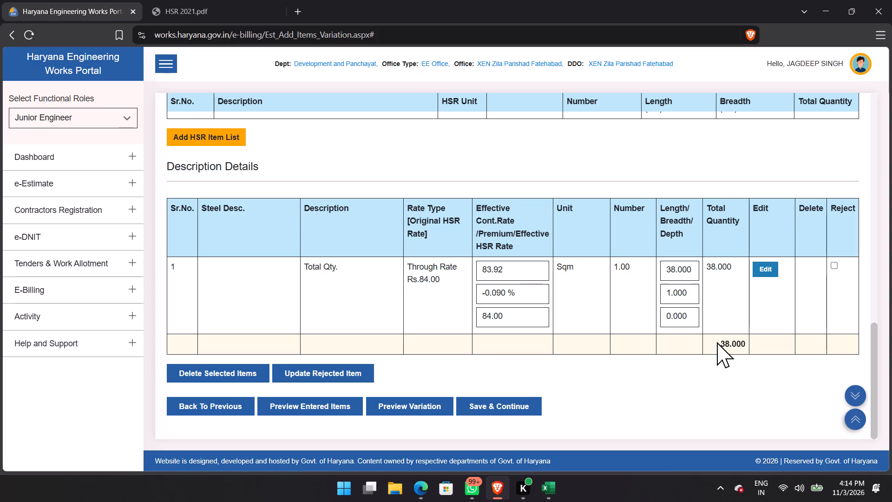
Select septic tank HSR item 4.14.1, earth work in excavation, with Through Rate and review its description details.
scroll(534, 344, "up", 6)
scroll(420, 234, "up", 3)
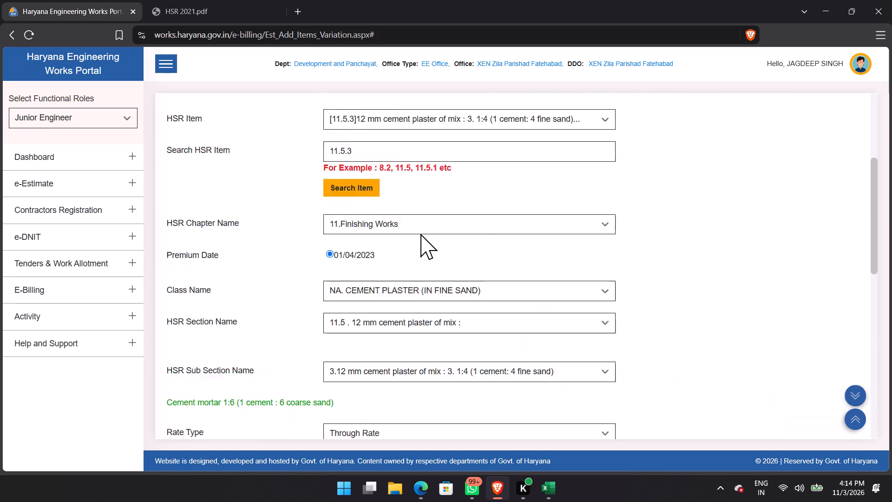
left_click(407, 150)
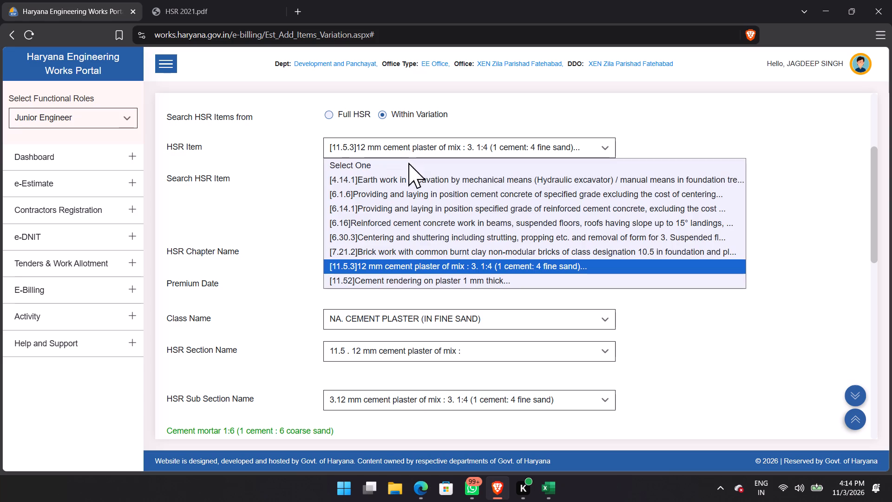
left_click(409, 178)
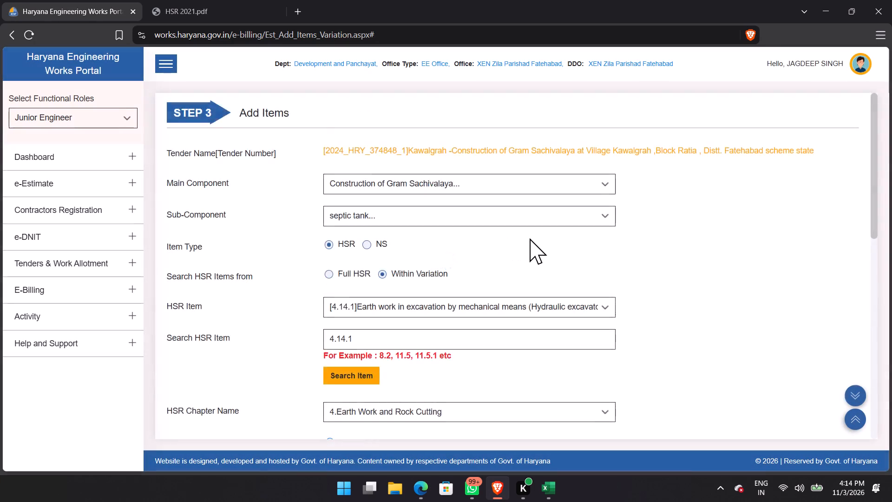
scroll(530, 238, "down", 7)
left_click(399, 215)
left_click(393, 276)
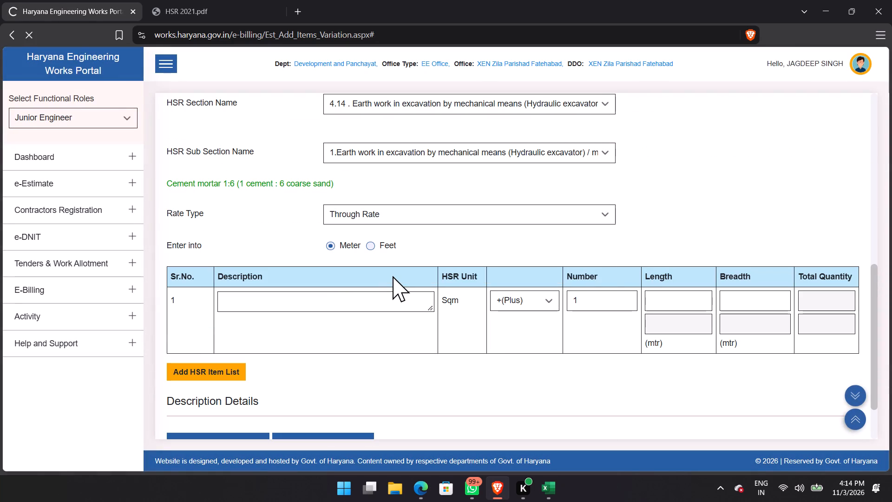
scroll(602, 280, "down", 17)
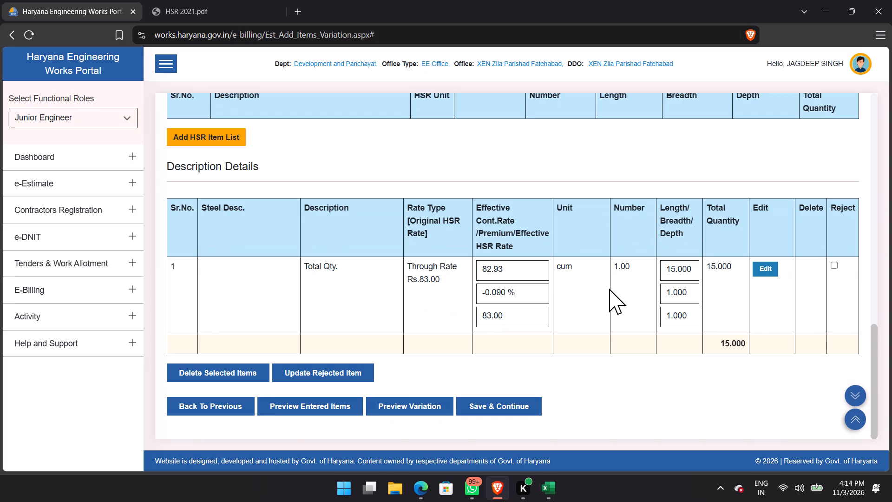
Select septic tank HSR item 11.52, cement rendering on plaster, with Through Rate and review its description details.
scroll(609, 284, "up", 10)
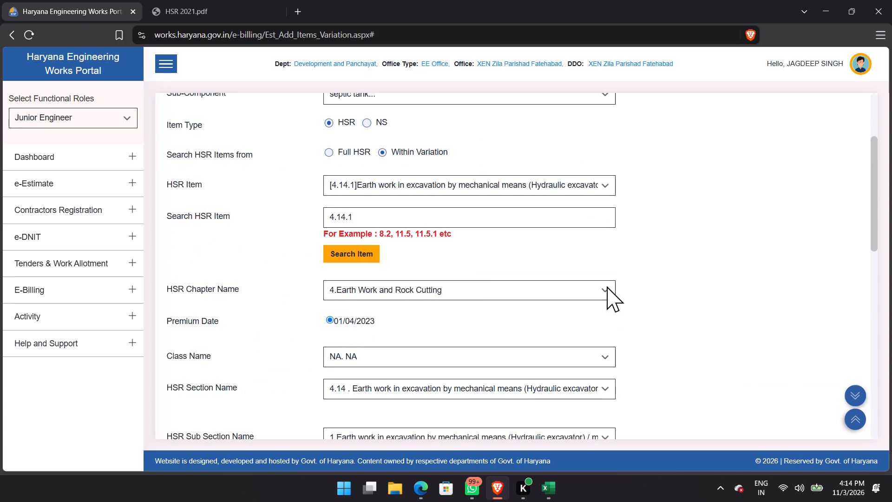
left_click(414, 196)
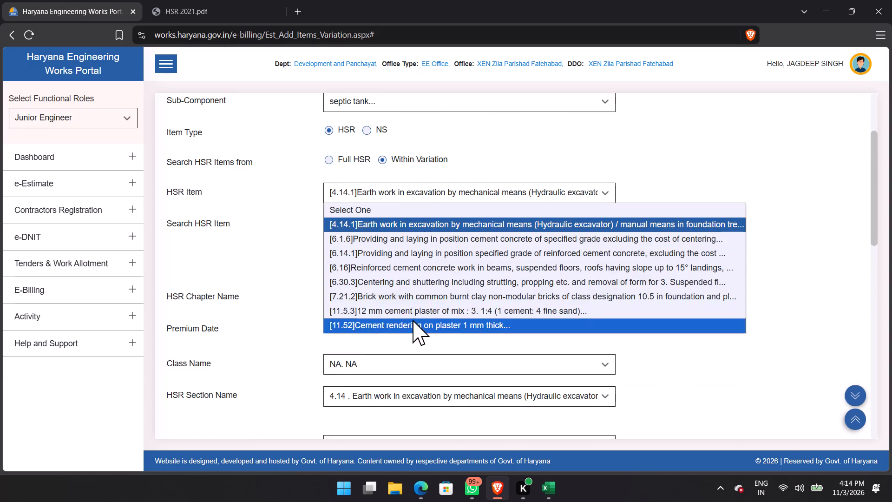
left_click(413, 322)
scroll(413, 322, "down", 4)
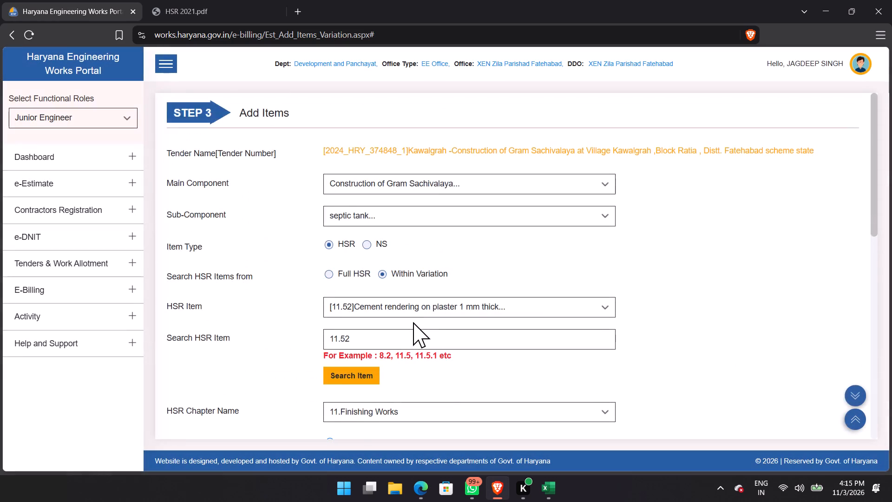
scroll(413, 322, "down", 4)
left_click(428, 161)
left_click(408, 213)
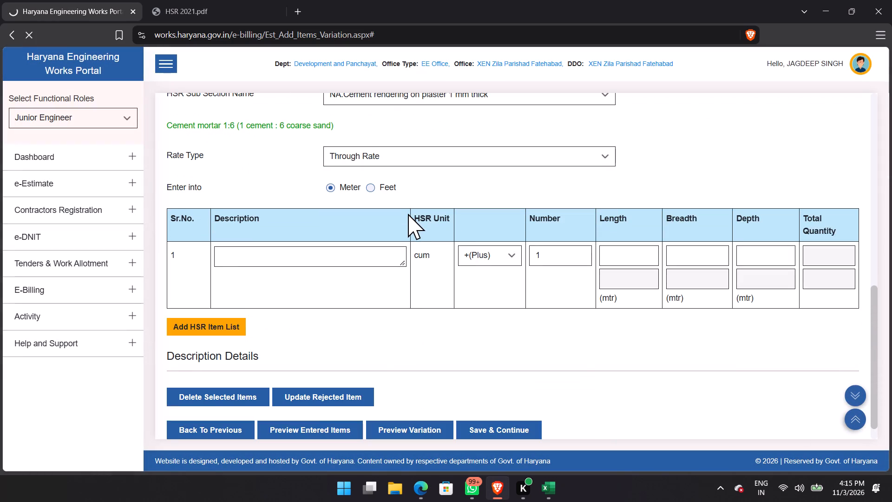
scroll(410, 214, "down", 6)
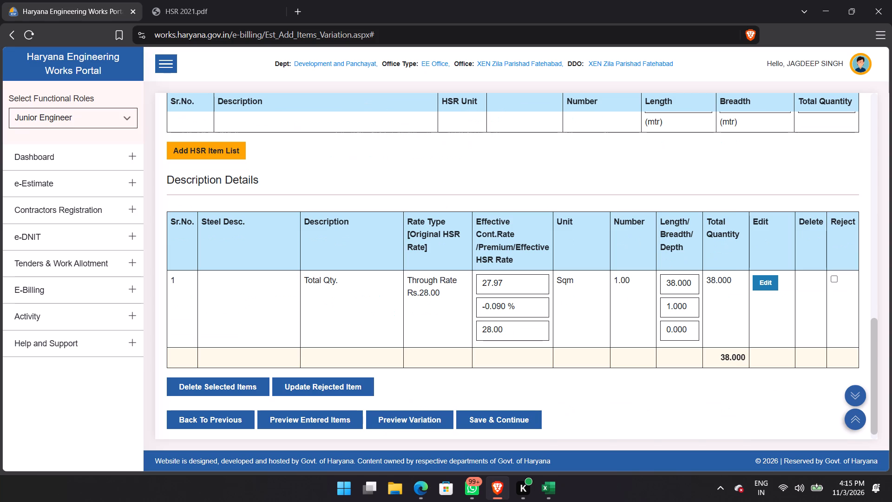
Select septic tank HSR item 7.21.2, brick work, with Through Rate and review its description detail rows.
scroll(418, 224, "up", 6)
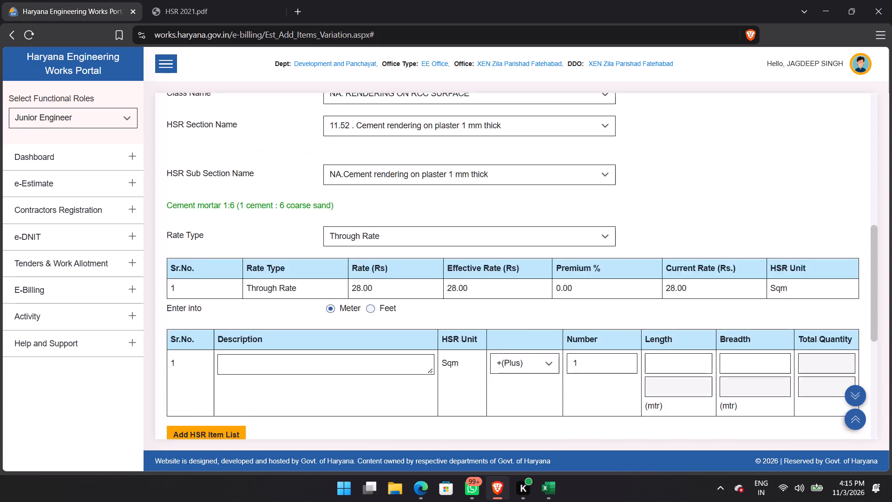
scroll(418, 224, "up", 3)
left_click(400, 159)
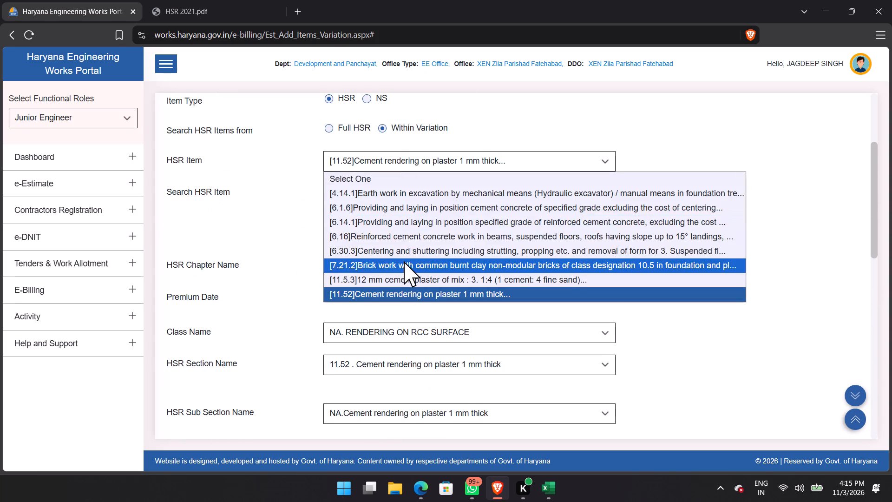
left_click(404, 261)
scroll(404, 262, "down", 6)
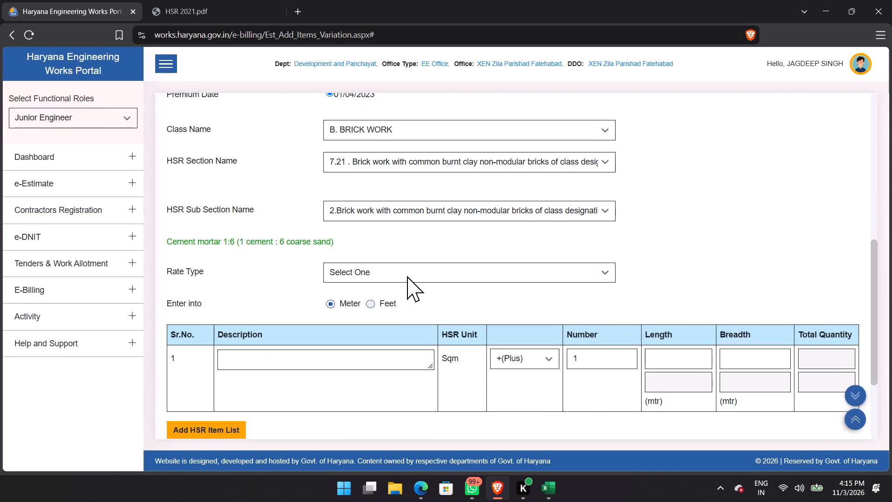
left_click(409, 265)
left_click(400, 329)
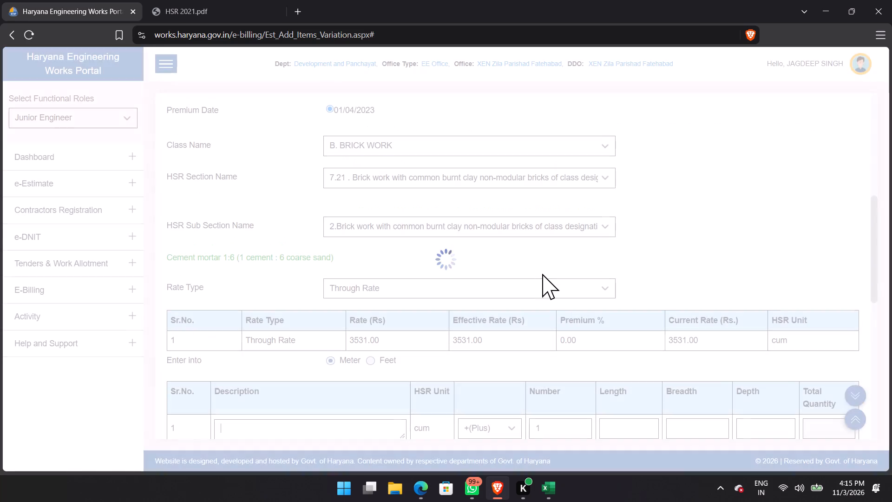
scroll(542, 274, "down", 20)
scroll(436, 297, "down", 6)
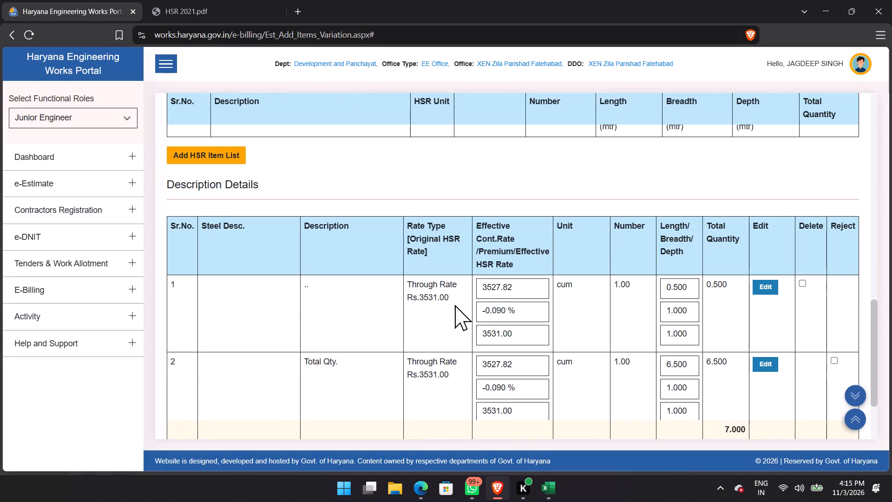
scroll(471, 317, "down", 6)
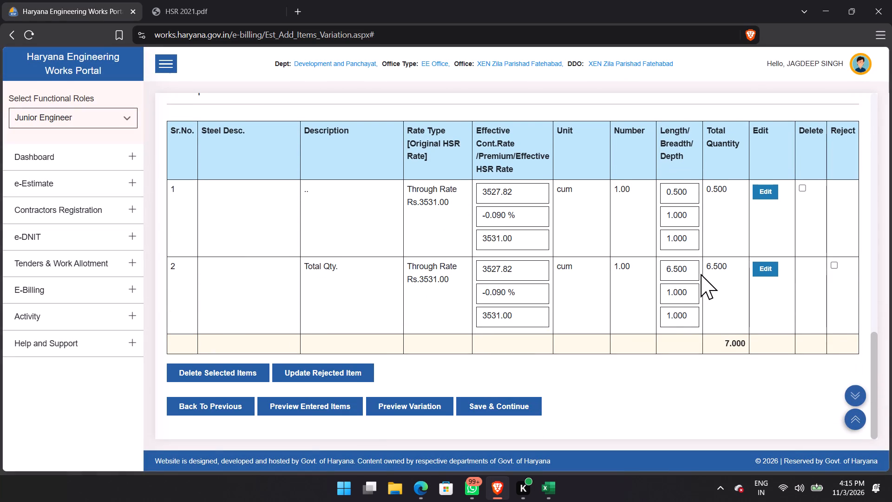
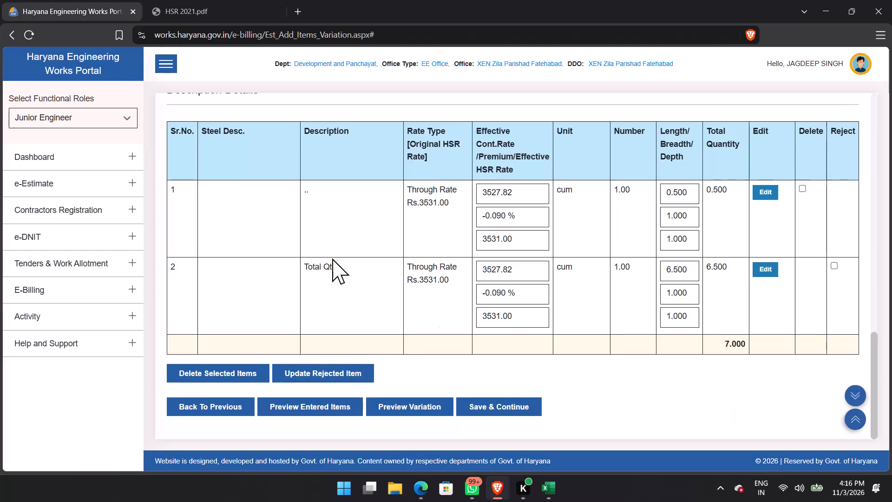
Select septic tank HSR item 4.14.1, earth work in excavation, with Through Rate and review its description details.
scroll(332, 258, "up", 2)
scroll(409, 291, "up", 7)
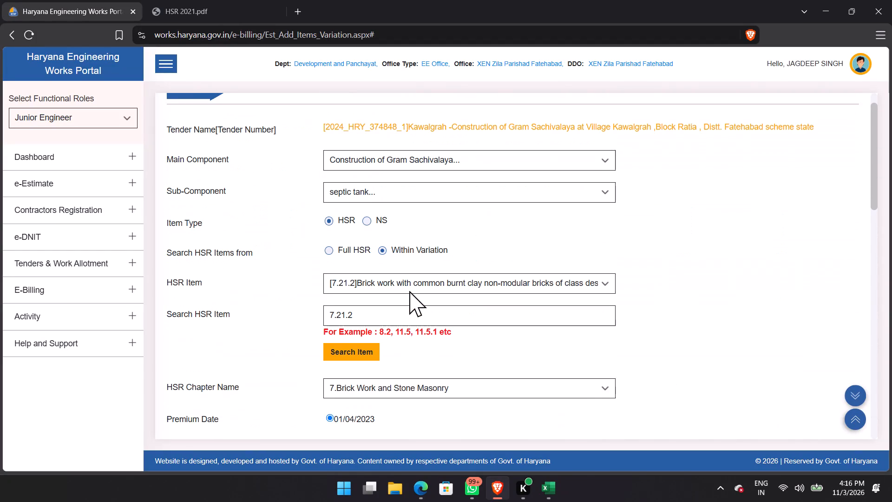
left_click(409, 291)
left_click(392, 324)
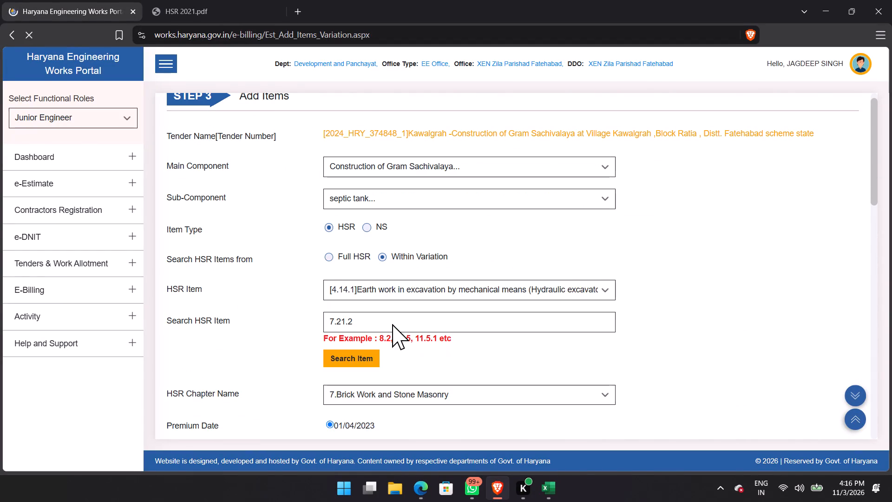
scroll(392, 324, "down", 8)
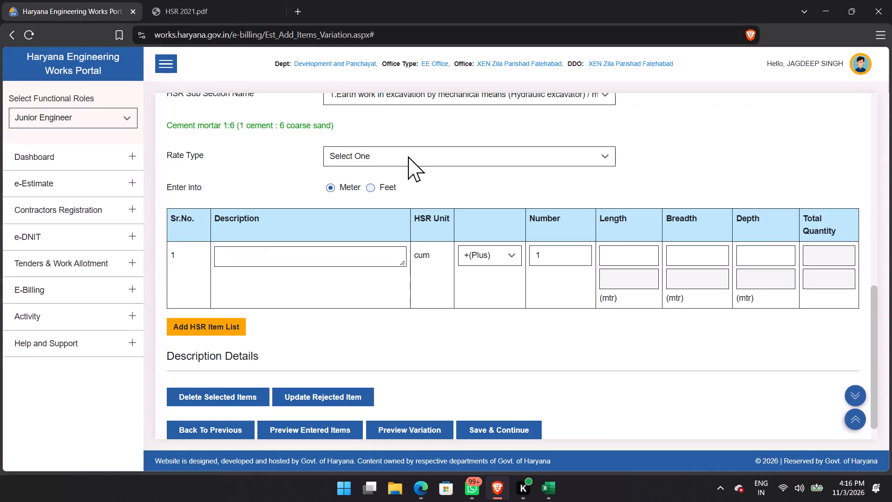
left_click(407, 155)
left_click(397, 220)
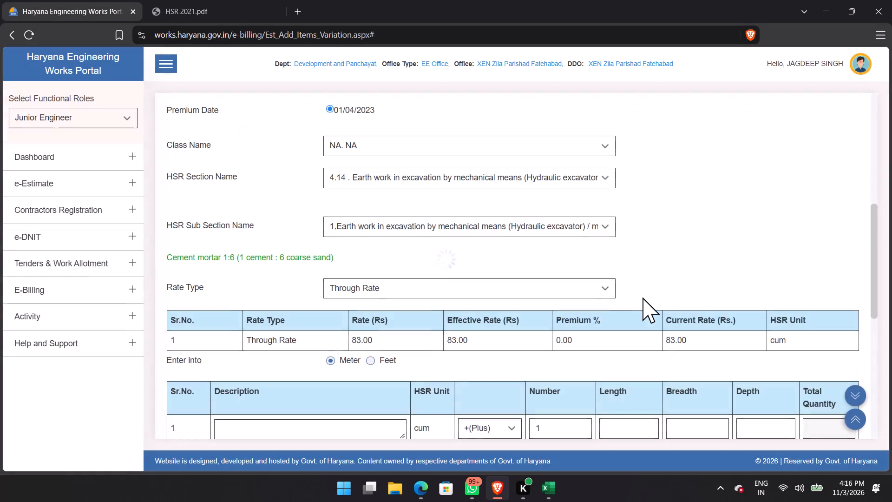
scroll(643, 297, "down", 5)
scroll(643, 297, "up", 1)
scroll(643, 297, "down", 11)
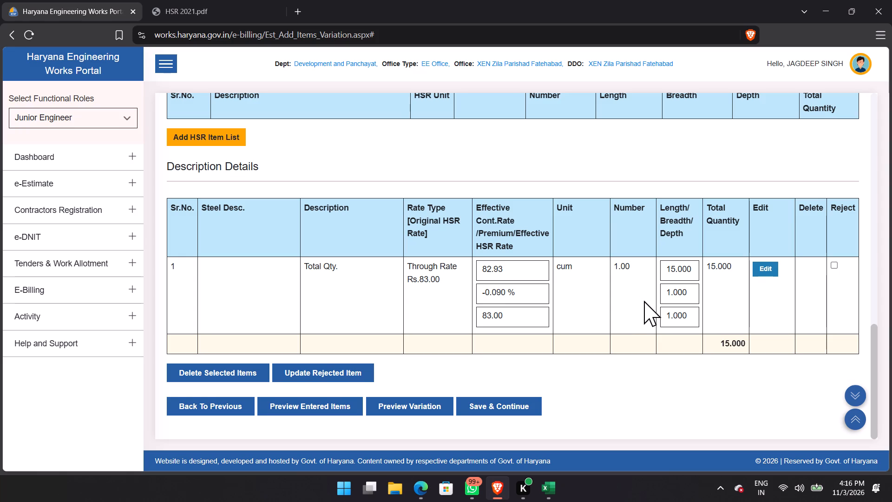
Select septic tank HSR item 11.5.3, 12 mm cement plaster, with Through Rate and review its description details.
scroll(642, 301, "up", 11)
left_click(364, 246)
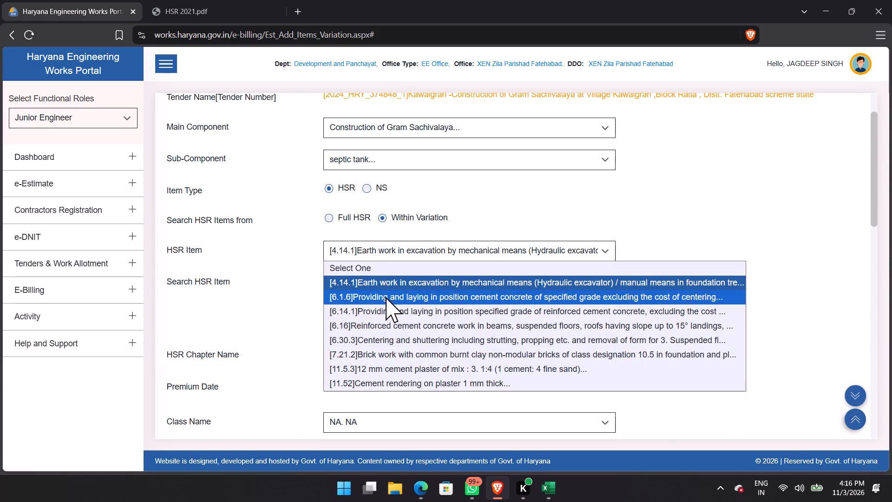
left_click(388, 368)
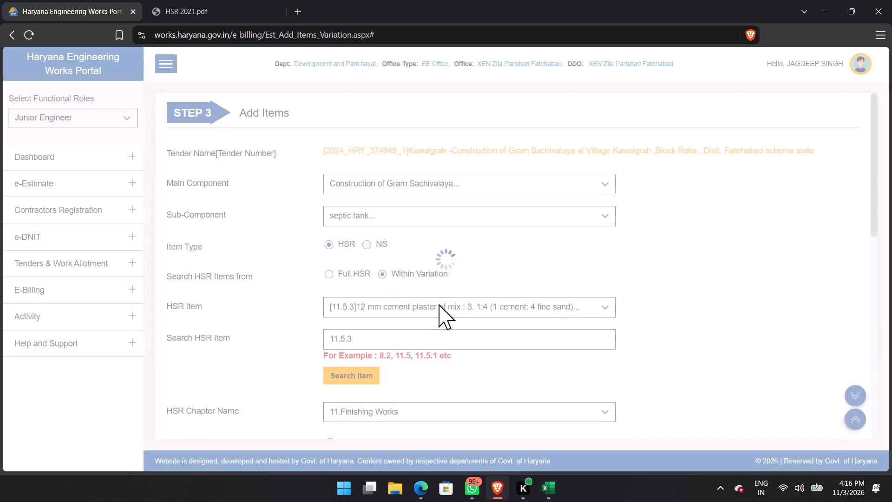
scroll(441, 301, "down", 8)
left_click(384, 161)
left_click(384, 215)
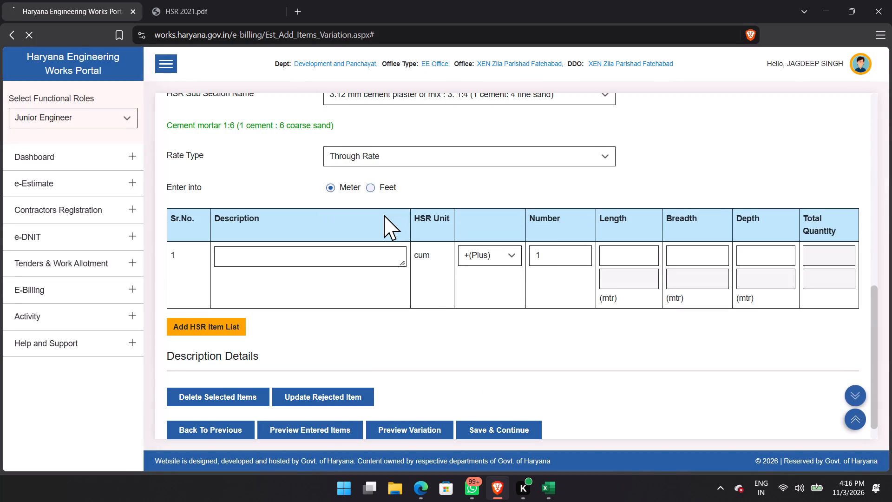
scroll(641, 320, "down", 12)
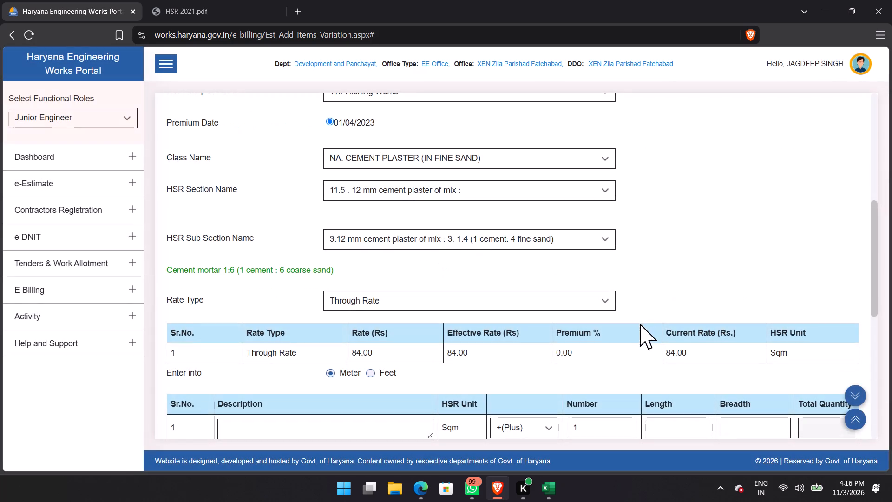
scroll(640, 324, "down", 9)
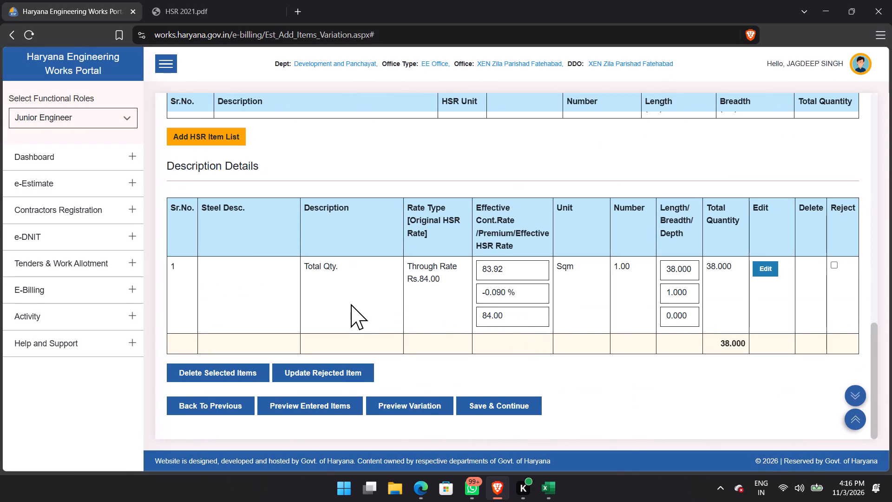
Select septic tank HSR item 6.1.6, cement concrete, with Through Rate and review its rate and description details.
scroll(351, 304, "up", 11)
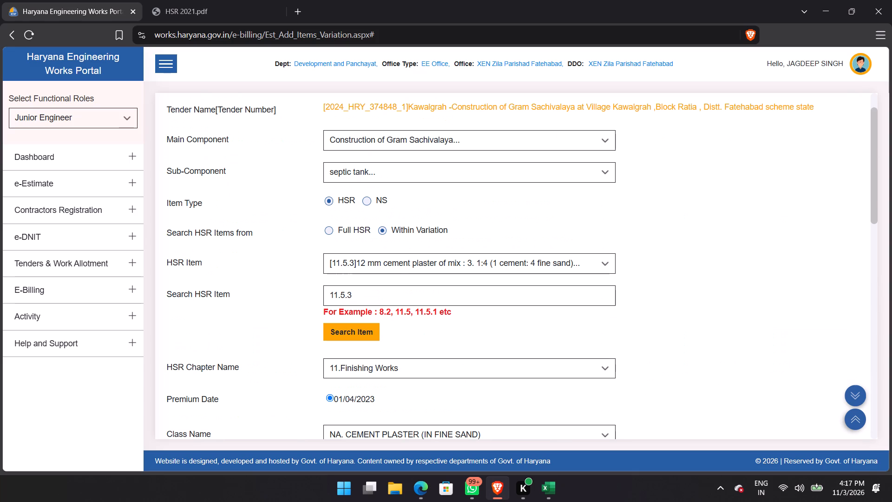
left_click(387, 263)
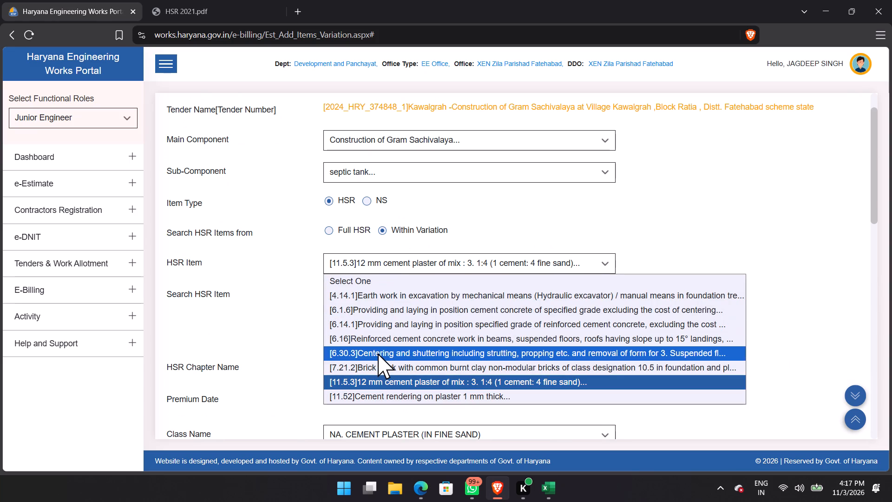
left_click(393, 306)
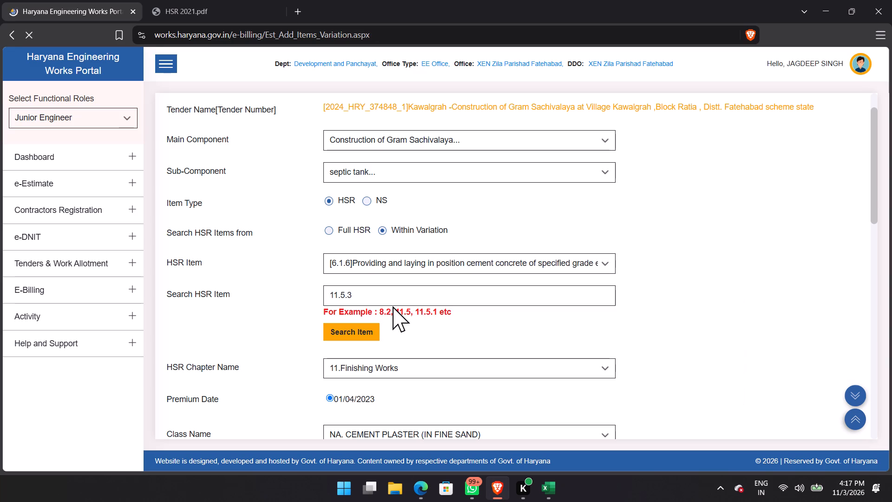
scroll(500, 316, "down", 7)
left_click(404, 220)
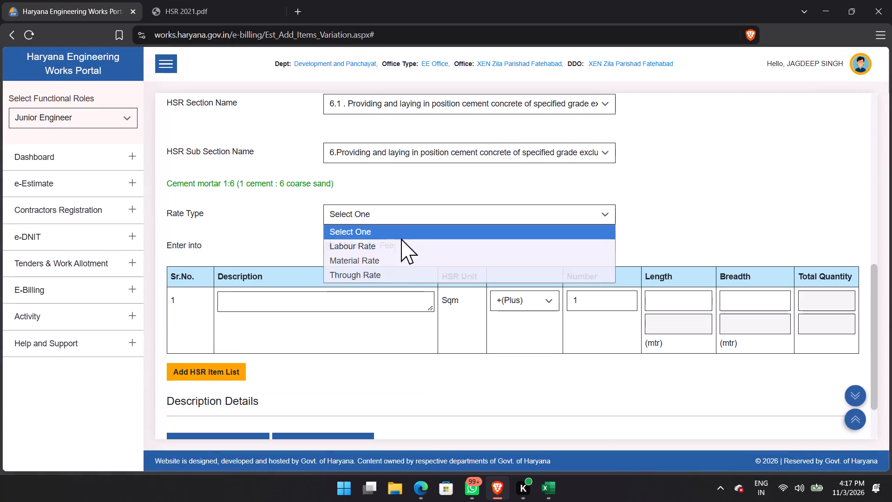
left_click(398, 273)
scroll(554, 302, "down", 7)
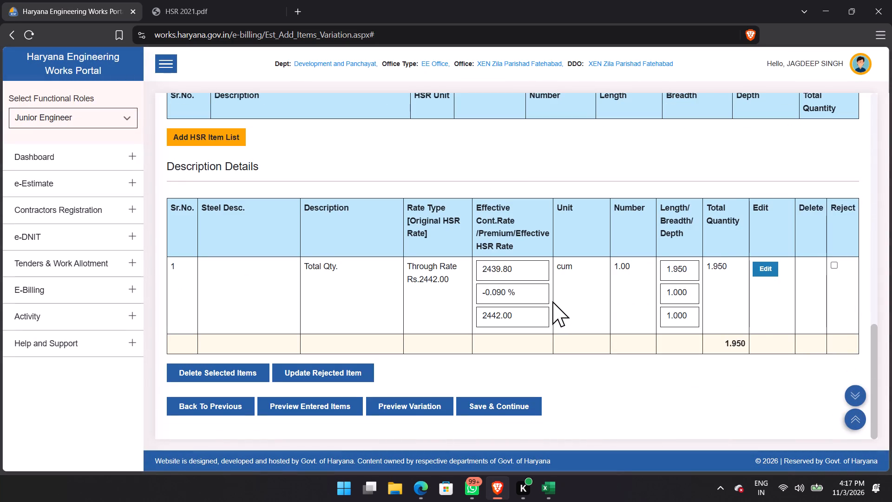
scroll(550, 297, "up", 6)
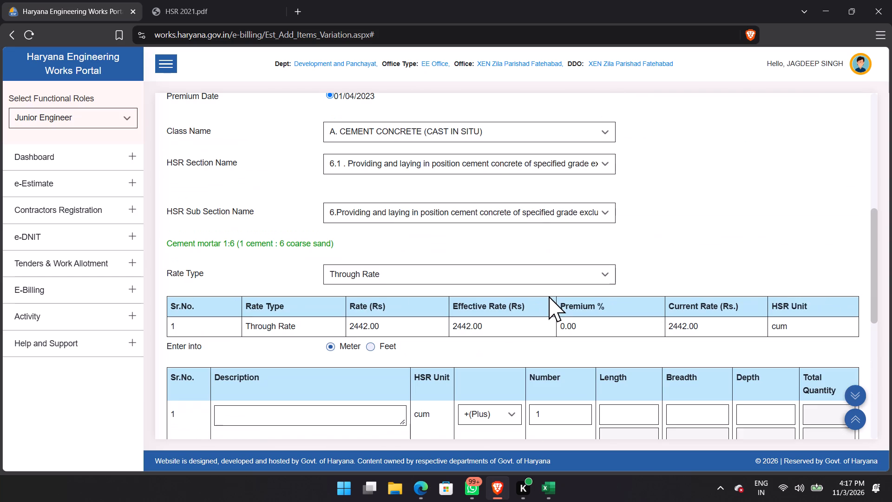
scroll(547, 297, "down", 4)
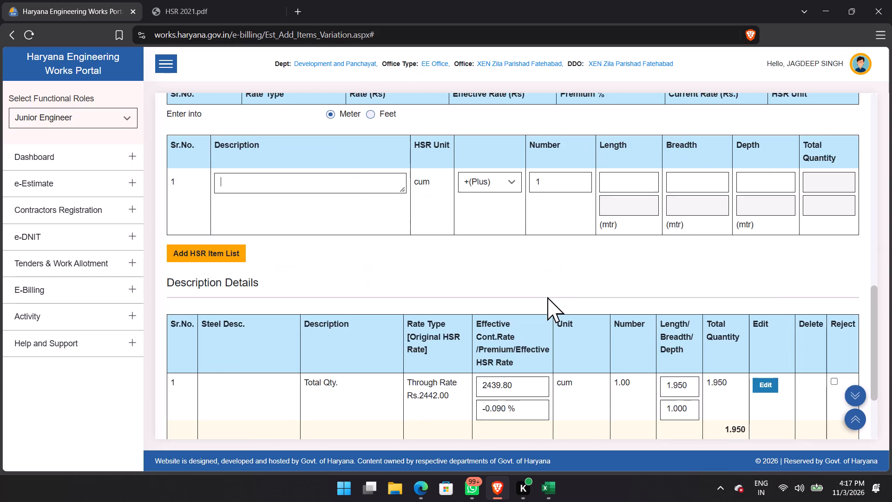
scroll(547, 297, "down", 2)
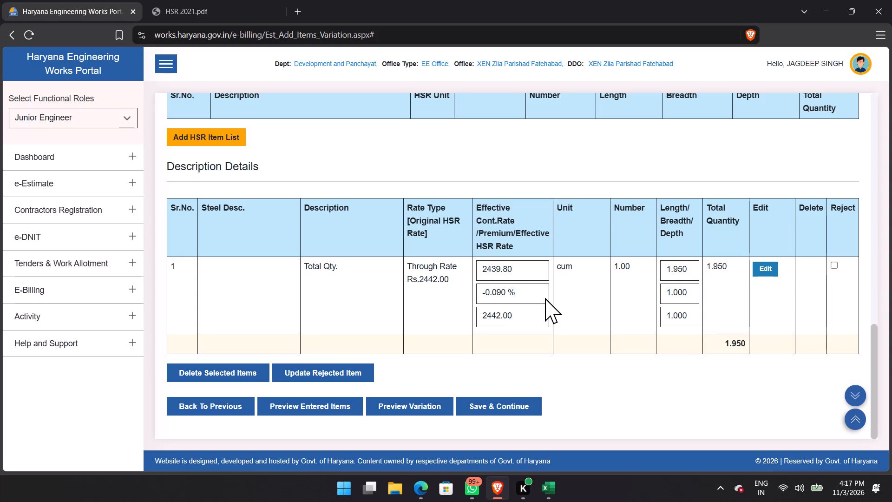
Select septic tank HSR item 6.14.1, reinforced cement concrete, with Through Rate and review its description details.
scroll(395, 113, "up", 11)
left_click(393, 256)
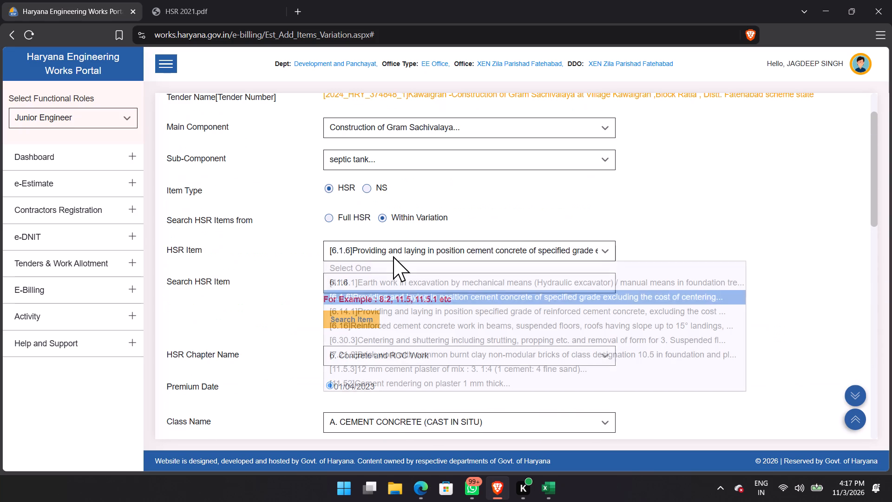
left_click(387, 307)
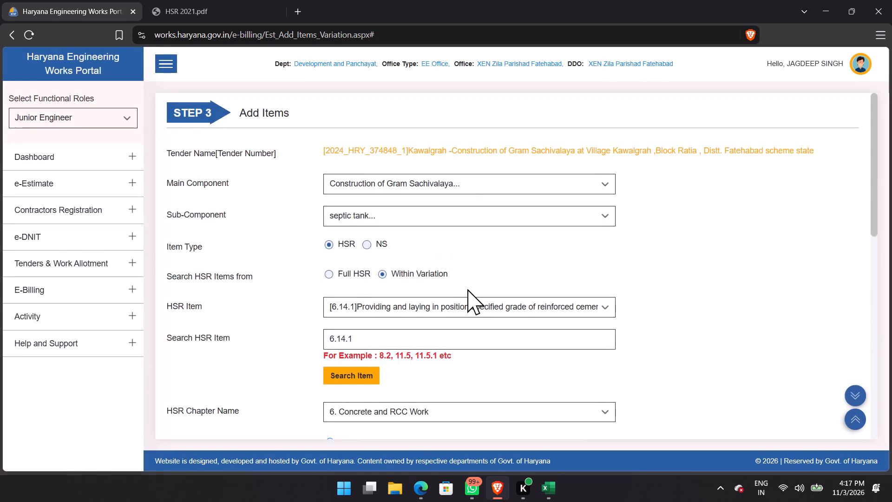
scroll(466, 289, "down", 7)
left_click(380, 212)
left_click(371, 278)
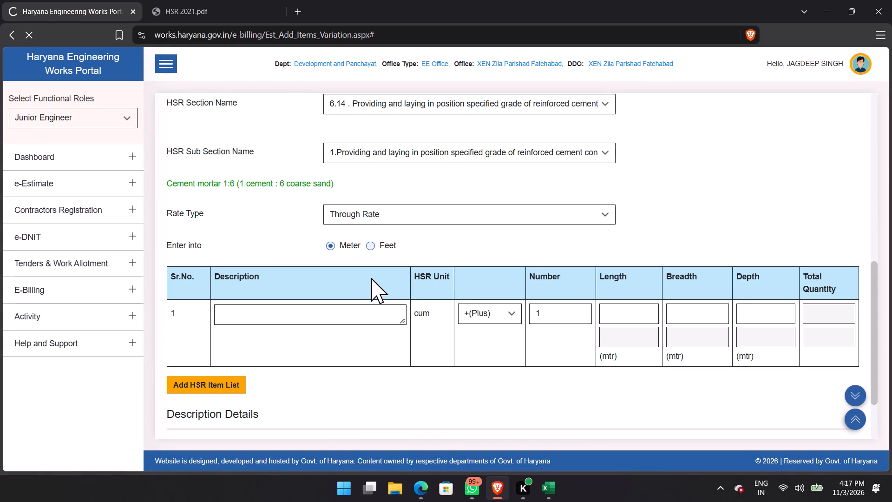
scroll(402, 259, "down", 3)
scroll(402, 259, "up", 1)
scroll(402, 259, "down", 5)
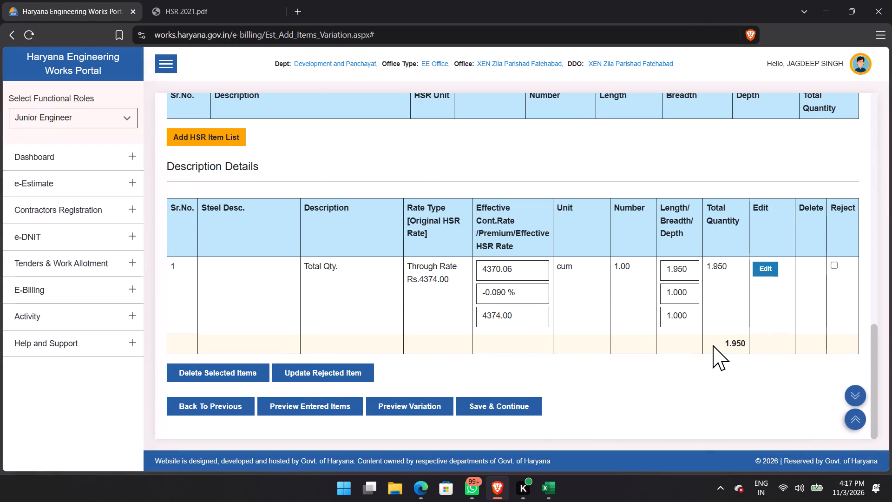
Select septic tank HSR item 6.30.3, centering and shuttering, with Through Rate and review its description details.
scroll(490, 296, "up", 8)
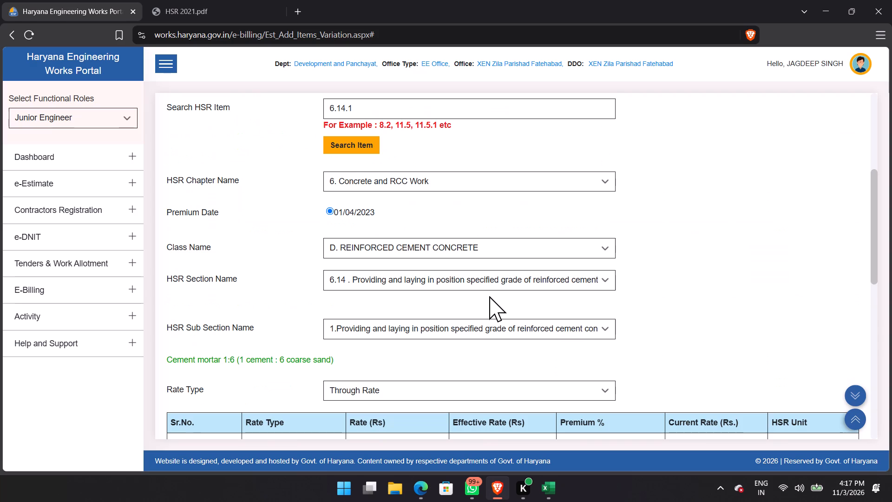
scroll(307, 240, "up", 2)
left_click(374, 187)
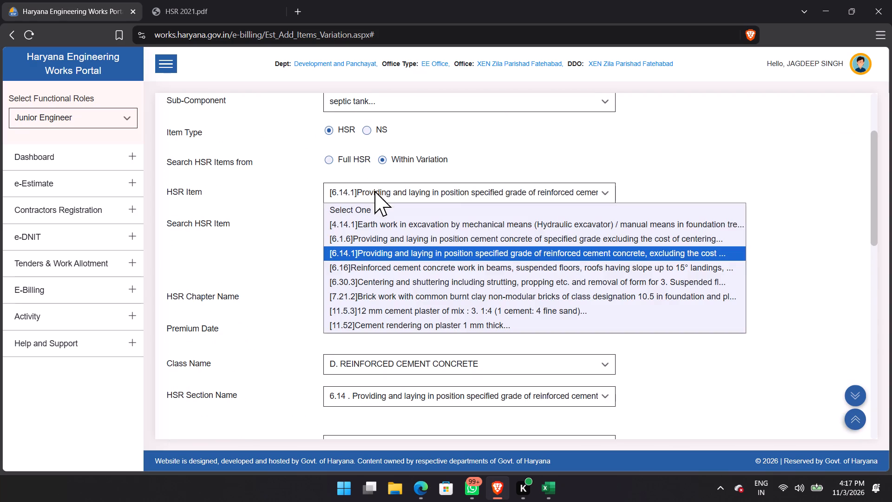
left_click(388, 282)
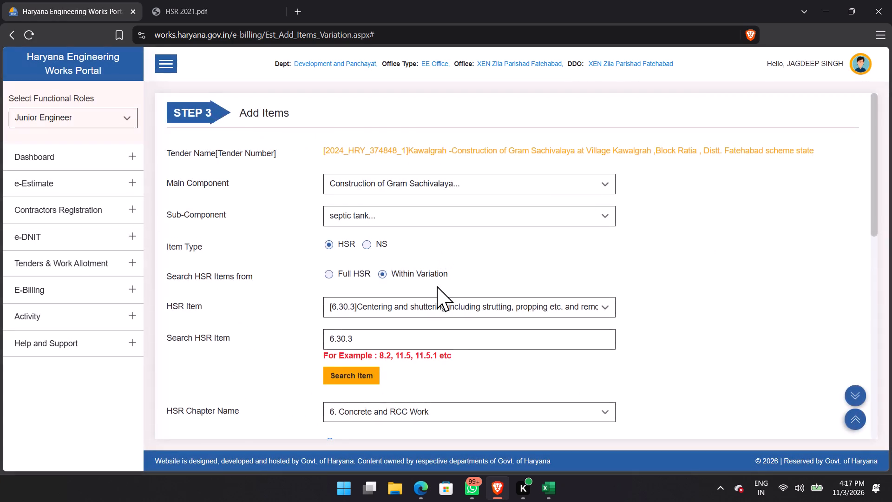
scroll(437, 286, "down", 6)
left_click(387, 269)
left_click(388, 333)
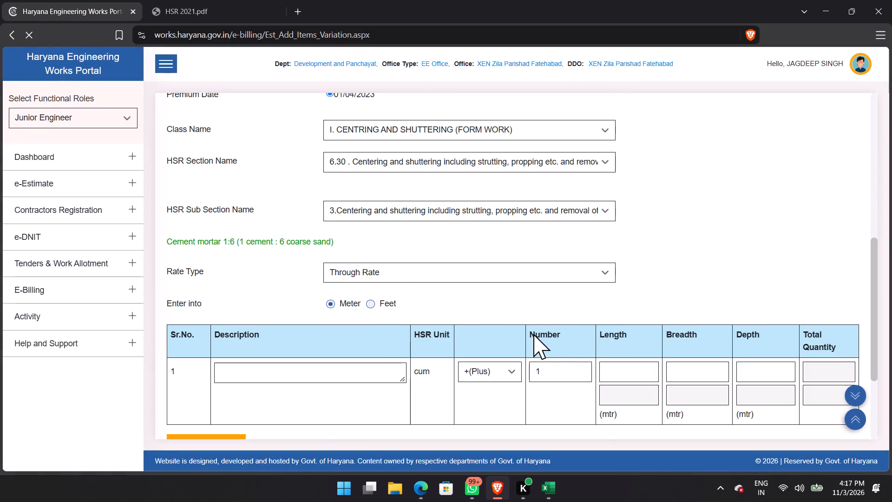
scroll(568, 324, "down", 8)
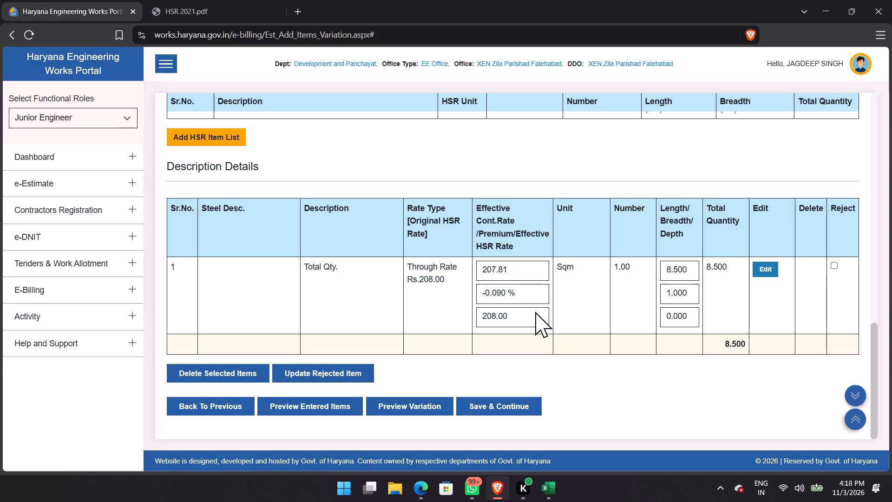
Switch the sub-component to Electrical Works, select HSR item 23.2.1.1, copper wiring, with Through Rate, and review its description details.
scroll(358, 299, "up", 7)
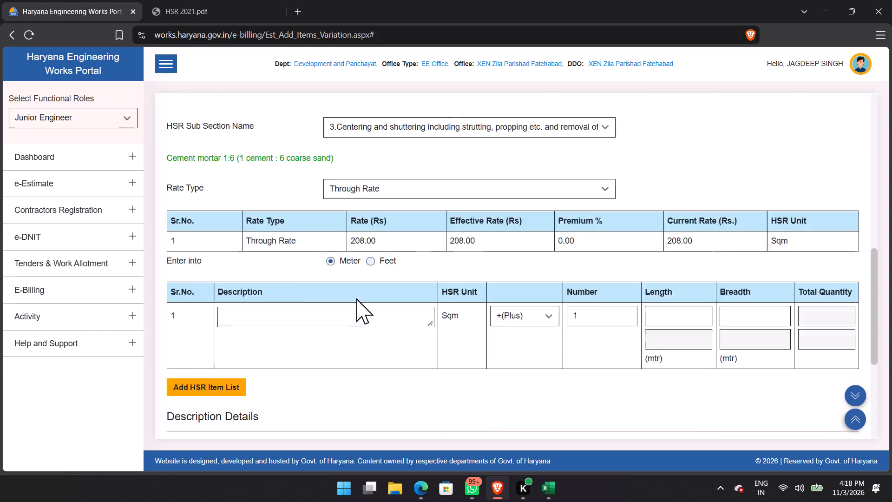
scroll(353, 290, "up", 7)
left_click(384, 218)
left_click(387, 277)
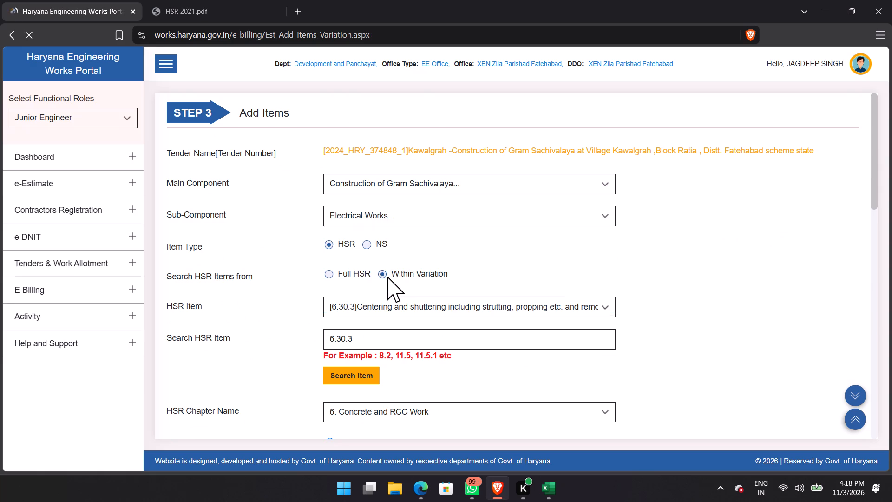
left_click(368, 306)
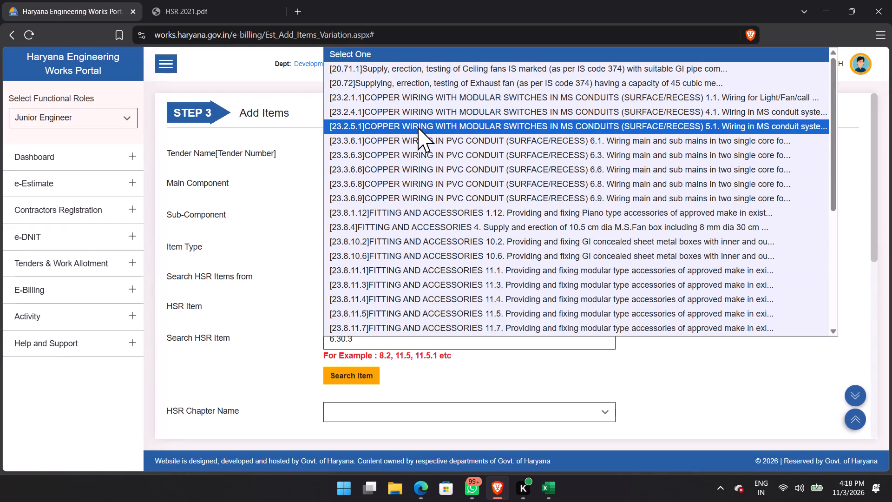
left_click(394, 103)
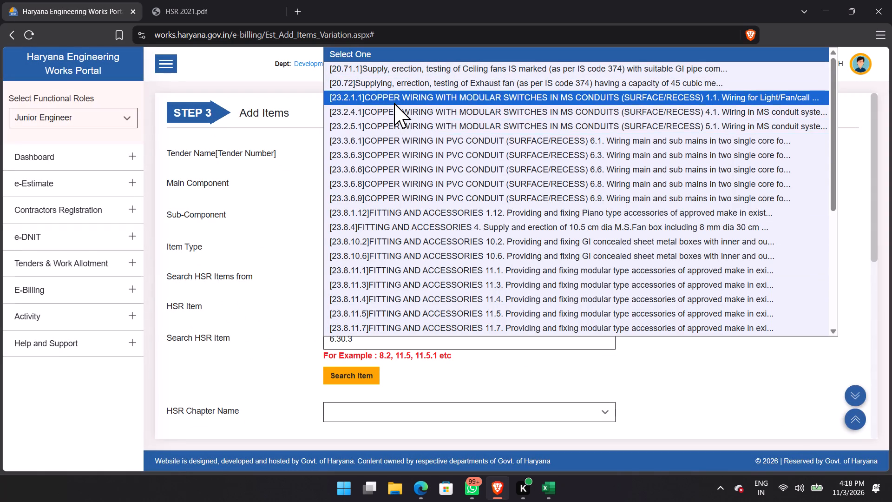
scroll(394, 199, "down", 3)
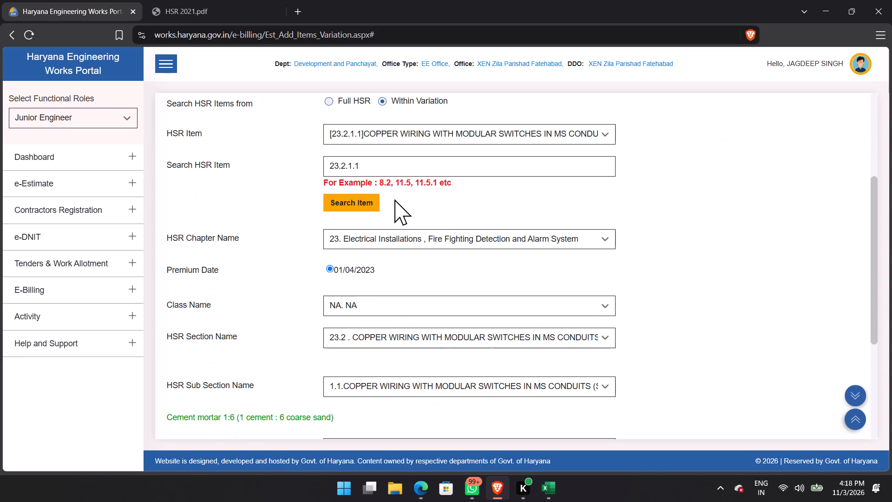
scroll(392, 210, "down", 3)
left_click(382, 264)
left_click(385, 306)
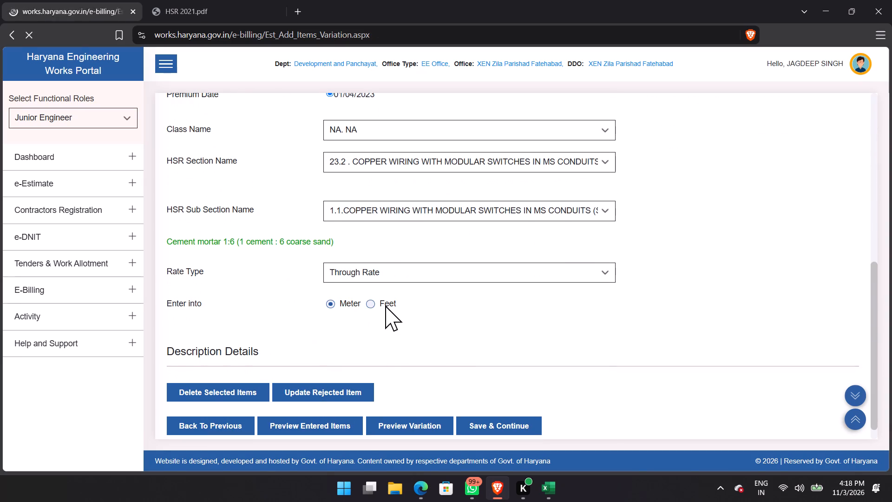
scroll(483, 256, "down", 8)
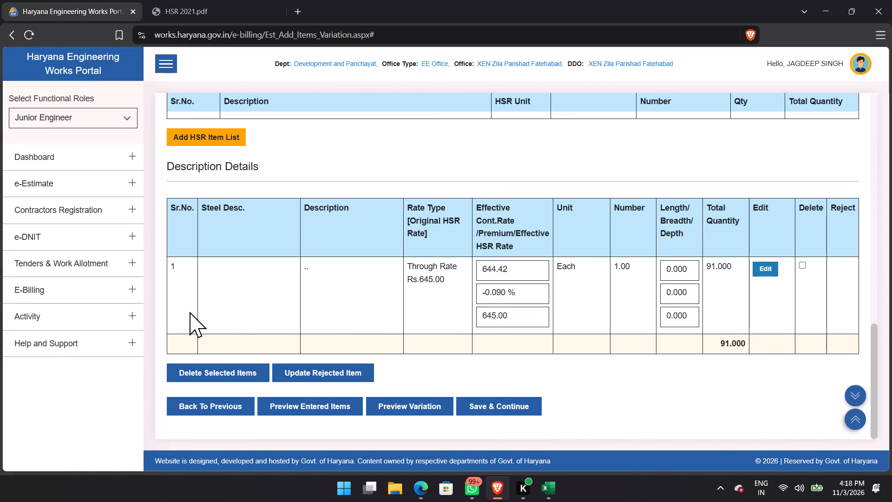
Select Electrical Works HSR item 23.2.4.1, copper wiring, with Through Rate and review its description details.
scroll(213, 311, "up", 11)
left_click(353, 249)
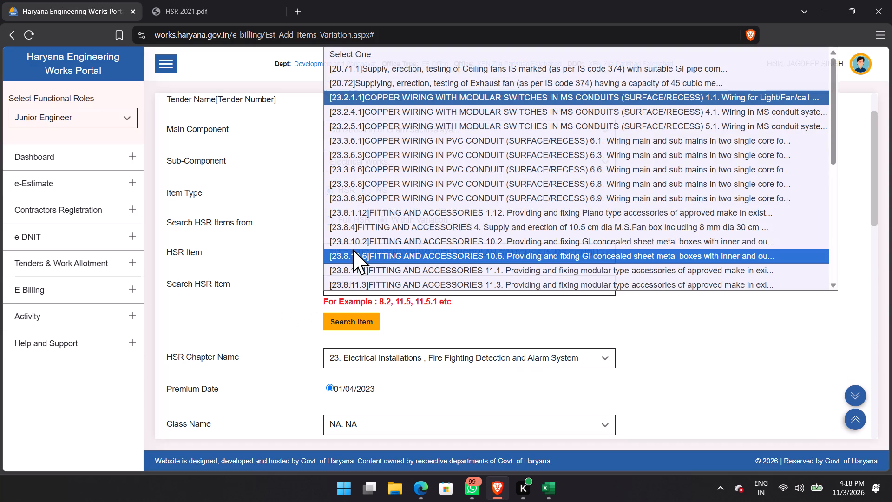
left_click(373, 112)
scroll(433, 265, "down", 3)
scroll(433, 265, "up", 1)
scroll(433, 265, "down", 1)
scroll(433, 265, "up", 1)
scroll(433, 265, "down", 1)
scroll(433, 265, "up", 1)
scroll(433, 265, "down", 2)
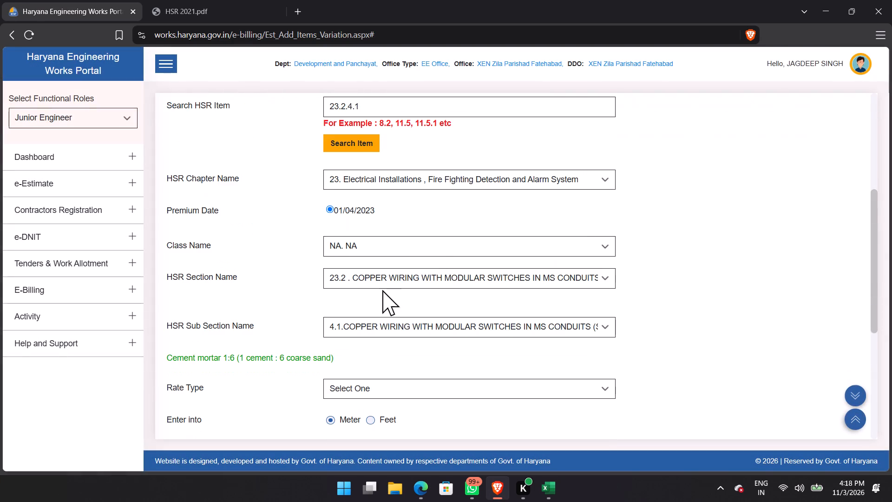
scroll(376, 333, "down", 1)
left_click(377, 330)
left_click(384, 326)
left_click(388, 361)
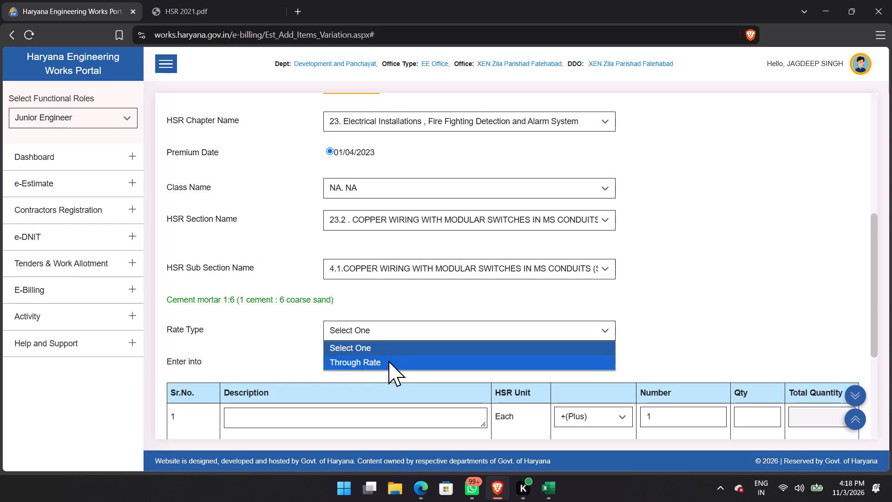
scroll(663, 318, "down", 5)
scroll(663, 318, "up", 1)
scroll(663, 318, "down", 11)
scroll(660, 322, "up", 1)
scroll(660, 322, "down", 5)
scroll(538, 386, "down", 6)
scroll(539, 385, "up", 13)
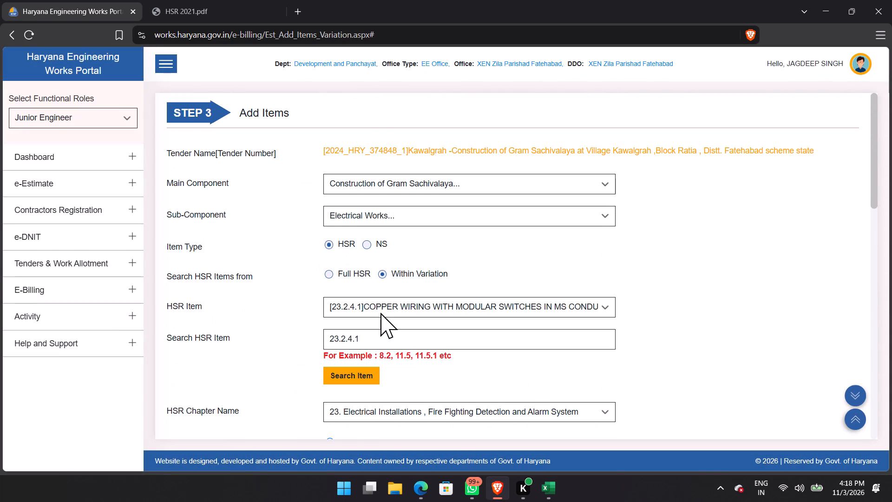
left_click(381, 299)
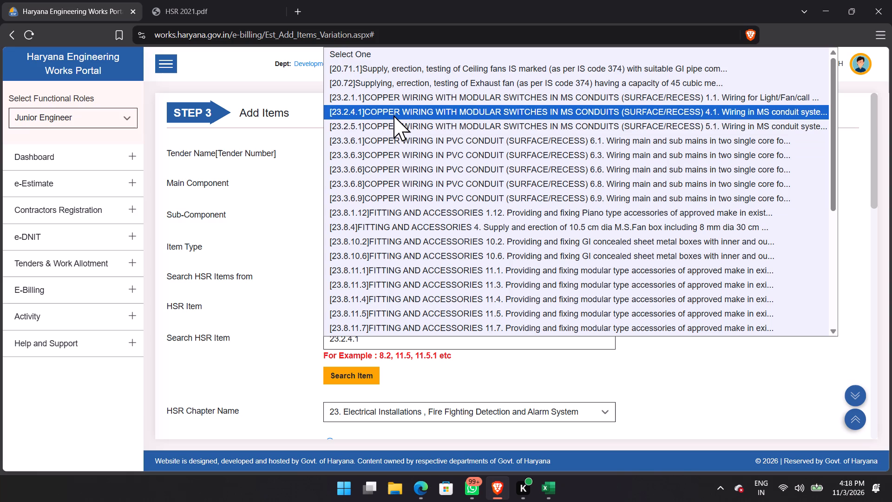
left_click(280, 224)
scroll(360, 277, "down", 11)
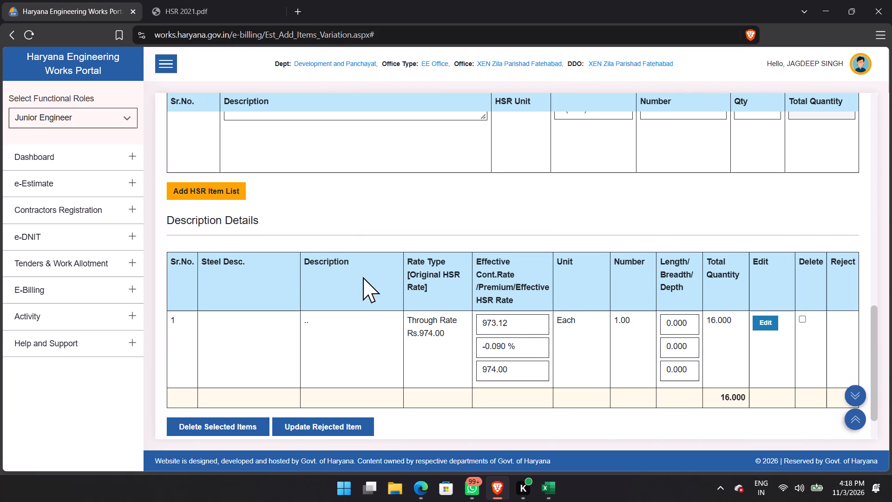
Select Electrical Works HSR item 23.2.5.1, copper wiring, with Through Rate and review its description details.
scroll(363, 274, "up", 12)
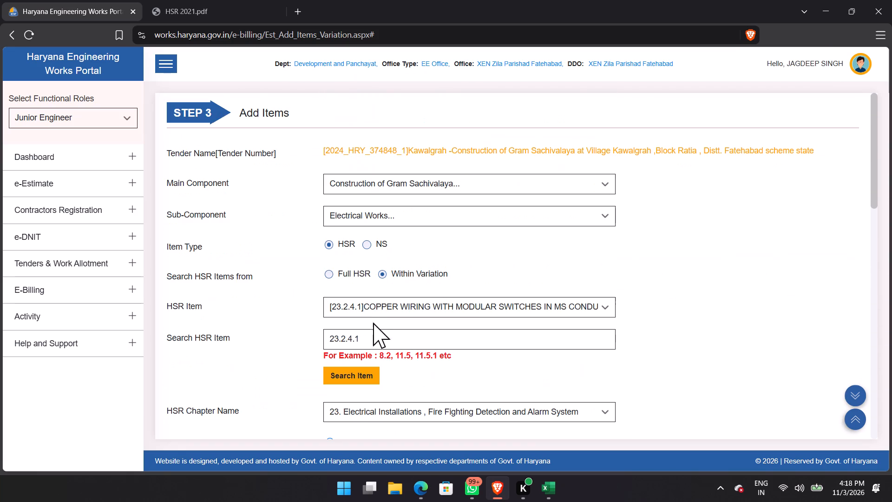
left_click(374, 304)
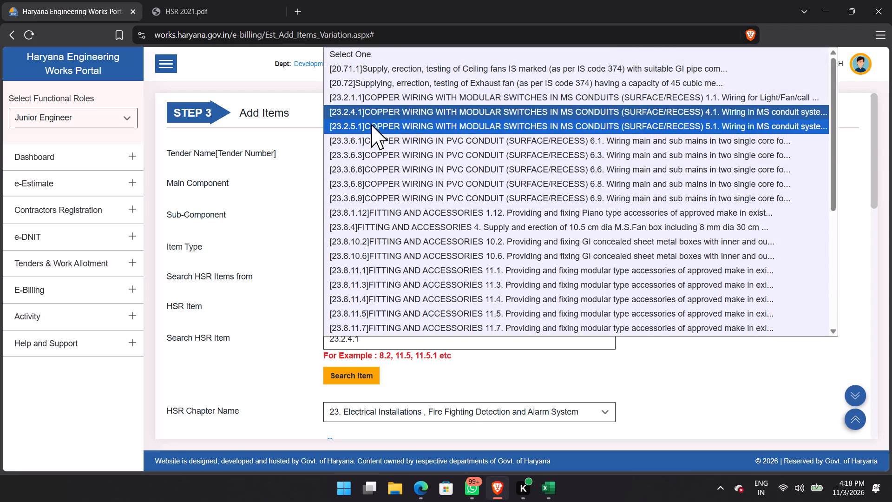
left_click(371, 124)
scroll(361, 265, "down", 7)
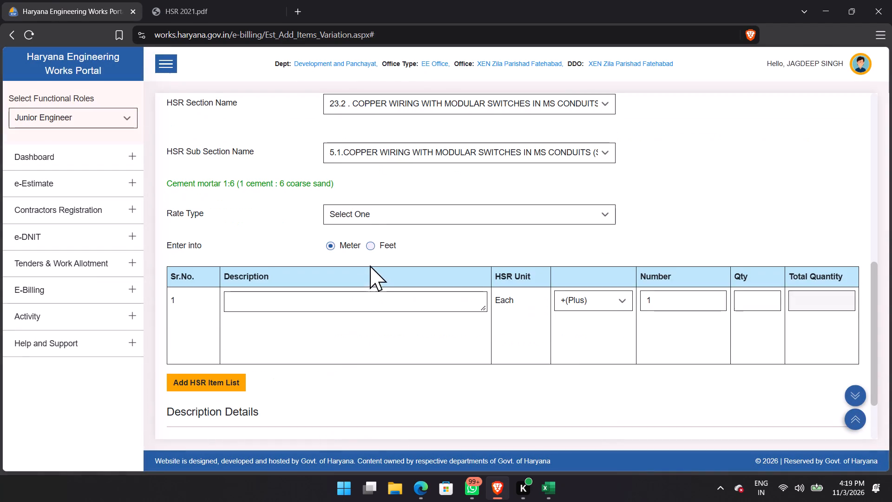
left_click(373, 215)
left_click(369, 247)
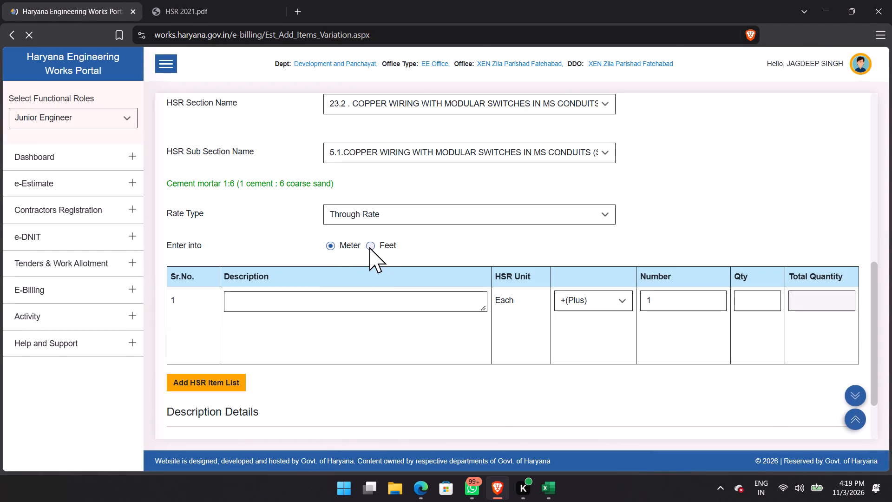
scroll(527, 266, "down", 3)
scroll(525, 268, "up", 1)
scroll(525, 268, "down", 2)
scroll(733, 336, "down", 4)
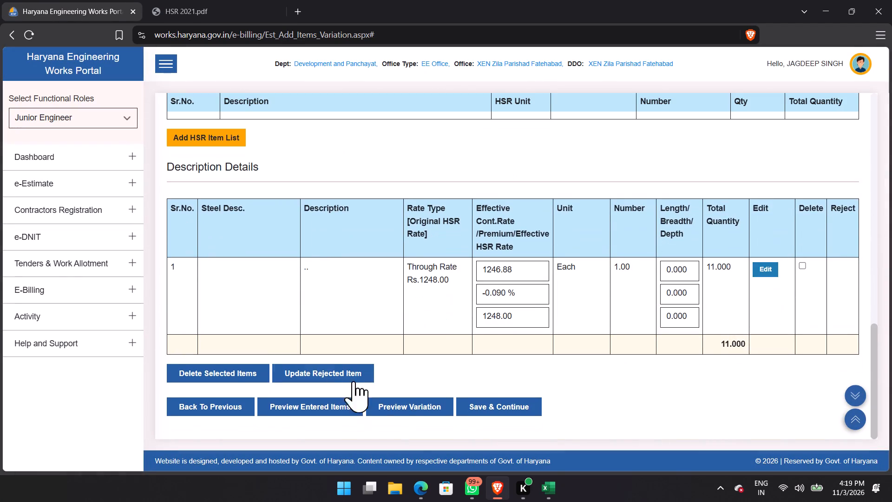
Select Electrical Works HSR item 23.8.11.7, fitting and accessories, with Through Rate and review its description details.
scroll(468, 379, "up", 12)
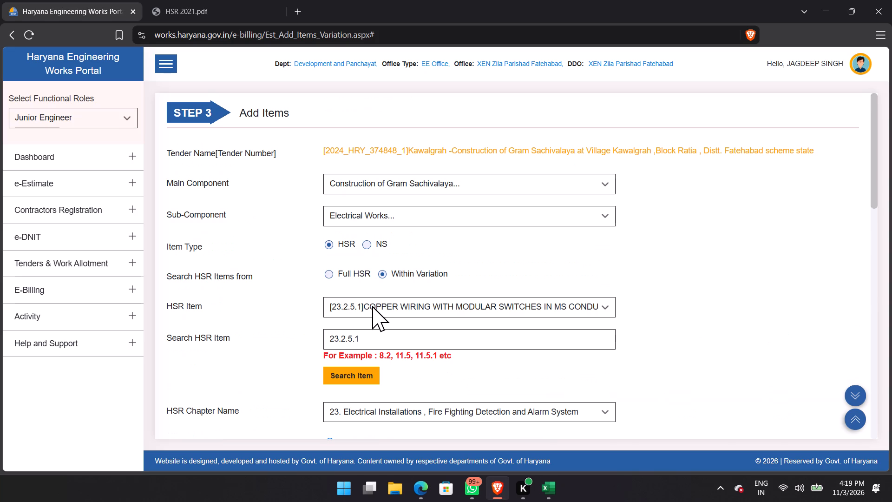
left_click(372, 306)
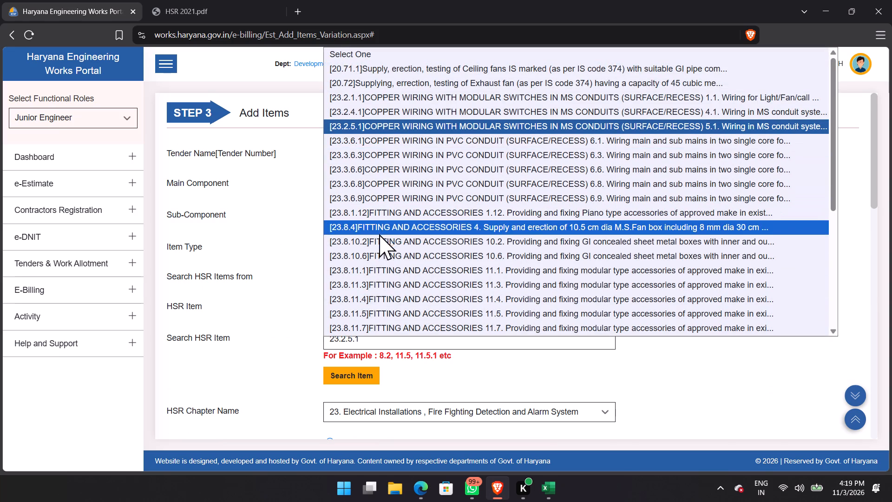
left_click(382, 329)
scroll(459, 311, "down", 5)
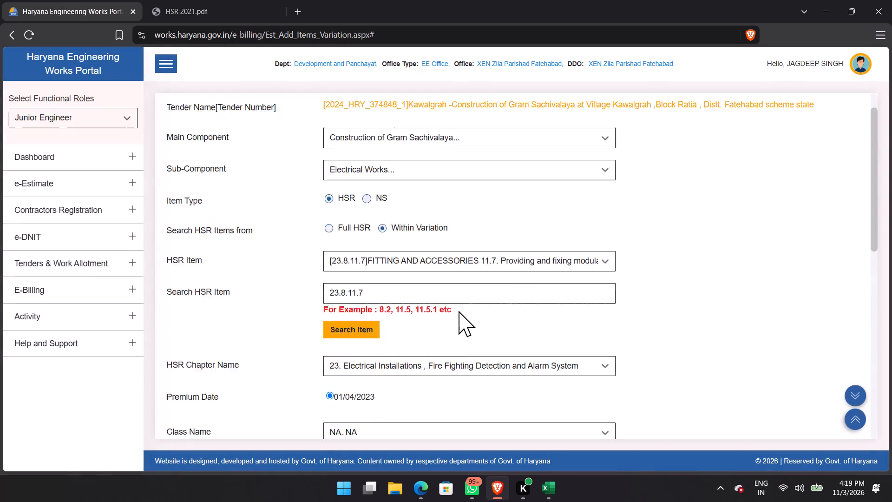
left_click(381, 332)
left_click(377, 371)
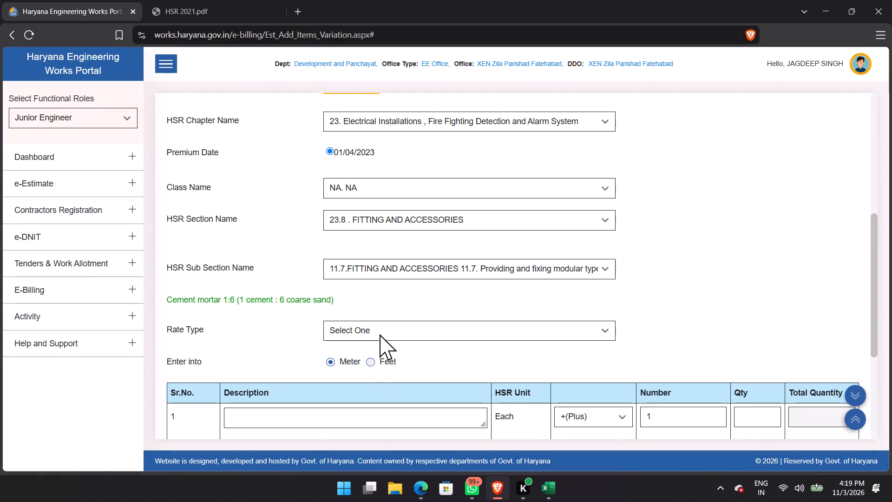
left_click(380, 334)
left_click(378, 358)
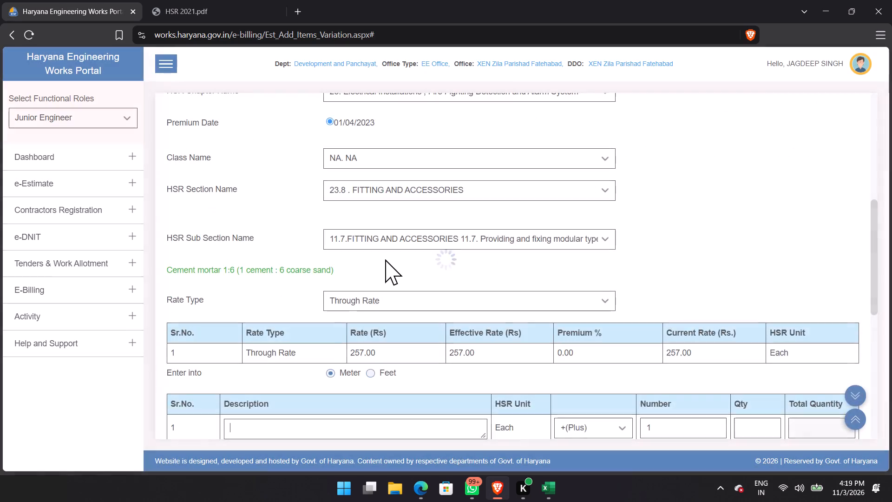
scroll(390, 257, "down", 8)
scroll(488, 256, "up", 3)
scroll(458, 250, "down", 1)
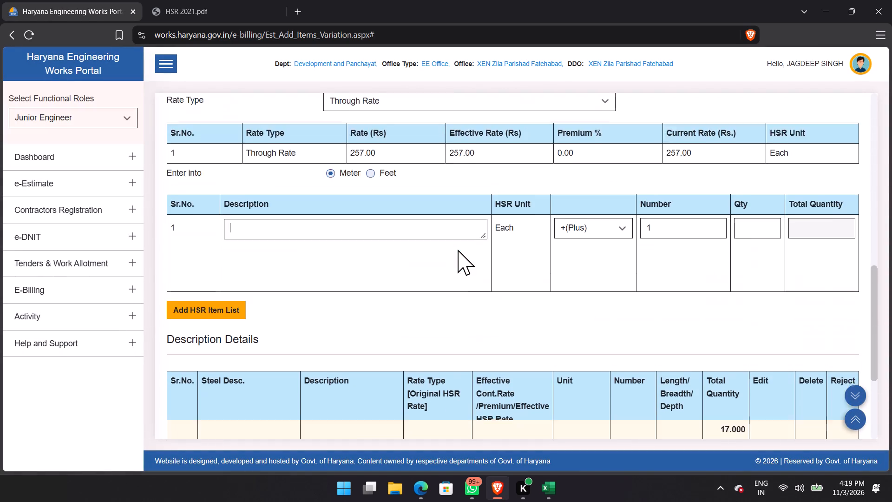
scroll(458, 250, "down", 1)
scroll(458, 250, "up", 11)
scroll(458, 250, "down", 4)
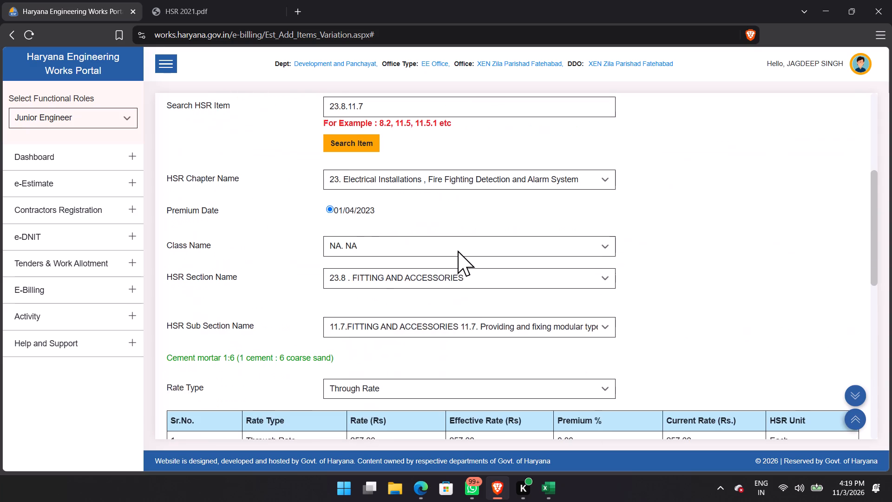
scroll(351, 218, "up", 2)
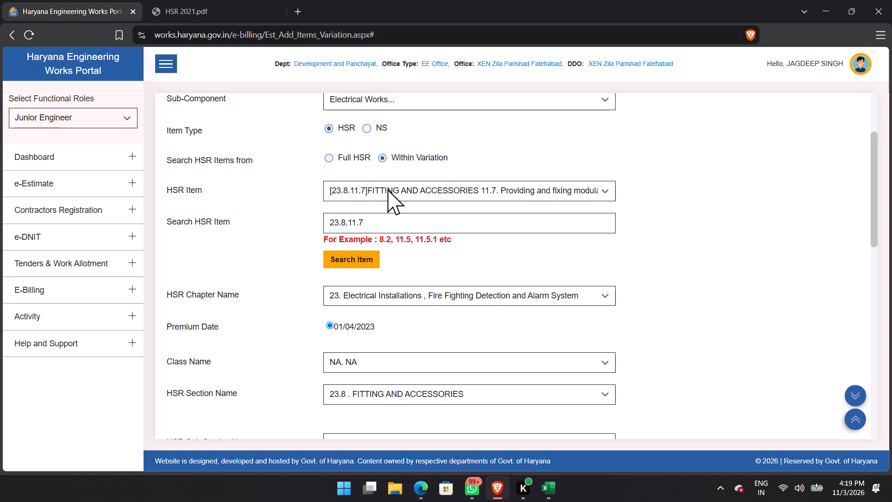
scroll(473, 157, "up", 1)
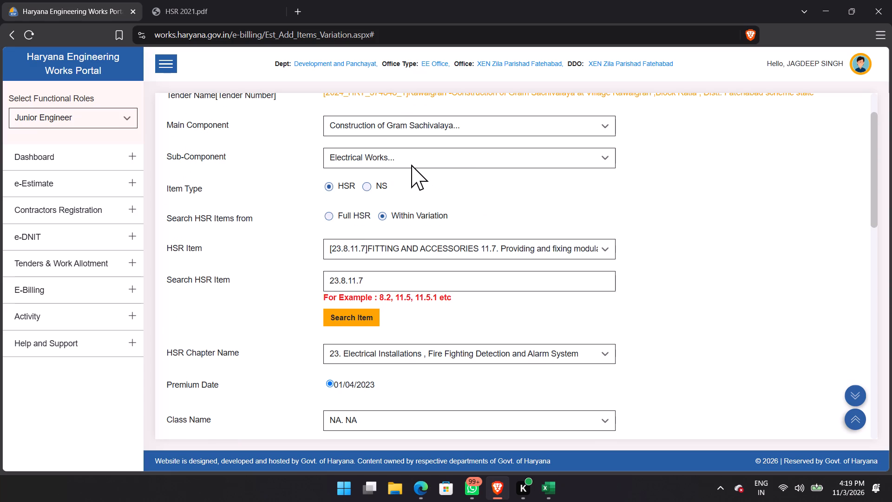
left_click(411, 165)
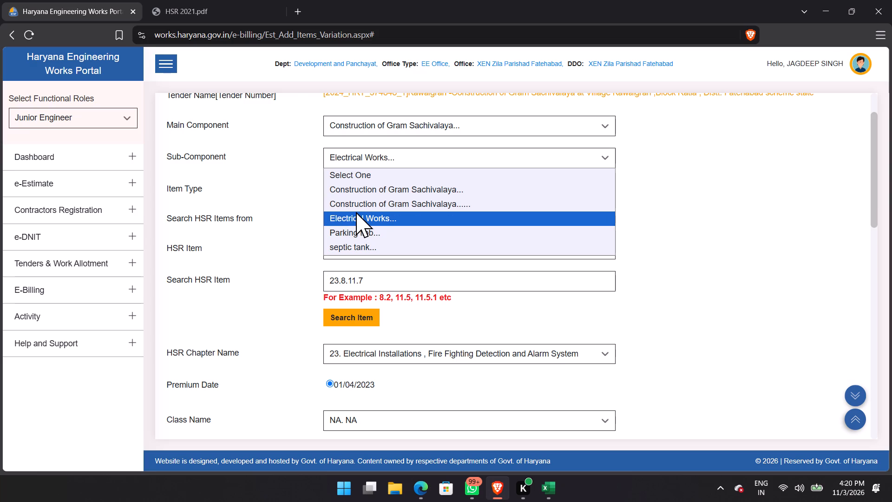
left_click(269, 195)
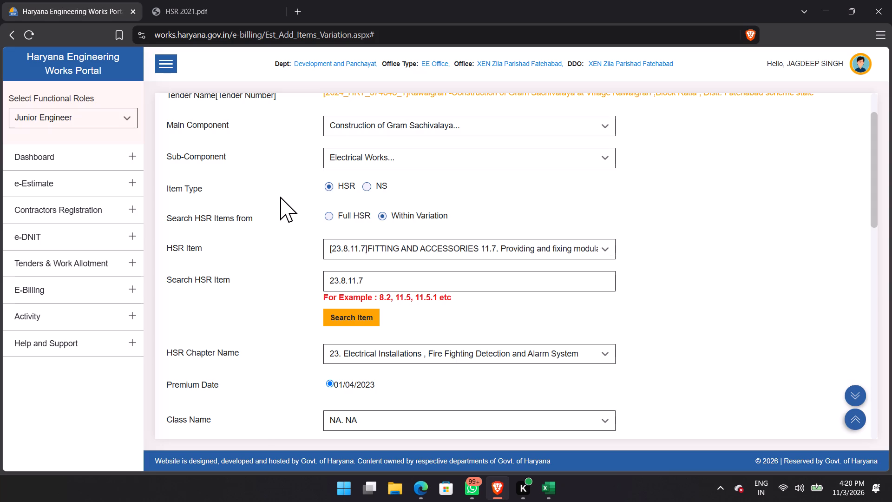
Return to the Add/Edit Sub Component stage and delete the Electrical Works sub-component.
scroll(254, 142, "up", 5)
scroll(255, 142, "down", 5)
scroll(268, 351, "down", 2)
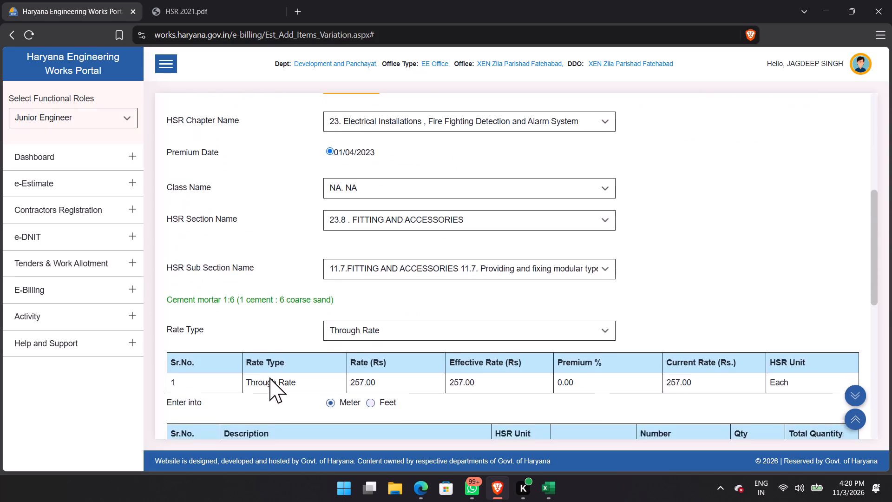
scroll(269, 377, "down", 9)
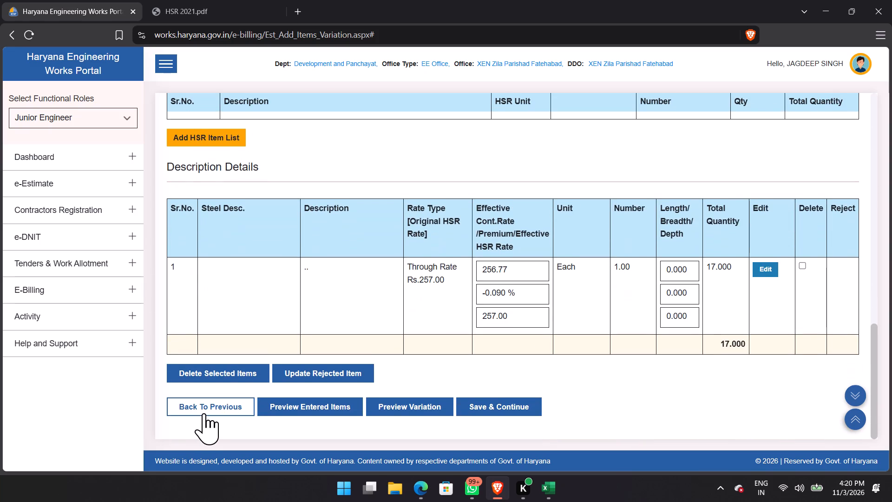
left_click(204, 413)
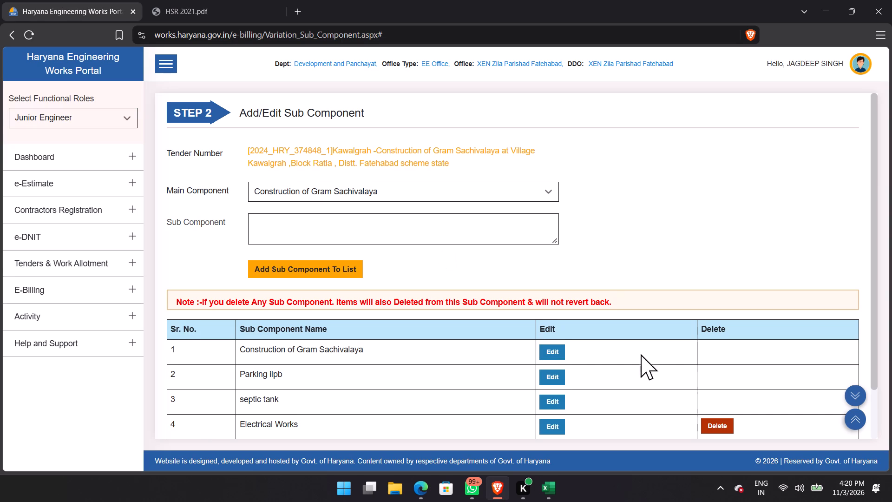
scroll(643, 353, "down", 3)
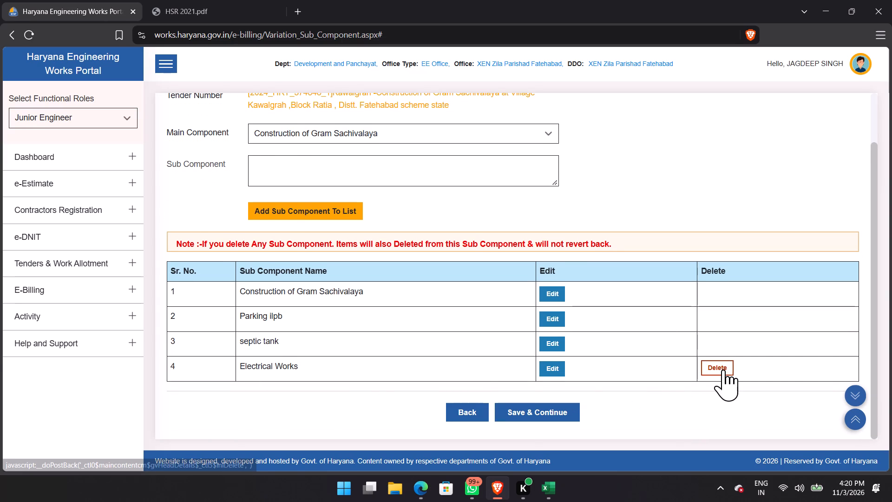
left_click(723, 370)
left_click(497, 124)
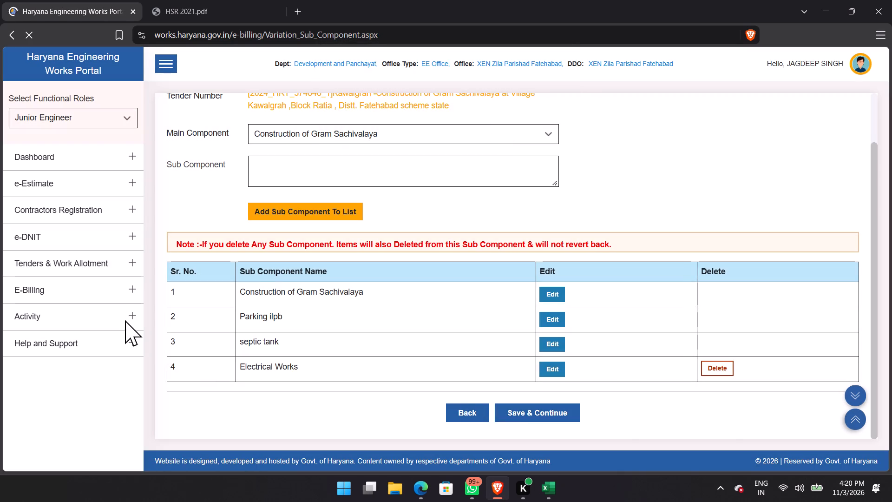
left_click(548, 98)
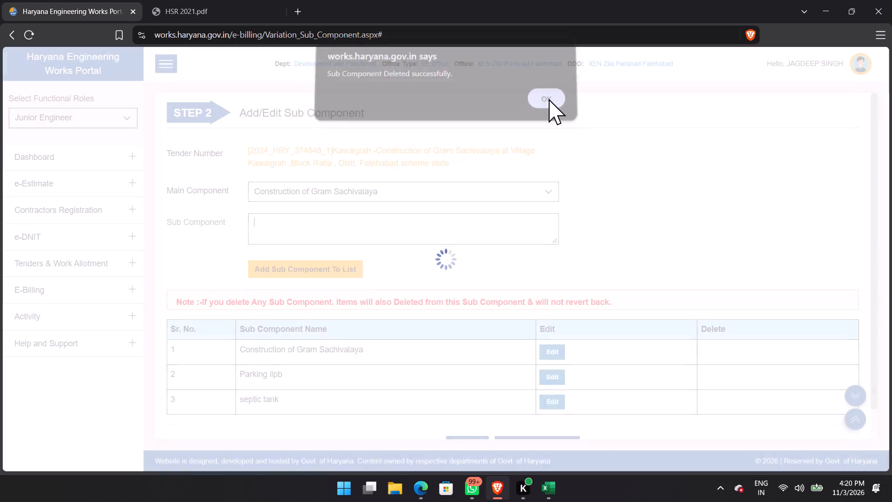
Save the remaining sub-components and continue to the Add Items stage.
scroll(503, 358, "down", 5)
left_click(546, 407)
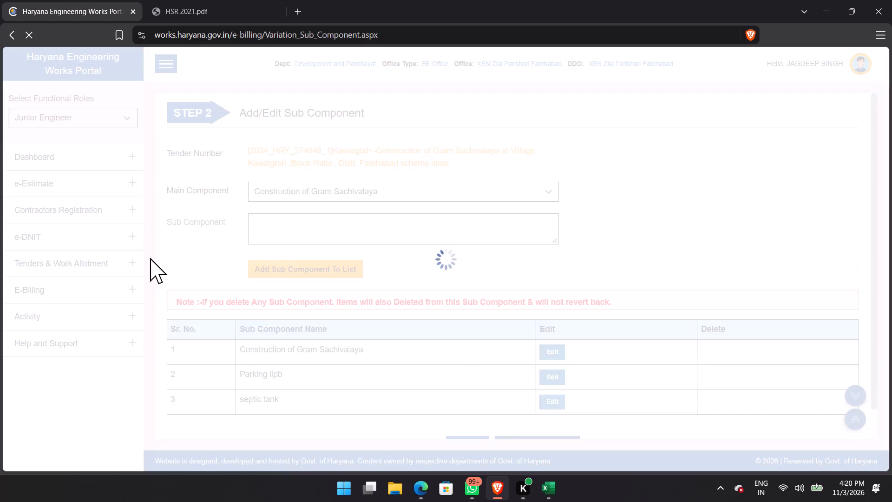
left_click(539, 94)
left_click(550, 112)
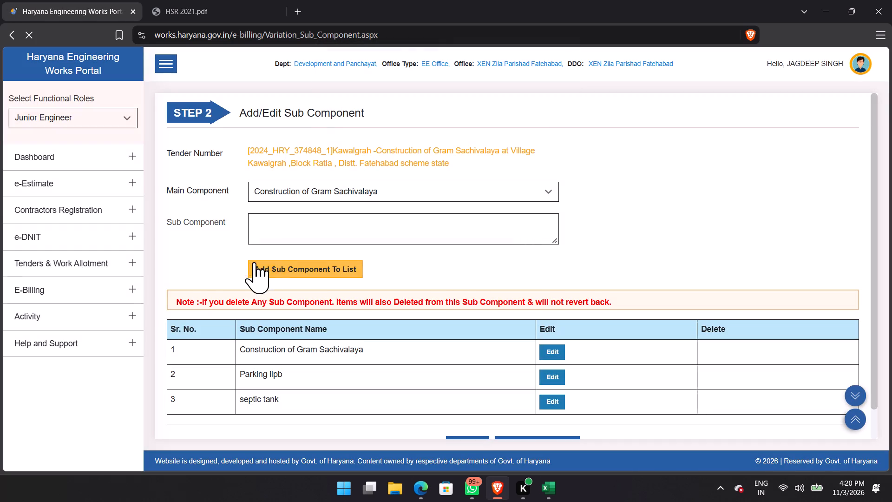
scroll(536, 287, "down", 5)
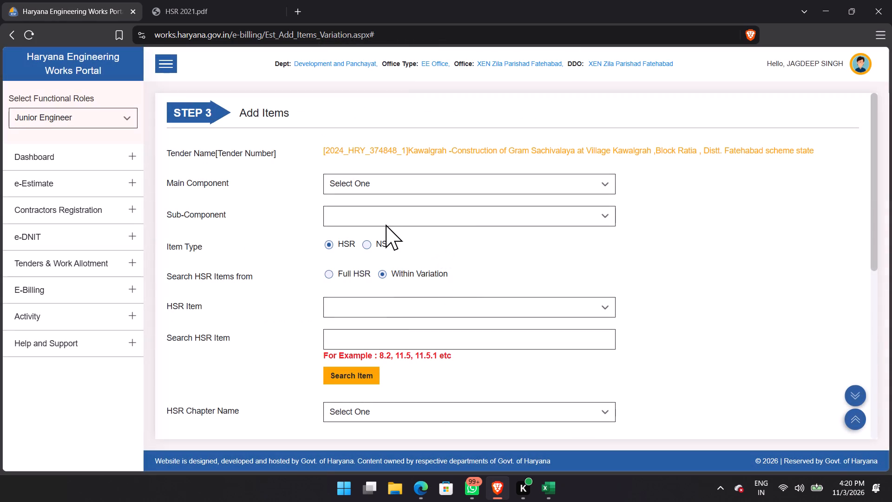
Choose Construction of Gram Sachivalaya as both the main component and the sub-component.
left_click(367, 176)
left_click(393, 218)
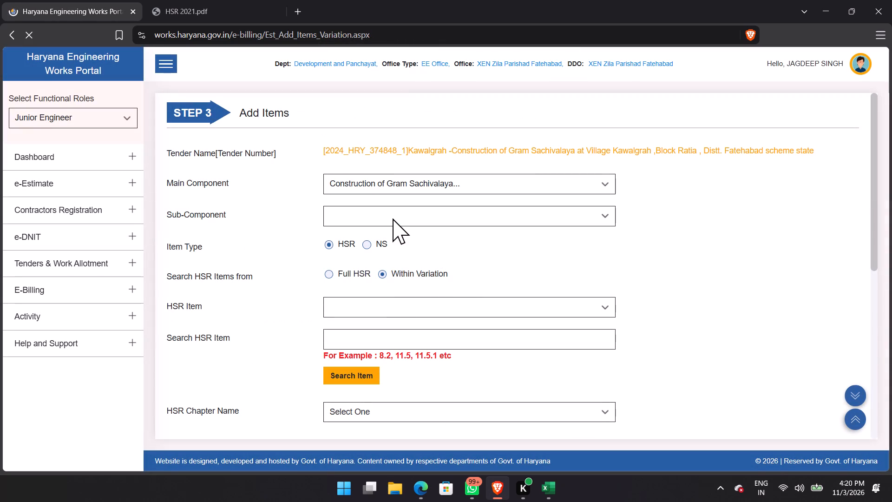
left_click(383, 217)
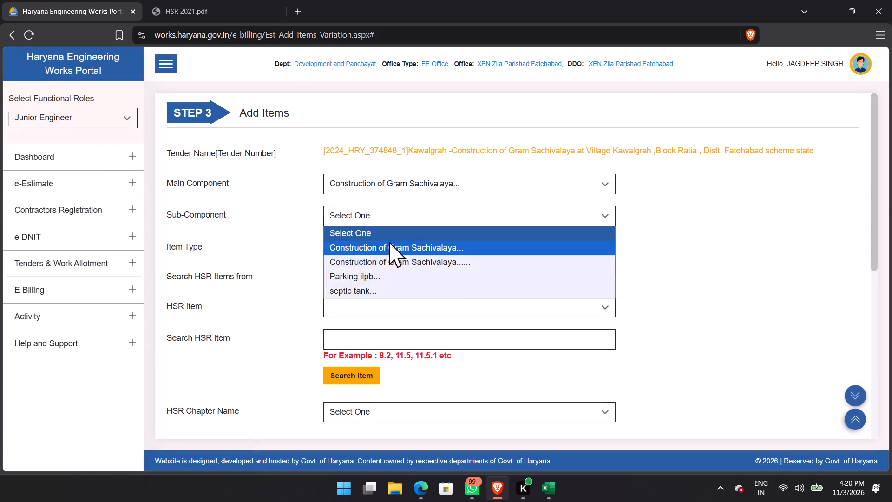
left_click(389, 258)
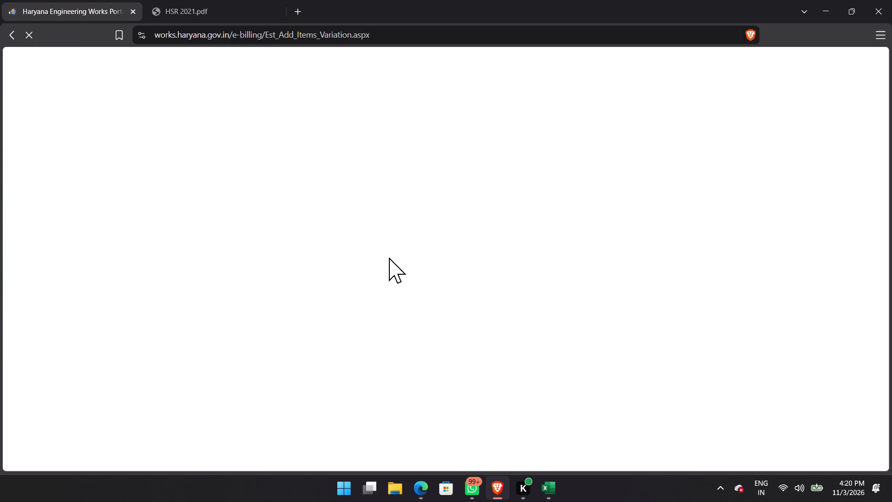
Select HSR item 23.8.11.7, fitting and accessories, within the variation at Through Rate and review its description details.
left_click(380, 306)
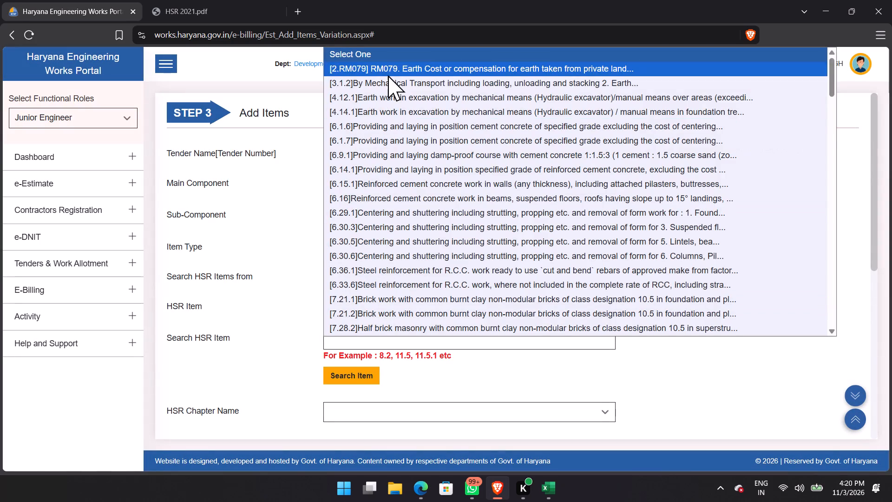
scroll(391, 78, "down", 3)
scroll(406, 177, "down", 7)
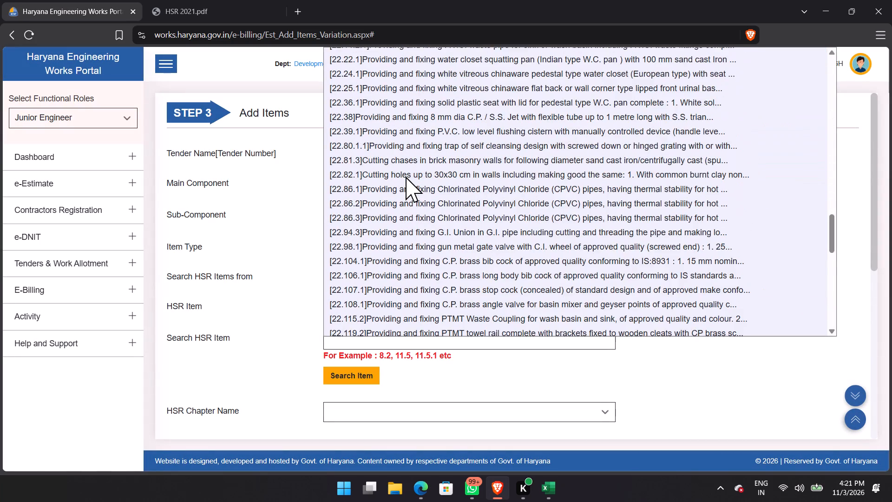
scroll(406, 177, "down", 3)
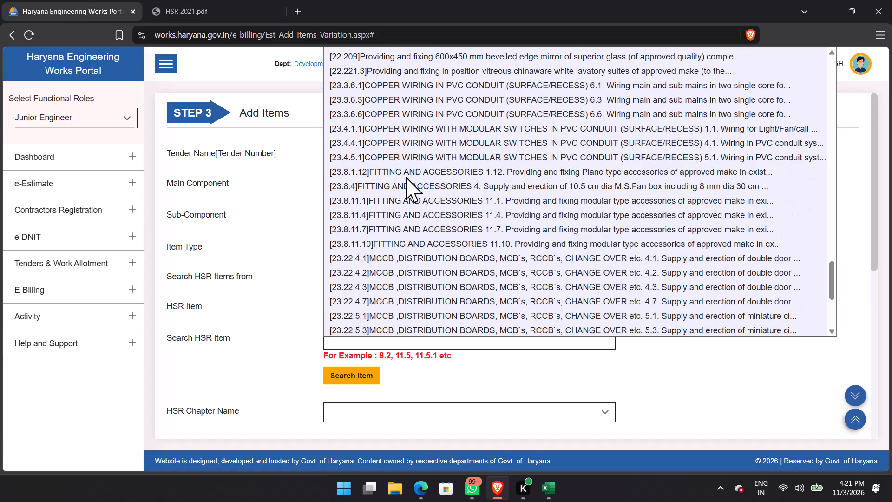
left_click(389, 225)
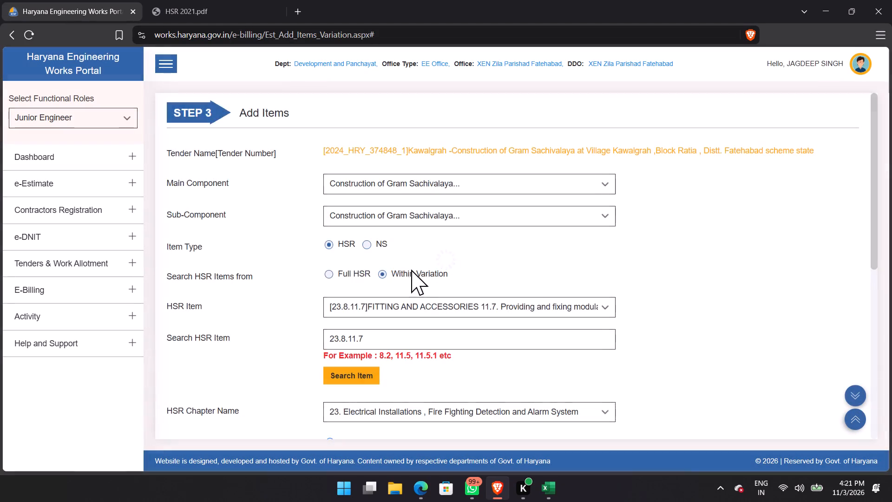
scroll(411, 270, "down", 6)
left_click(407, 274)
left_click(393, 311)
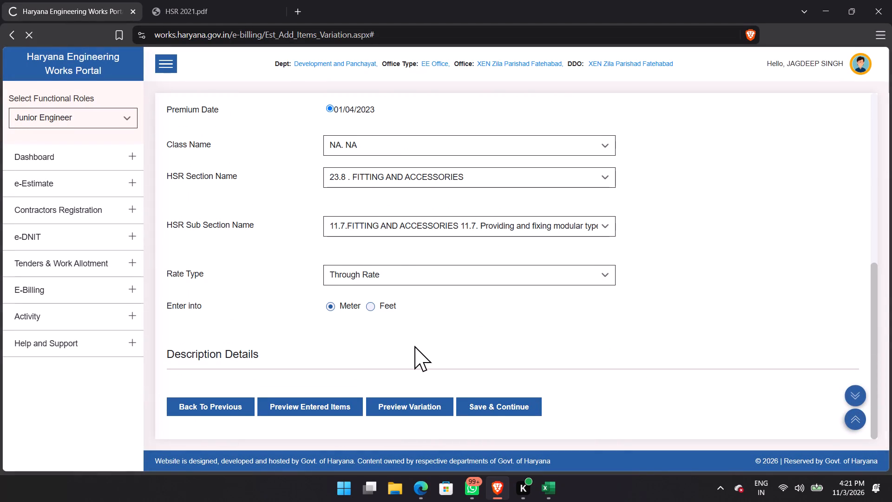
scroll(659, 282, "down", 7)
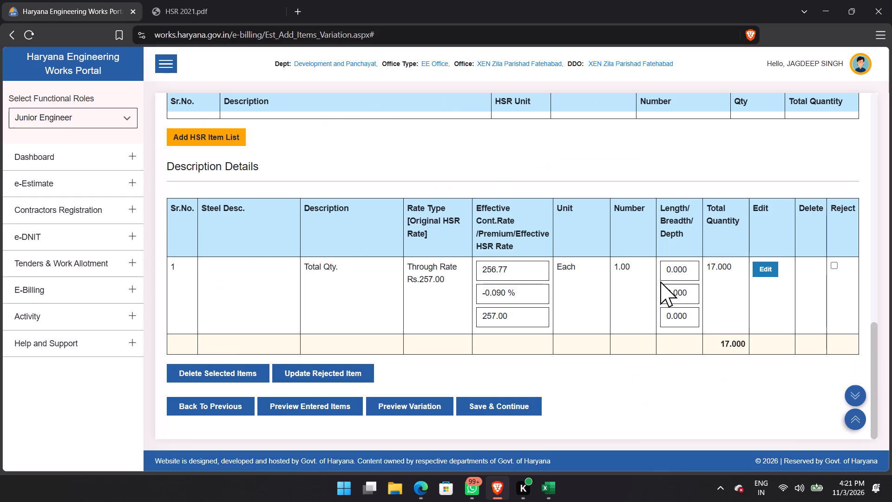
scroll(660, 279, "up", 14)
left_click(402, 303)
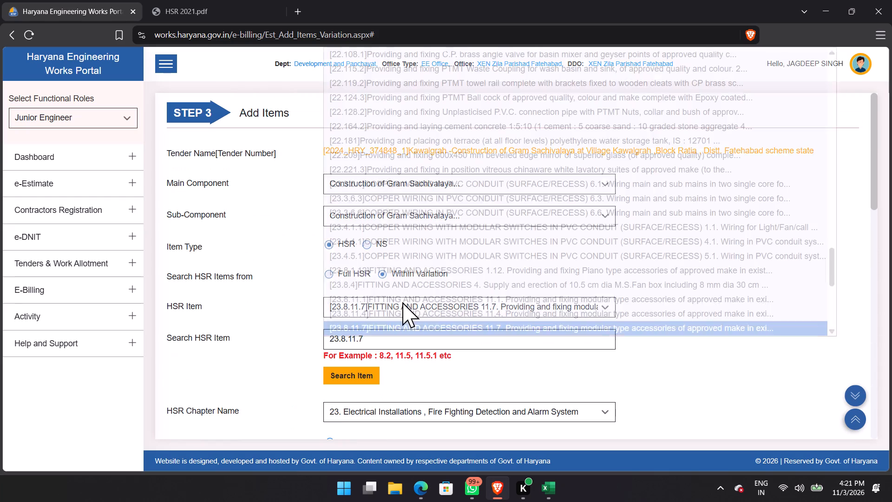
left_click(268, 261)
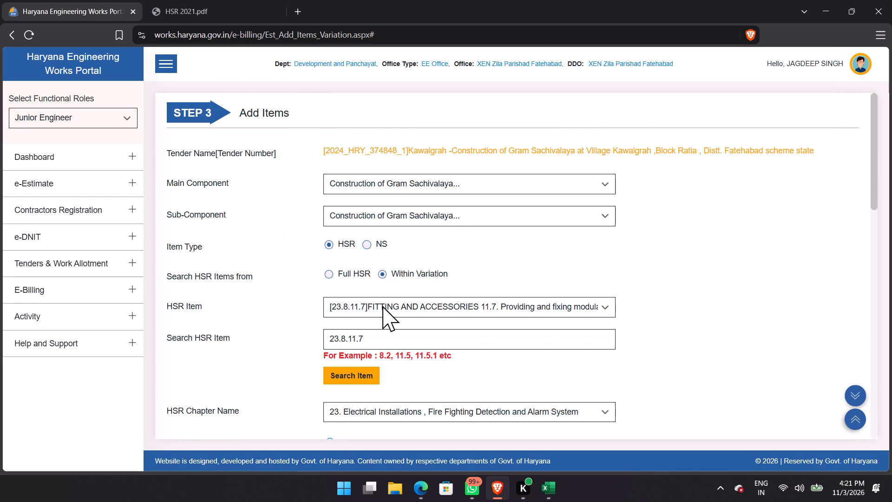
Set the item source to Full HSR and search for HSR item 23.2.1.1.
left_click(331, 271)
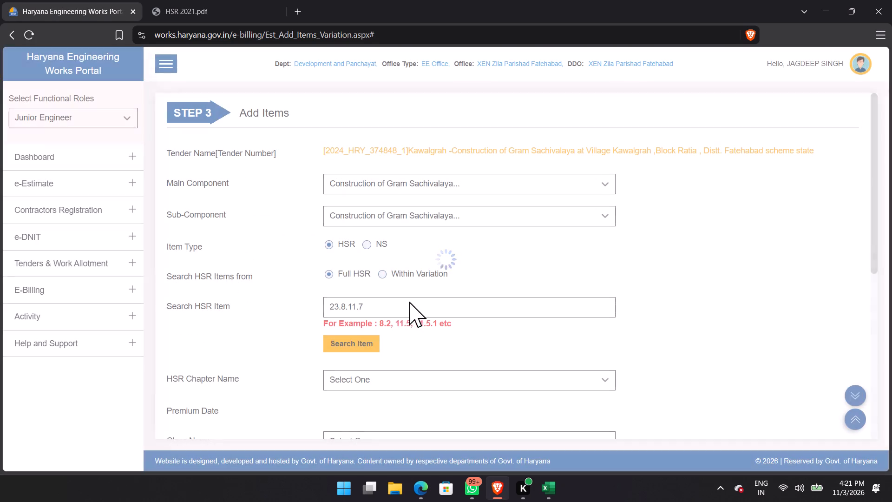
left_click_drag(420, 307, 269, 297)
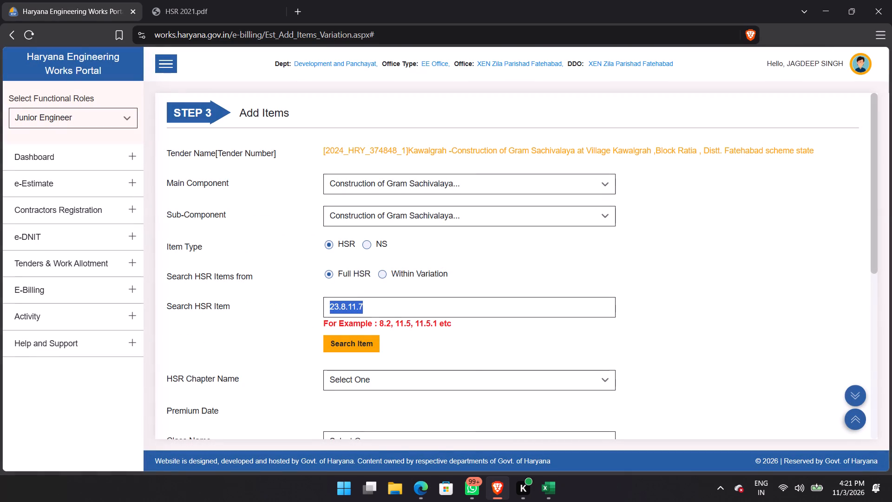
type("23.2.1.1")
left_click(367, 343)
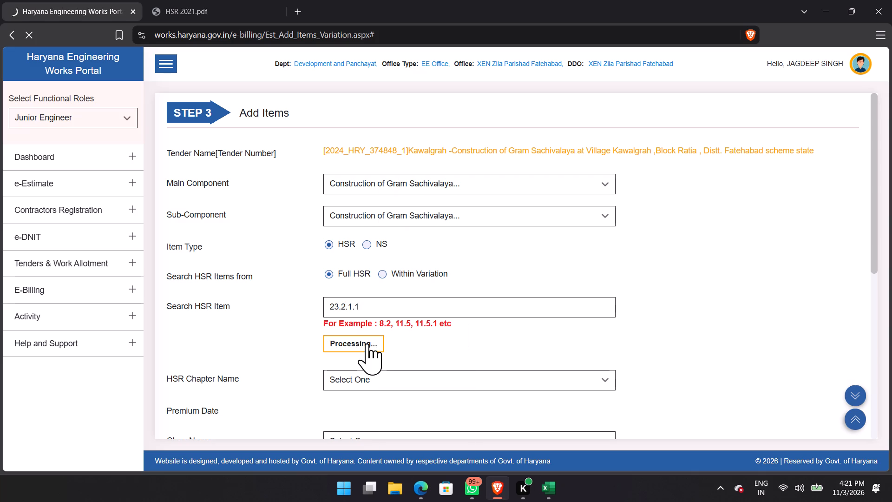
scroll(461, 258, "down", 7)
left_click(376, 252)
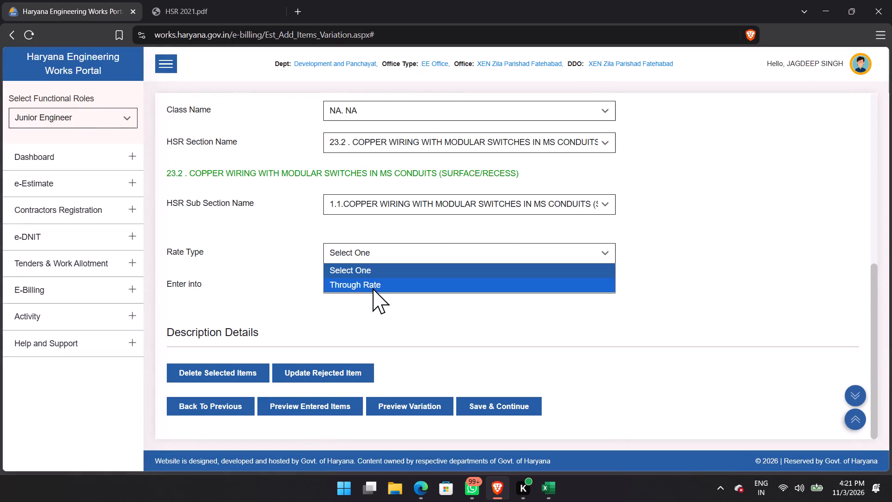
left_click(400, 339)
Preview the variation statement, check the grand total on its last page, and return to the Add Items form.
left_click(414, 413)
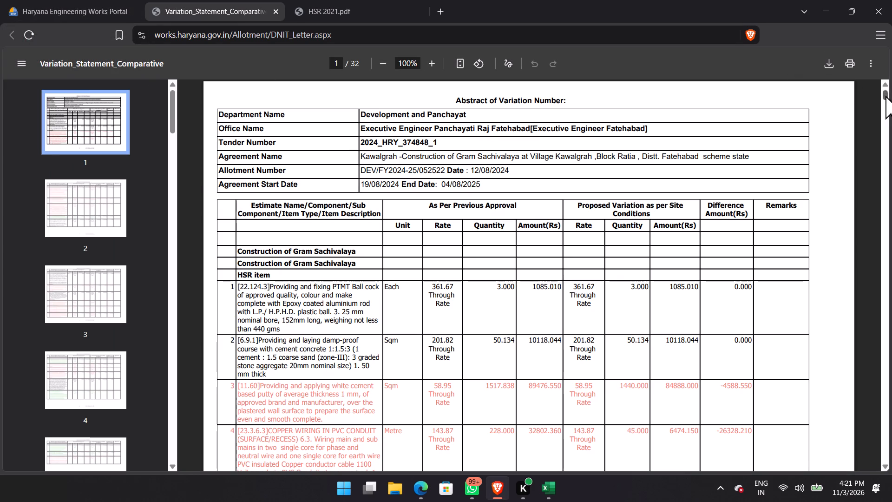
left_click_drag(885, 96, 891, 466)
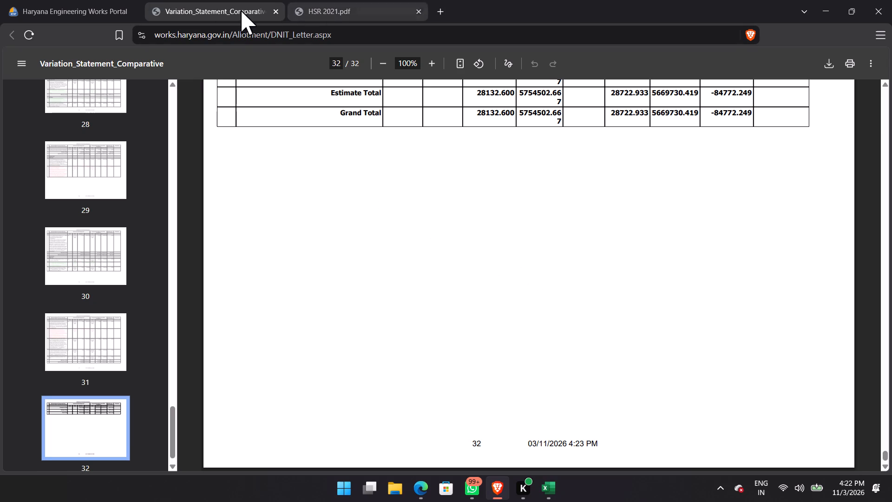
left_click(33, 0)
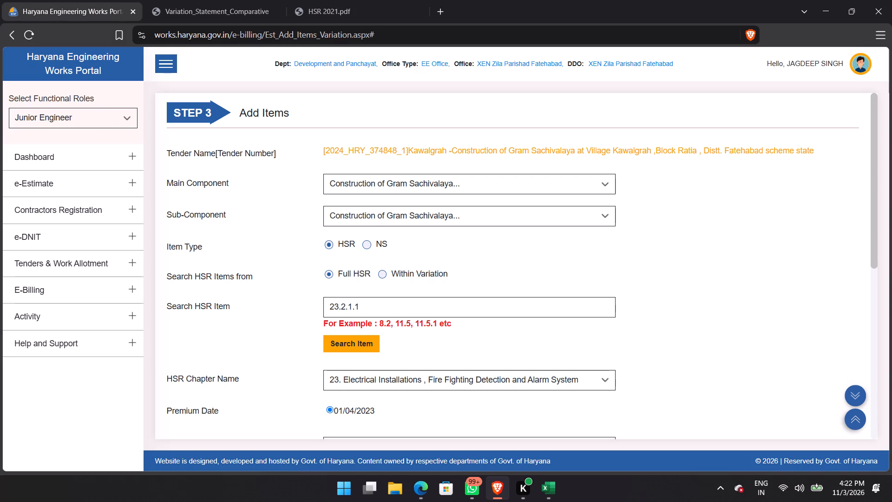
Set the rate type of HSR item 23.2.1.1 to Through Rate.
scroll(375, 329, "down", 4)
left_click(380, 363)
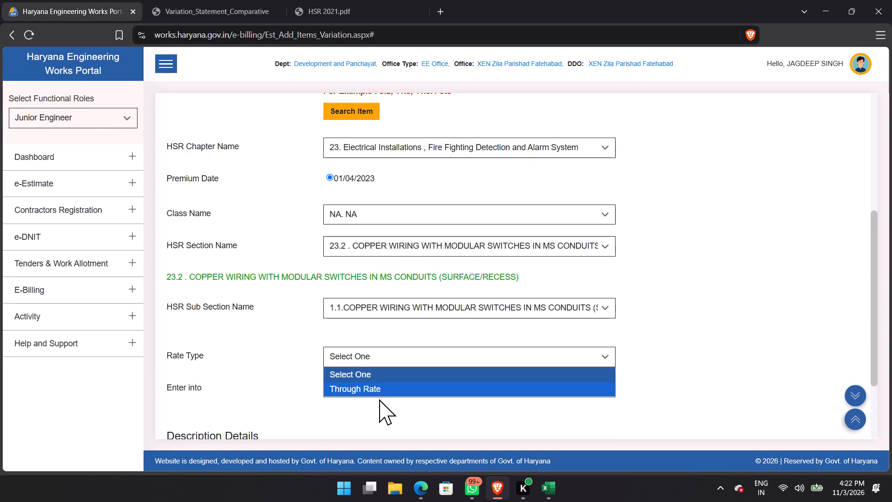
left_click(380, 396)
scroll(473, 294, "down", 13)
scroll(473, 294, "up", 1)
scroll(473, 294, "down", 2)
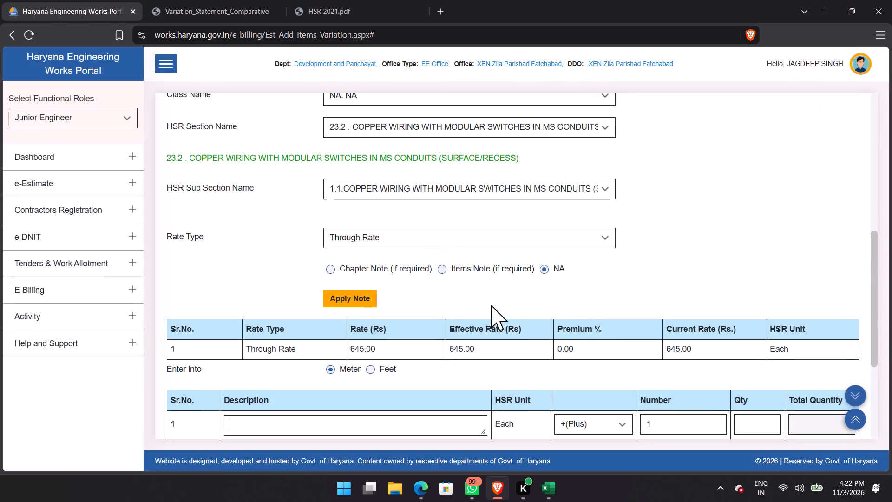
scroll(491, 305, "down", 6)
Add HSR item 23.2.1.1 to the list with description ".." and quantity 91.
left_click(313, 253)
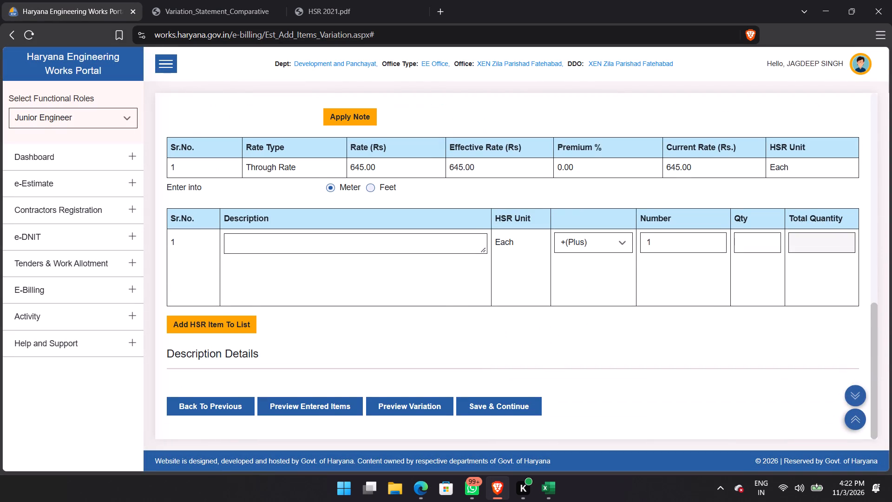
type("..")
key("Tab")
key("Tab")
key("Tab")
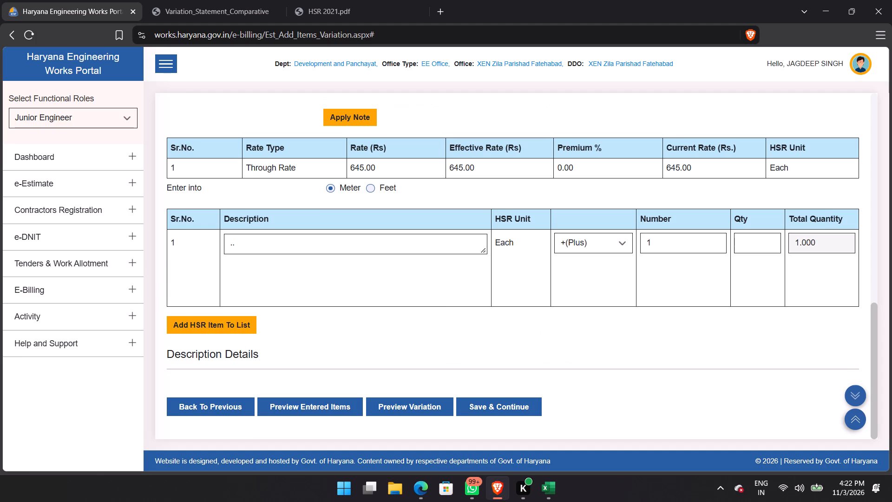
type("91")
key("Tab")
key("Return")
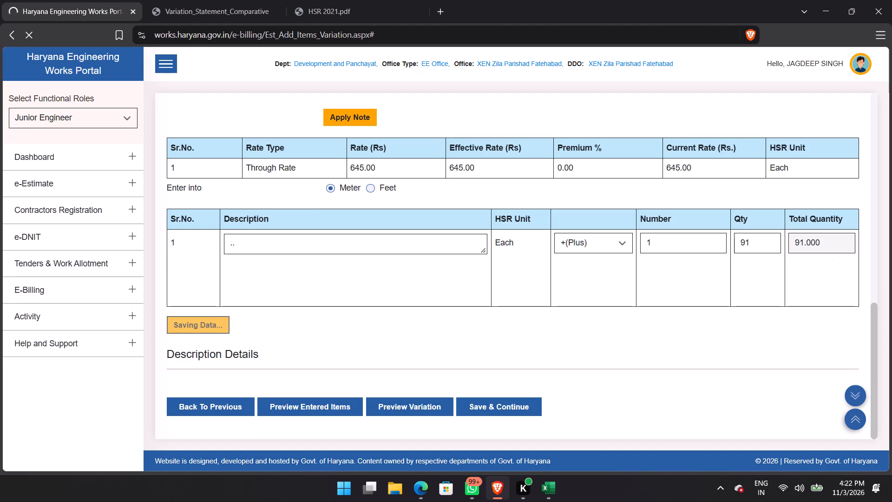
left_click(554, 91)
left_click(550, 97)
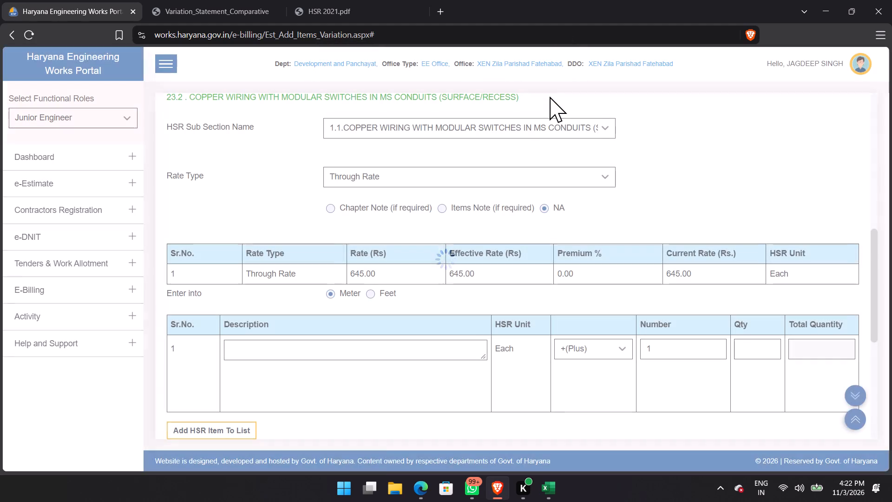
key("ctrl+Menu")
key("ctrl+Menu")
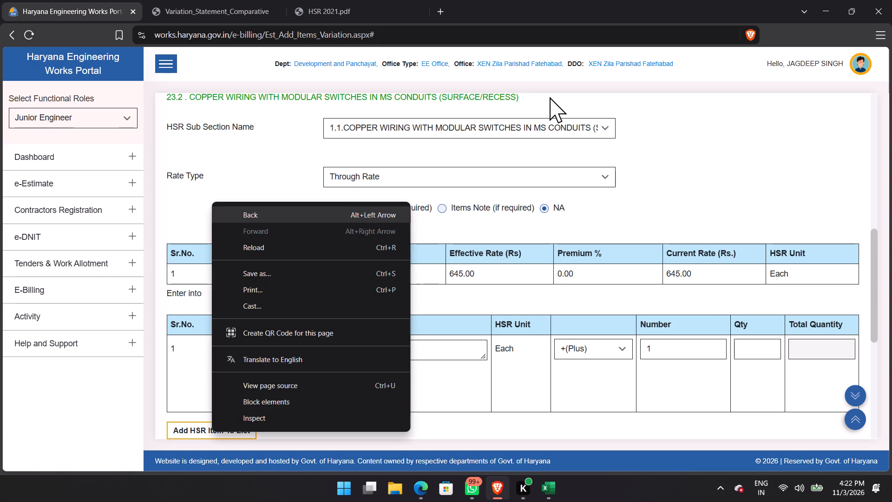
Search the full HSR for item 23.2.4.1.
scroll(435, 163, "up", 6)
scroll(466, 224, "up", 1)
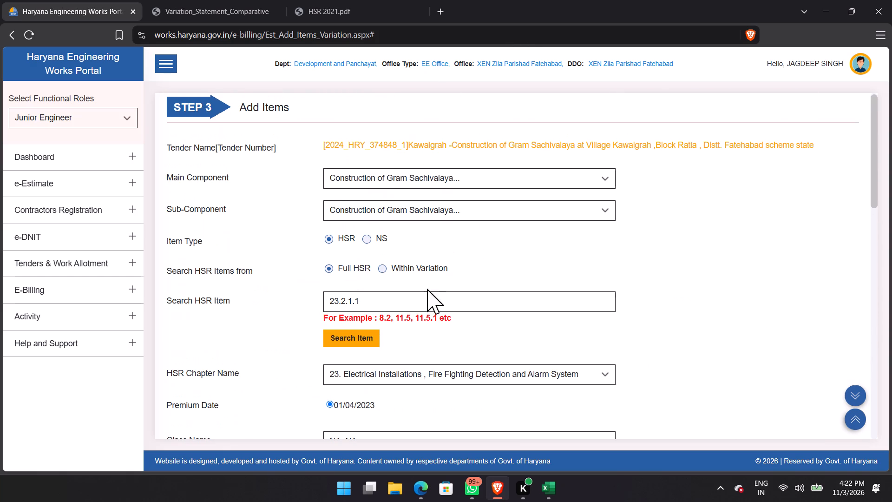
left_click(411, 311)
key("BackSpace")
key("BackSpace")
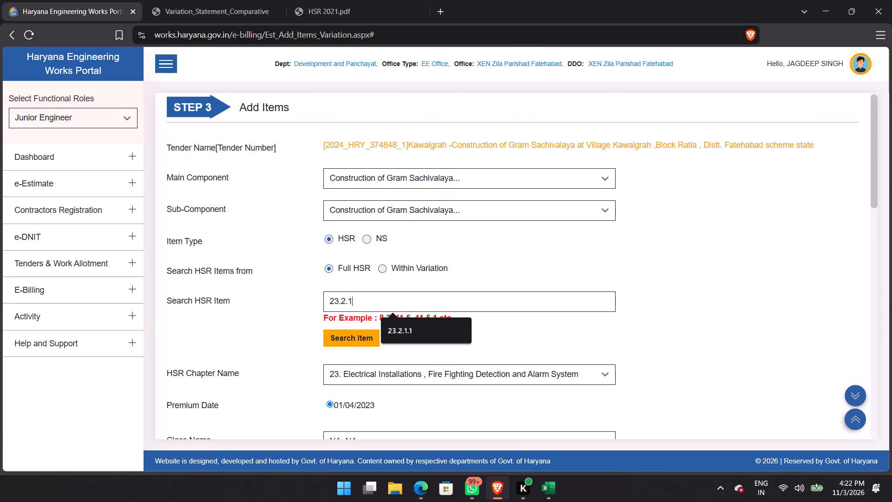
key("BackSpace")
type("4.1")
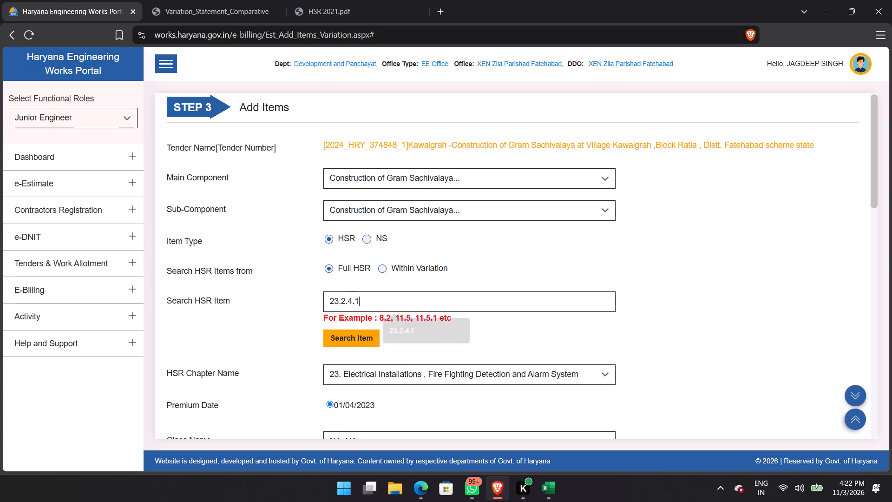
key("Tab")
key("Return")
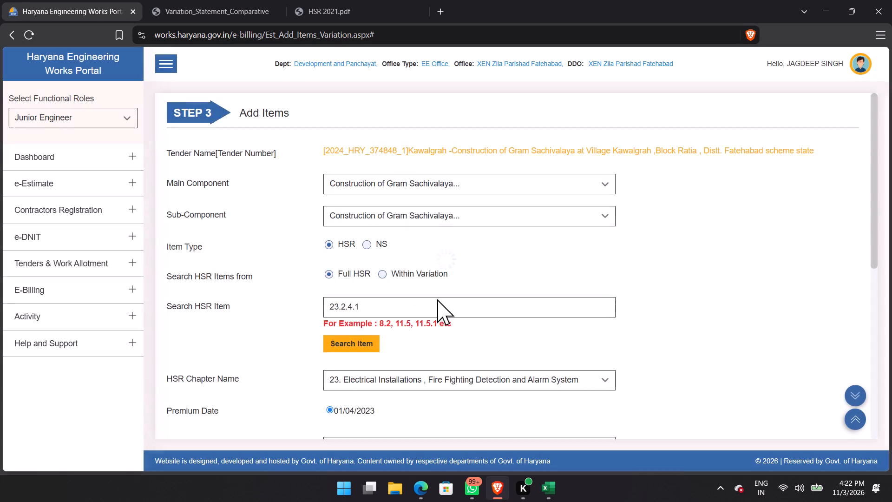
Add HSR item 23.2.4.1 at Through Rate to the list with description ".." and quantity 16.
scroll(446, 289, "down", 8)
left_click(397, 244)
left_click(380, 290)
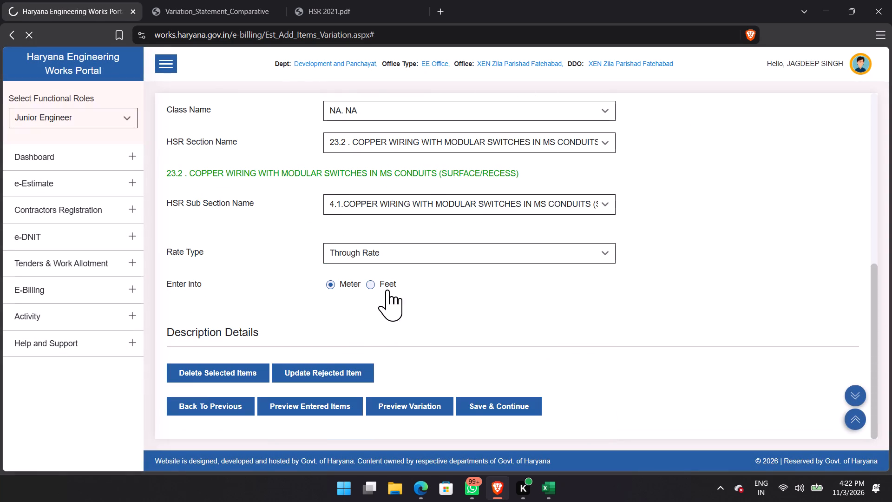
scroll(591, 302, "down", 8)
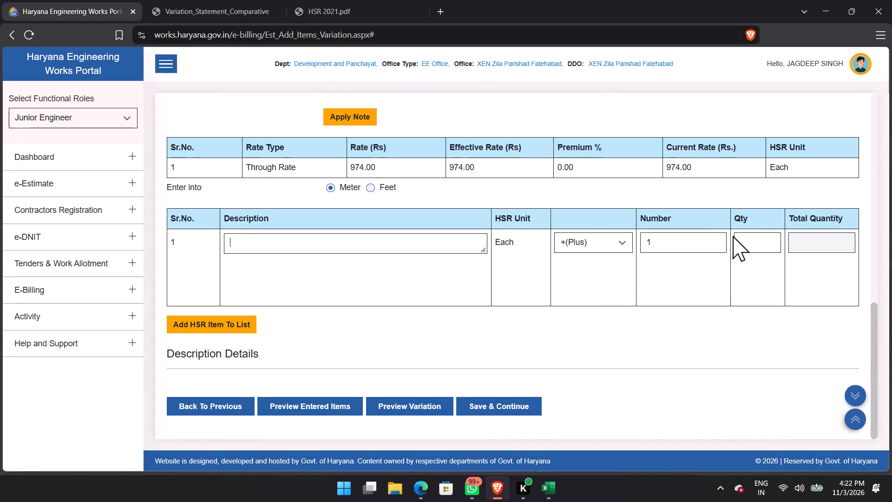
left_click(429, 246)
type("..")
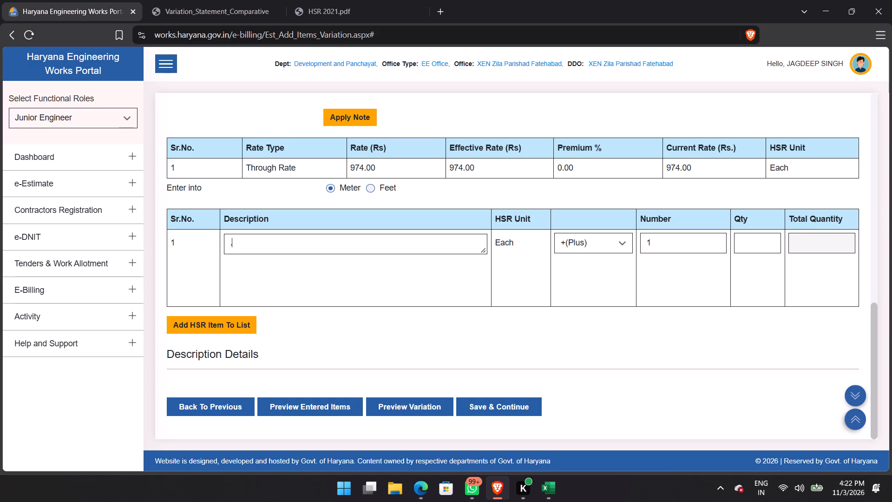
key("Tab")
key("Tab")
key("Tab")
type("16")
key("Tab")
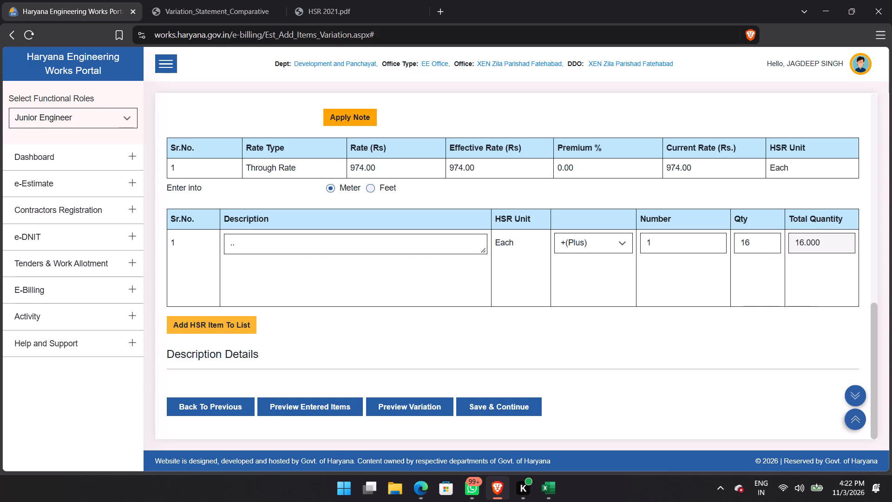
key("Return")
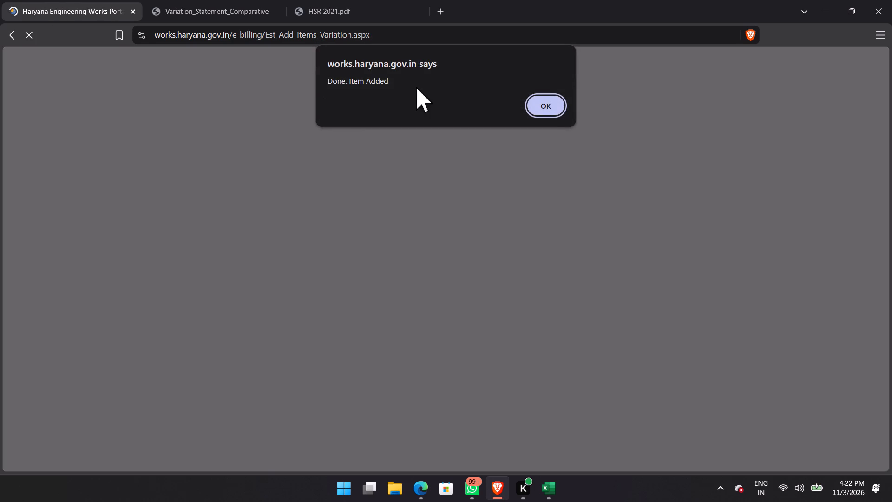
left_click(548, 110)
scroll(701, 280, "down", 9)
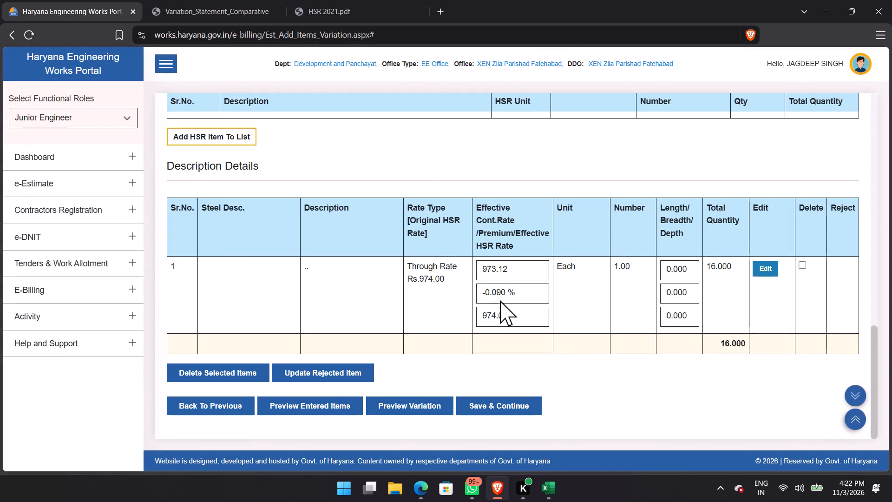
Search the full HSR for item 23.2.5.1.
scroll(604, 314, "up", 9)
scroll(417, 251, "up", 4)
left_click_drag(401, 311, 298, 315)
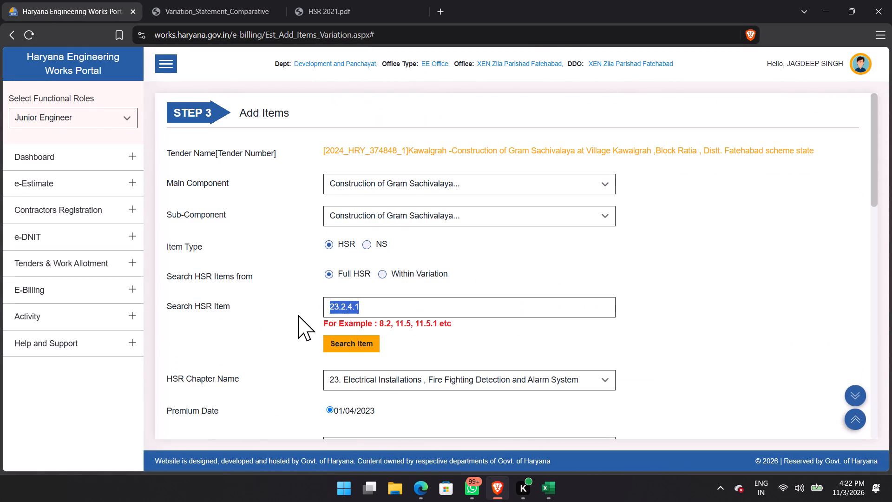
type("23.2.")
type("5.1")
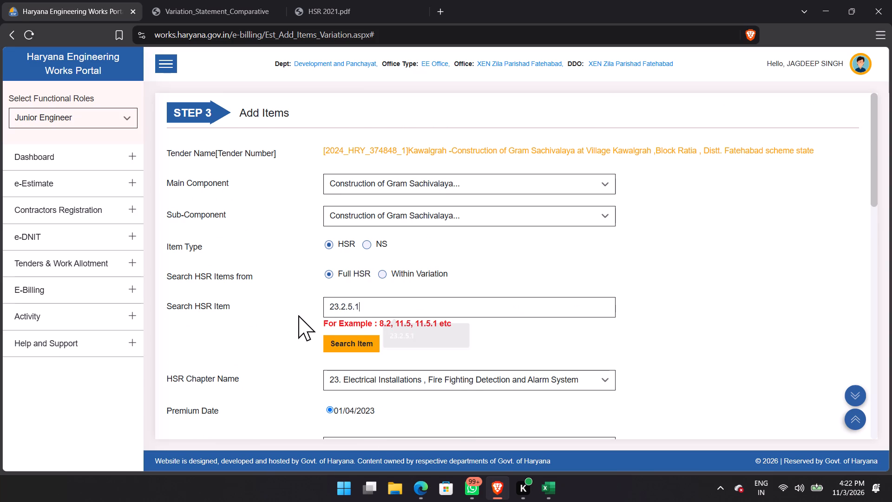
key("Tab")
key("Return")
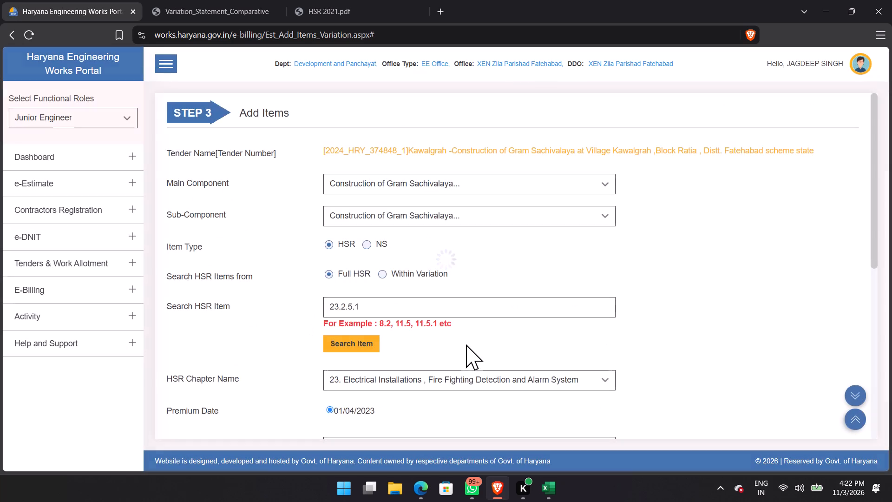
Add HSR item 23.2.5.1 at Through Rate to the list with description ".." and quantity 11.
scroll(432, 321, "down", 6)
left_click(365, 250)
left_click(376, 283)
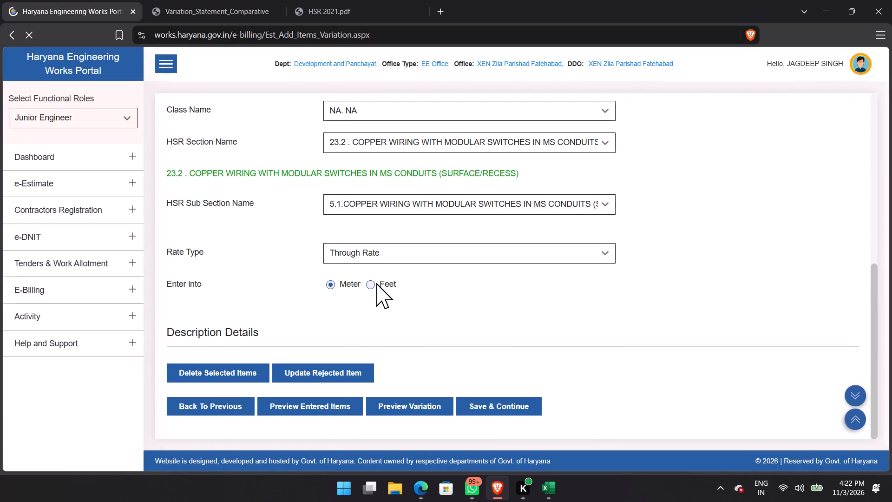
scroll(697, 341, "down", 7)
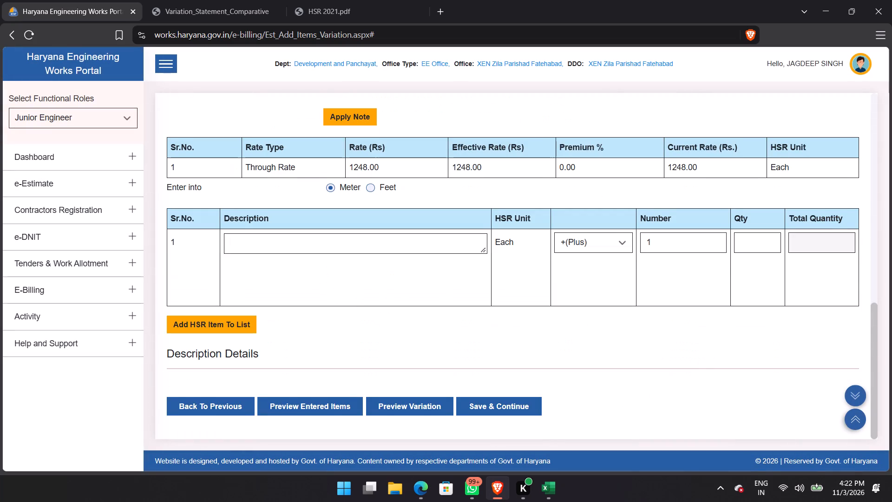
type("..")
key("Tab")
key("Tab")
key("Tab")
type("11")
key("Tab")
key("Return")
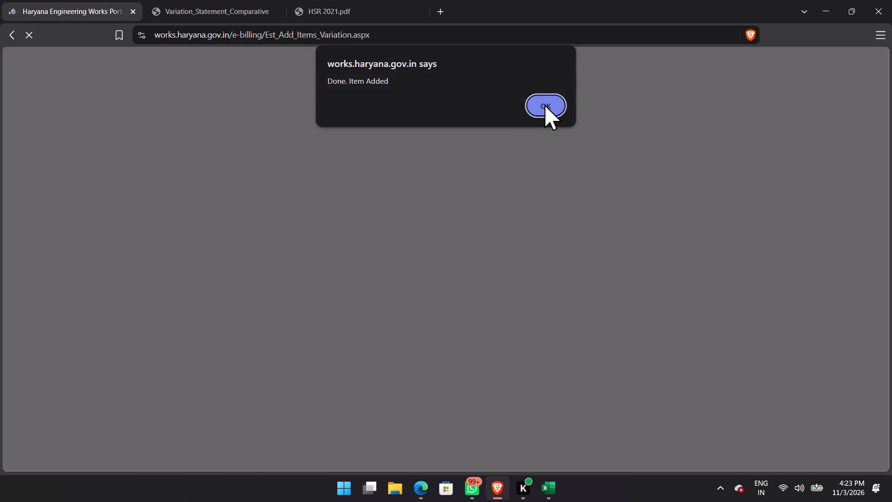
left_click(544, 105)
Search the full HSR for item 23.8.11.7.
scroll(419, 310, "up", 6)
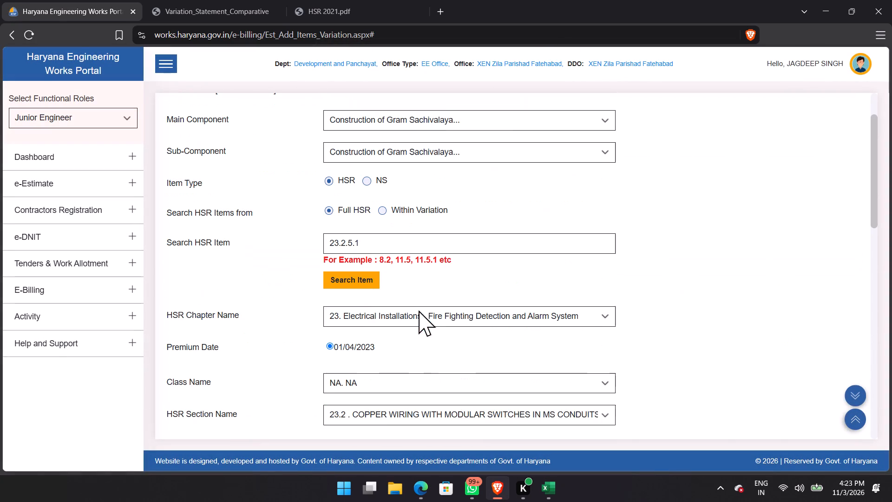
left_click(405, 247)
key("BackSpace")
key("BackSpace")
key("BackSpace")
key("BackSpace")
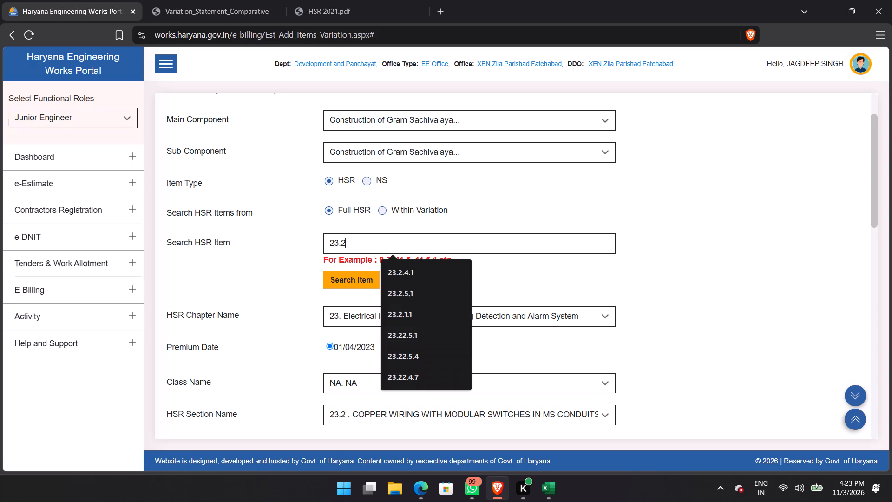
key("BackSpace")
key("BackSpace")
key("BackSpace")
key("BackSpace")
key("BackSpace")
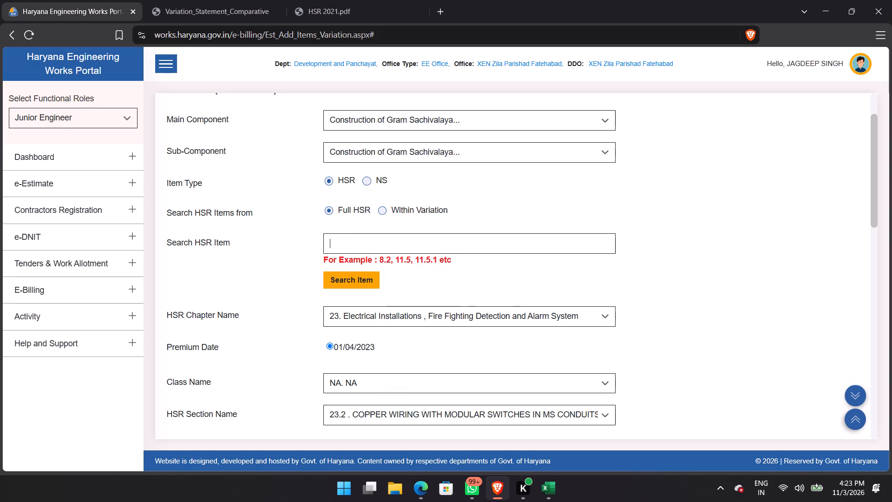
type("23")
key("period")
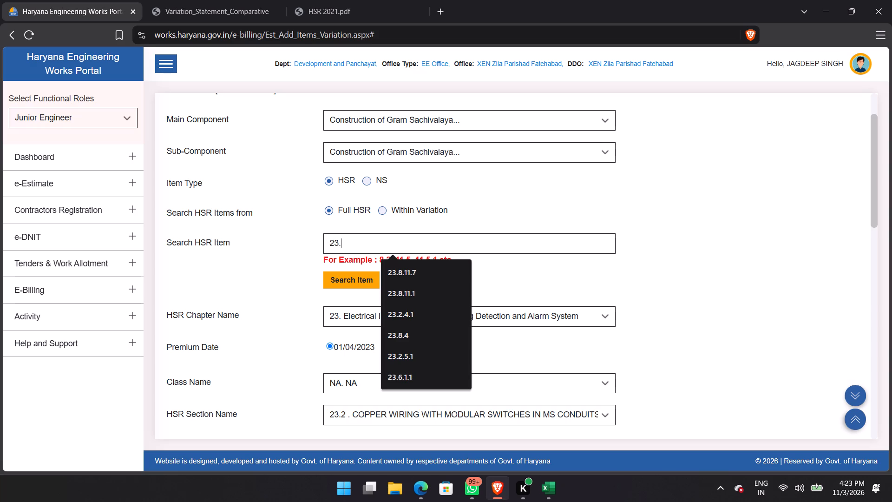
type("8.11.7")
key("Tab")
key("Return")
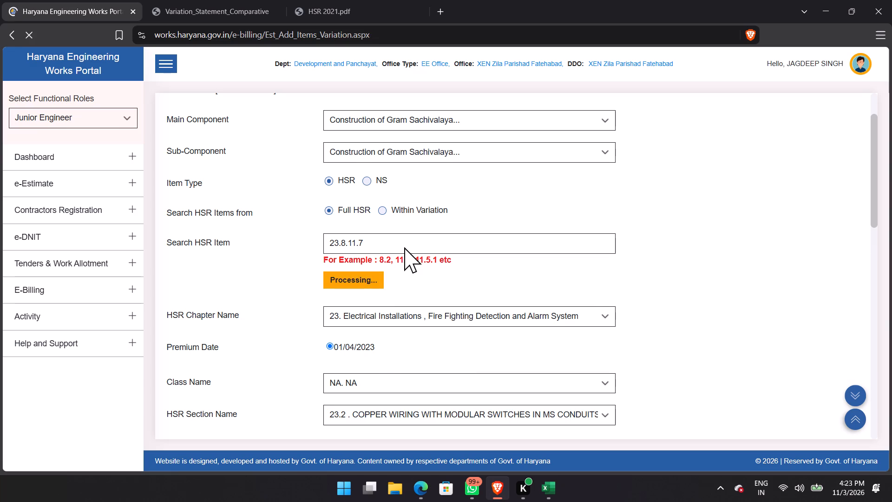
Set the rate type of HSR item 23.8.11.7 to Through Rate and check its entries under Description Details.
scroll(417, 360, "down", 4)
left_click(386, 351)
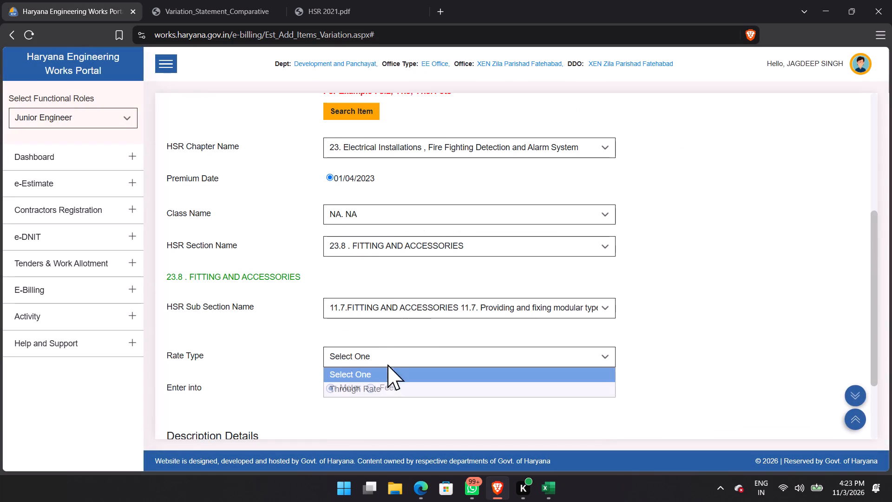
left_click(384, 388)
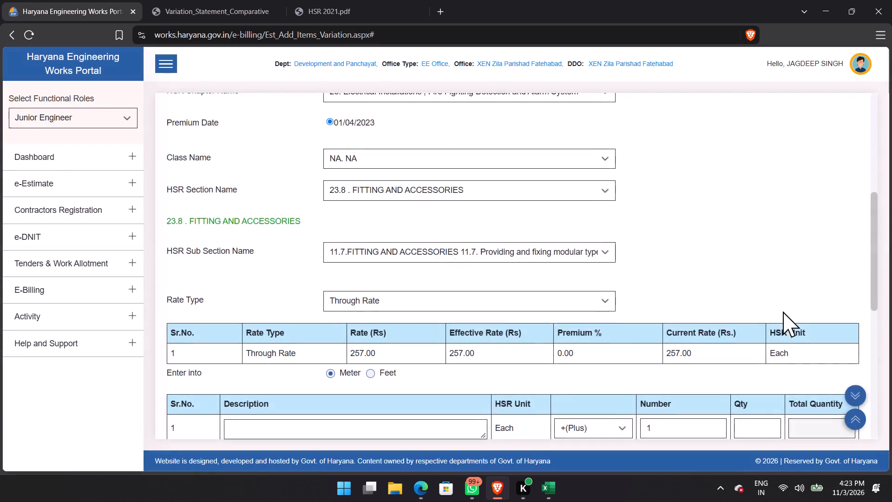
scroll(783, 311, "down", 3)
scroll(783, 311, "up", 1)
scroll(783, 311, "down", 2)
scroll(783, 311, "up", 1)
scroll(783, 311, "down", 4)
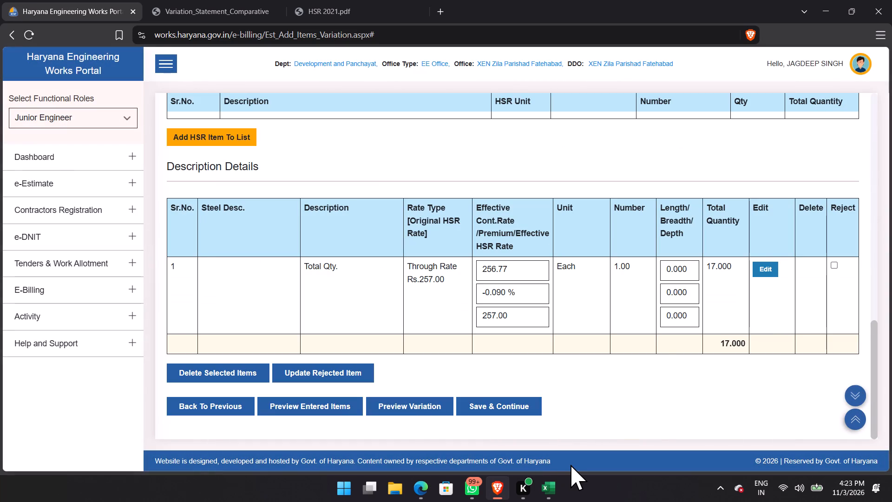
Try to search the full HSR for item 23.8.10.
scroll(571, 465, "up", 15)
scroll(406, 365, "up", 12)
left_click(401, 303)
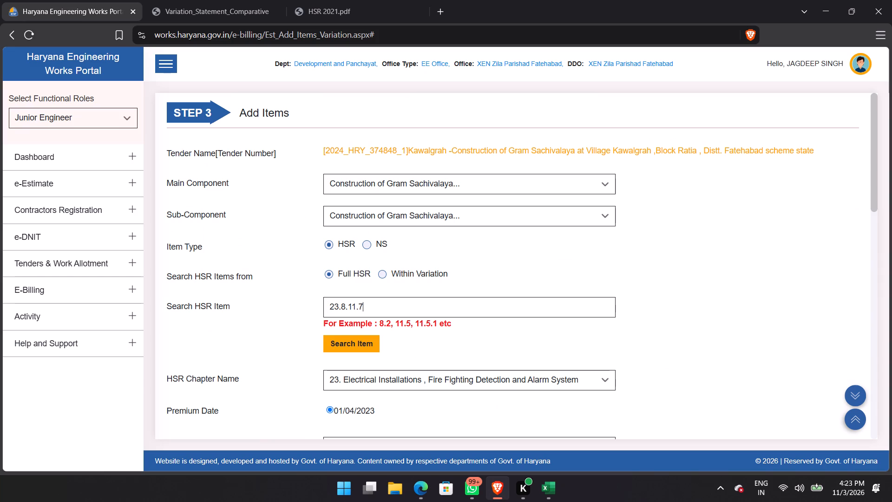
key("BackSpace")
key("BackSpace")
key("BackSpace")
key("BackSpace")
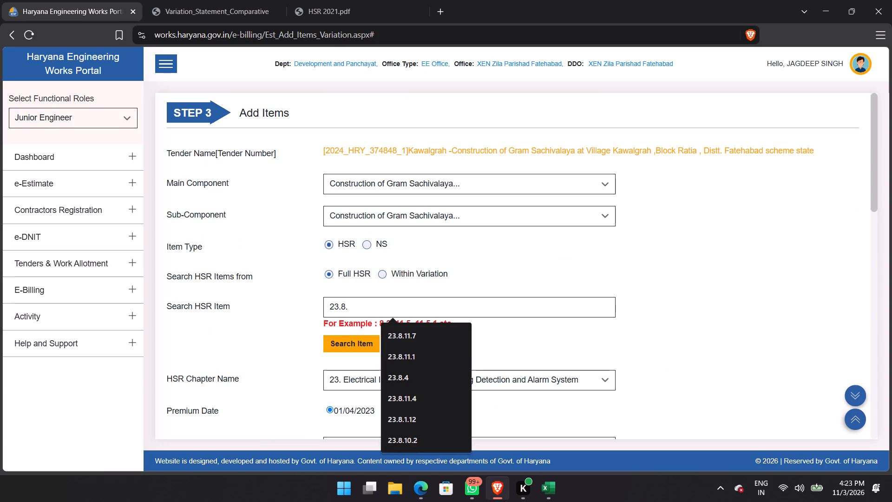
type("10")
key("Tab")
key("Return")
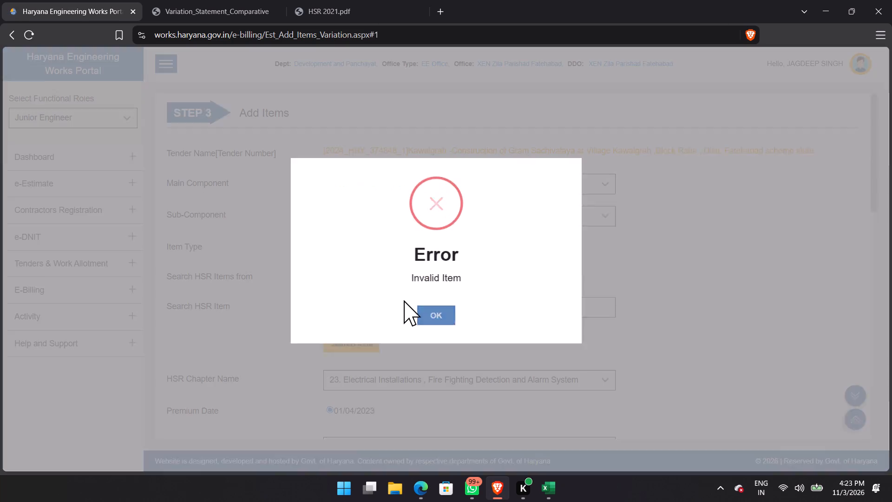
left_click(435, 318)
Search the full HSR for item 23.8.10.2 and set its rate type to Through Rate.
left_click(389, 311)
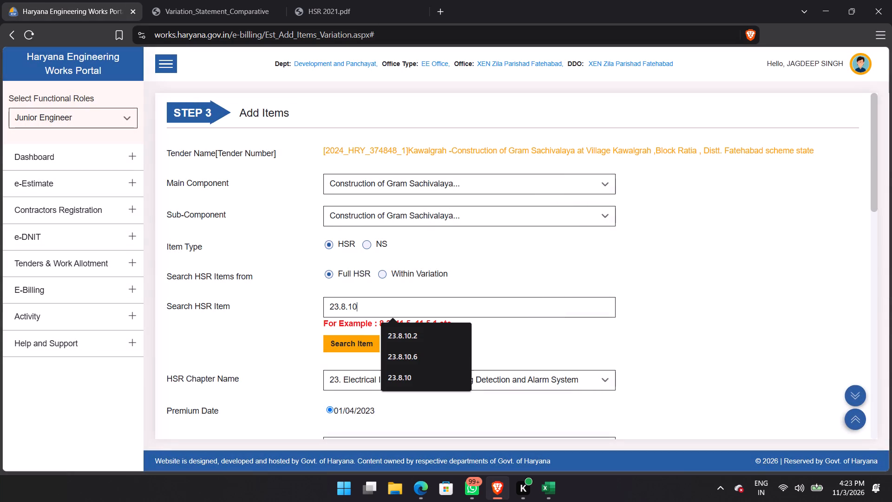
type(".2")
key("Tab")
key("Return")
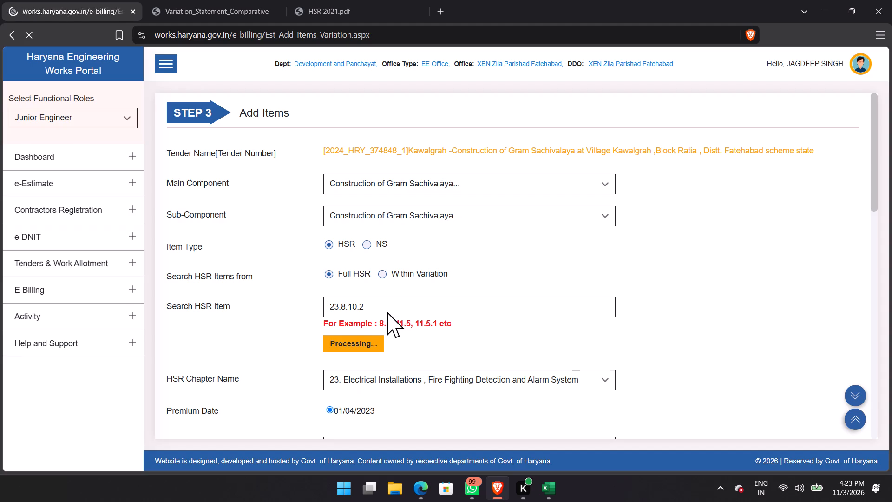
scroll(413, 330, "down", 5)
left_click(388, 300)
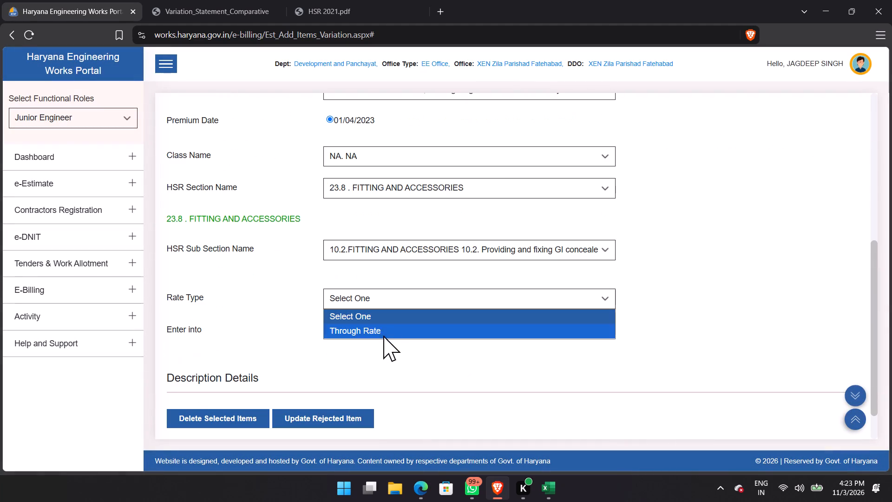
left_click(384, 330)
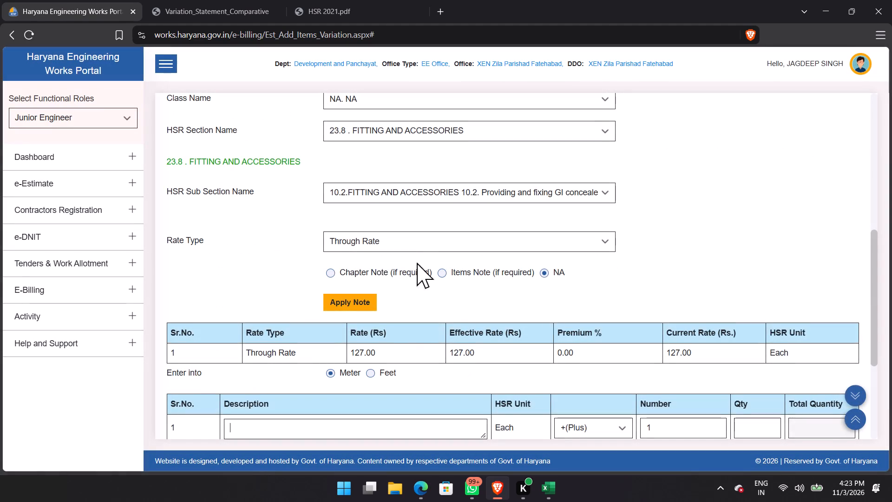
Add HSR item 23.8.10.2 to the list with description ".." and quantity 9.
scroll(663, 289, "down", 7)
scroll(333, 246, "up", 5)
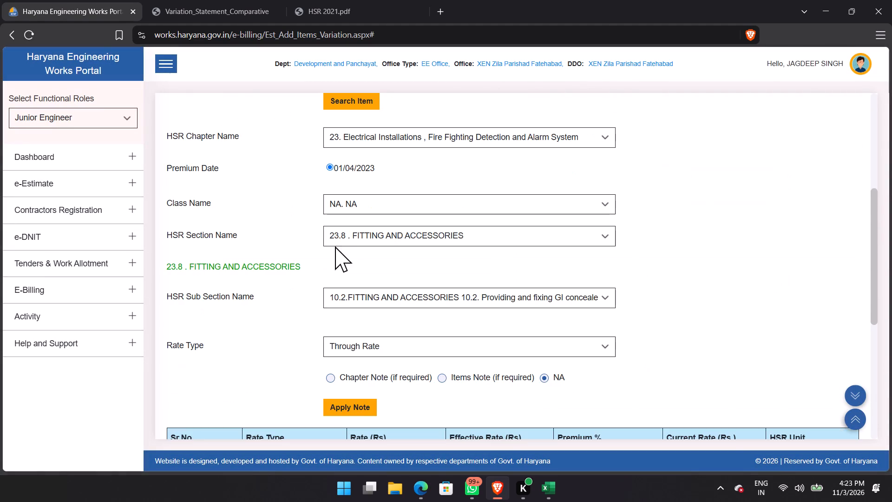
scroll(465, 267, "up", 4)
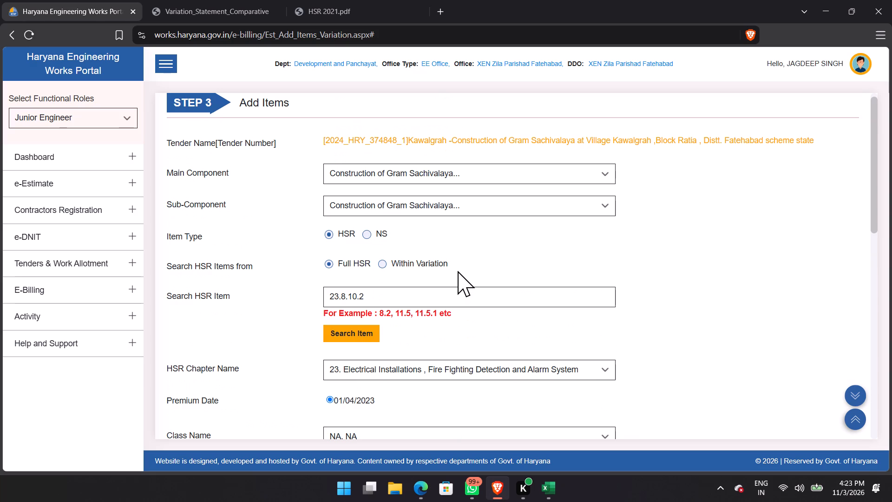
scroll(473, 232, "down", 8)
left_click(396, 305)
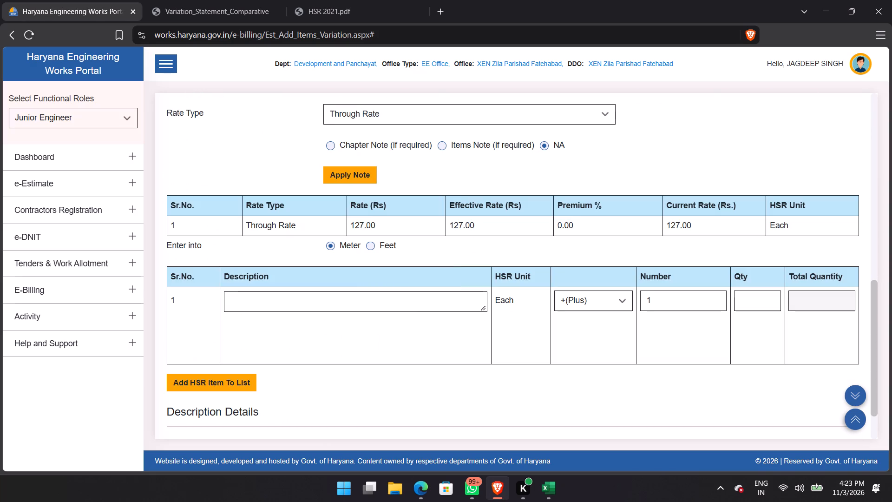
type("..")
key("Tab")
key("Tab")
key("Tab")
key("9")
key("Tab")
key("Return")
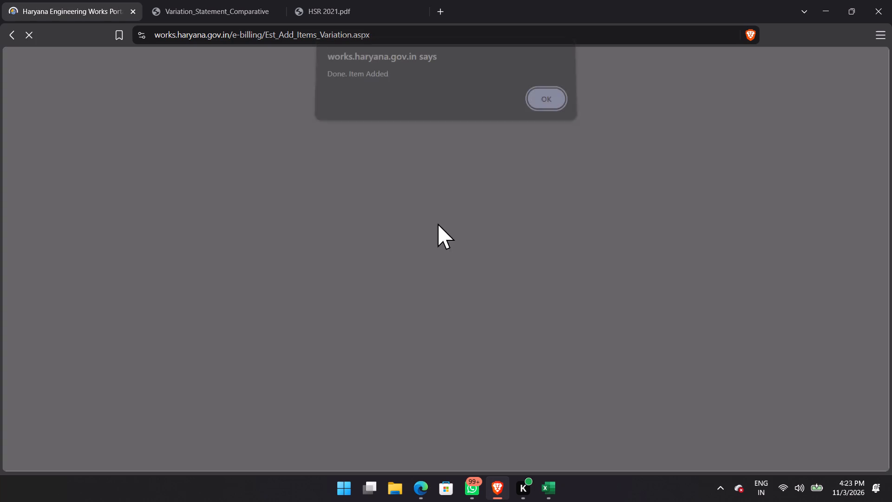
left_click(546, 116)
left_click(546, 107)
Search the full HSR for item 23.8.10.6.
scroll(551, 347, "up", 7)
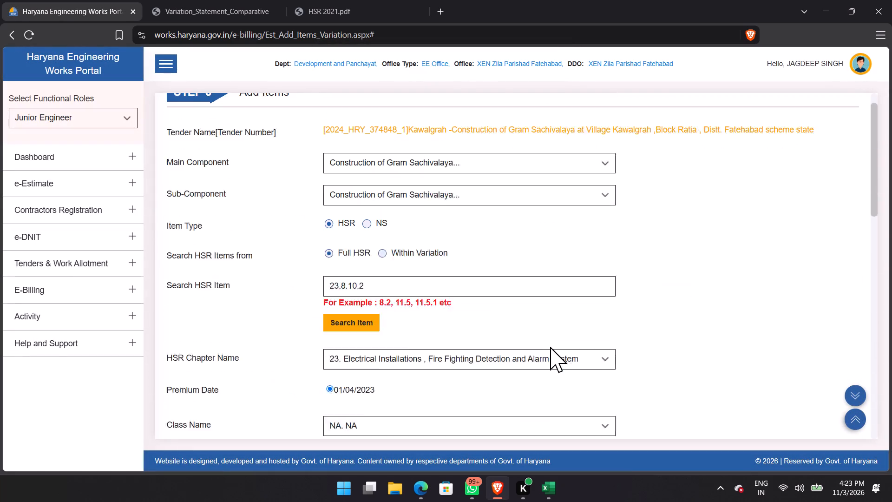
left_click(426, 304)
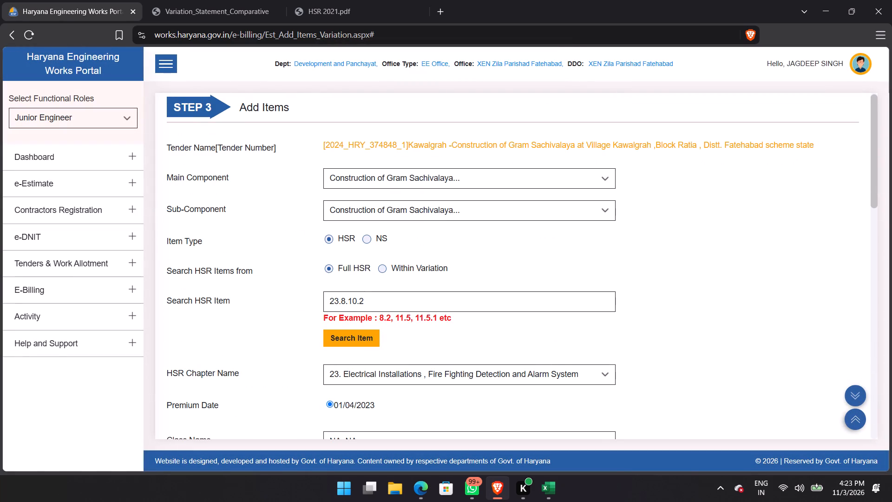
key("BackSpace")
key("6")
key("Tab")
key("Return")
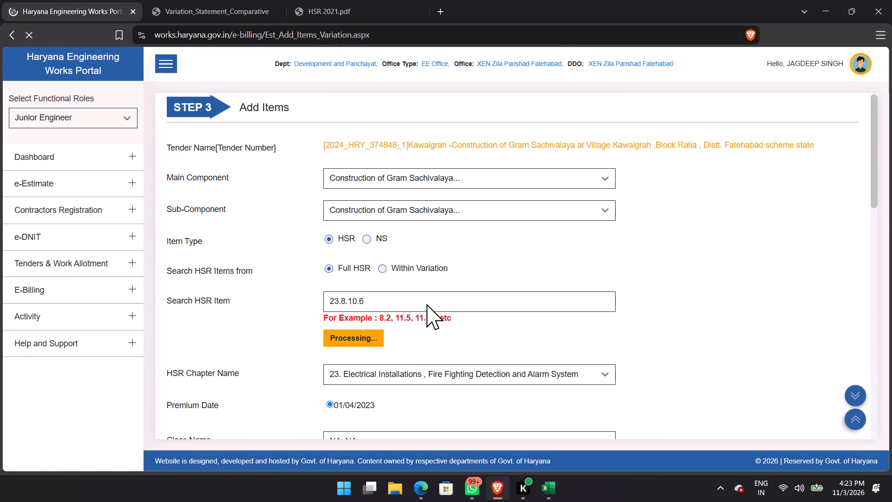
Add HSR item 23.8.10.6 at Through Rate to the list with description ".." and quantity 4.
scroll(439, 287, "down", 6)
left_click(424, 258)
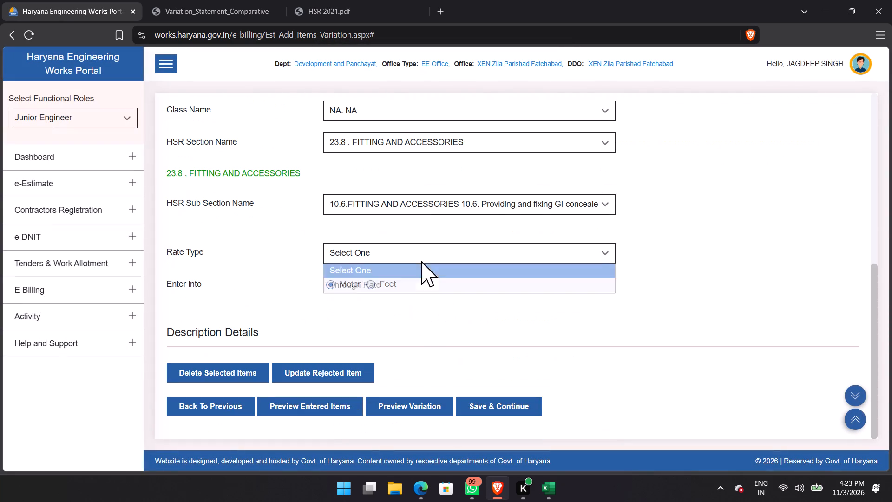
left_click(401, 283)
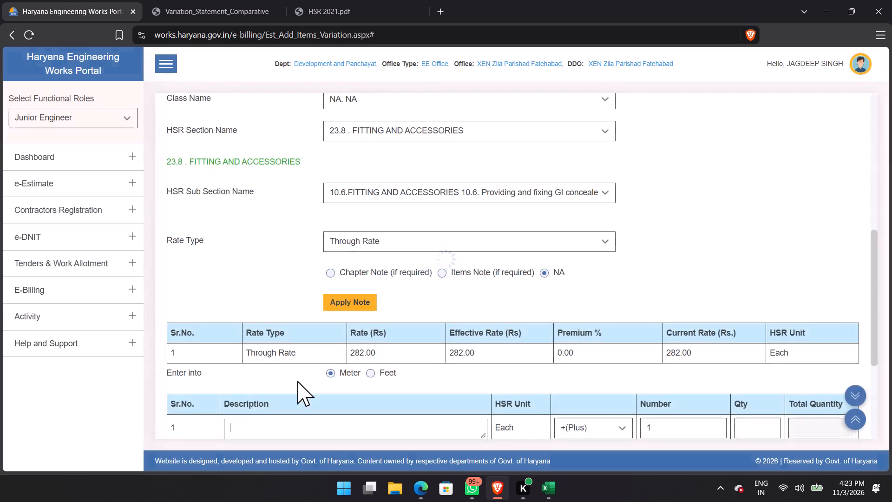
scroll(313, 370, "down", 3)
type("..")
key("Tab")
key("Tab")
key("Tab")
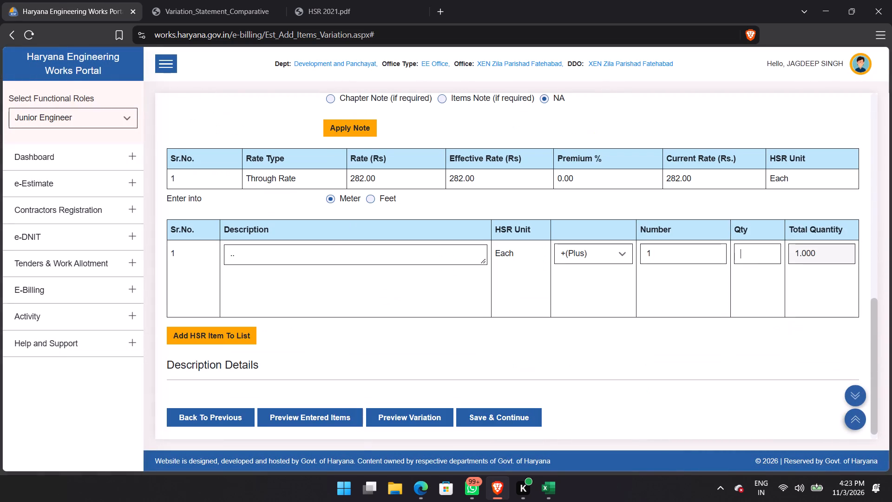
key("4")
key("Tab")
key("Return")
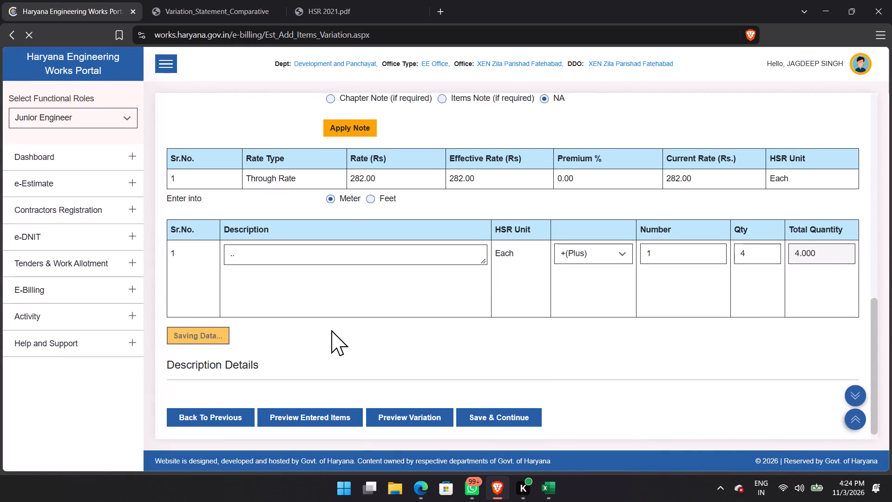
left_click(555, 101)
Search the full HSR for item 23.8.4.
scroll(439, 286, "up", 7)
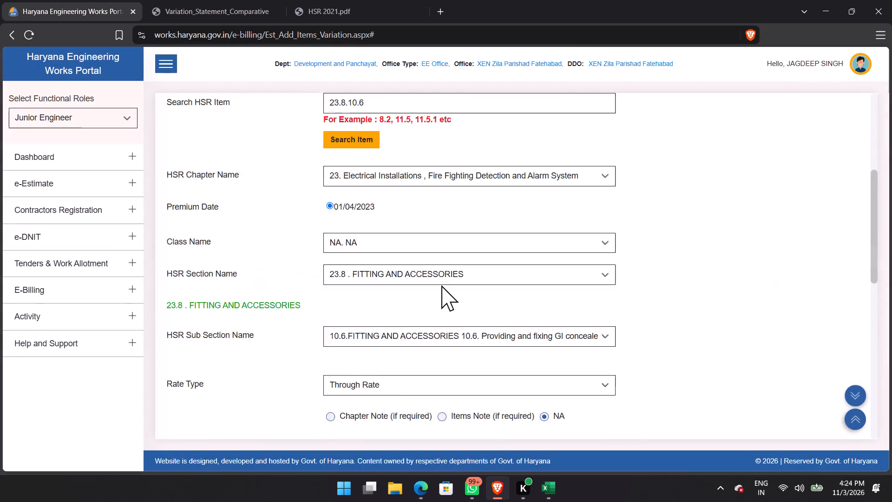
left_click(438, 302)
key("BackSpace")
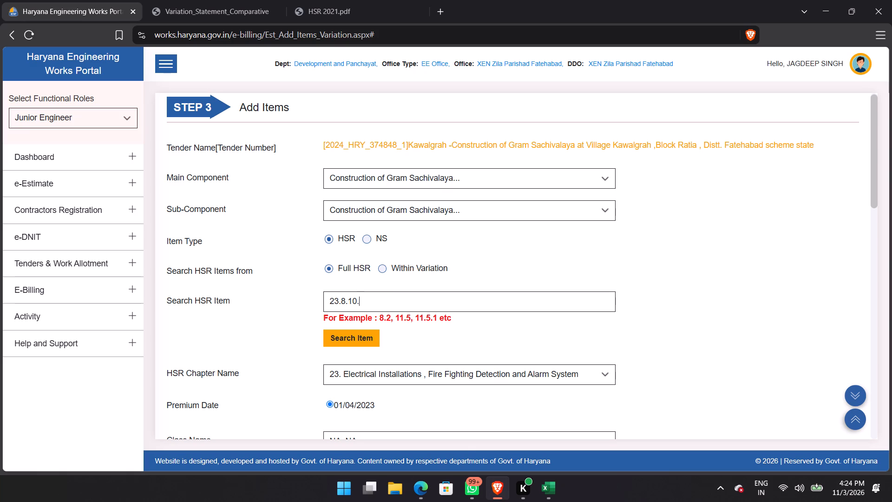
key("BackSpace")
key("BackSpace")
key("BackSpace")
key("BackSpace")
key("BackSpace")
key("BackSpace")
key("BackSpace")
key("BackSpace")
key("BackSpace")
key("BackSpace")
type("23.8.4")
key("Tab")
key("Return")
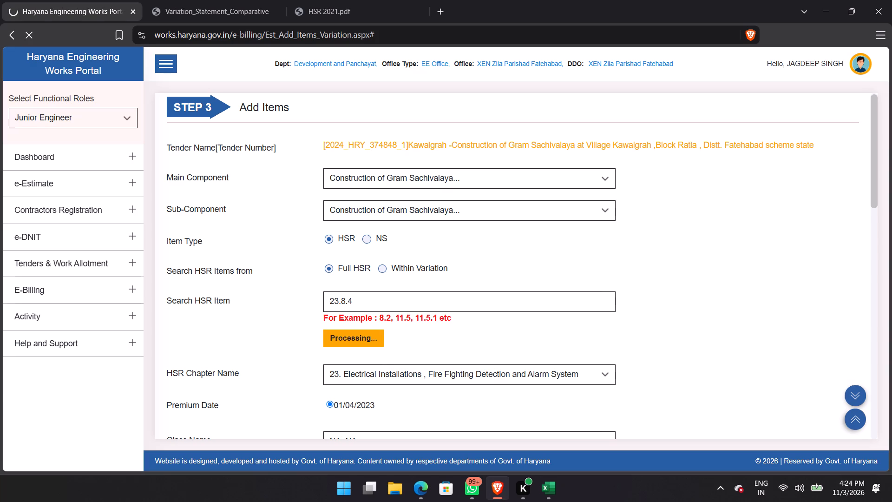
Set item 23.8.4's rate type to Through Rate and check its existing description details and quantity.
scroll(439, 310, "down", 5)
left_click(437, 306)
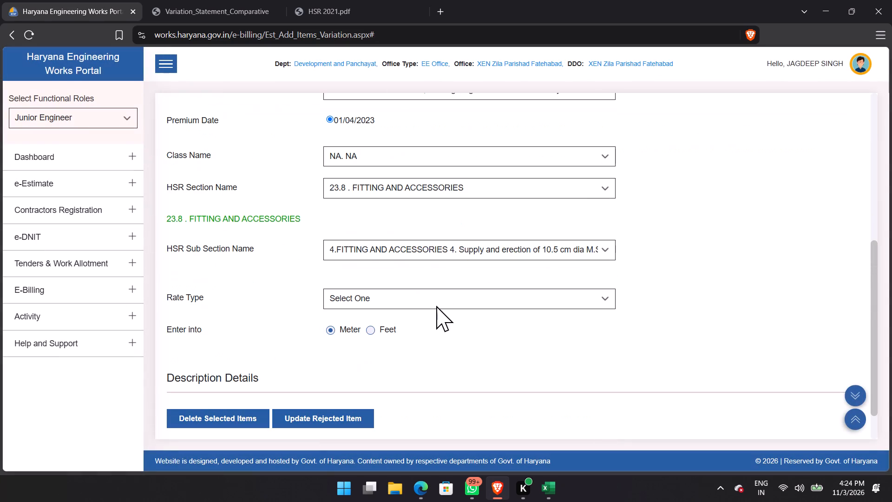
left_click(424, 298)
left_click(403, 334)
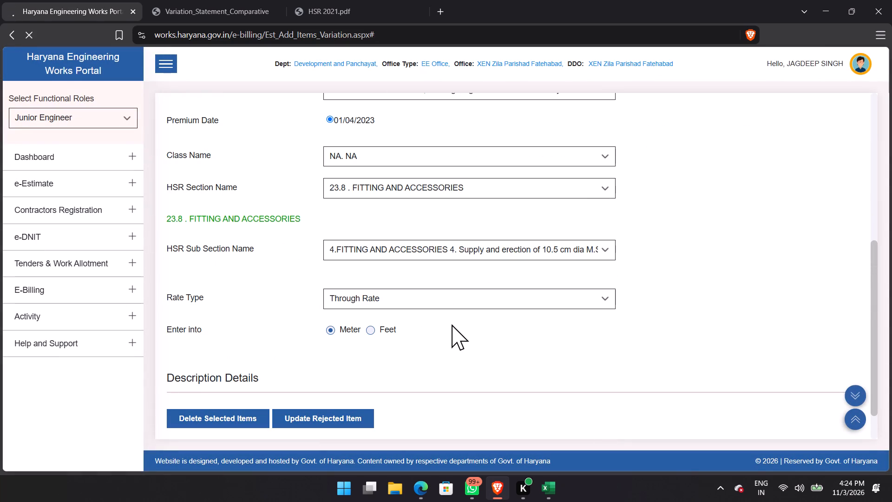
scroll(452, 324, "down", 7)
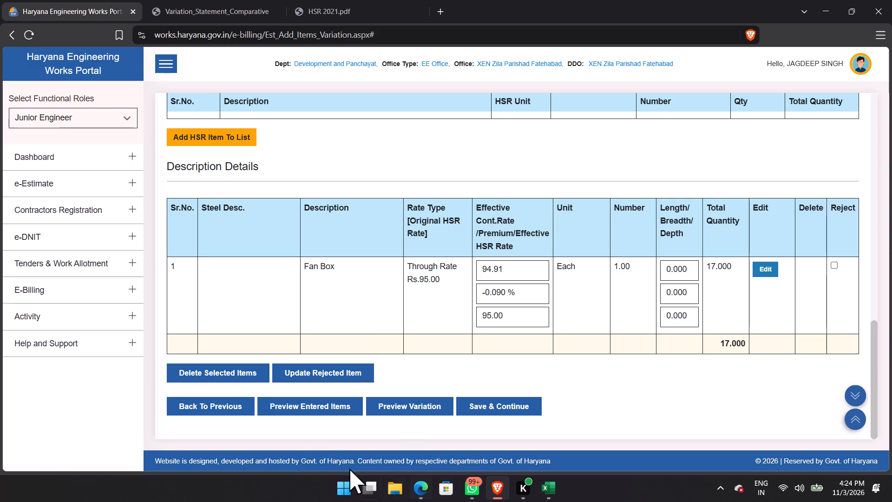
Search the full HSR for item 23.8.11.1 at Through Rate and check its existing description details and quantity.
scroll(318, 443, "up", 17)
scroll(396, 282, "up", 4)
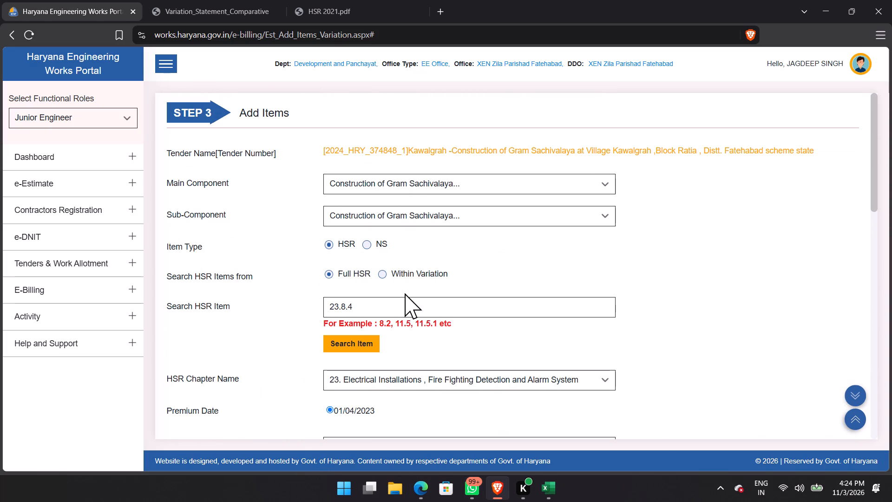
left_click_drag(410, 308, 291, 304)
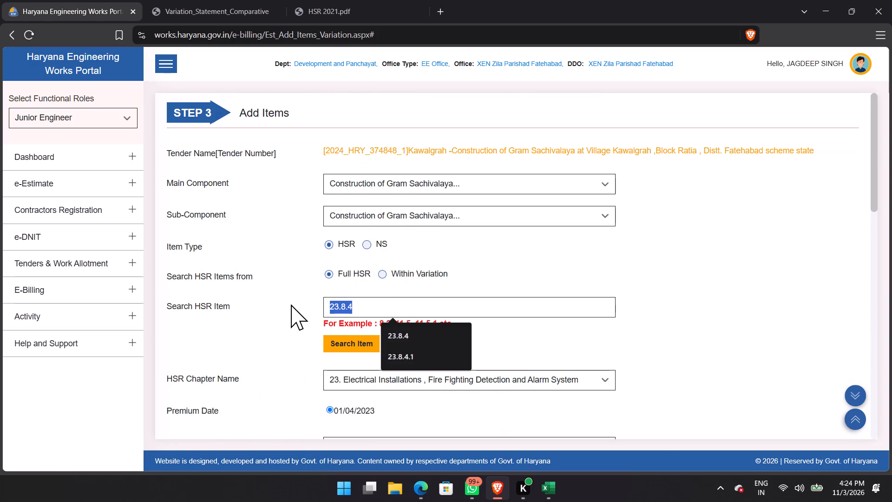
type("23.8.11.1")
key("Tab")
key("Return")
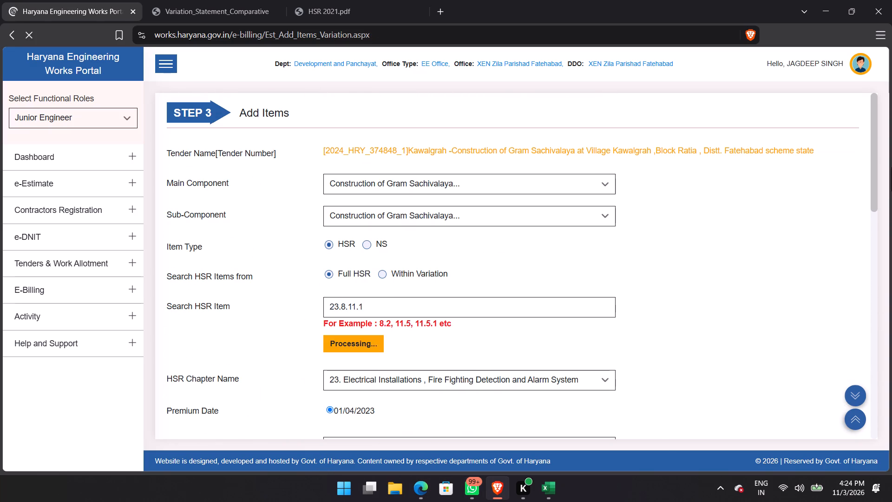
scroll(454, 278, "down", 8)
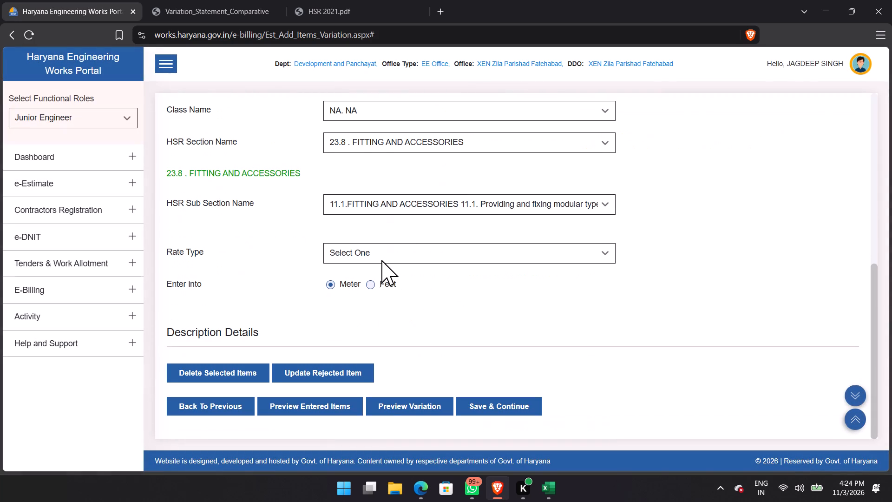
left_click(381, 258)
left_click(374, 287)
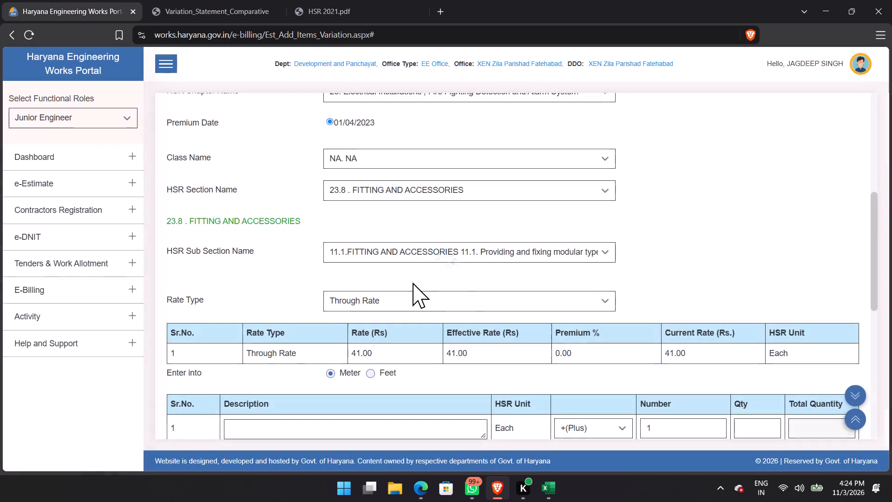
scroll(412, 282, "down", 7)
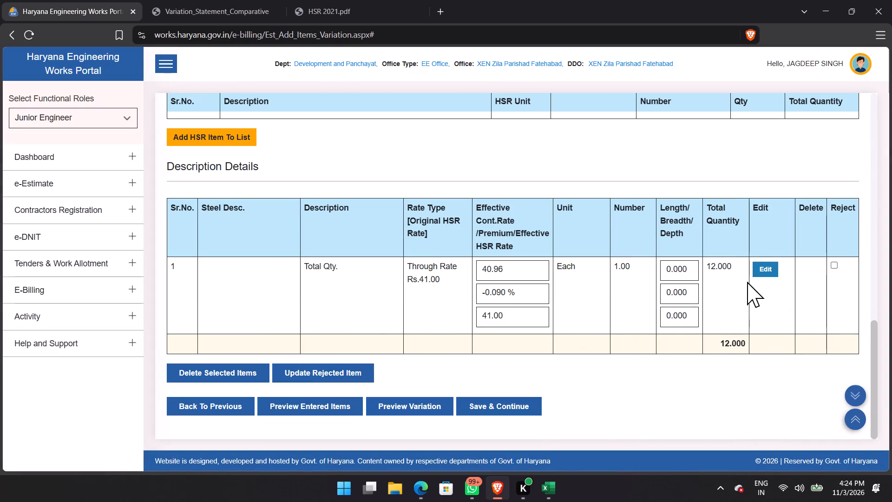
Search the full HSR for item 23.8.11.4 at Through Rate and check its existing description details and quantity.
scroll(574, 350, "up", 8)
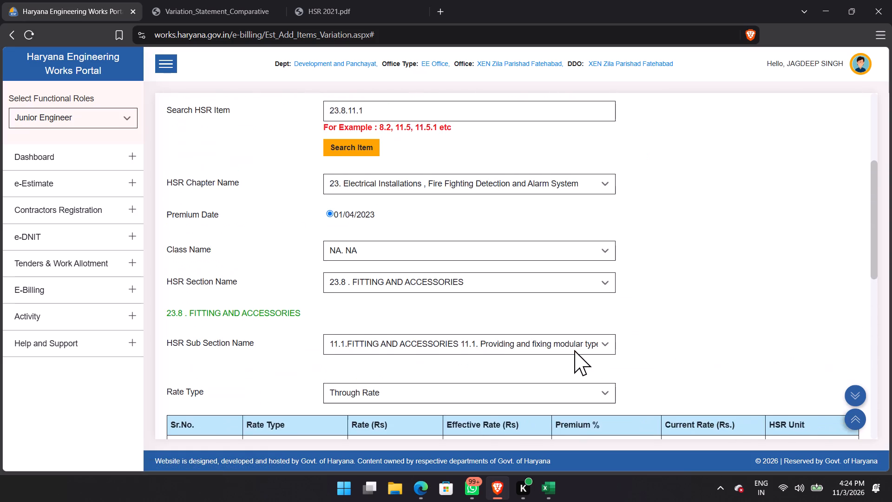
scroll(571, 347, "up", 4)
left_click(421, 304)
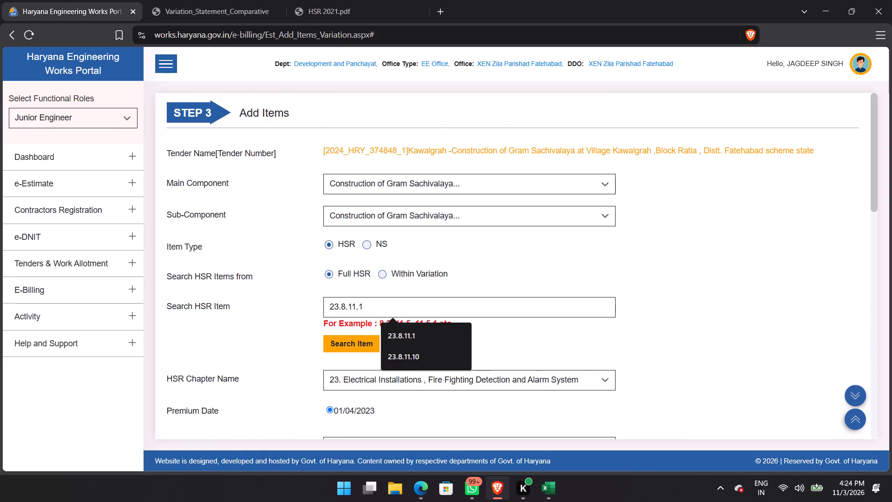
key("BackSpace")
key("4")
key("Tab")
key("Return")
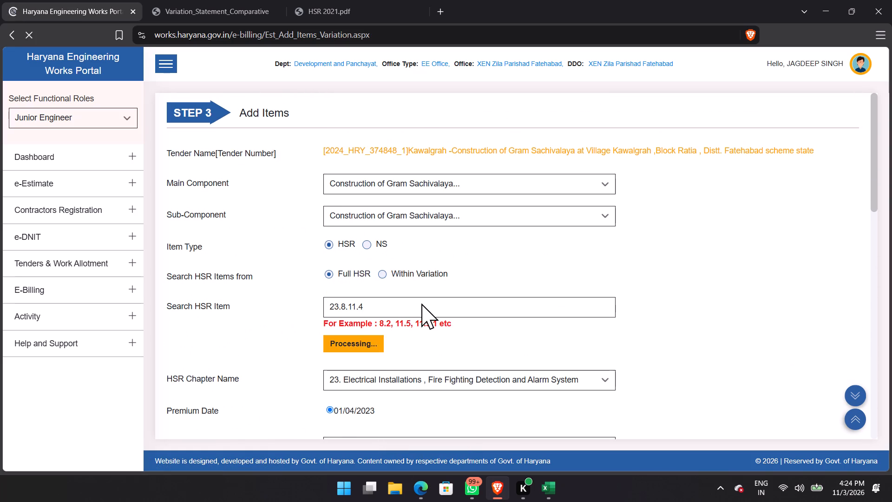
scroll(493, 256, "down", 6)
left_click(375, 262)
left_click(374, 283)
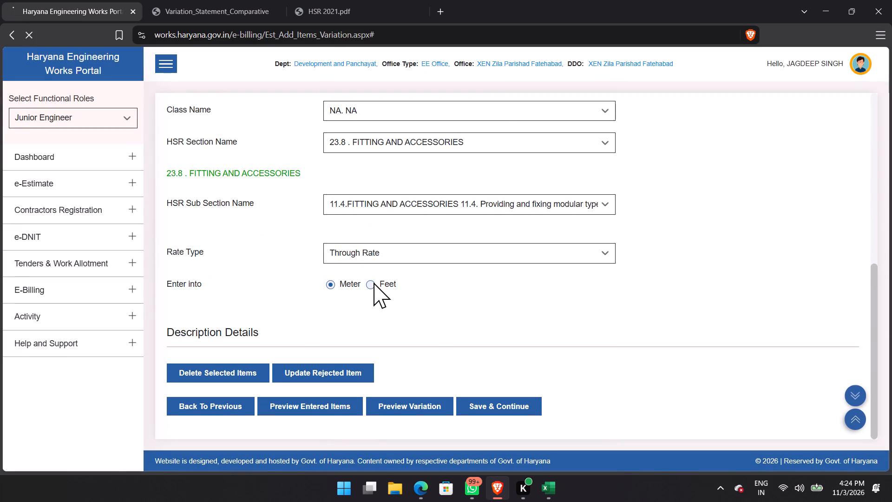
scroll(461, 290, "down", 6)
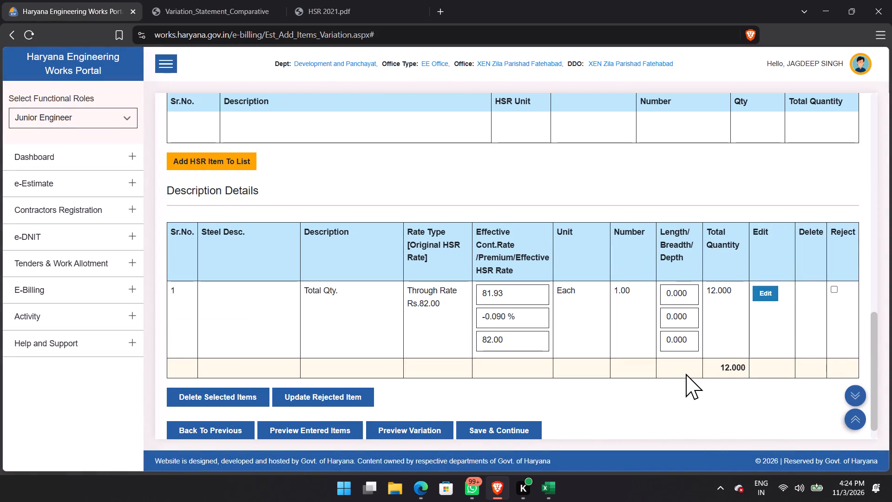
Search the full HSR for item 23.8.11.3 and set its rate type to Through Rate.
scroll(433, 416, "up", 6)
scroll(400, 374, "up", 2)
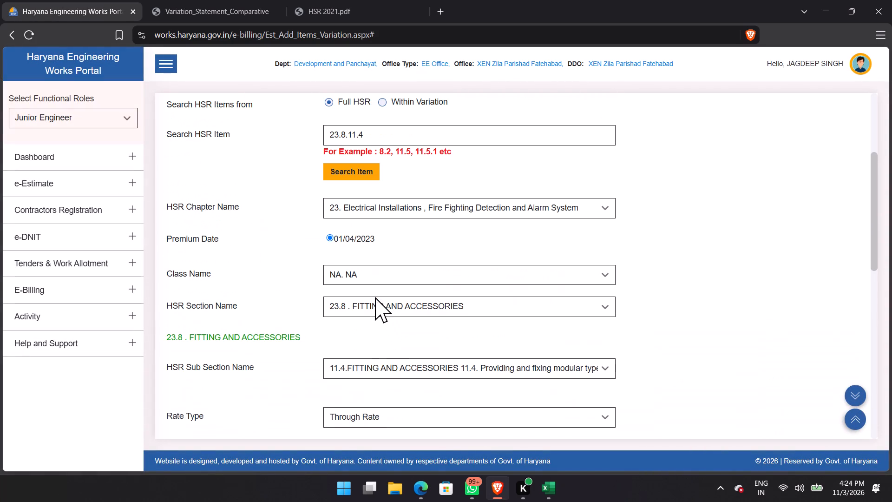
scroll(390, 218, "up", 1)
left_click(397, 199)
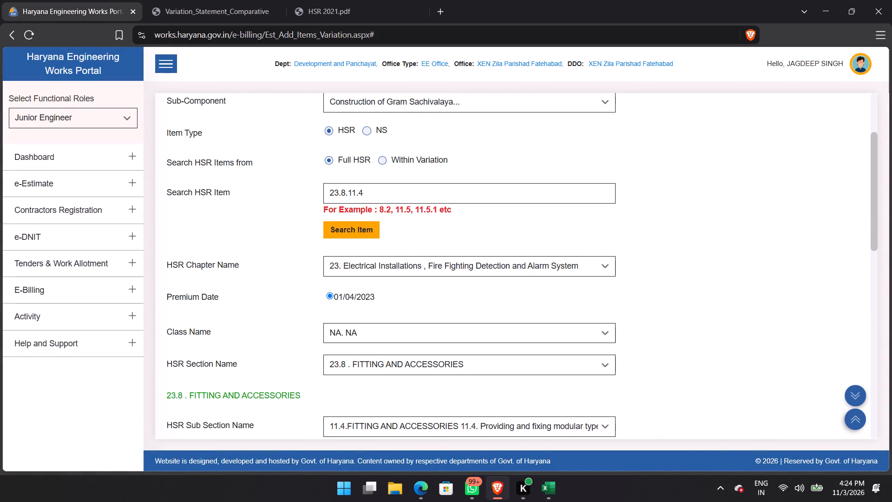
key("BackSpace")
key("3")
key("Tab")
key("Return")
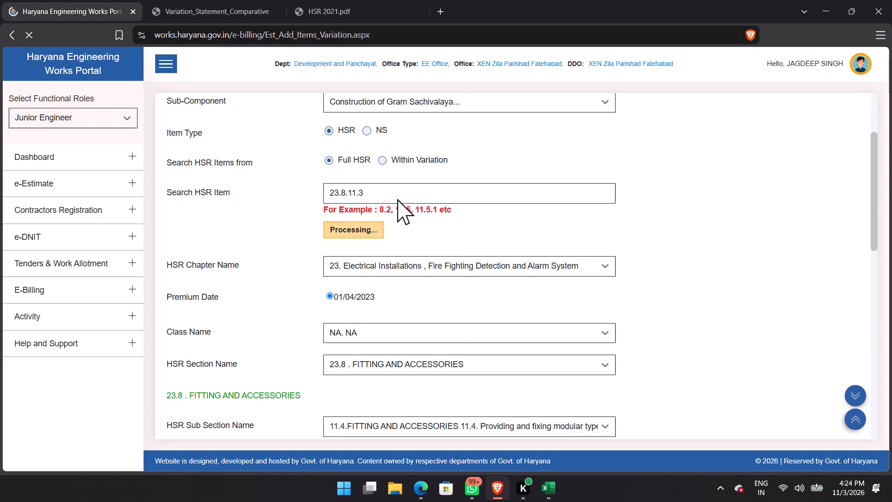
scroll(440, 332, "down", 4)
left_click(367, 350)
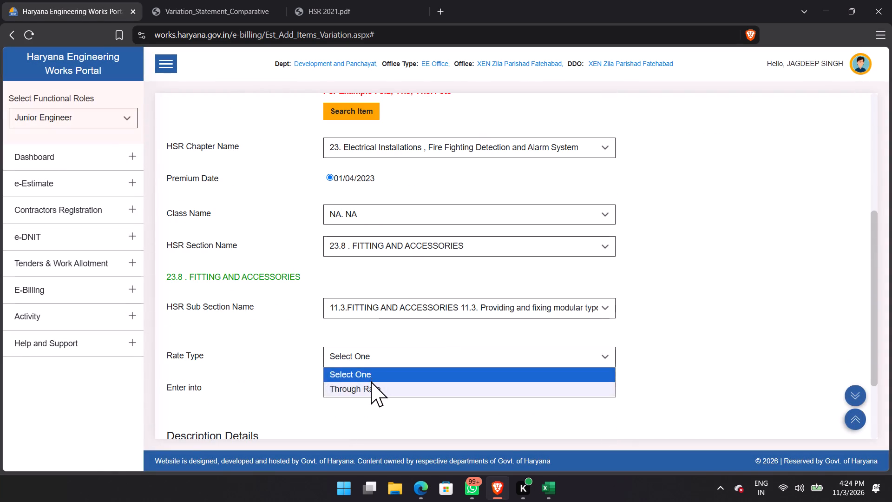
left_click(371, 381)
left_click(373, 345)
left_click(372, 362)
left_click(370, 390)
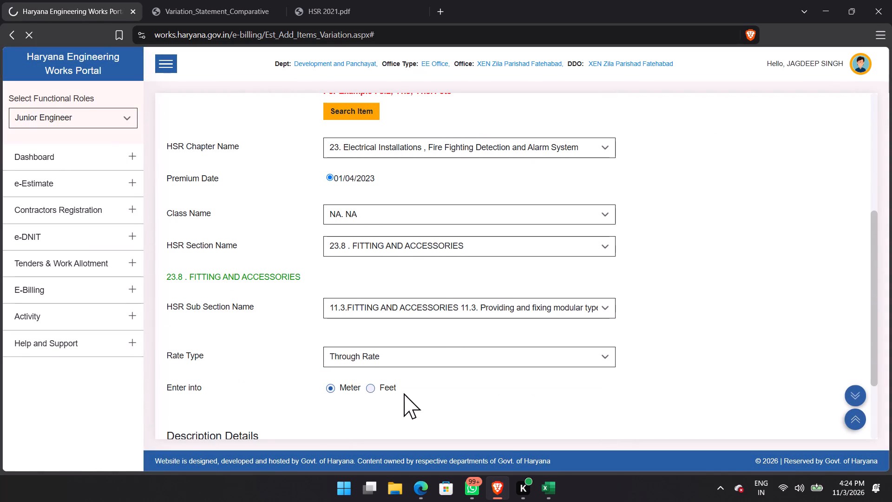
Add HSR item 23.8.11.3 to the list with description ".." and quantity 4.
scroll(352, 306, "down", 4)
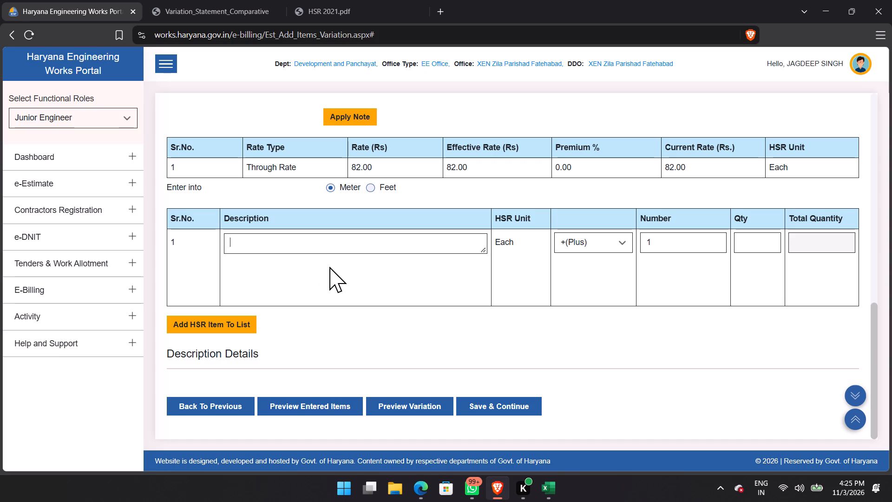
type("..")
key("Tab")
key("Tab")
key("Tab")
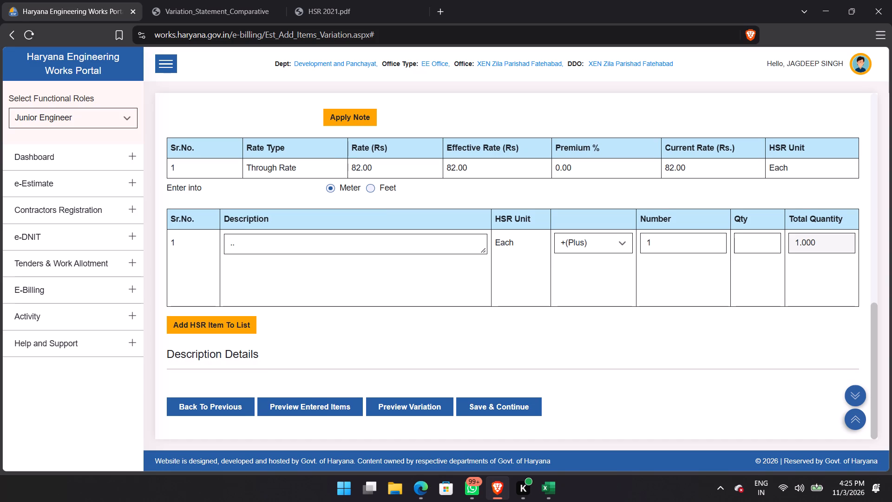
key("4")
key("Tab")
key("Return")
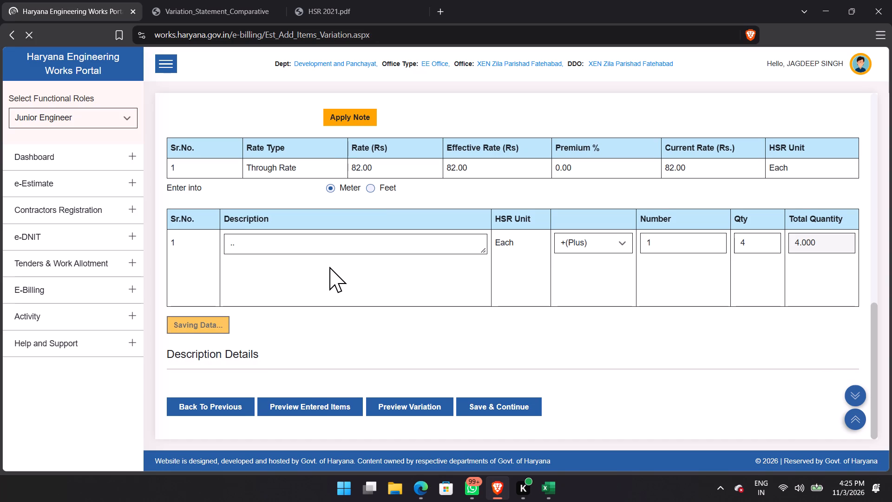
left_click(549, 106)
Search the full HSR for item 23.8.11.5 and set its rate type to Through Rate.
scroll(439, 316, "up", 5)
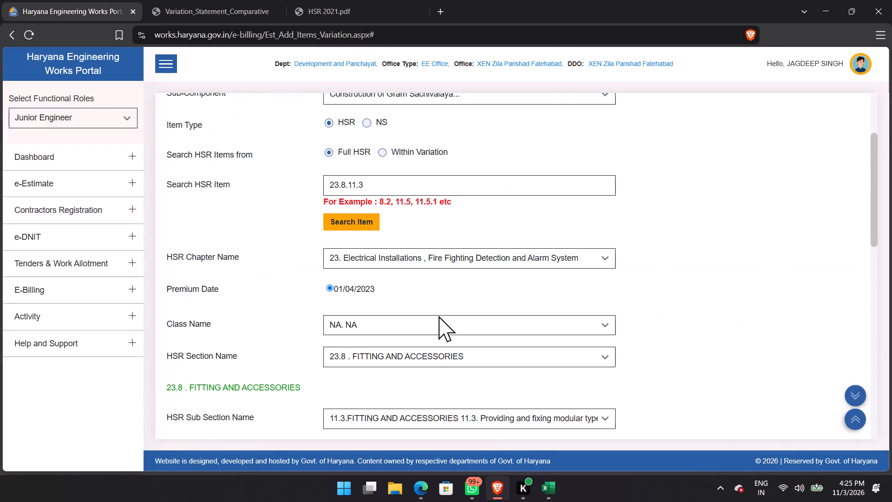
left_click(422, 186)
key("BackSpace")
key("5")
key("Tab")
key("Return")
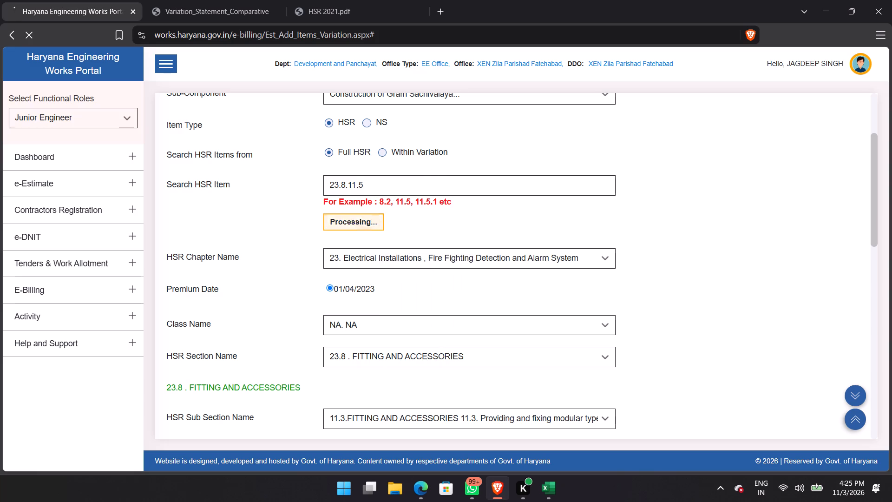
scroll(420, 328, "down", 3)
scroll(423, 334, "up", 2)
scroll(424, 337, "down", 2)
scroll(424, 337, "up", 1)
scroll(424, 337, "down", 2)
left_click(419, 351)
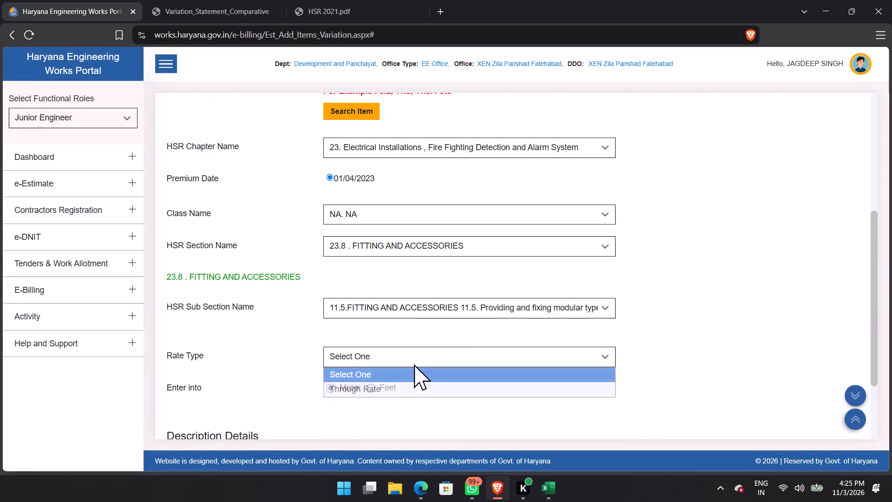
left_click(400, 393)
Add HSR item 23.8.11.5 to the list with description ".." and quantity 4.
scroll(503, 389, "down", 3)
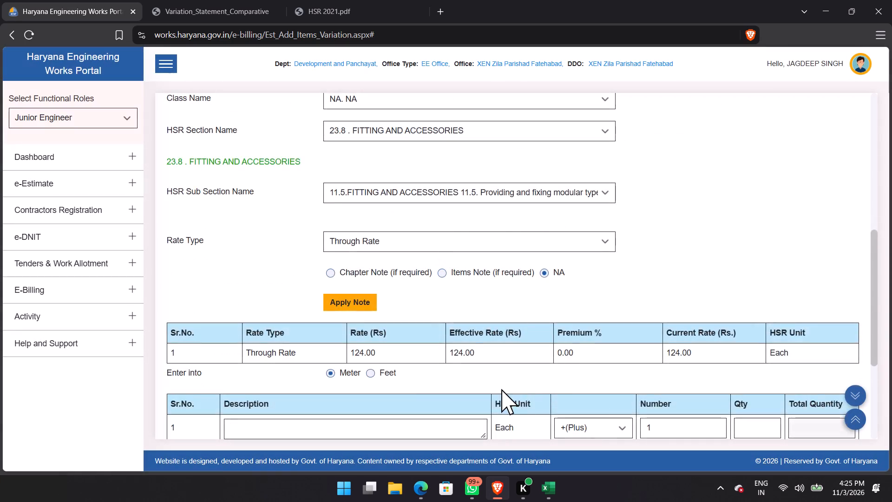
scroll(501, 389, "down", 1)
type("..")
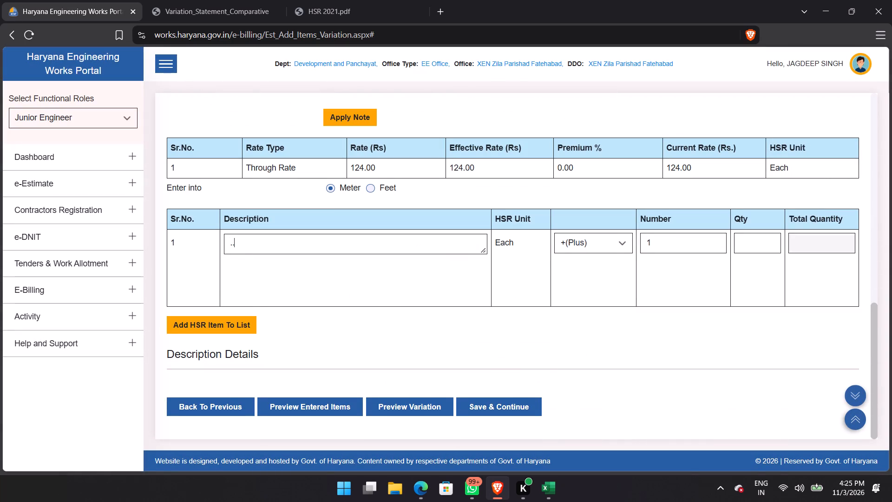
key("Tab")
key("Tab")
key("Tab")
key("4")
key("Tab")
key("Return")
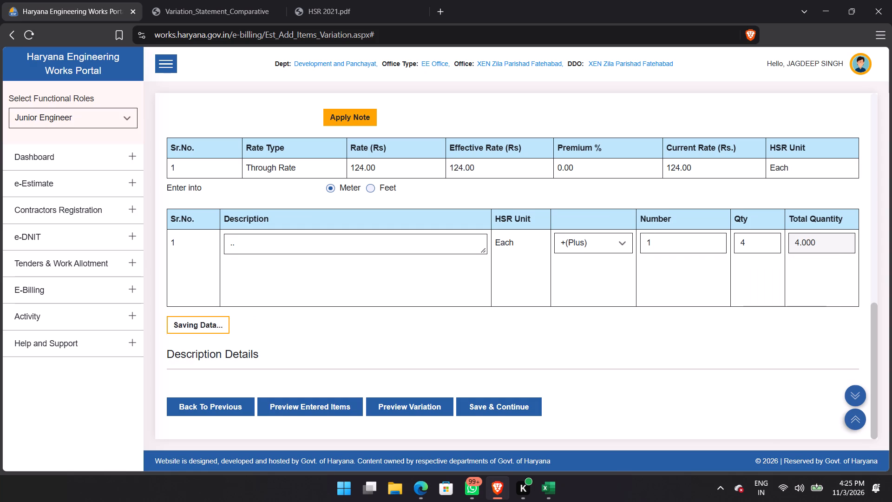
left_click(551, 102)
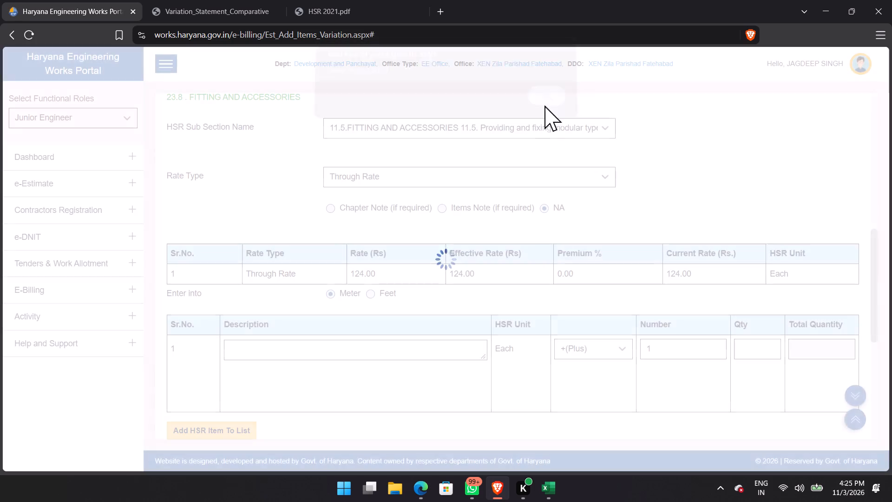
Search the full HSR for item 23.8.1.12 and set its rate type to Through Rate.
scroll(431, 231, "up", 5)
left_click(409, 187)
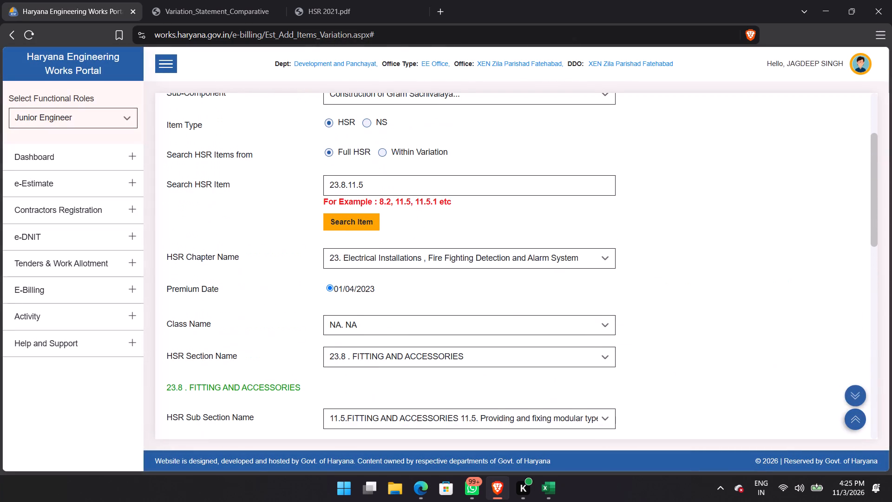
key("BackSpace")
key("BackSpace")
key("BackSpace")
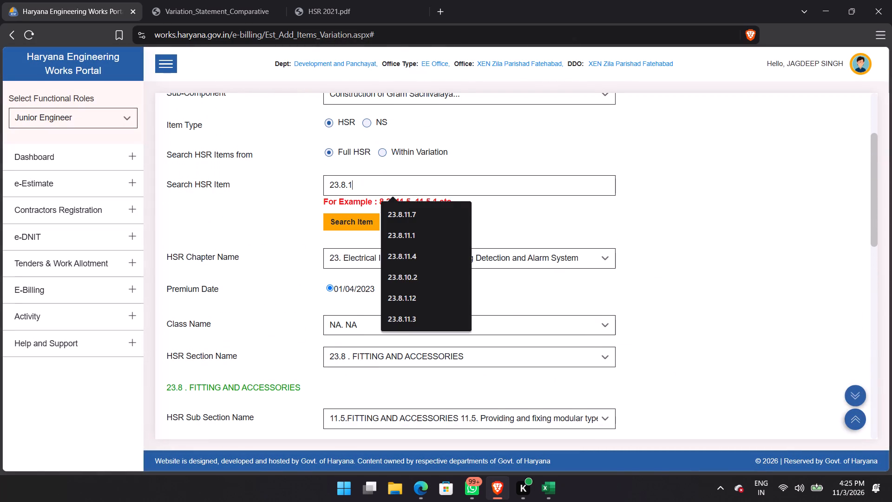
type(".12")
key("Tab")
key("Return")
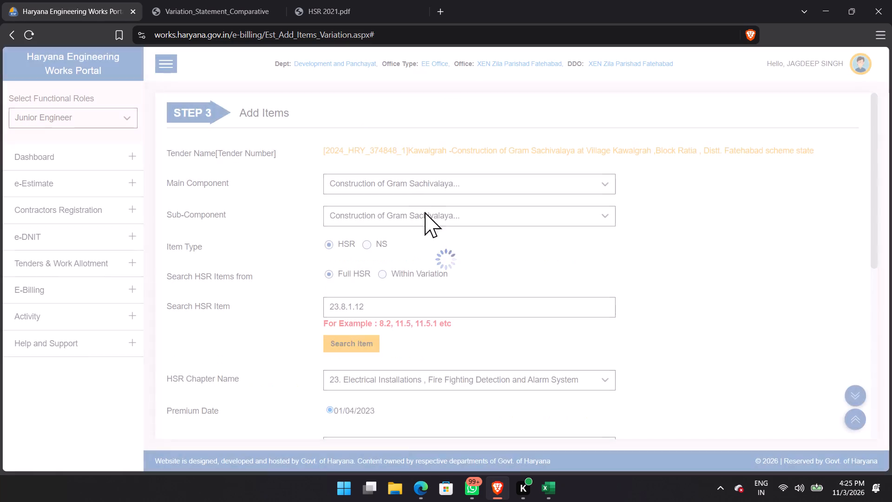
scroll(404, 313, "down", 6)
left_click(409, 254)
left_click(399, 291)
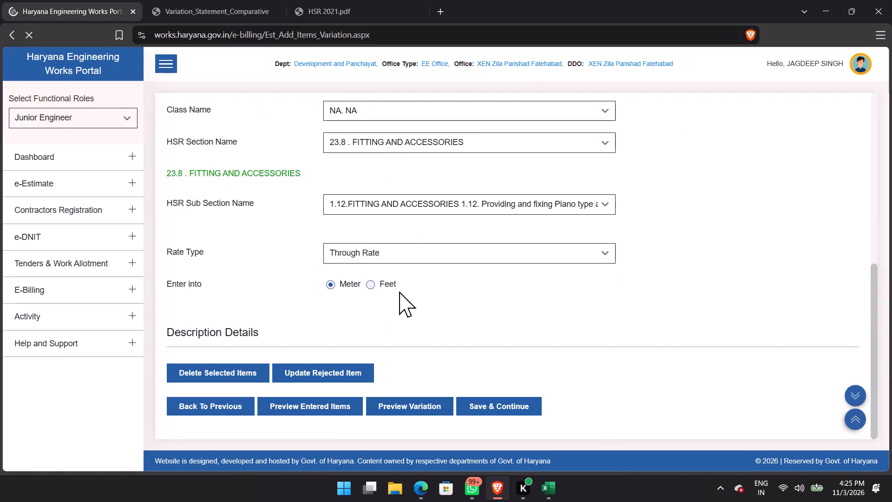
Set the quantity of item 23.8.1.12's existing Group A entry to 20 and save the change.
scroll(400, 293, "down", 4)
scroll(381, 385, "down", 3)
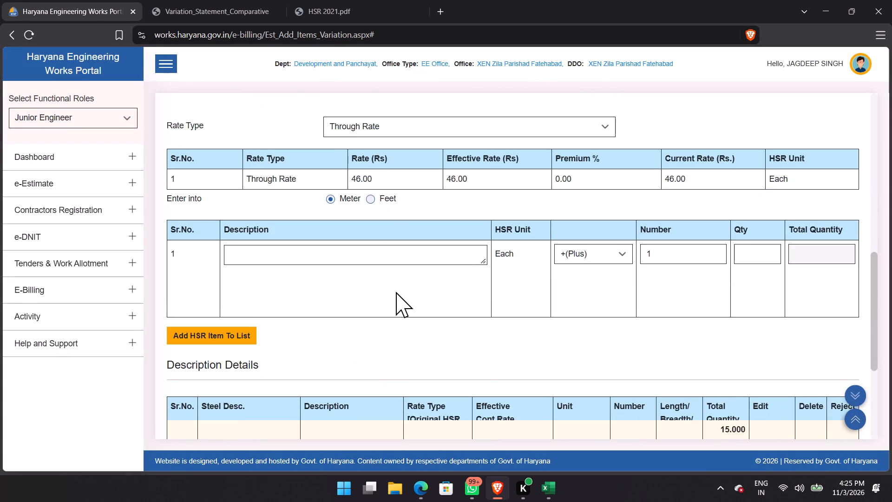
scroll(395, 292, "down", 4)
left_click(762, 269)
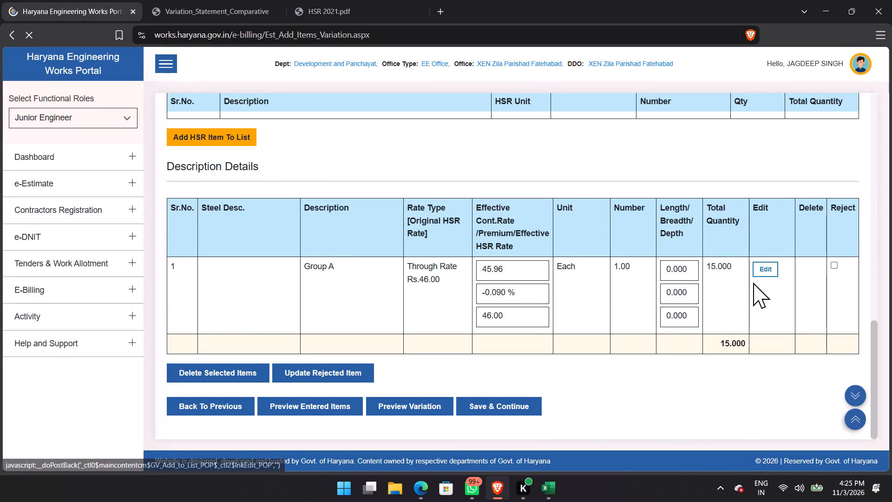
scroll(787, 318, "down", 5)
scroll(787, 318, "up", 1)
scroll(787, 318, "down", 2)
left_click_drag(767, 361, 716, 368)
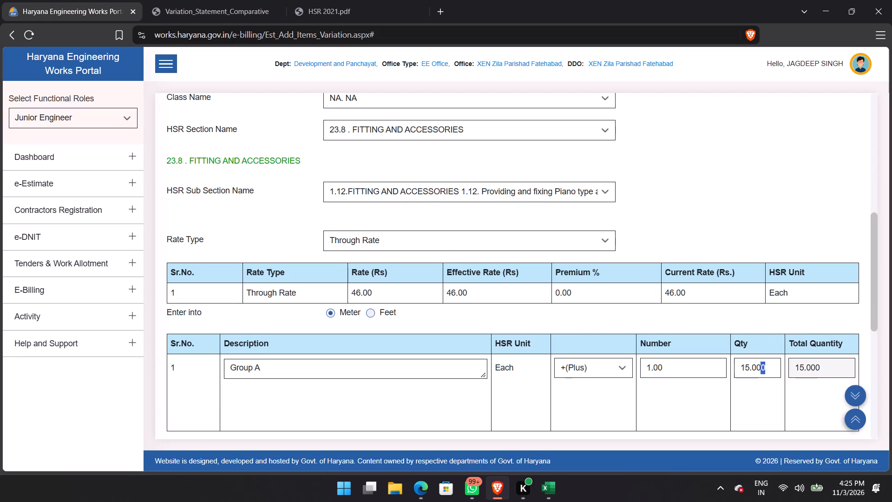
left_click_drag(716, 368, 699, 369)
type("20")
key("Tab")
key("Return")
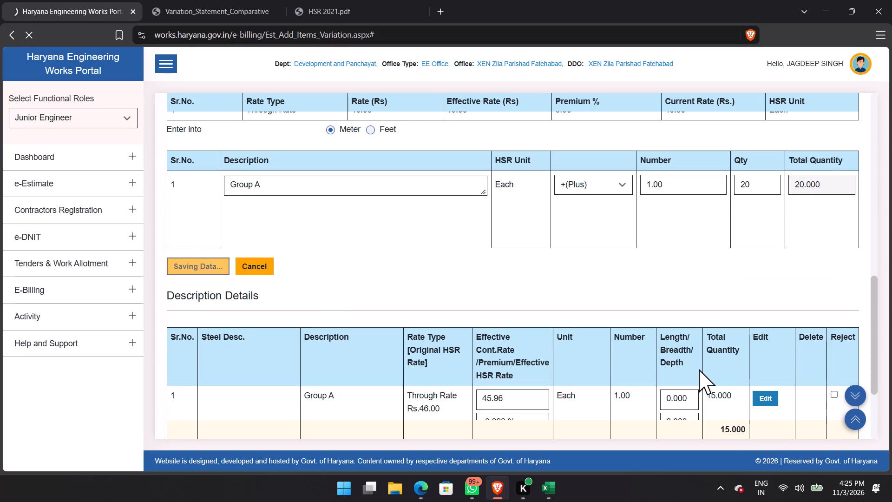
left_click(547, 106)
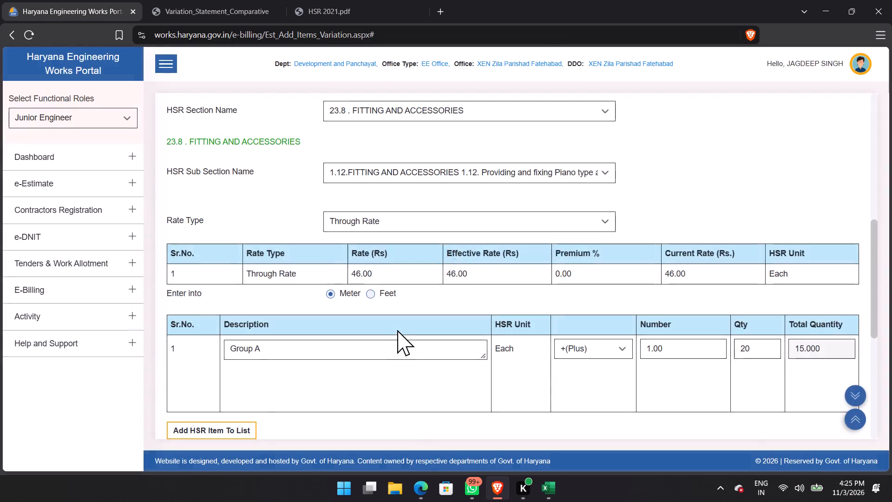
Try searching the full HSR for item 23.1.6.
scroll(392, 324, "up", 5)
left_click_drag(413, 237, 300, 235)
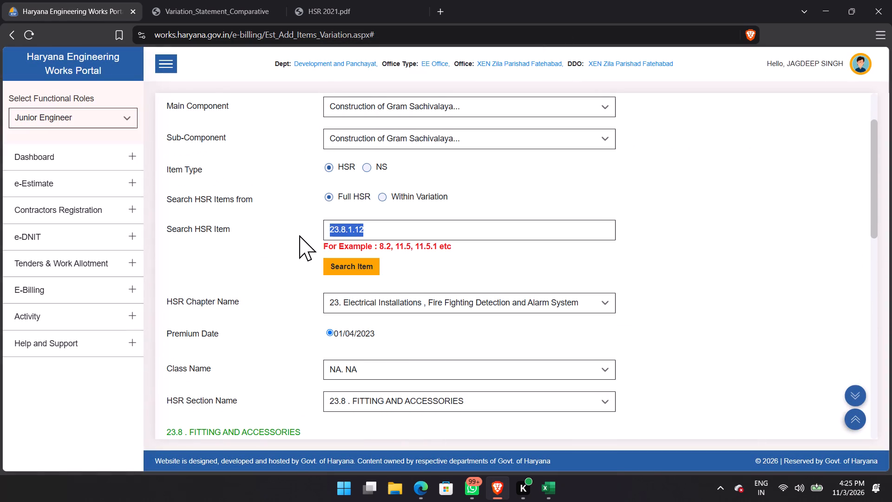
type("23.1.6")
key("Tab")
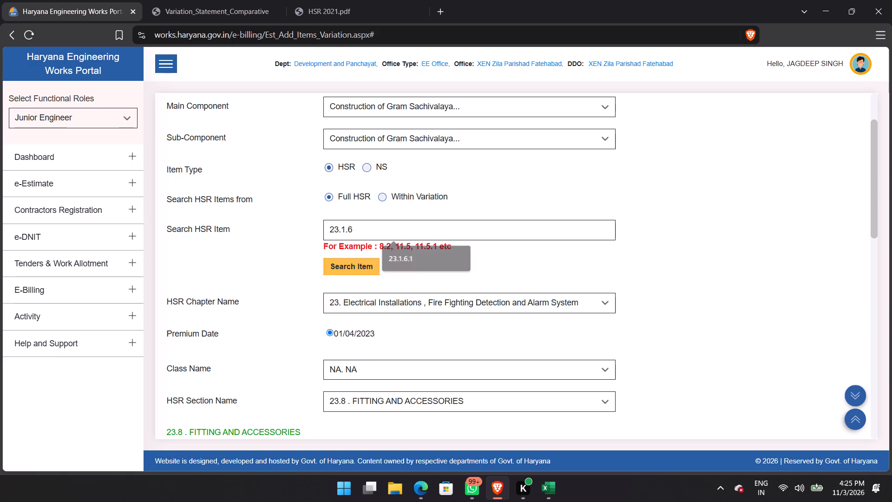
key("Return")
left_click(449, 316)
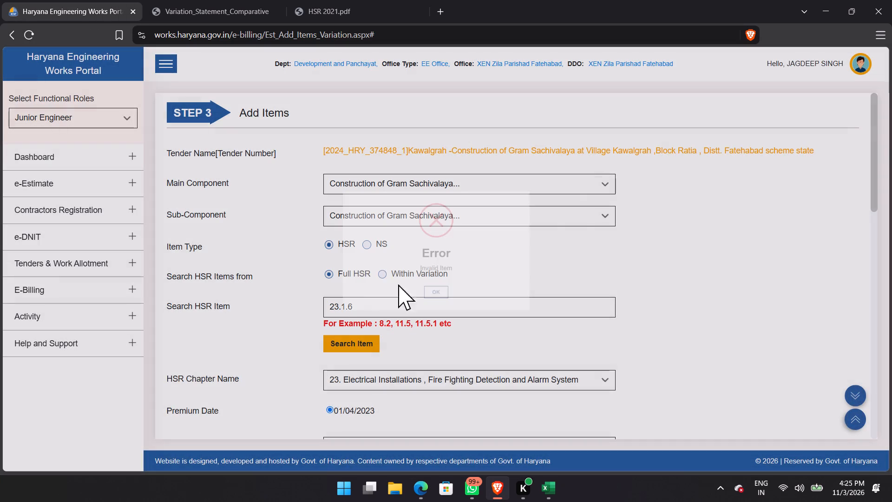
Search the full HSR for item 23.3.6.1, set its rate type to Through Rate, and check its existing entry.
left_click(378, 305)
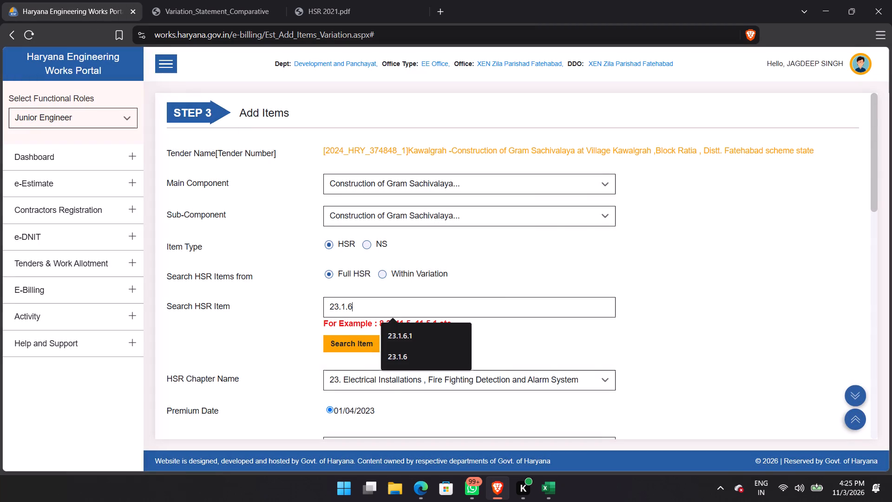
key("BackSpace")
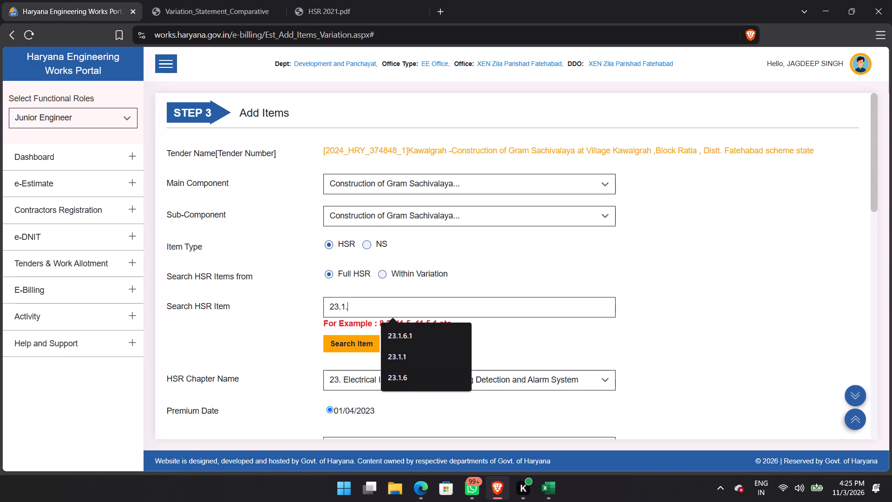
key("BackSpace")
key("BackSpace")
key("3")
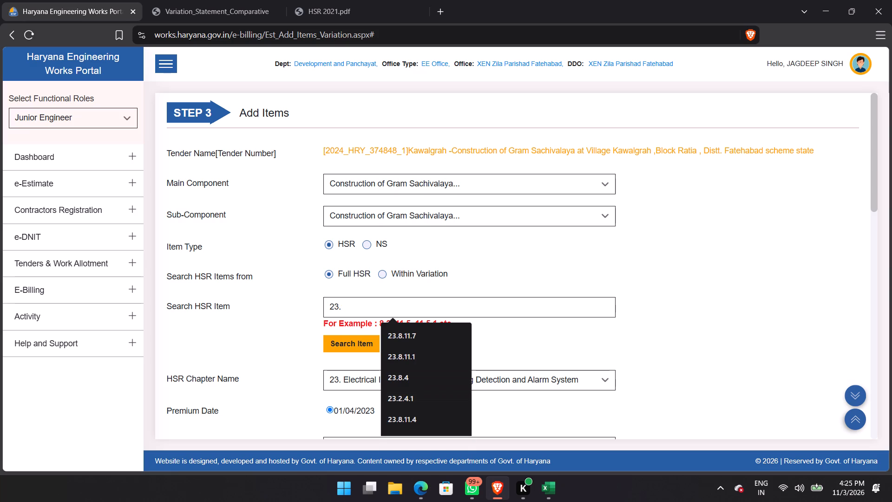
type(".6.1")
key("Tab")
key("Return")
scroll(395, 305, "down", 5)
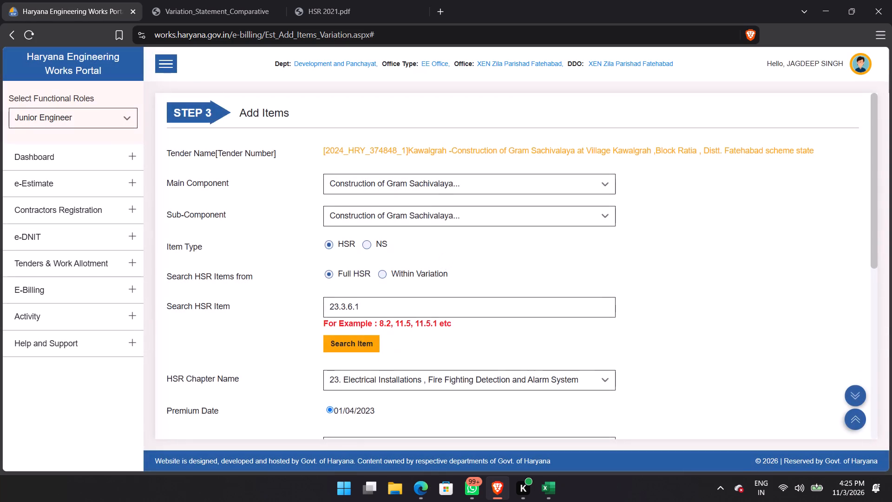
scroll(396, 312, "down", 6)
left_click(380, 254)
left_click(373, 284)
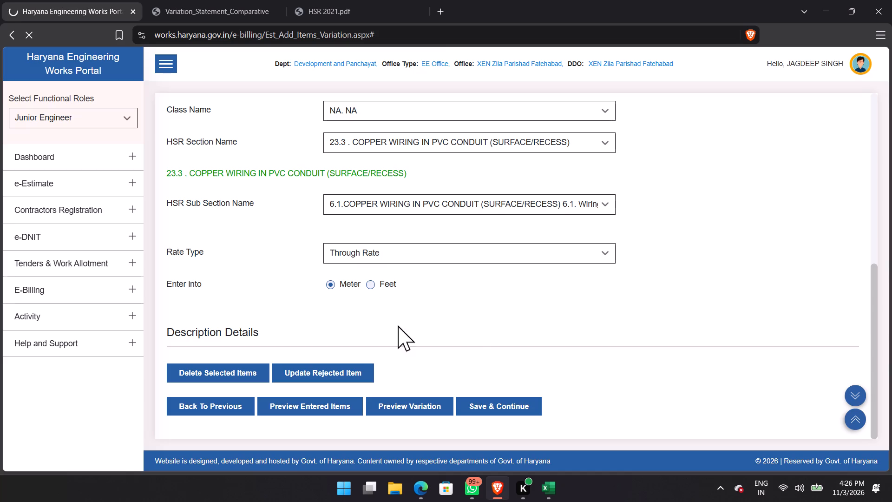
scroll(443, 360, "down", 5)
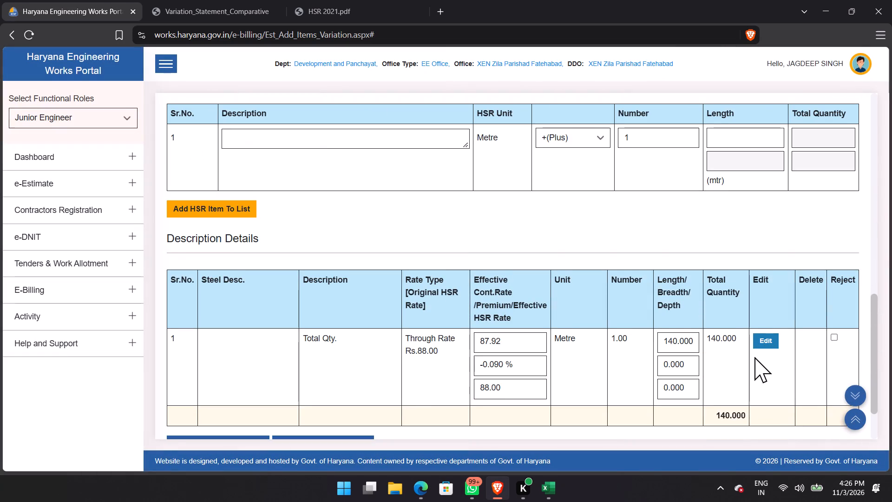
scroll(694, 354, "down", 3)
Search the full HSR for item 23.3.6.6, set its rate type to Through Rate, and check its existing entry.
scroll(357, 441, "up", 18)
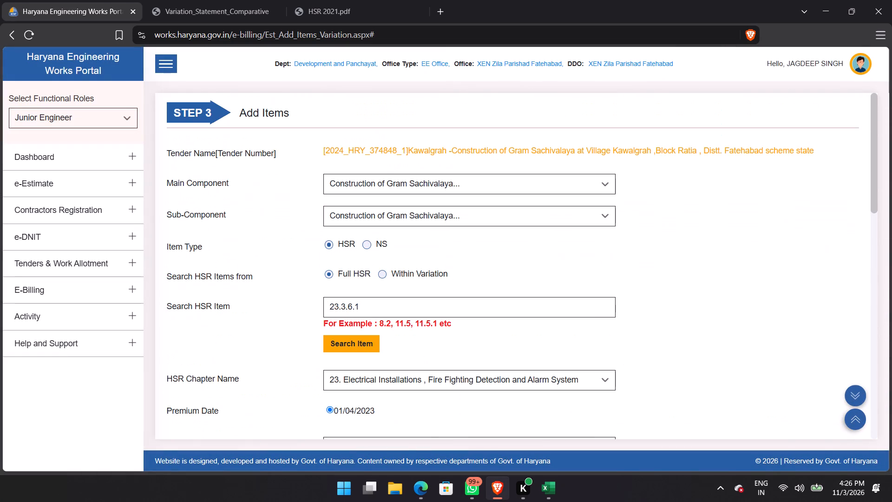
left_click(402, 300)
key("BackSpace")
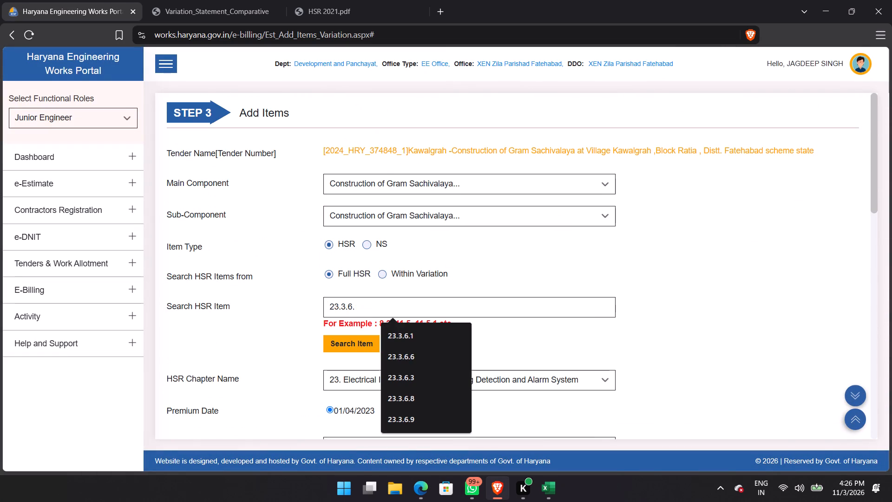
key("6")
key("Tab")
key("Return")
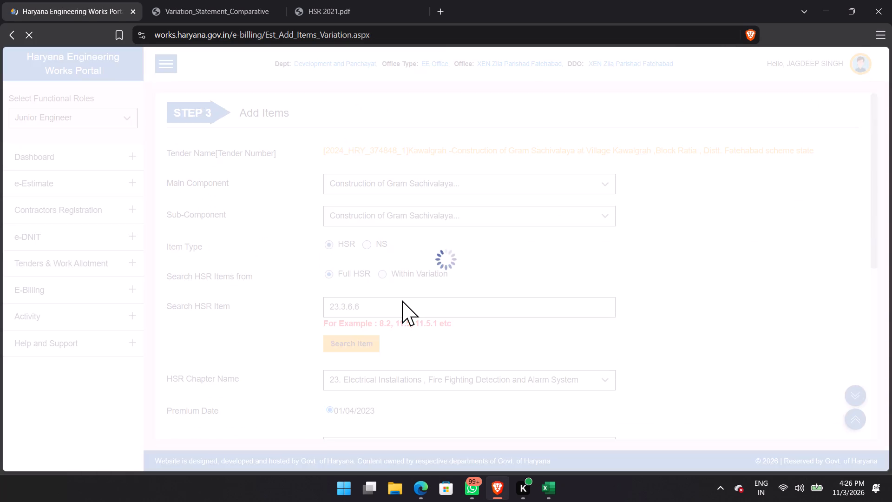
scroll(424, 306, "down", 7)
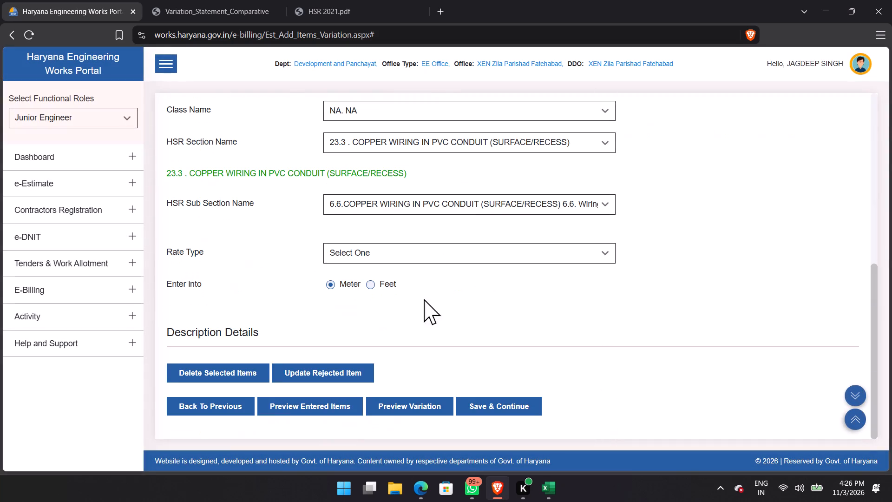
left_click(426, 252)
left_click(419, 289)
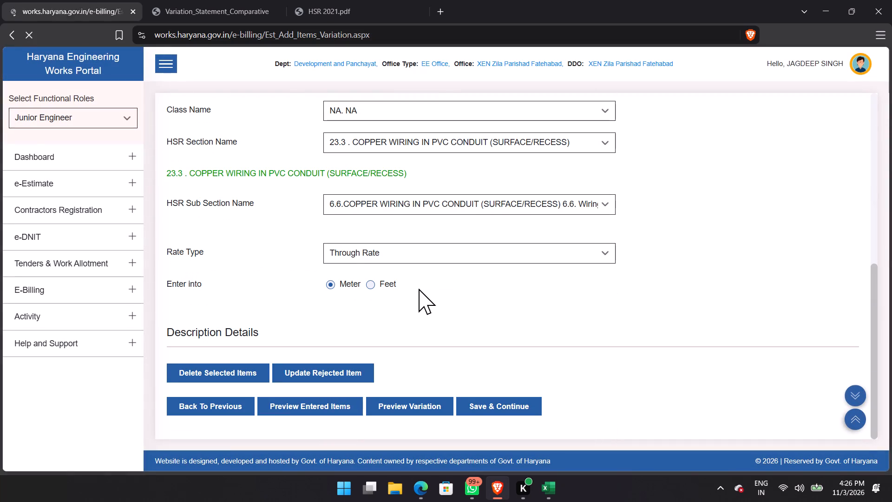
scroll(564, 312, "down", 4)
scroll(564, 312, "up", 1)
scroll(564, 312, "down", 2)
Search the full HSR for item 23.3.6.3, set its rate type to Through Rate, and check its existing entry.
scroll(563, 310, "up", 6)
scroll(380, 287, "up", 4)
left_click_drag(397, 313, 243, 312)
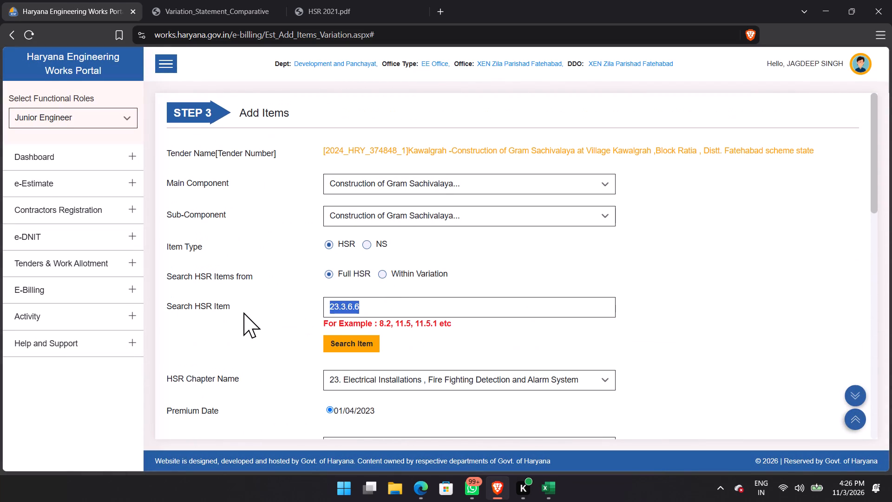
left_click(402, 309)
key("BackSpace")
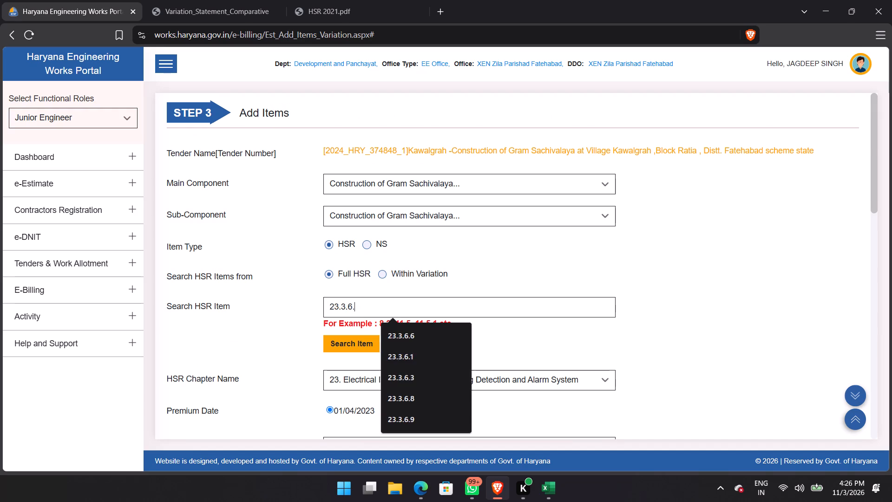
key("3")
key("Tab")
key("Return")
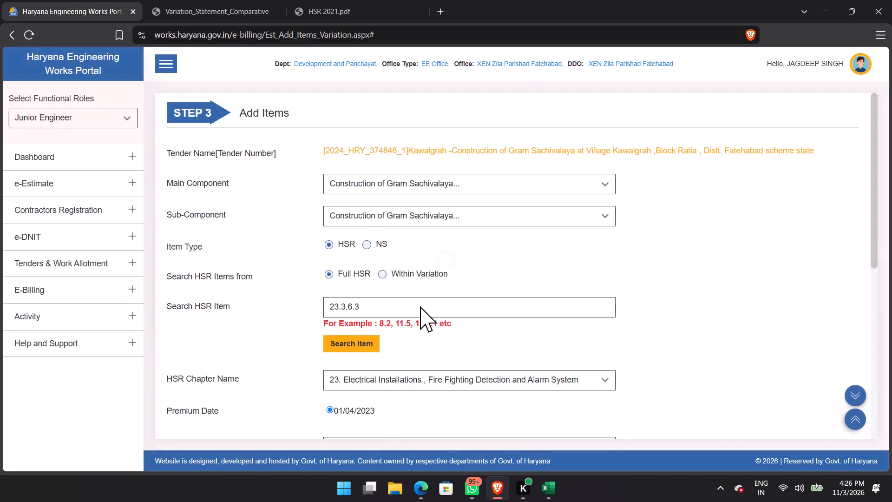
scroll(420, 306, "down", 11)
left_click(401, 299)
left_click(388, 332)
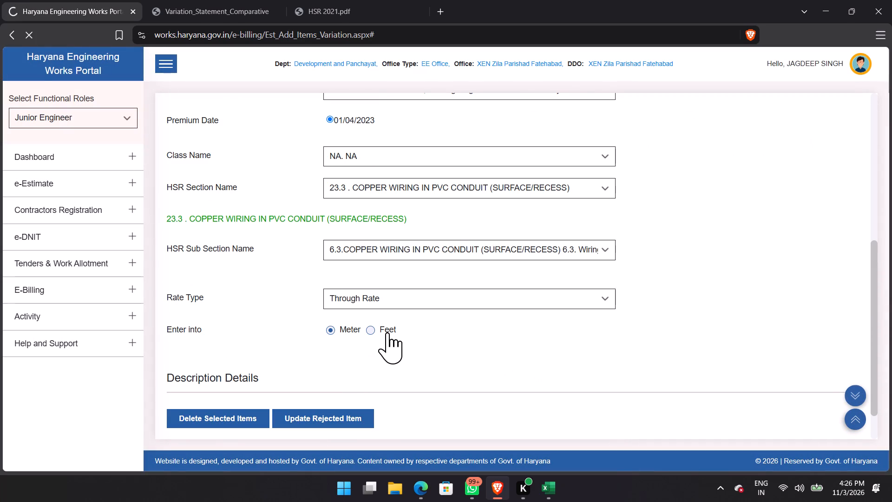
scroll(662, 364, "down", 7)
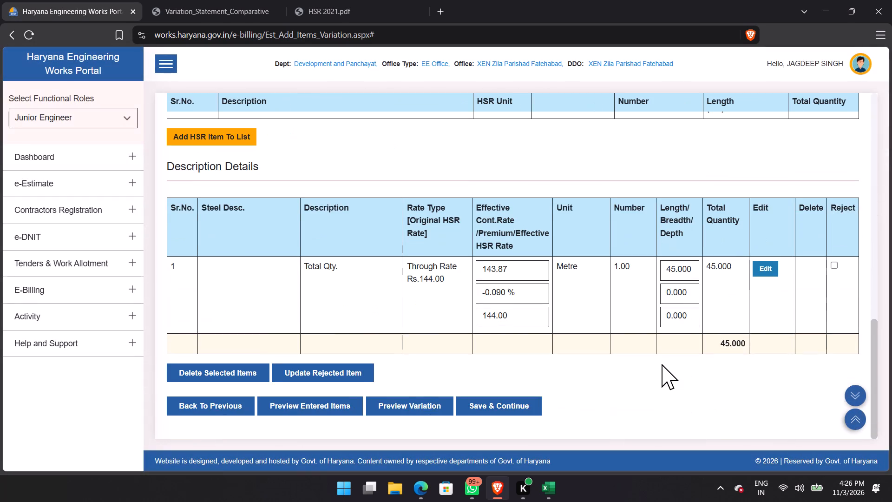
Search the full HSR for item 23.3.6.8 and set its rate type to Through Rate.
scroll(661, 360, "up", 14)
left_click(430, 317)
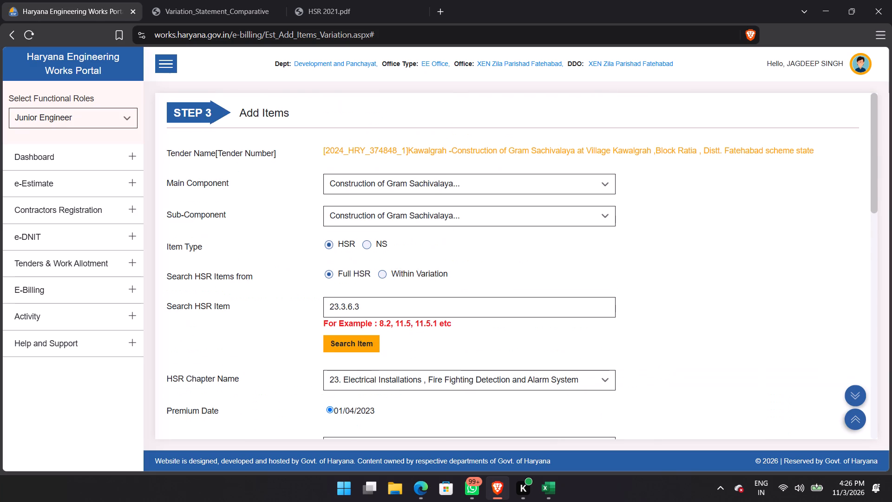
left_click(434, 311)
key("BackSpace")
key("8")
key("Tab")
key("Return")
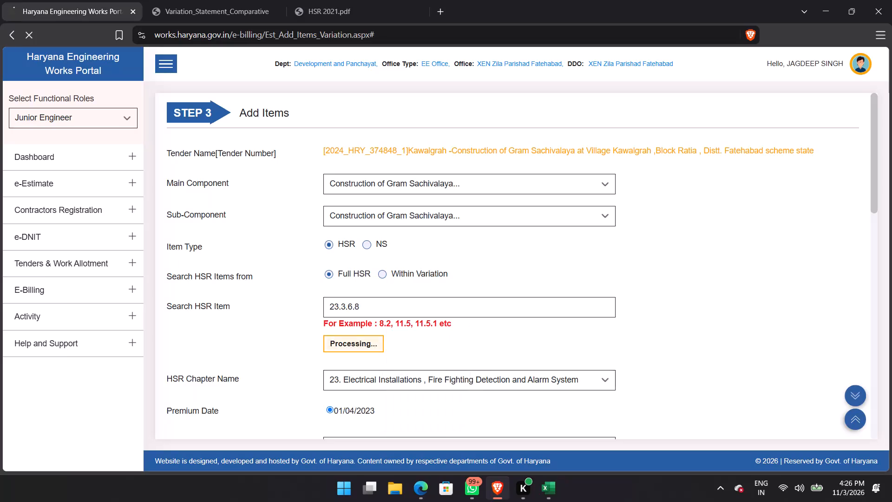
scroll(432, 337, "down", 5)
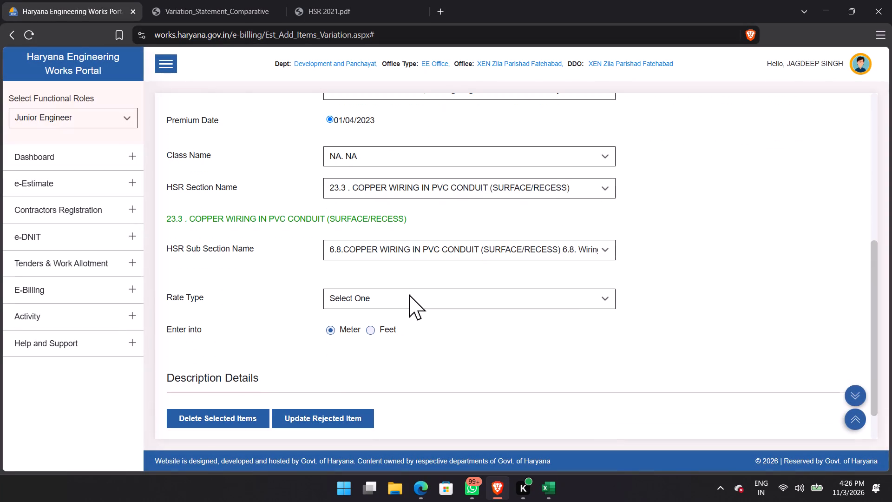
left_click(406, 289)
left_click(404, 304)
left_click(397, 325)
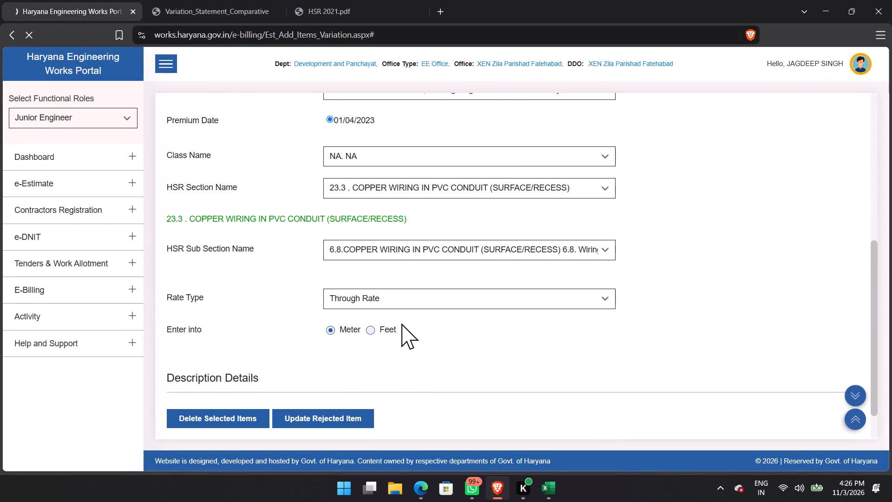
Add HSR item 23.3.6.8 to the list with description ".." and length 15 m.
scroll(639, 349, "down", 6)
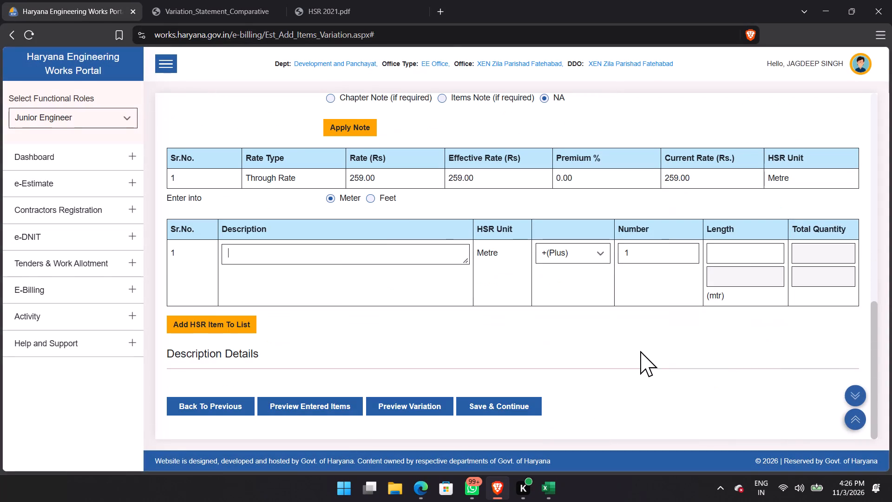
type("..")
key("Tab")
key("Tab")
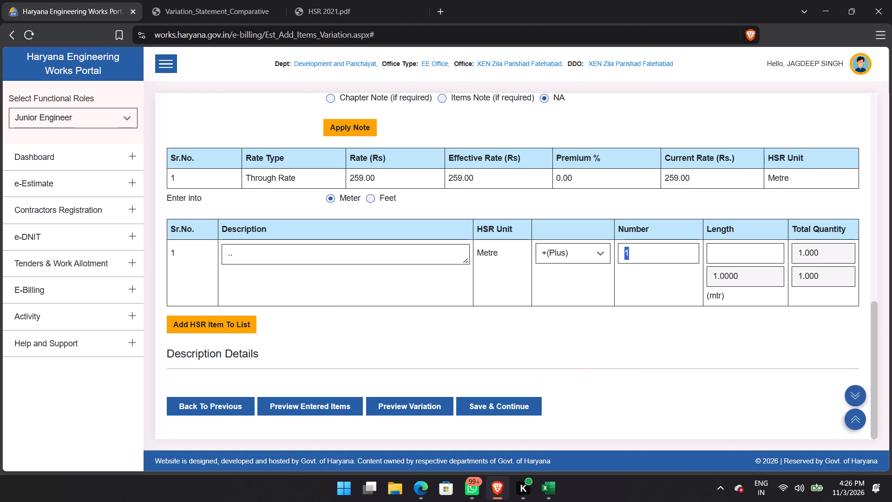
key("Tab")
type("15")
key("Tab")
key("Return")
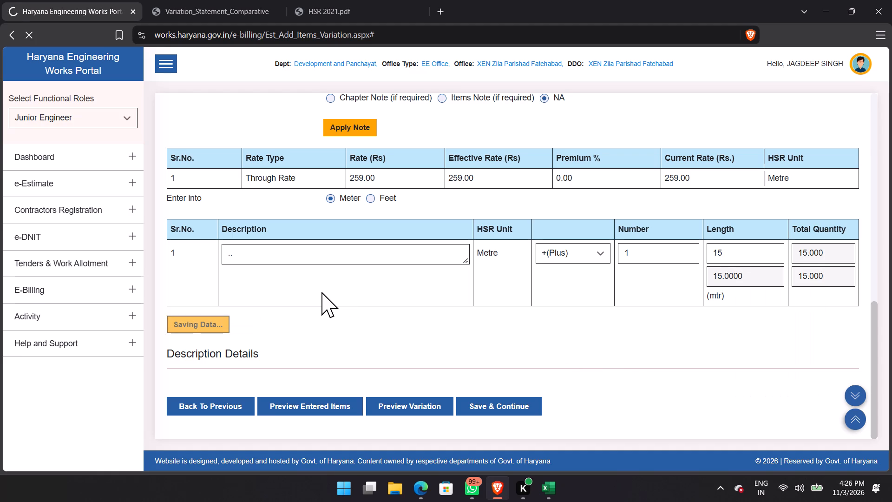
Search the full HSR for item 23.3.6.9 and set its rate type to Through Rate.
left_click(538, 109)
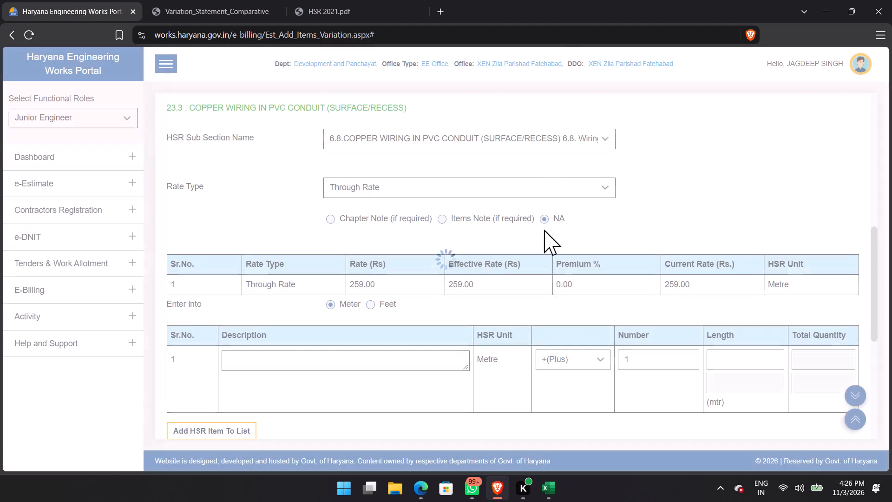
scroll(417, 326, "up", 8)
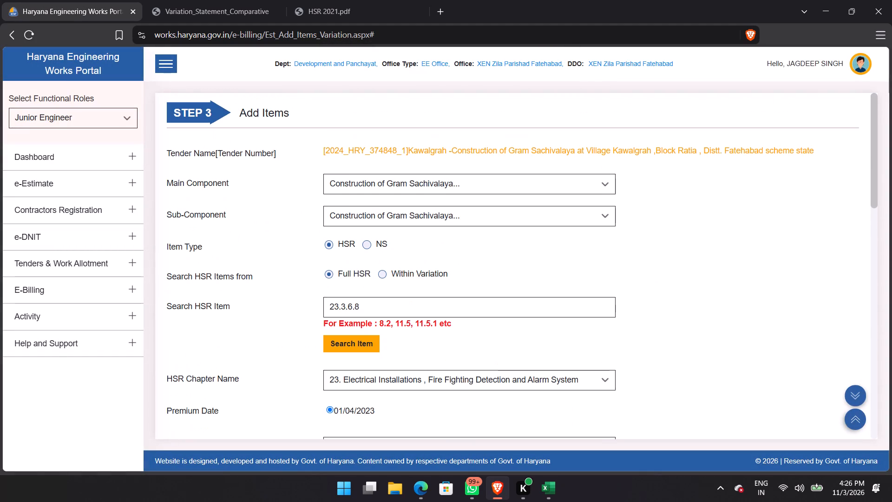
left_click(427, 317)
key("BackSpace")
key("9")
key("Tab")
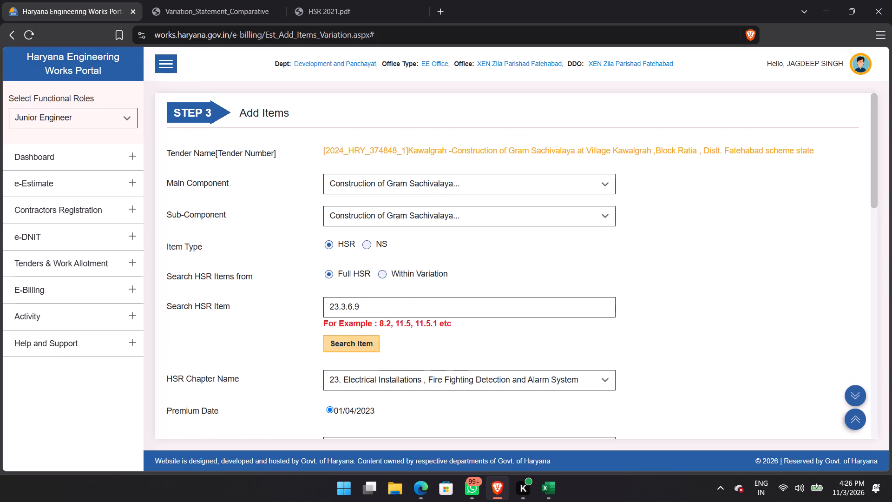
key("Return")
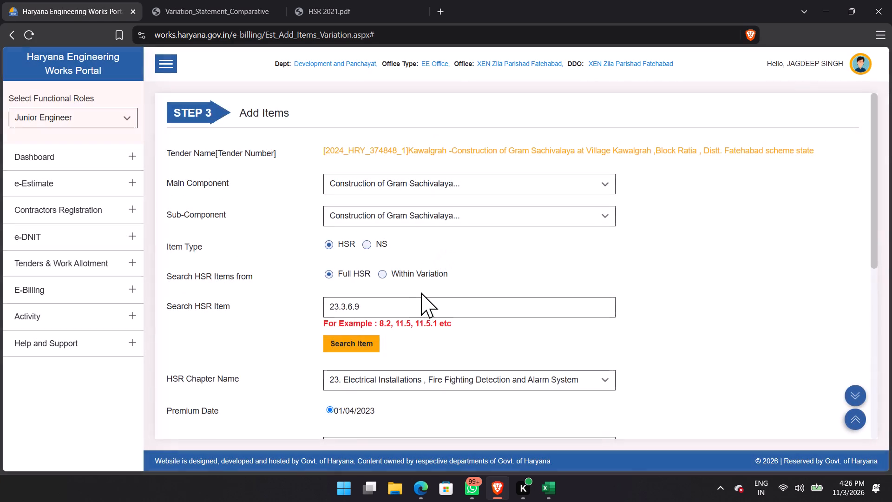
scroll(423, 289, "down", 7)
left_click(395, 253)
left_click(386, 282)
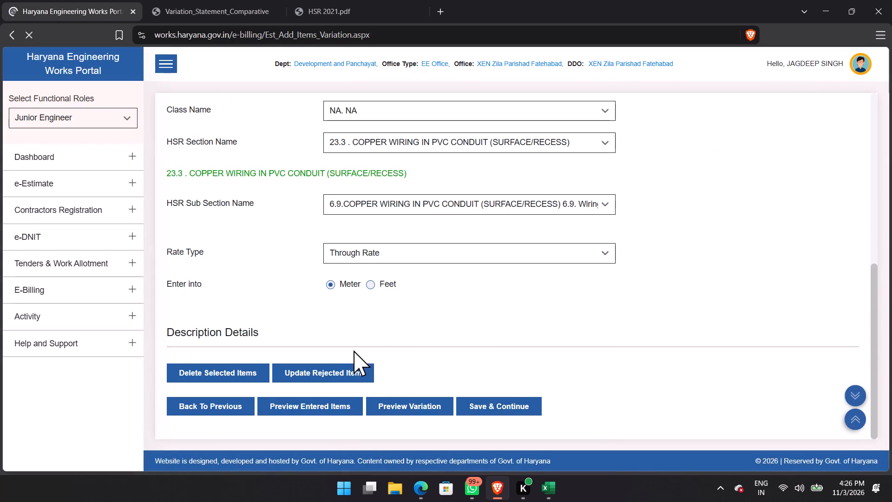
scroll(435, 285, "down", 6)
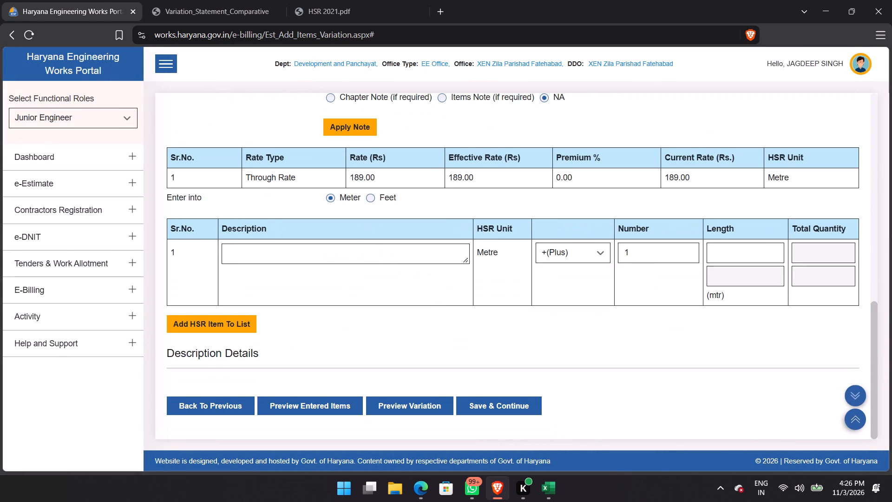
Add HSR item 23.3.6.9 to the list with description ".." and length 15 m.
type("..")
key("Tab")
key("Tab")
key("Tab")
type("15")
key("Tab")
key("Return")
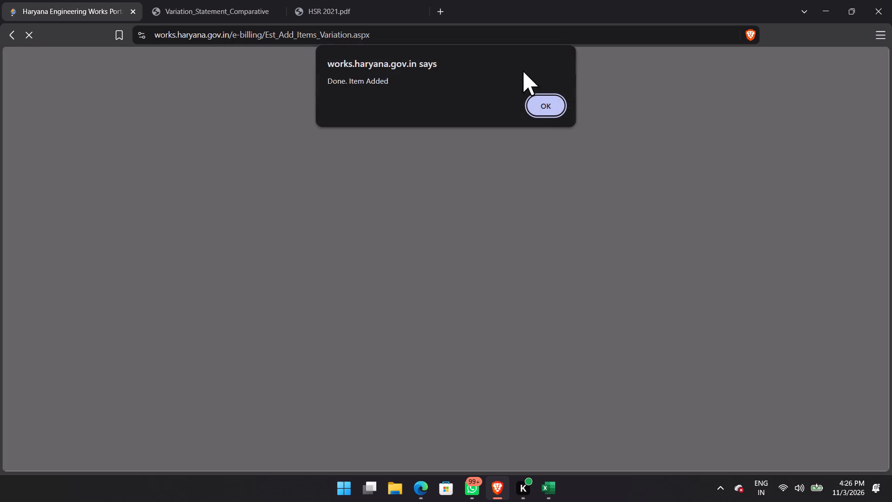
left_click(539, 115)
Search the full HSR for item 23.22.4.7, set its rate type to Through Rate, and check its existing entry.
scroll(471, 357, "up", 6)
left_click(449, 250)
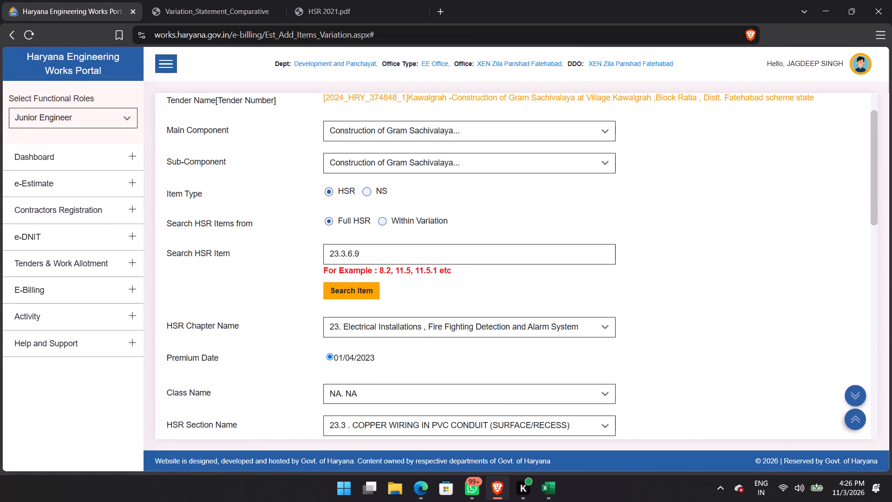
key("BackSpace")
key("BackSpace")
key("BackSpace")
key("BackSpace")
key("BackSpace")
type("22.4.7")
key("Tab")
key("Return")
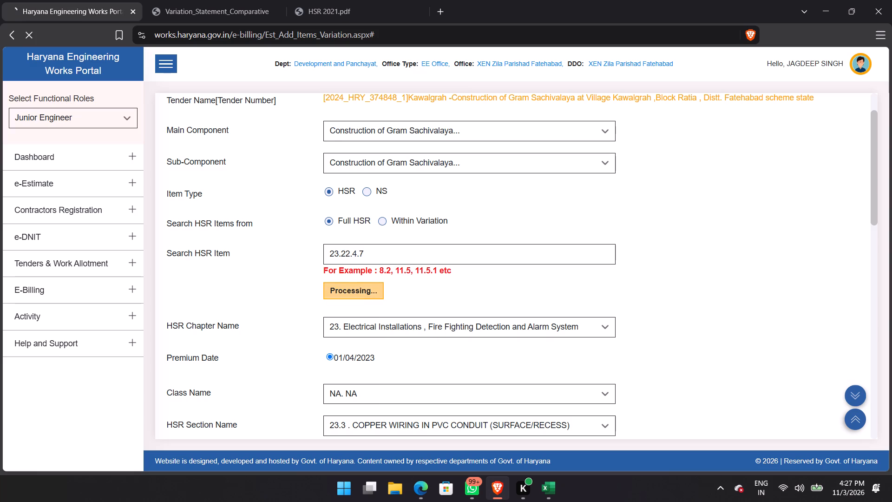
scroll(463, 306, "down", 5)
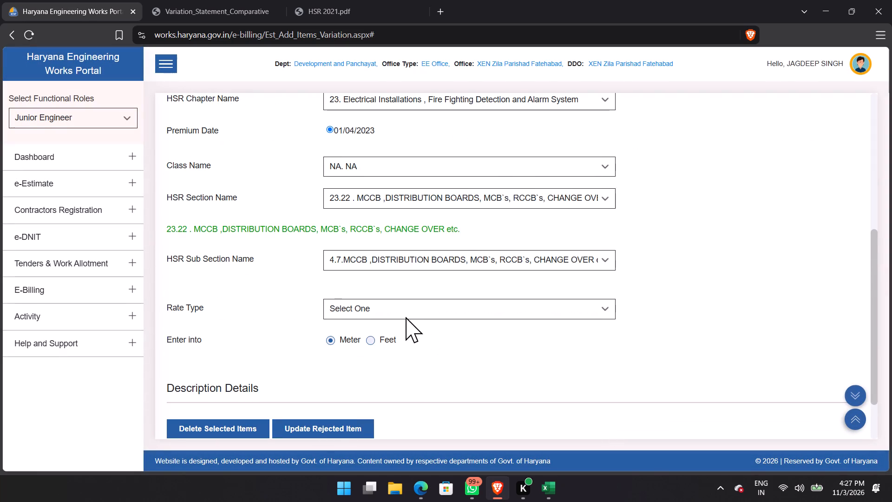
left_click(403, 304)
left_click(395, 329)
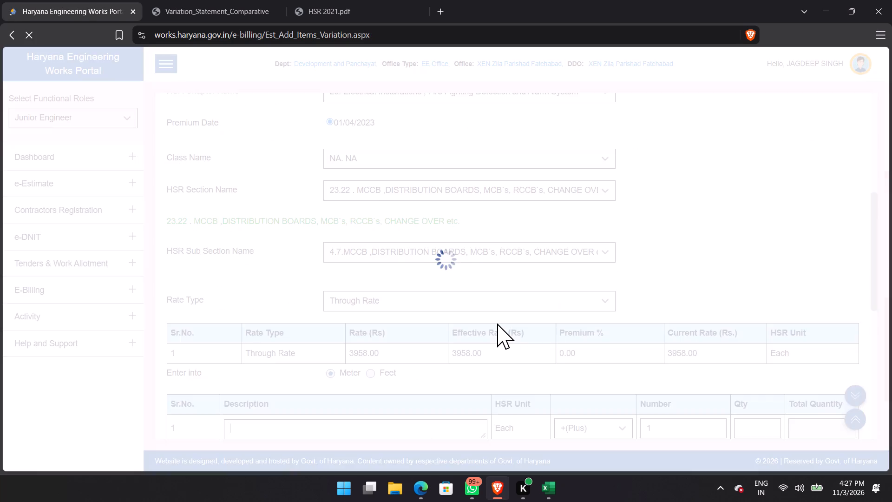
scroll(498, 324, "down", 4)
scroll(498, 324, "up", 1)
scroll(498, 324, "down", 6)
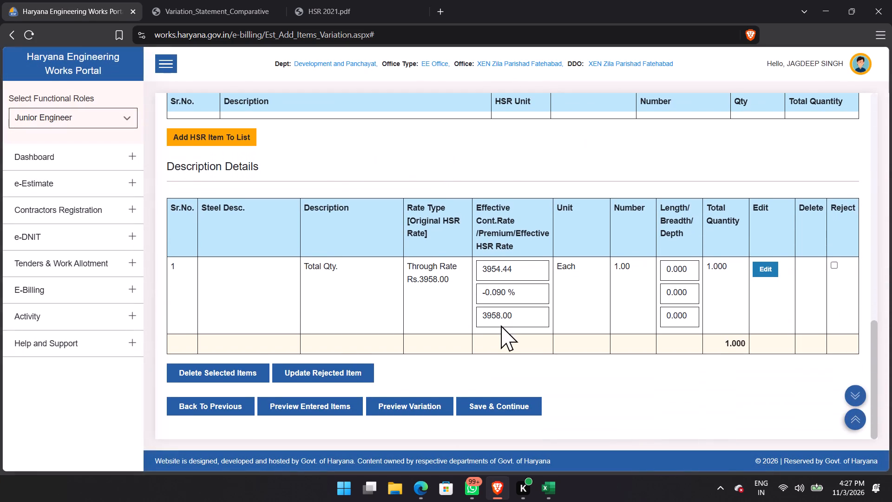
Search the full HSR for item 23.22.4.1, set its rate type to Through Rate, and check its existing entry.
scroll(402, 346, "up", 11)
left_click(422, 292)
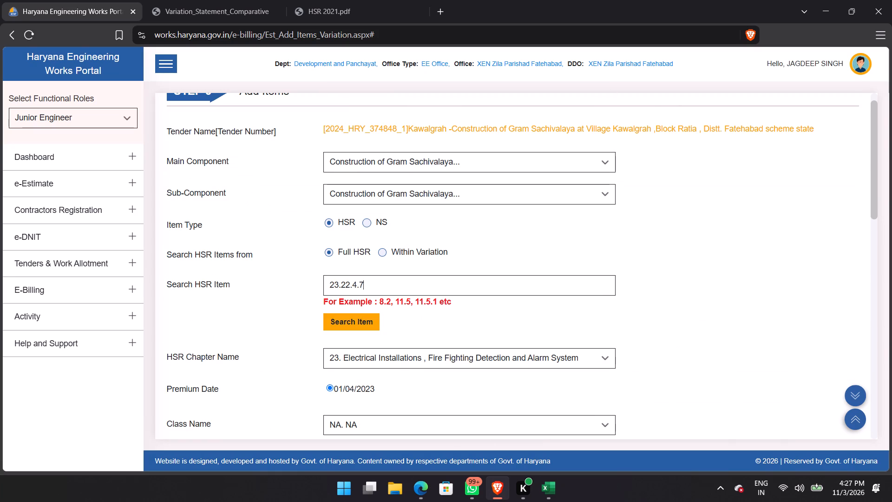
key("BackSpace")
key("BackSpace")
key("BackSpace")
key("BackSpace")
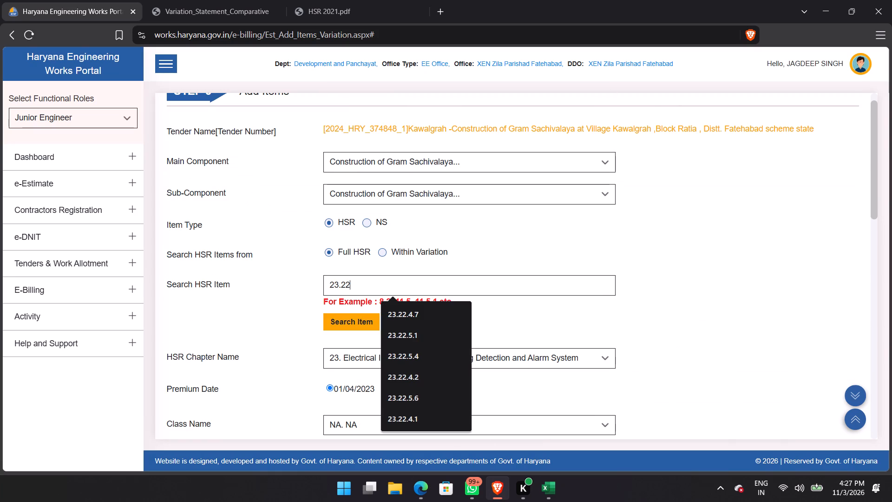
type(".4.1")
key("Tab")
key("Return")
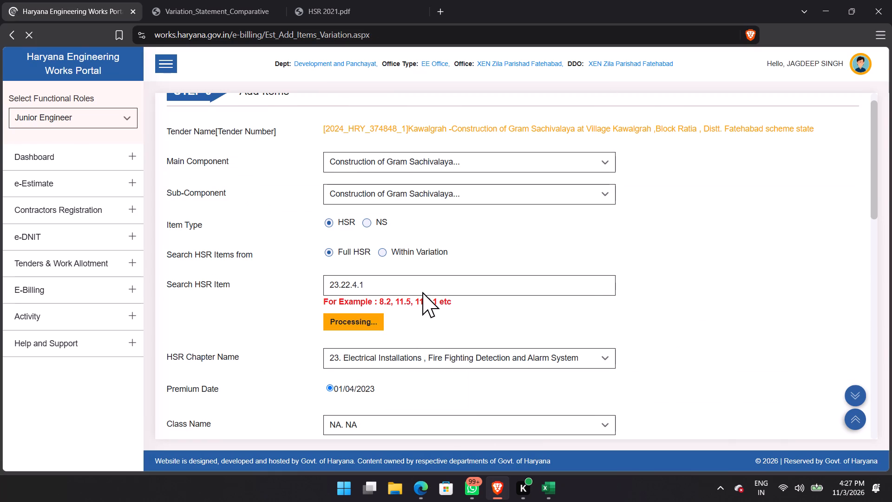
scroll(404, 289, "down", 6)
left_click(401, 258)
left_click(390, 279)
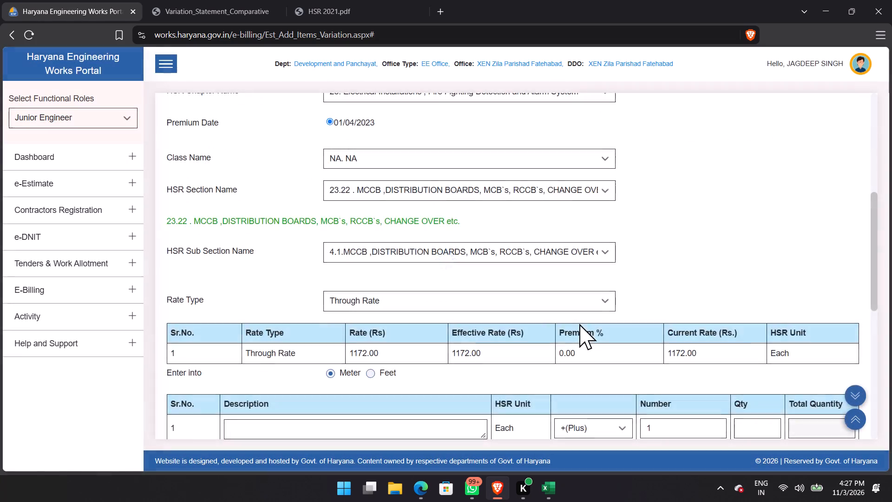
scroll(580, 324, "down", 4)
scroll(580, 324, "up", 1)
scroll(580, 324, "down", 2)
scroll(580, 324, "up", 1)
scroll(580, 324, "down", 1)
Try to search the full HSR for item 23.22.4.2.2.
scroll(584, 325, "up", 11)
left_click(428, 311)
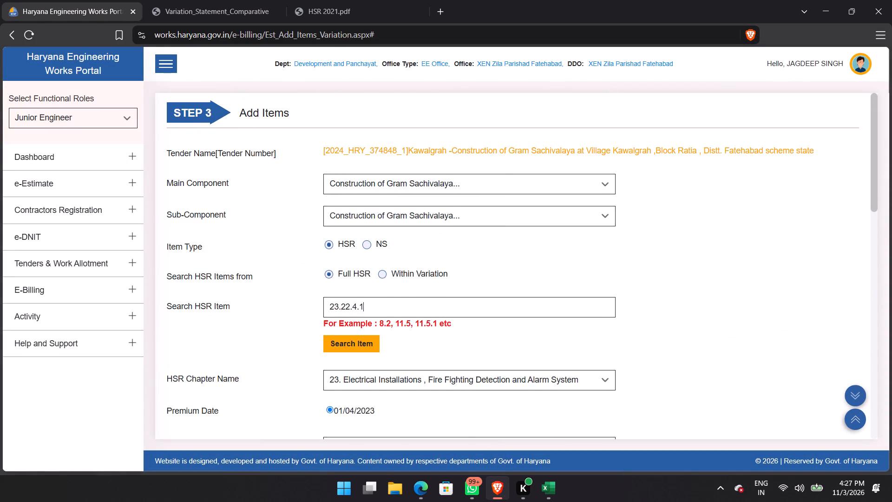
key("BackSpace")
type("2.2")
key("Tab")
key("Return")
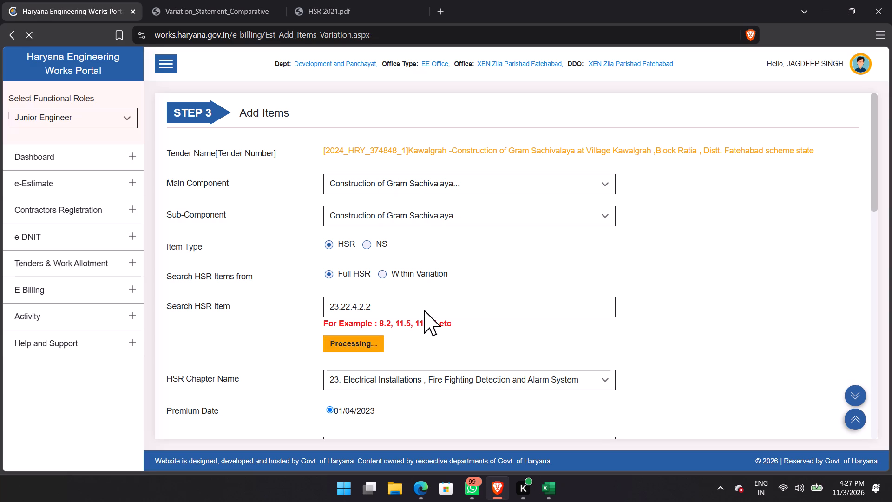
Search the full HSR for item 23.22.4.2, set its rate type to Through Rate, and check its existing entry.
left_click(429, 310)
left_click(430, 298)
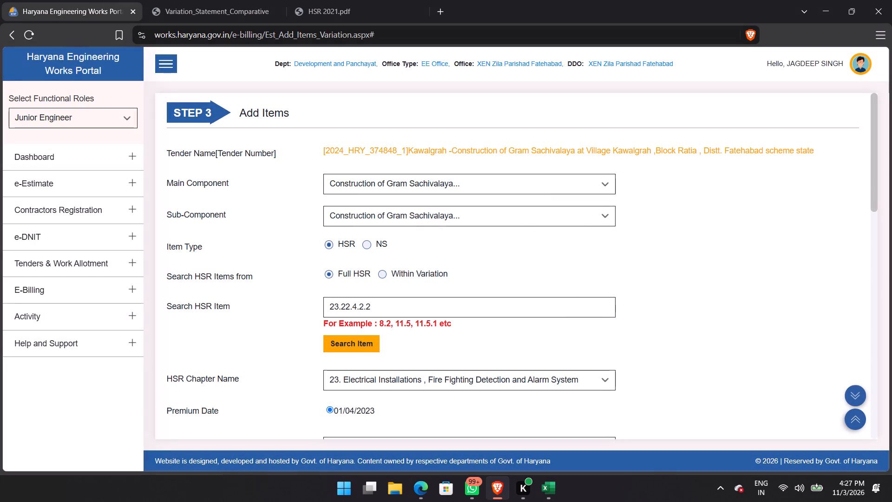
key("BackSpace")
key("BackSpace")
key("Tab")
key("Return")
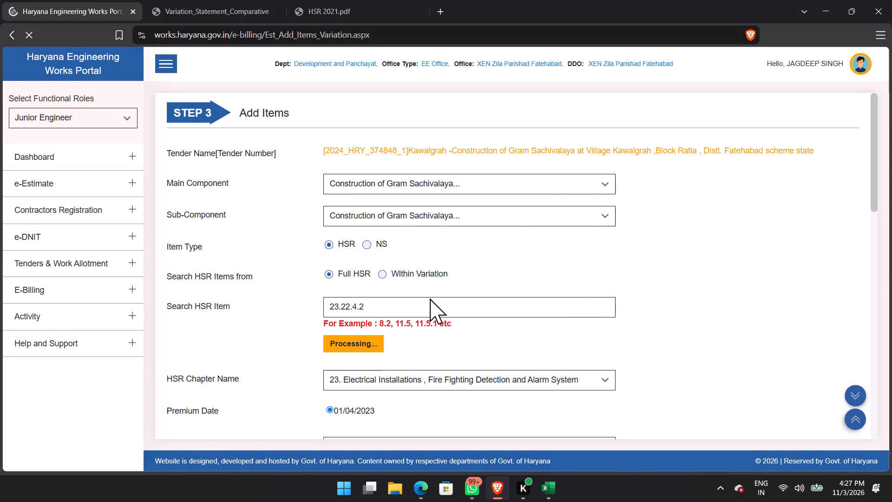
scroll(427, 294, "down", 7)
left_click(425, 258)
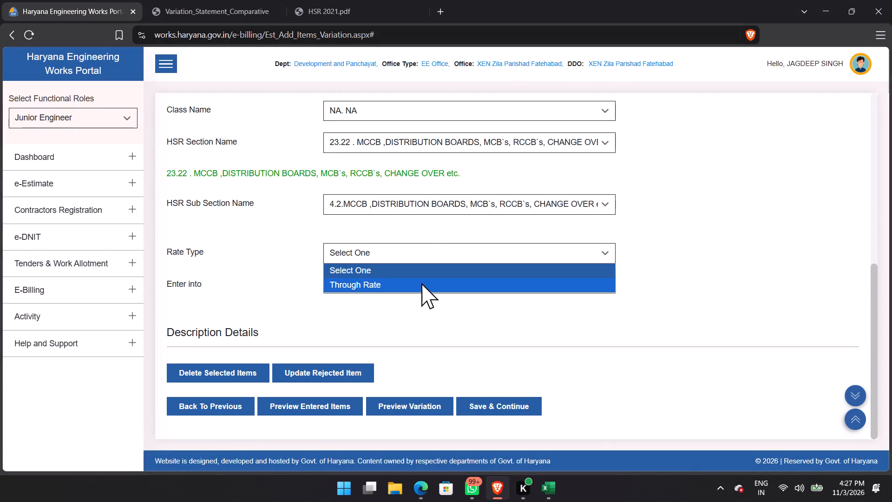
left_click(419, 281)
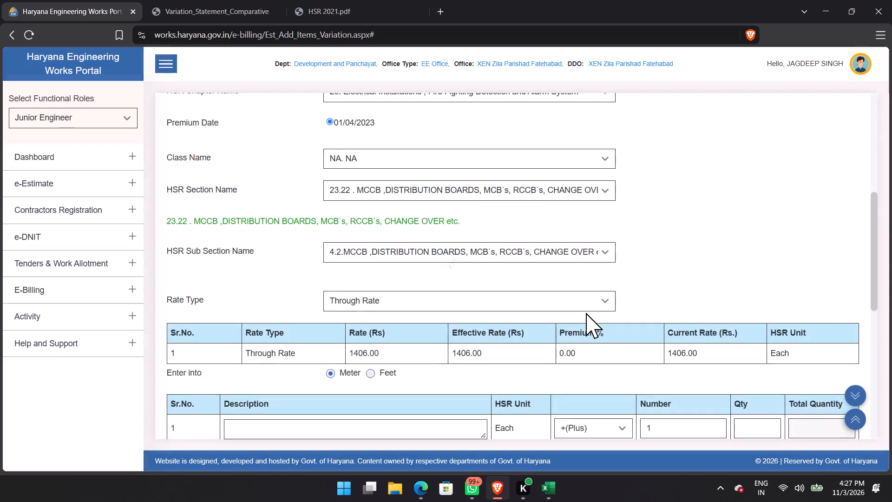
scroll(586, 316, "down", 3)
scroll(586, 320, "up", 1)
scroll(586, 321, "down", 5)
Search the full HSR for item 23.22.5.1, set its rate type to Through Rate, and check its existing entry.
scroll(519, 373, "up", 13)
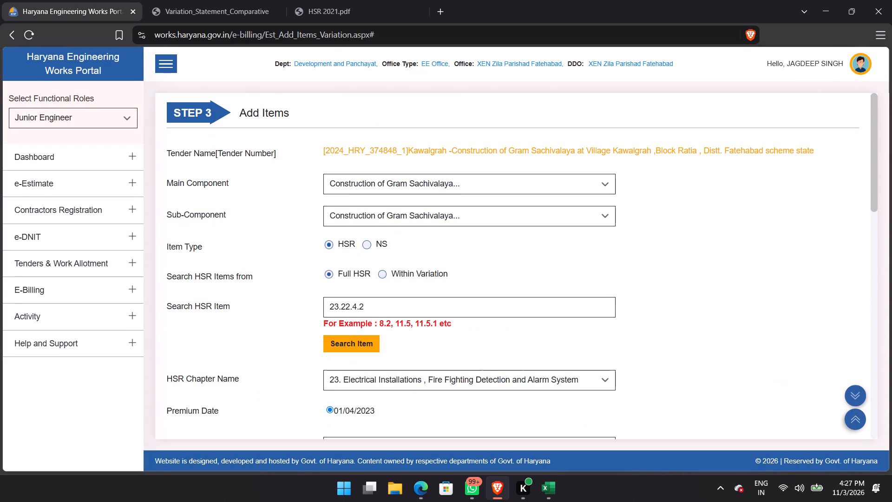
left_click(423, 304)
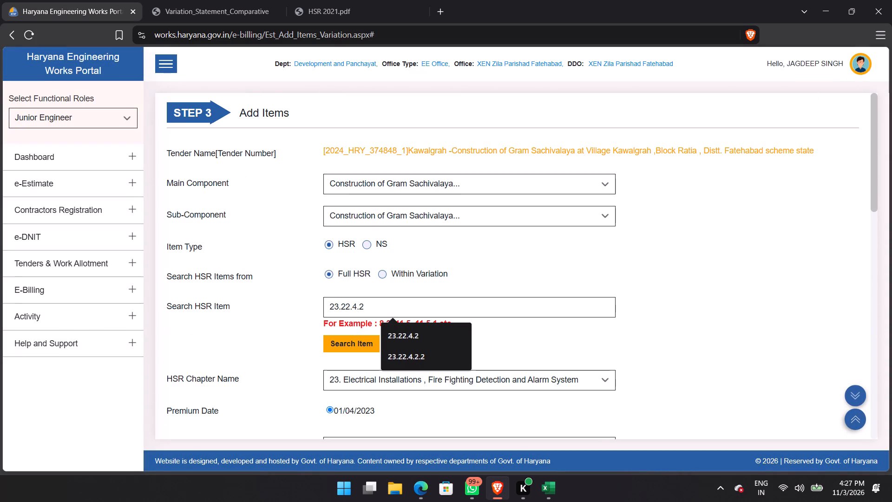
key("BackSpace")
key("BackSpace")
key("BackSpace")
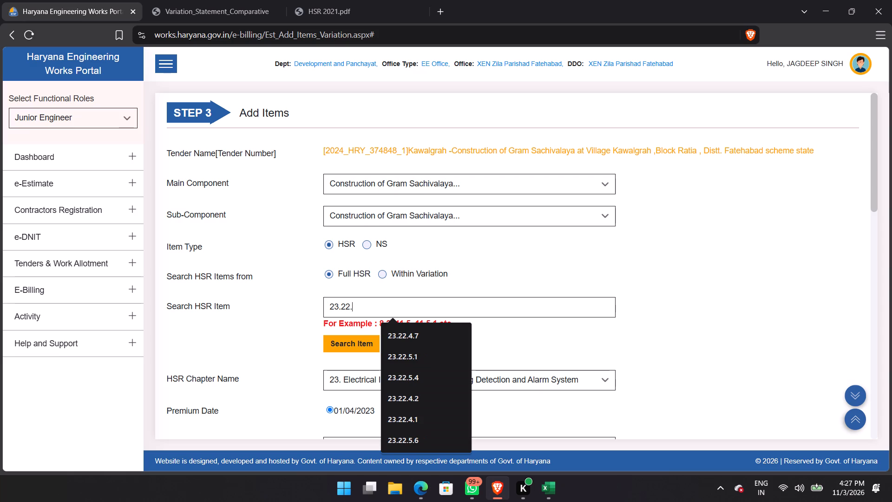
type("5.1")
key("Tab")
key("Return")
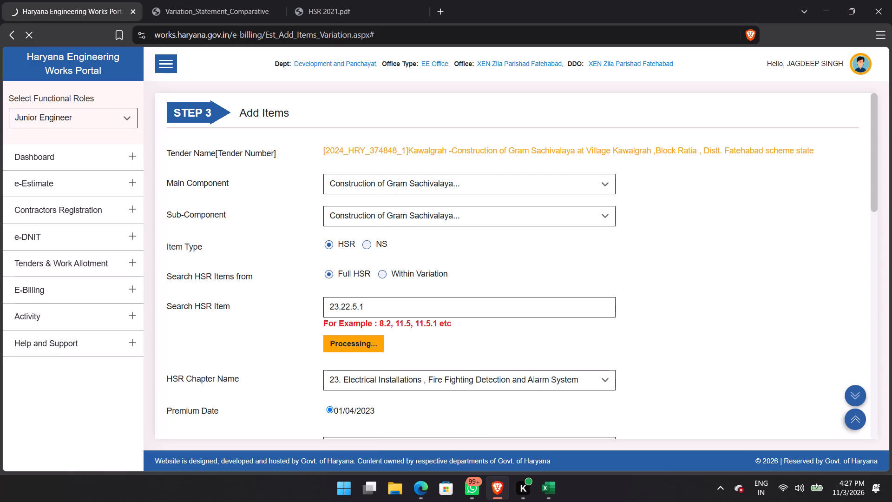
scroll(423, 304, "down", 8)
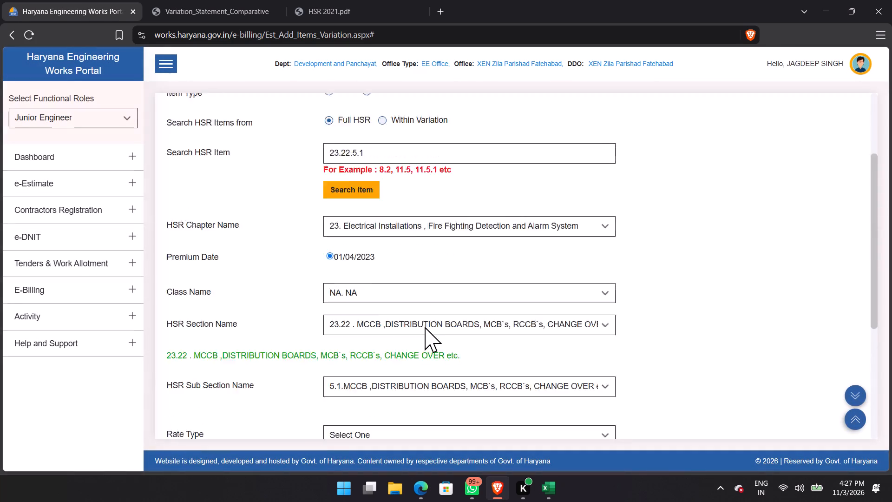
left_click(394, 255)
left_click(374, 279)
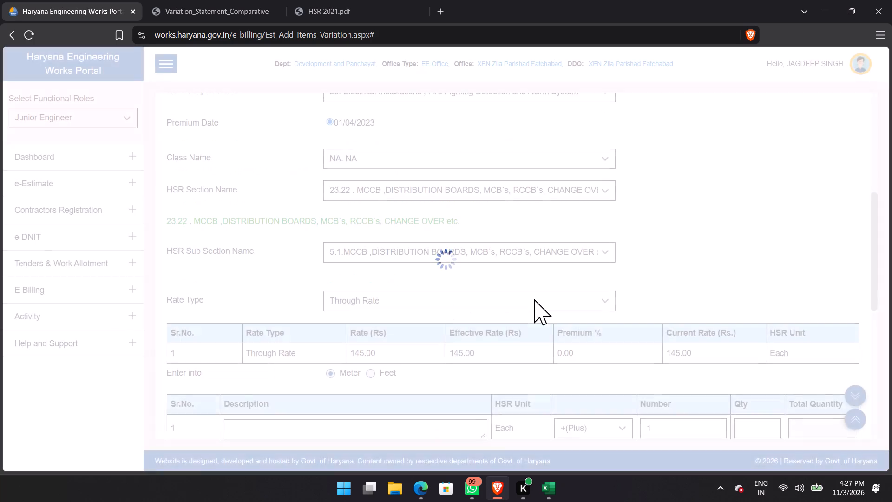
scroll(535, 302, "down", 2)
scroll(536, 304, "up", 1)
scroll(536, 305, "down", 7)
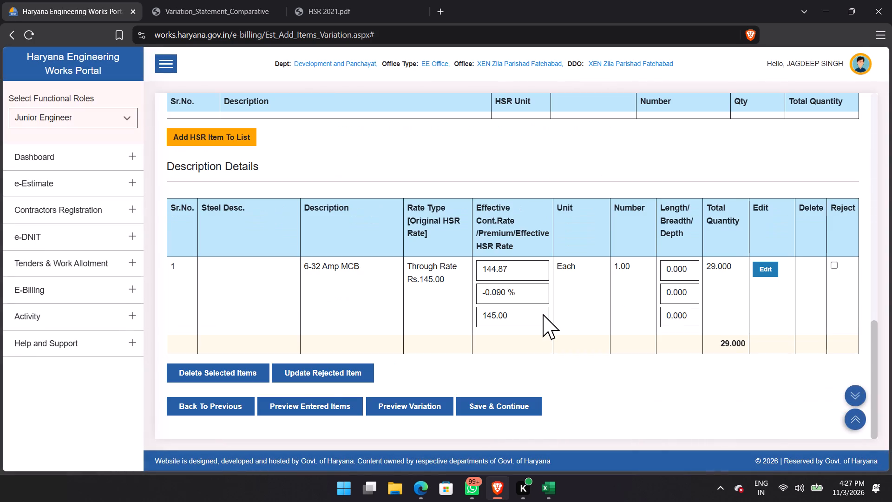
Search the full HSR for item 23.22.5.6 and set its rate type to Through Rate.
scroll(543, 311, "up", 12)
left_click(441, 300)
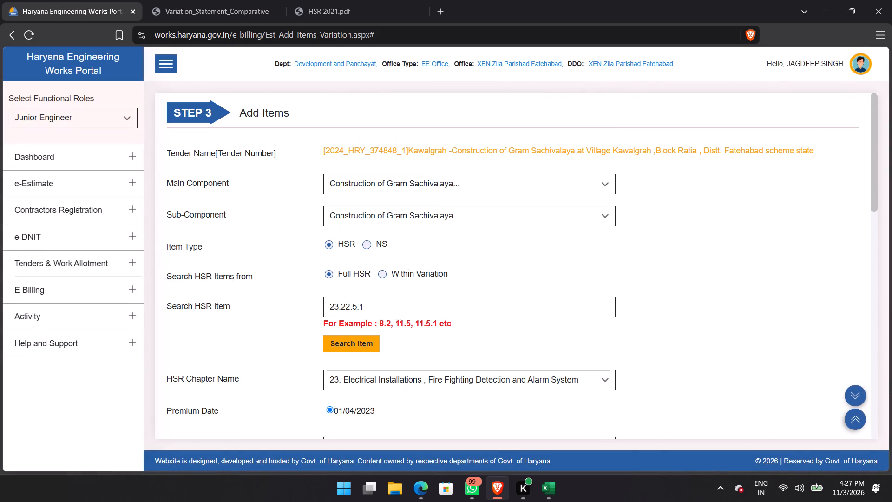
key("BackSpace")
key("6")
key("Tab")
key("Return")
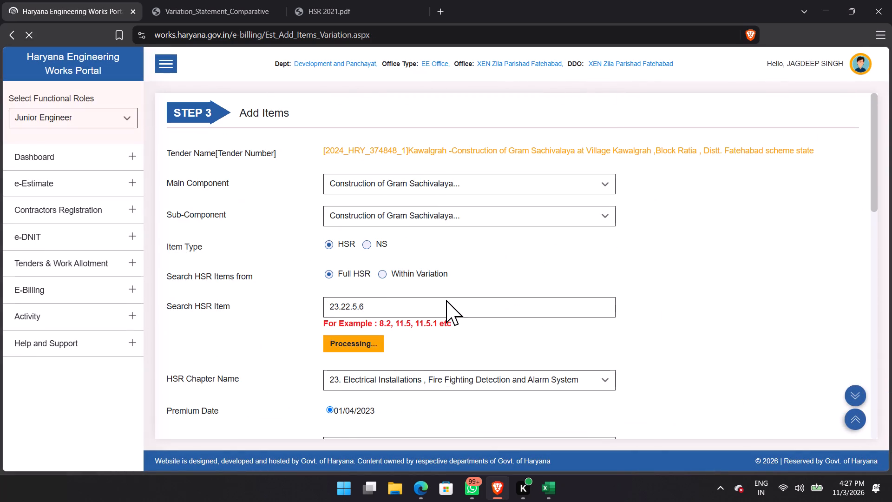
scroll(463, 301, "down", 4)
scroll(460, 317, "up", 1)
scroll(460, 317, "down", 1)
scroll(460, 317, "up", 1)
scroll(460, 317, "down", 1)
scroll(460, 317, "up", 1)
scroll(460, 317, "down", 1)
scroll(389, 326, "down", 3)
left_click(388, 307)
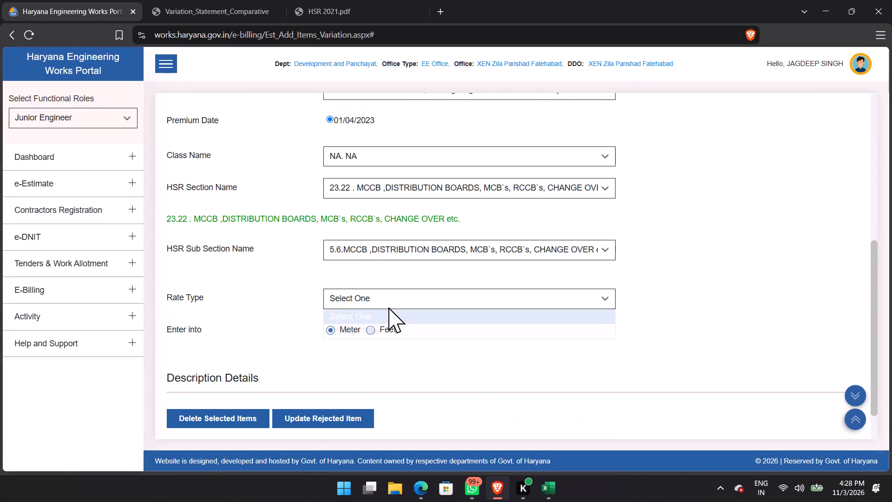
left_click(381, 326)
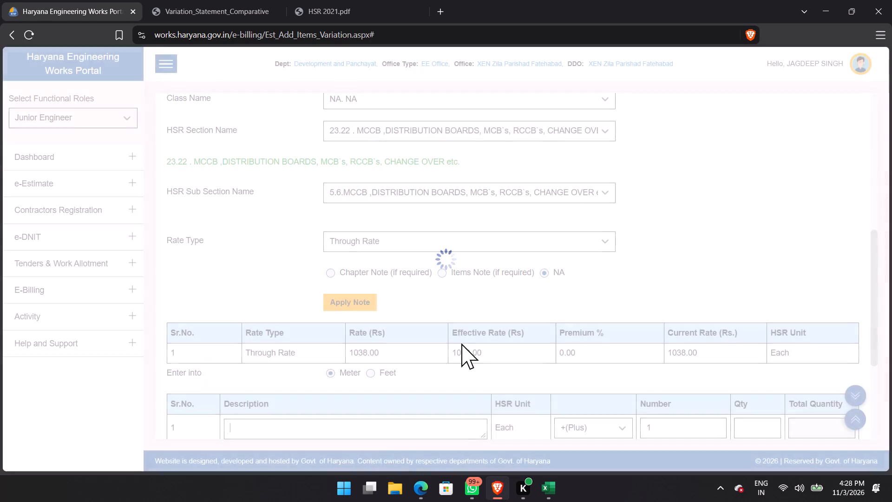
scroll(463, 346, "down", 20)
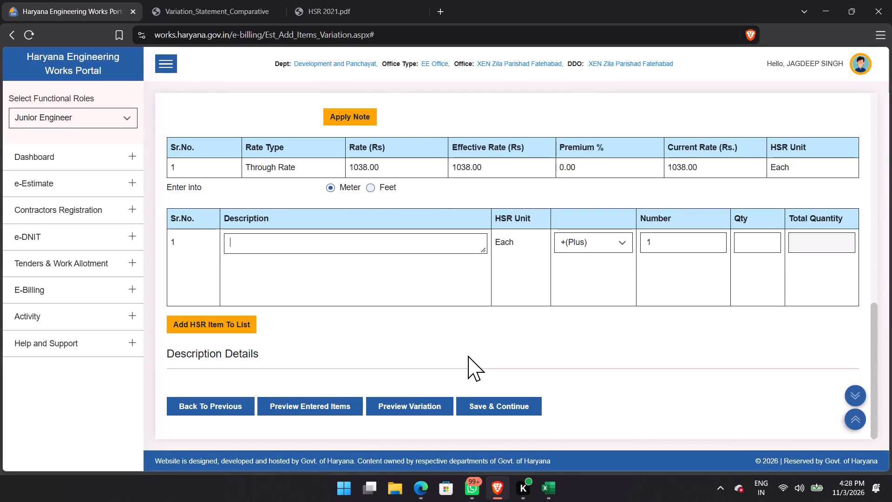
Add item 23.22.5.6 to the list with description "..", number 1 and quantity 1.
type("..")
key("Tab")
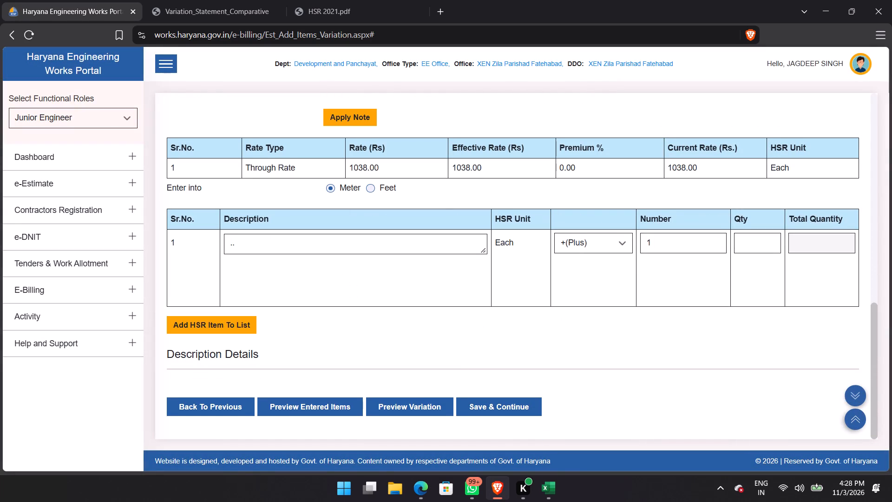
key("Tab")
key("Tab")
key("1")
key("Tab")
key("Return")
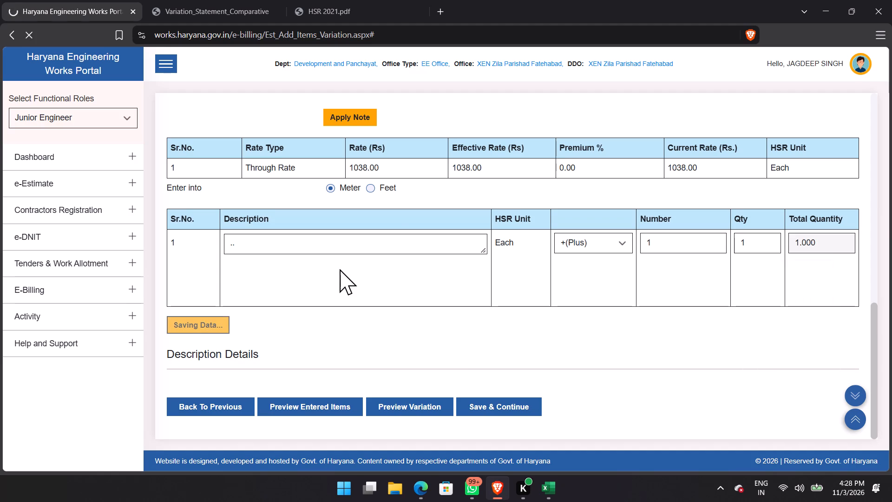
left_click(550, 116)
left_click(552, 103)
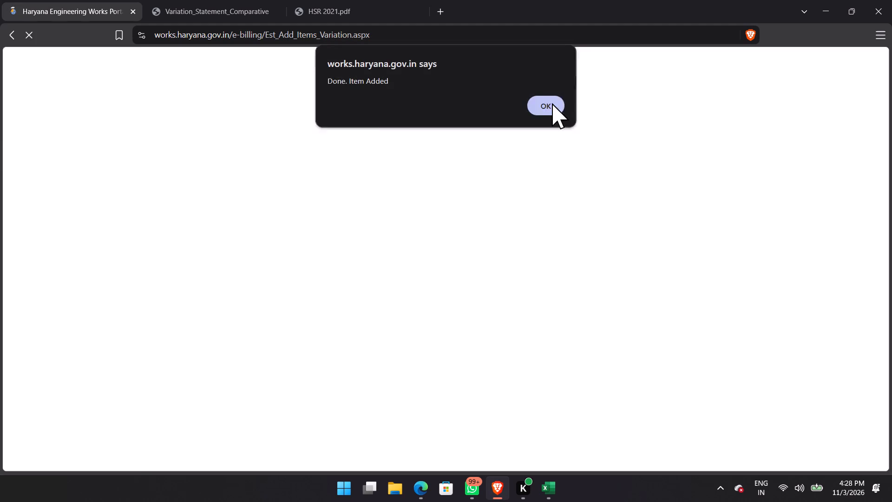
Search the full HSR for item 23.22.5.4, set its rate type to Through Rate, and check its existing entry.
scroll(475, 329, "up", 6)
left_click(422, 240)
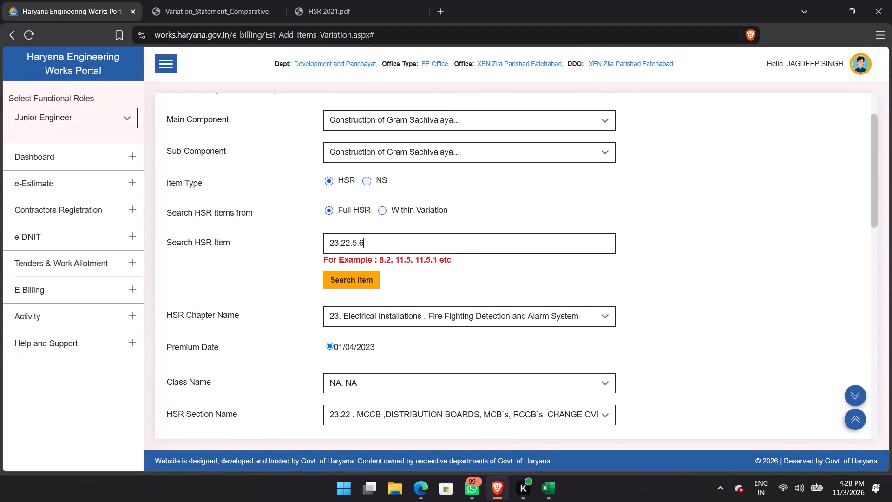
key("BackSpace")
key("4")
key("Tab")
key("Return")
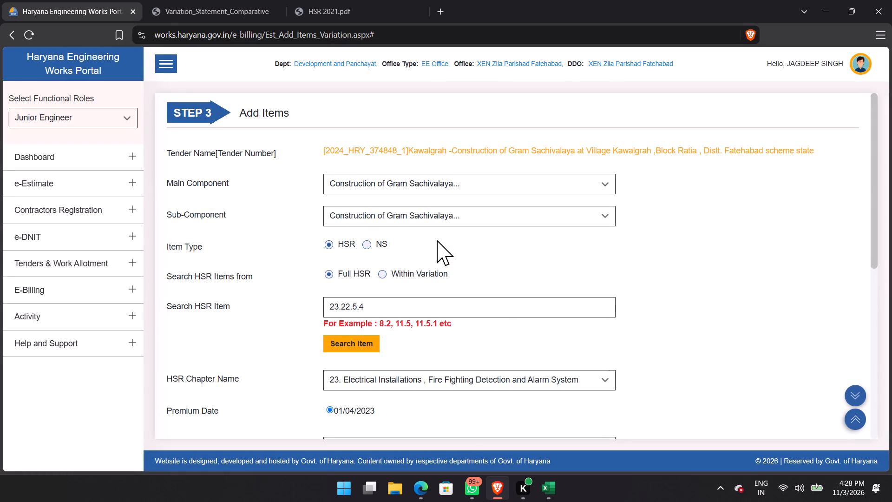
scroll(482, 305, "down", 4)
left_click(402, 356)
left_click(395, 393)
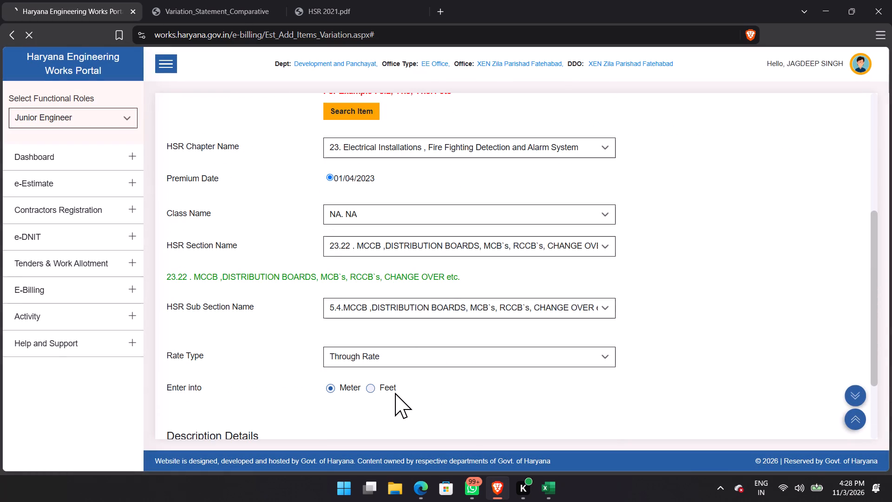
scroll(401, 388, "down", 13)
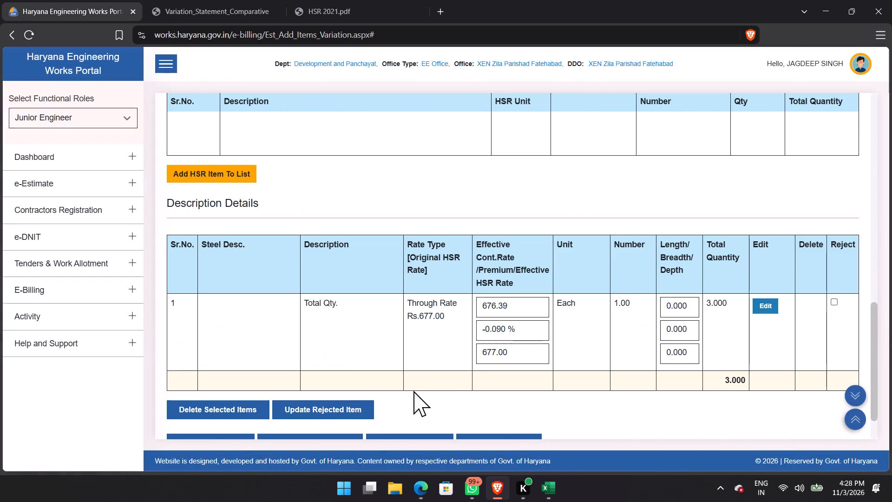
scroll(440, 487, "up", 20)
scroll(440, 487, "up", 6)
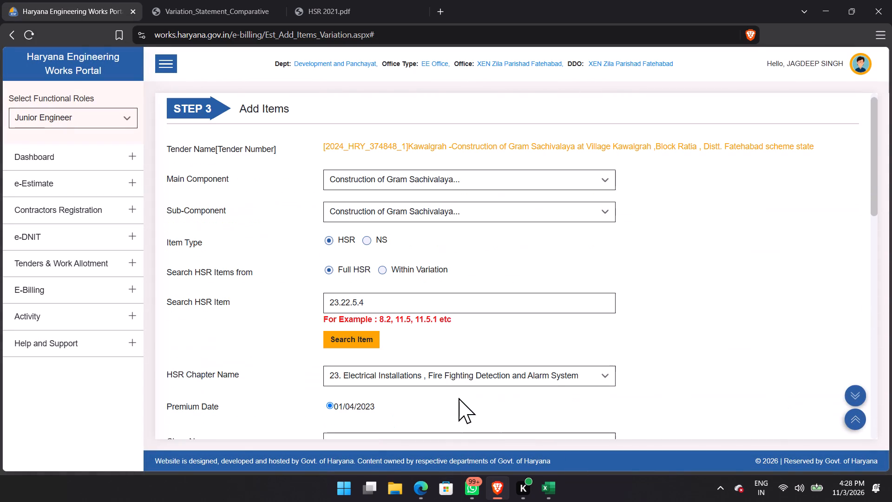
left_click(426, 309)
scroll(426, 309, "down", 6)
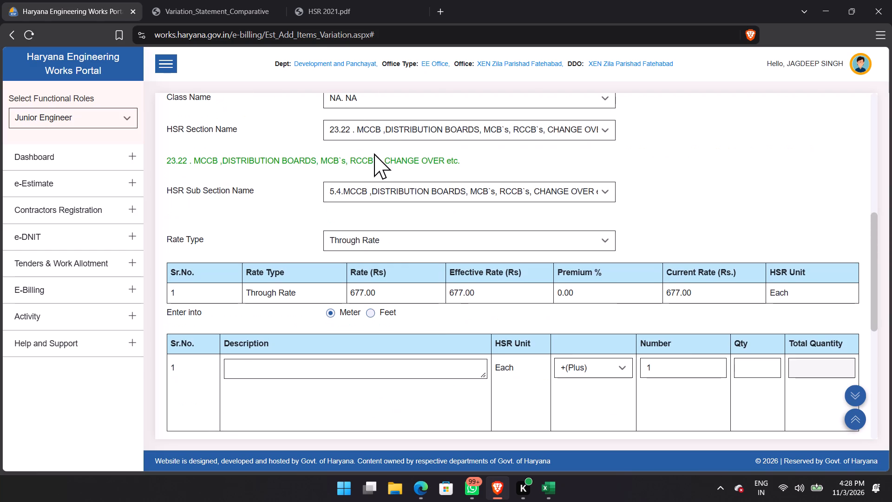
Close the outdated Variation_Statement_Comparative document.
left_click(277, 13)
Search the full HSR for item 23.22.1.9 and set its rate type to Through Rate.
scroll(394, 287, "up", 5)
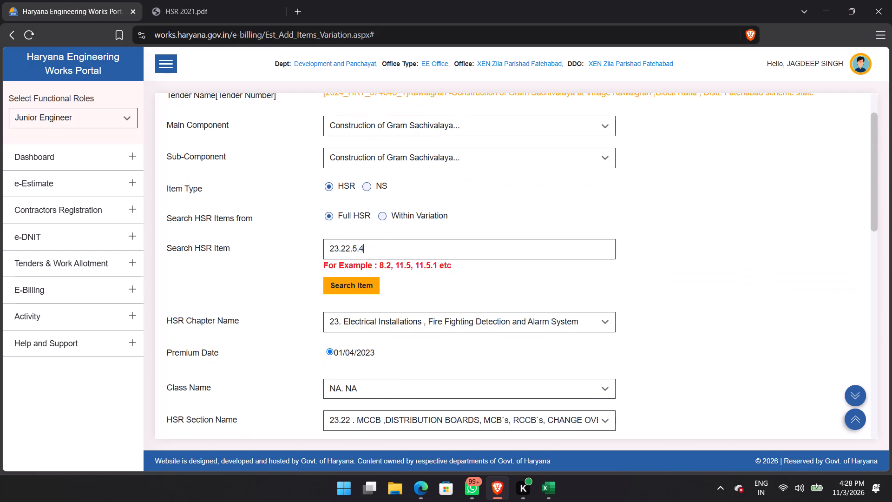
key("BackSpace")
key("BackSpace")
key("BackSpace")
type("1.9")
key("Tab")
key("Return")
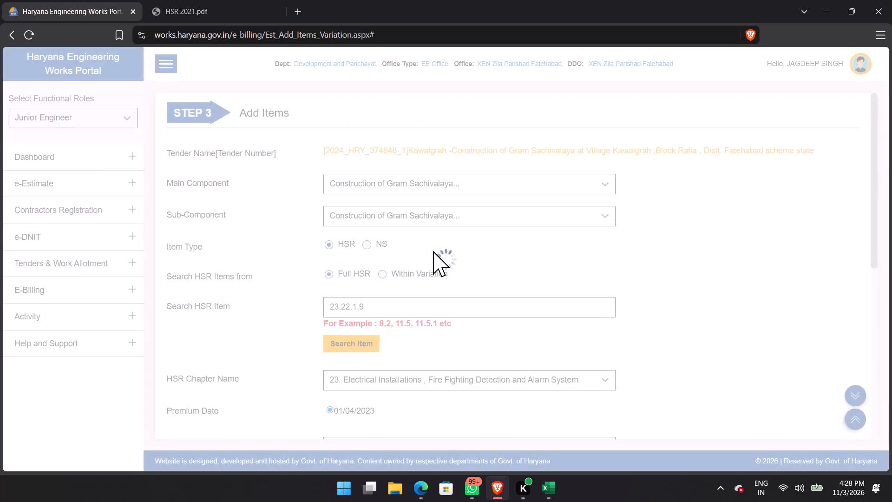
scroll(426, 310, "down", 4)
scroll(426, 312, "up", 1)
scroll(426, 312, "down", 2)
left_click(401, 286)
left_click(396, 306)
left_click(384, 329)
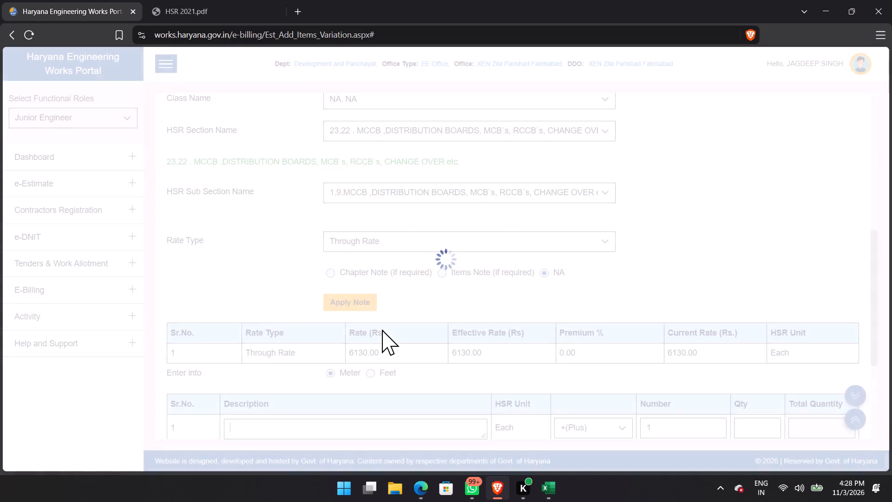
Add item 23.22.1.9 to the list with description "..", number 1 and quantity 1.
scroll(389, 324, "down", 4)
scroll(389, 324, "up", 1)
scroll(389, 324, "down", 1)
scroll(389, 324, "up", 1)
scroll(389, 324, "down", 1)
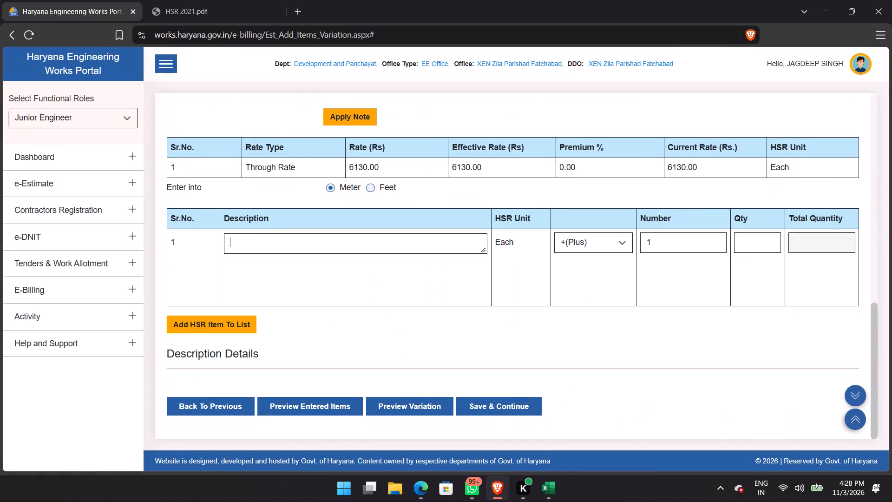
type("..")
key("Tab")
key("Tab")
key("Tab")
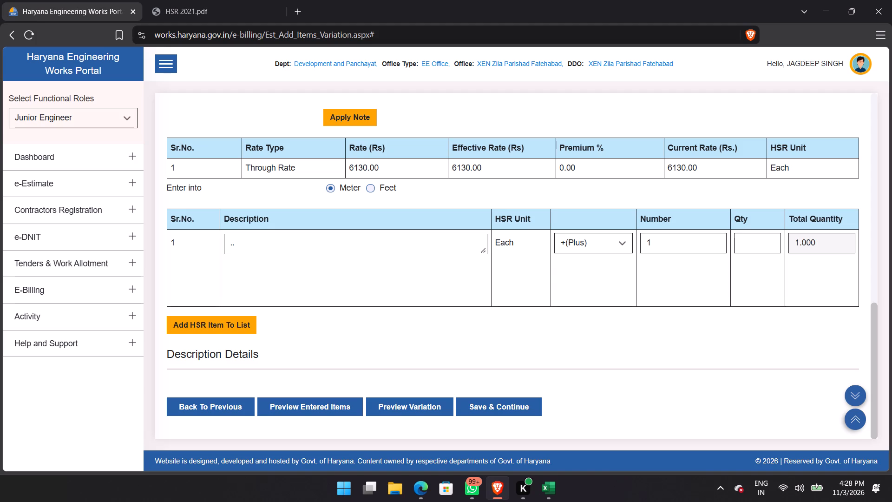
key("1")
key("Tab")
key("Return")
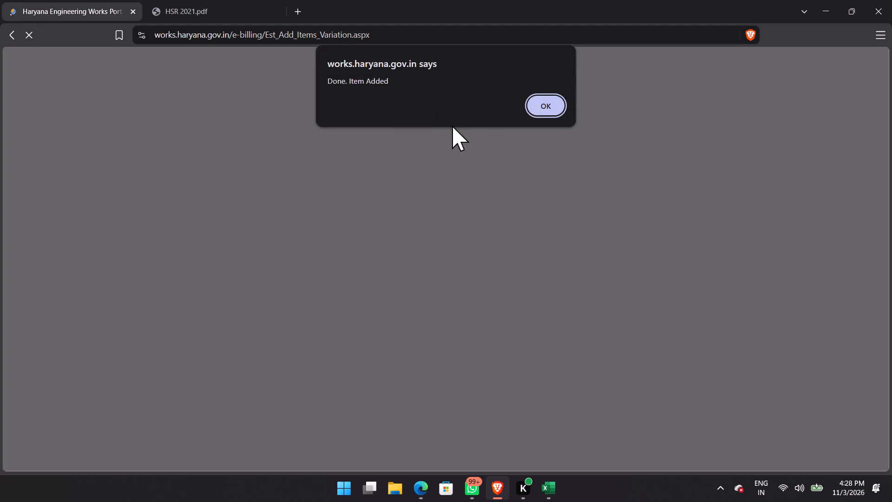
left_click(537, 103)
Generate a fresh preview of the variation and return to the item entry form.
scroll(412, 266, "down", 10)
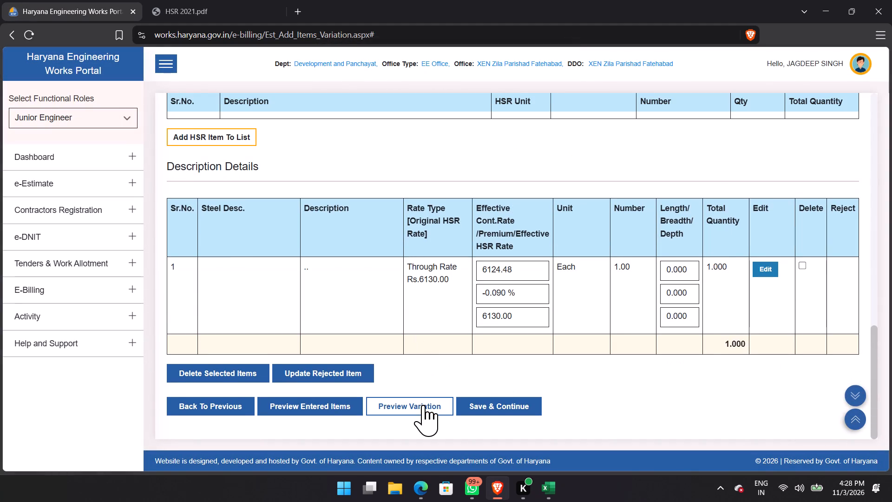
left_click(423, 405)
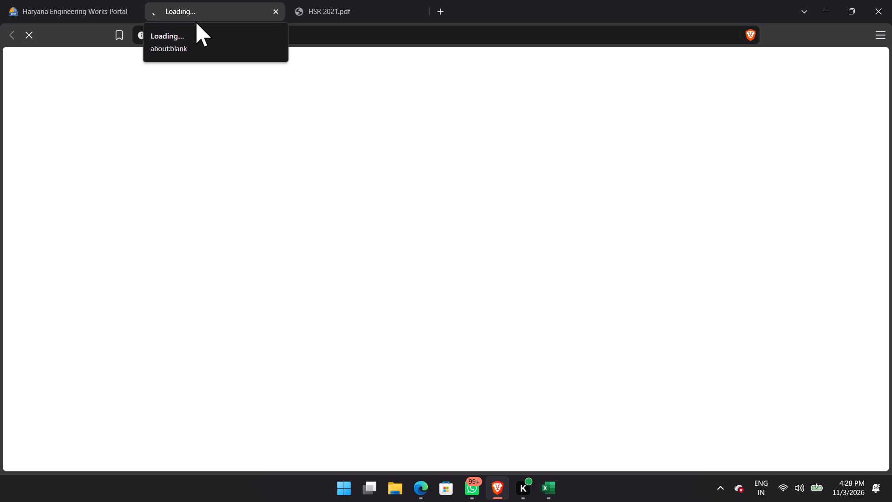
left_click(85, 0)
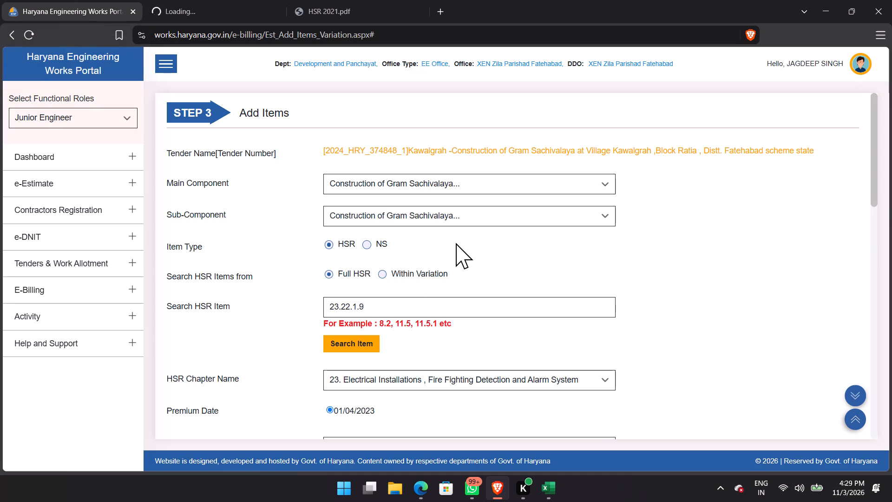
Search the full HSR for item 24.1.2.
scroll(397, 304, "down", 6)
scroll(369, 196, "up", 3)
left_click(407, 130)
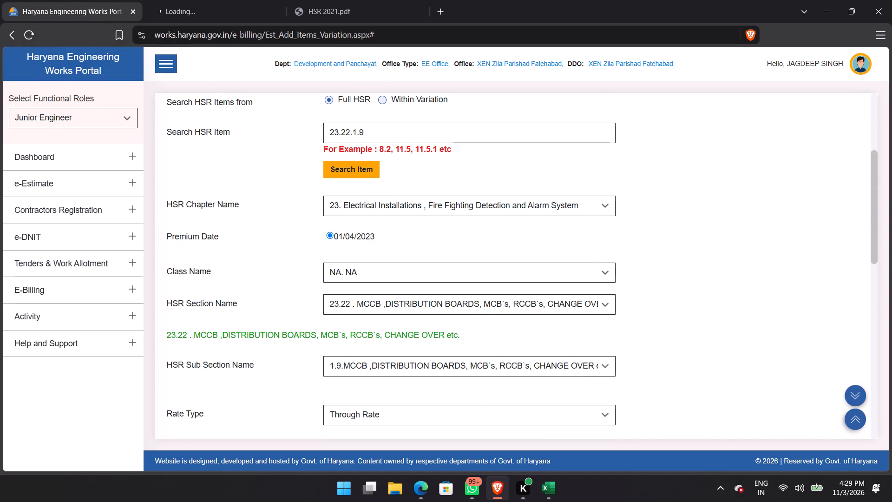
key("BackSpace")
key("BackSpace")
key("BackSpace")
key("BackSpace")
key("BackSpace")
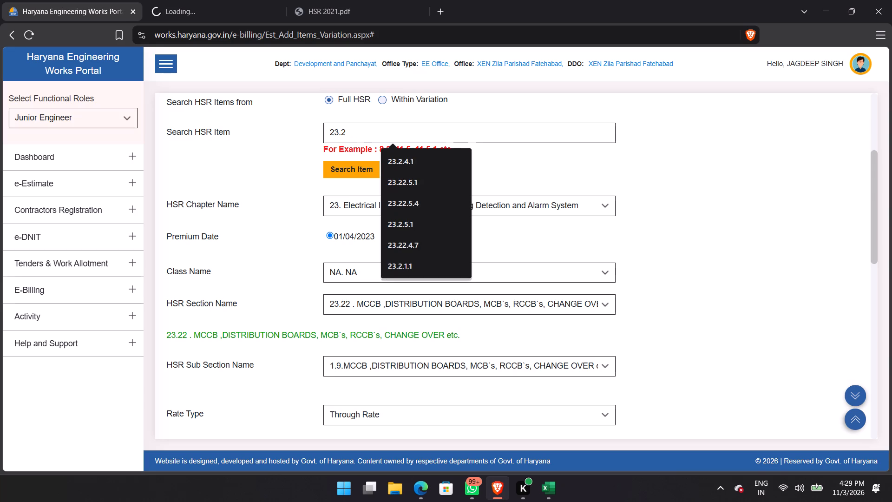
key("BackSpace")
key("BackSpace")
key("BackSpace")
key("BackSpace")
key("BackSpace")
type("24.1.2")
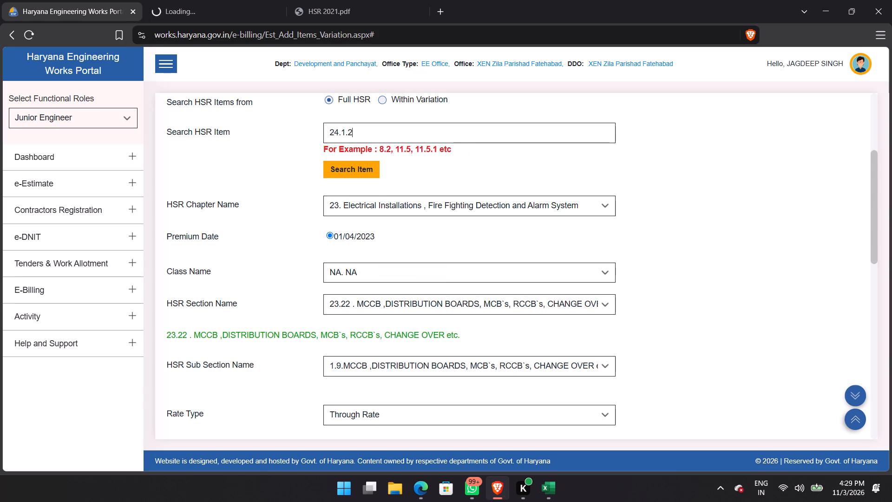
key("Tab")
key("Return")
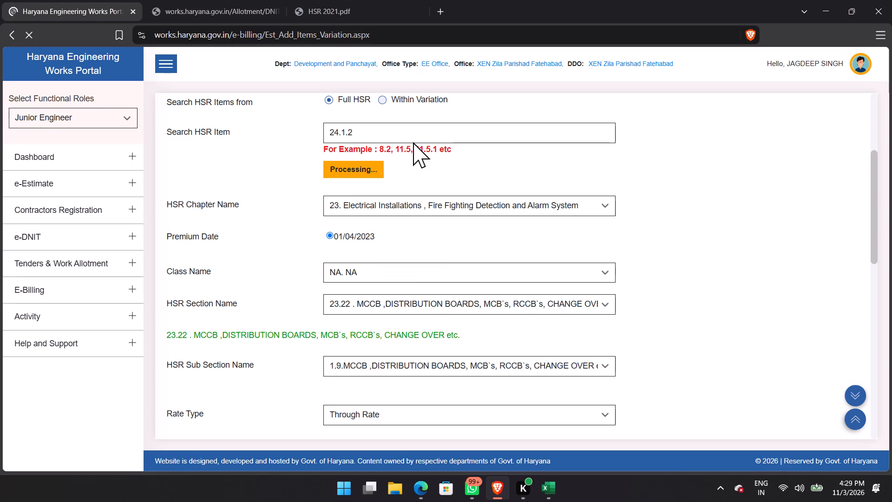
Check on the newly generated variation preview and return to the item entry form.
left_click(228, 9)
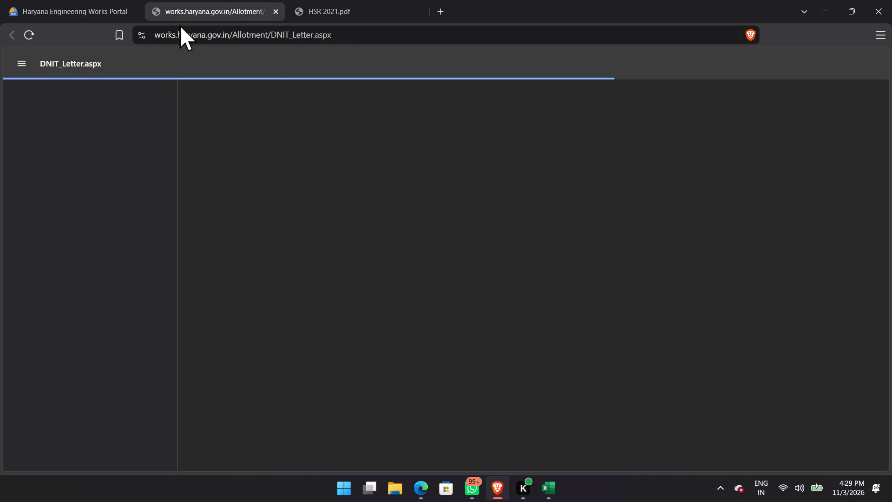
left_click(79, 0)
Set item 24.1.2 to Through Rate and add it to the list with description "..", number 1 and quantity 4.
scroll(351, 212, "down", 6)
left_click(391, 254)
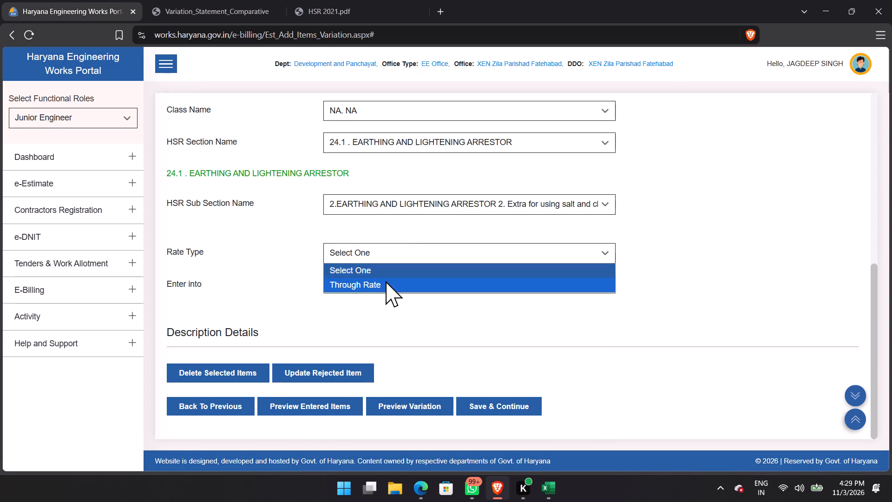
left_click(382, 290)
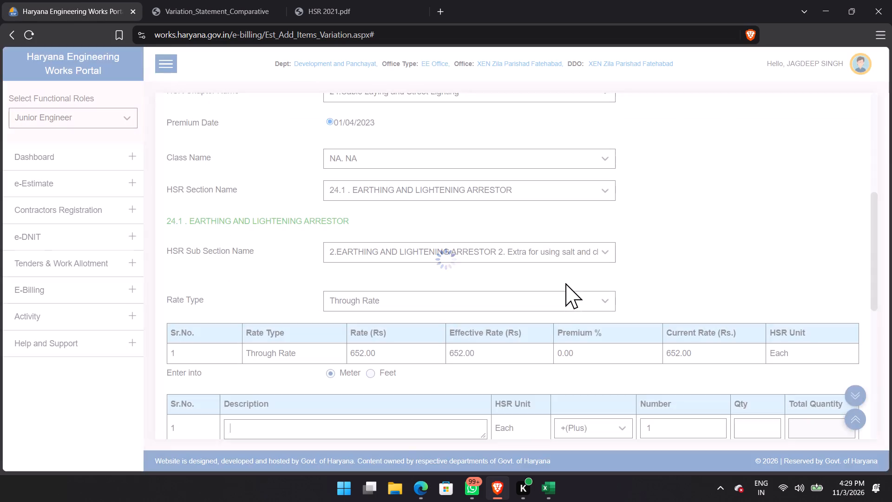
scroll(488, 310, "down", 3)
scroll(489, 310, "up", 2)
scroll(489, 310, "down", 1)
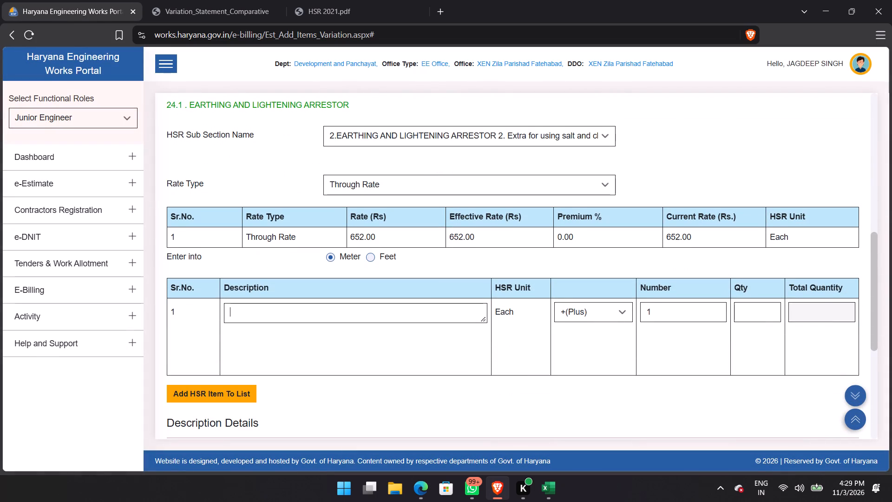
type("..")
key("Tab")
key("Tab")
key("Tab")
key("4")
key("Tab")
key("Return")
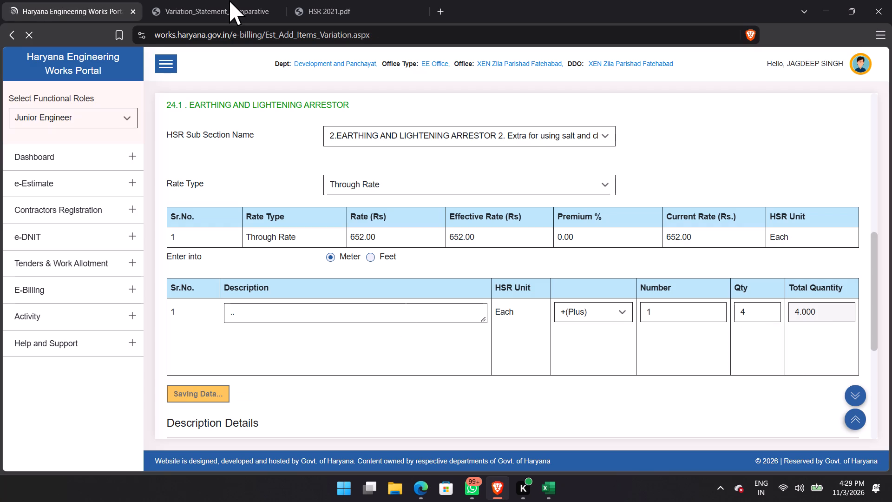
left_click(548, 106)
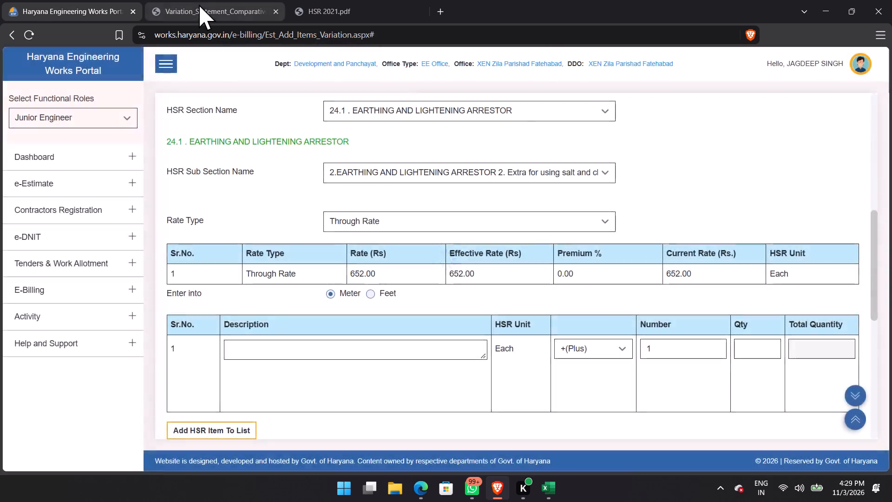
Check the totals on the last page of the variation statement preview, then return to the item entry form.
left_click(199, 5)
left_click_drag(884, 93, 891, 452)
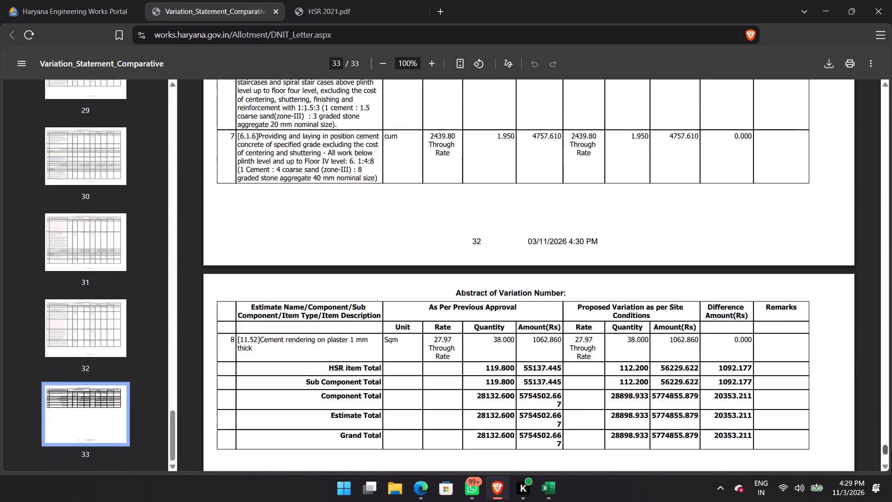
left_click_drag(891, 452, 891, 457)
left_click(47, 6)
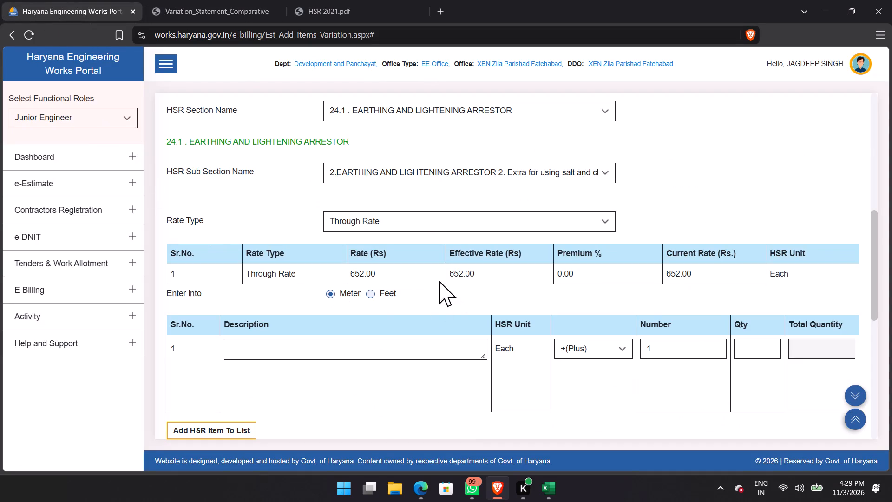
Search the full HSR for item 24.1.1, set its rate type to Through Rate and check its description details.
scroll(404, 240, "up", 6)
left_click(399, 292)
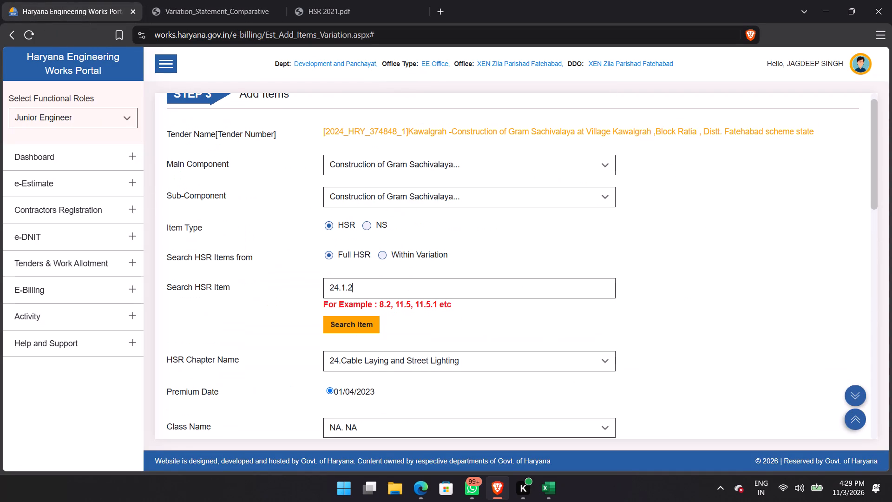
key("BackSpace")
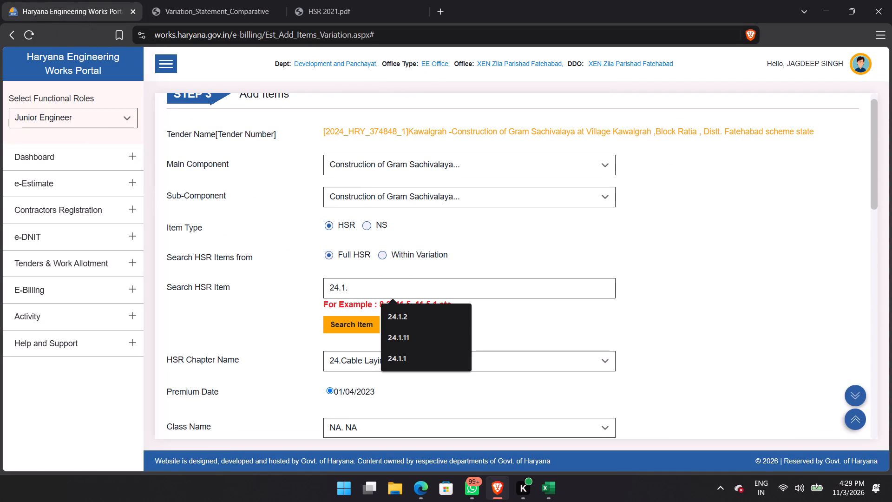
key("1")
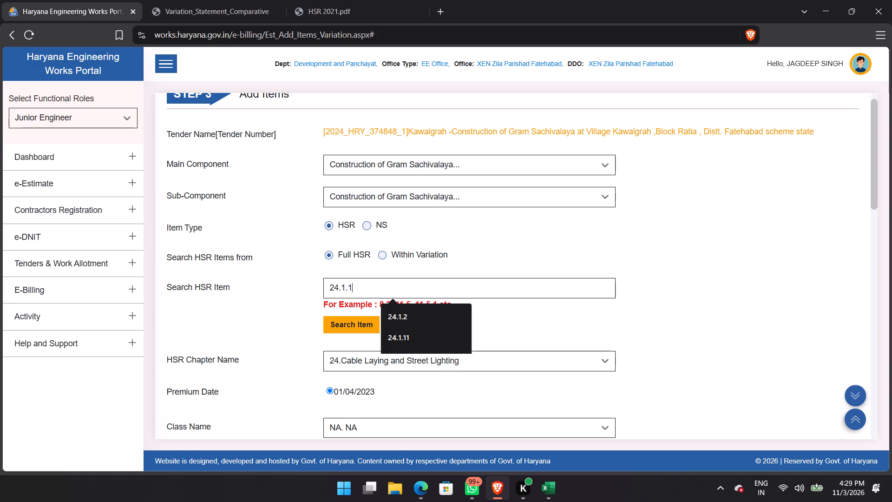
key("Tab")
key("Return")
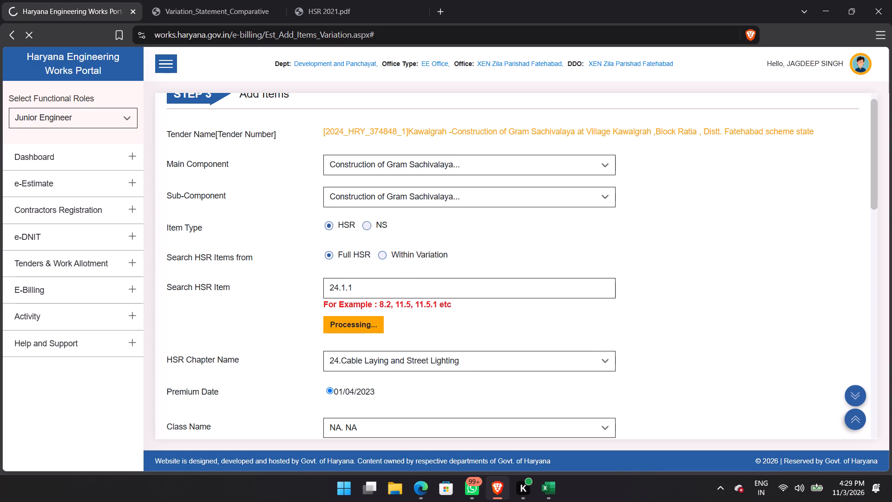
scroll(439, 266, "down", 4)
scroll(439, 267, "up", 1)
scroll(439, 267, "down", 2)
scroll(439, 267, "up", 1)
scroll(439, 267, "down", 1)
scroll(357, 359, "down", 6)
left_click(384, 255)
left_click(379, 291)
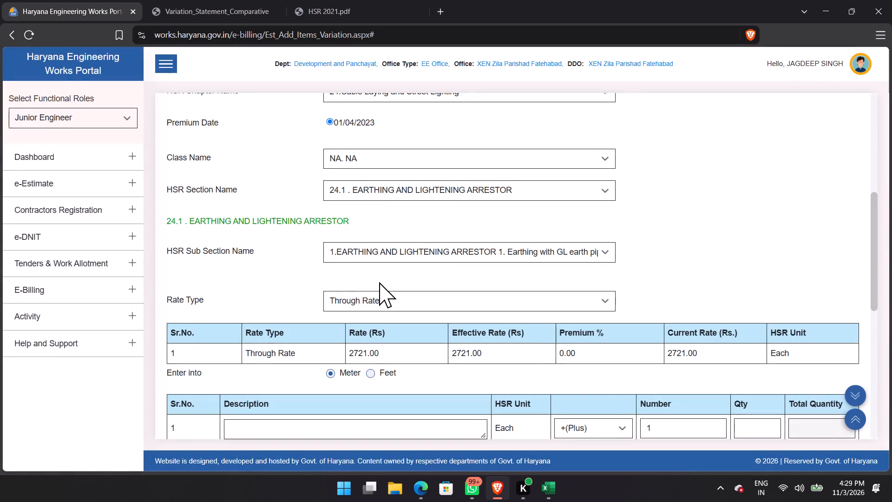
scroll(379, 282, "down", 3)
scroll(378, 290, "up", 1)
scroll(378, 291, "down", 5)
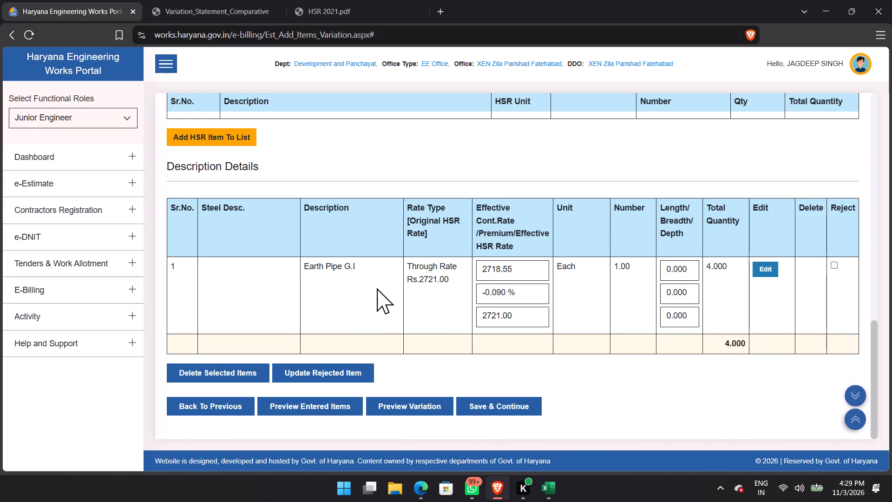
Search the full HSR for item 24.1.2 and set its rate type to Through Rate.
scroll(377, 288, "up", 10)
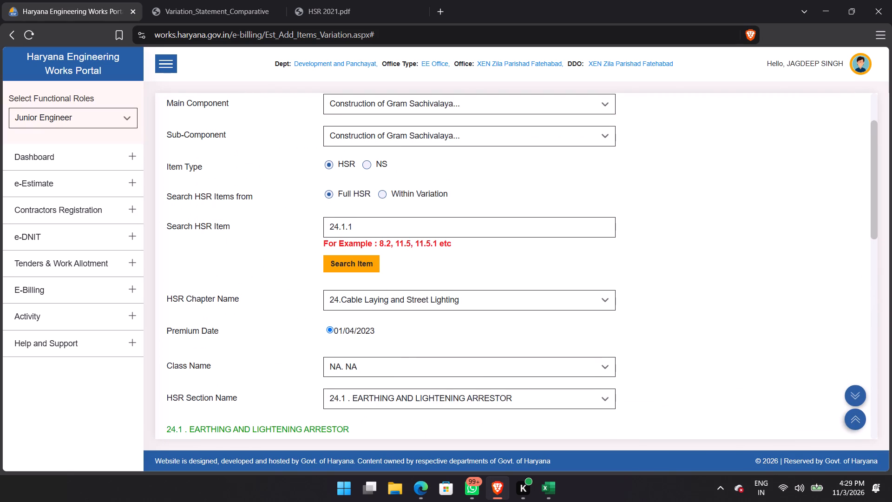
left_click(378, 231)
key("BackSpace")
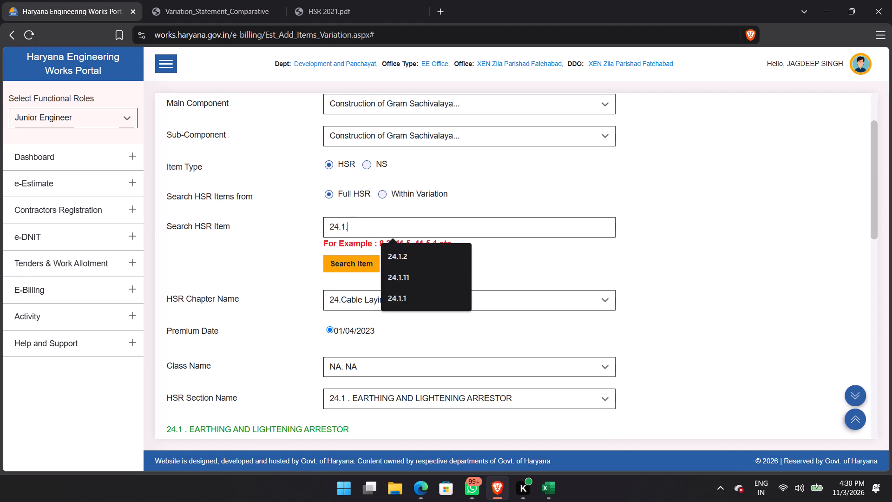
key("2")
key("Tab")
key("Return")
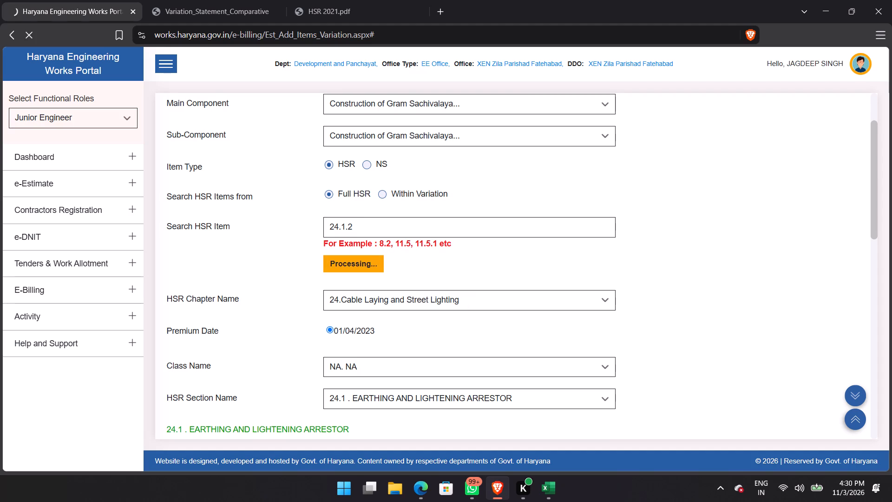
scroll(478, 294, "down", 7)
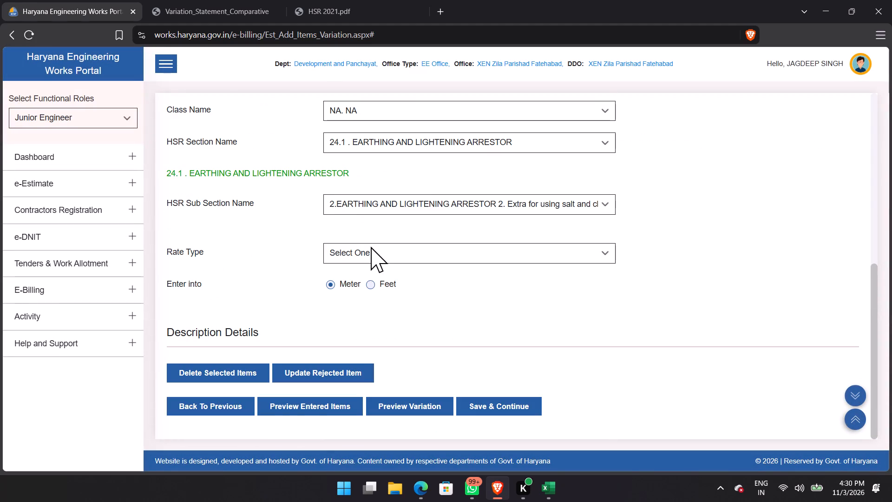
left_click(371, 246)
left_click(359, 281)
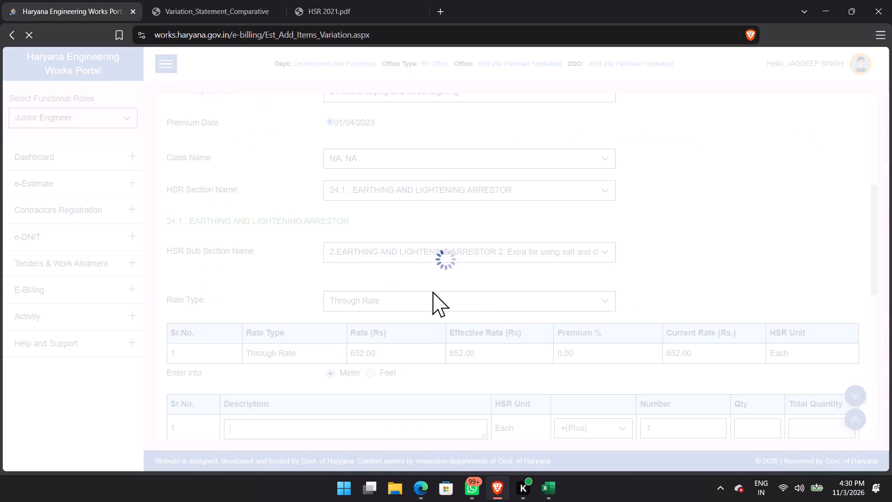
Delete the duplicate entry described as ".." from the description details of item 24.1.2.
scroll(628, 315, "down", 3)
scroll(628, 316, "up", 1)
scroll(628, 316, "down", 5)
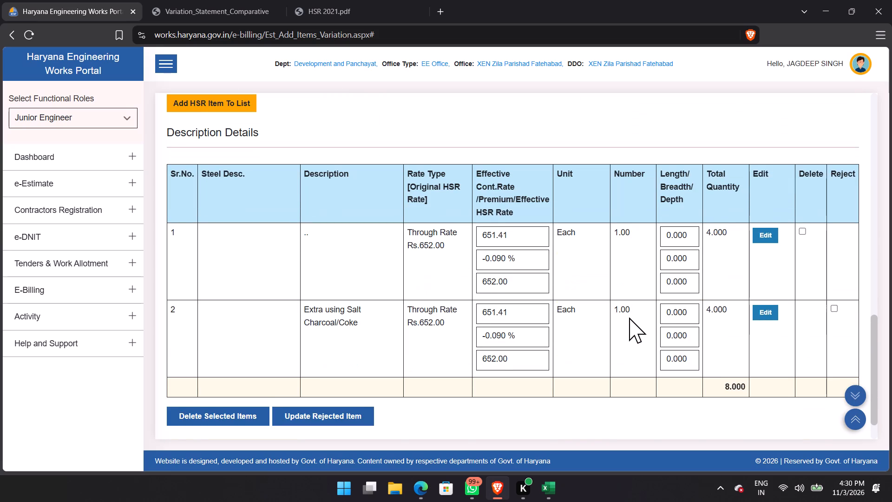
scroll(629, 317, "up", 8)
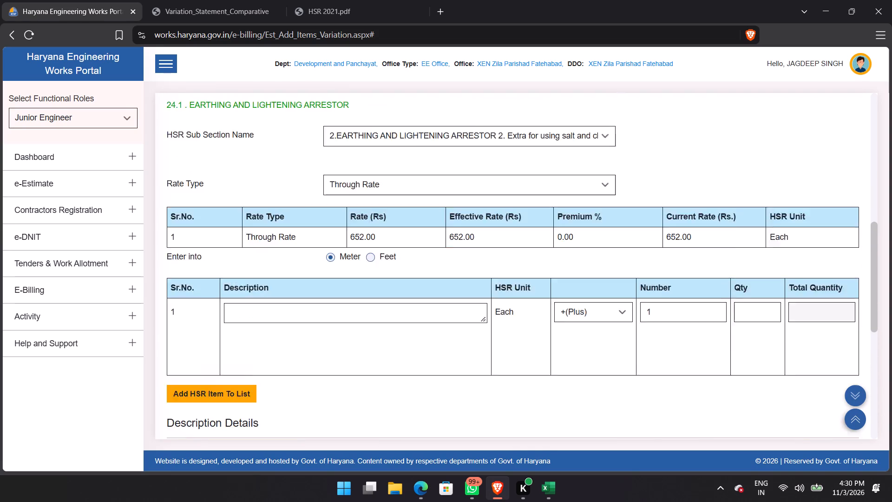
scroll(630, 317, "up", 4)
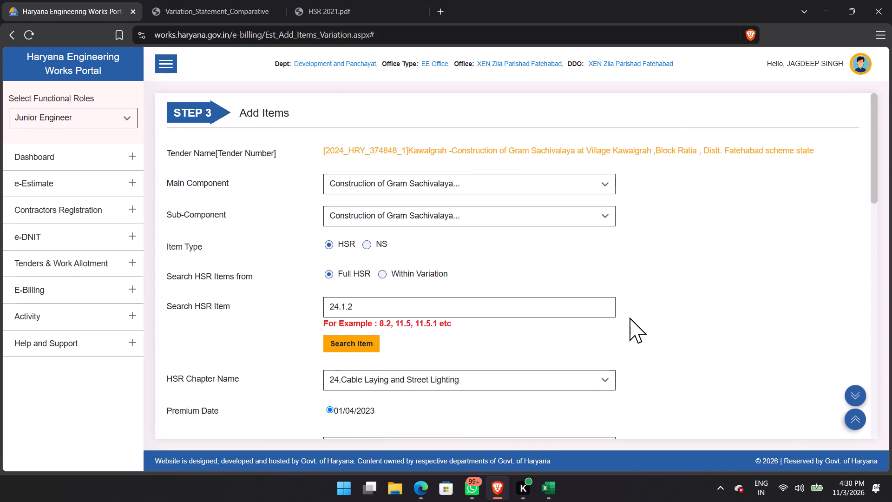
scroll(630, 317, "down", 17)
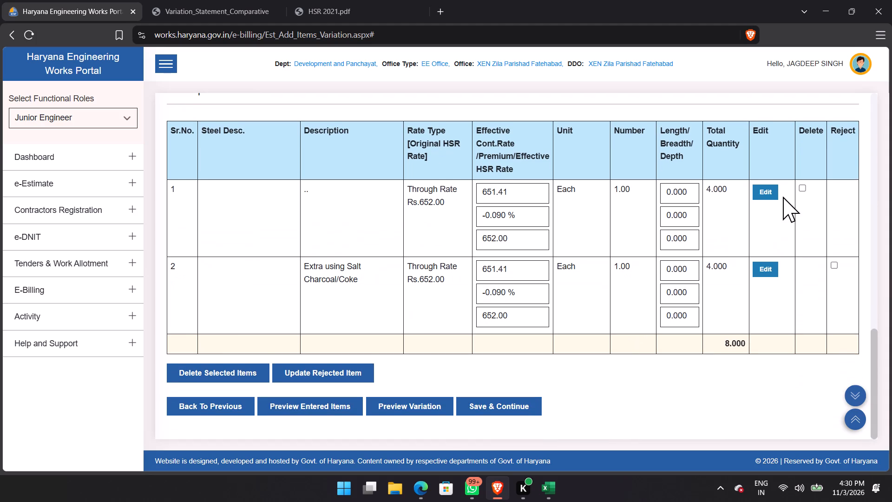
left_click(802, 187)
left_click(187, 370)
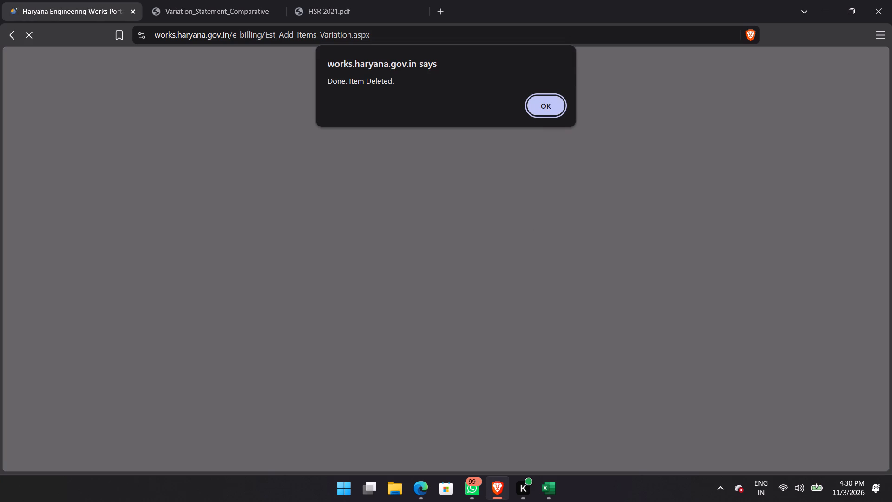
left_click(546, 112)
scroll(499, 293, "down", 9)
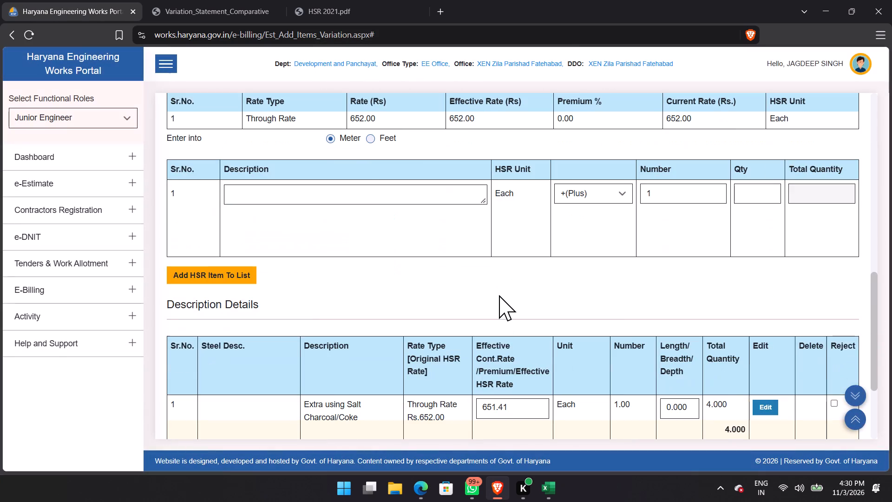
Search the full HSR for item 24.1.11, set its rate type to Through Rate and check its description details.
scroll(499, 295, "up", 5)
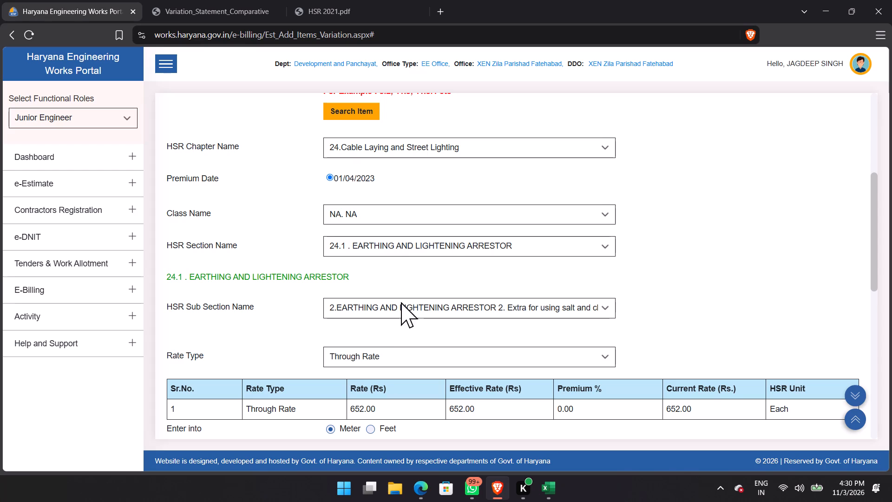
scroll(387, 332, "up", 4)
left_click(387, 303)
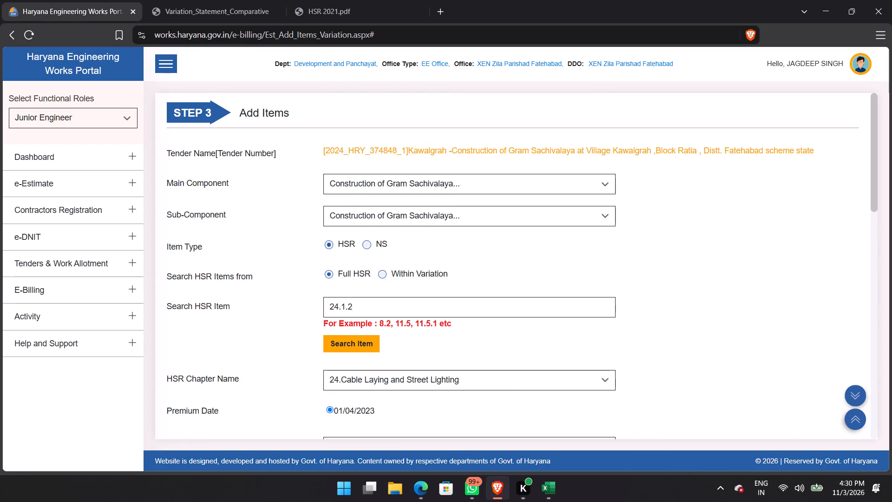
key("BackSpace")
type("11")
key("Tab")
key("Return")
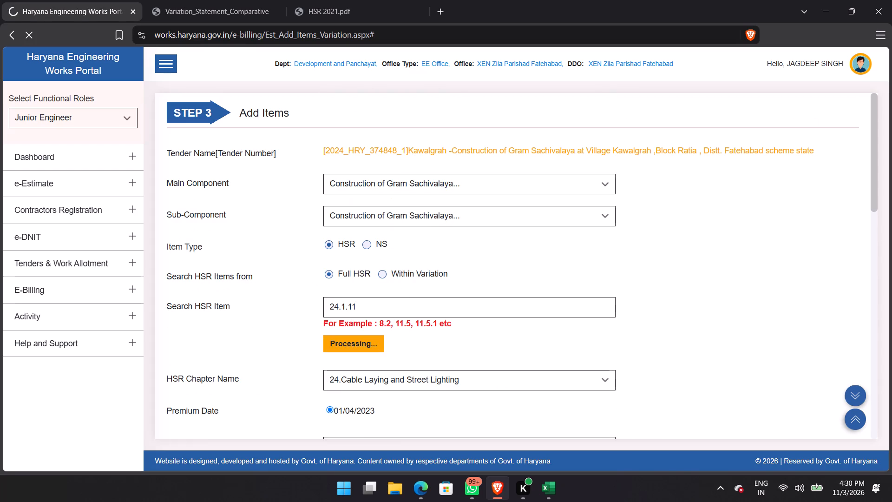
scroll(426, 319, "down", 5)
scroll(426, 324, "up", 1)
scroll(426, 324, "down", 1)
scroll(426, 324, "up", 2)
scroll(426, 324, "down", 1)
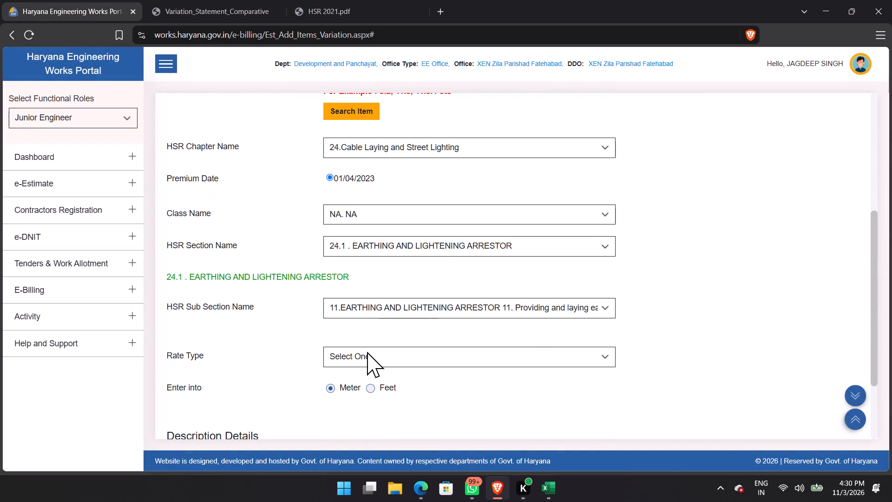
left_click(367, 352)
left_click(364, 387)
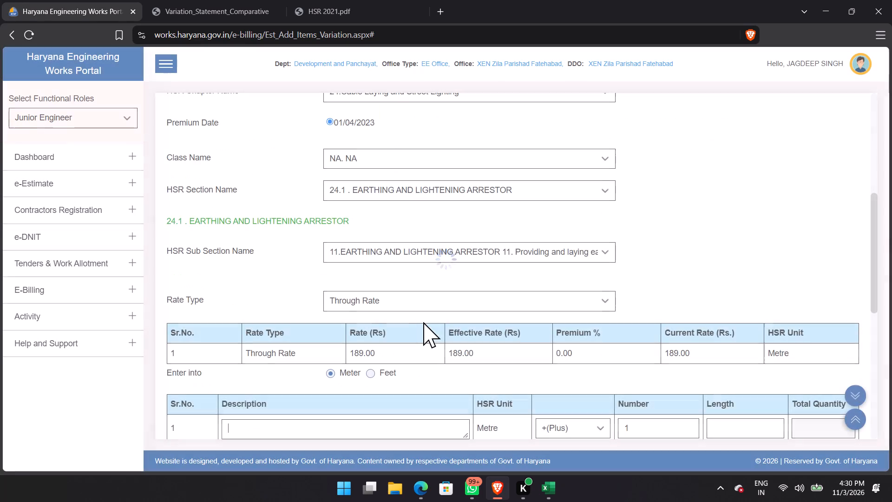
scroll(423, 322, "down", 4)
scroll(423, 322, "up", 2)
scroll(423, 322, "down", 6)
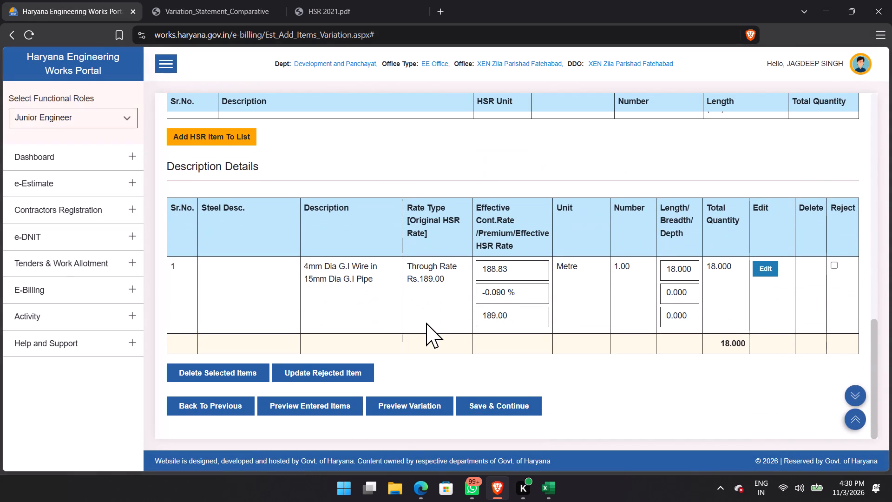
Search the full HSR for item 24.4.3, set its rate type to Through Rate and check its description details.
scroll(427, 320, "up", 11)
left_click(426, 297)
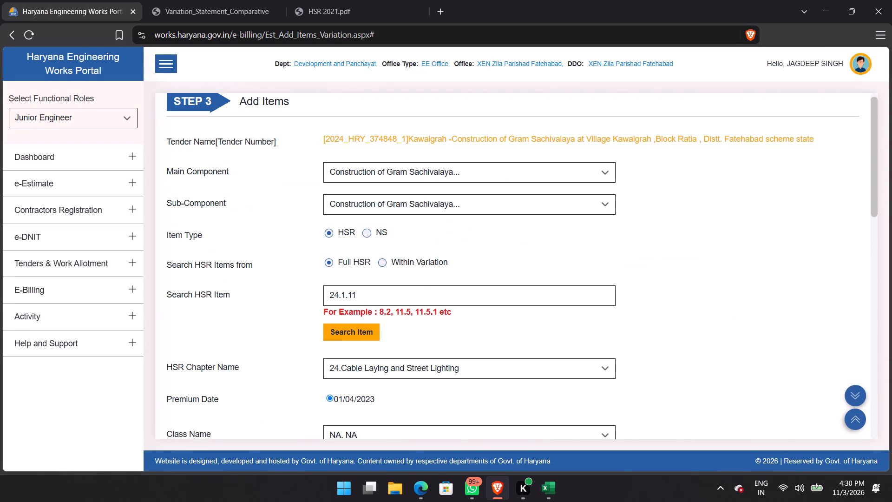
key("BackSpace")
key("BackSpace")
key("BackSpace")
key("BackSpace")
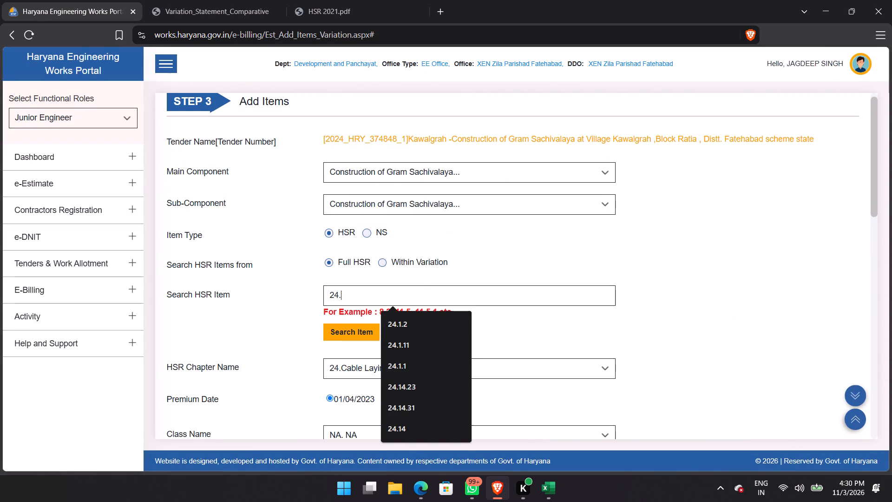
type("4.3")
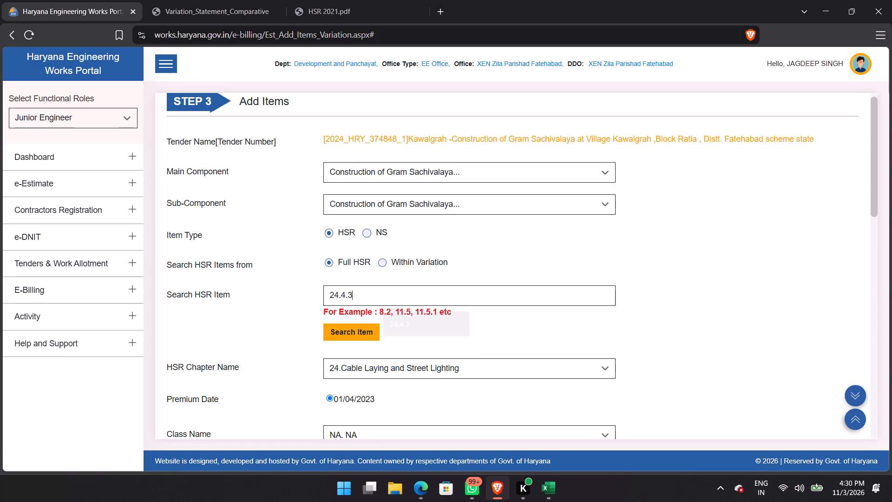
key("Tab")
key("Return")
scroll(440, 293, "down", 7)
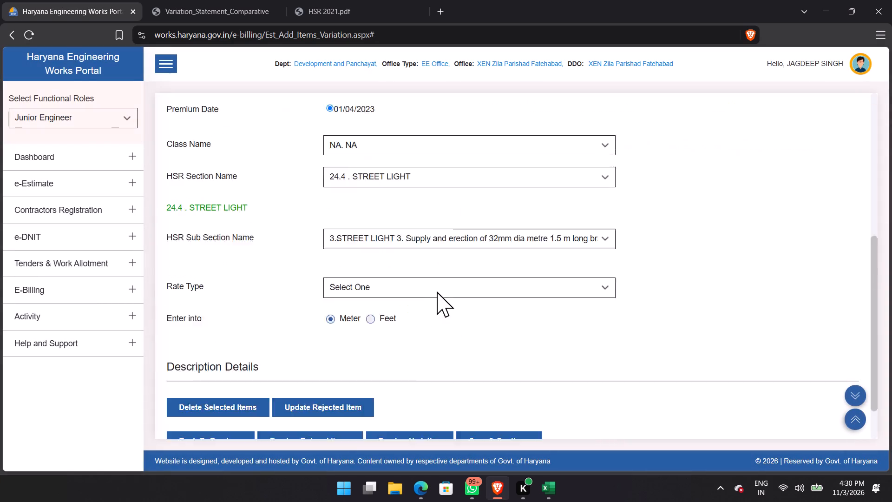
left_click(385, 252)
left_click(380, 282)
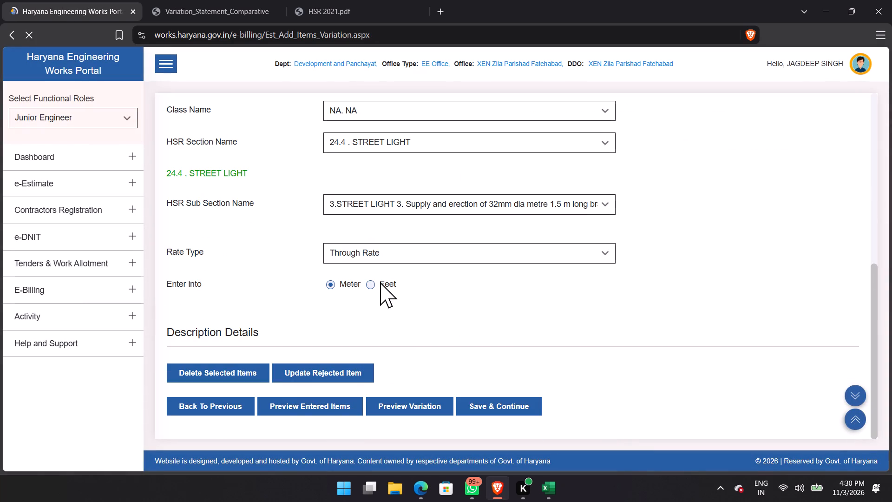
scroll(442, 277, "down", 3)
scroll(443, 285, "up", 2)
scroll(443, 285, "down", 3)
scroll(443, 286, "up", 1)
scroll(443, 286, "down", 10)
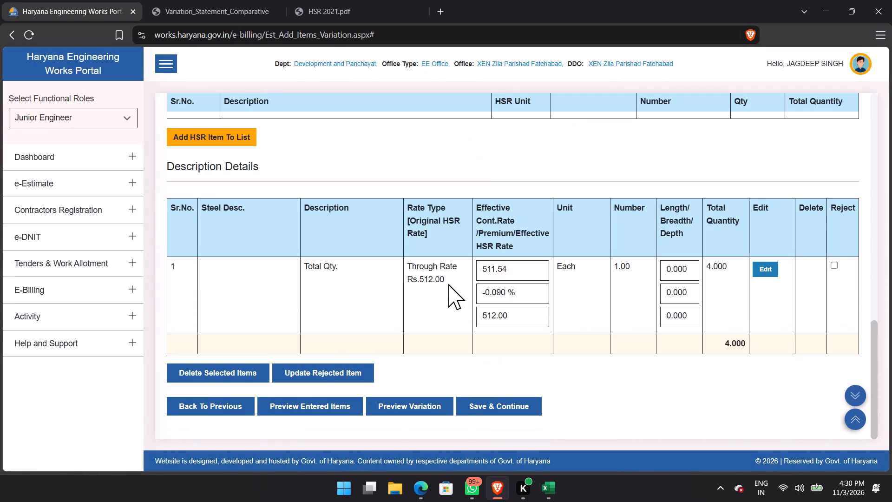
Search the full HSR for item 20.71.1, set its rate type to Through Rate and check its description details.
scroll(468, 382, "up", 4)
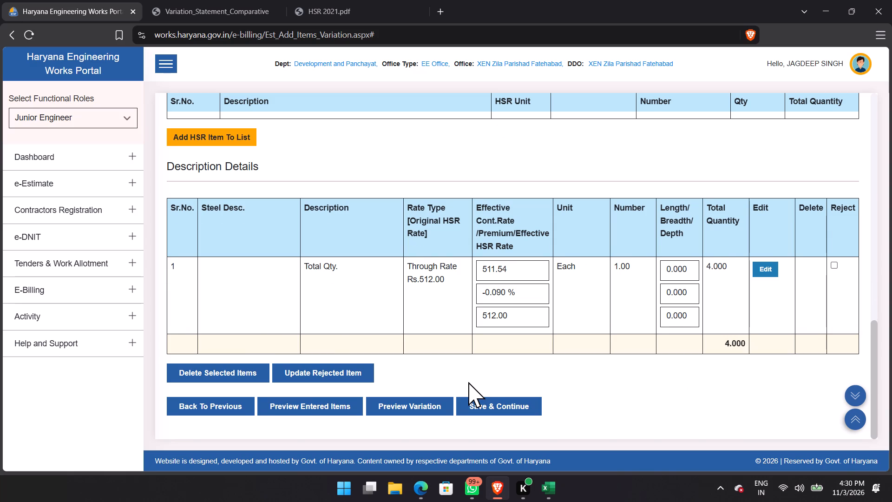
scroll(468, 382, "up", 3)
scroll(358, 340, "up", 6)
left_click(408, 306)
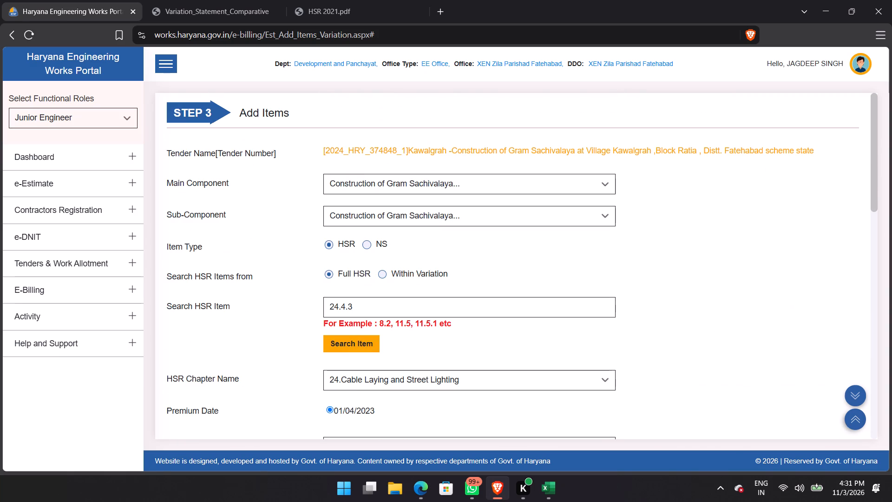
key("BackSpace")
key("BackSpace")
key("BackSpace")
key("BackSpace")
key("BackSpace")
key("BackSpace")
key("BackSpace")
key("BackSpace")
type("20.71")
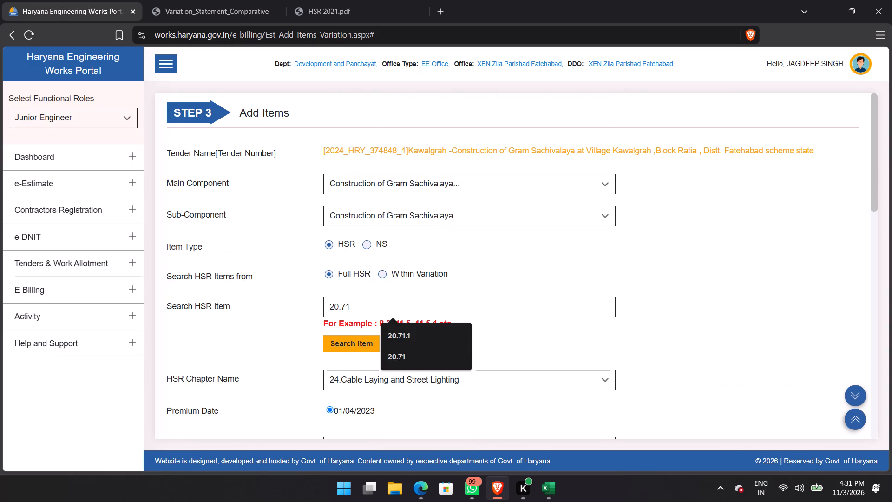
type(".1")
key("Tab")
key("Return")
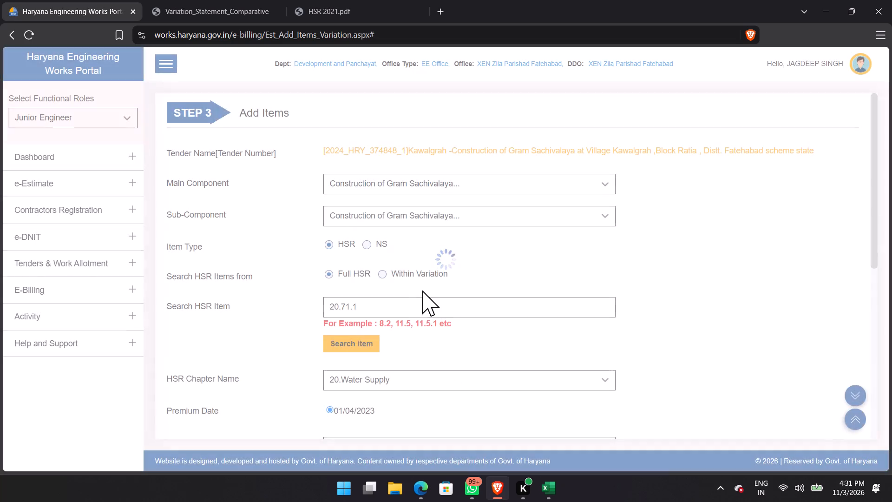
scroll(433, 291, "down", 5)
left_click(400, 300)
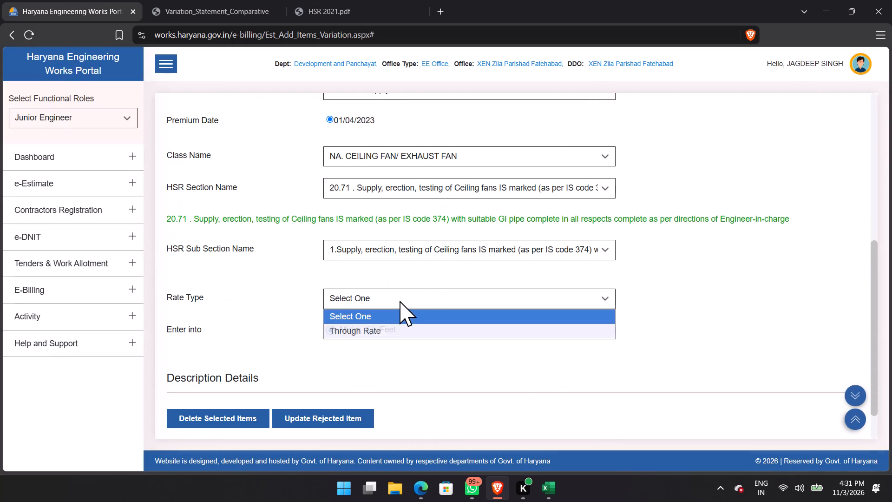
left_click(398, 331)
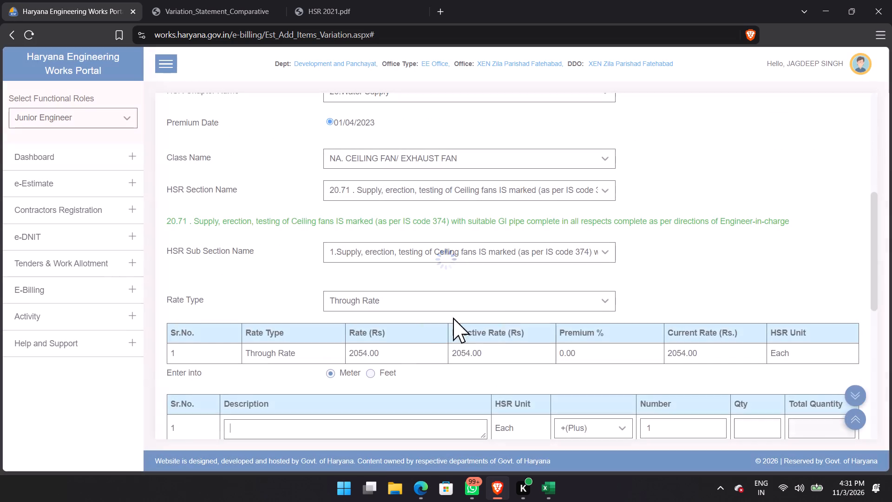
scroll(566, 305, "down", 7)
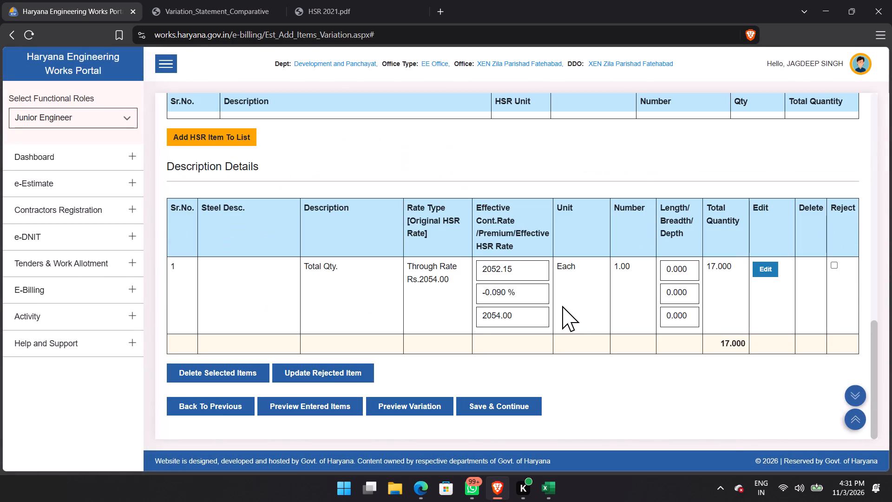
Search the full HSR for item 20.72, set its rate type to Through Rate and check its description details.
scroll(471, 307, "up", 13)
left_click(402, 317)
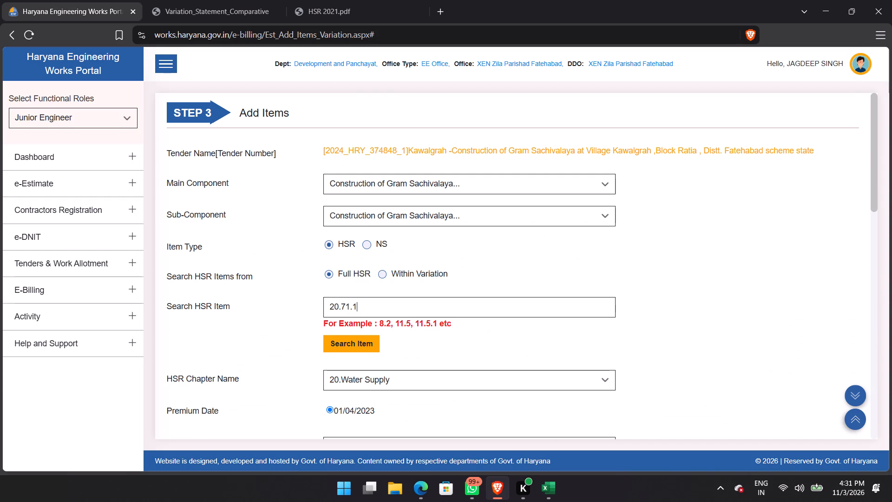
key("BackSpace")
key("BackSpace")
key("BackSpace")
key("BackSpace")
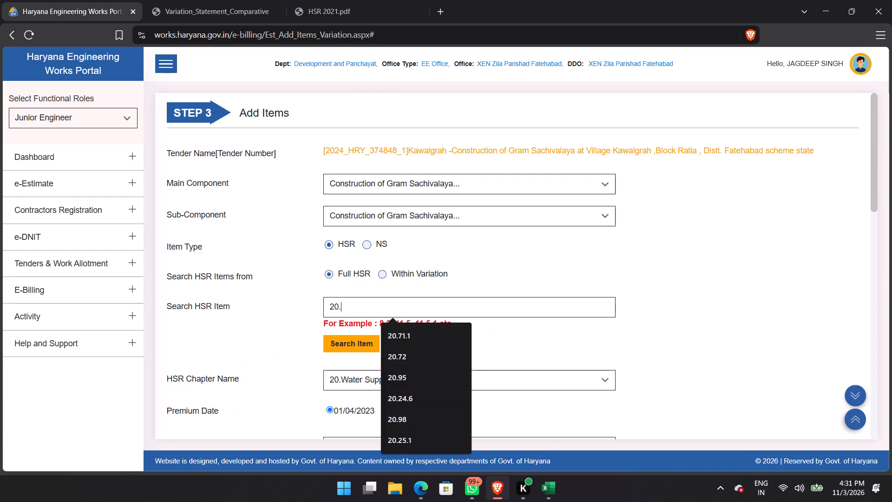
type("72")
key("Tab")
key("Return")
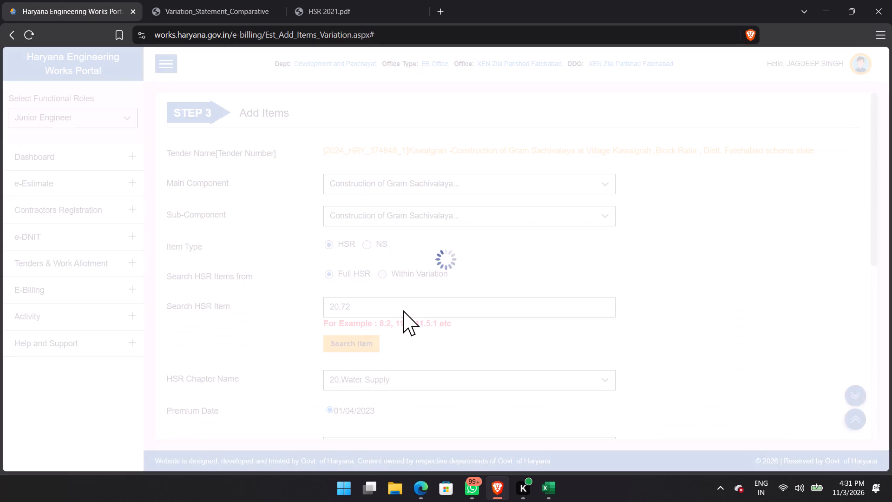
scroll(442, 303, "down", 7)
left_click(411, 256)
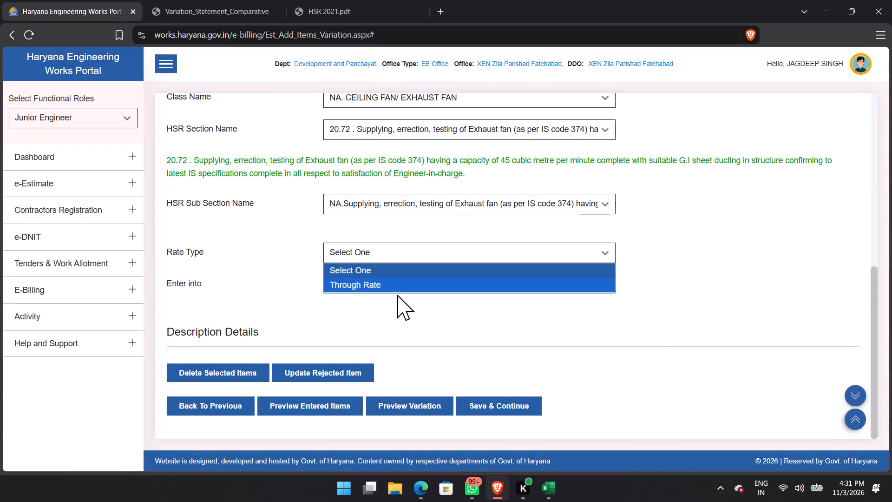
left_click(397, 295)
left_click(410, 254)
left_click(397, 286)
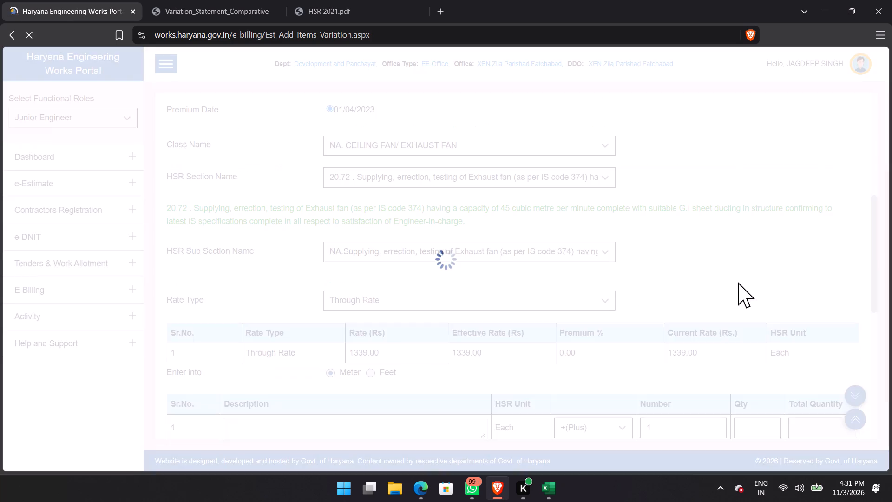
scroll(605, 301, "down", 10)
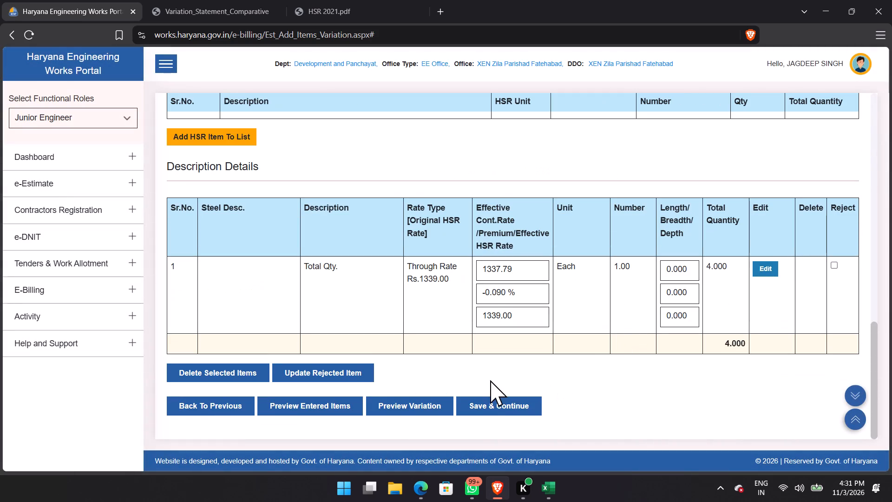
Search the full HSR for item 24.5.2.3, set its rate type to Through Rate and check its description details.
scroll(490, 378, "up", 10)
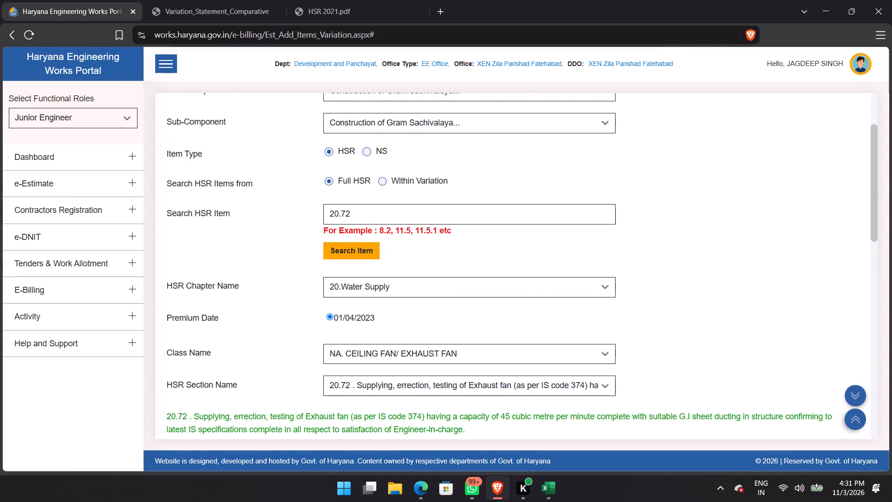
left_click(404, 218)
key("BackSpace")
key("BackSpace")
key("BackSpace")
key("BackSpace")
key("BackSpace")
key("BackSpace")
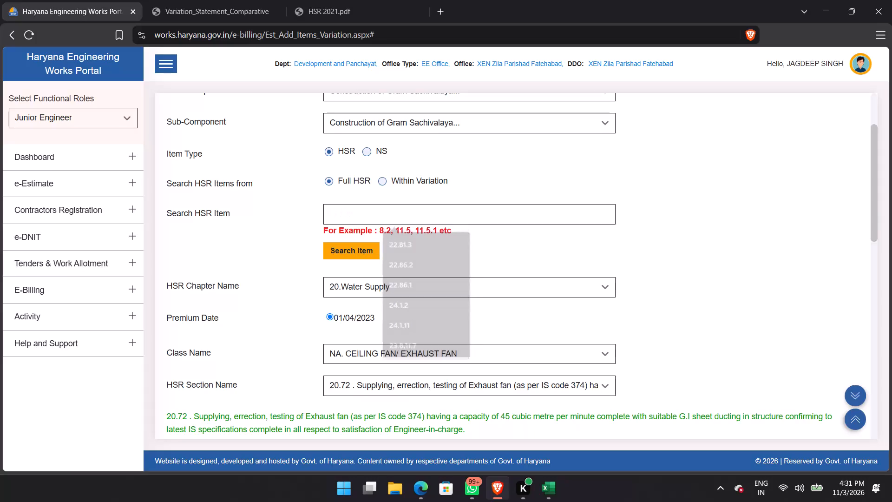
type("24.")
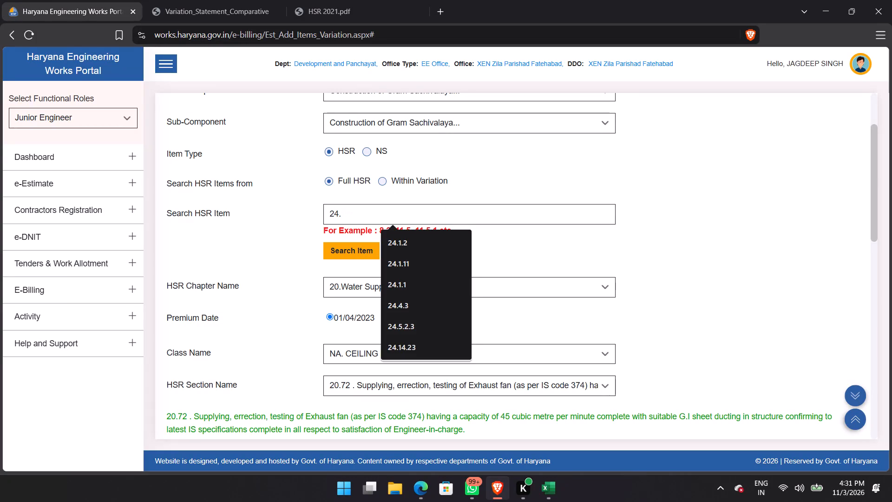
key("5")
type(".2.3")
key("Tab")
key("Return")
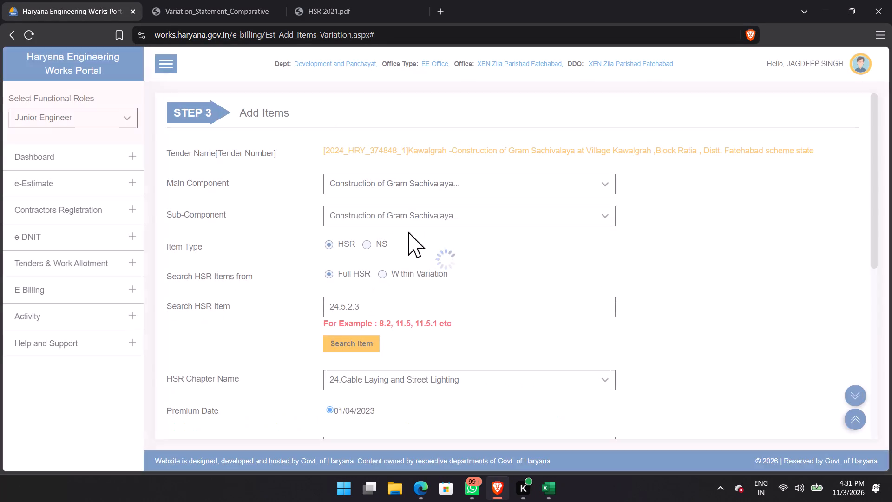
scroll(422, 297, "down", 4)
scroll(427, 305, "up", 1)
scroll(428, 306, "down", 3)
left_click(378, 244)
left_click(361, 280)
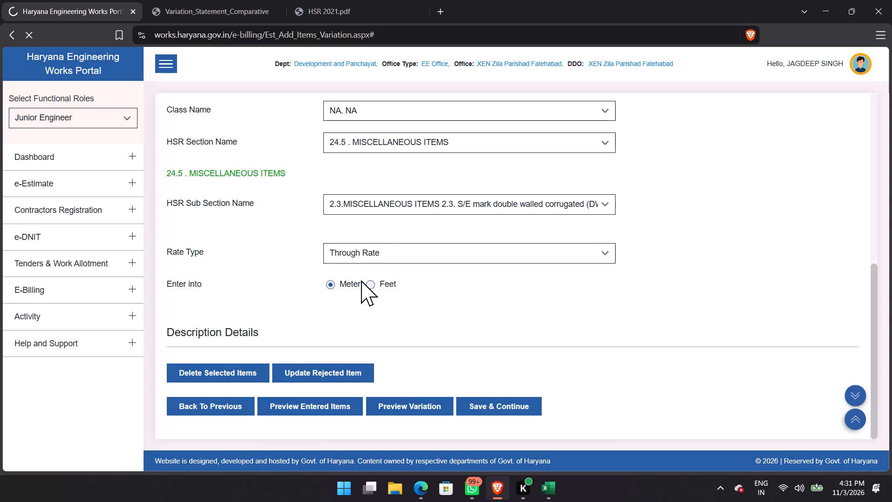
scroll(361, 280, "down", 15)
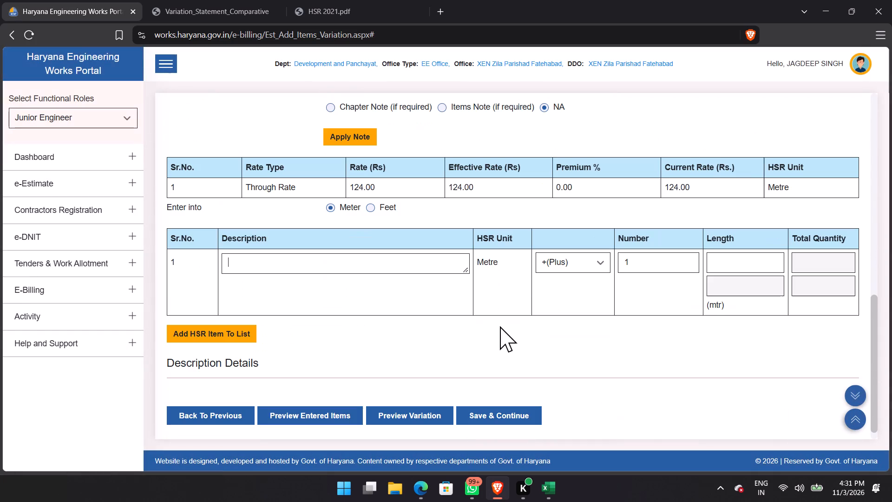
scroll(500, 326, "down", 7)
Add item 24.5.2.3 to the list with description "..", number 1 and a length of 50 m.
left_click(329, 263)
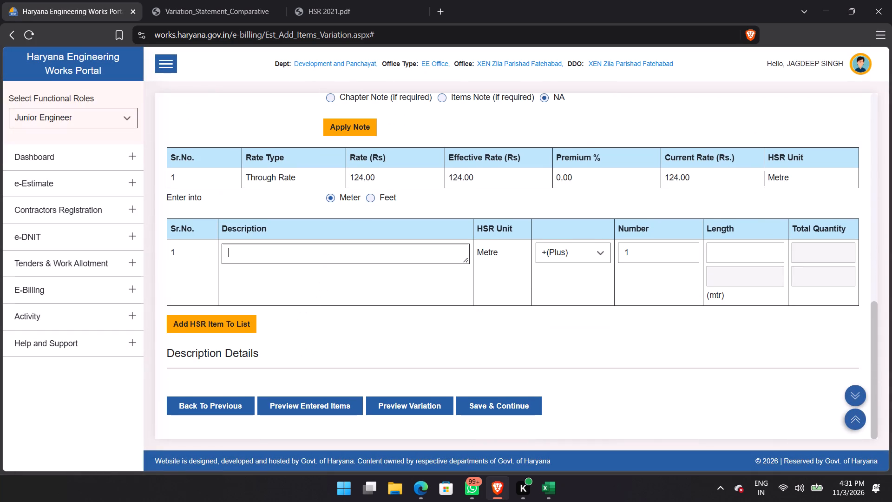
type("..")
key("Tab")
key("Tab")
key("Tab")
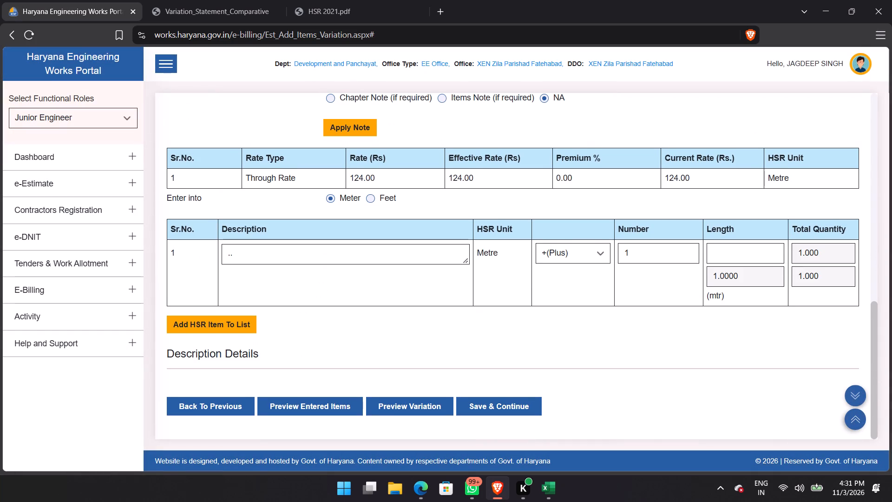
type("50")
key("Tab")
key("Return")
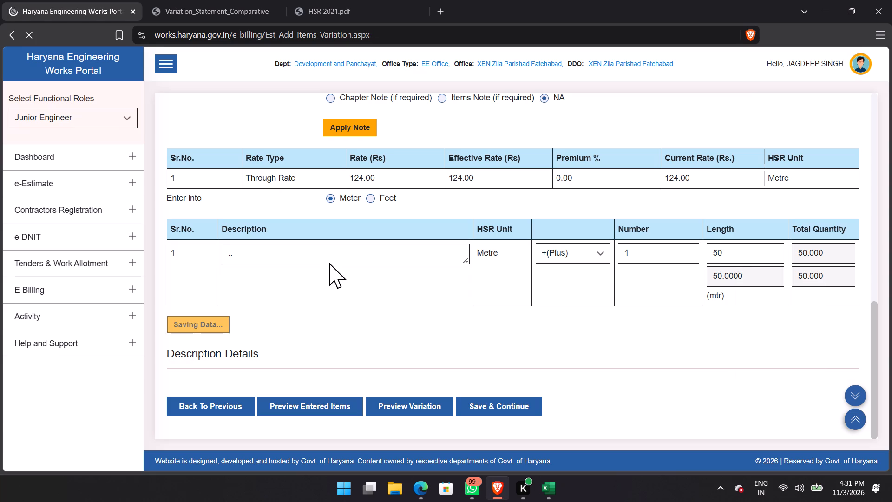
left_click(537, 107)
Search the full HSR for item 24.14.23, set its rate type to Through Rate and check its description details.
scroll(394, 287, "up", 5)
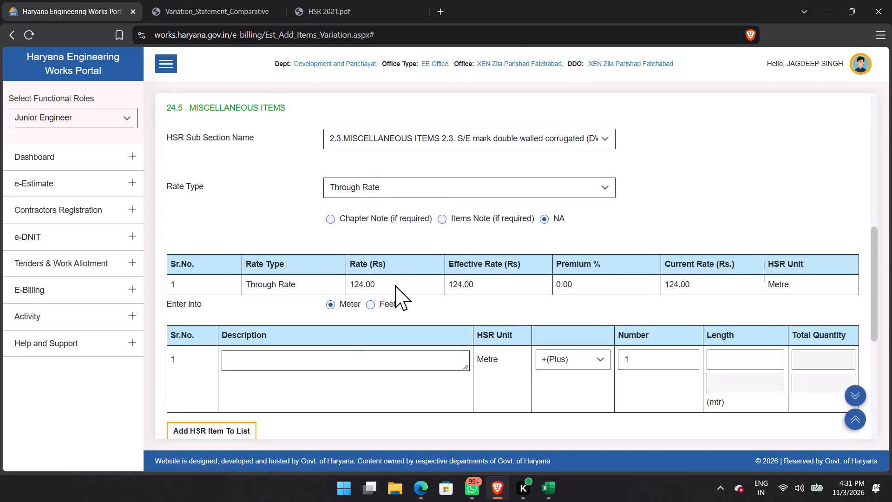
scroll(395, 285, "up", 12)
left_click(407, 307)
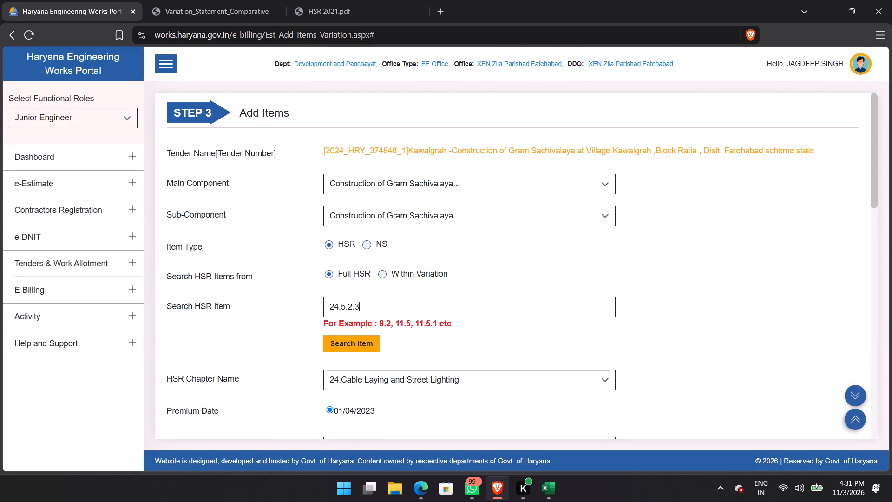
key("BackSpace")
key("BackSpace")
key("BackSpace")
key("BackSpace")
key("BackSpace")
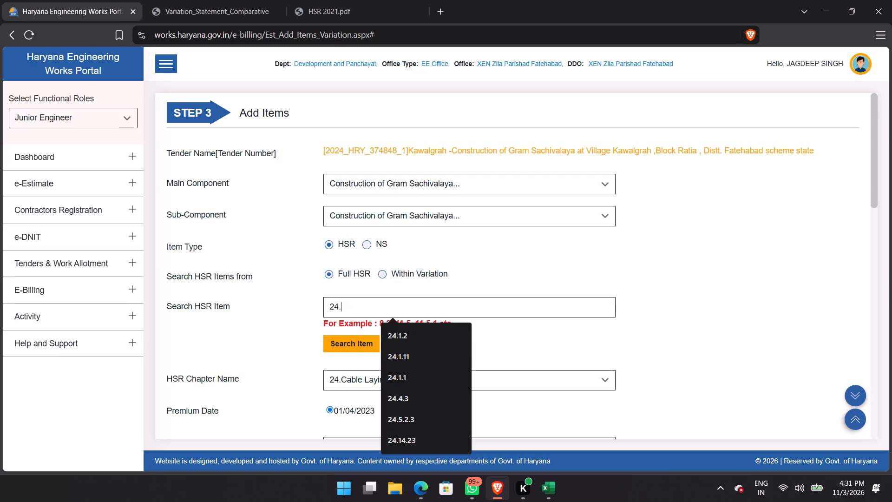
type("14.23")
key("Tab")
key("Return")
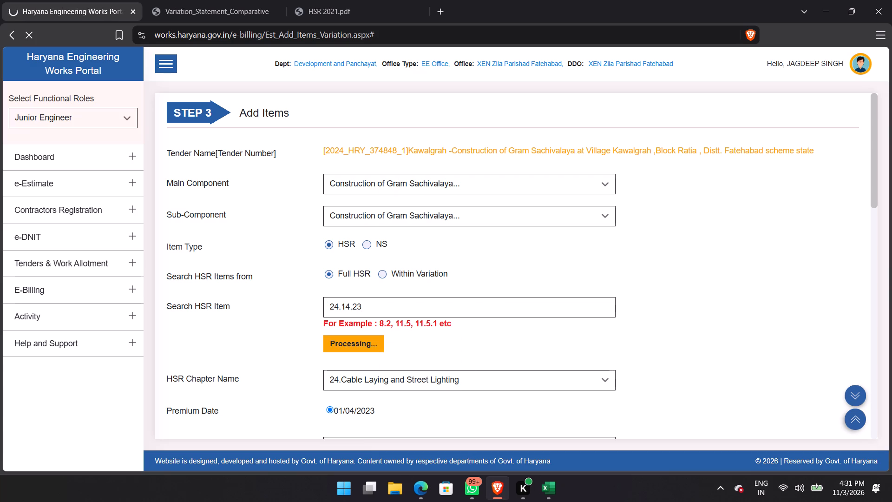
scroll(396, 285, "down", 7)
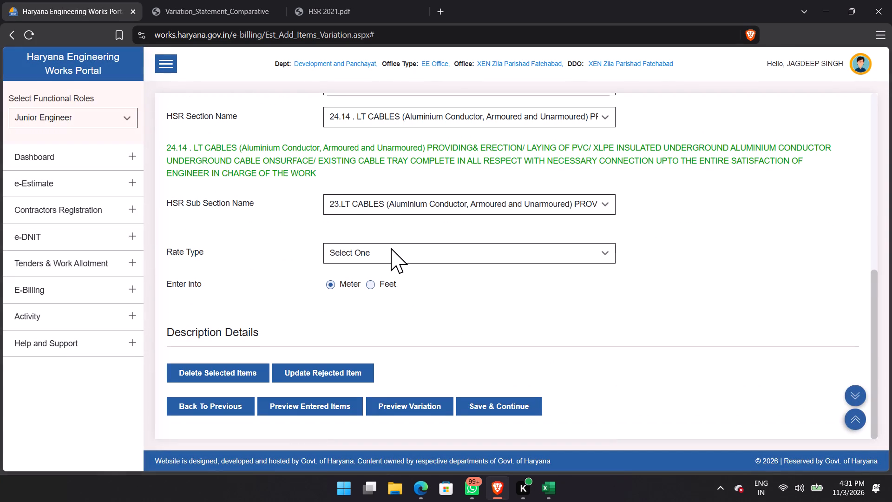
left_click(391, 248)
left_click(381, 282)
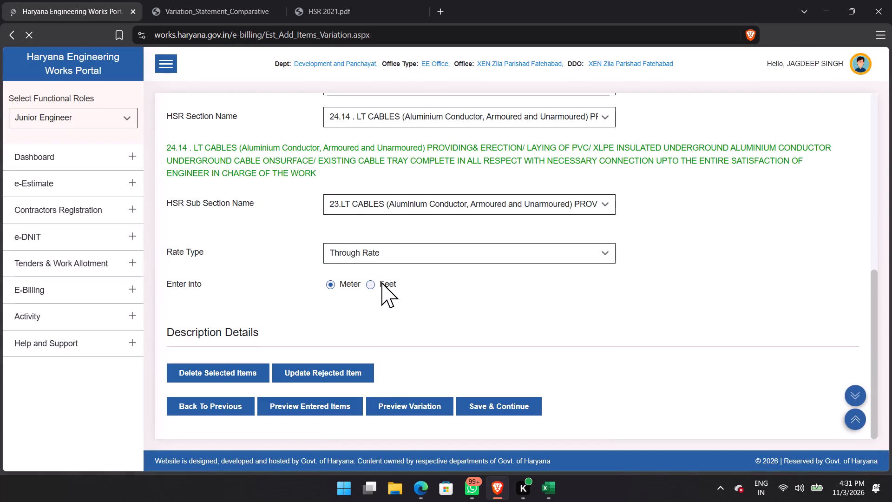
scroll(426, 338, "down", 4)
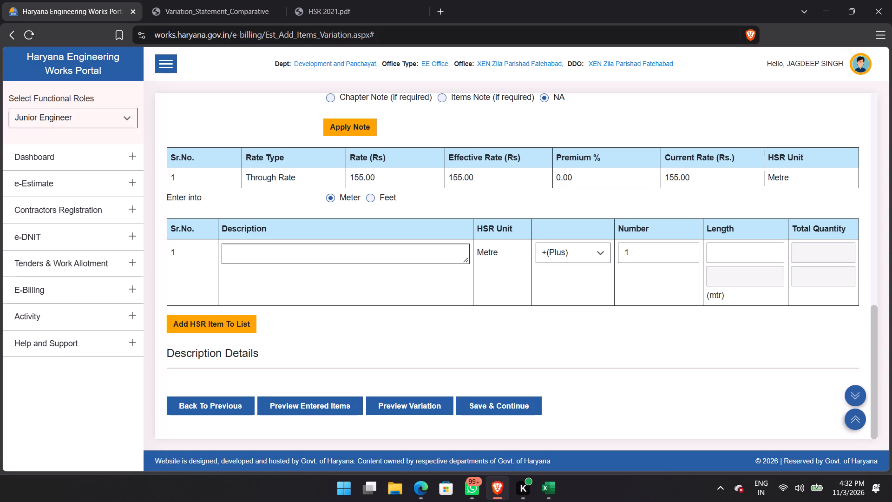
Add item 24.14.23 to the list with description "..", number 1 and a length of 150 m.
type("..")
key("Tab")
key("Tab")
key("Tab")
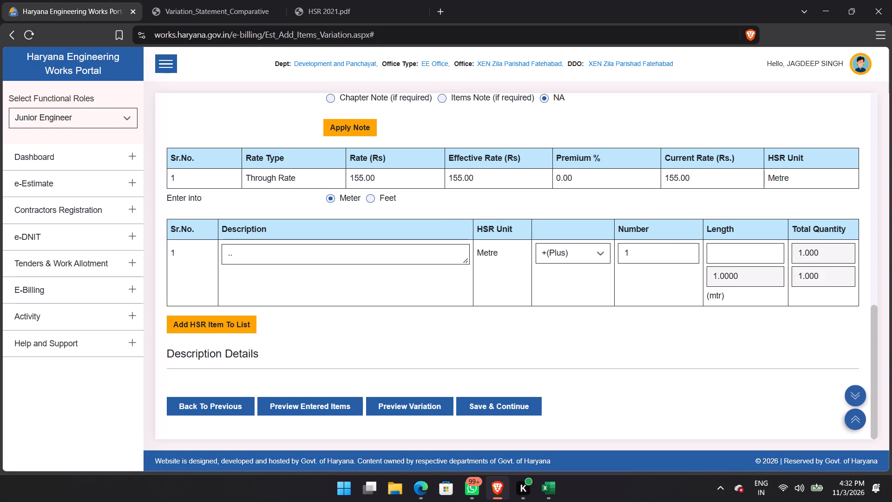
type("150")
key("Tab")
key("Return")
scroll(579, 127, "down", 2)
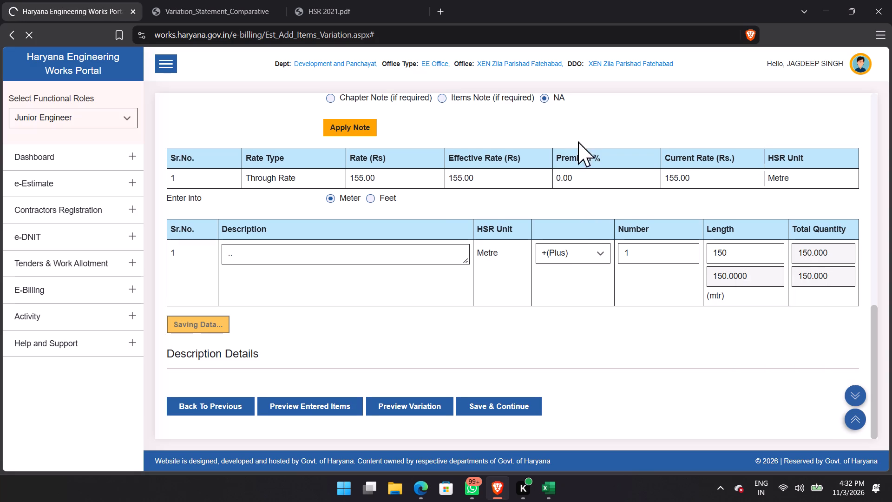
scroll(578, 141, "down", 3)
left_click(539, 110)
Search the full HSR for item 24.14.31 and set its rate type to Through Rate.
scroll(374, 289, "up", 8)
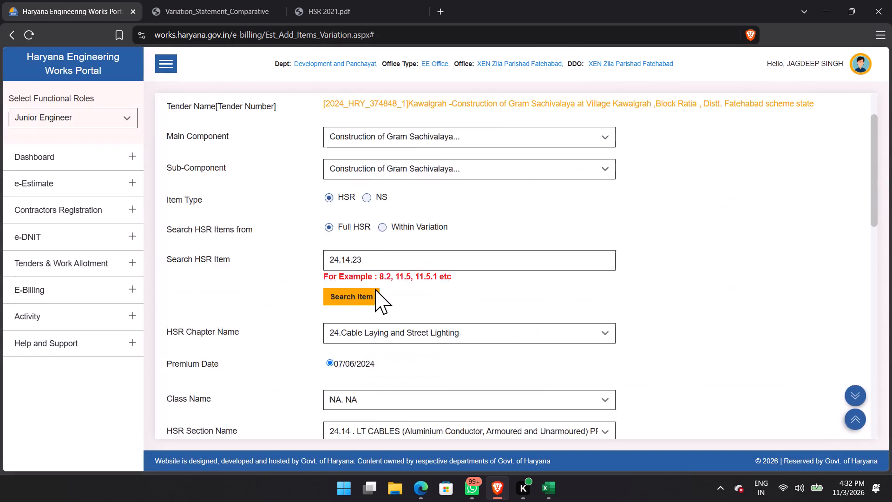
left_click(413, 312)
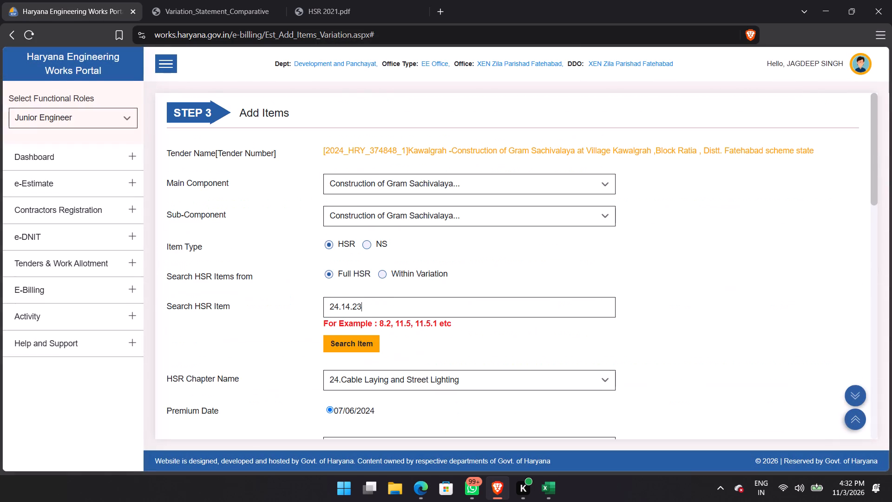
key("BackSpace")
key("BackSpace")
type("31")
key("Tab")
key("Return")
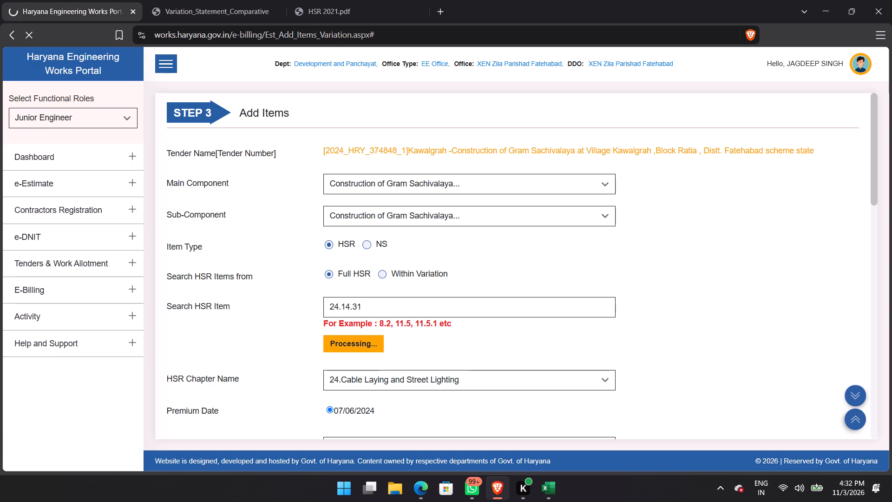
scroll(493, 300, "down", 5)
scroll(493, 301, "up", 1)
scroll(493, 301, "down", 4)
left_click(387, 250)
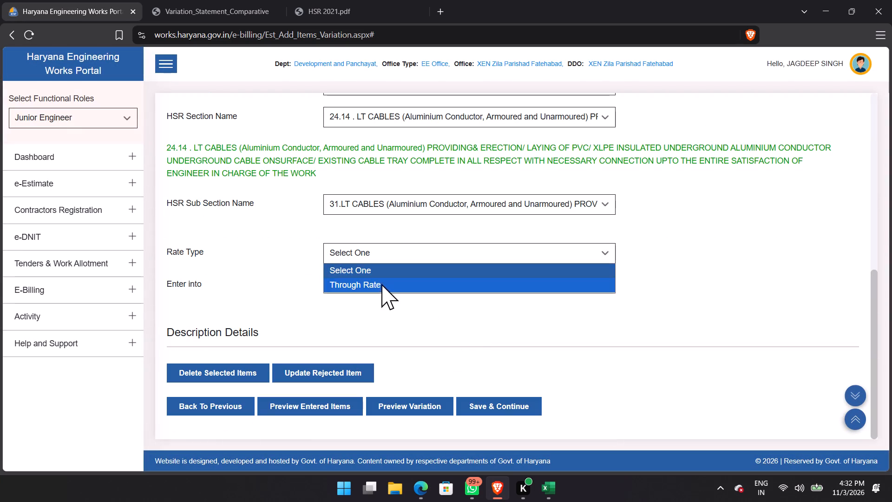
left_click(379, 290)
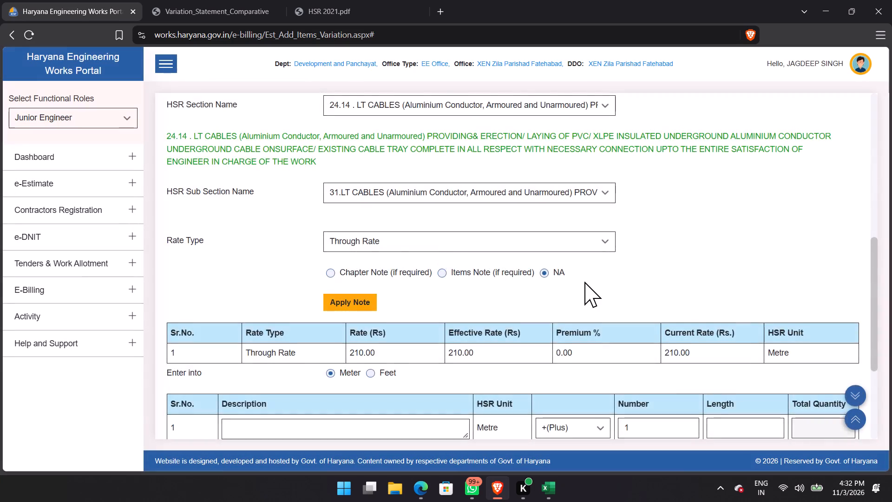
Add item 24.14.31 to the list with description "..", number 1 and a length of 4 m.
scroll(584, 282, "down", 6)
type("..")
key("Tab")
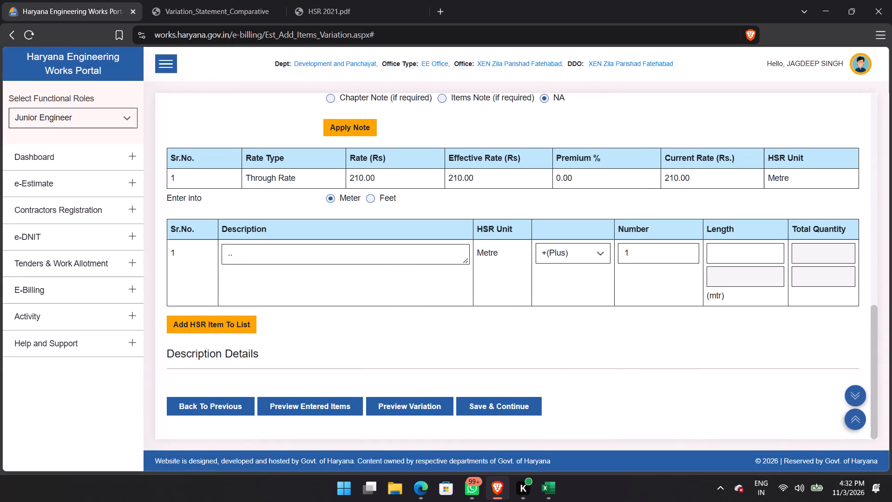
key("Tab")
key("Tab")
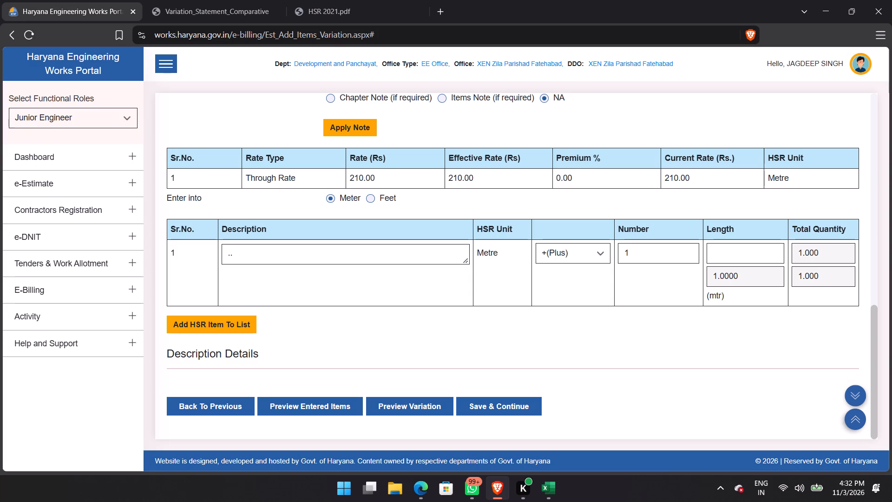
key("4")
key("Tab")
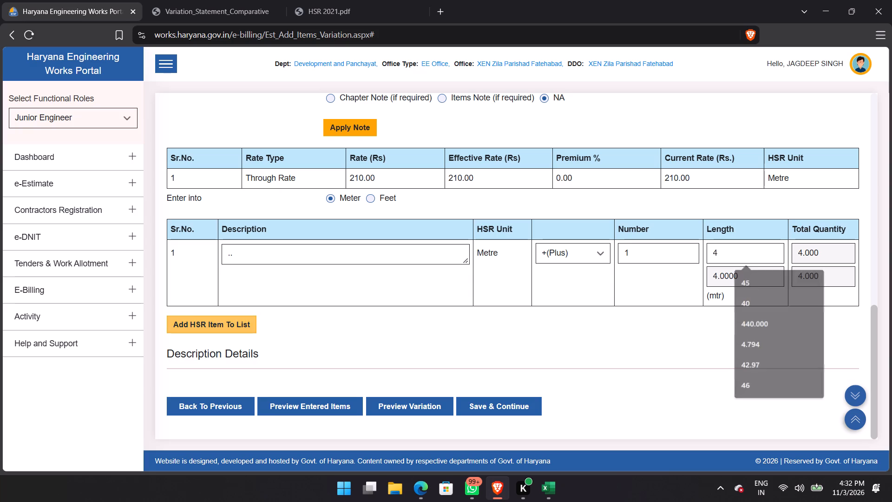
key("Return")
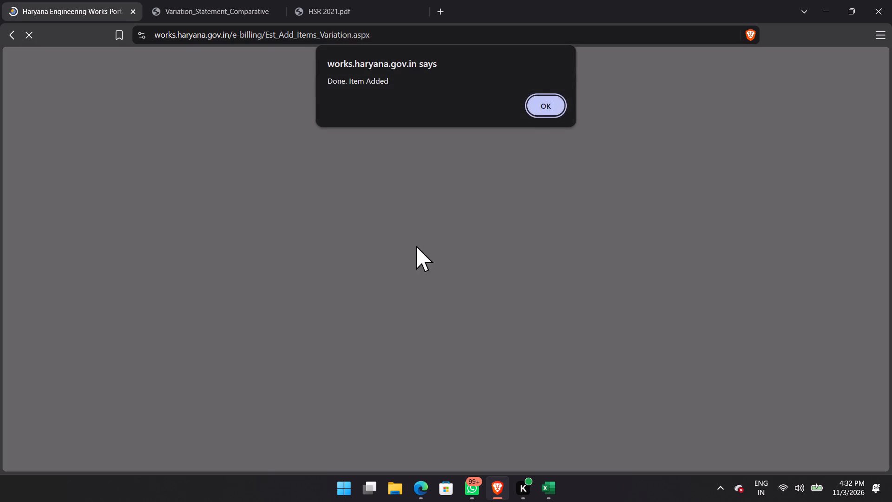
left_click(554, 110)
Edit the added entry of item 24.14.31, update its length to 80 m and check its description details.
scroll(728, 279, "down", 4)
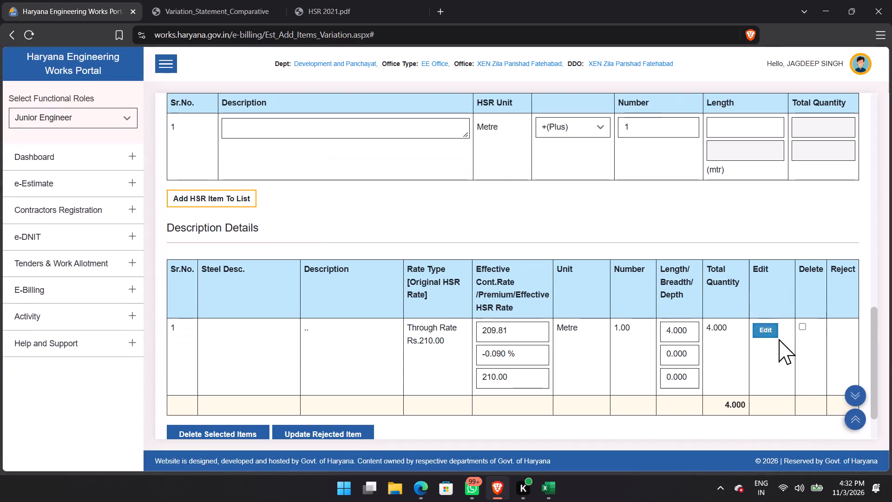
left_click(774, 329)
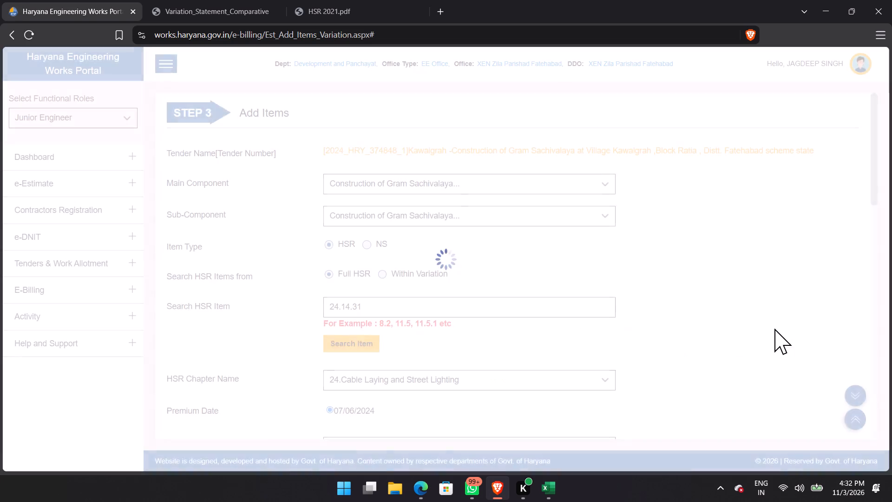
scroll(686, 356, "down", 10)
left_click_drag(740, 199, 673, 199)
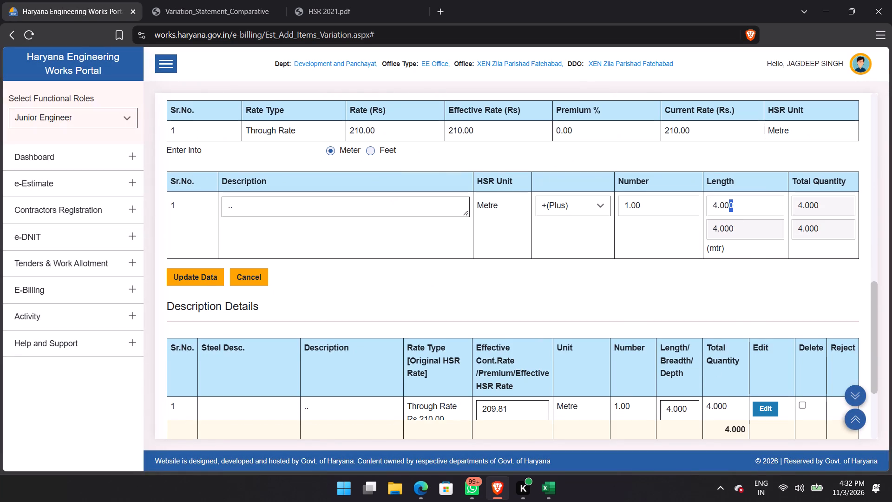
key("0")
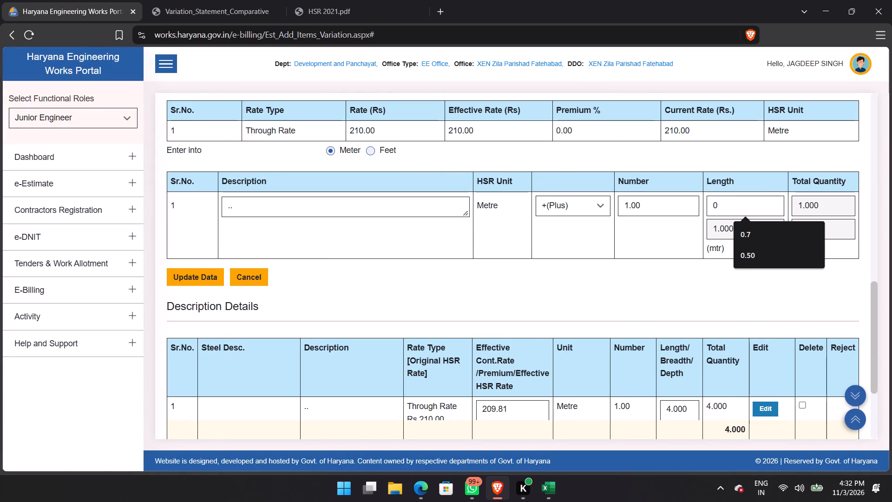
key("BackSpace")
type("80")
key("Tab")
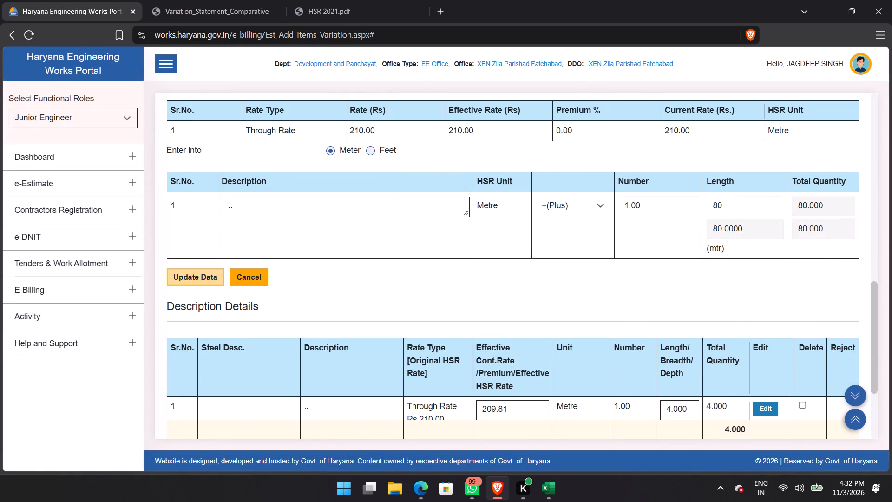
key("Return")
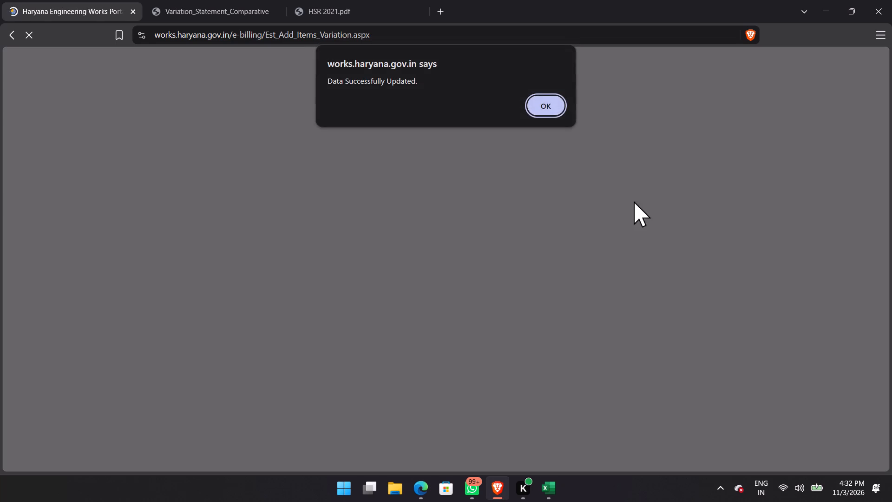
left_click(551, 102)
scroll(707, 361, "down", 14)
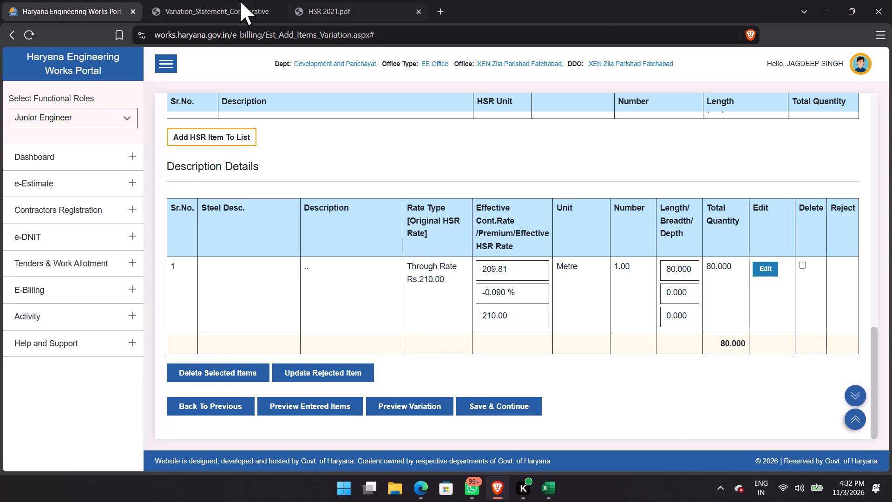
Search the HSR 2021 PDF for item 23.28.13.11.
left_click(360, 11)
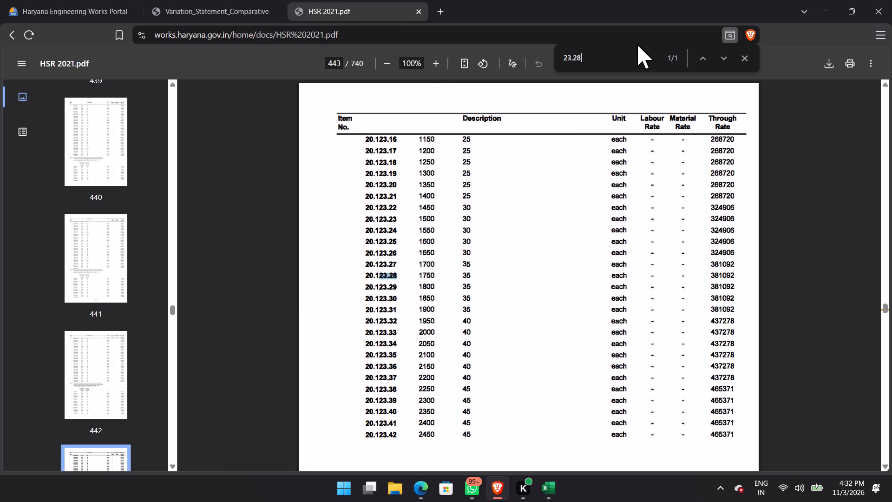
key("BackSpace")
key("BackSpace")
key("BackSpace")
key("BackSpace")
key("BackSpace")
key("BackSpace")
type("23.28.13.11")
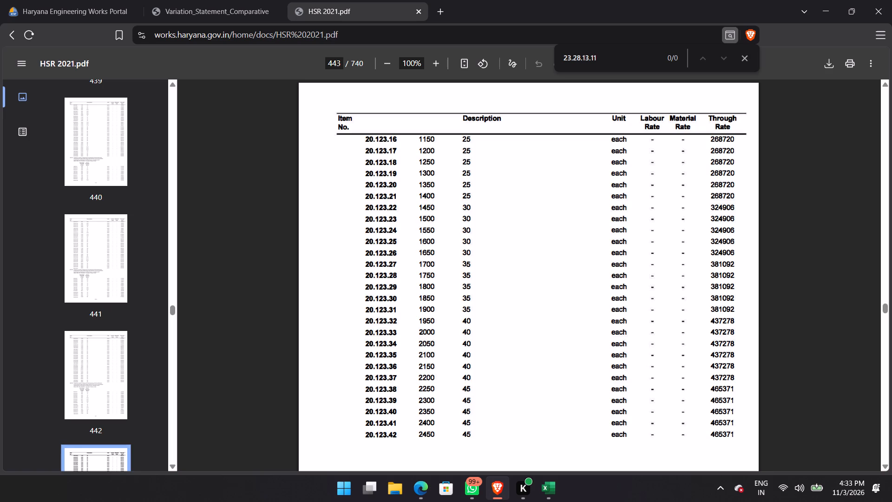
Close the Variation_Statement_Comparative document.
left_click(275, 14)
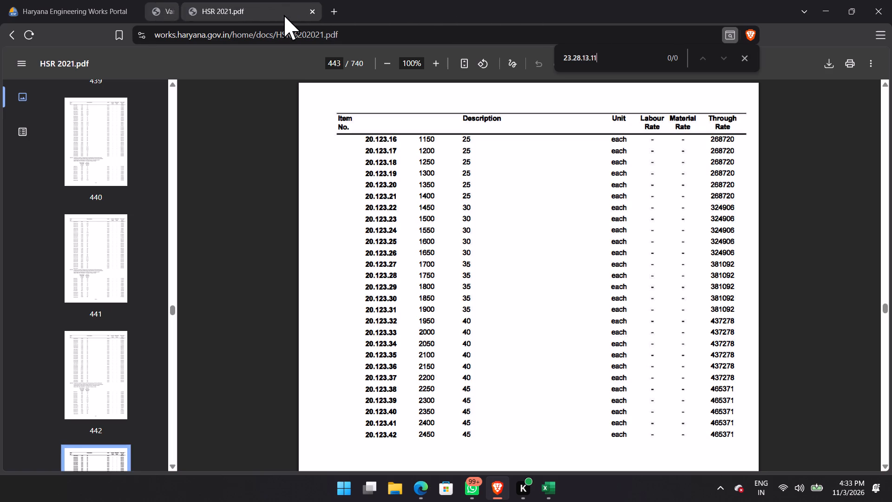
Back in the variation form, search the full HSR for item 7.28.2, set its rate type to Through Rate and check its description details.
left_click(69, 0)
scroll(323, 209, "up", 15)
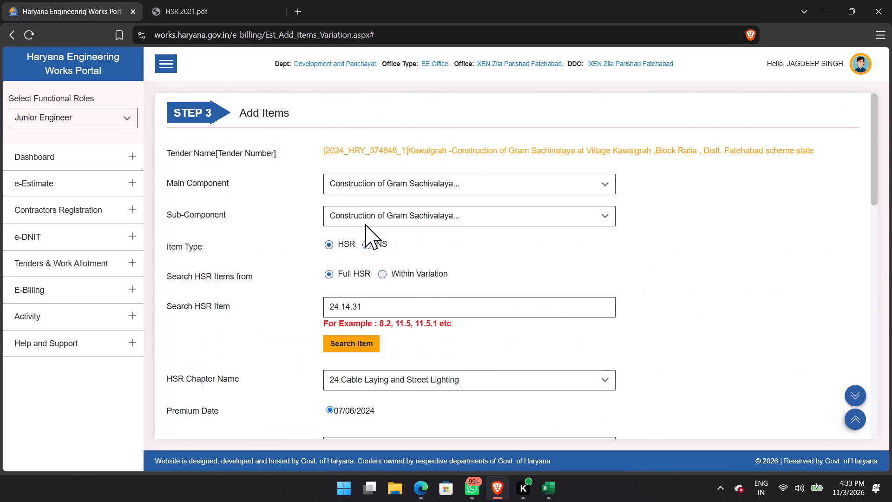
left_click_drag(398, 316, 253, 288)
key("BackSpace")
type("7.28.2")
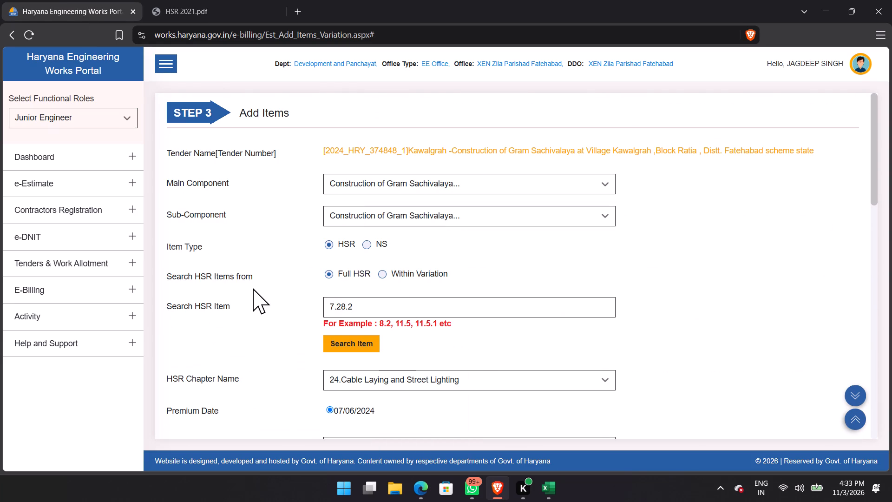
key("Tab")
key("Return")
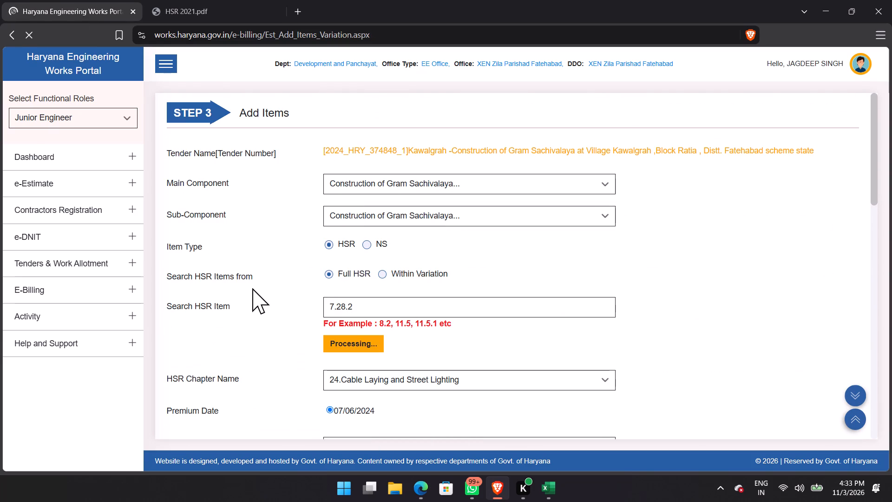
scroll(343, 291, "down", 8)
left_click(372, 257)
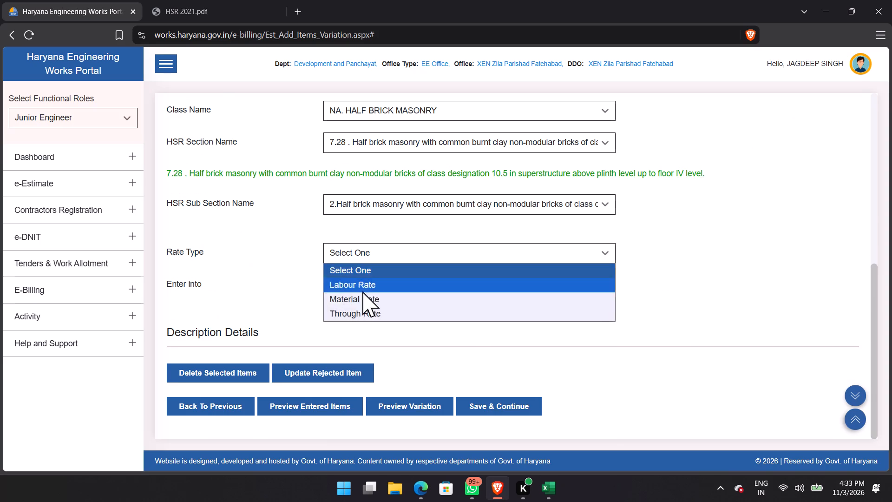
left_click(361, 300)
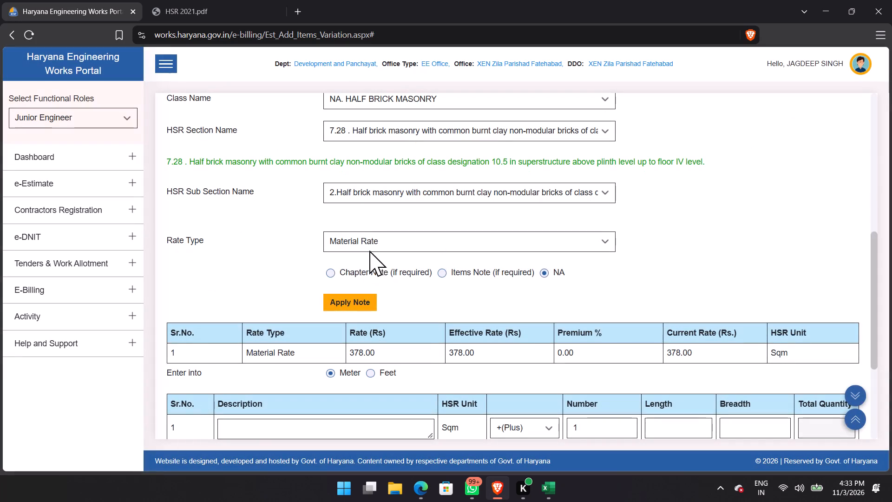
left_click(372, 240)
left_click(361, 298)
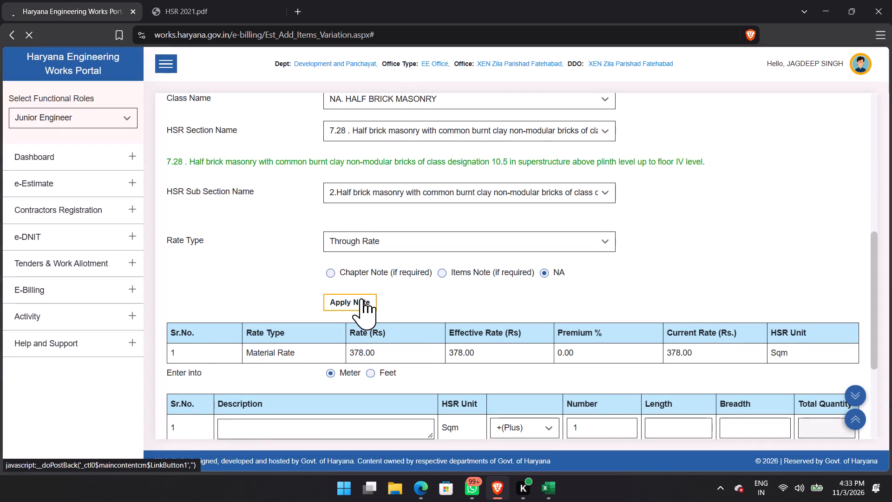
scroll(361, 300, "down", 6)
scroll(360, 307, "up", 1)
scroll(360, 307, "down", 2)
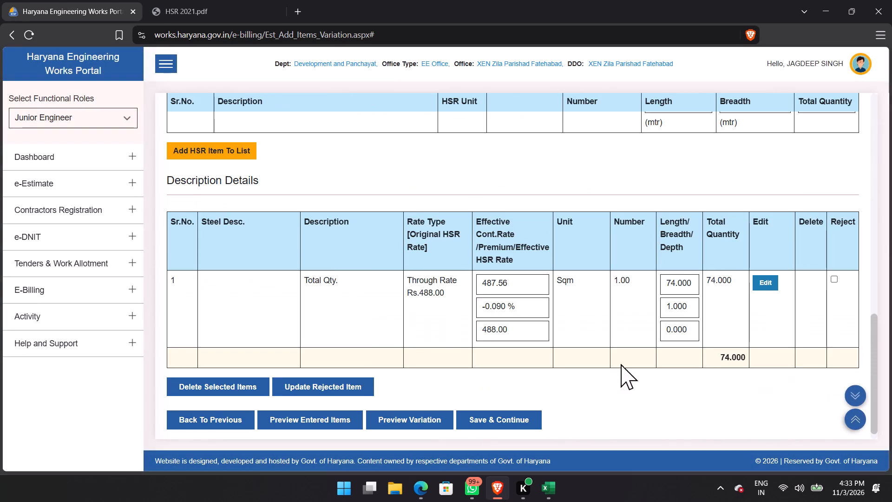
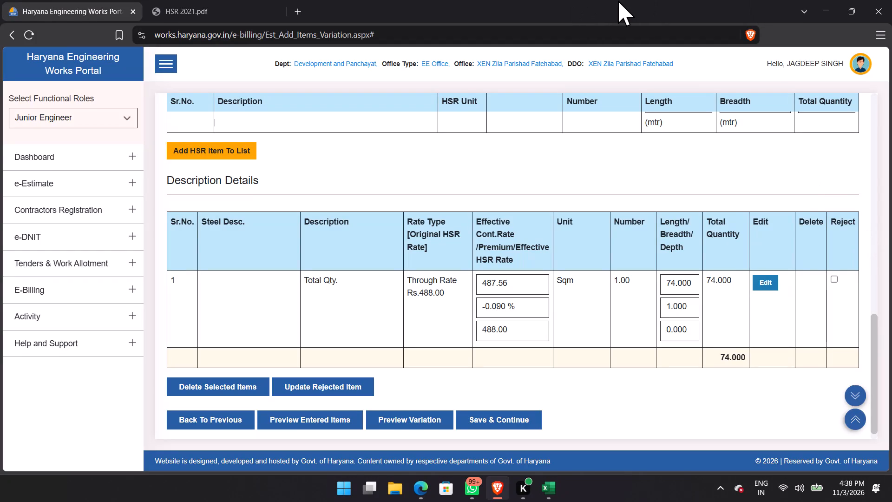
Open the variation preview for the estimate's entered HSR items.
left_click(394, 425)
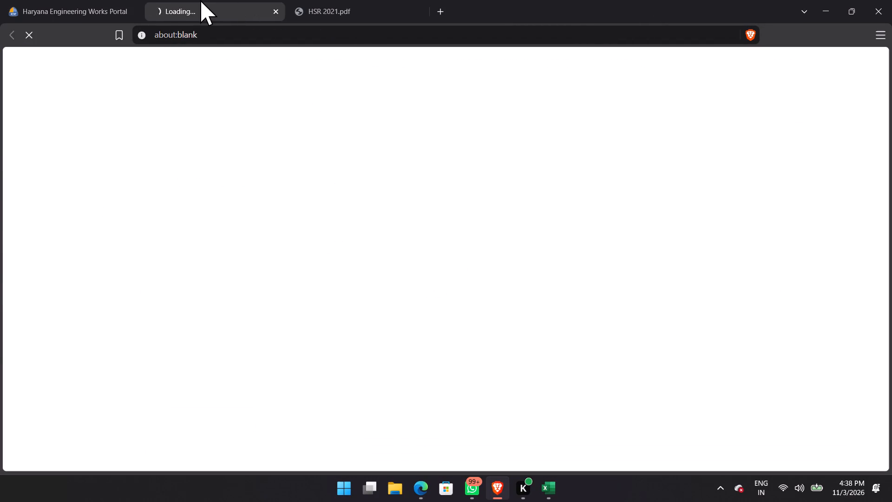
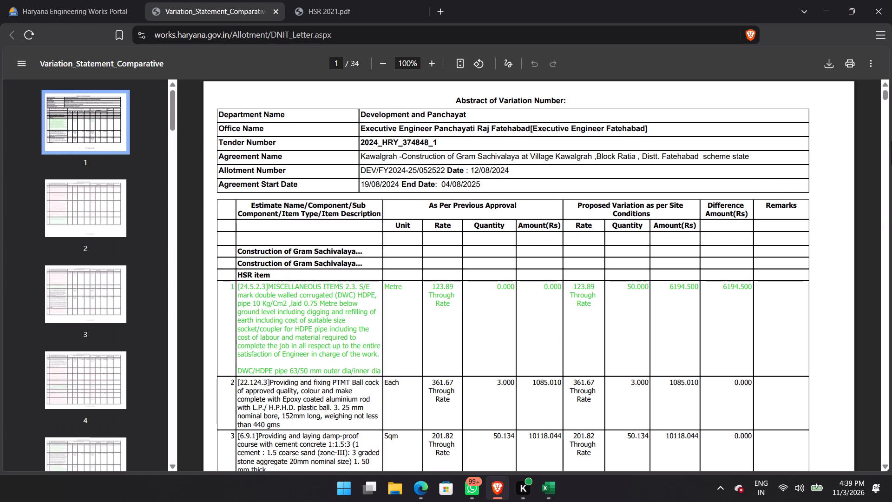
left_click_drag(884, 94, 891, 309)
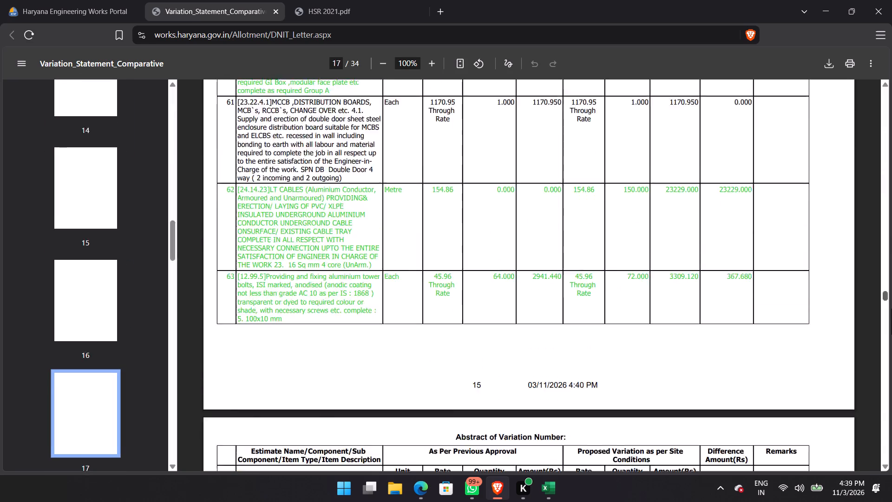
left_click_drag(891, 309, 888, 460)
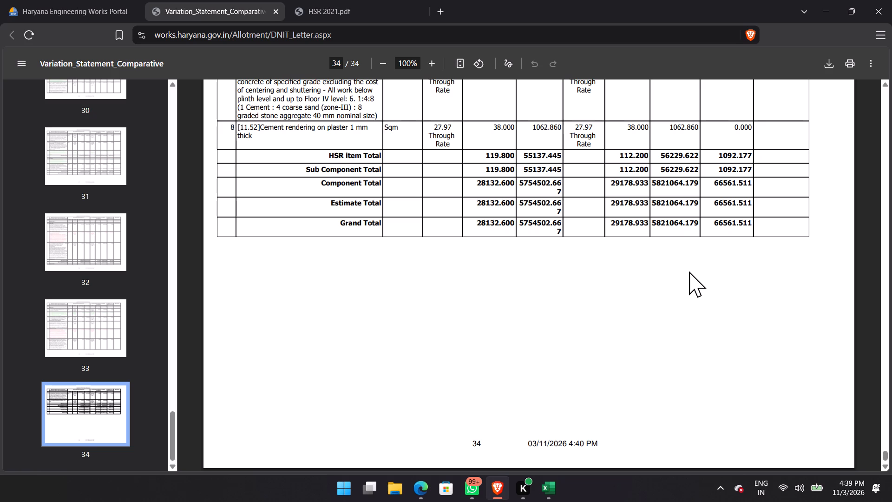
left_click(72, 2)
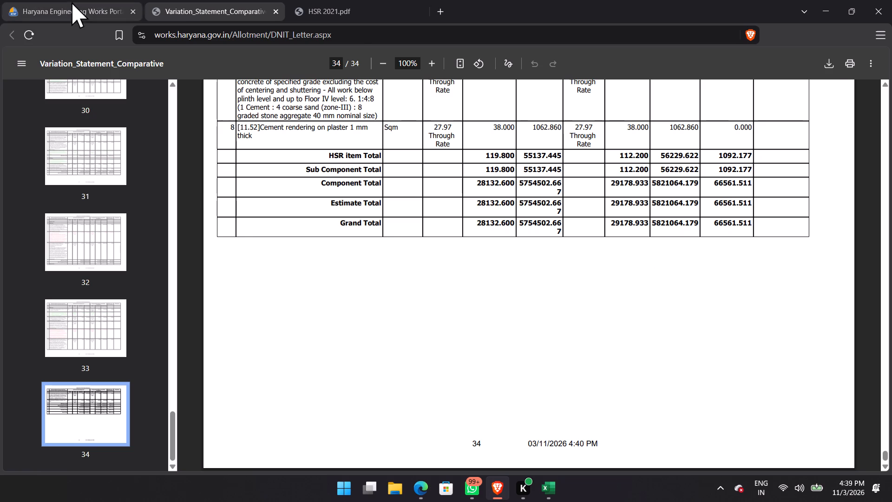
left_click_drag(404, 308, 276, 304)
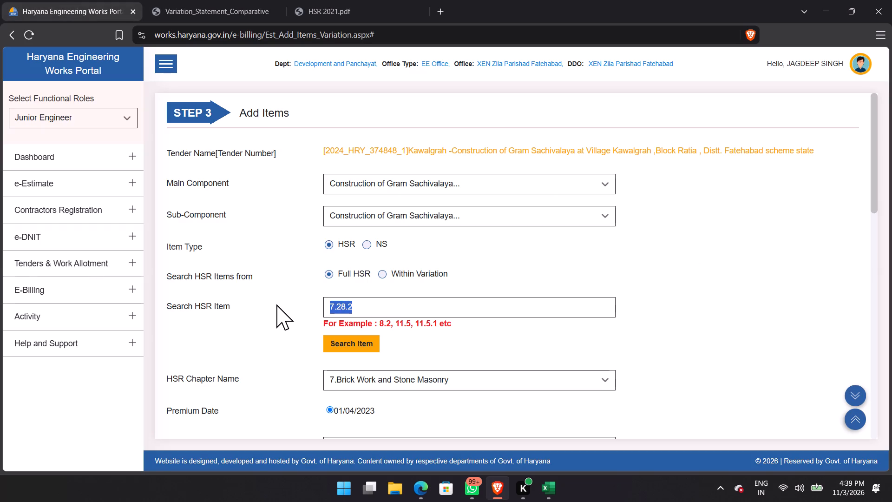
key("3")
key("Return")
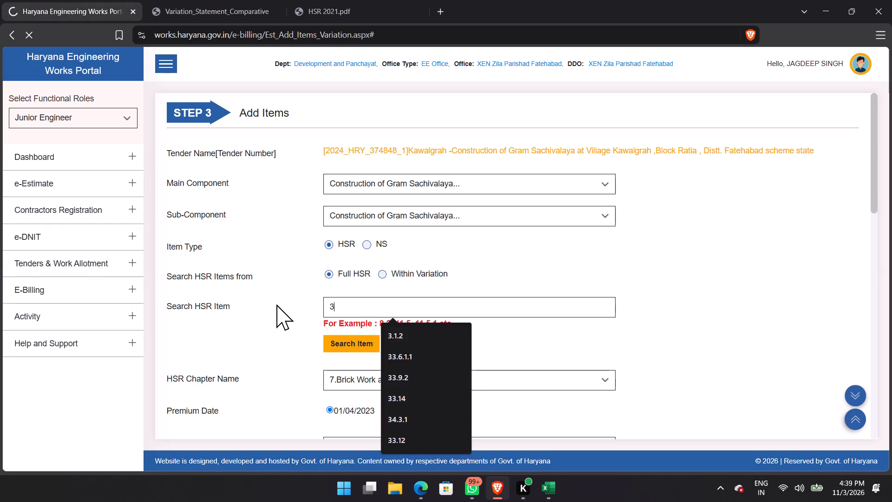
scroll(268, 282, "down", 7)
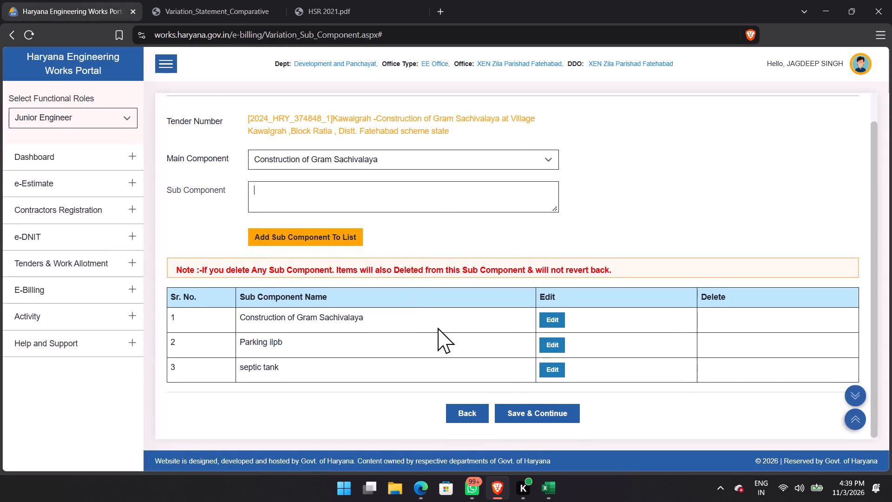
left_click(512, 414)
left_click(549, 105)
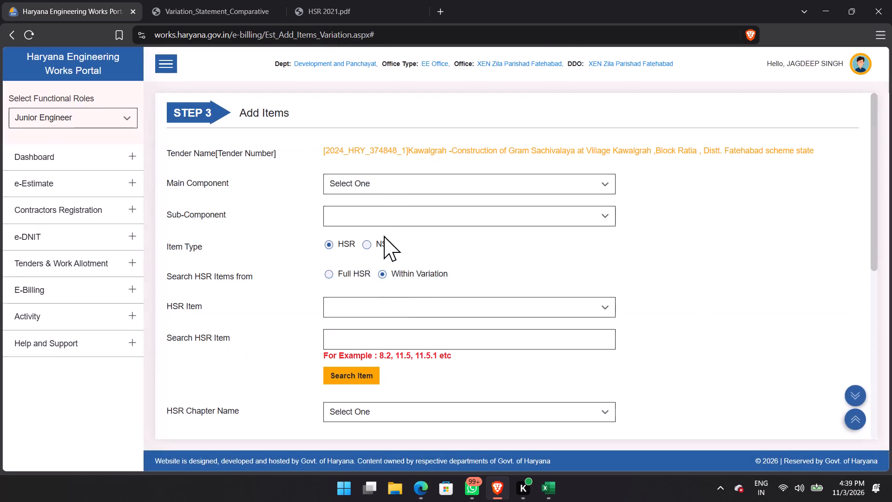
Set the main component and sub-component to Construction of Gram Sachivalaya, with HSR items searched from Full HSR.
left_click(399, 183)
left_click(394, 226)
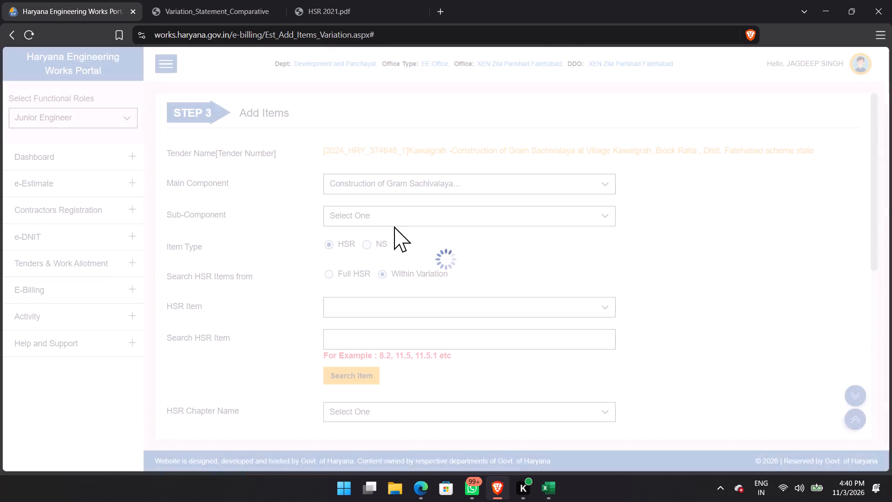
left_click(395, 224)
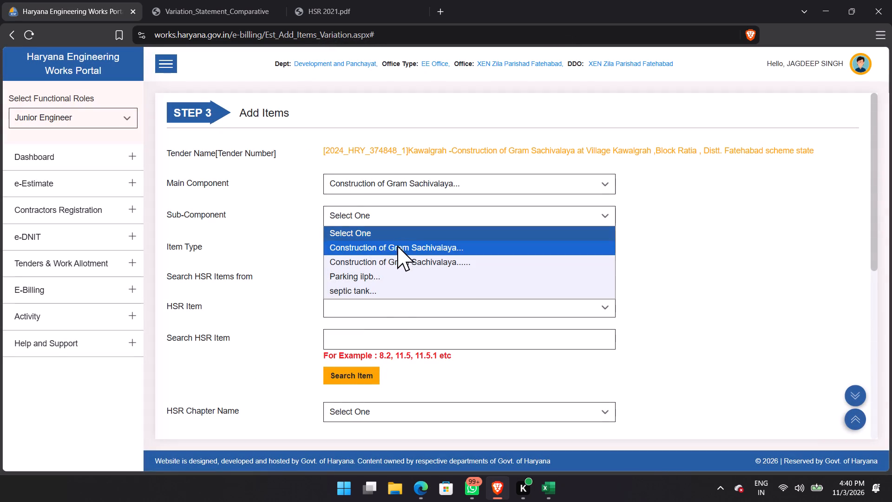
left_click(397, 245)
left_click(330, 272)
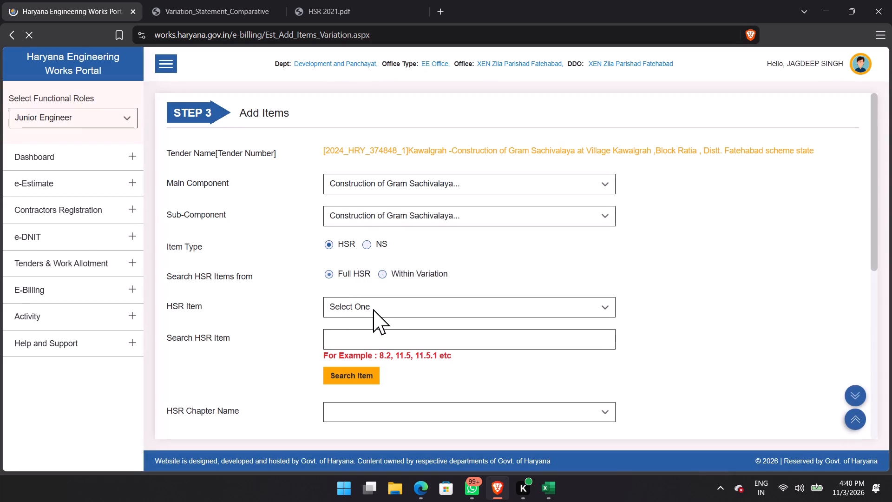
Search for HSR item 3.1.2 and choose the 5km rate type to load its entries.
left_click(369, 298)
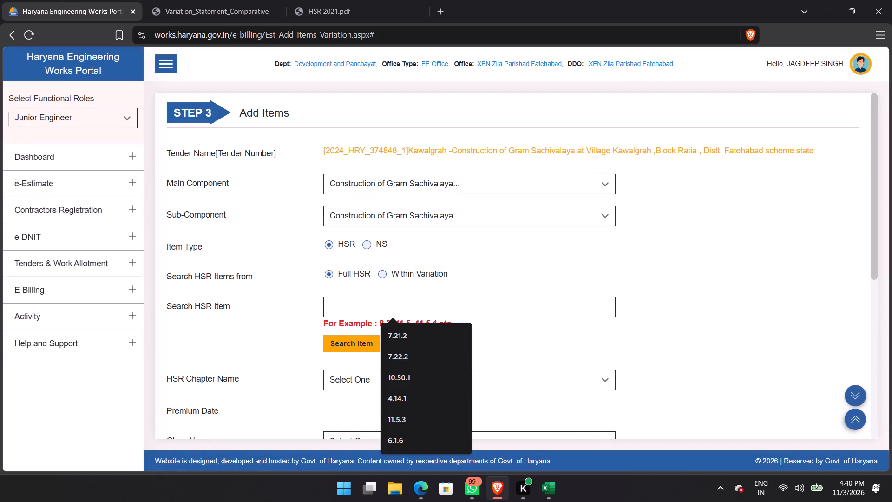
type("3.1.2")
left_click(363, 344)
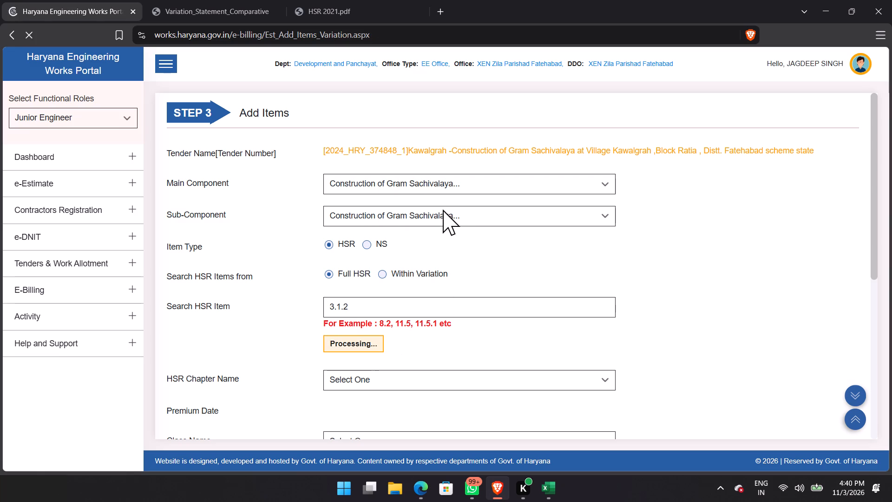
scroll(413, 223, "down", 6)
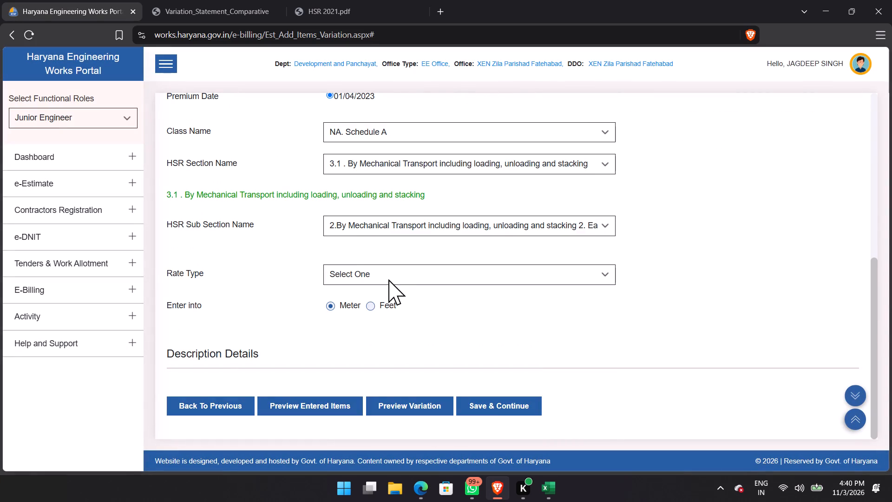
left_click(388, 278)
left_click(374, 363)
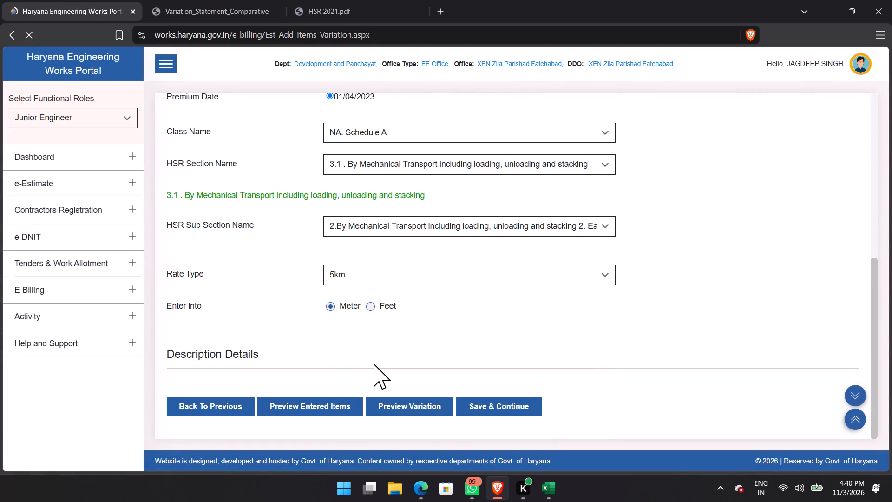
Examine the measurement entries and quantities listed for HSR item 3.1.2, along with its rate and entry form.
scroll(374, 363, "down", 6)
scroll(374, 363, "up", 2)
scroll(374, 363, "down", 3)
scroll(374, 363, "up", 1)
scroll(374, 363, "down", 7)
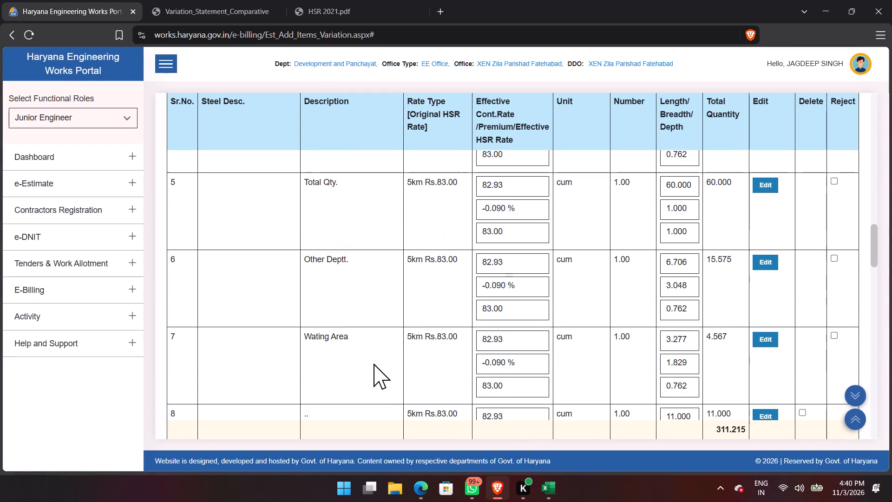
scroll(374, 365, "down", 9)
scroll(375, 378, "up", 1)
scroll(375, 379, "down", 6)
scroll(375, 384, "up", 1)
scroll(375, 384, "down", 2)
scroll(375, 387, "up", 1)
scroll(375, 387, "down", 2)
scroll(375, 386, "up", 1)
scroll(375, 385, "down", 11)
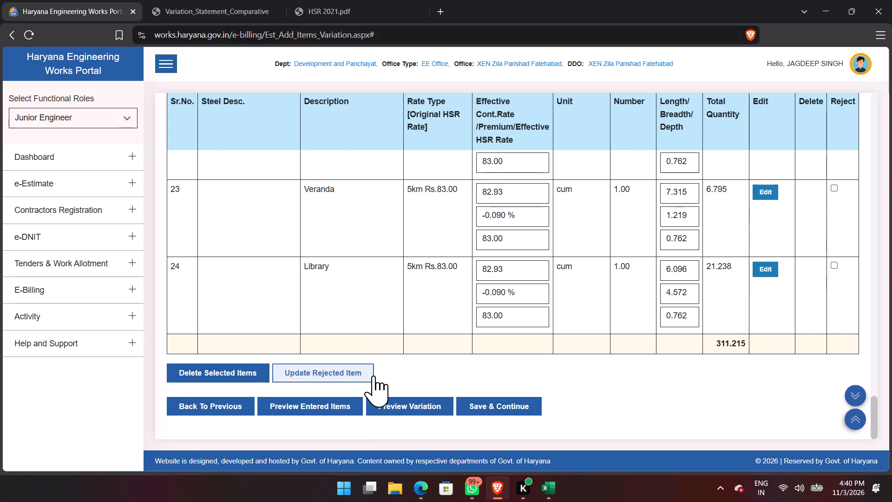
scroll(374, 376, "up", 20)
scroll(374, 376, "up", 5)
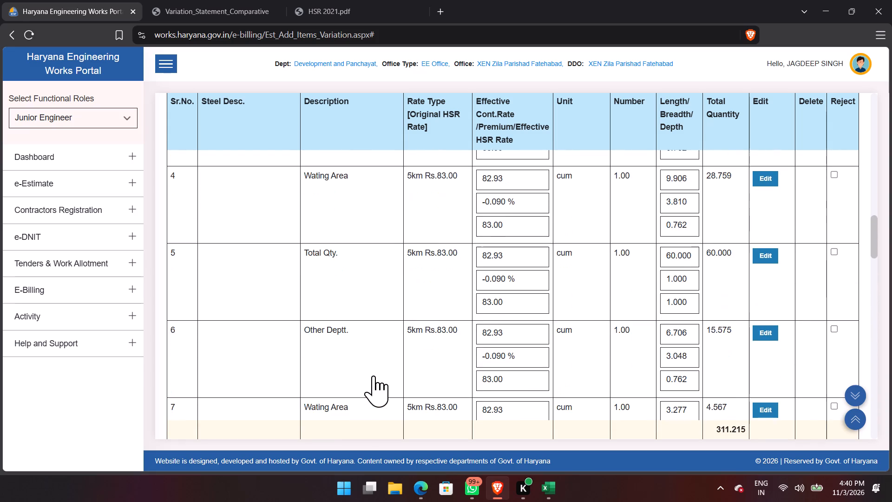
scroll(374, 376, "down", 4)
scroll(374, 376, "up", 1)
scroll(374, 376, "down", 13)
scroll(375, 375, "up", 1)
scroll(375, 375, "down", 3)
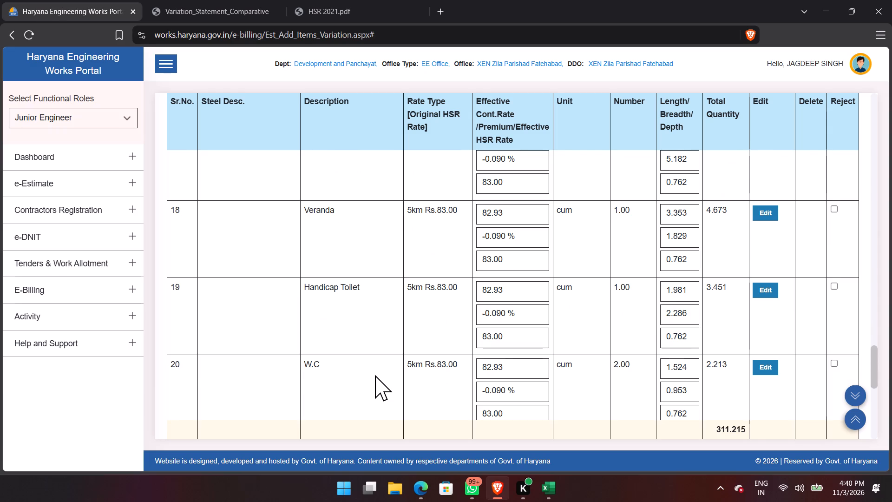
scroll(374, 382, "up", 20)
scroll(374, 382, "up", 7)
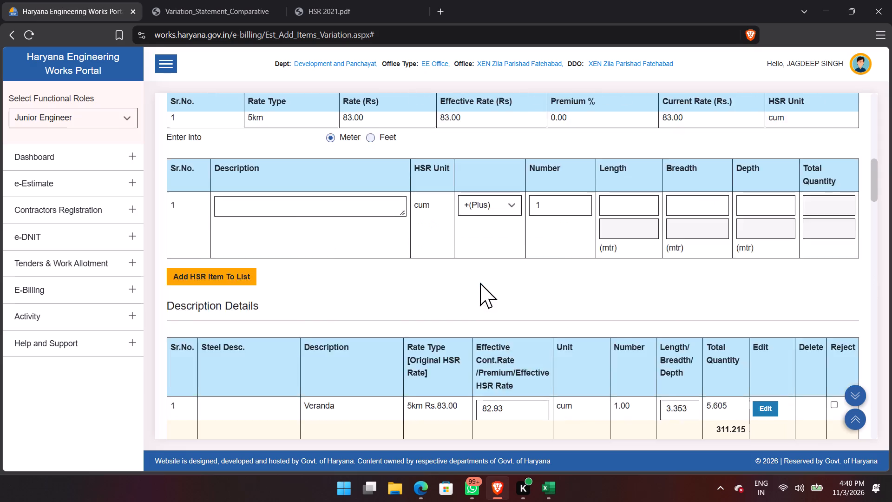
scroll(480, 283, "up", 5)
scroll(486, 279, "down", 5)
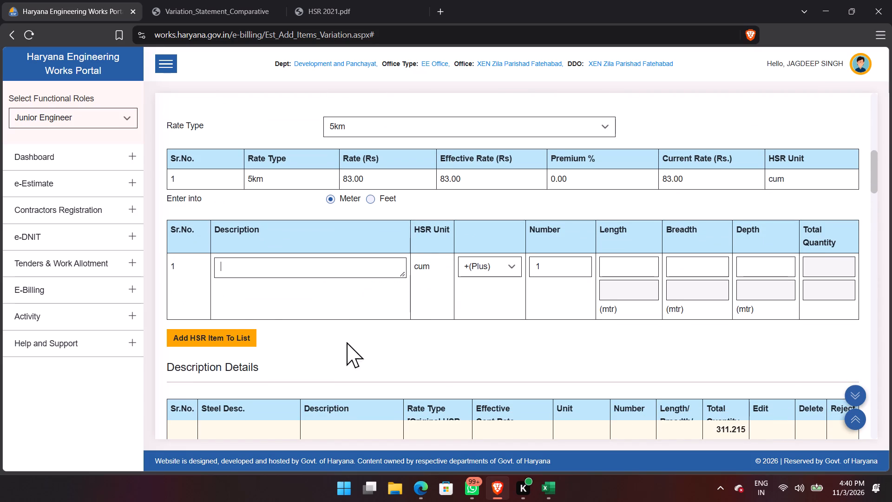
Search for HSR item 4.33 and choose Through Rate as its rate type.
scroll(434, 225, "up", 5)
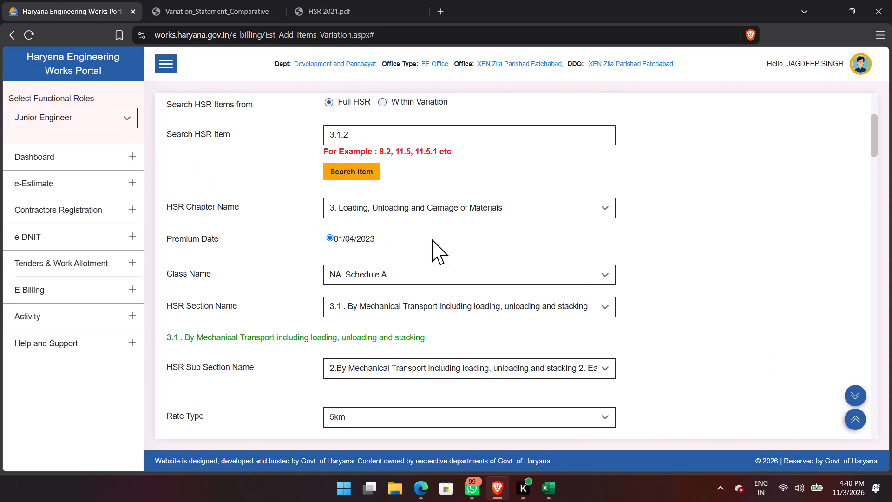
scroll(432, 239, "up", 2)
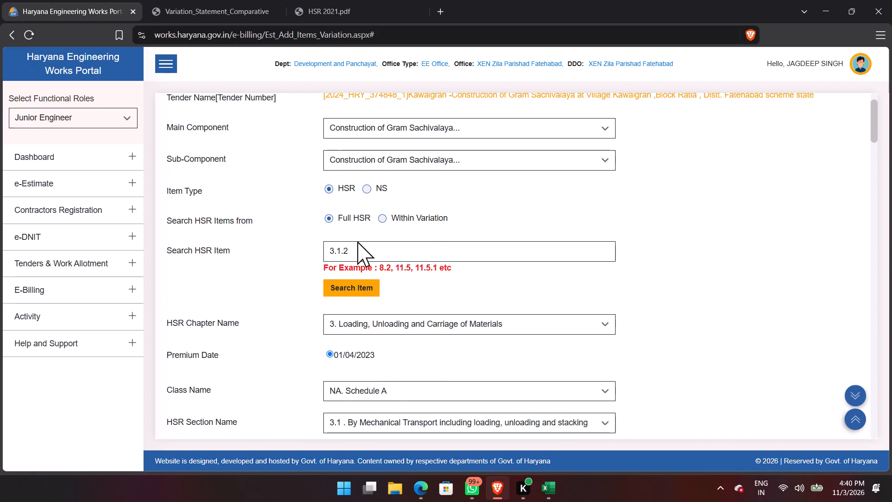
left_click_drag(369, 255, 315, 255)
type("4.33")
left_click(345, 290)
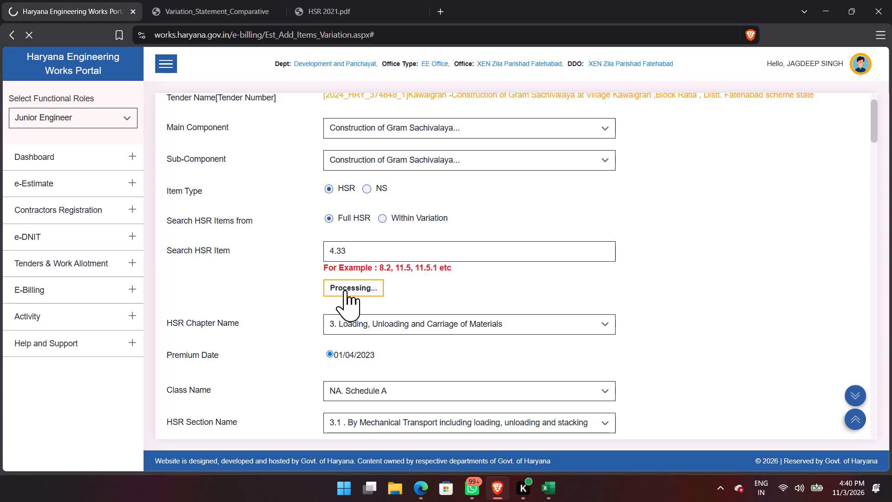
scroll(364, 335, "down", 5)
left_click(376, 302)
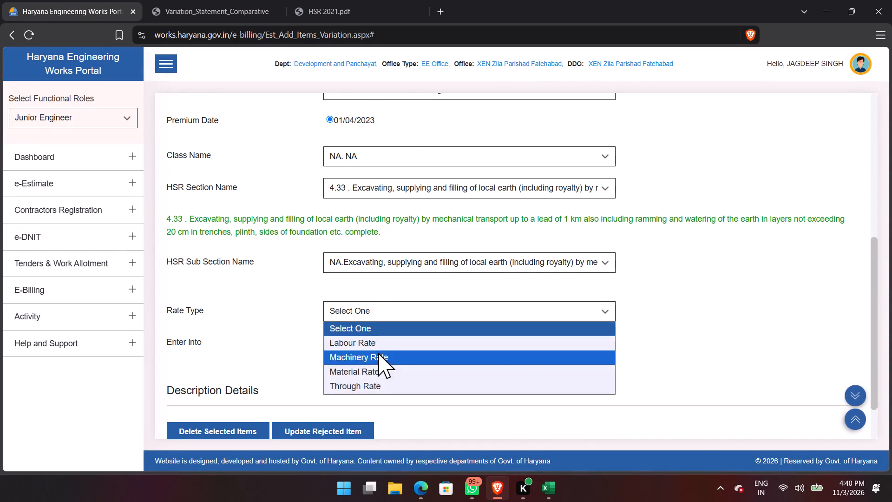
left_click(377, 390)
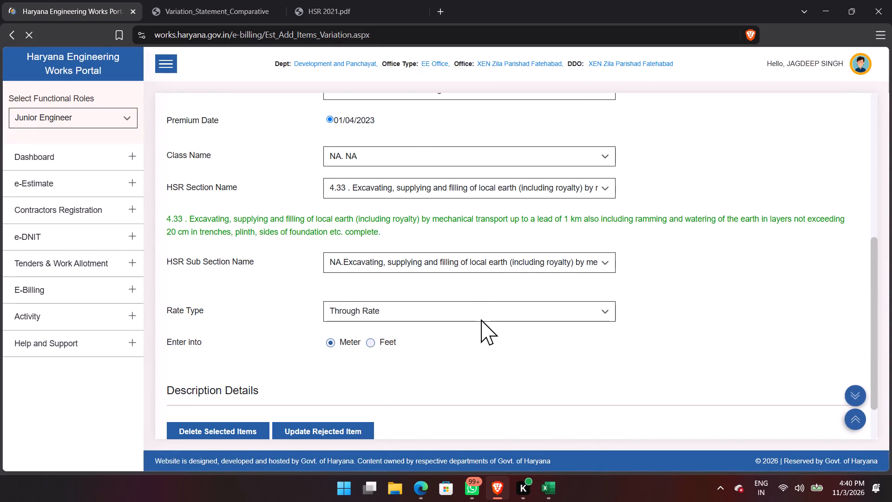
Examine the description, rate, unit and description details of HSR item 4.33.
scroll(481, 318, "down", 1)
scroll(481, 318, "up", 1)
scroll(481, 318, "down", 6)
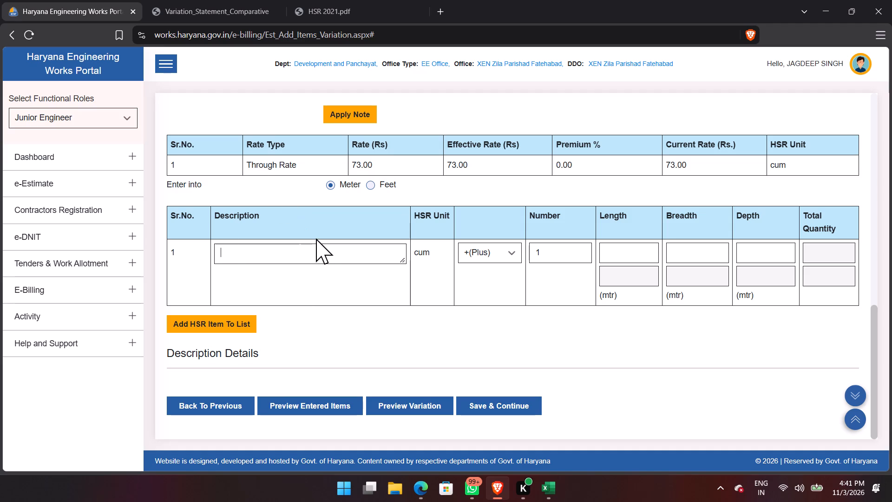
scroll(316, 238, "up", 6)
scroll(314, 242, "down", 4)
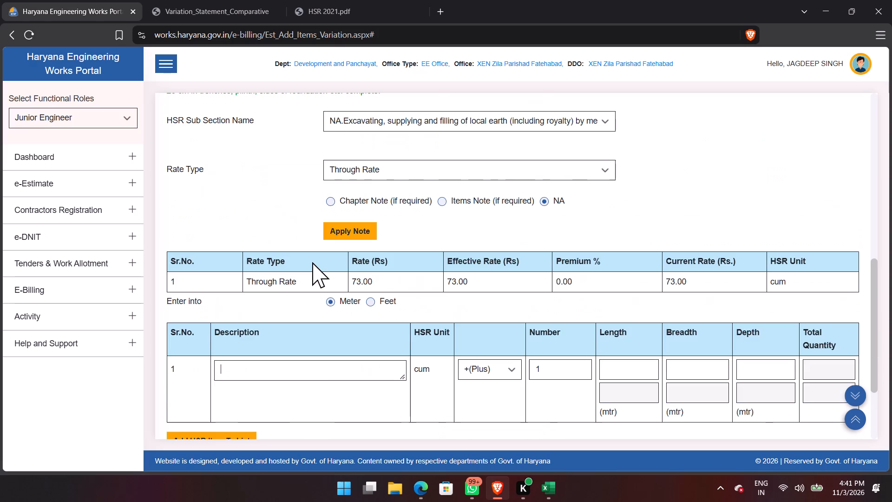
scroll(312, 262, "up", 5)
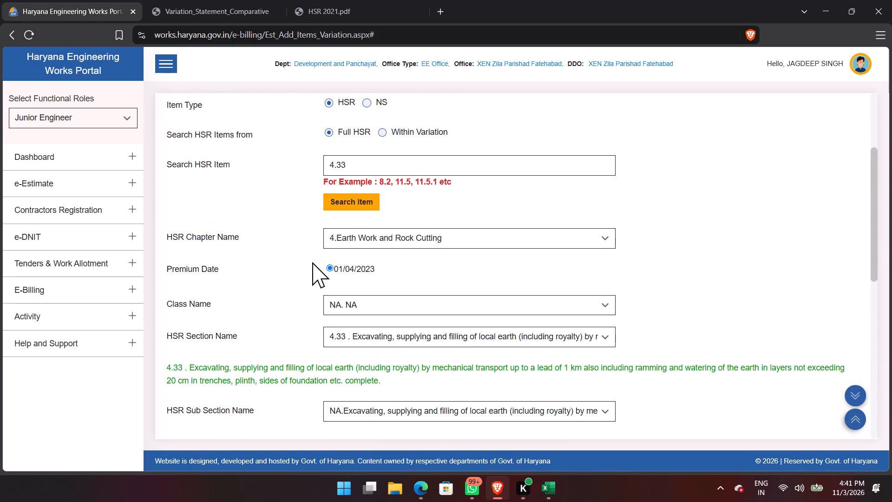
scroll(312, 262, "down", 6)
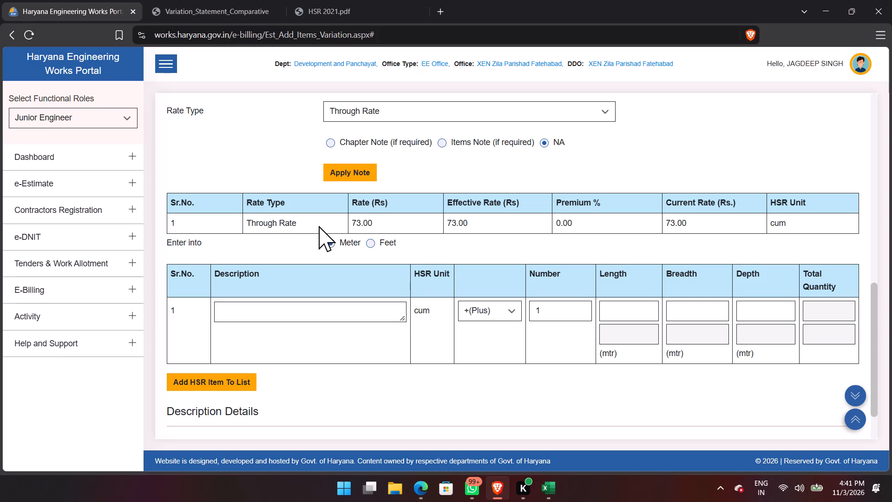
scroll(319, 227, "down", 6)
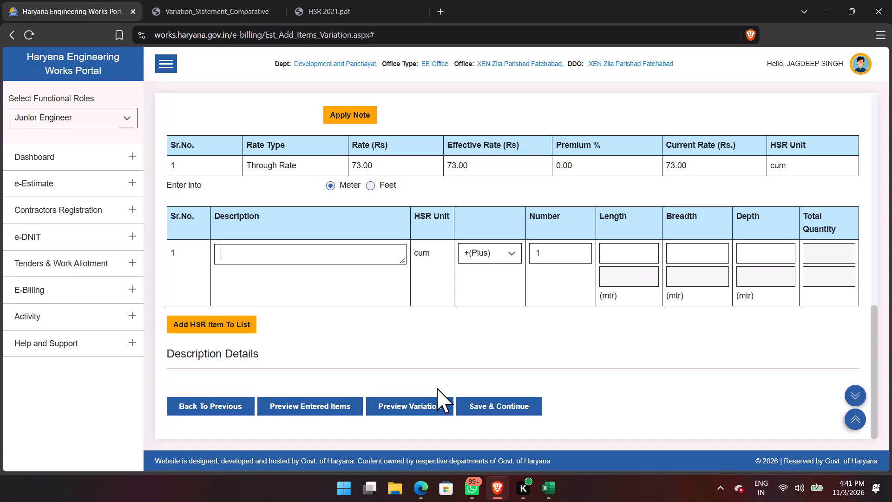
scroll(437, 388, "up", 5)
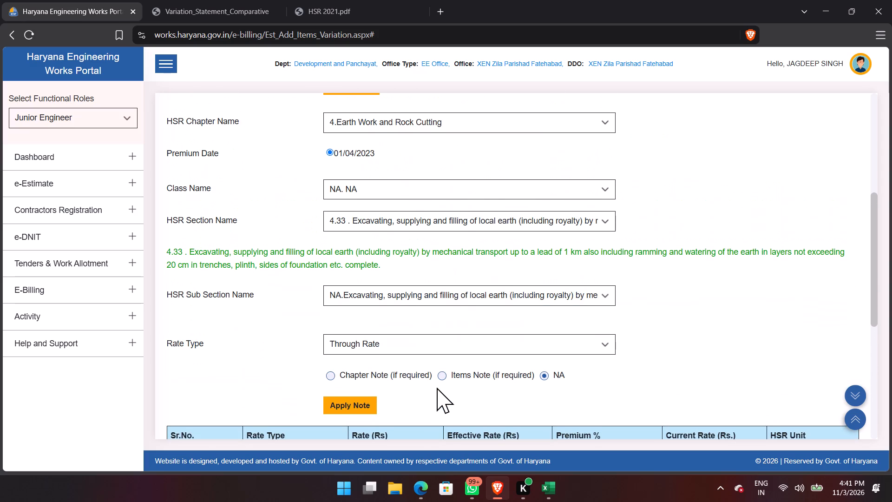
scroll(437, 387, "up", 7)
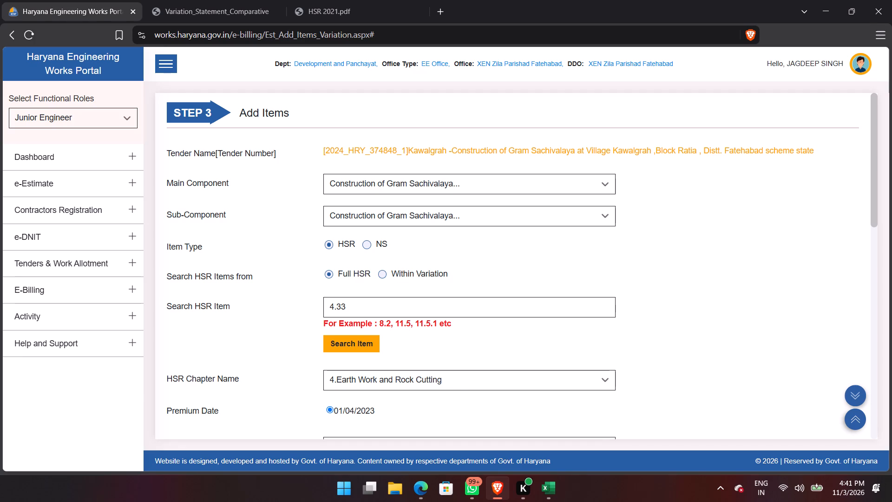
Switch to the variation statement PDF and find item 3.1.2.
left_click(214, 0)
scroll(659, 307, "up", 4)
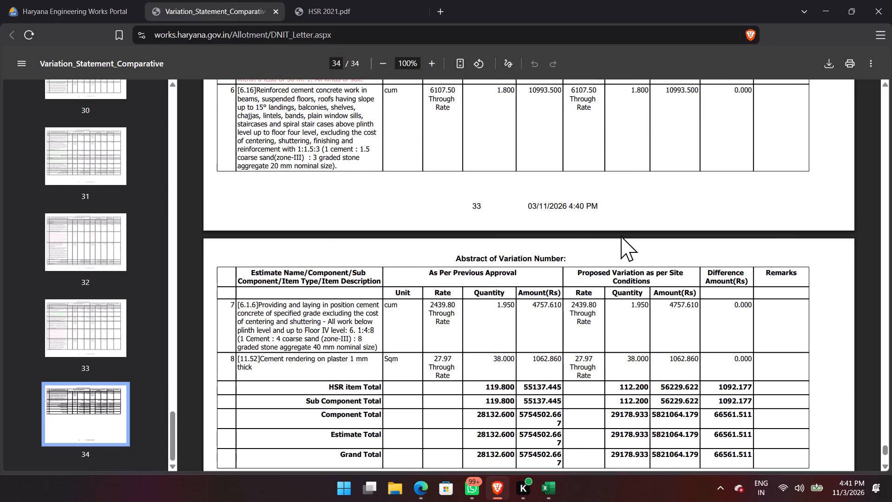
key("ctrl+f")
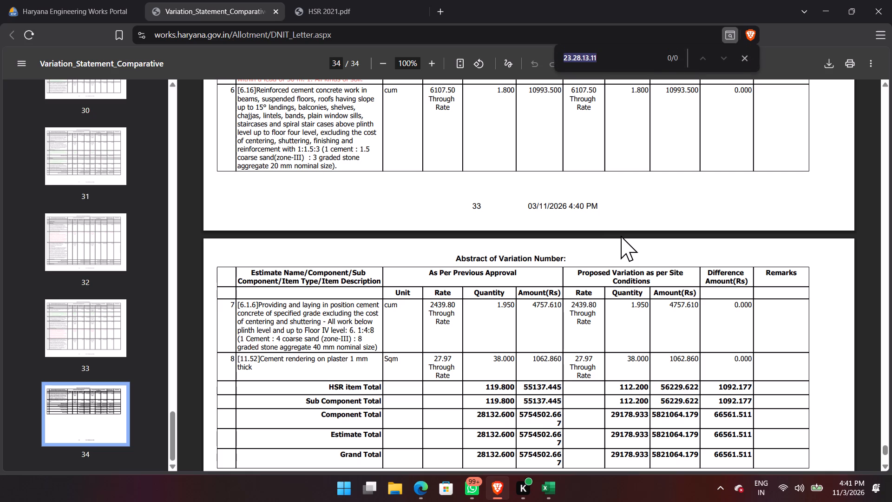
type("3.1.2")
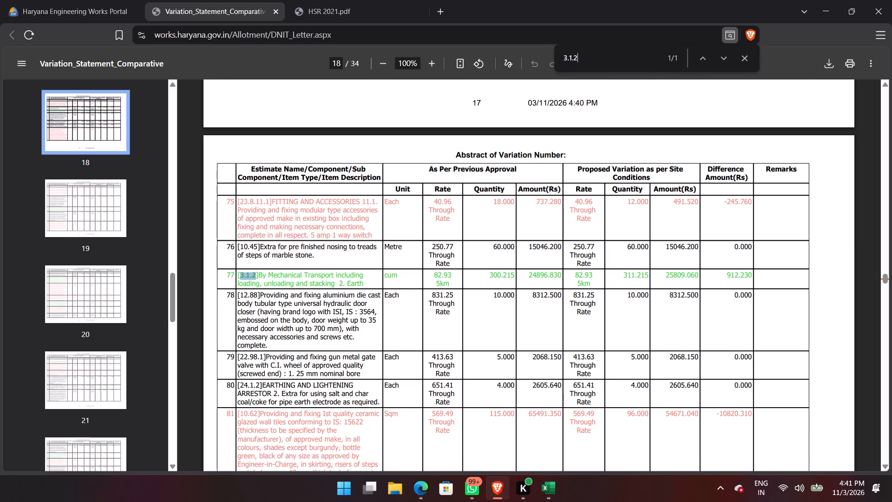
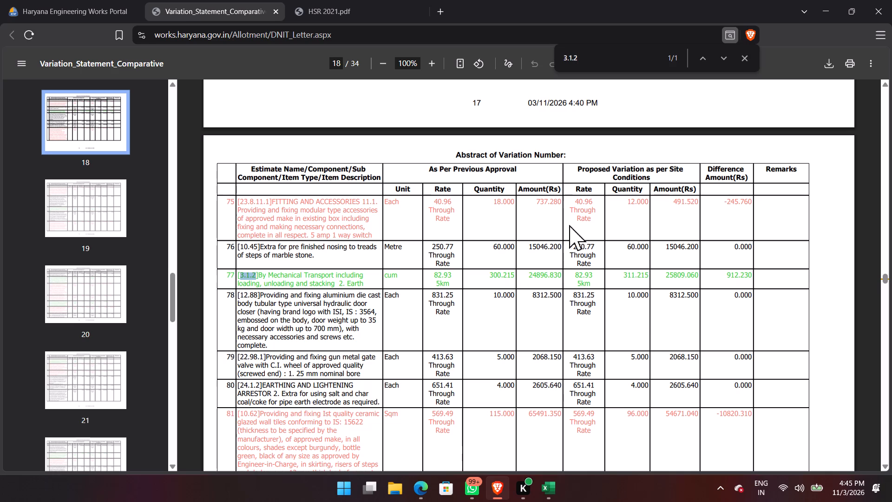
Search the variation statement for INTERLO and examine the HSR items and totals under Parking ilpb.
scroll(680, 181, "up", 1)
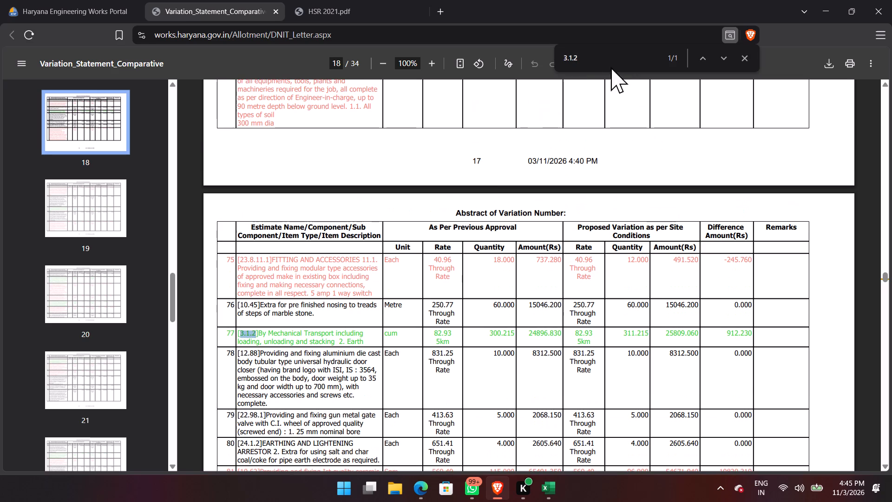
key("BackSpace")
key("BackSpace")
key("BackSpace")
key("BackSpace")
key("BackSpace")
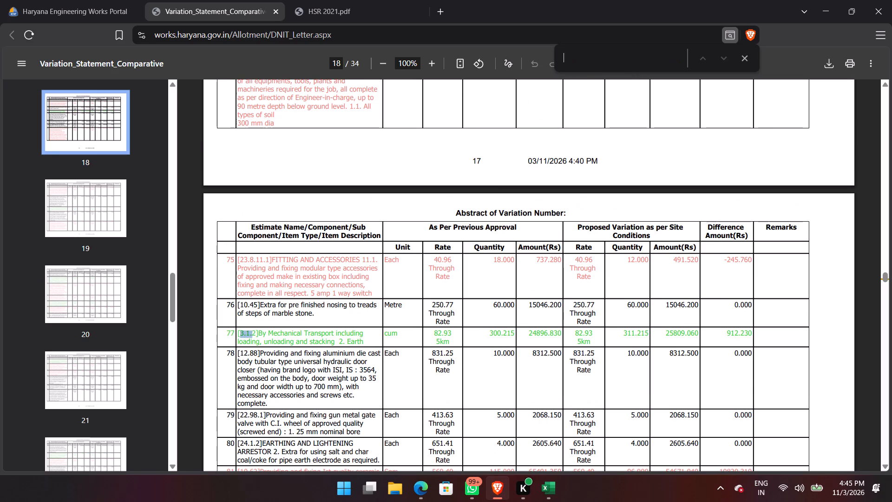
key("BackSpace")
key("i")
key("n")
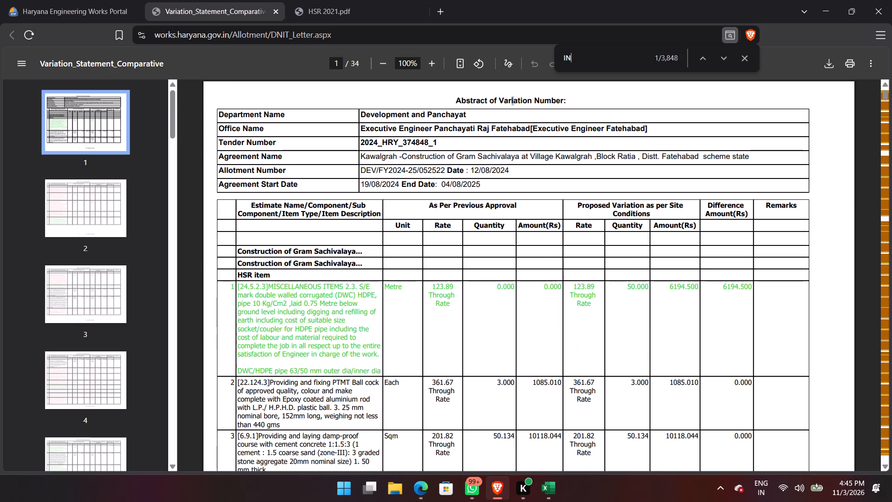
type("TER")
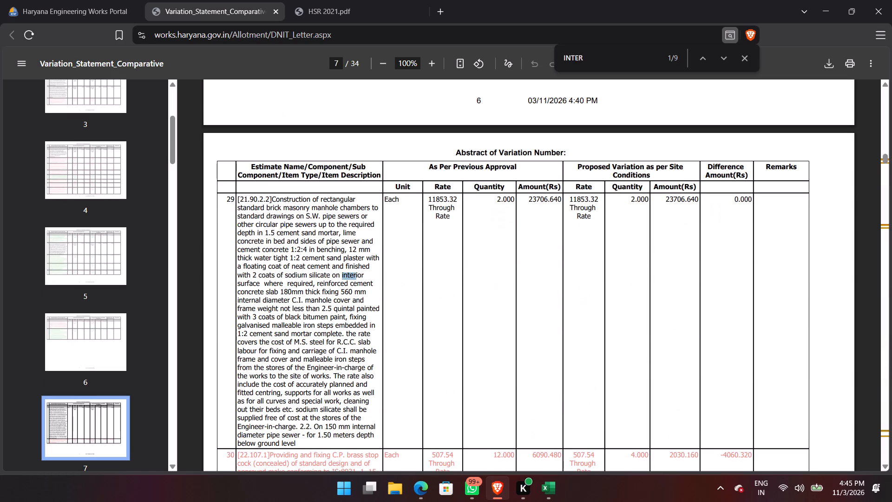
type("LO")
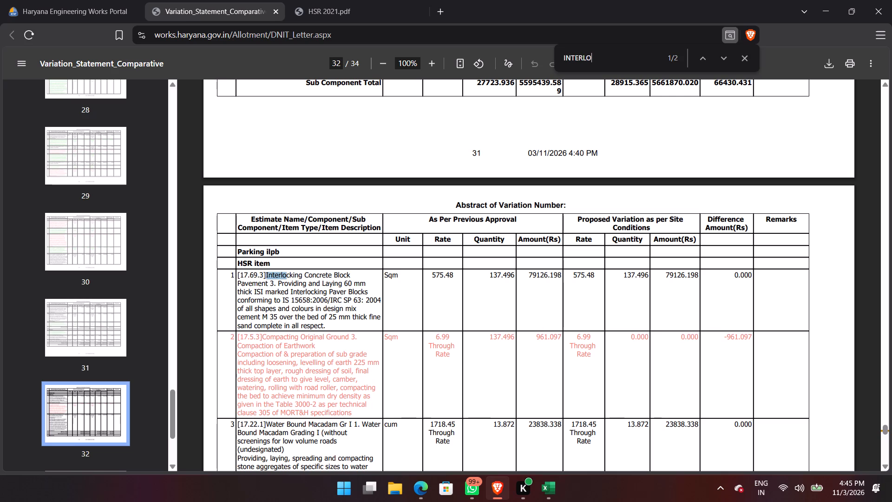
scroll(370, 305, "down", 2)
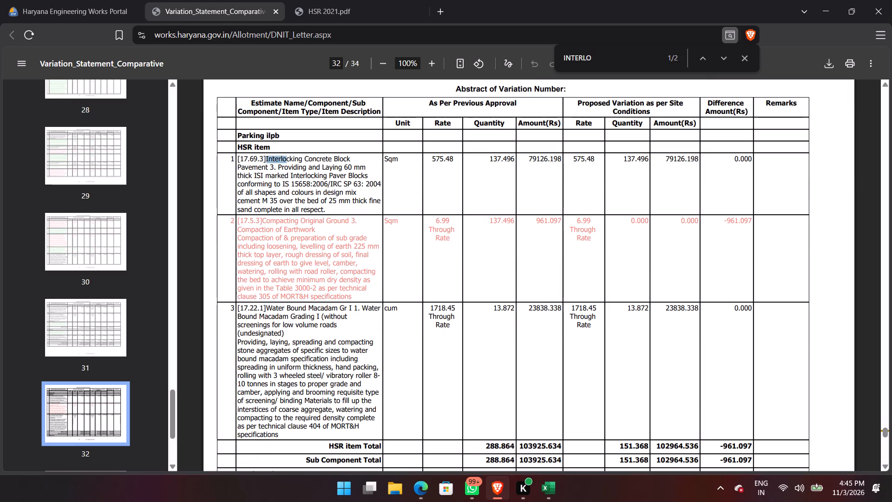
scroll(500, 333, "down", 2)
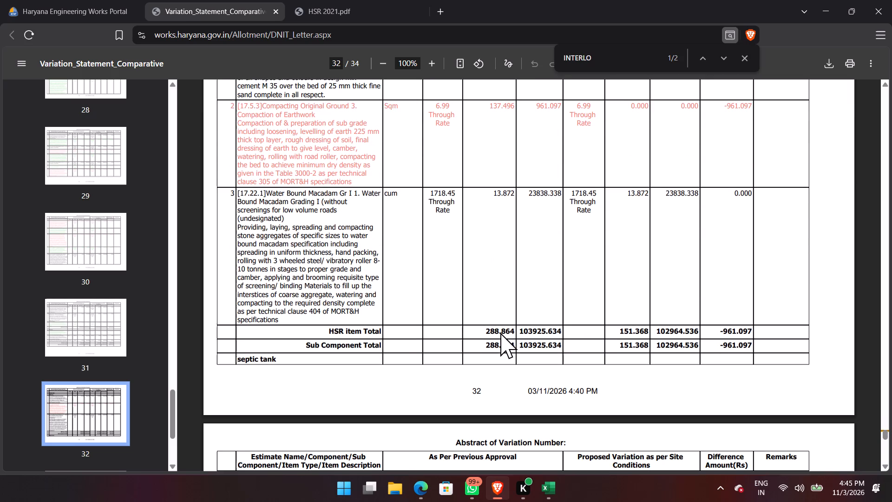
scroll(500, 332, "up", 4)
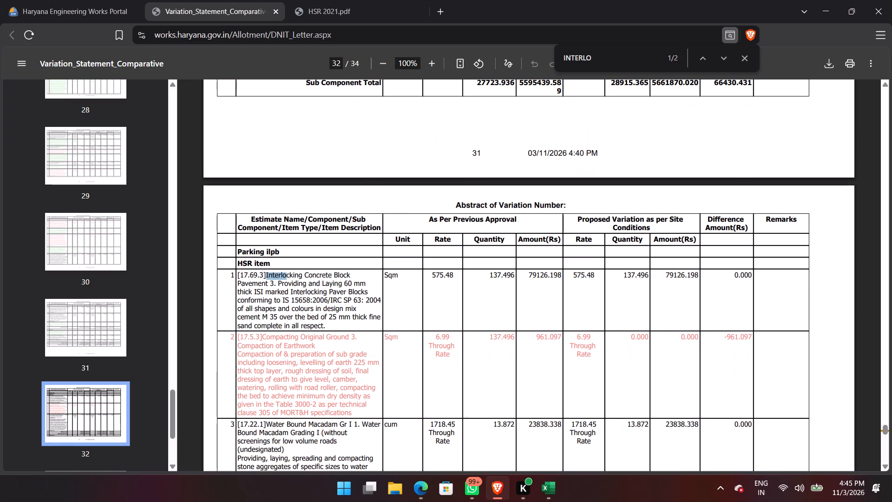
scroll(500, 332, "down", 1)
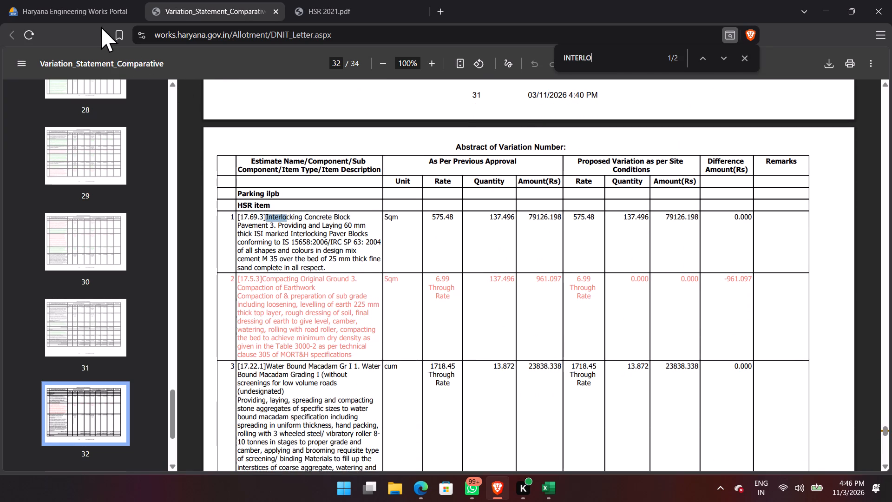
Switch to the works portal and select HSR item 17.5.3 from within the variation for the Parking ilpb sub-component.
left_click(87, 14)
left_click(413, 211)
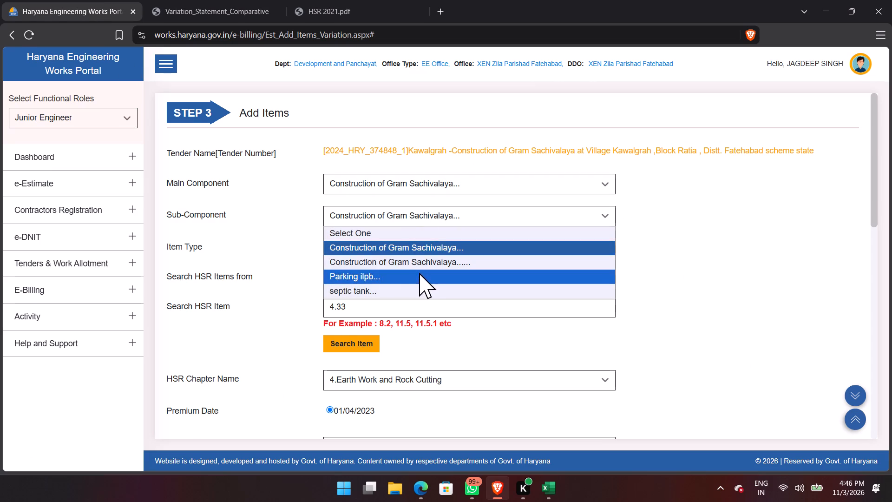
left_click(419, 275)
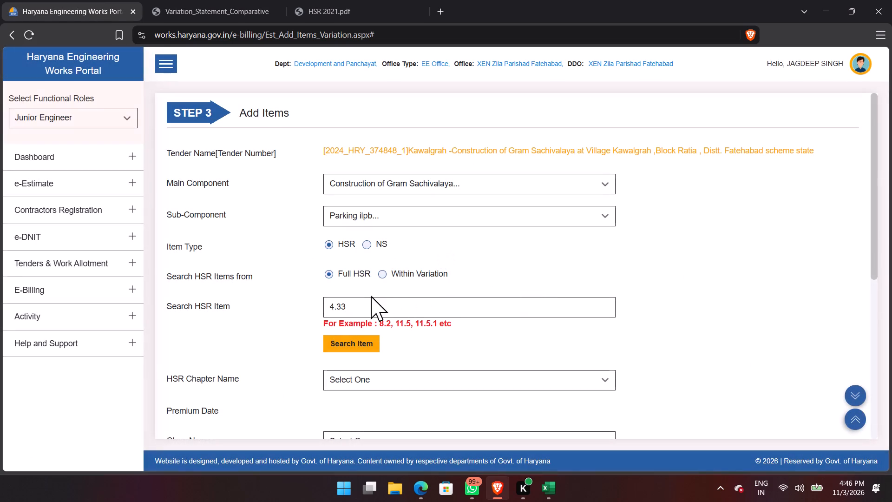
left_click(379, 270)
left_click(394, 302)
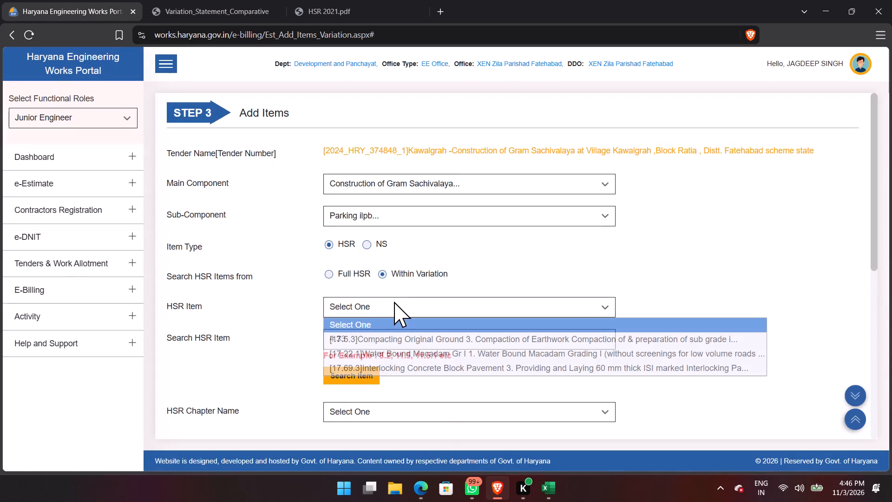
left_click(404, 343)
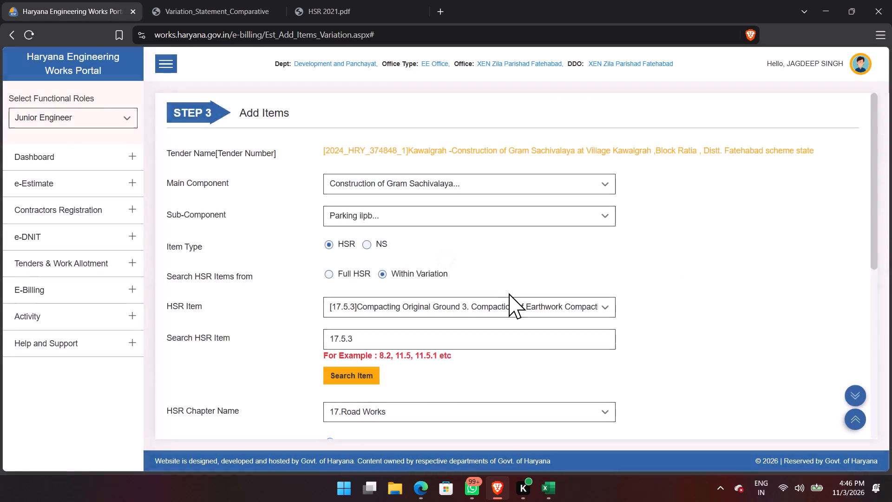
Set the rate type of HSR item 17.5.3 to Through Rate.
scroll(509, 293, "down", 4)
scroll(510, 294, "up", 1)
scroll(510, 294, "down", 2)
scroll(510, 294, "up", 1)
scroll(510, 294, "down", 7)
scroll(512, 296, "up", 1)
scroll(512, 296, "down", 11)
left_click(477, 280)
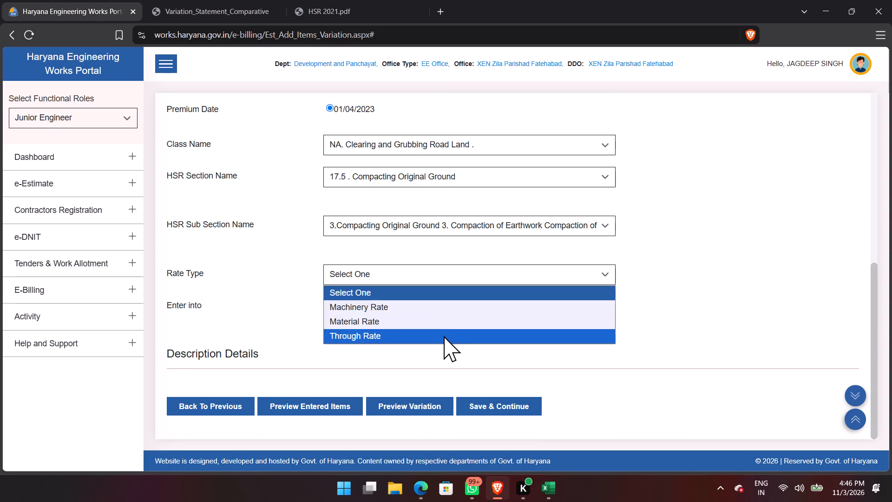
left_click(444, 336)
Compare the description details of item 17.5.3 in the portal with its entry in the variation statement.
scroll(696, 332, "down", 13)
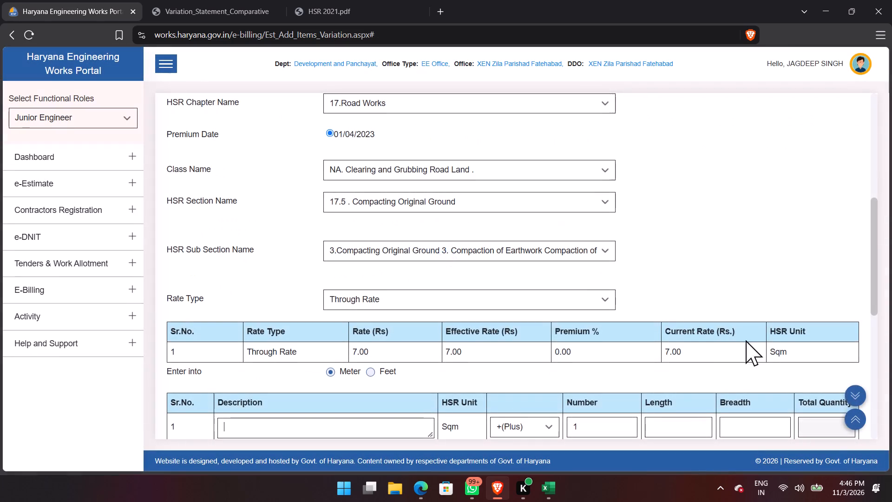
scroll(746, 340, "down", 8)
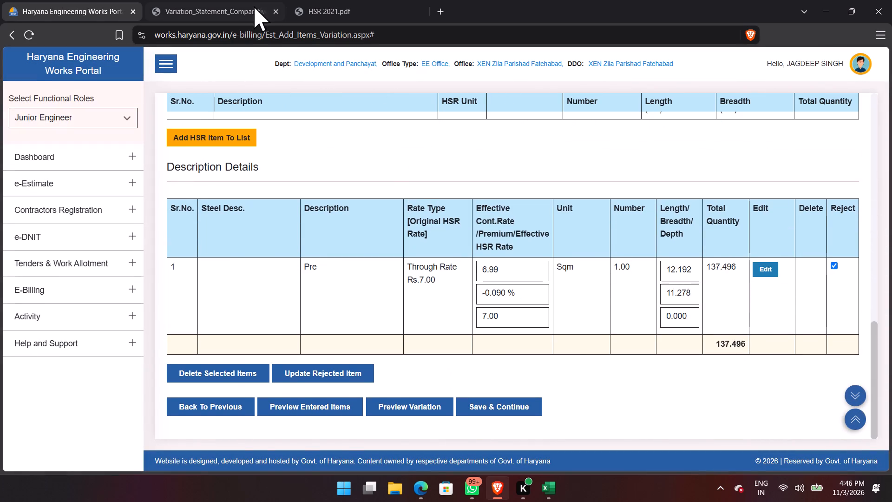
left_click(234, 6)
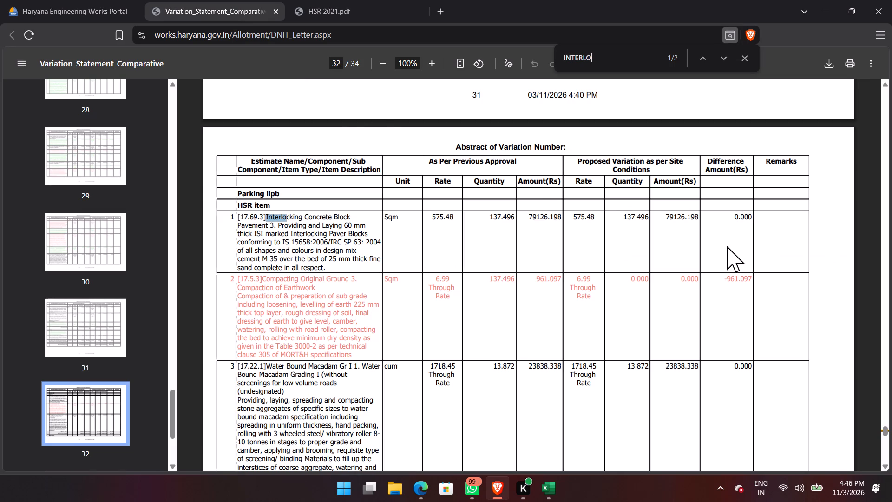
left_click(62, 9)
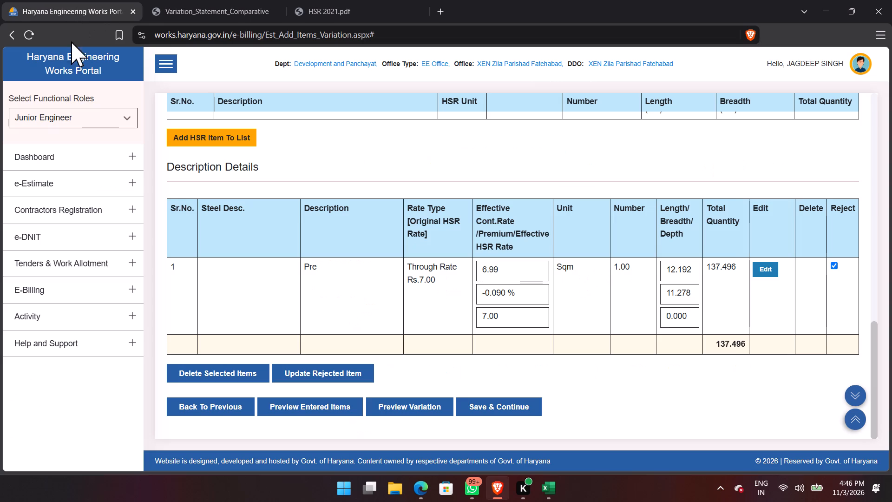
Close the old variation statement and open a fresh variation preview from the portal.
left_click(278, 16)
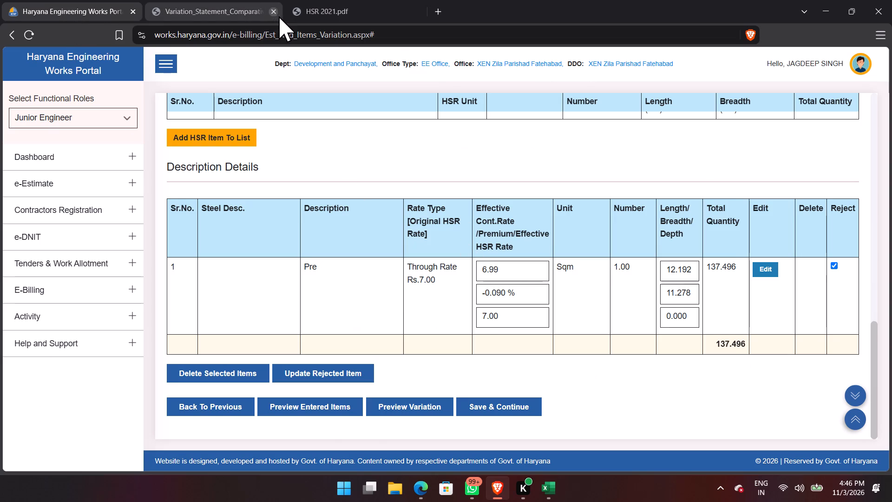
left_click(396, 408)
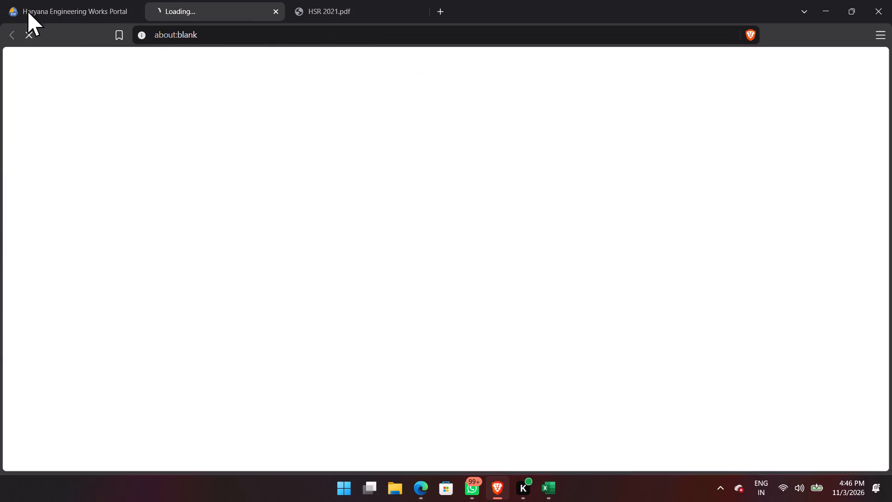
left_click(50, 0)
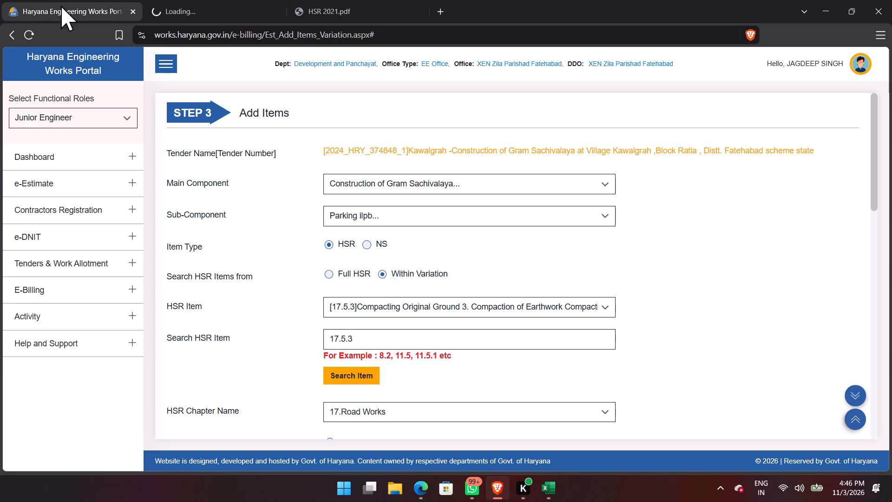
left_click(220, 16)
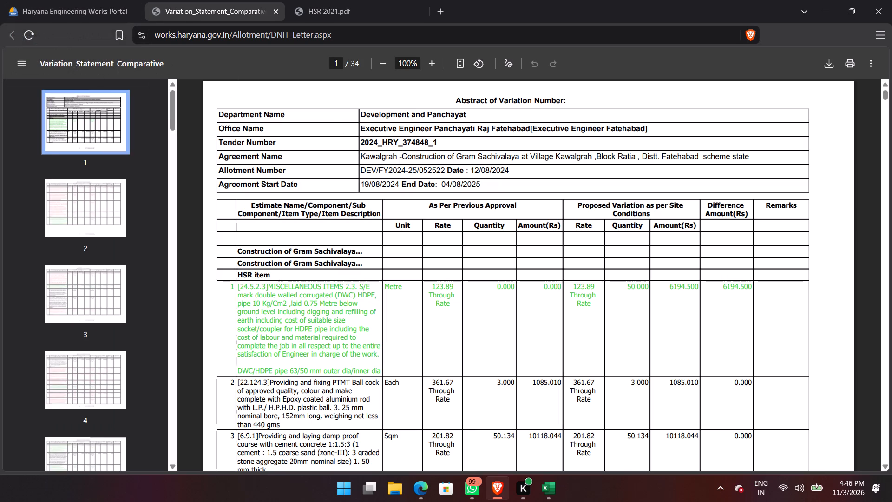
Examine the new variation statement through to the Parking ilpb items and sub-component totals on page 32.
left_click_drag(884, 97, 885, 149)
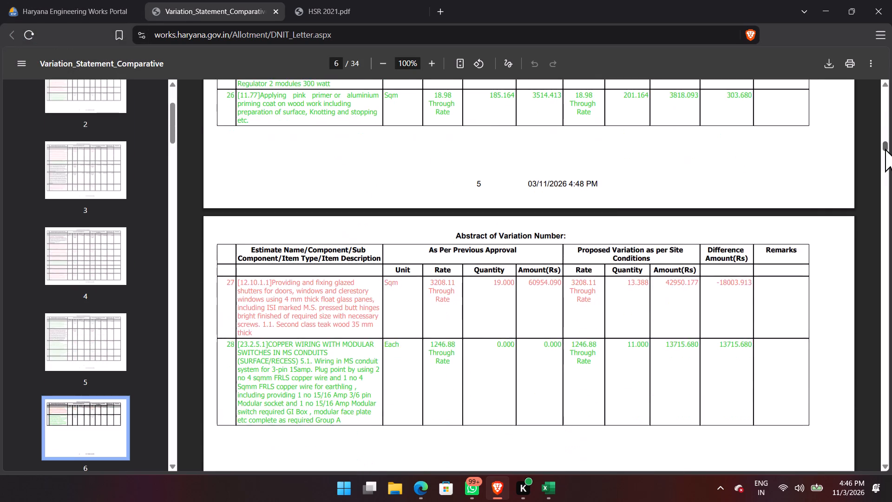
left_click_drag(885, 149, 882, 190)
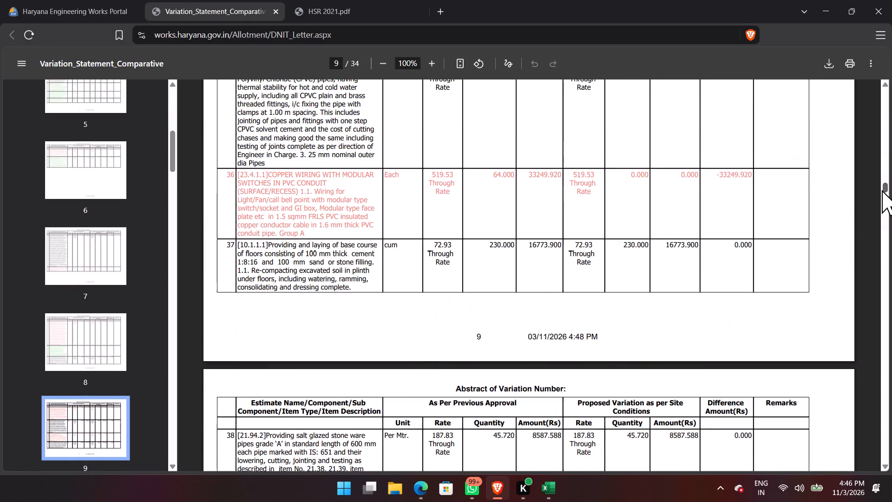
left_click_drag(882, 190, 876, 216)
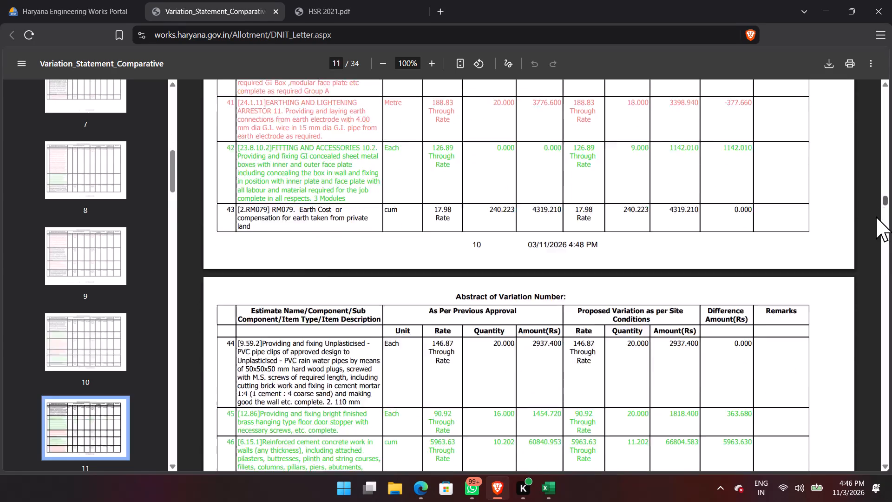
left_click_drag(876, 216, 875, 261)
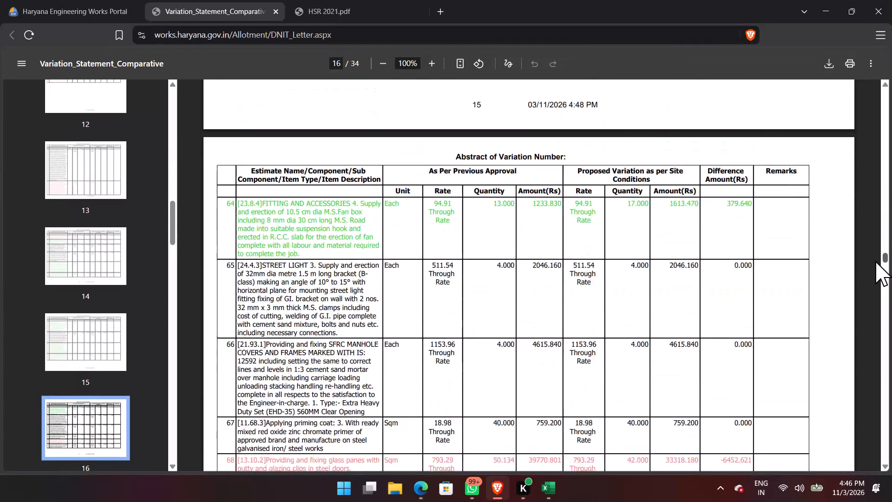
left_click_drag(875, 261, 875, 284)
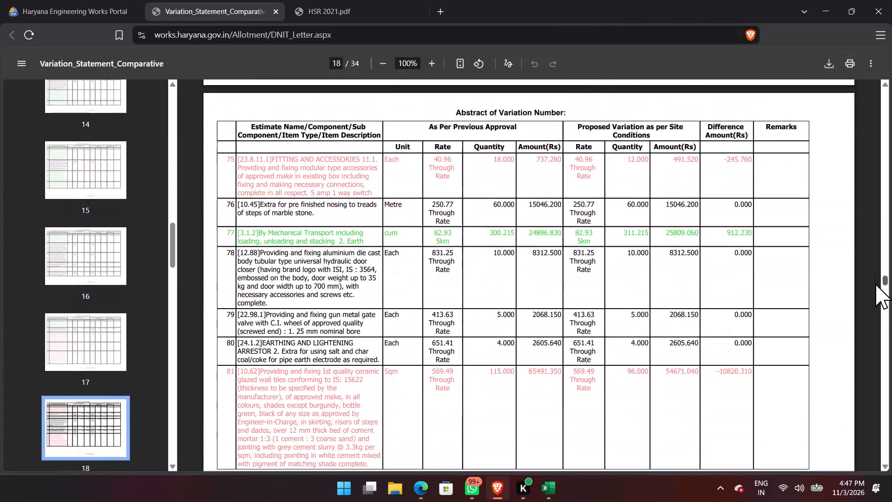
left_click_drag(875, 284, 876, 304)
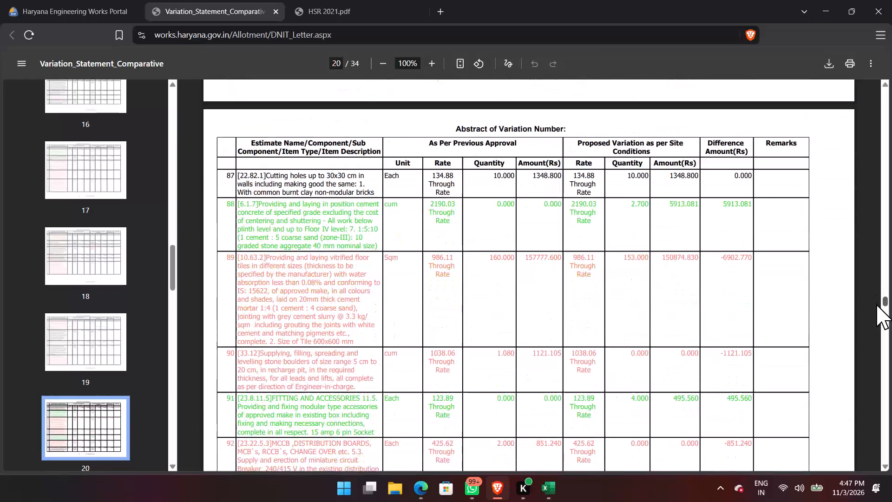
left_click_drag(876, 304, 879, 335)
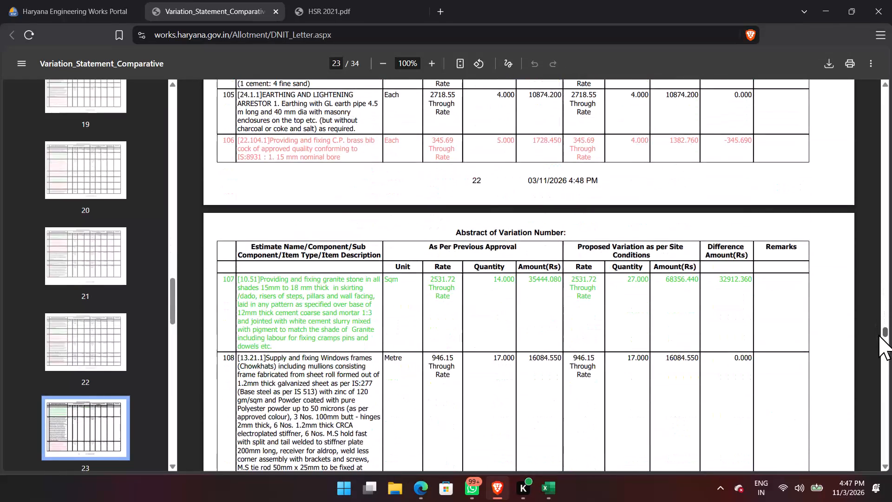
left_click_drag(879, 335, 879, 373)
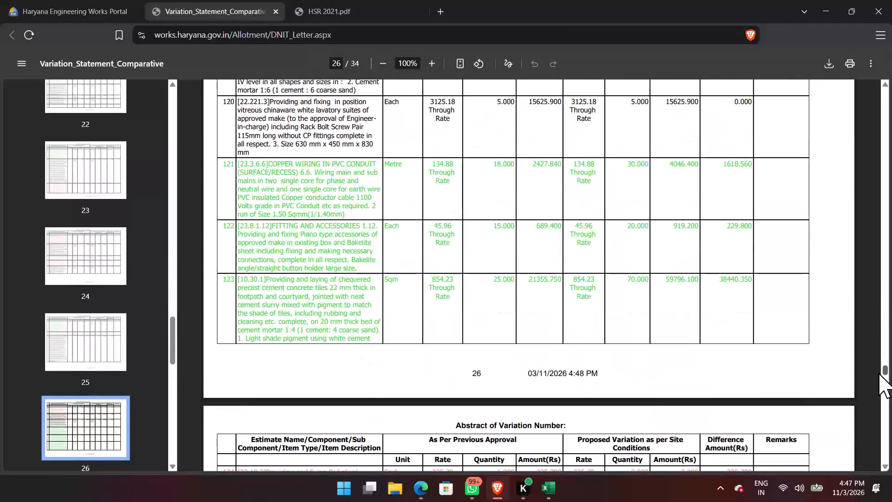
left_click_drag(879, 373, 879, 403)
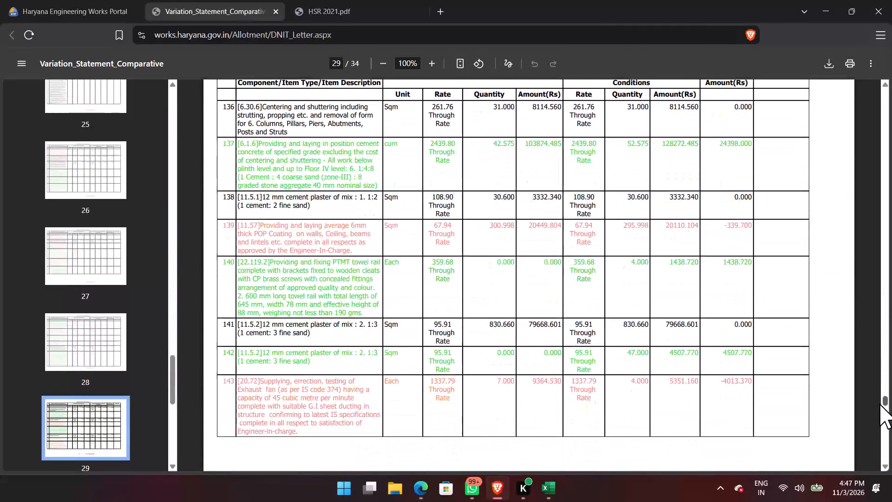
left_click_drag(879, 403, 882, 425)
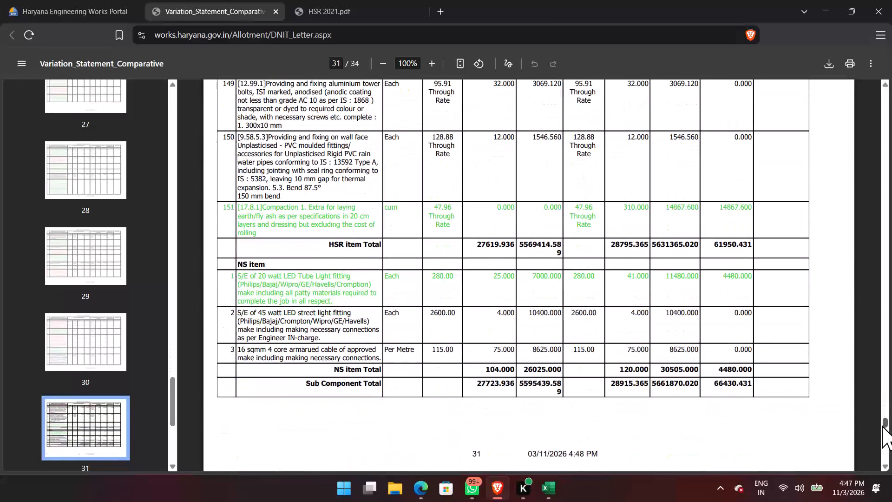
left_click_drag(882, 425, 882, 433)
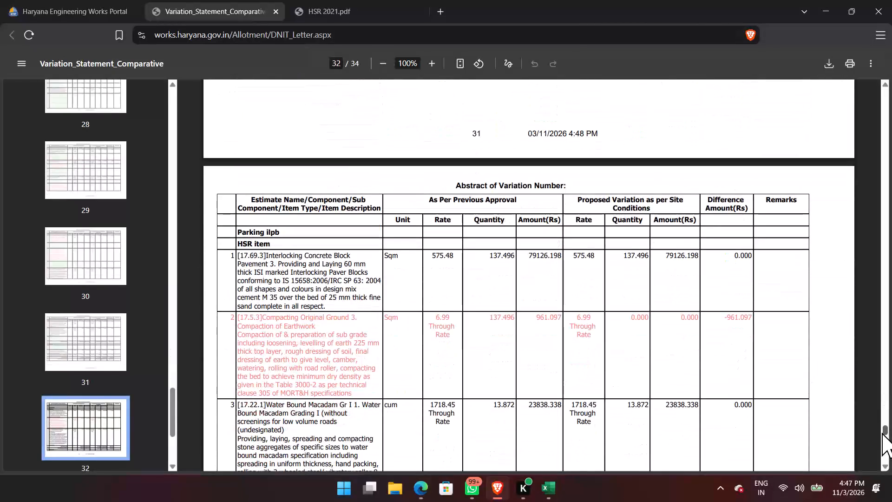
left_click_drag(882, 433, 883, 437)
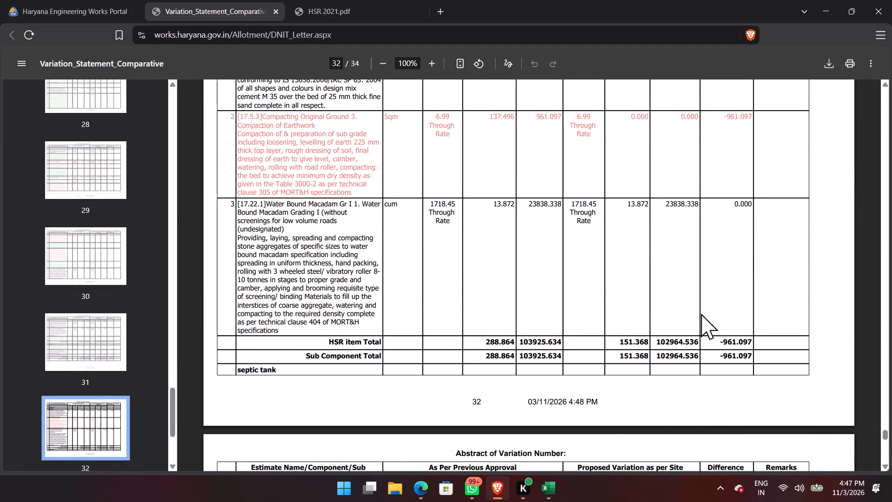
scroll(702, 310, "up", 1)
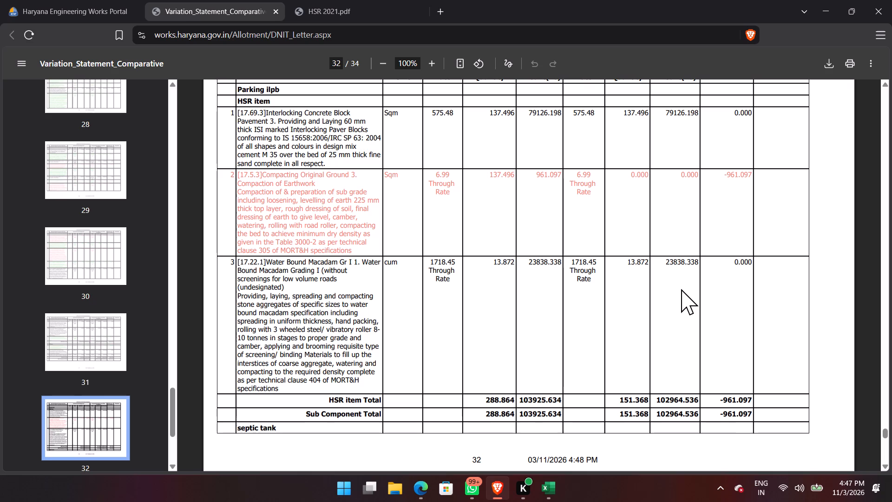
Save the rejection of the Pre entry for item 17.5.3 under Parking ilpb in the portal.
left_click(36, 0)
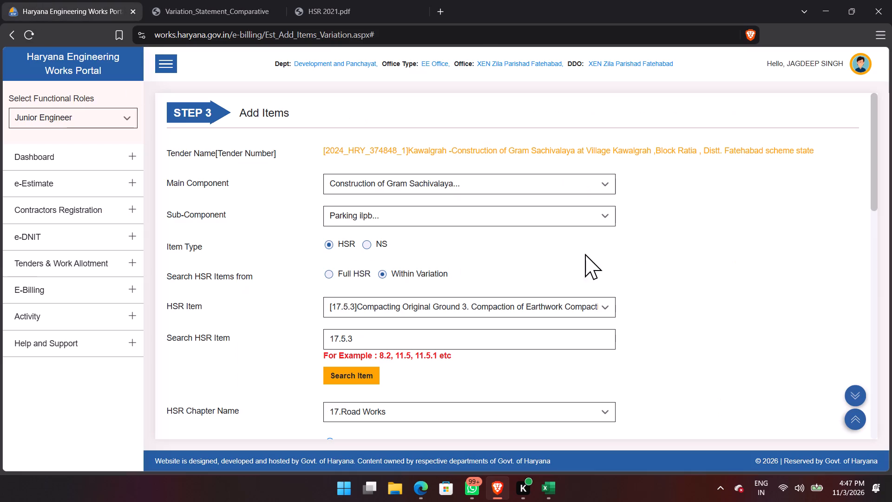
scroll(498, 224, "down", 5)
scroll(630, 245, "down", 5)
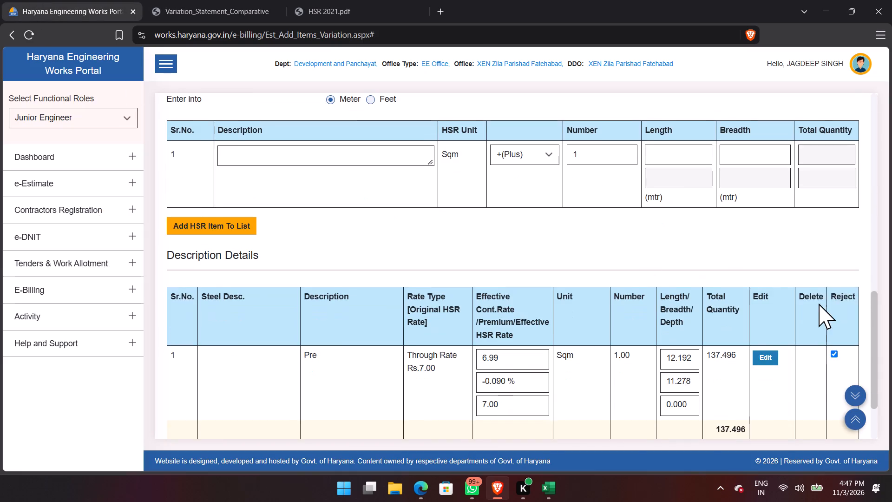
scroll(819, 304, "down", 2)
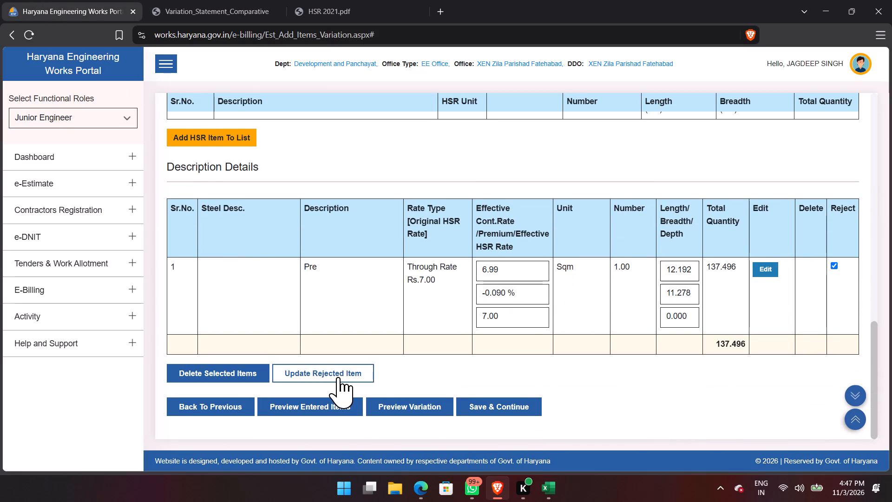
left_click(338, 377)
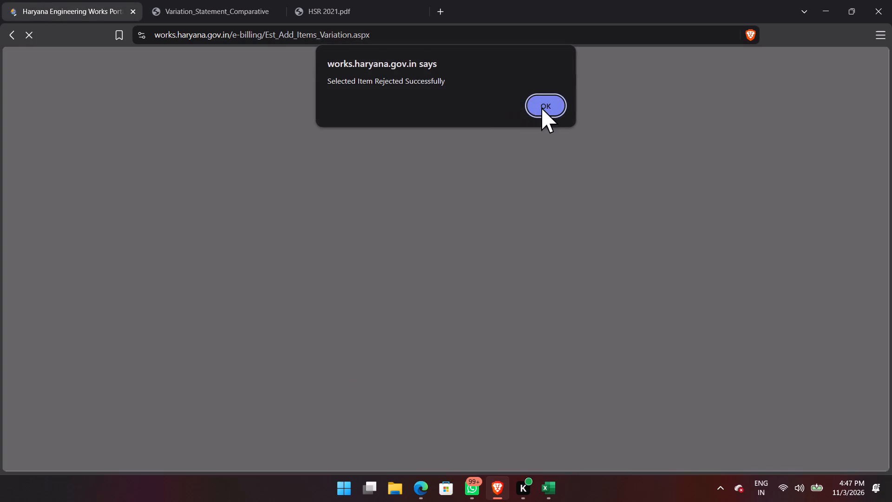
left_click(548, 106)
scroll(468, 298, "down", 7)
scroll(470, 304, "up", 2)
scroll(470, 304, "down", 1)
scroll(470, 304, "up", 1)
scroll(470, 304, "down", 8)
scroll(470, 314, "up", 1)
scroll(470, 314, "down", 2)
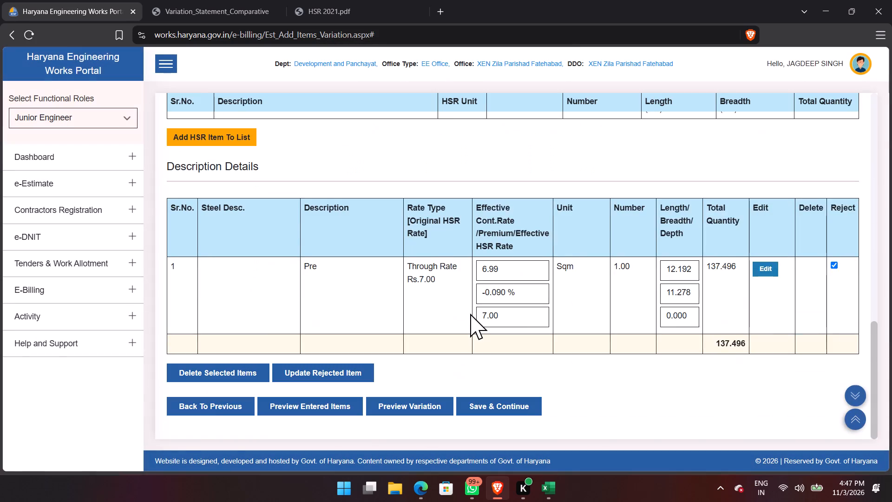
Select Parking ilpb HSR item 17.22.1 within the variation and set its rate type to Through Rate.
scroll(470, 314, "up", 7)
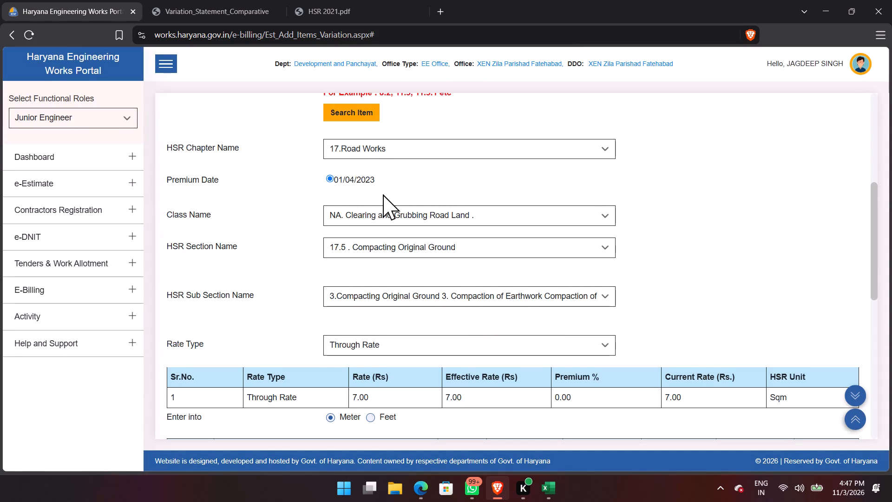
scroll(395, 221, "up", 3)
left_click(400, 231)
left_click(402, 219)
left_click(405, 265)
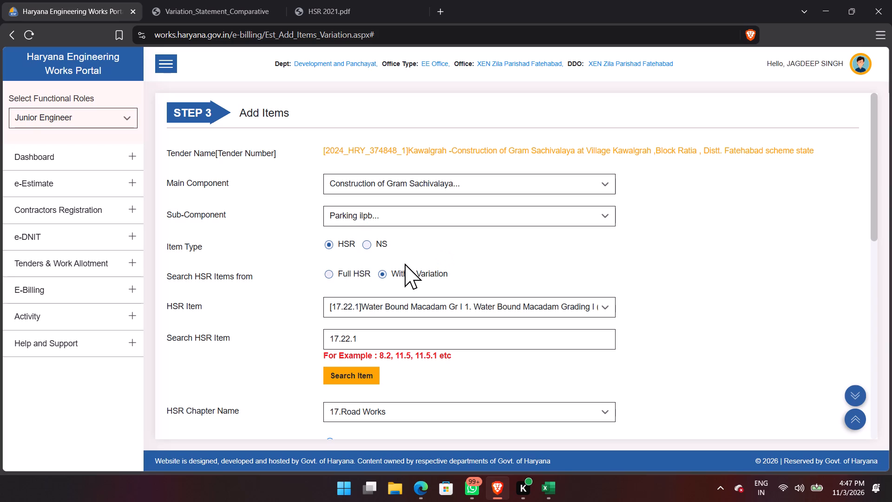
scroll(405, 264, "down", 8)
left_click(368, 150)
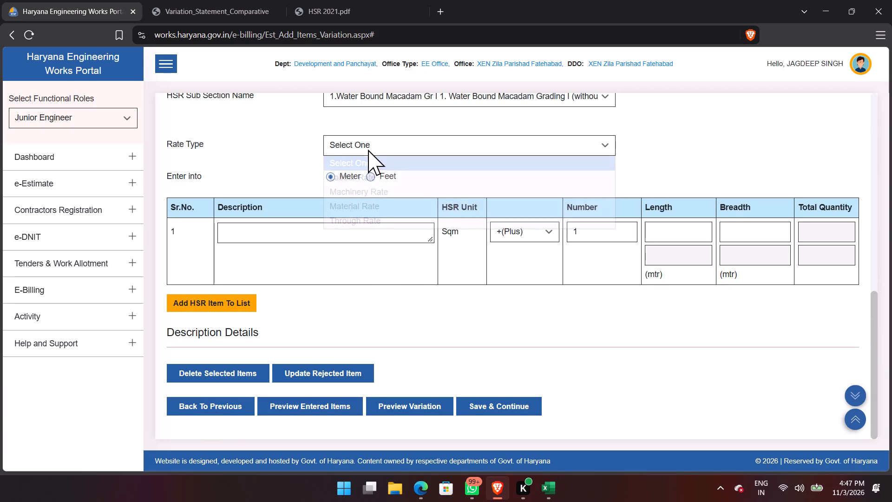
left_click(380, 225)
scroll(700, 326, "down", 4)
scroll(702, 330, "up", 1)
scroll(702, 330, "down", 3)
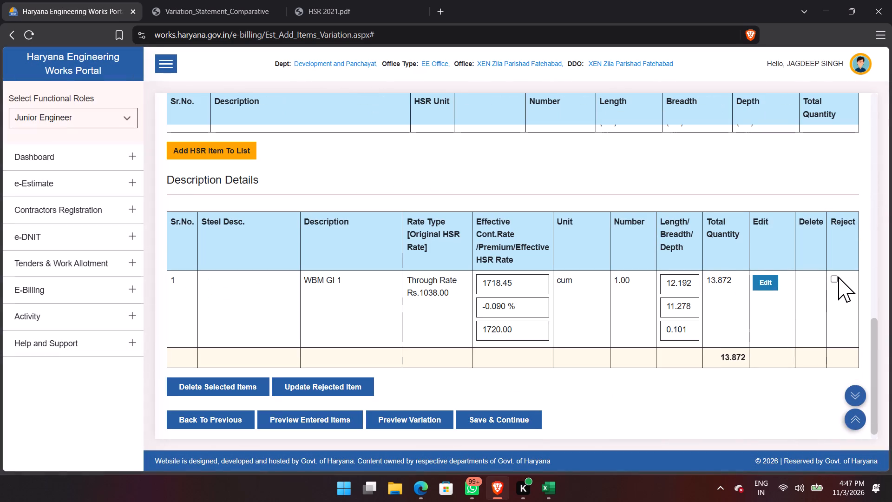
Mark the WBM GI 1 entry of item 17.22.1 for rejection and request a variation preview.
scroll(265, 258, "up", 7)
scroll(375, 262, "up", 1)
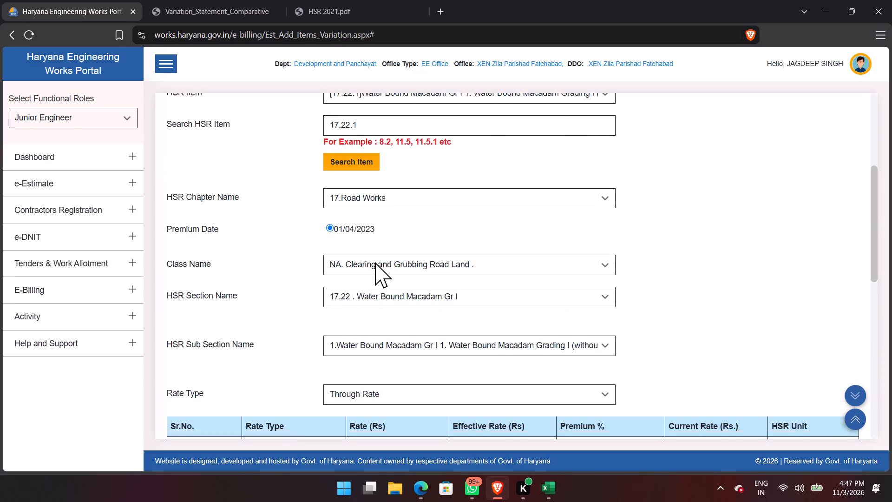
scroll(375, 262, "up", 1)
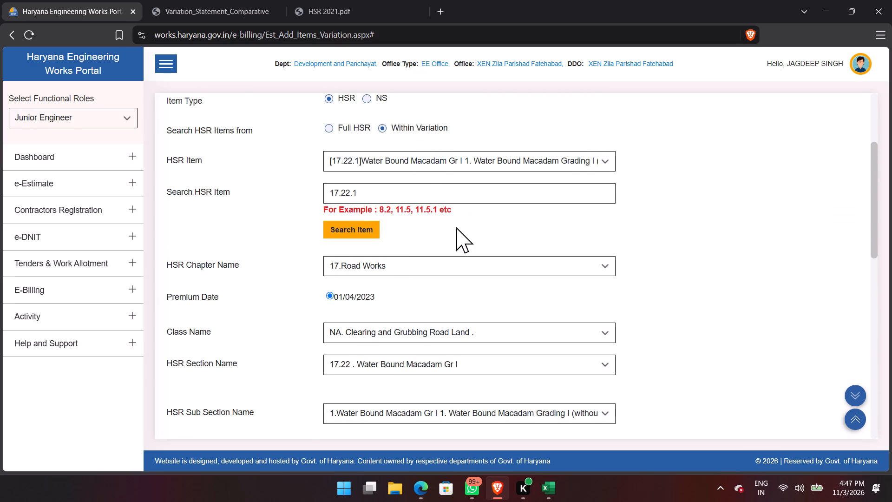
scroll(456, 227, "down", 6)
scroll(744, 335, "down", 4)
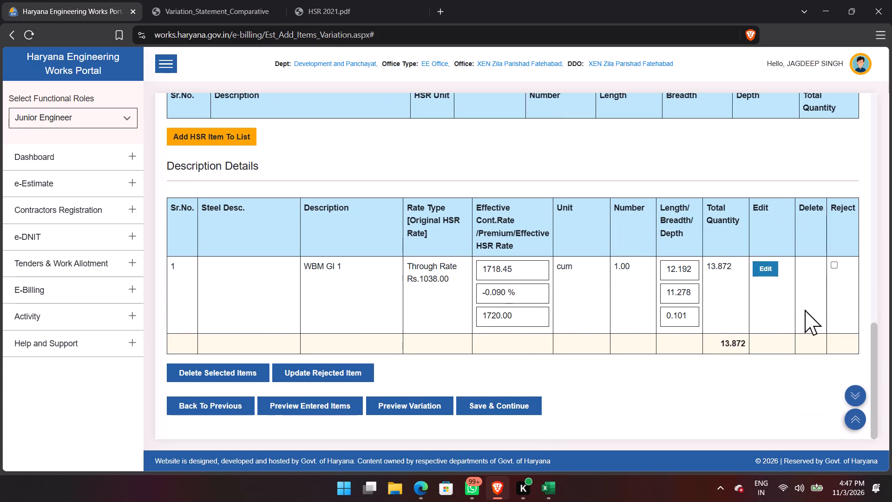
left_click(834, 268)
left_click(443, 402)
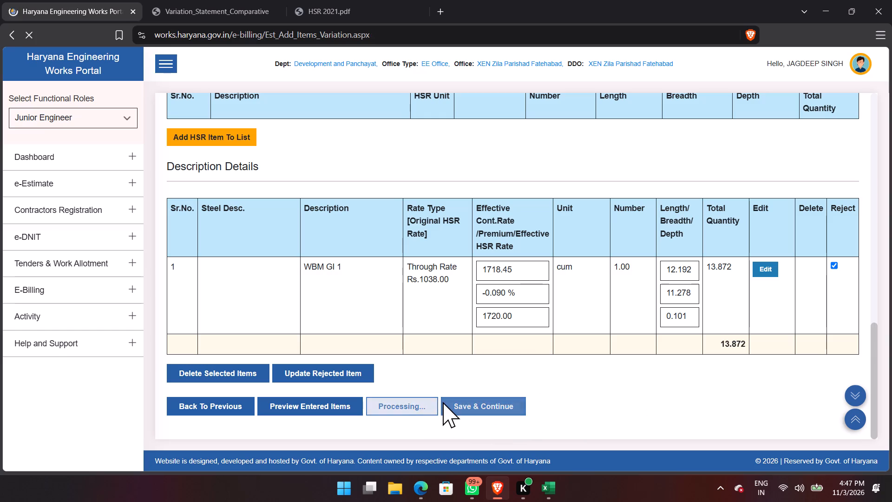
Close both open variation statements, keeping the portal and HSR 2021 document open.
left_click(86, 0)
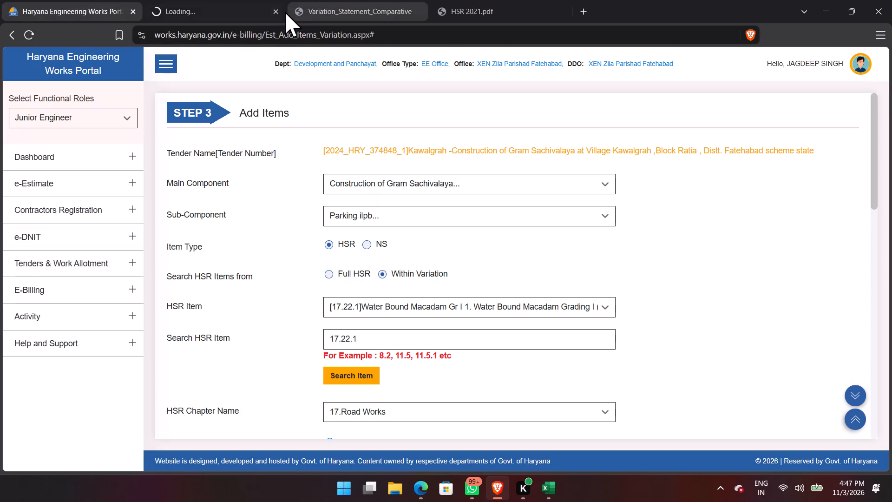
left_click(279, 9)
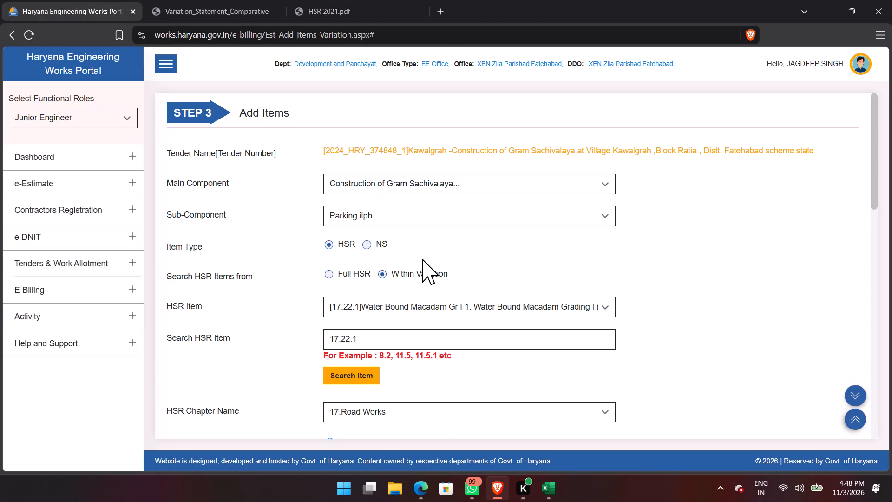
left_click(278, 10)
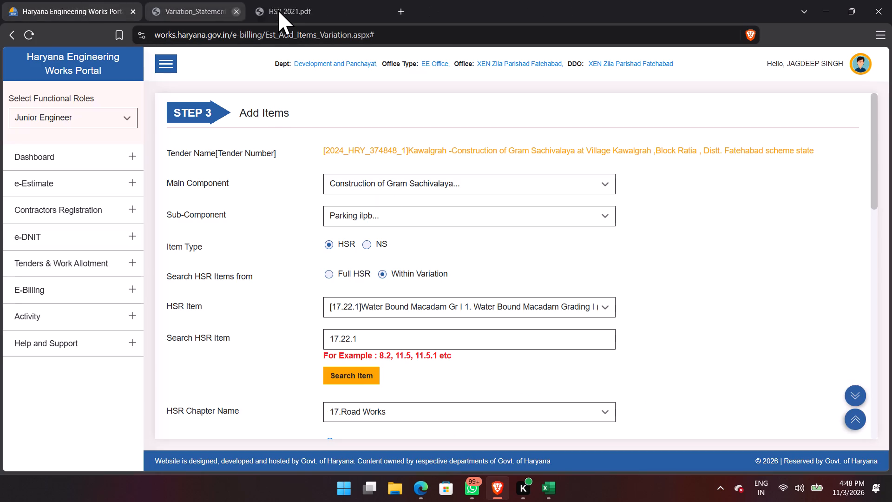
Select HSR item 17.5.3 within the variation, keeping Parking ilpb as the sub-component.
left_click(390, 308)
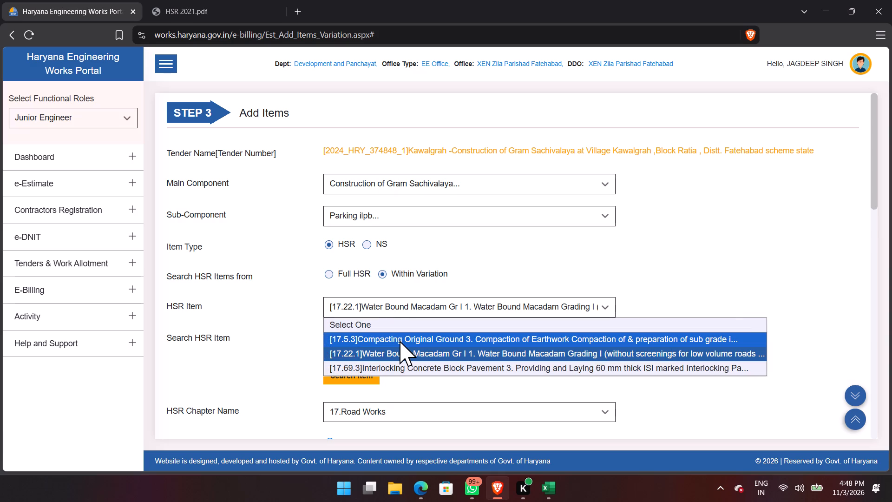
left_click(400, 341)
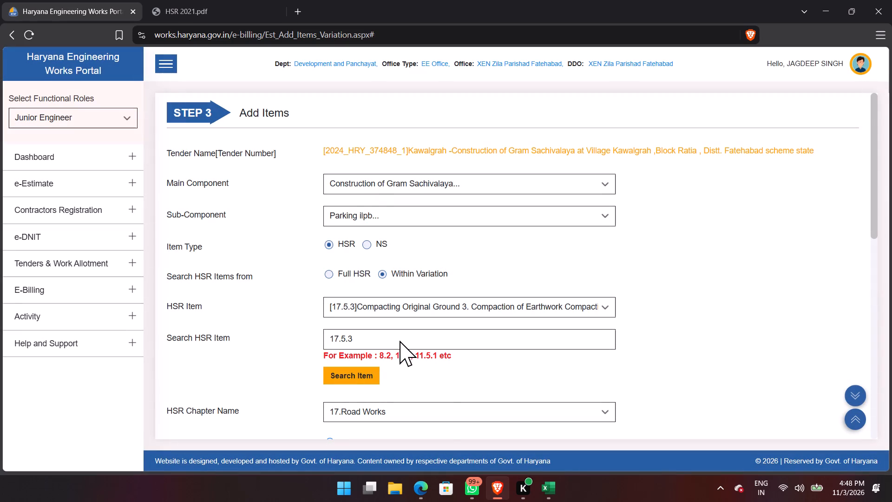
left_click(385, 219)
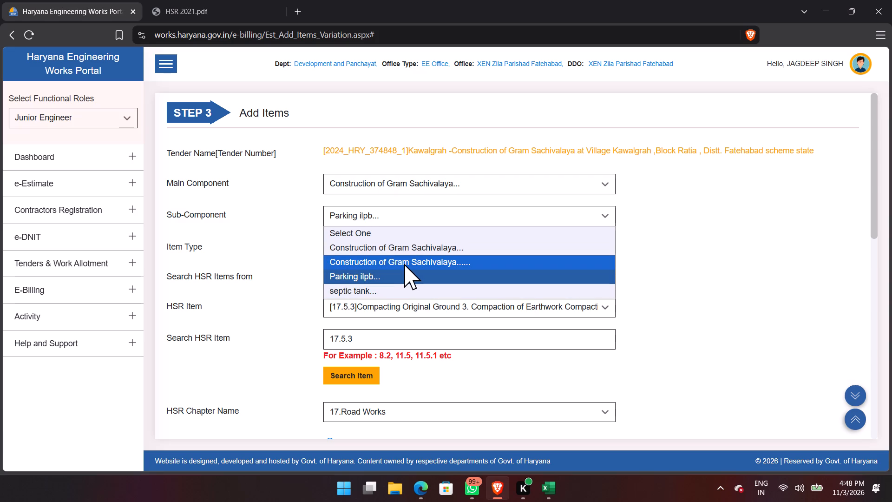
left_click(400, 273)
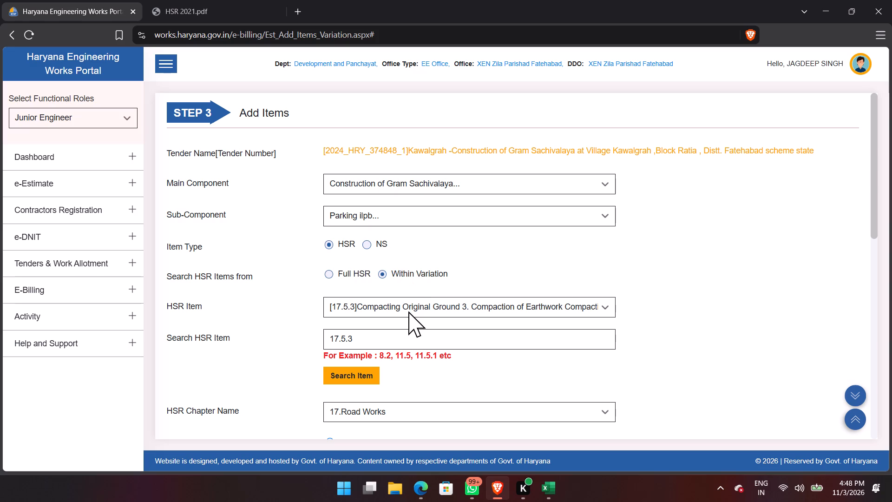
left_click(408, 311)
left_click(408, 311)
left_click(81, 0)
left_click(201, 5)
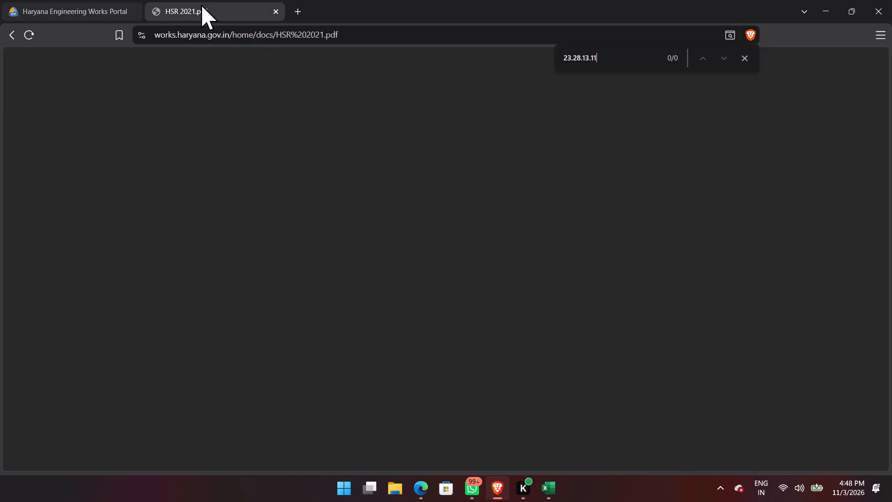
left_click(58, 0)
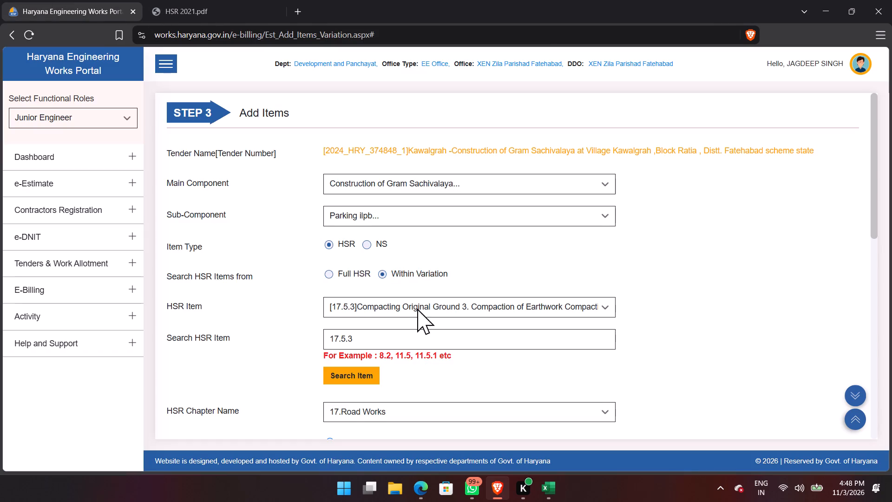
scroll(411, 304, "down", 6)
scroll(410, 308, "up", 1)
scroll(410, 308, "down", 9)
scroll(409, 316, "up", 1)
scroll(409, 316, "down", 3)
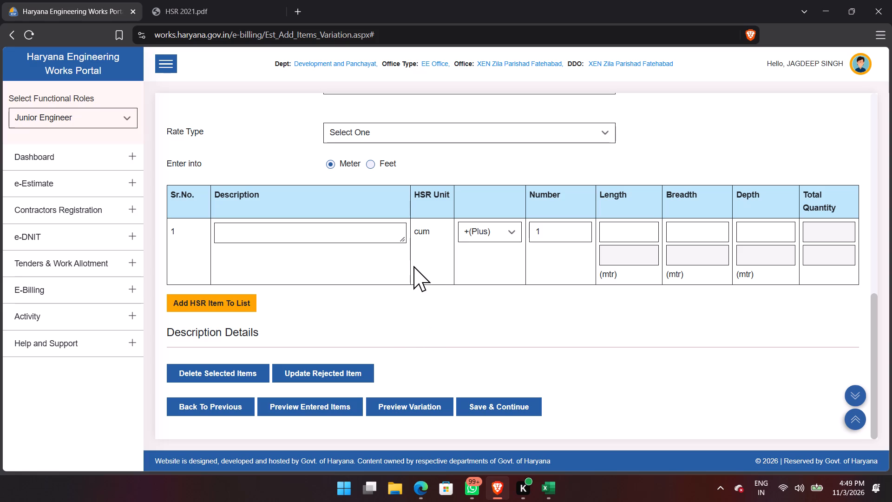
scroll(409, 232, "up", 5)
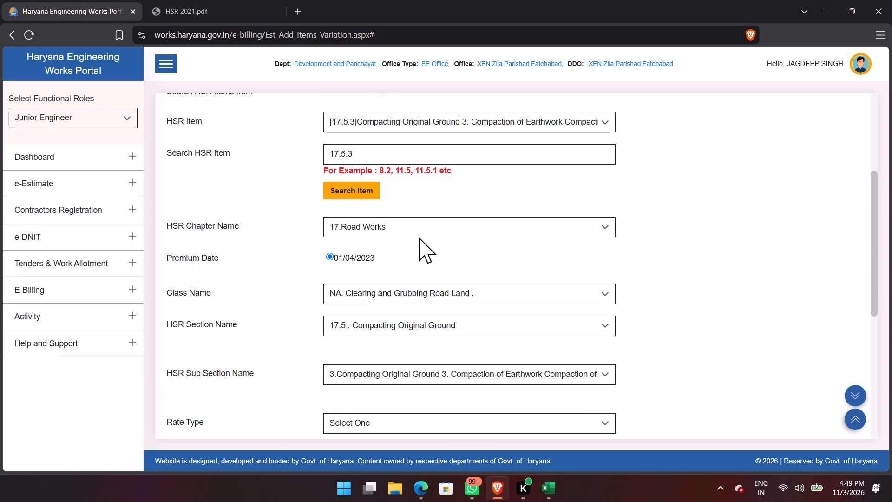
Load the description details of item 17.5.3 with the rate type set to Through Rate.
left_click(386, 126)
left_click(393, 155)
scroll(400, 236, "down", 4)
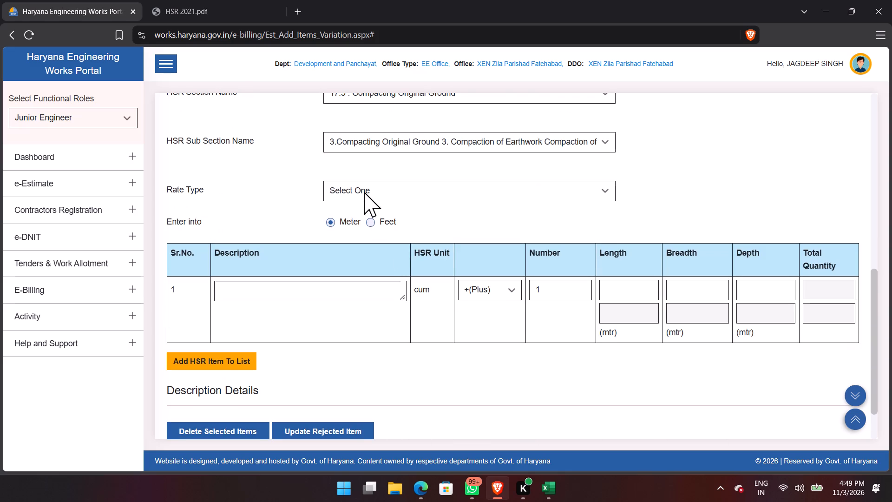
left_click(365, 191)
left_click(373, 254)
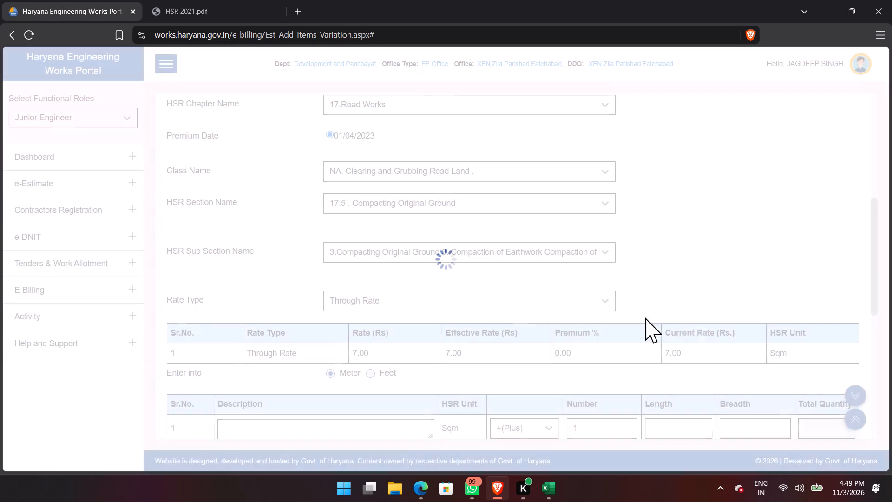
scroll(787, 317, "down", 14)
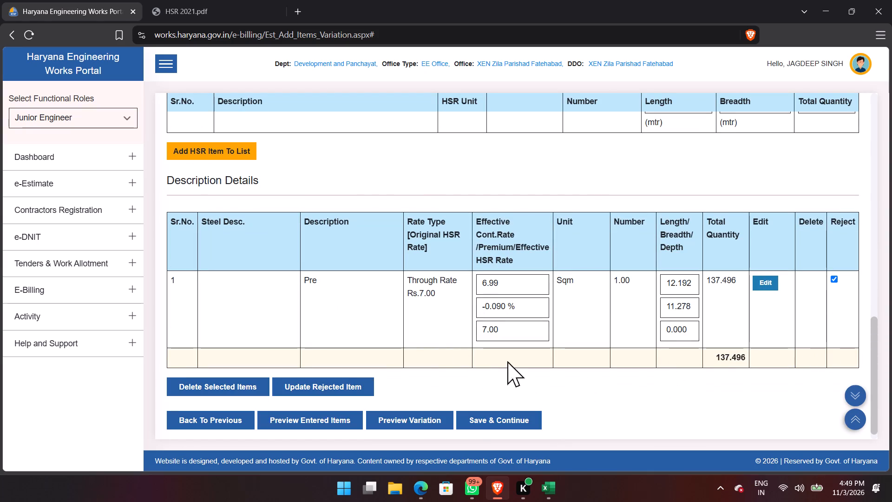
scroll(395, 252, "up", 10)
left_click(502, 236)
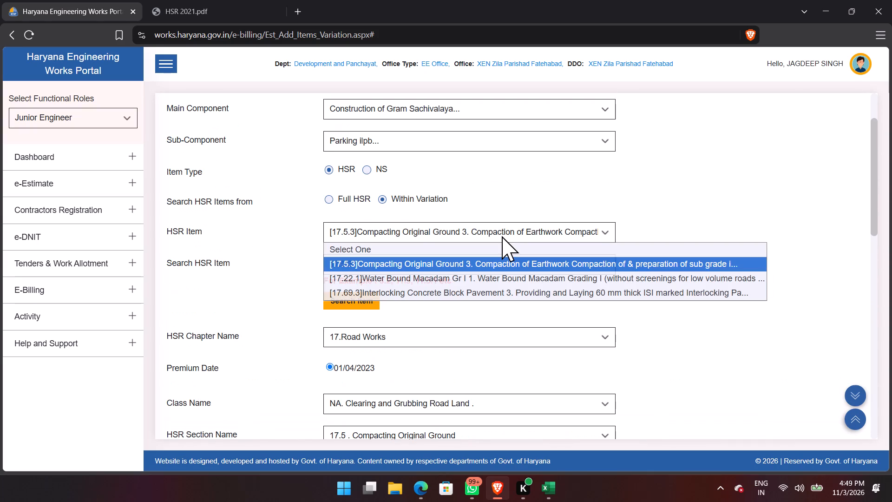
left_click(502, 236)
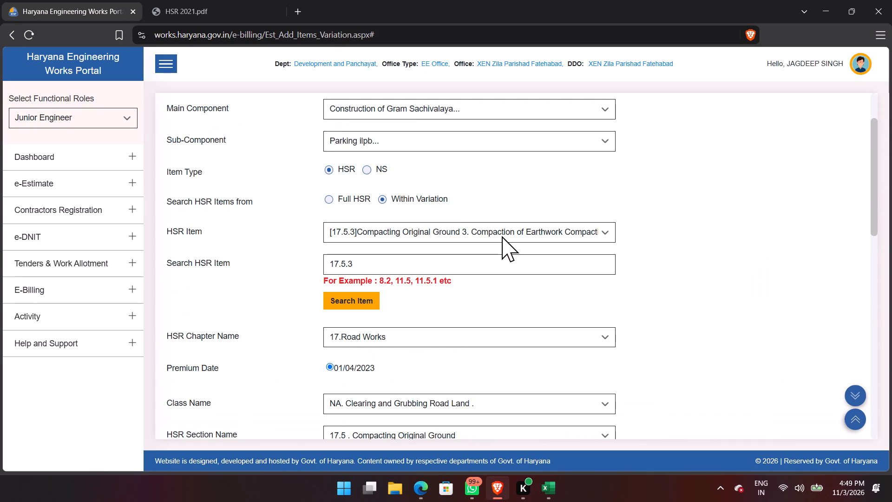
Generate a fresh variation preview from the portal and bring up the new variation statement.
scroll(380, 289, "down", 4)
scroll(380, 295, "up", 1)
scroll(380, 295, "down", 1)
scroll(380, 295, "up", 1)
scroll(380, 295, "down", 7)
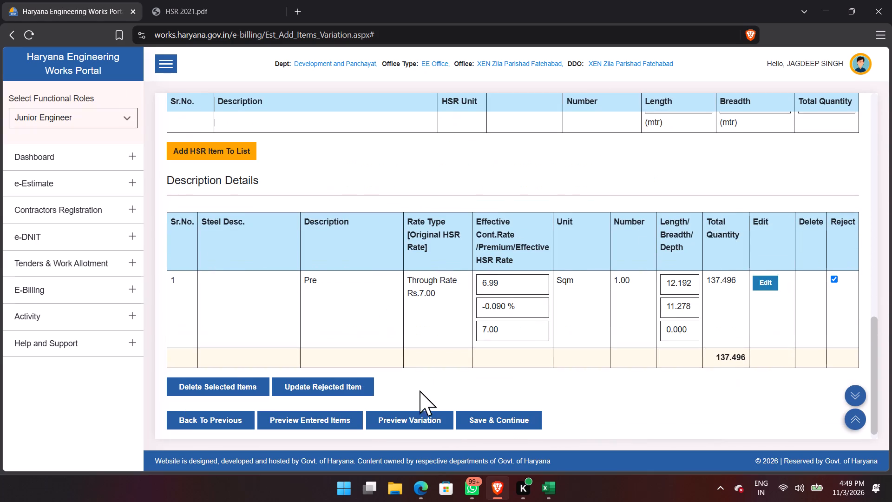
left_click(417, 423)
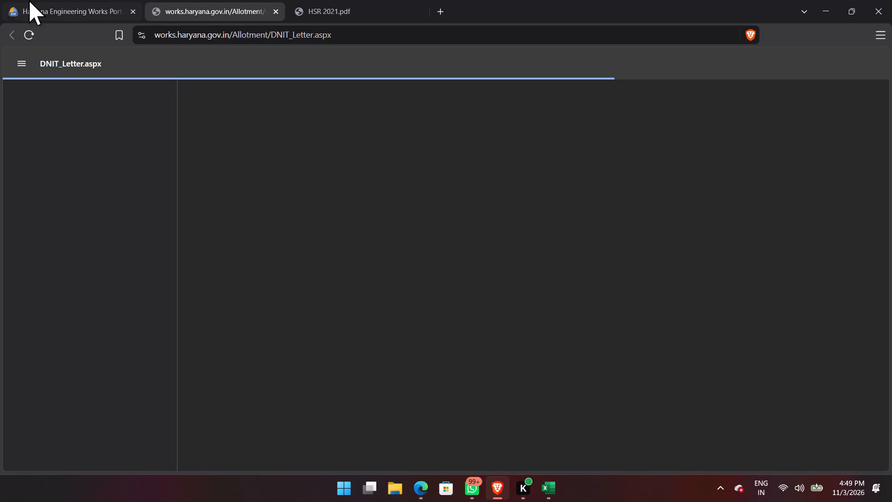
left_click(46, 0)
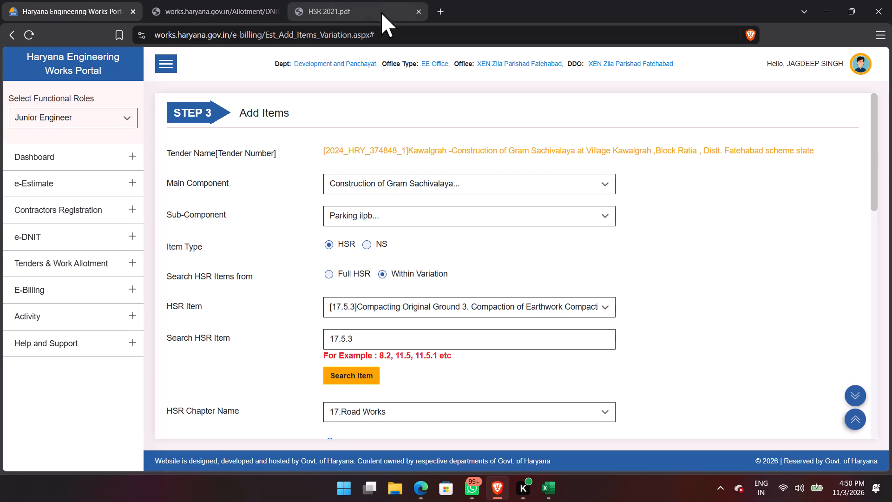
left_click(180, 0)
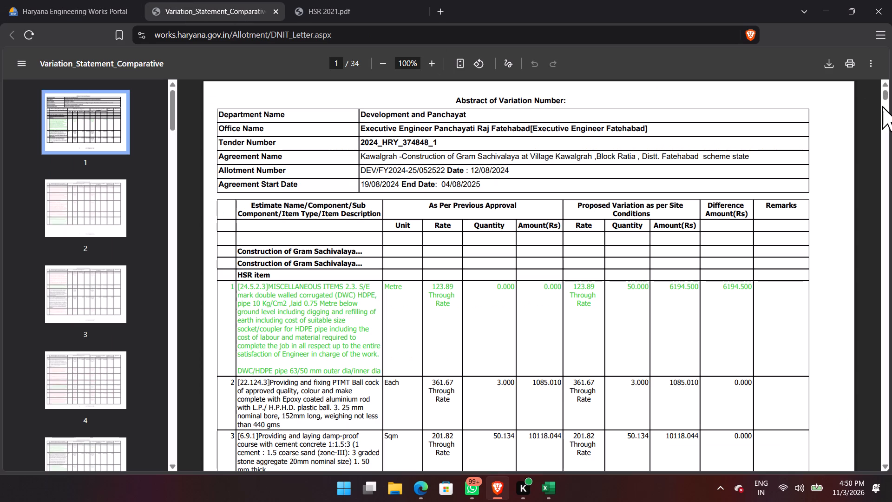
Examine the Parking ilpb section near the end of the variation statement, checking item 17.5.3 and the difference amounts in the HSR item and sub-component totals.
left_click_drag(884, 99, 891, 498)
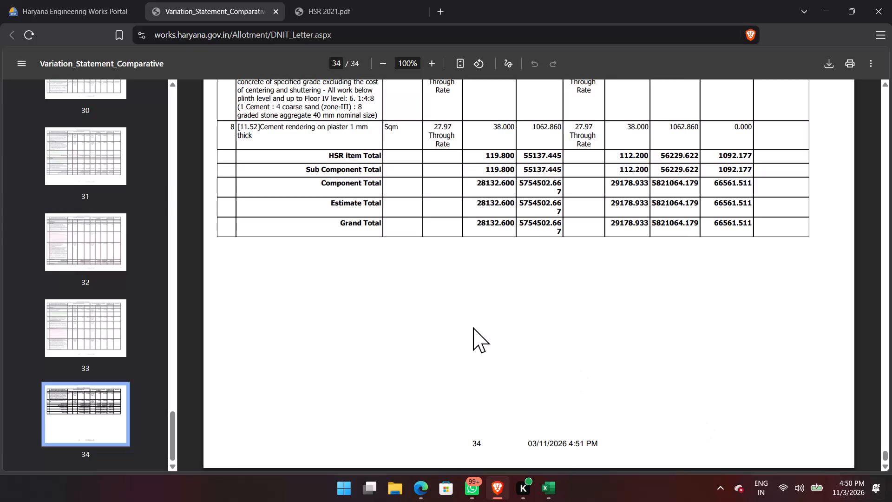
scroll(398, 278, "up", 16)
scroll(395, 264, "up", 7)
scroll(395, 264, "down", 3)
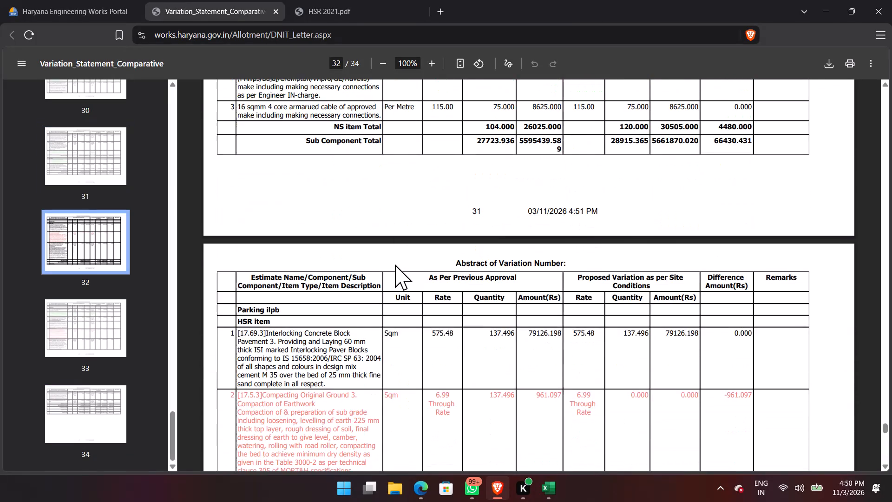
scroll(395, 264, "down", 2)
scroll(649, 210, "down", 1)
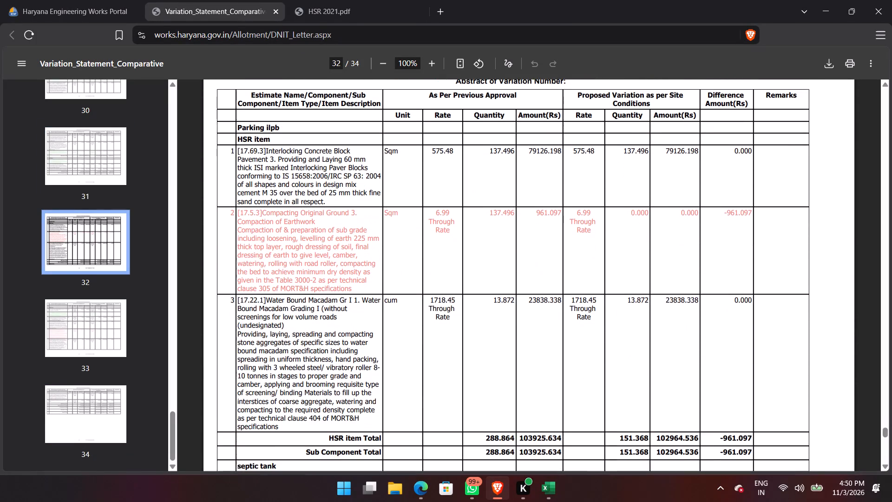
scroll(693, 245, "down", 2)
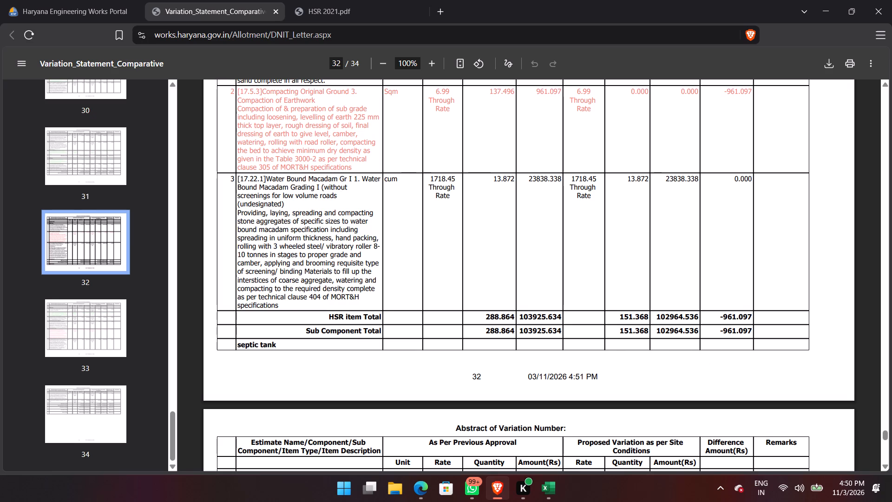
scroll(664, 238, "up", 2)
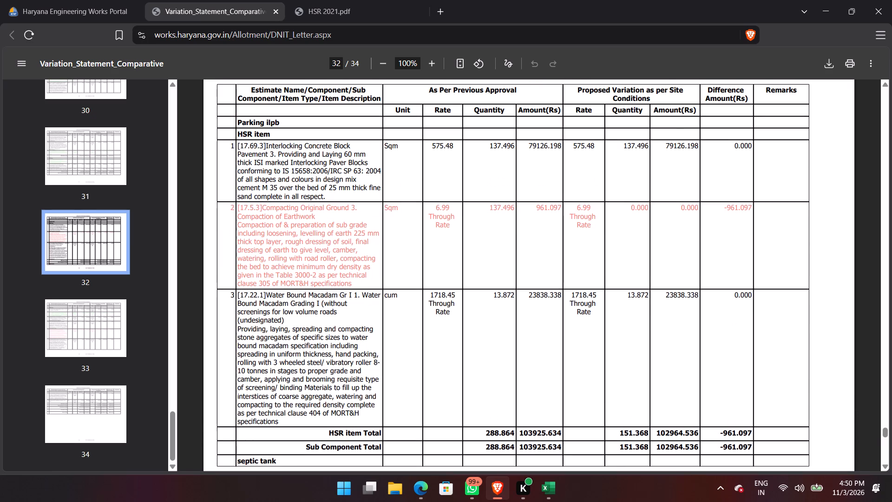
left_click_drag(720, 440, 754, 439)
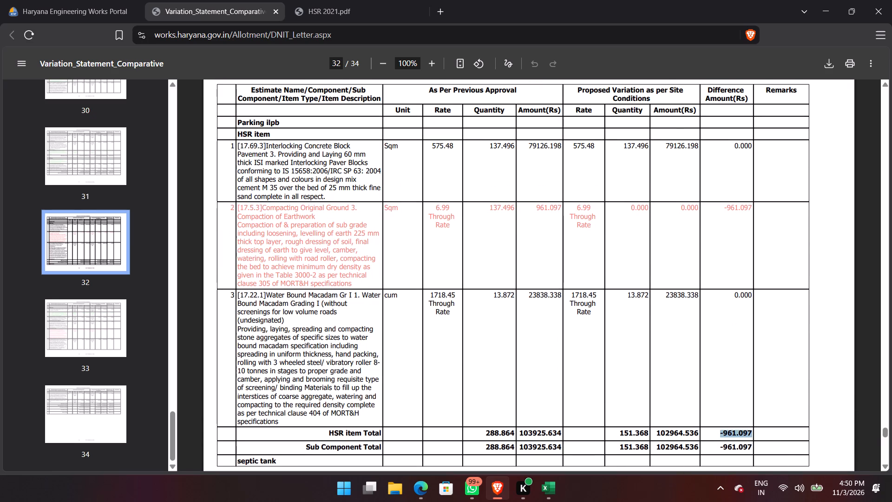
left_click_drag(754, 439, 754, 441)
left_click_drag(715, 456, 787, 468)
scroll(820, 391, "down", 5)
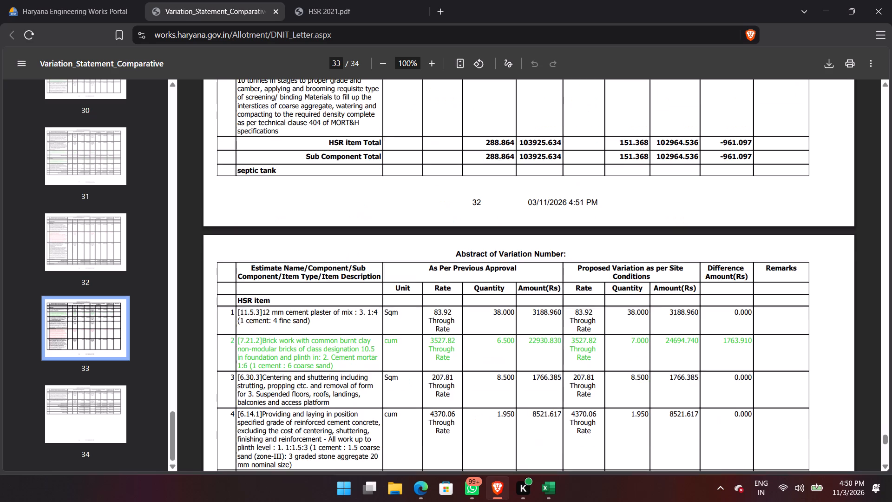
scroll(682, 324, "up", 5)
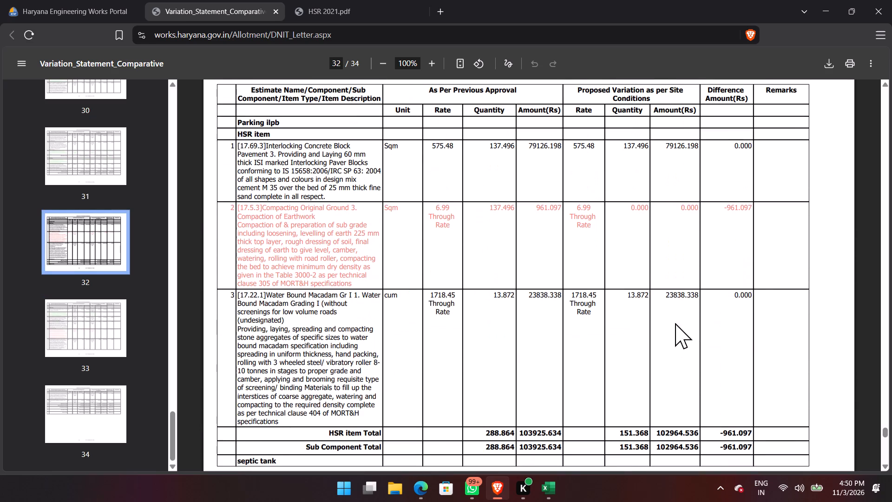
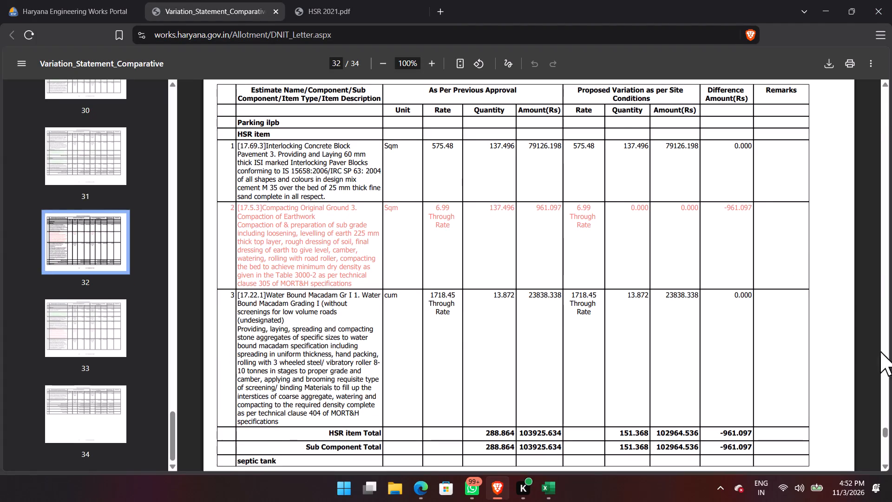
Examine the grand total at the end of the variation statement, the preceding item pages, and the sub-component totals through Parking ilpb.
left_click_drag(884, 432, 891, 483)
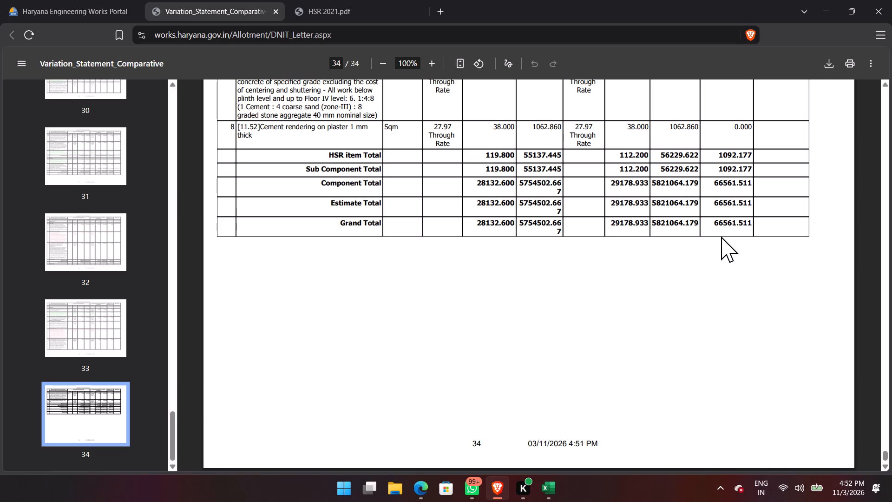
left_click_drag(884, 457, 884, 439)
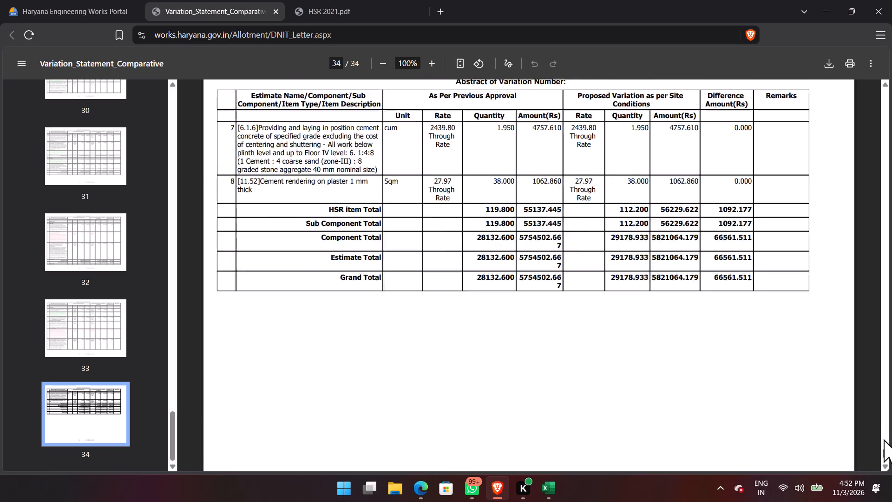
left_click_drag(884, 439, 878, 374)
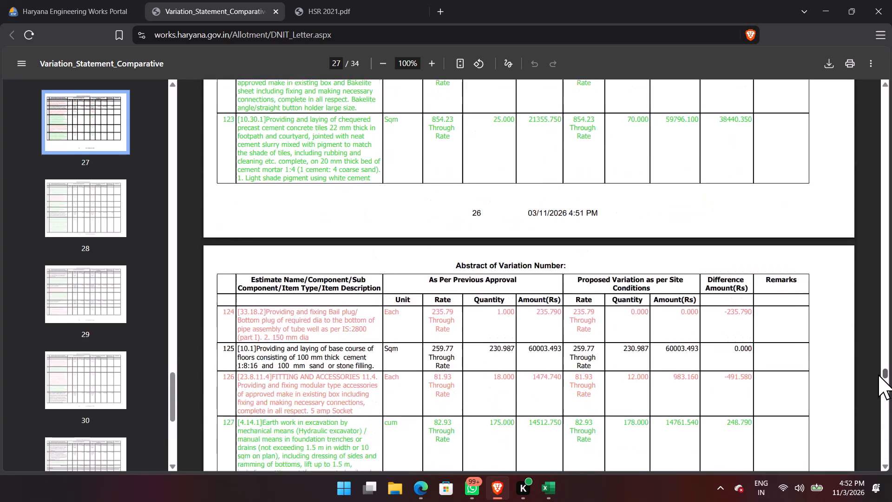
left_click_drag(878, 374, 880, 345)
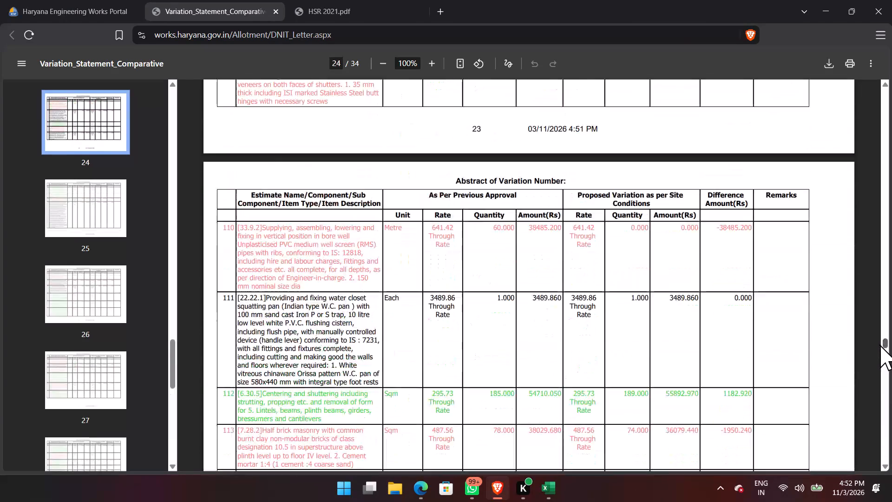
left_click_drag(880, 345, 891, 405)
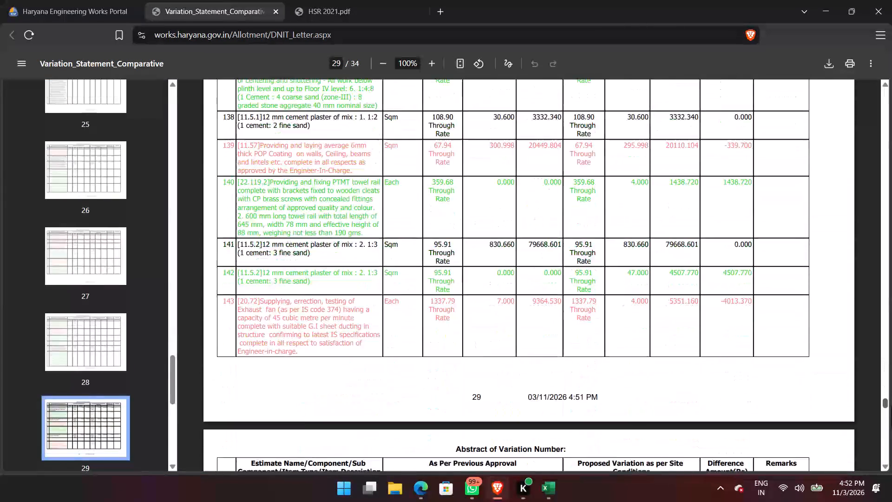
left_click_drag(891, 405, 891, 427)
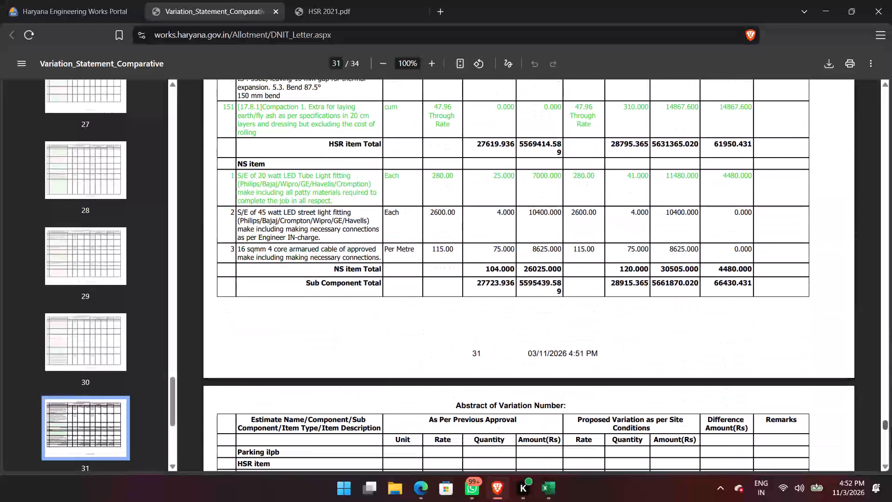
left_click_drag(891, 427, 891, 435)
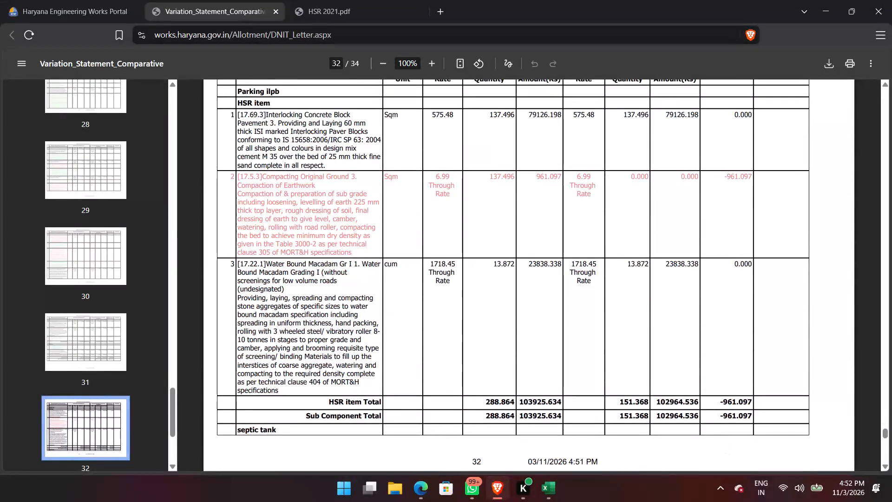
scroll(690, 406, "down", 1)
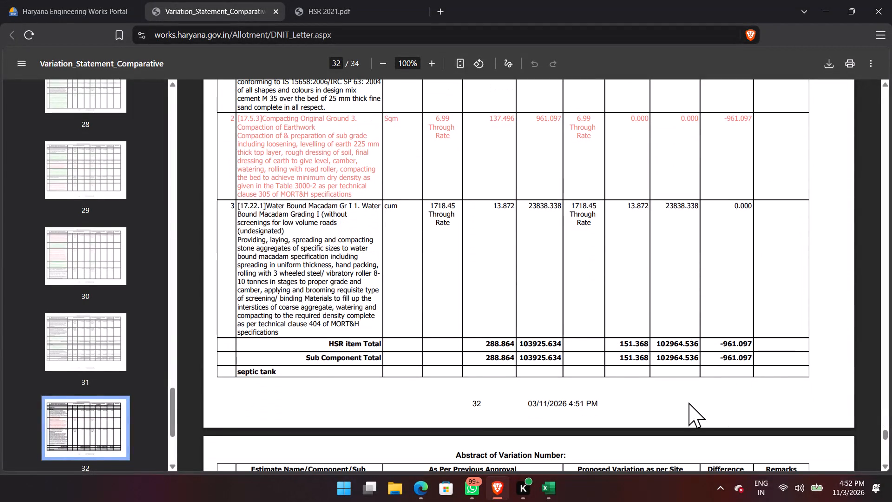
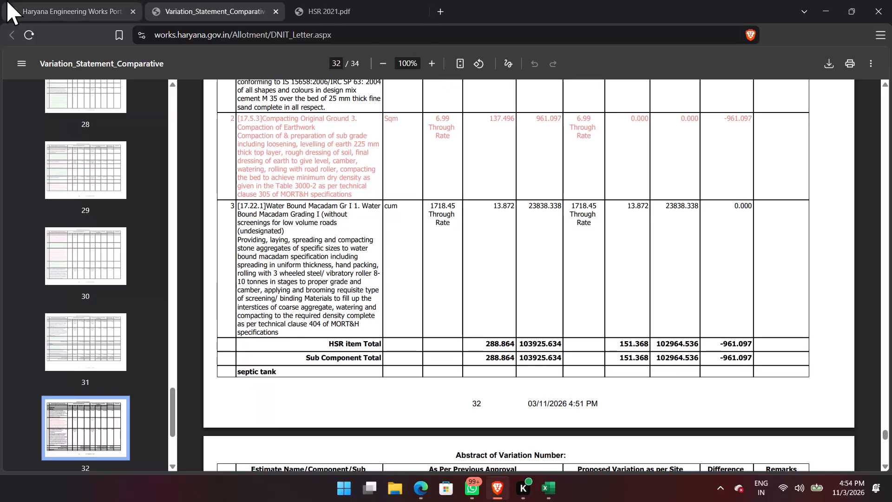
Return to the Add Items page and review item 2.RM079's details at Rate for the Construction of Gram Sachivalaya sub-component.
left_click(15, 0)
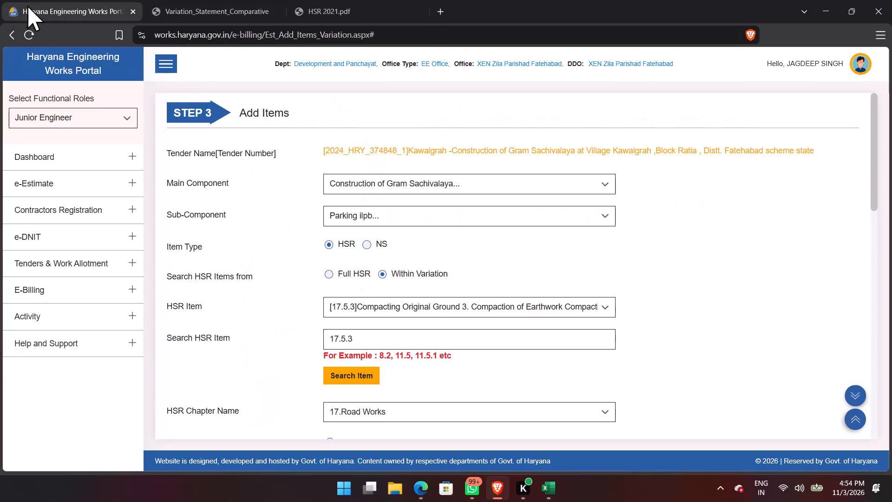
left_click(387, 206)
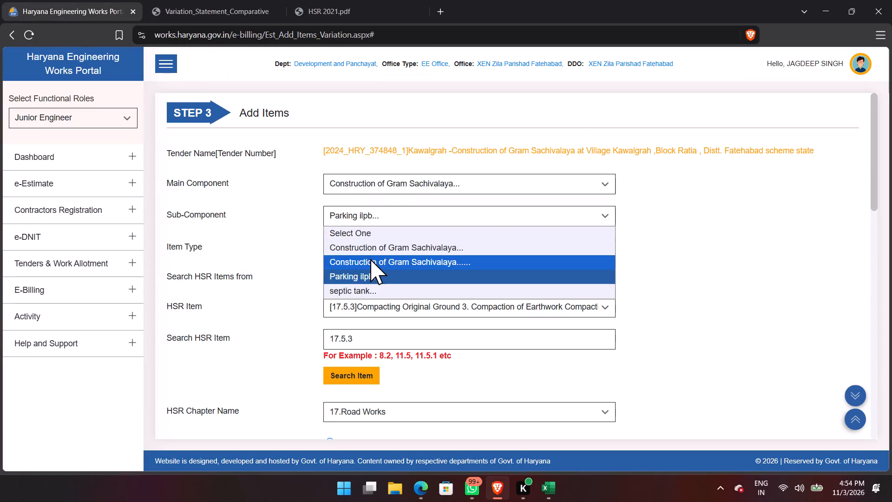
left_click(370, 259)
left_click(367, 313)
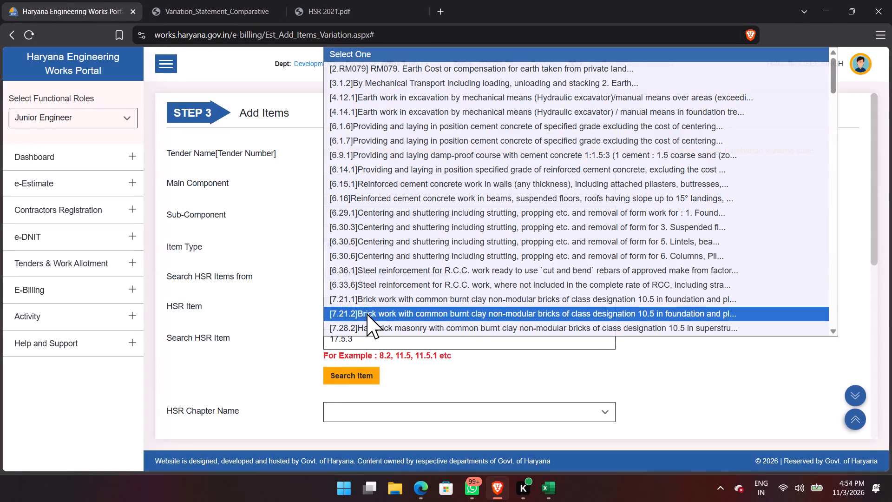
left_click(403, 64)
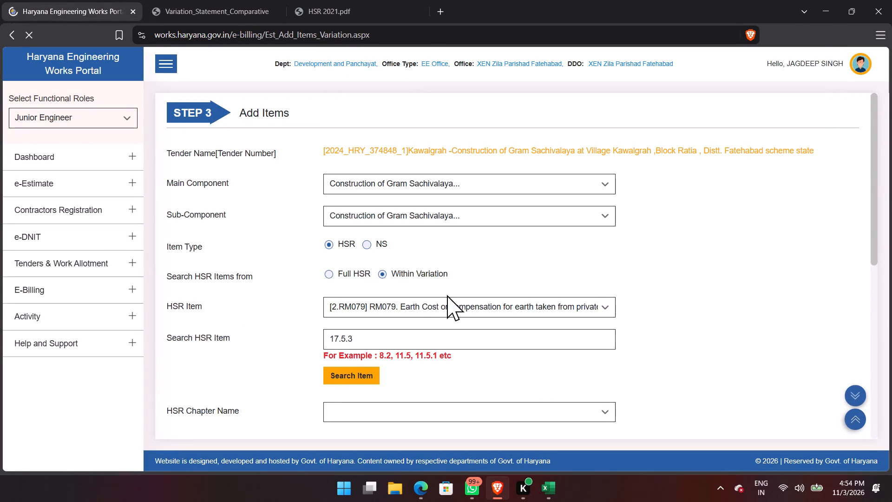
scroll(440, 342, "down", 4)
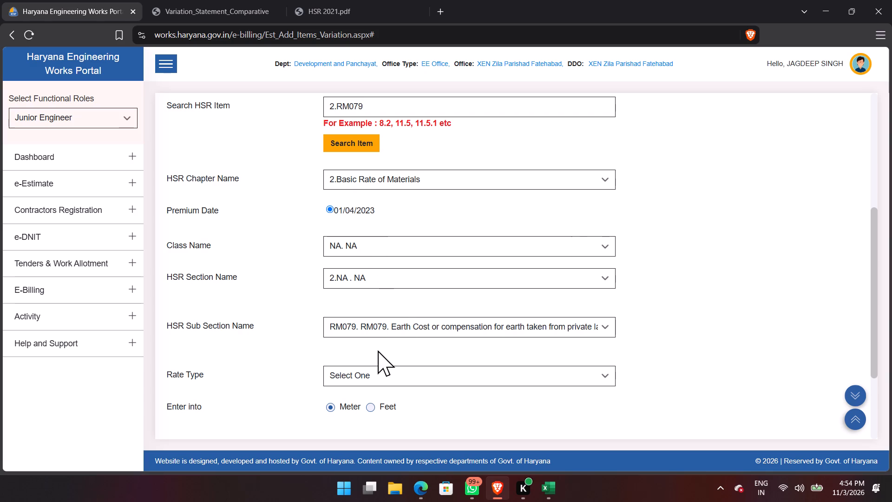
left_click(351, 371)
left_click(378, 409)
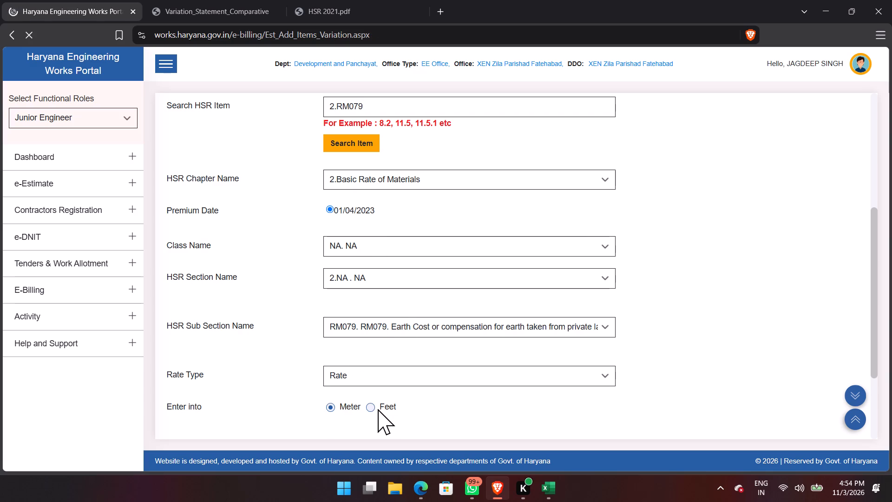
scroll(520, 307, "down", 7)
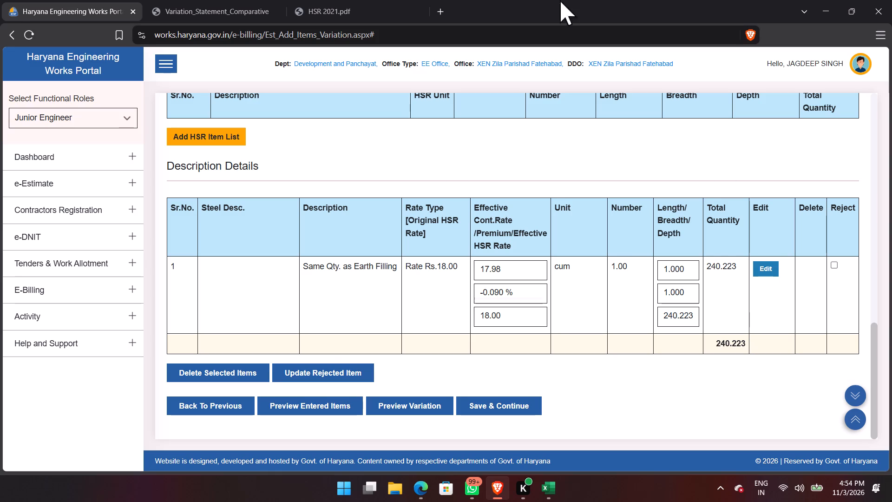
Load HSR item 4.12.1, earth work in excavation over areas, at Through Rate and review its description details.
scroll(430, 394, "up", 9)
scroll(377, 177, "up", 2)
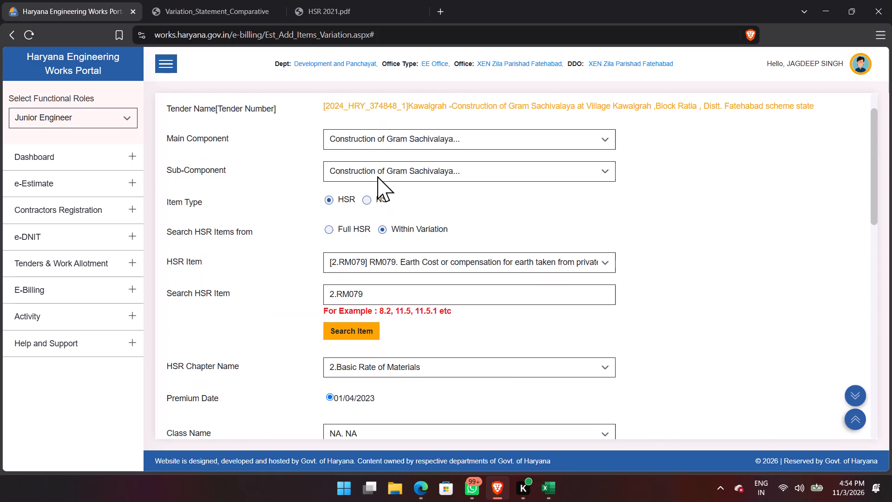
left_click(389, 269)
scroll(455, 132, "up", 4)
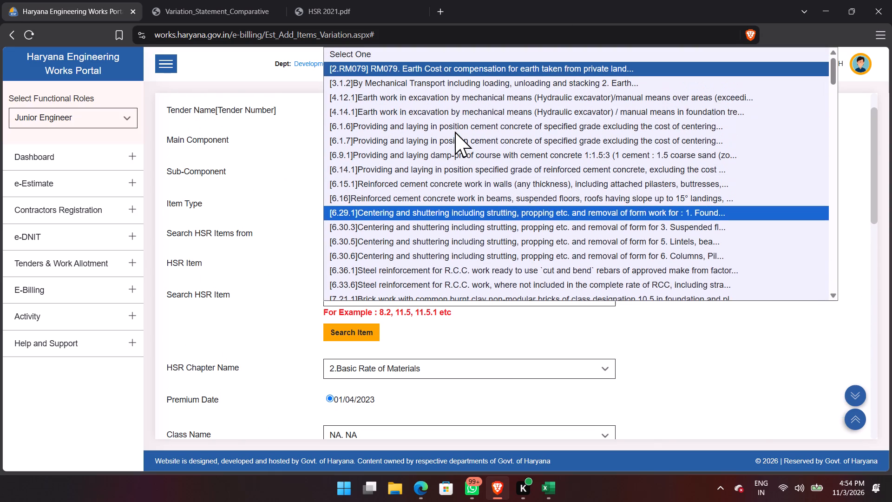
left_click(437, 98)
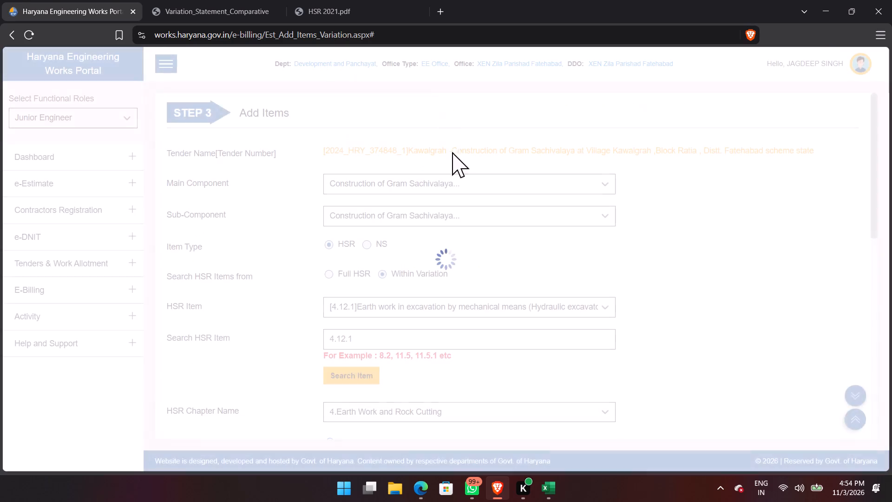
scroll(461, 277, "down", 5)
scroll(462, 285, "up", 2)
scroll(462, 285, "down", 1)
scroll(462, 285, "up", 1)
scroll(462, 285, "down", 5)
left_click(369, 145)
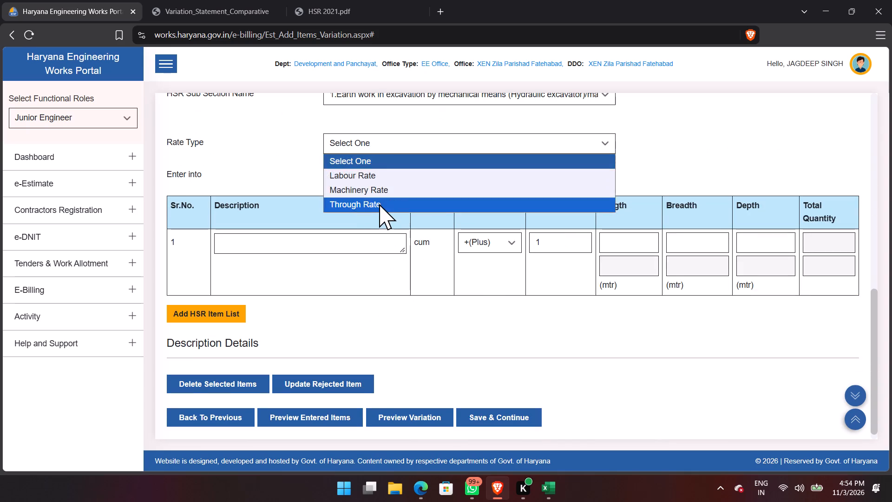
left_click(379, 204)
scroll(781, 316, "down", 4)
scroll(781, 317, "up", 1)
scroll(781, 317, "down", 2)
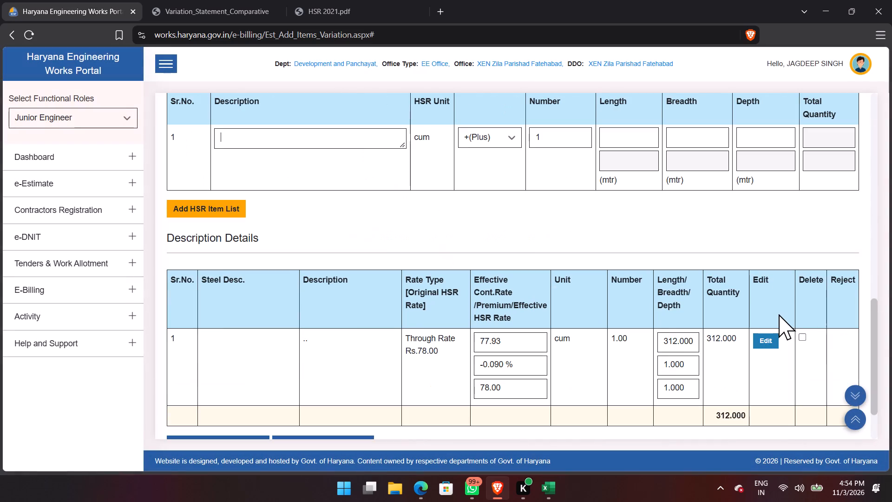
Load HSR item 4.14.1, earth work in excavation in foundation trenches, at Through Rate and review its description details.
scroll(282, 297, "up", 14)
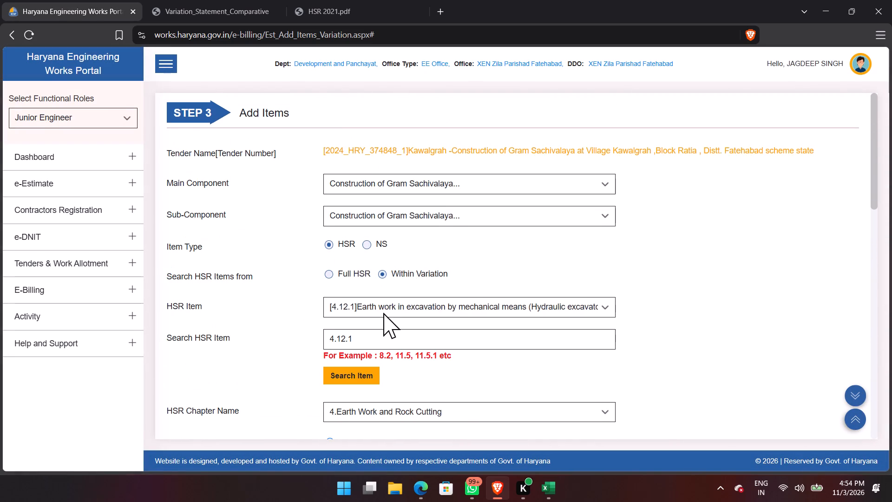
left_click(383, 313)
left_click(408, 112)
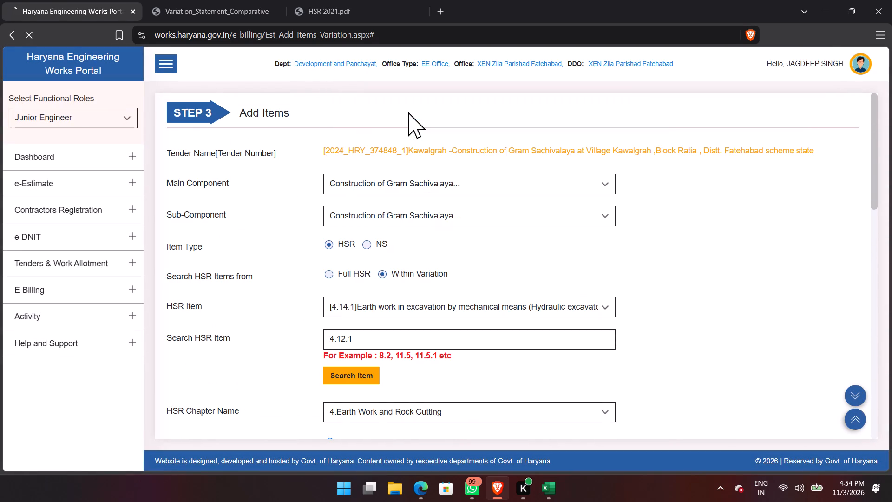
scroll(405, 300, "down", 8)
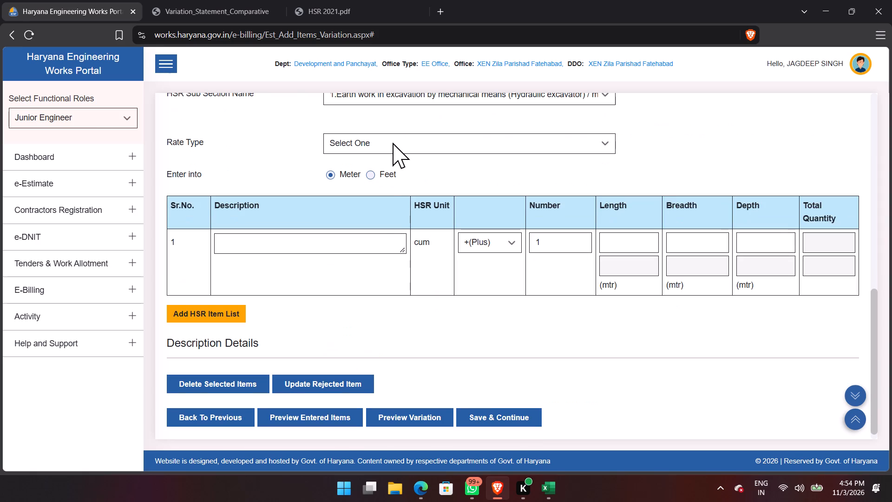
left_click(393, 144)
left_click(387, 204)
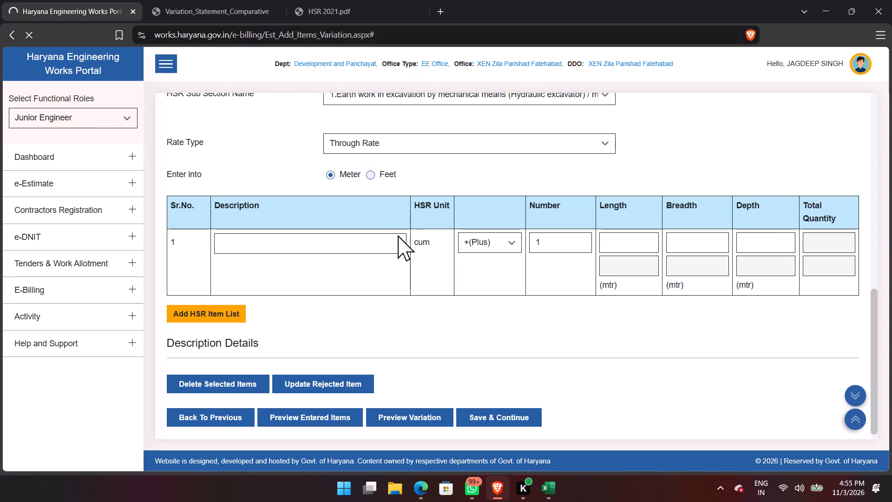
scroll(534, 349, "down", 9)
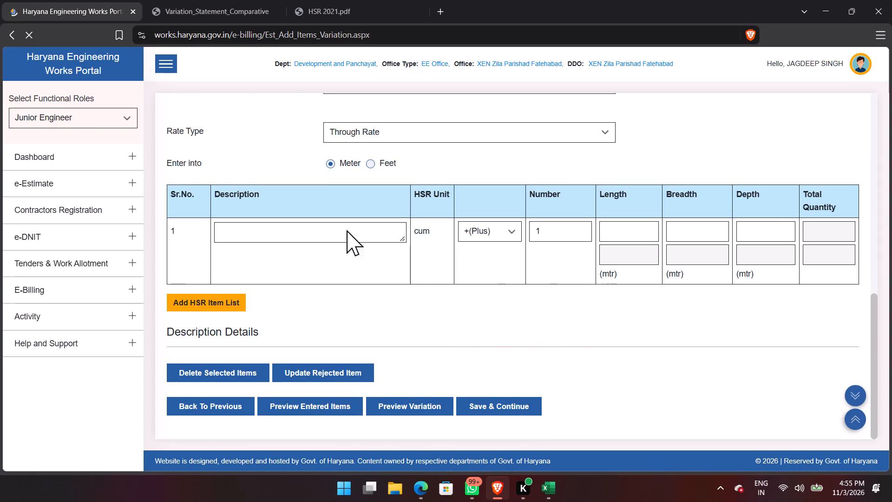
scroll(655, 307, "down", 14)
scroll(645, 304, "up", 1)
scroll(645, 304, "down", 1)
scroll(645, 304, "up", 1)
scroll(645, 304, "down", 1)
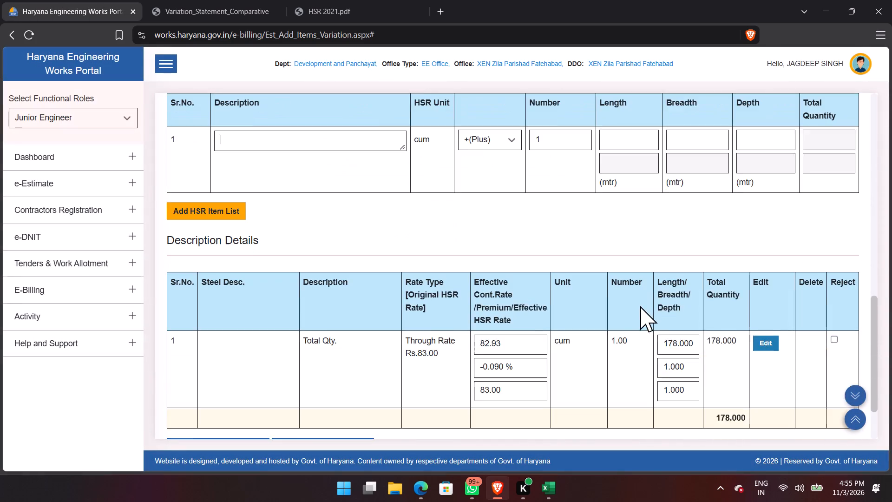
scroll(633, 306, "down", 7)
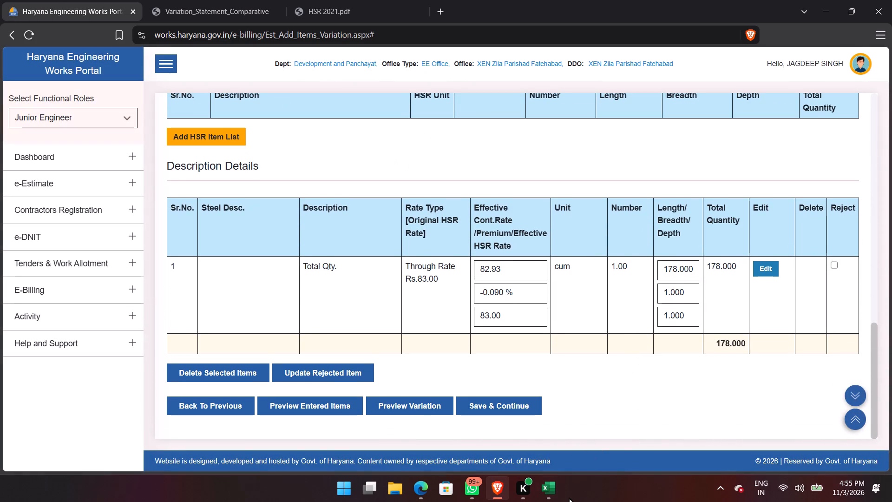
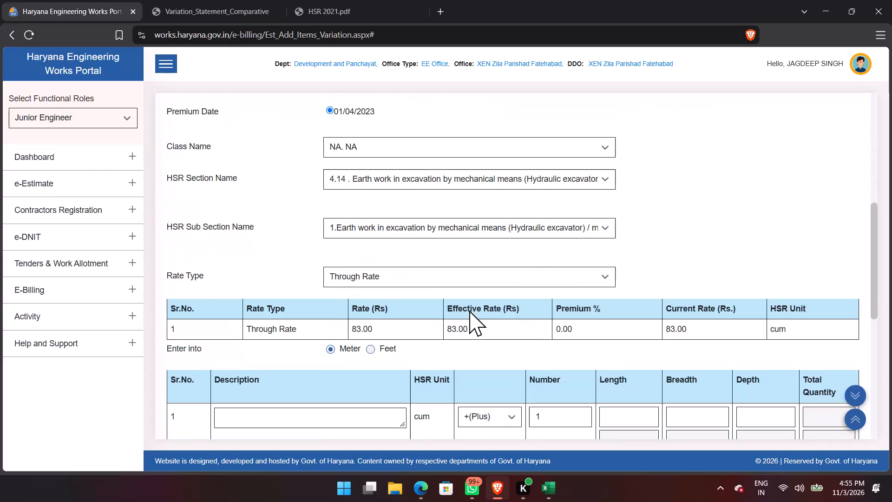
Load HSR item 3.1.2, mechanical transport of earth, at the 5km rate type and review its description details.
scroll(469, 308, "down", 9)
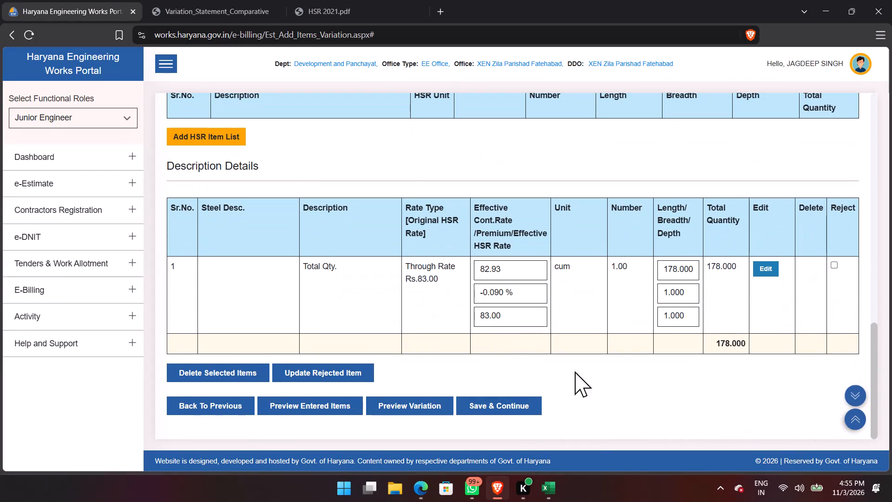
scroll(342, 349, "up", 7)
scroll(272, 286, "up", 5)
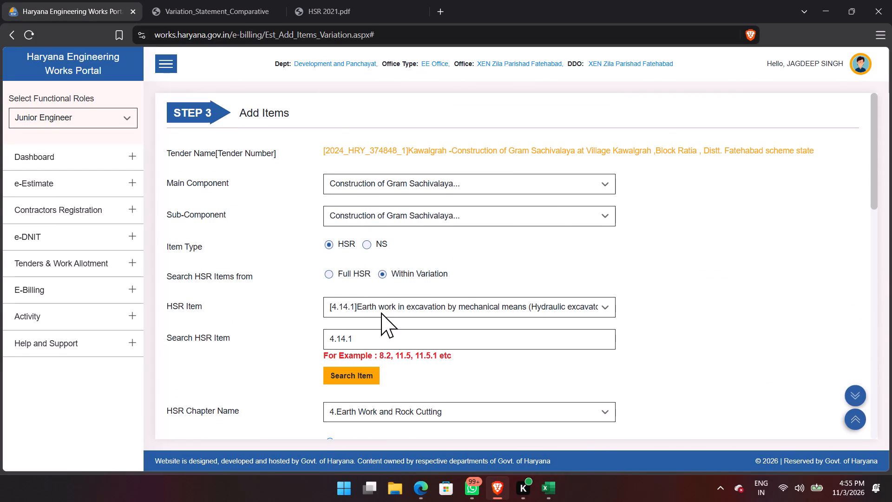
left_click(381, 312)
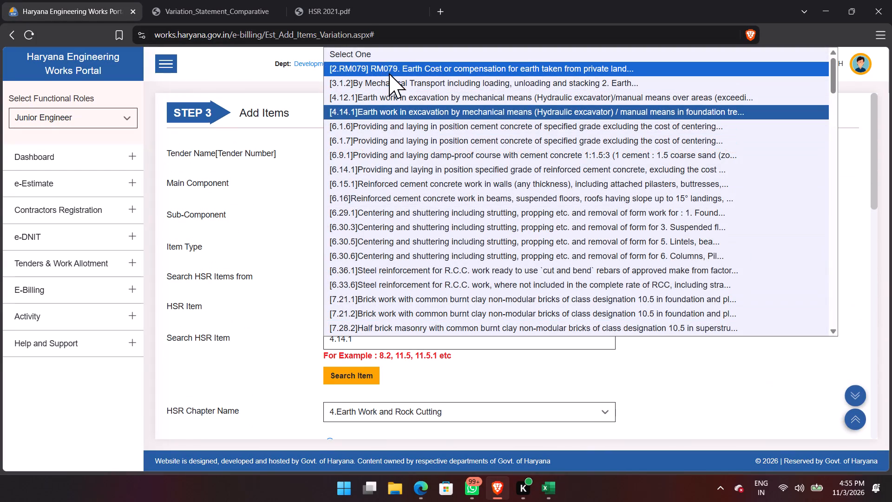
left_click(391, 76)
scroll(449, 279, "down", 5)
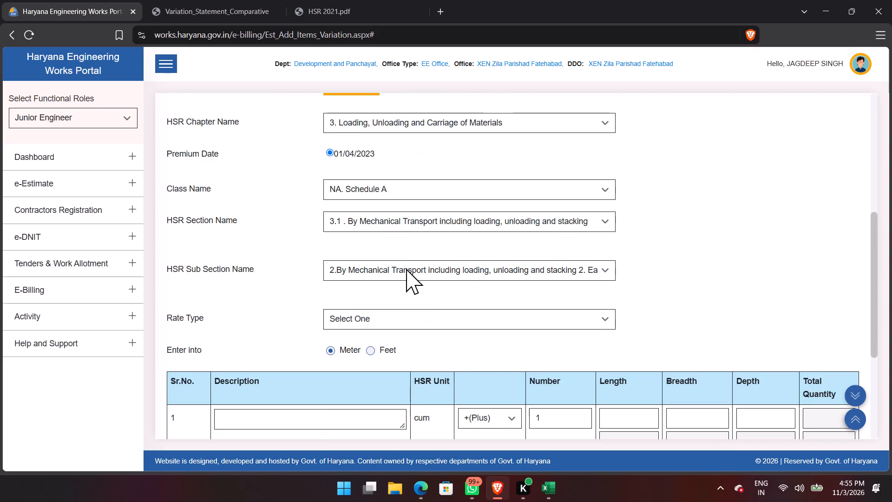
left_click(363, 325)
left_click(355, 404)
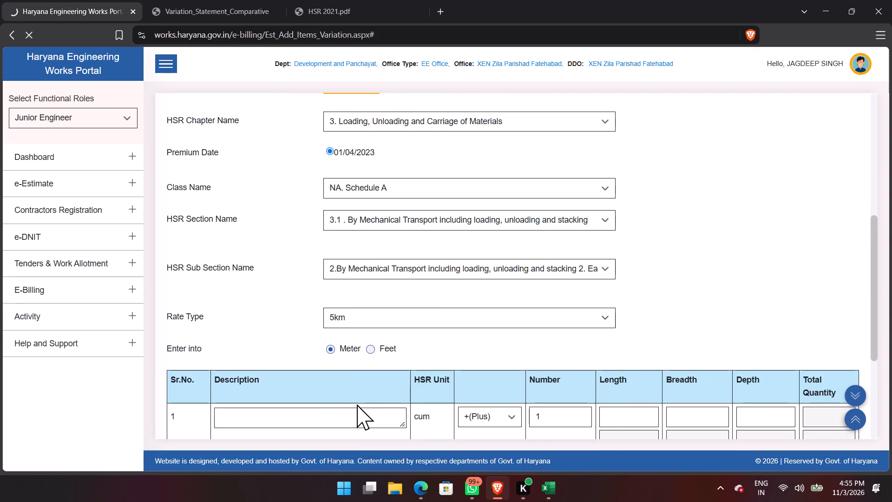
scroll(544, 300, "down", 3)
scroll(544, 300, "up", 1)
scroll(544, 300, "down", 2)
scroll(544, 300, "up", 1)
scroll(544, 300, "down", 6)
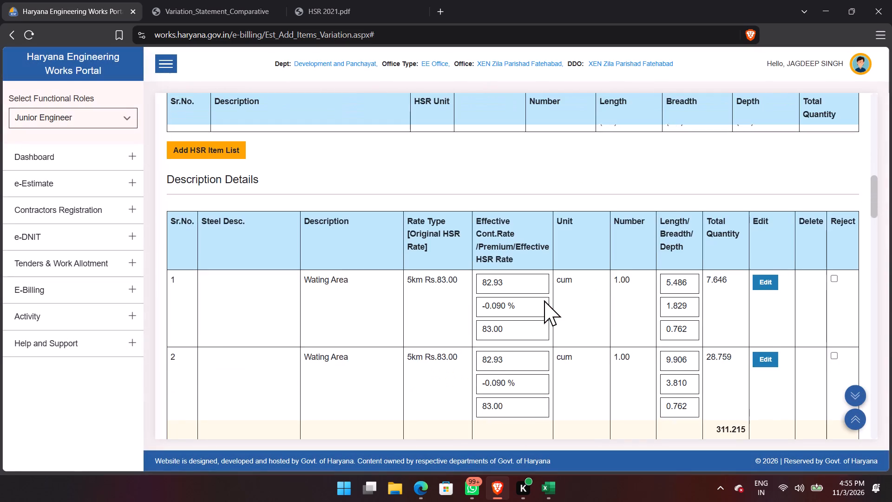
scroll(544, 300, "down", 3)
scroll(544, 298, "up", 20)
scroll(544, 298, "up", 1)
Load HSR item 2.RM079 at Rate, mark its "Same Qty. as Earth Filling" entry for rejection and update the rejected item.
left_click(372, 310)
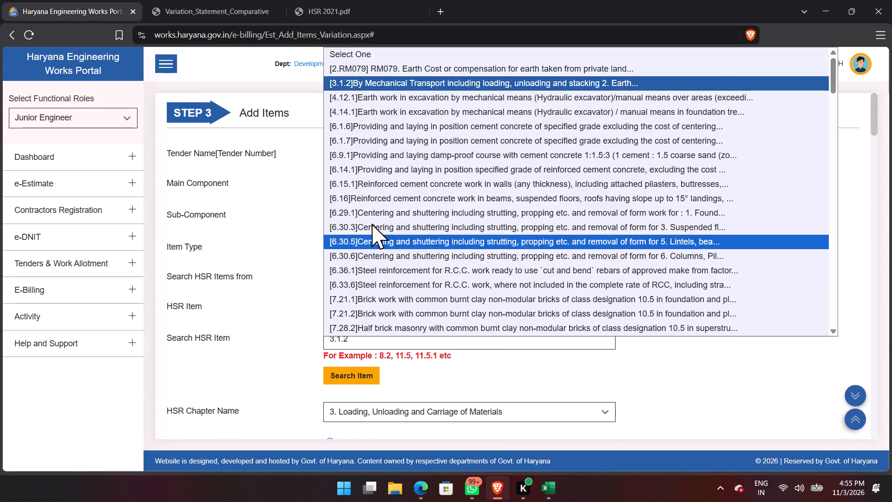
left_click(362, 70)
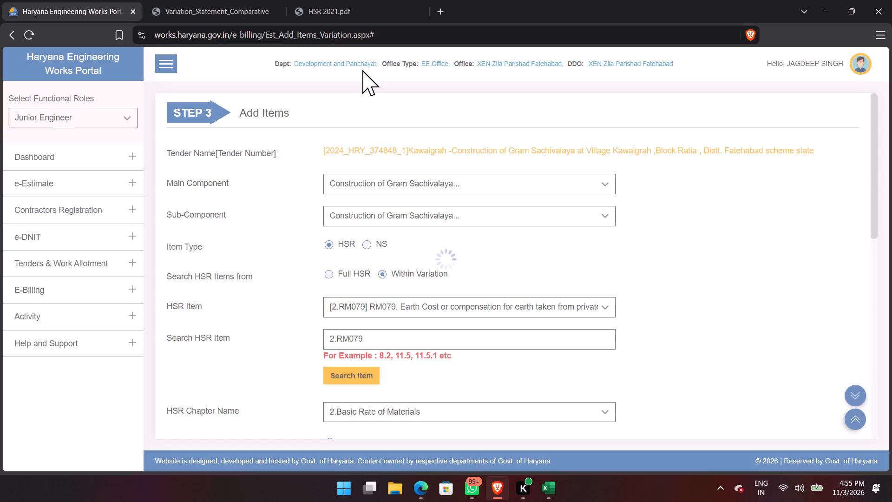
scroll(481, 264, "down", 7)
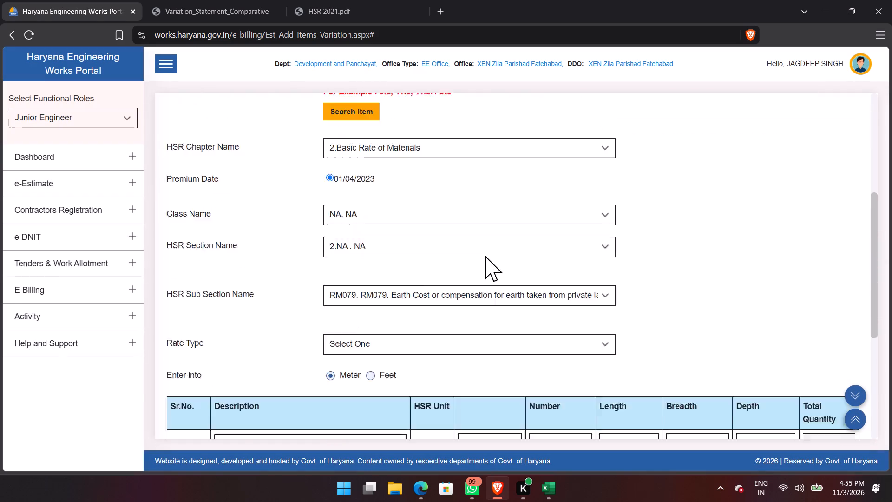
left_click(370, 206)
left_click(371, 234)
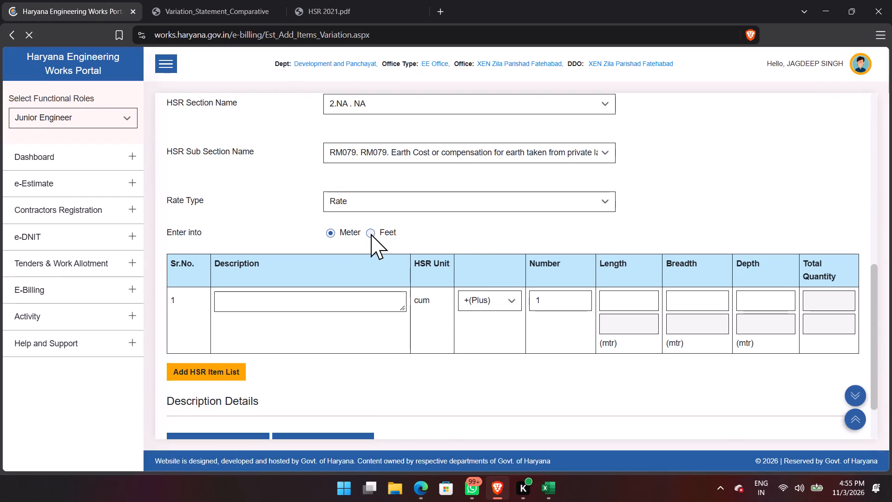
scroll(548, 217, "down", 8)
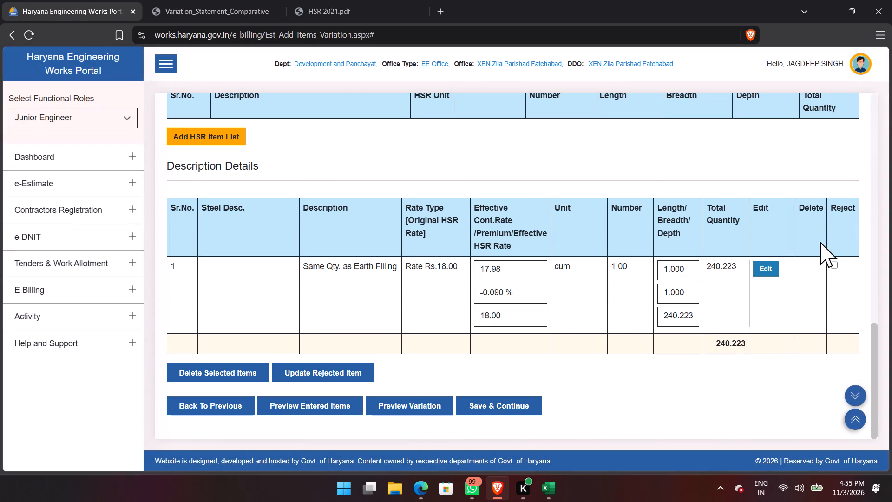
left_click(837, 265)
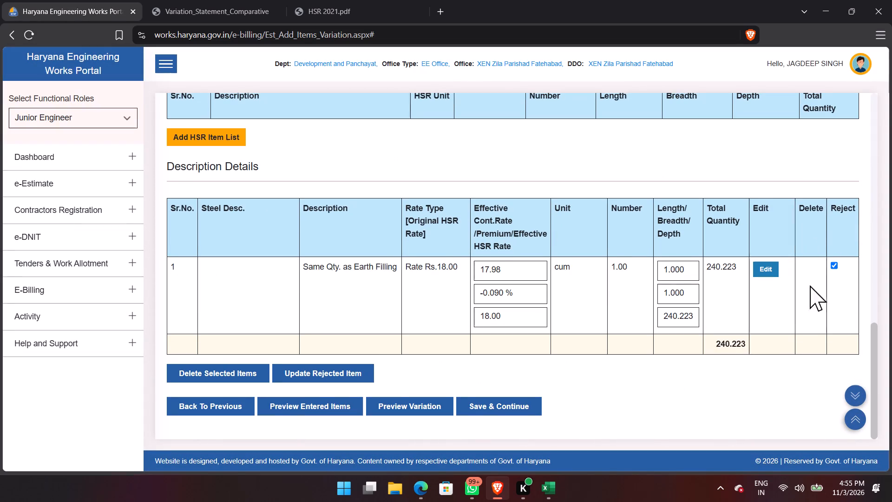
left_click(317, 374)
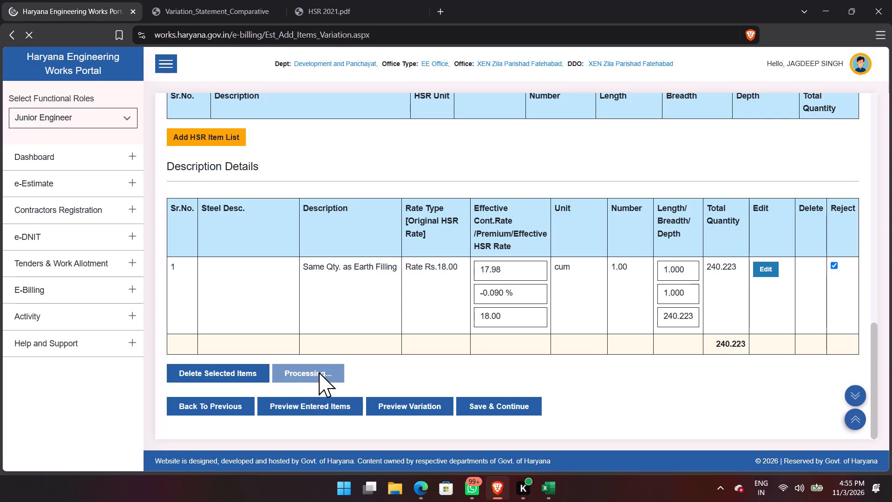
left_click(547, 108)
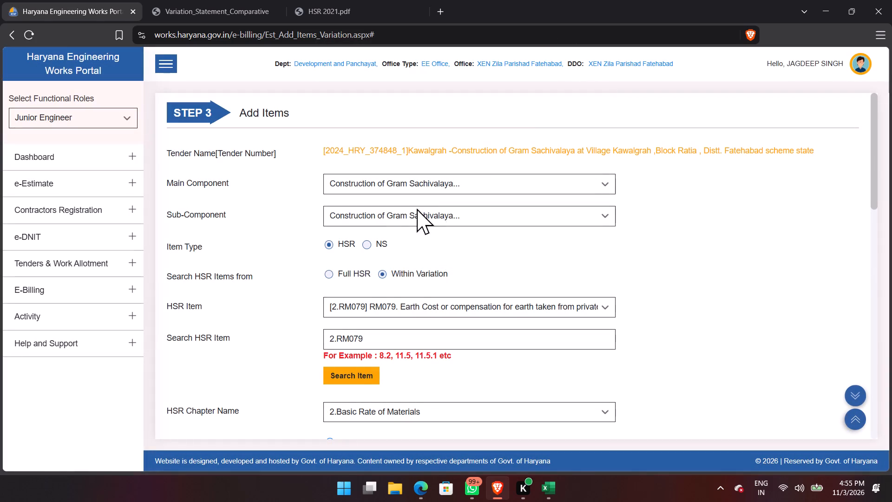
Switch to the HSR 2021 PDF and search it for 1 HP, trying the term with and without a space.
left_click(331, 2)
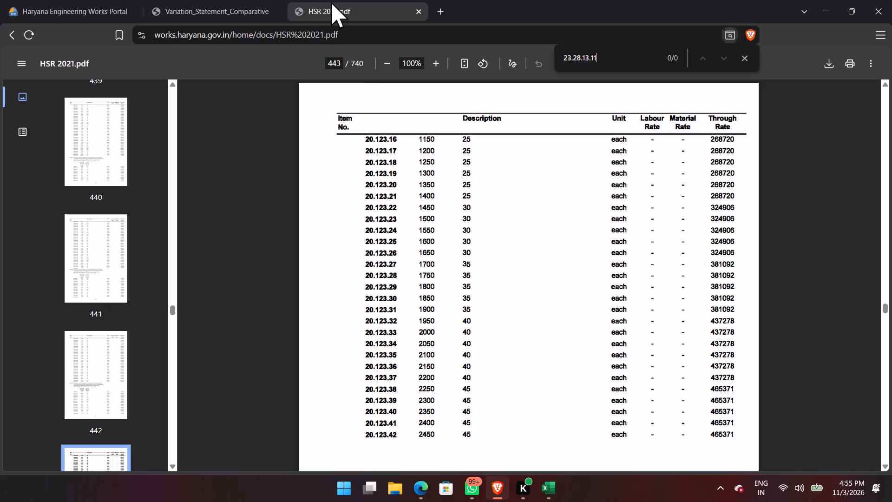
left_click_drag(611, 60, 500, 58)
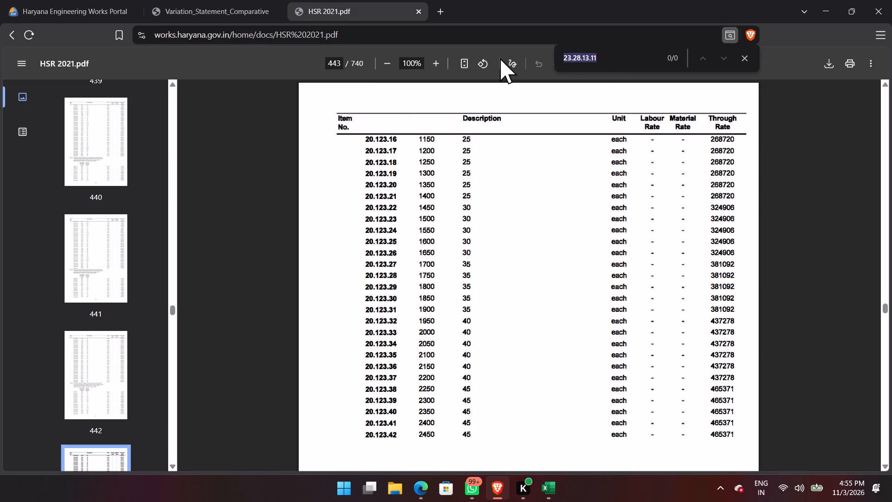
type("1 HO")
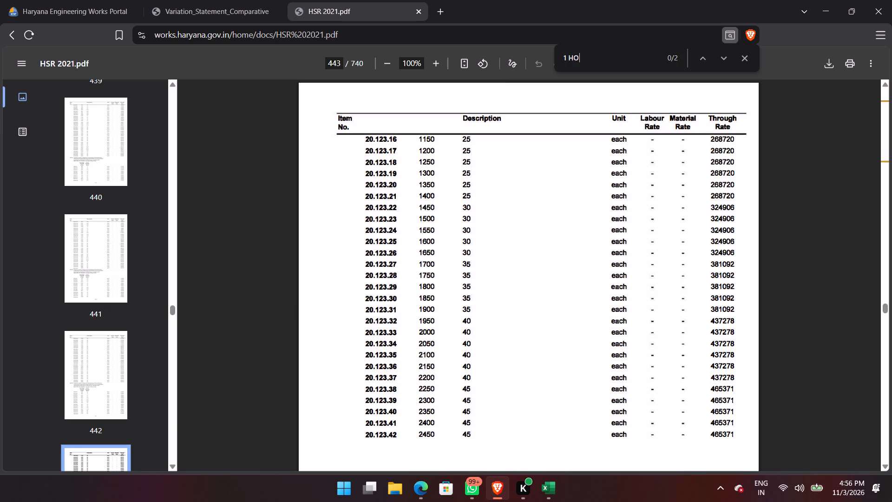
key("BackSpace")
key("p")
key("BackSpace")
key("BackSpace")
key("BackSpace")
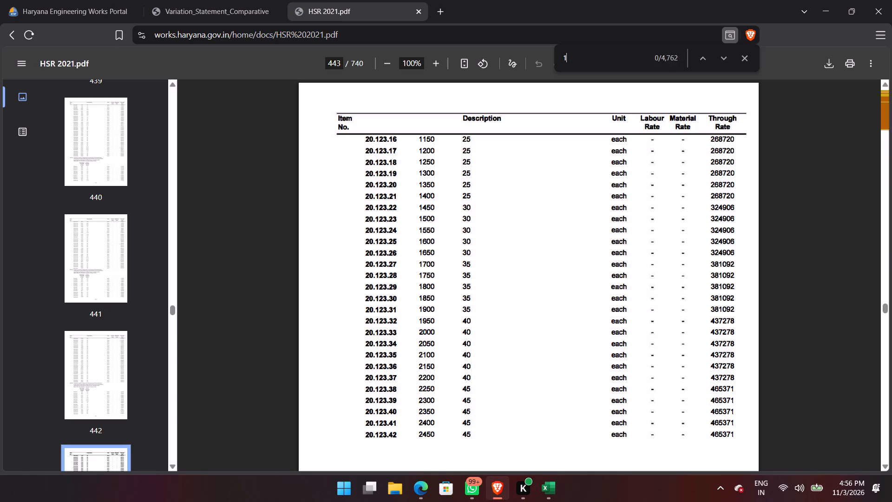
type("HP")
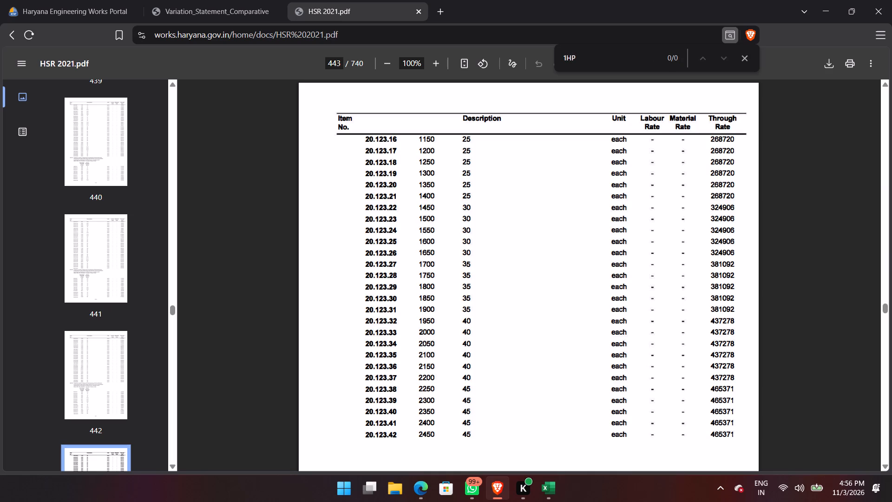
Search the HSR 2021 PDF for MOTOR instead.
key("BackSpace")
key("BackSpace")
key("BackSpace")
key("BackSpace")
key("BackSpace")
type("MOTIR")
key("BackSpace")
key("BackSpace")
key("o")
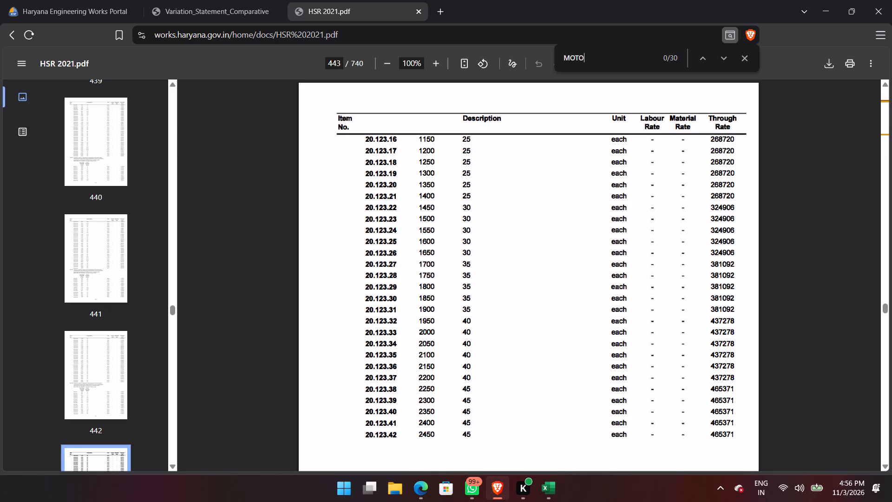
key("r")
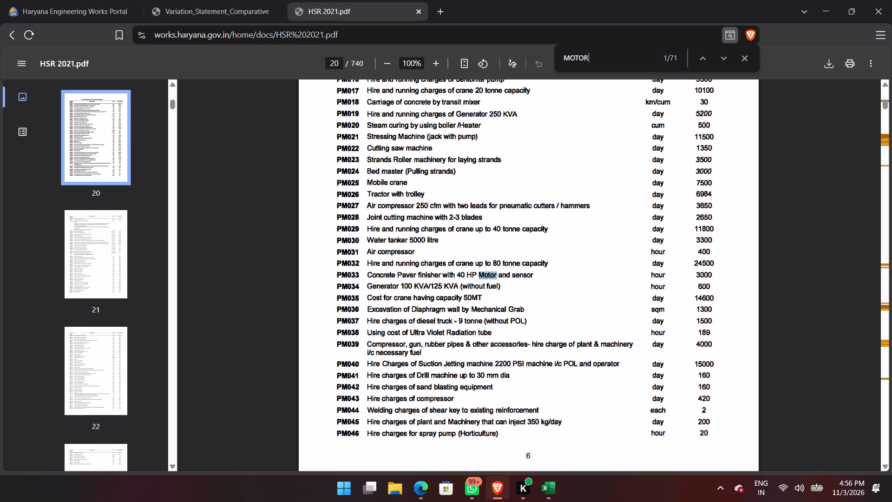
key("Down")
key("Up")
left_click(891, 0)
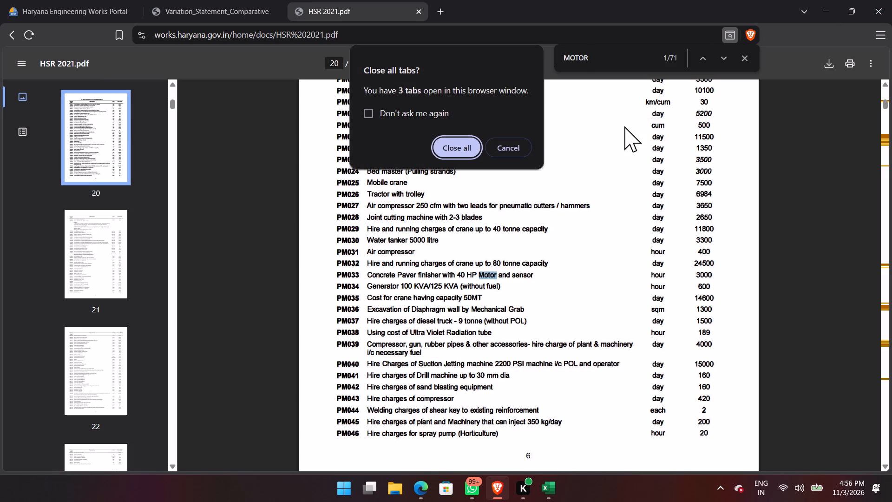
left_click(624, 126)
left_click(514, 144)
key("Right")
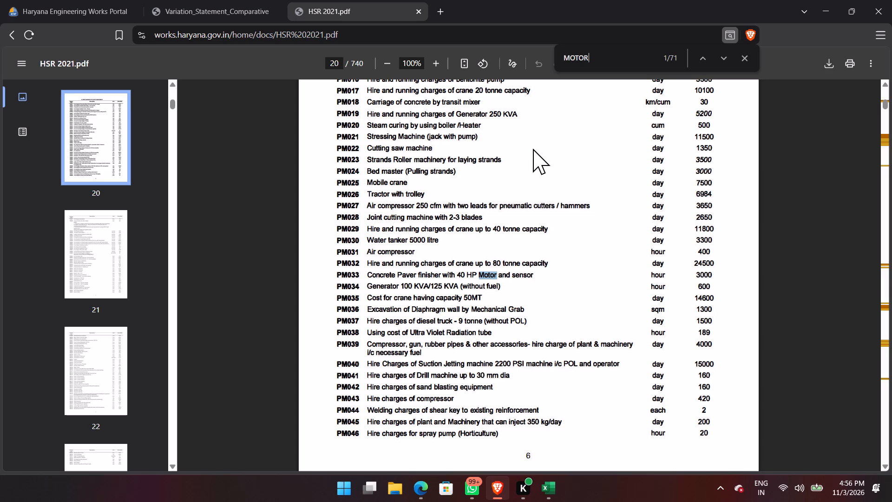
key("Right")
Go backwards through the MOTOR matches from the end of the PDF, examining the chapter 24 items and chapter 21 submersible motor pumping sets.
left_click(705, 53)
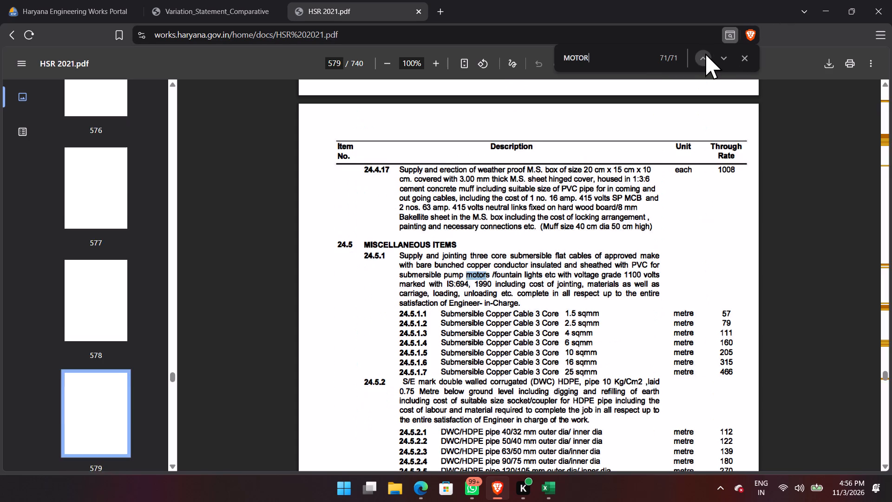
left_click(705, 53)
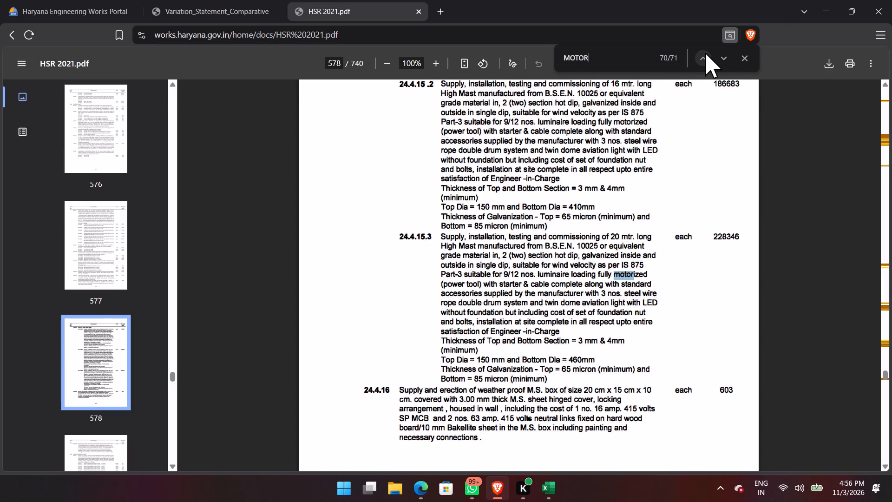
left_click(705, 53)
left_click(705, 53)
left_click(705, 53)
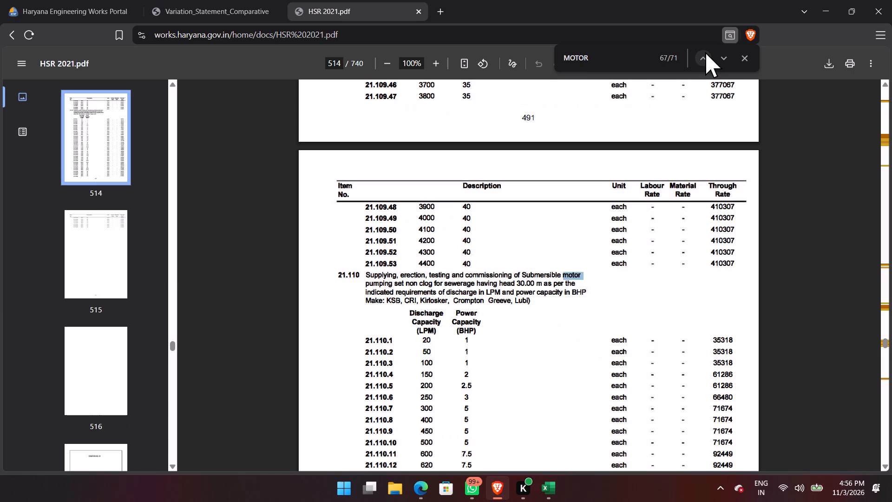
left_click(707, 48)
left_click(697, 57)
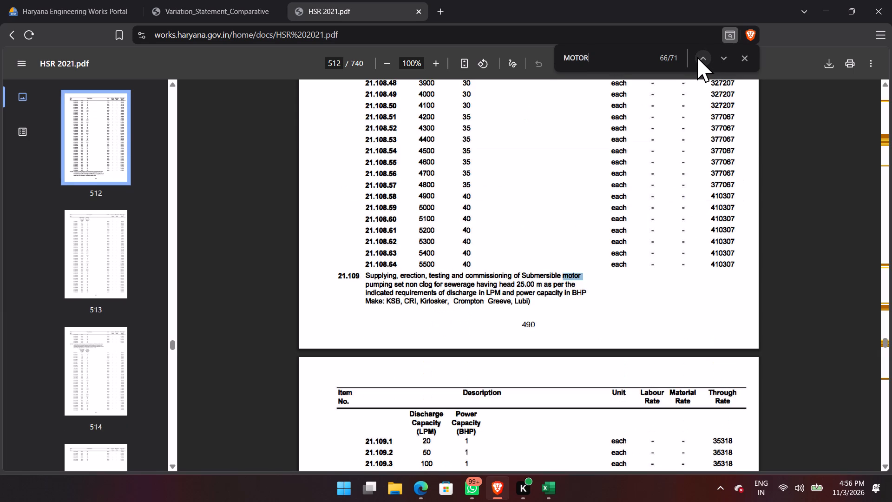
left_click(697, 57)
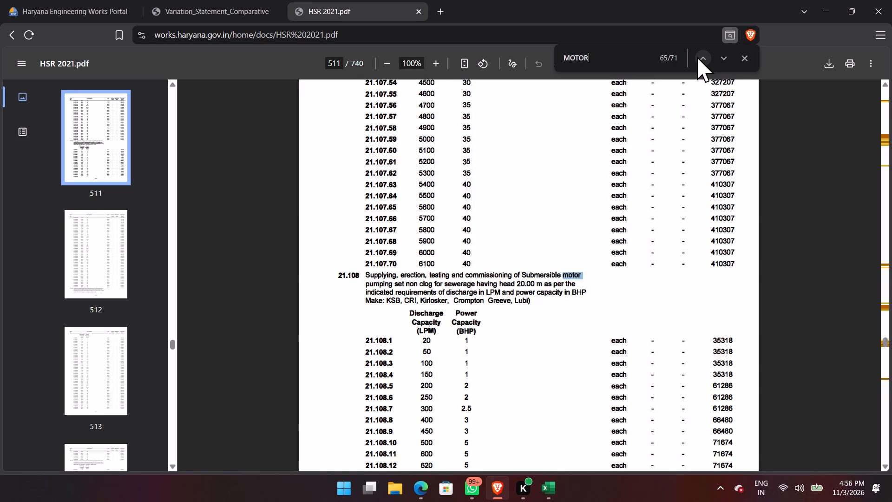
left_click(697, 57)
left_click(697, 57)
left_click(697, 57)
triple_click(697, 57)
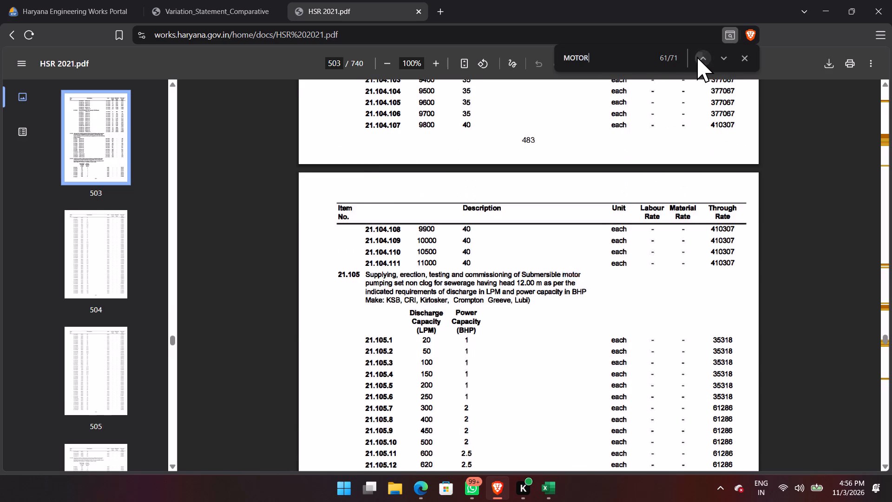
Continue backwards through the MOTOR matches into chapter 20, examining the control panel motor ratings under 20.114 and items 20.89 and 20.87.
triple_click(697, 57)
triple_click(697, 57)
triple_click(697, 57)
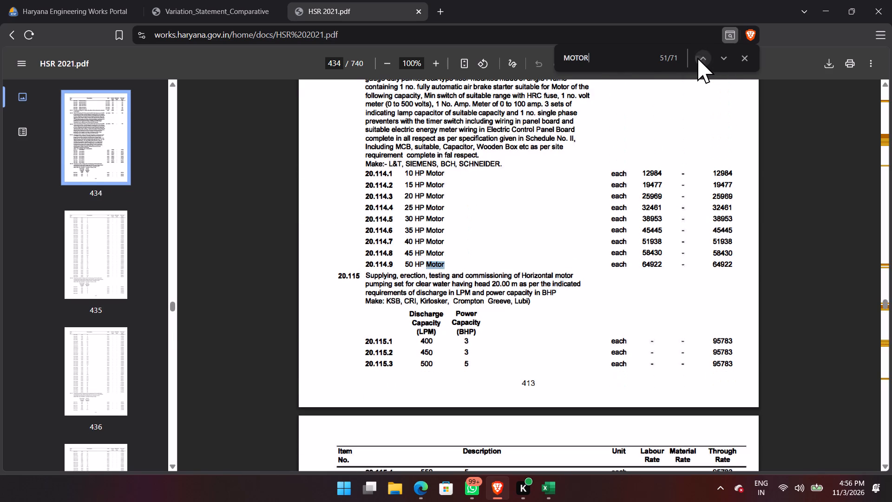
left_click(697, 58)
left_click(697, 58)
triple_click(697, 58)
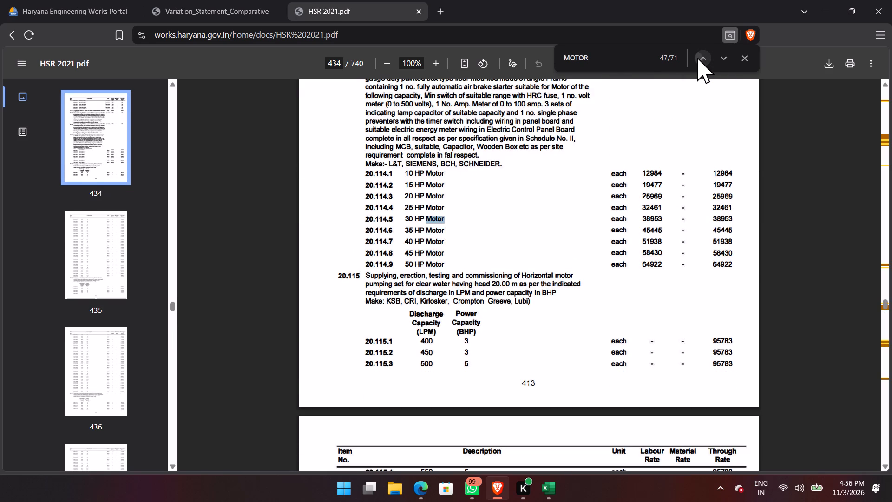
double_click(697, 58)
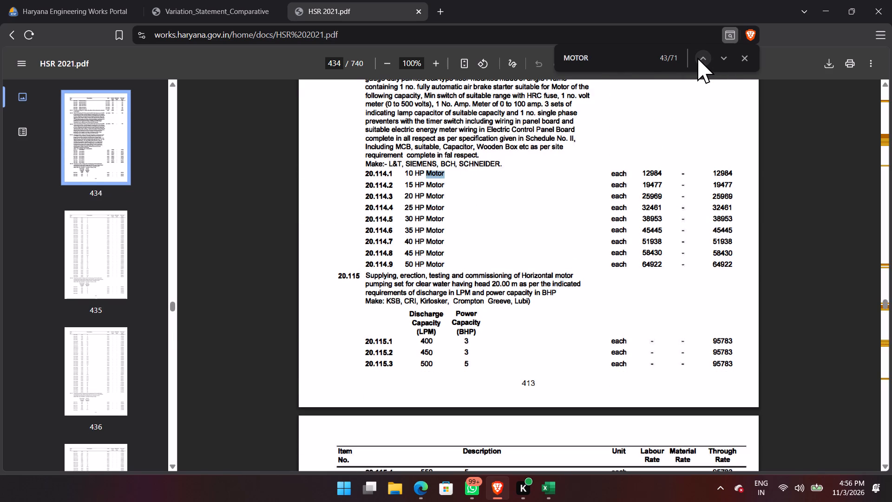
left_click(697, 58)
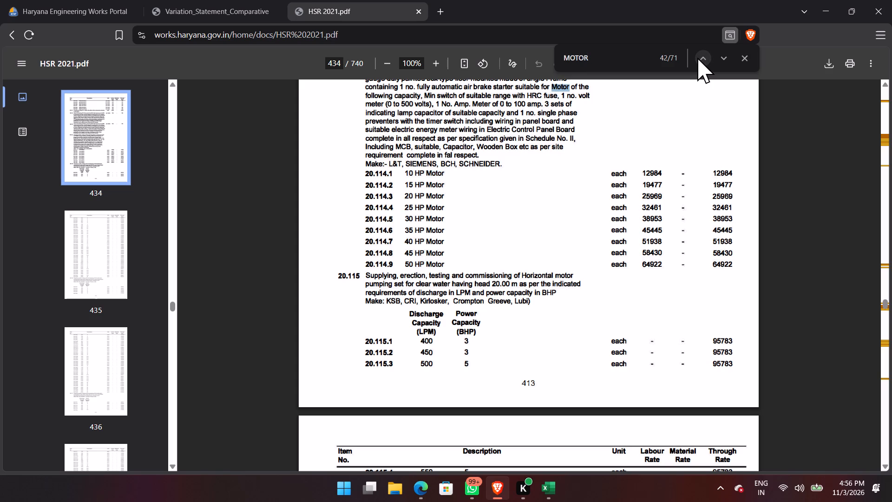
left_click(697, 58)
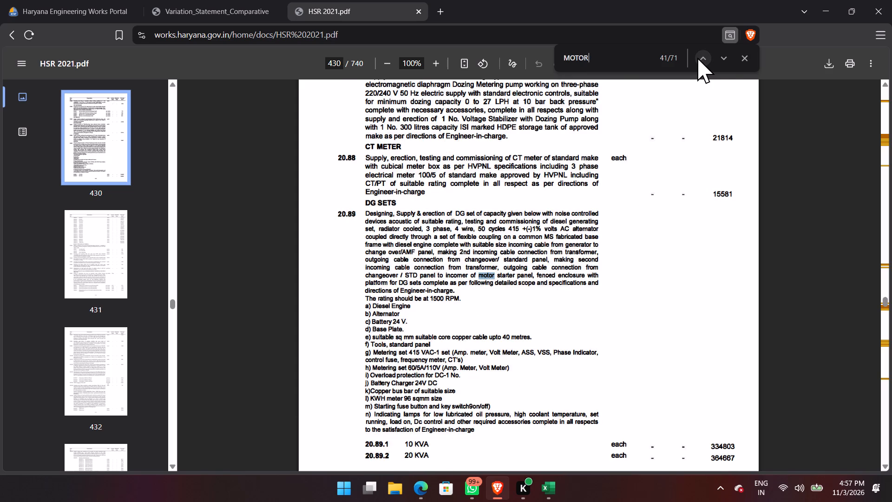
left_click(697, 58)
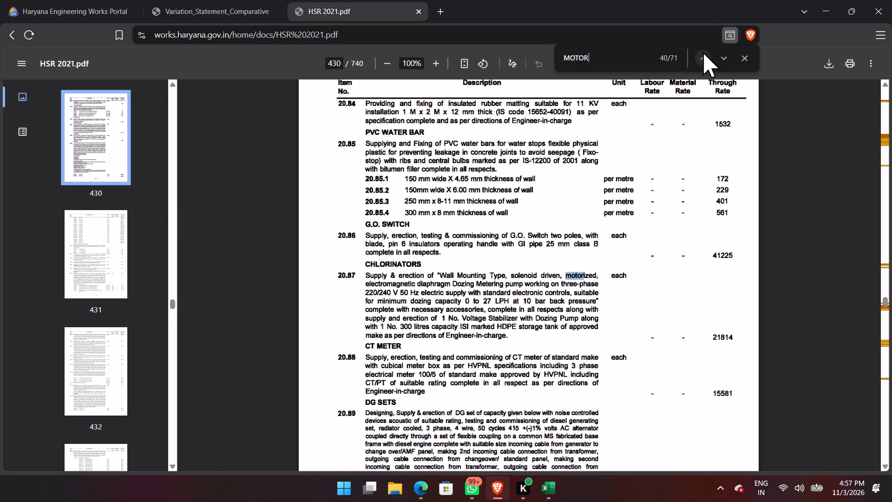
Check the earlier MOTOR matches in the chapter 17 road work items and back to carriage item 3.1.18.
left_click(701, 55)
left_click(701, 55)
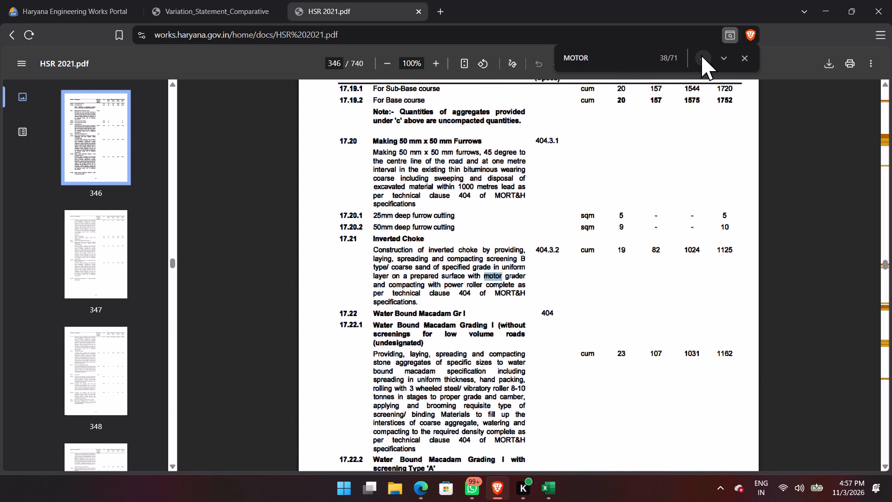
left_click(701, 55)
left_click(701, 55)
left_click(701, 55)
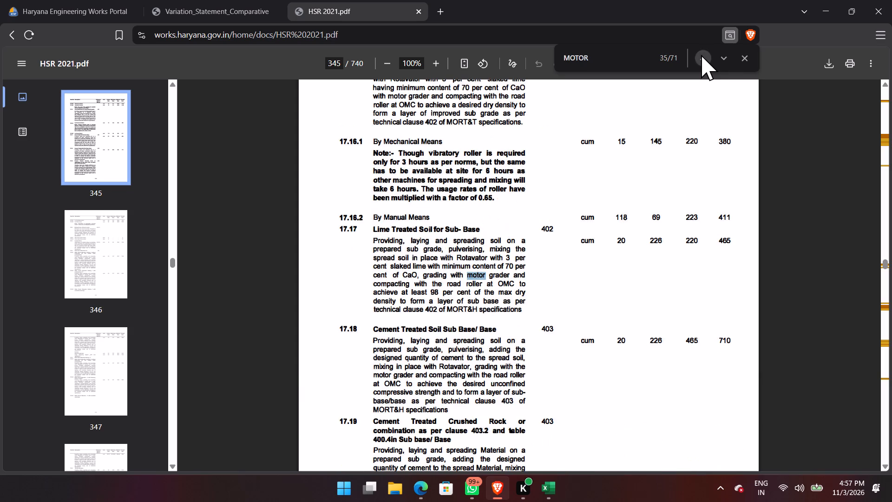
left_click(700, 55)
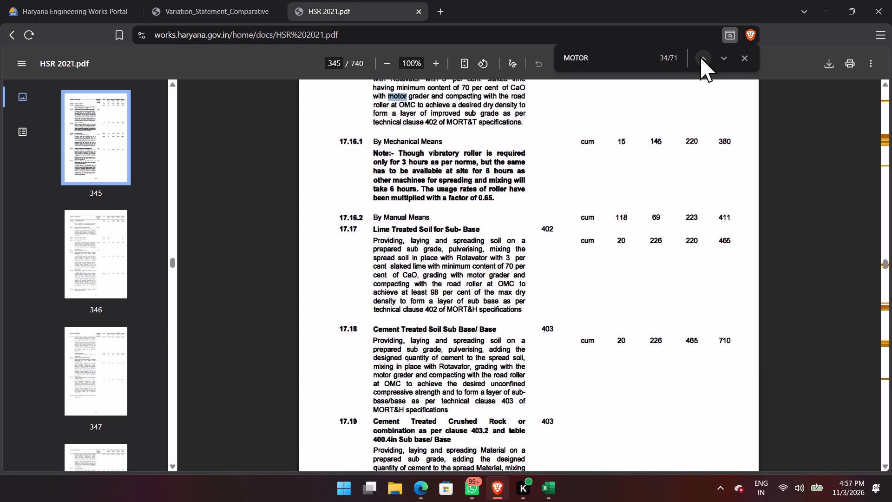
left_click(701, 57)
left_click(701, 57)
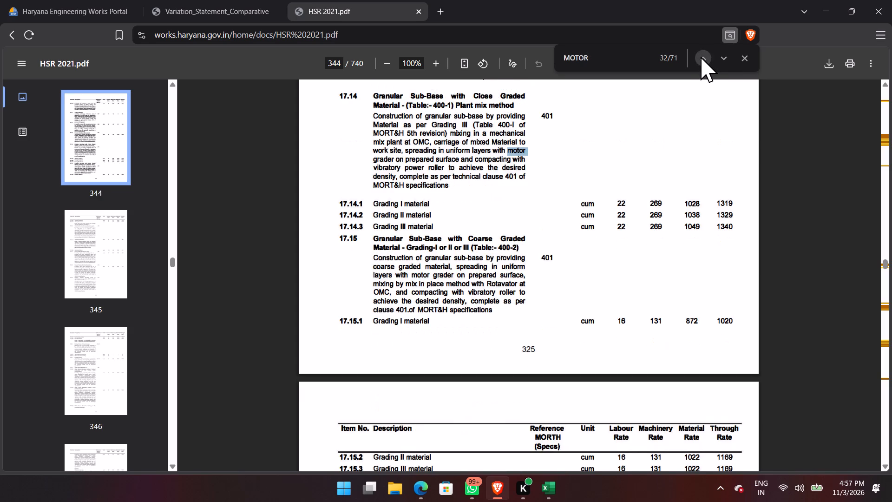
left_click(701, 57)
left_click(701, 57)
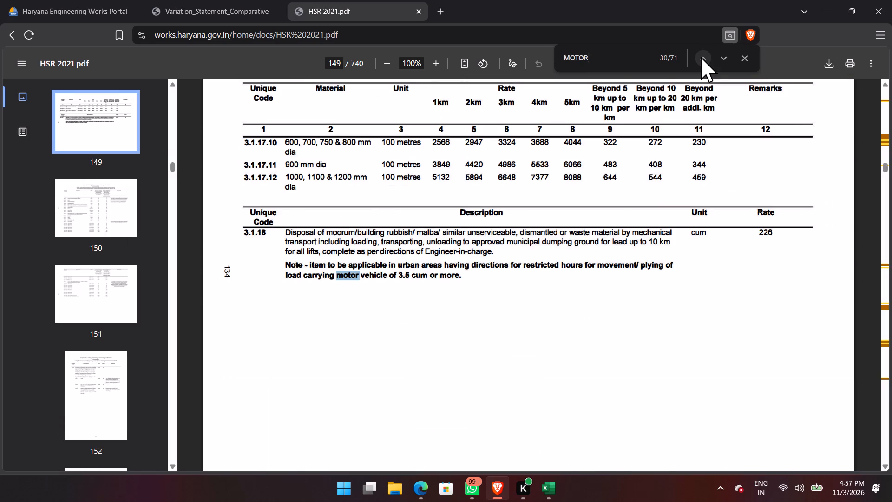
Examine the MOTOR matches among the PH-coded basic rates, from the motor pumping sets back to the 10 HP control panel entry PH291.
left_click(701, 57)
left_click(701, 65)
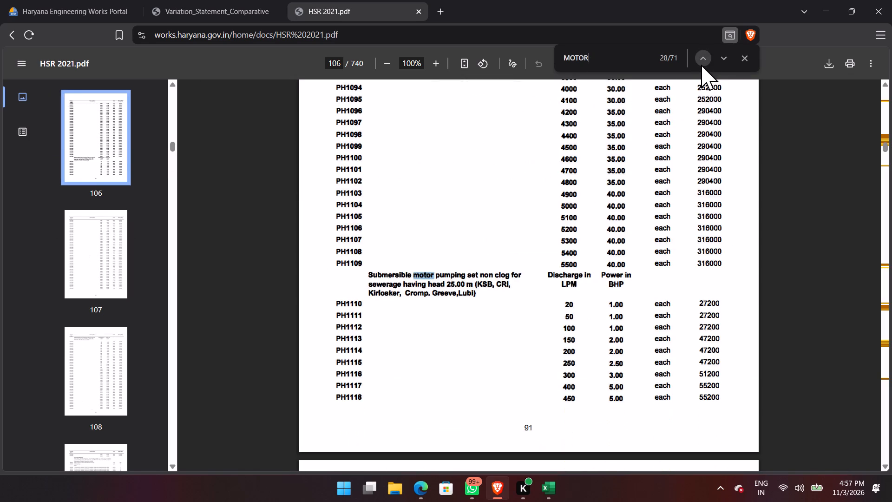
left_click(701, 65)
left_click(701, 65)
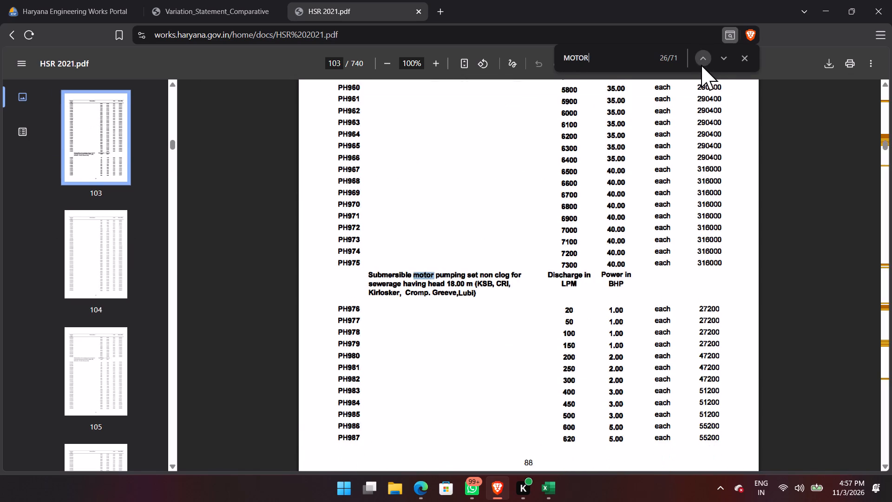
triple_click(701, 65)
triple_click(701, 65)
triple_click(701, 65)
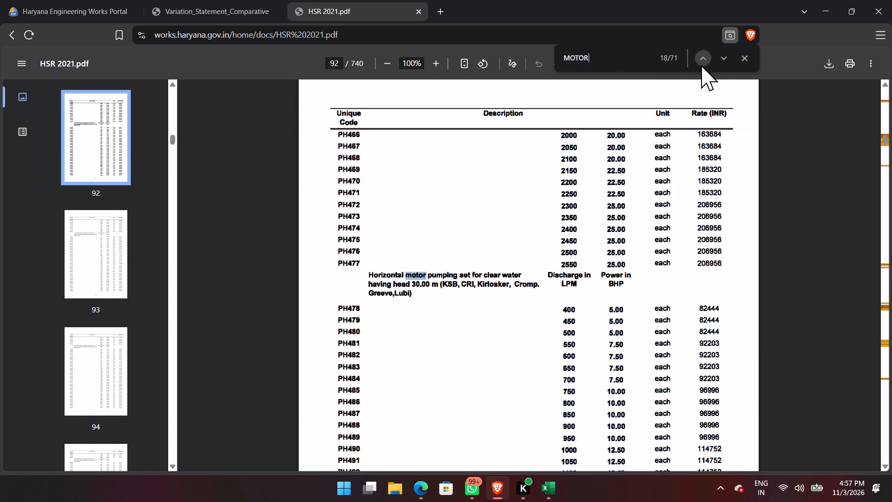
triple_click(701, 65)
triple_click(701, 65)
left_click(701, 65)
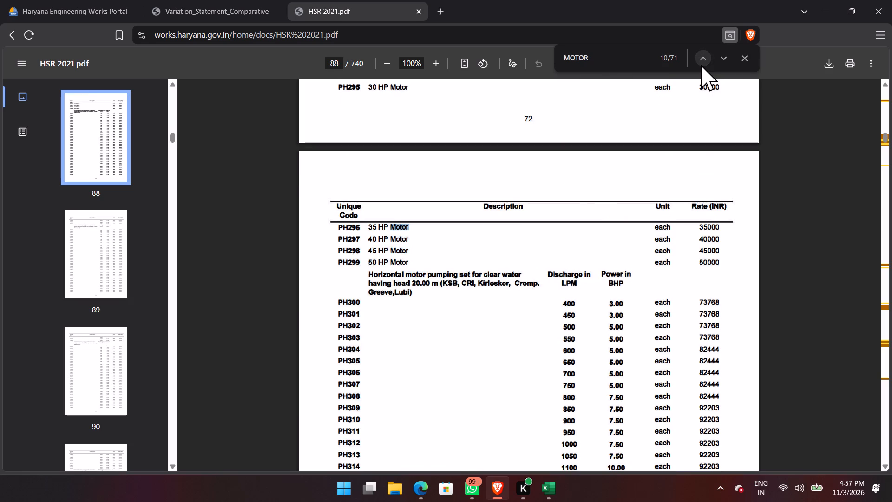
left_click(701, 65)
left_click(701, 65)
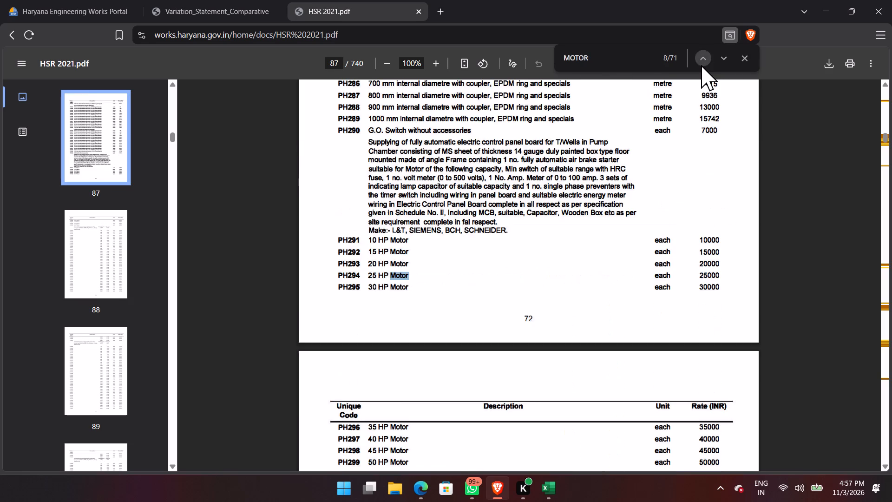
triple_click(701, 65)
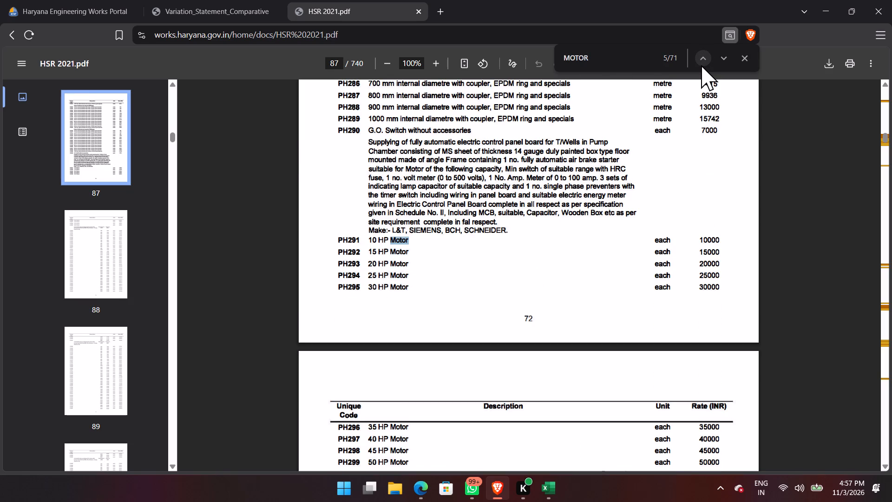
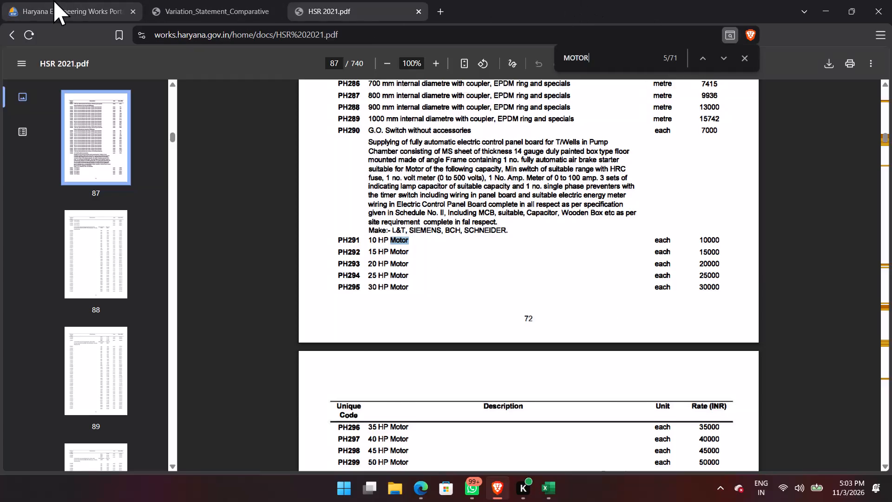
Return to the works portal's Add Items page and search the Full HSR for item 24.5.2.3.
left_click(53, 0)
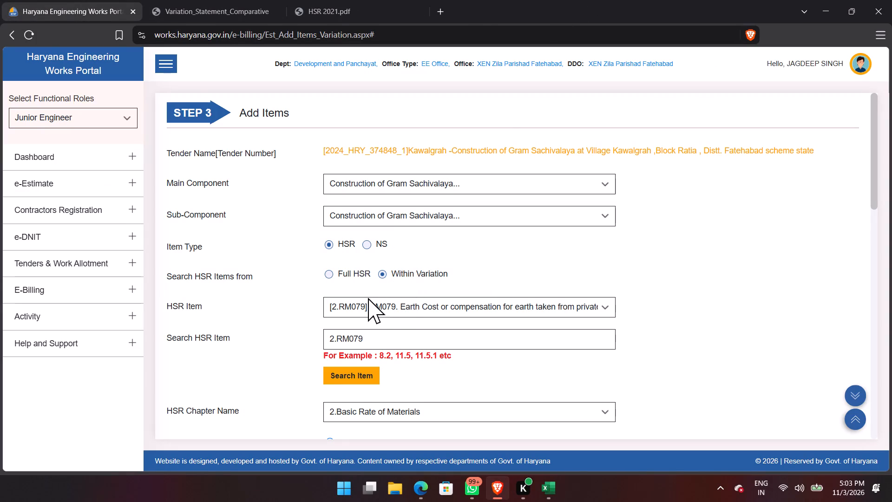
left_click(328, 275)
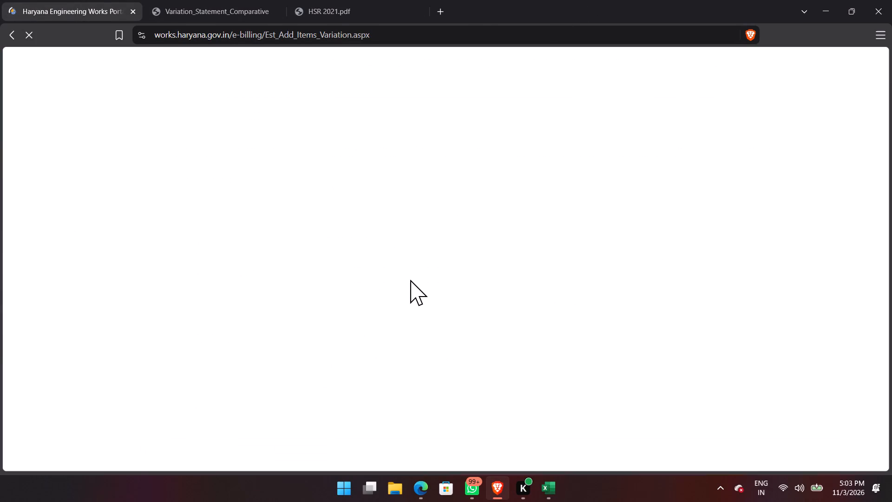
left_click_drag(404, 305, 305, 303)
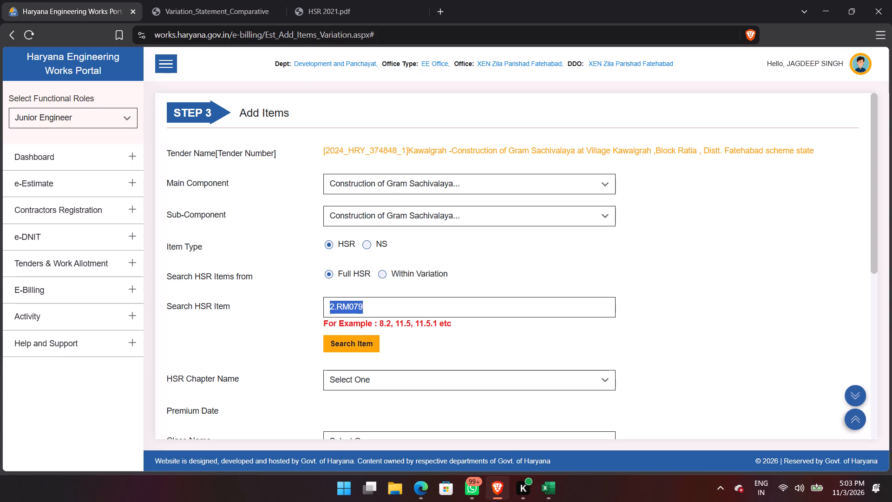
type("24.")
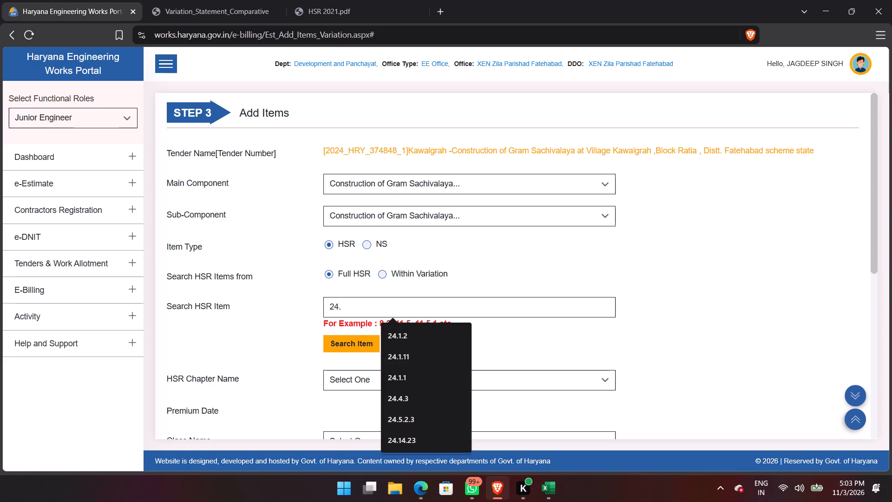
type("2.")
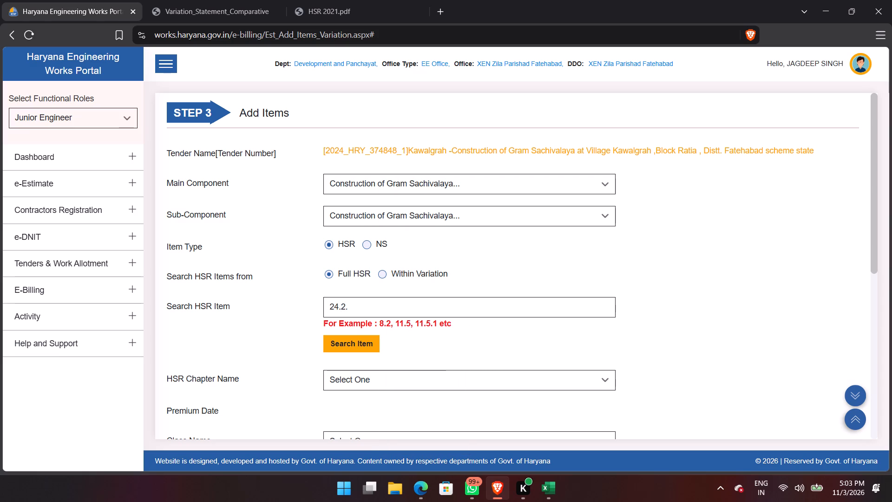
key("BackSpace")
key("BackSpace")
type("5.2.3")
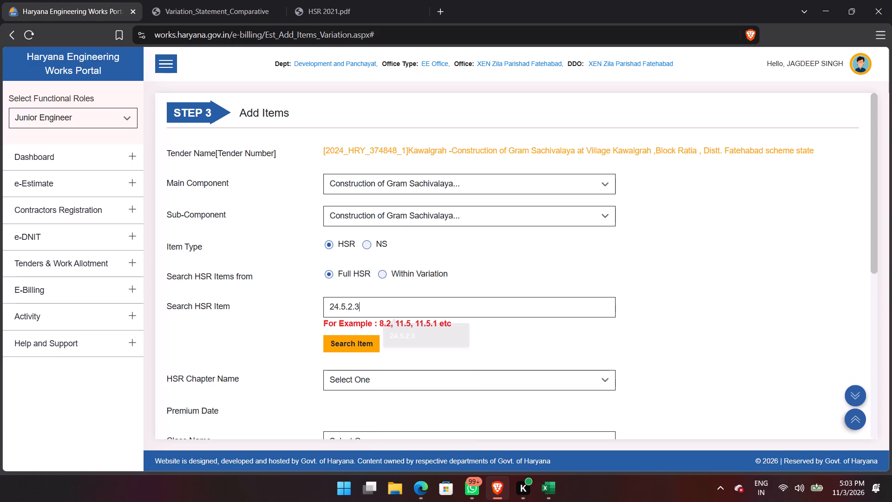
left_click(355, 340)
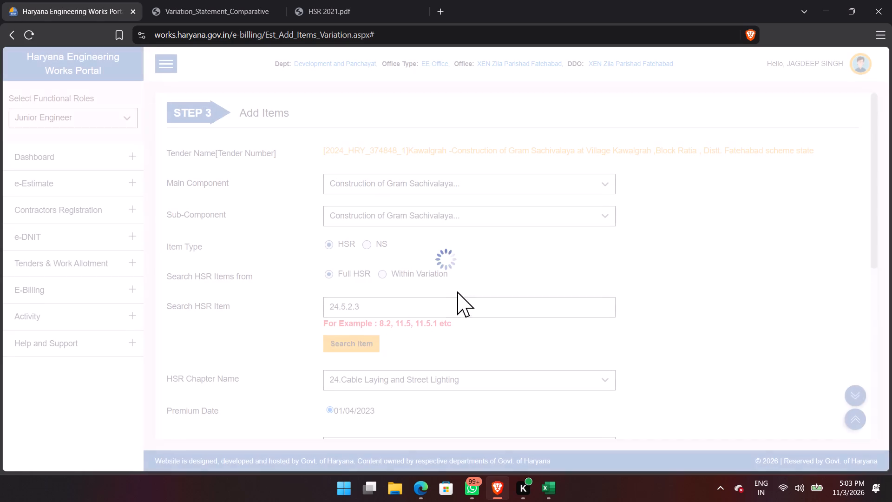
Select Through Rate for item 24.5.2.3 and check its recorded quantity in the description details.
scroll(473, 280, "down", 6)
left_click(393, 247)
left_click(374, 286)
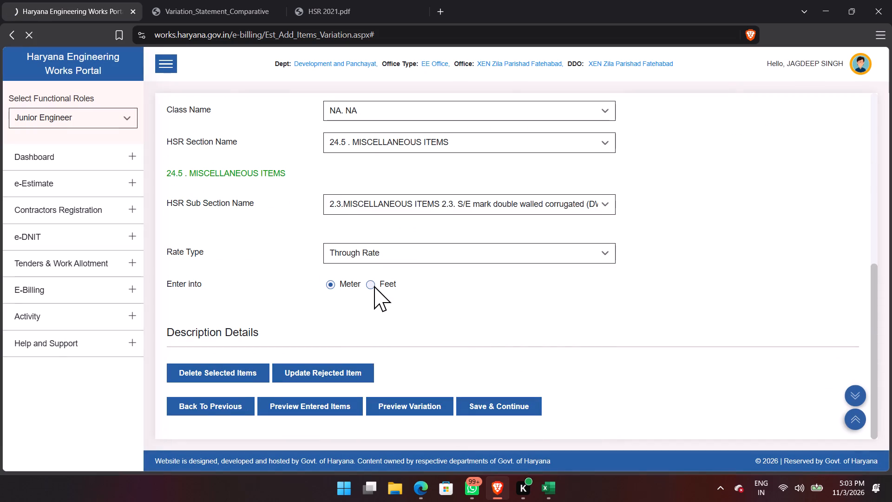
scroll(665, 333, "down", 3)
scroll(665, 333, "up", 1)
scroll(664, 332, "down", 10)
scroll(663, 331, "up", 1)
scroll(663, 331, "down", 4)
scroll(592, 346, "up", 1)
scroll(592, 346, "down", 2)
scroll(592, 346, "up", 1)
scroll(592, 346, "down", 2)
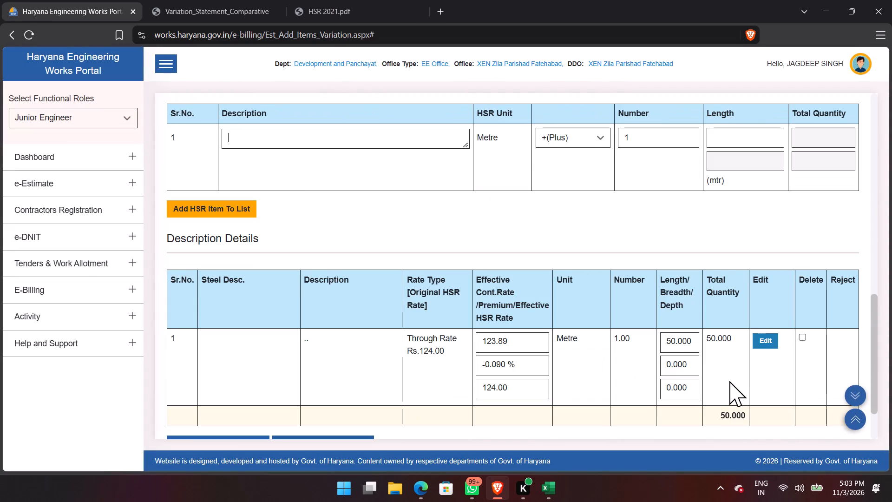
Search the Full HSR for LT cable item 24.14.23.
scroll(428, 332, "up", 12)
left_click(395, 304)
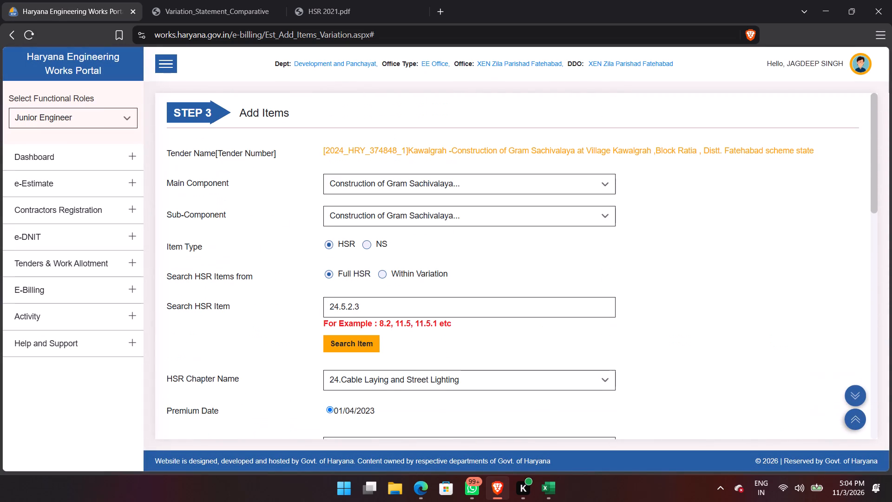
key("BackSpace")
key("BackSpace")
key("BackSpace")
key("BackSpace")
key("BackSpace")
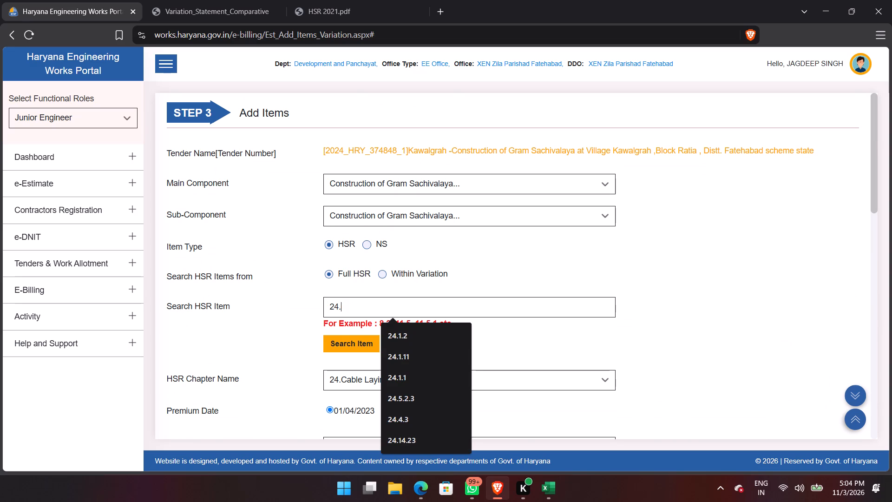
type("14.223")
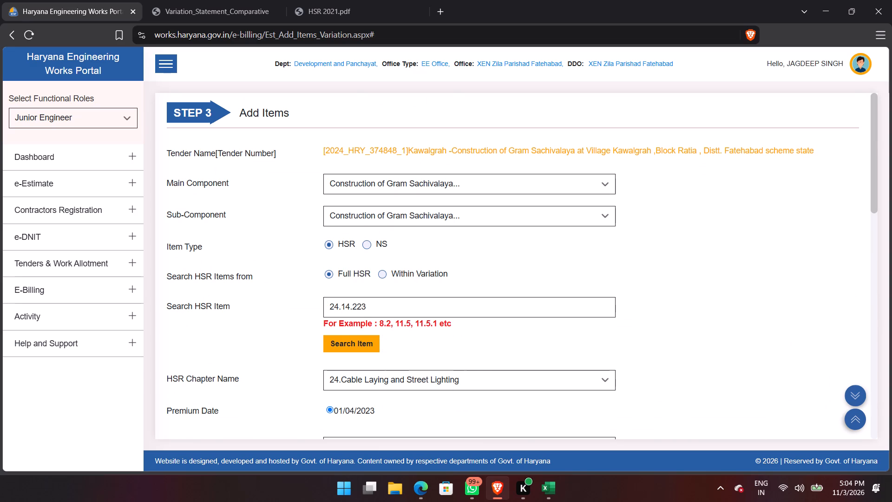
key("BackSpace")
key("BackSpace")
key("3")
left_click(345, 346)
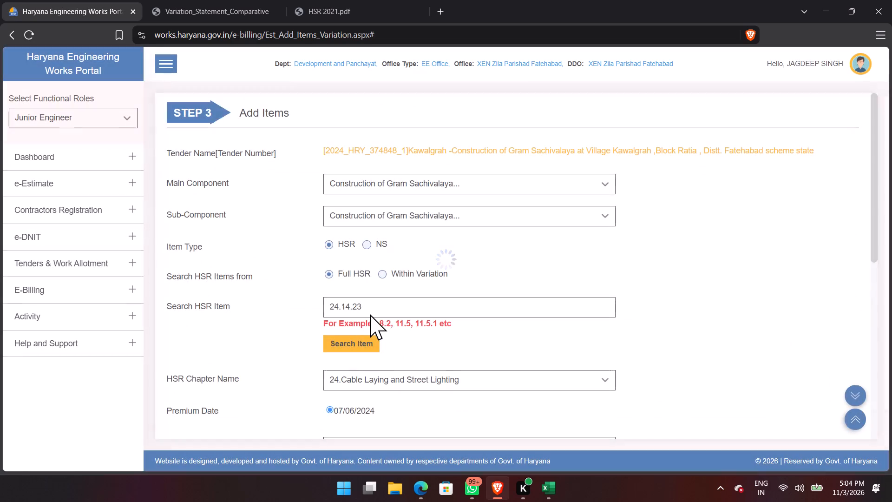
Select Through Rate for item 24.14.23 and check its recorded length and rate in the description details.
scroll(484, 297, "down", 9)
left_click(379, 261)
left_click(382, 284)
scroll(415, 312, "up", 7)
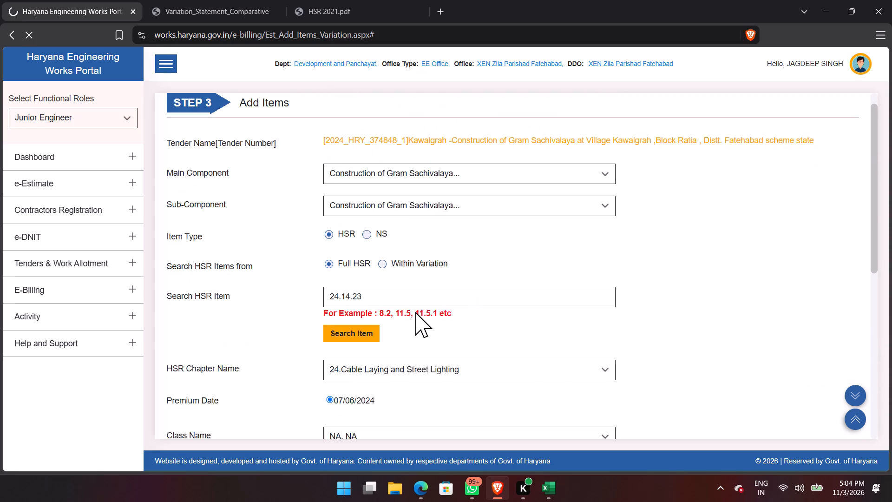
scroll(415, 312, "down", 7)
scroll(419, 318, "up", 1)
scroll(419, 318, "down", 1)
scroll(419, 318, "up", 1)
scroll(419, 318, "down", 8)
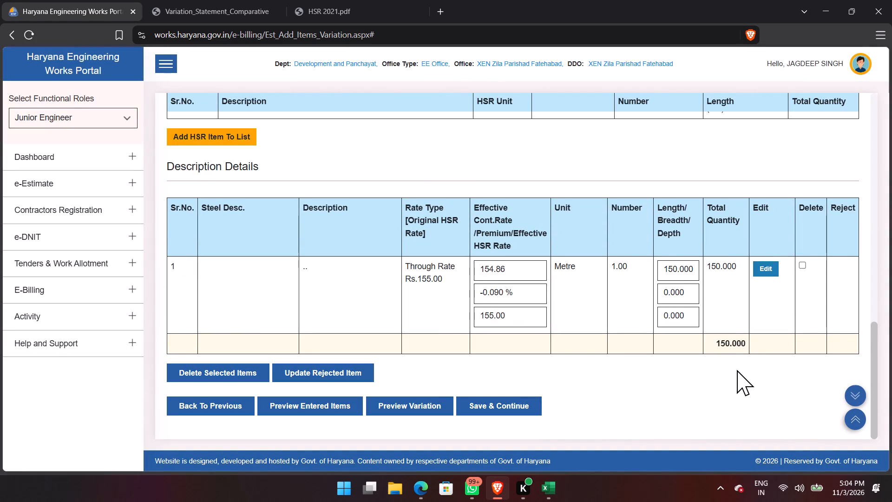
Search for LT cable item 24.14.31, select Through Rate and check its recorded entry in the description details.
scroll(528, 357, "up", 10)
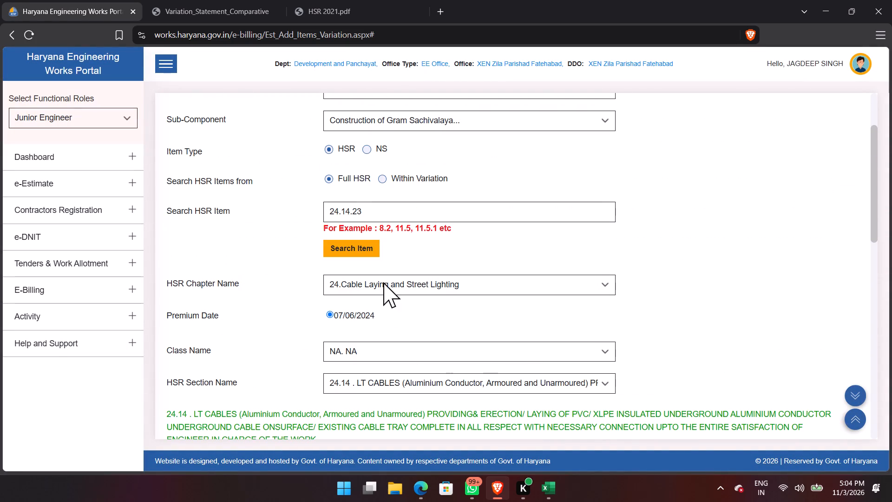
left_click(401, 214)
key("BackSpace")
key("BackSpace")
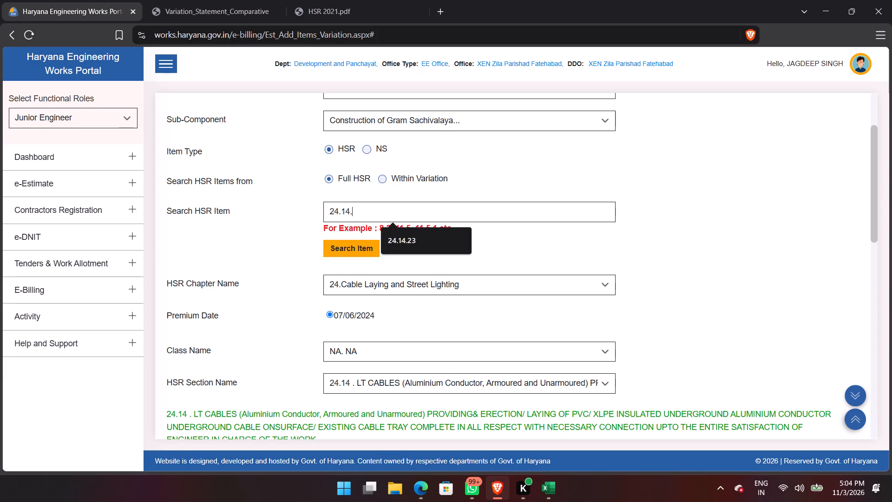
type("31")
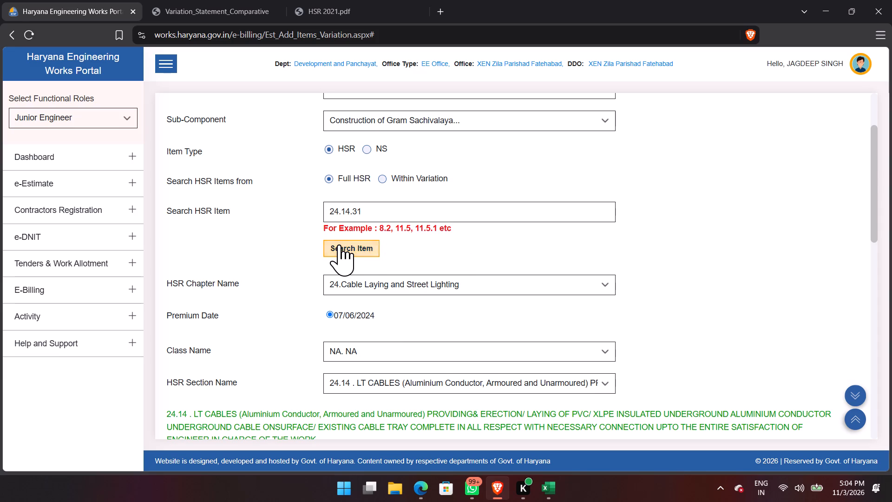
left_click(339, 244)
scroll(461, 250, "down", 9)
left_click(381, 255)
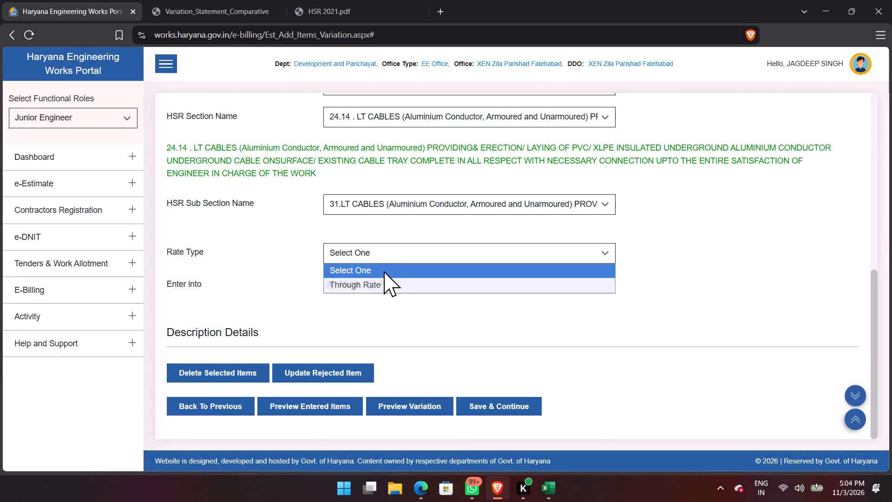
left_click(380, 284)
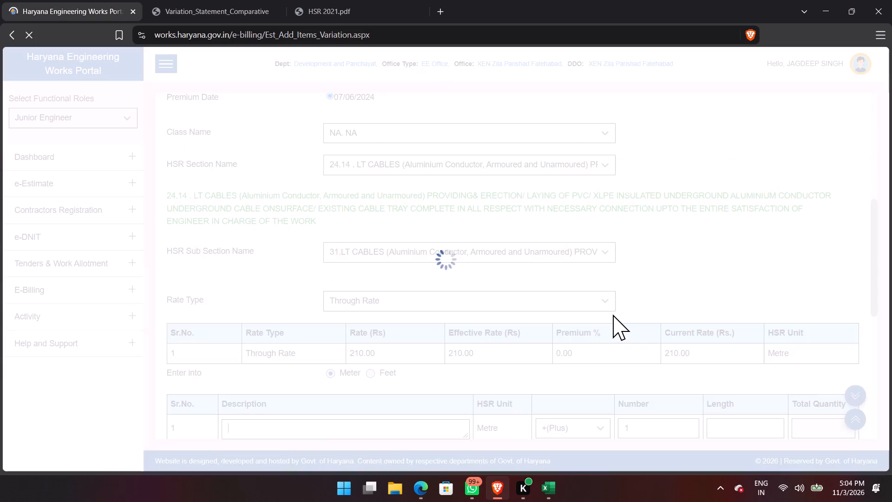
scroll(614, 315, "down", 15)
scroll(614, 315, "up", 1)
scroll(614, 315, "down", 12)
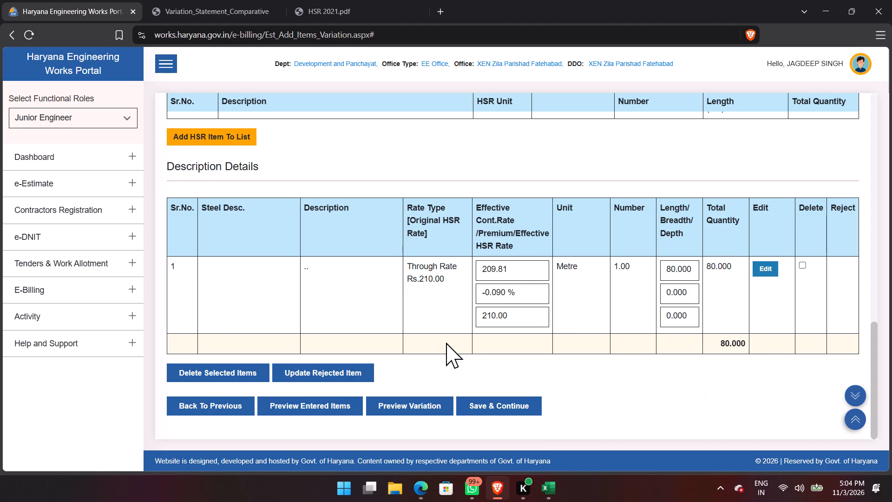
Search the Full HSR for street light fixture item 23.28.13.11.
scroll(446, 343, "up", 8)
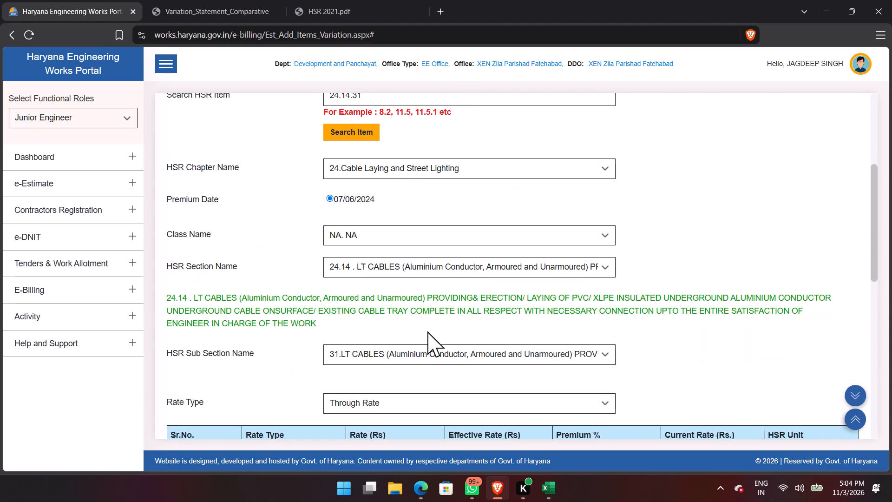
scroll(419, 323, "up", 5)
left_click(392, 305)
key("BackSpace")
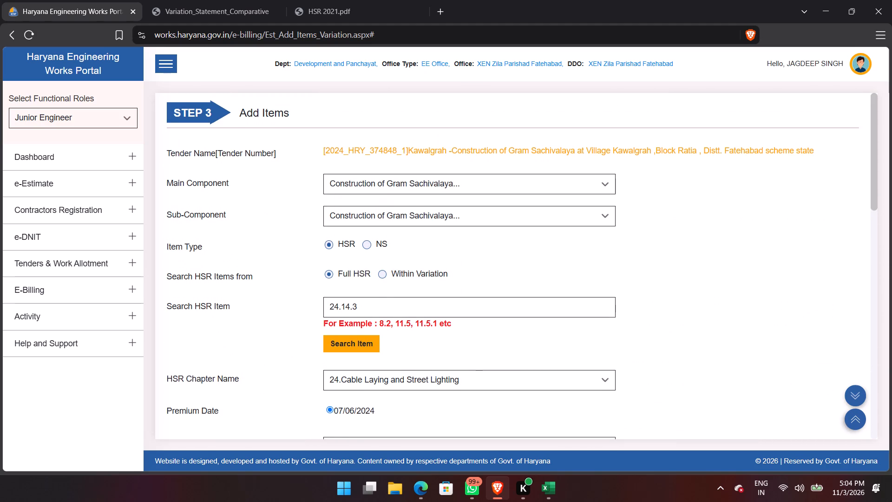
key("BackSpace")
key("BackSpace")
key("BackSpace")
key("BackSpace")
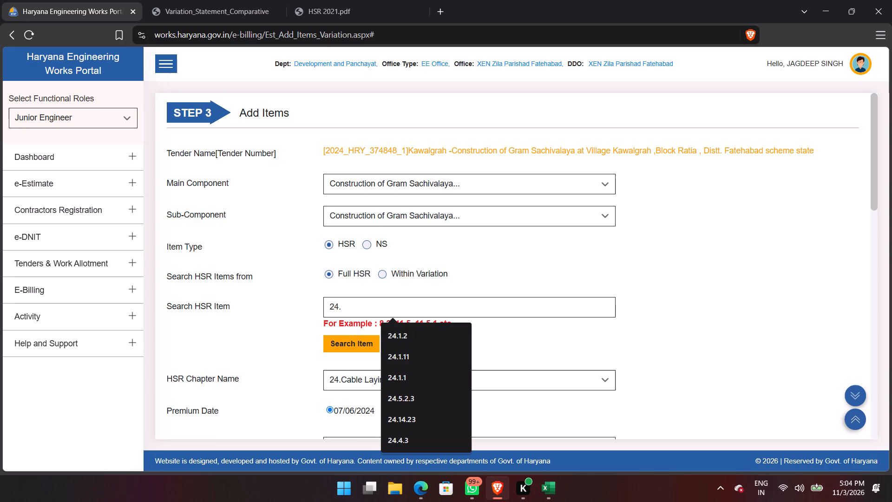
type("28")
key("period")
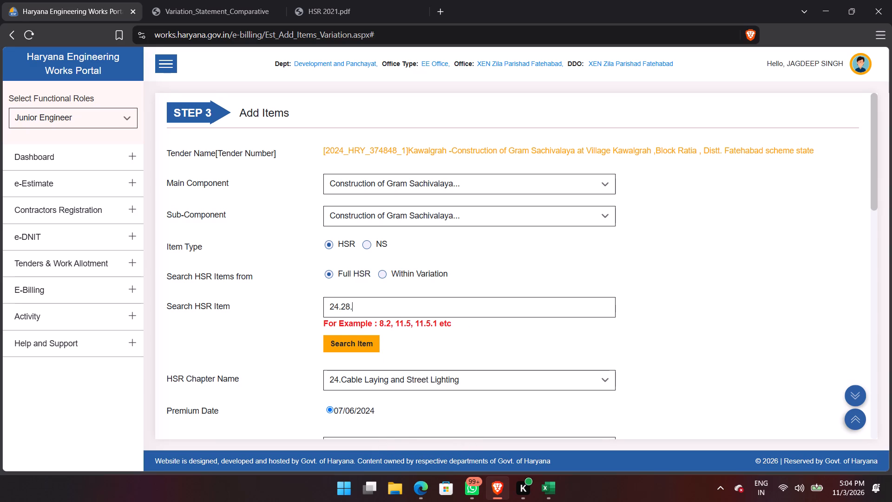
type("13.11")
left_click(337, 306)
key("BackSpace")
key("3")
left_click(370, 342)
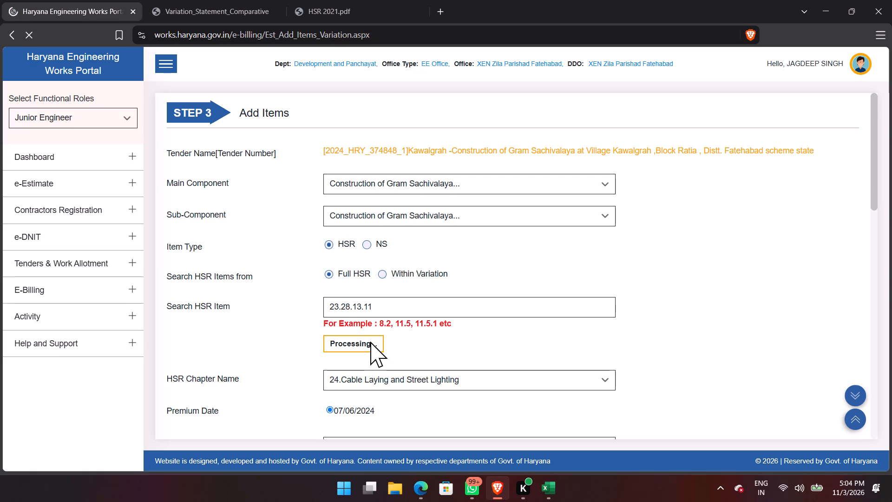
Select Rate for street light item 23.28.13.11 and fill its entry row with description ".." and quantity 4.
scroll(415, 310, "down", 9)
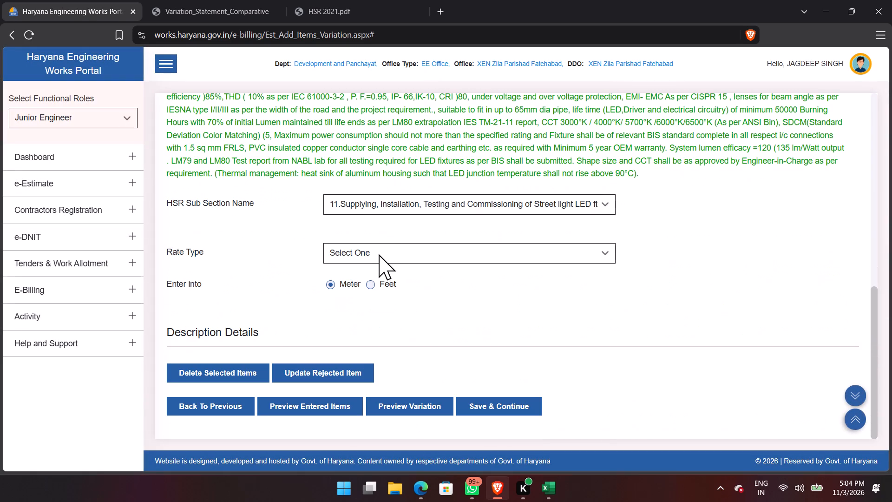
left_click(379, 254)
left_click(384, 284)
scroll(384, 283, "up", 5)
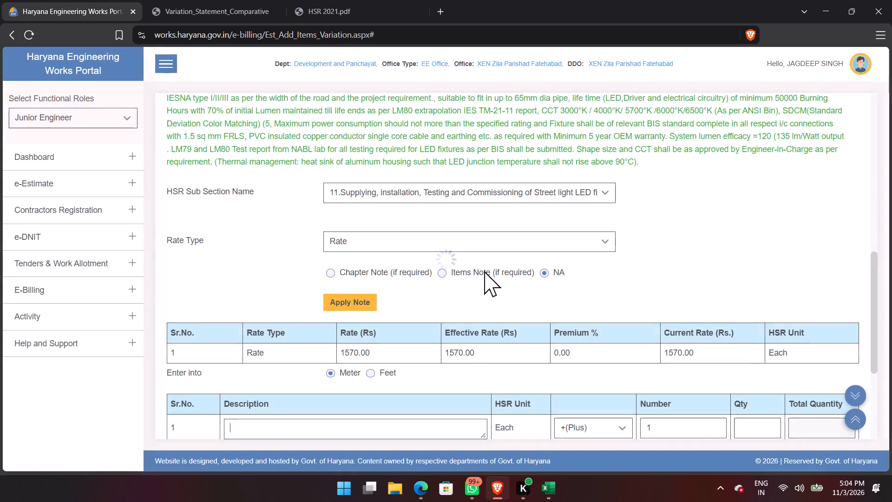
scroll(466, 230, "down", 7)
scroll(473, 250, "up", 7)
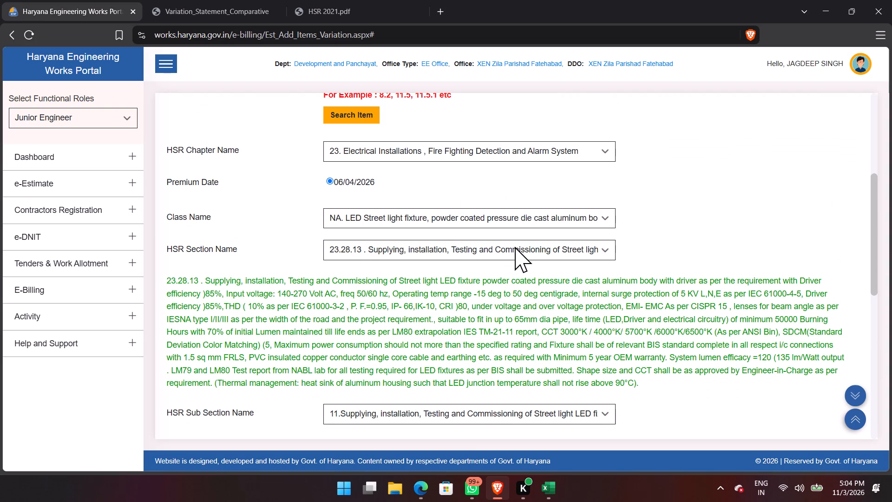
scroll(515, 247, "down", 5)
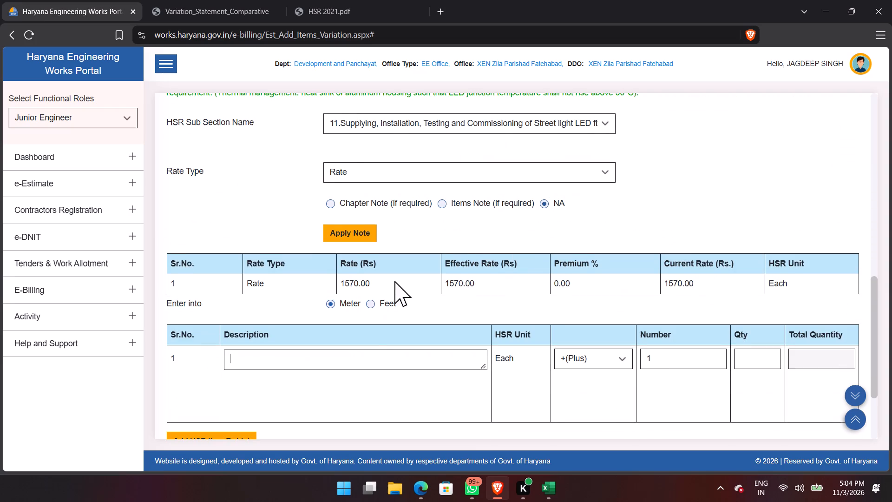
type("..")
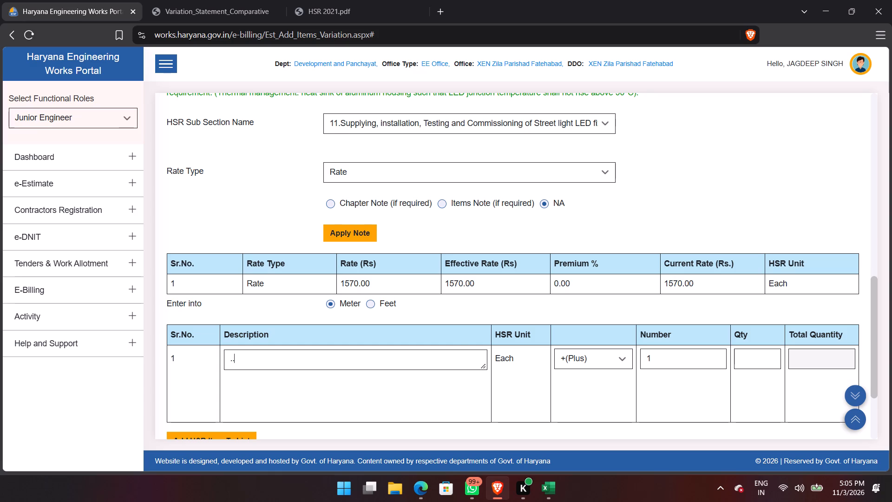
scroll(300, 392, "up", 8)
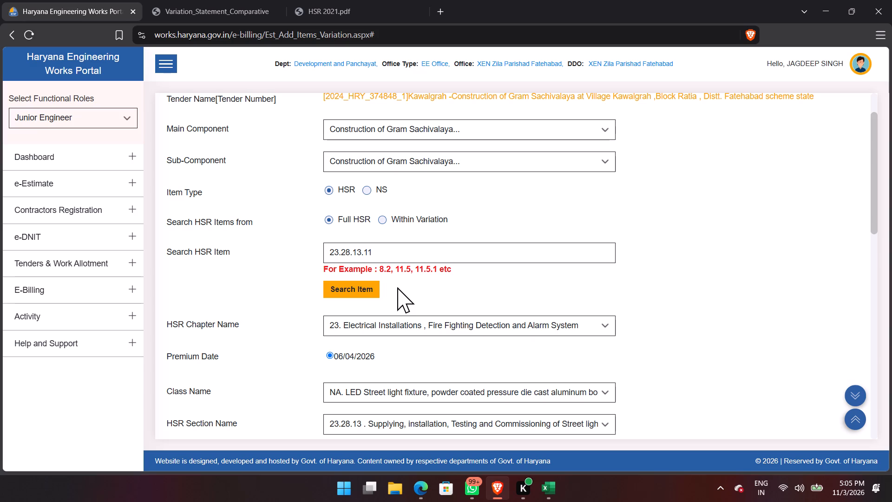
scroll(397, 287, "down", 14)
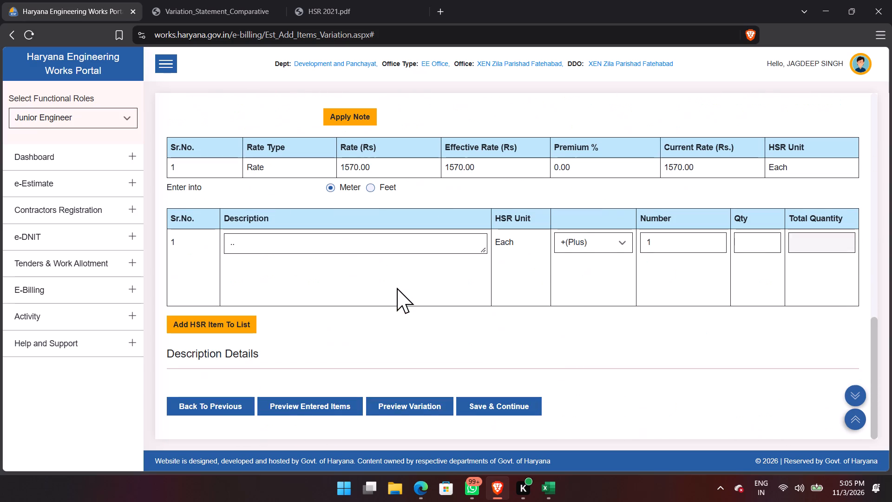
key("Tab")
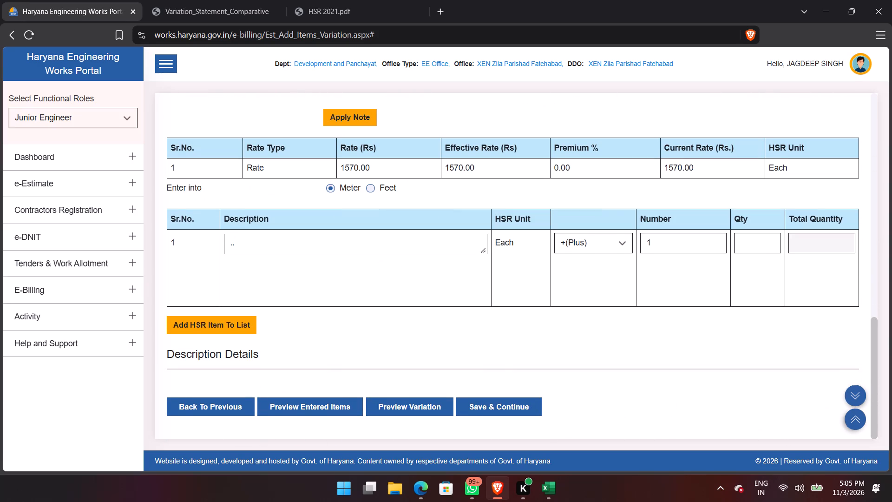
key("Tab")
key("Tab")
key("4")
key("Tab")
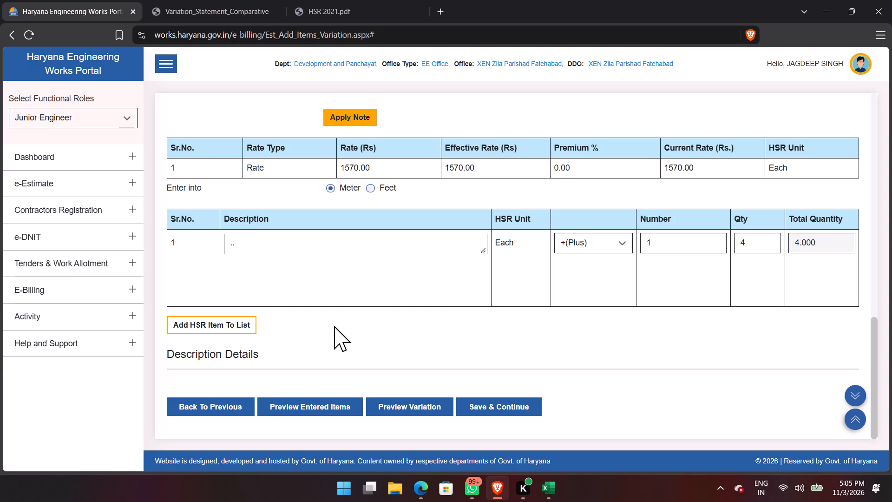
Review the 23.28.13 street light specification and search the HSR 2021 PDF for 23.28.11.
scroll(335, 328, "up", 5)
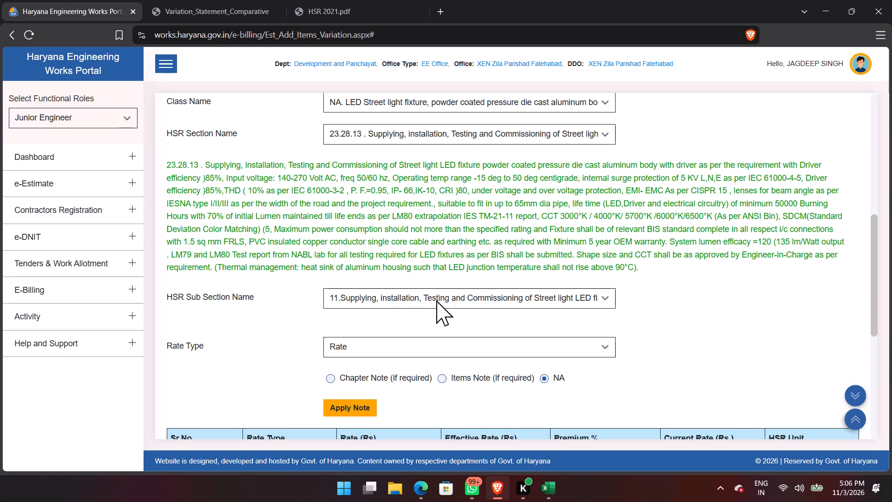
scroll(436, 300, "down", 5)
scroll(436, 300, "up", 7)
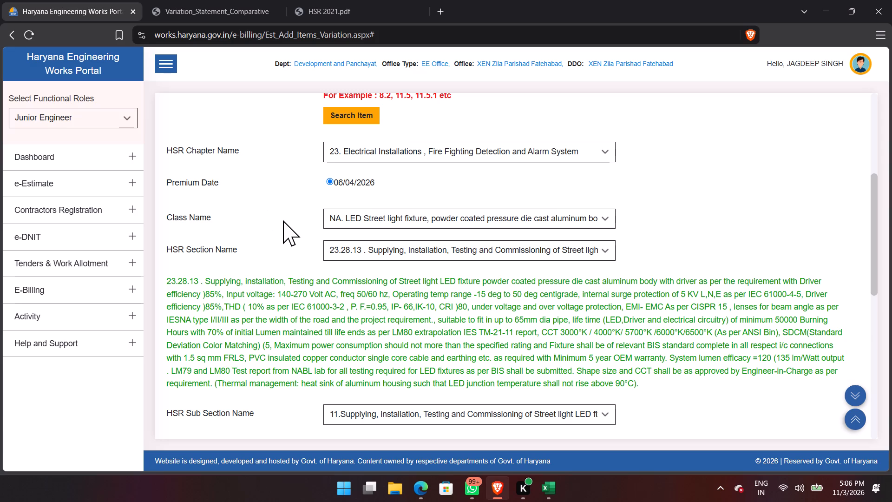
scroll(283, 220, "down", 2)
left_click(369, 1)
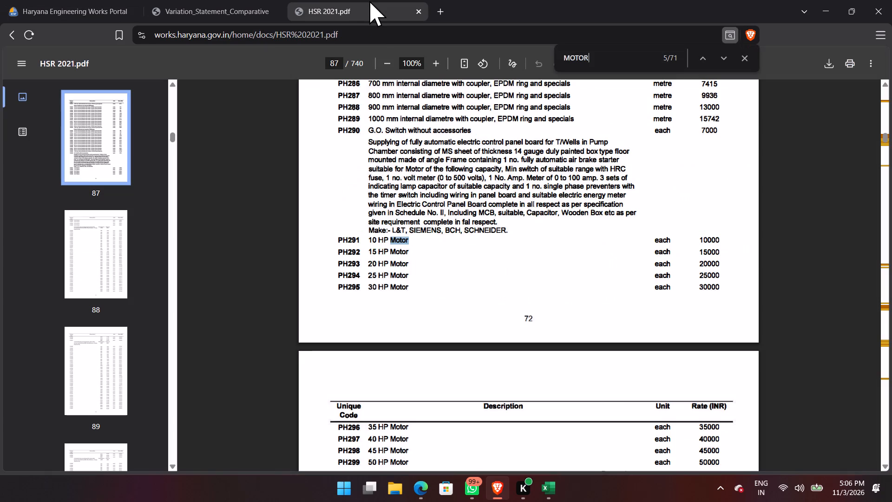
left_click_drag(618, 59, 533, 53)
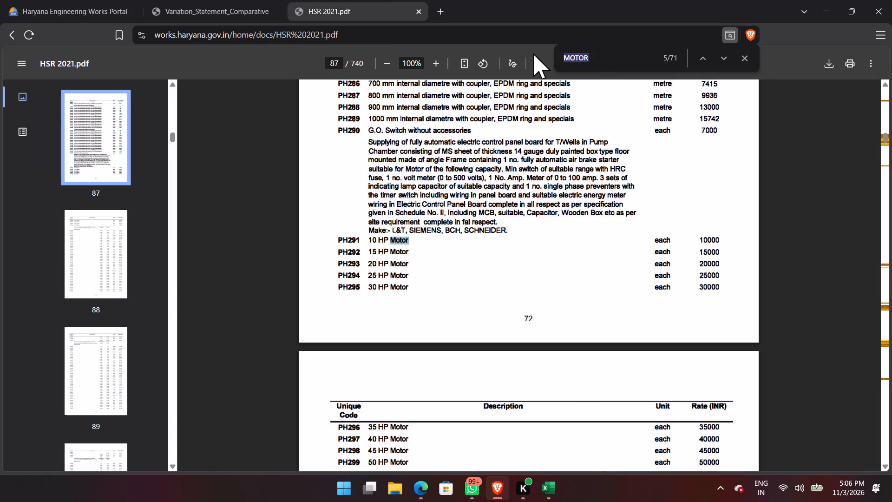
key("BackSpace")
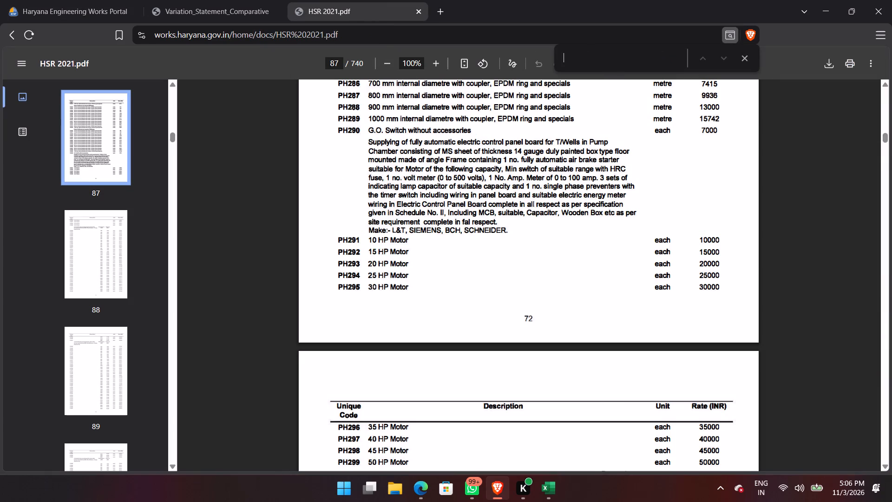
type("23.28.11")
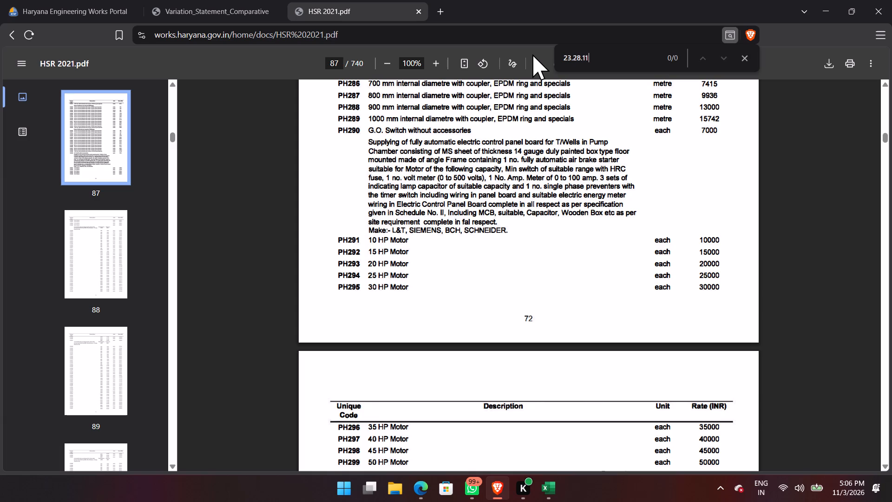
left_click(173, 0)
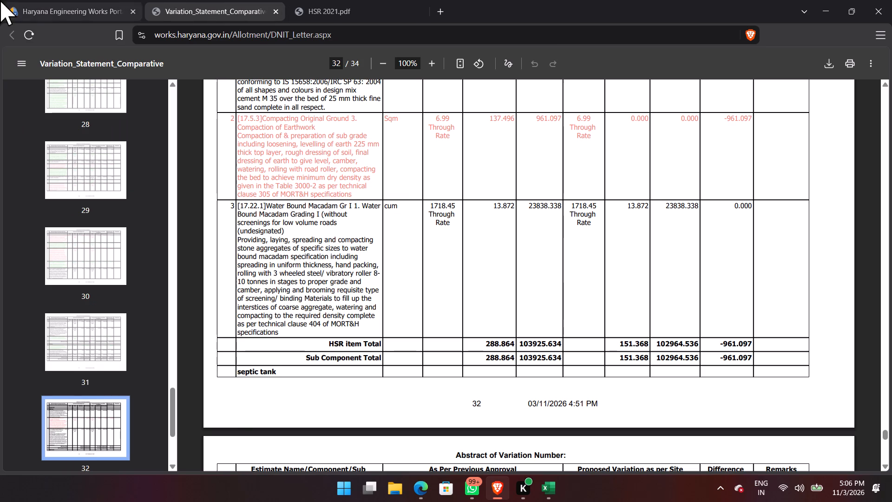
left_click(37, 3)
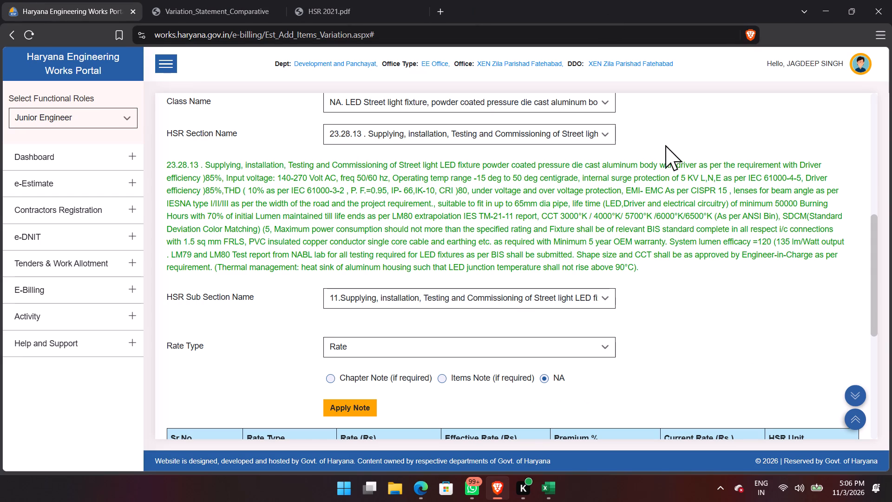
Switch the item type to NS and reject the recorded 45 watt LED street light fitting entry.
scroll(443, 224, "up", 5)
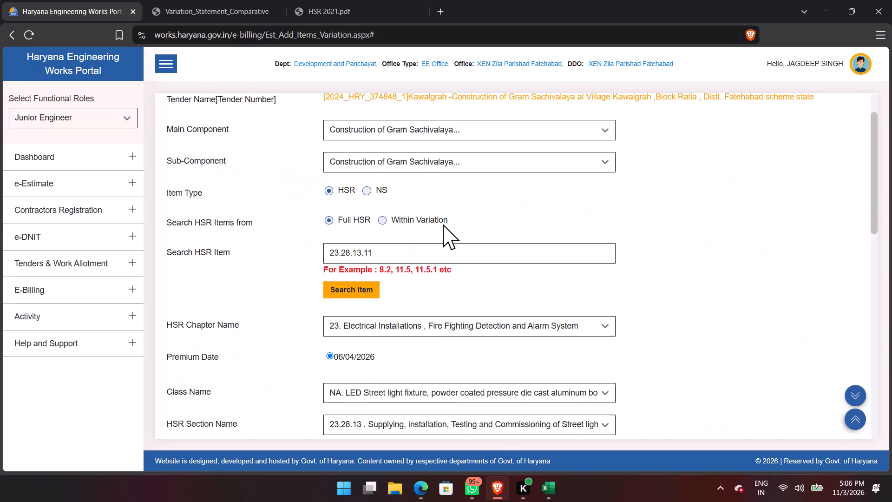
scroll(443, 224, "up", 1)
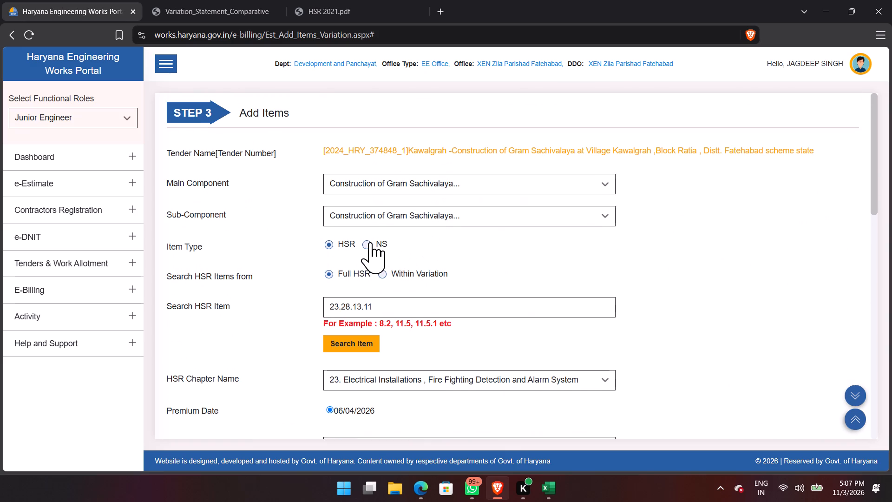
left_click(370, 242)
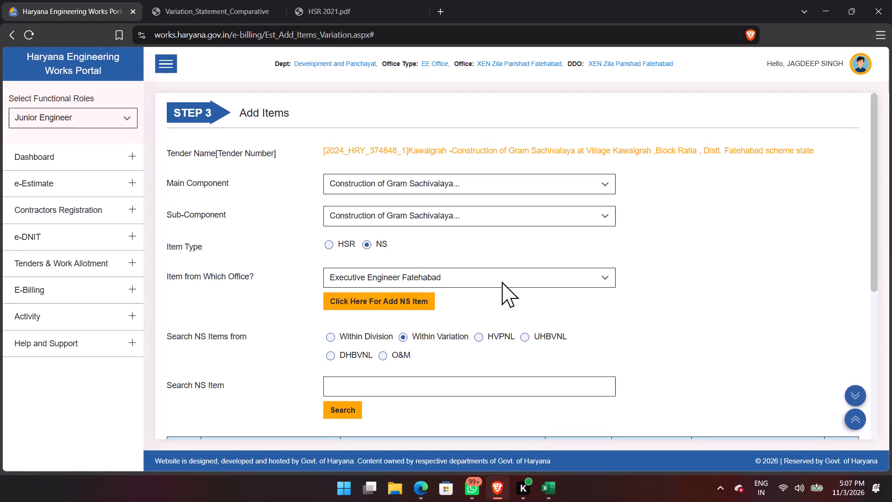
scroll(502, 283, "down", 3)
scroll(452, 345, "down", 4)
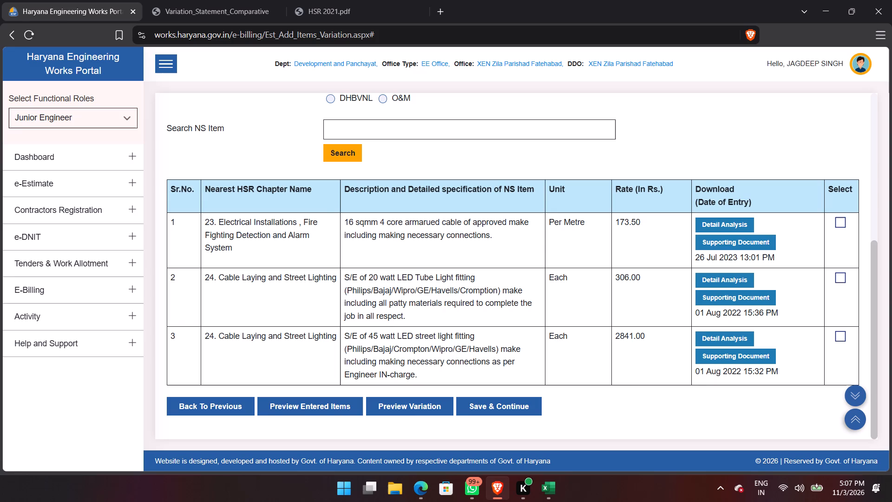
left_click(842, 339)
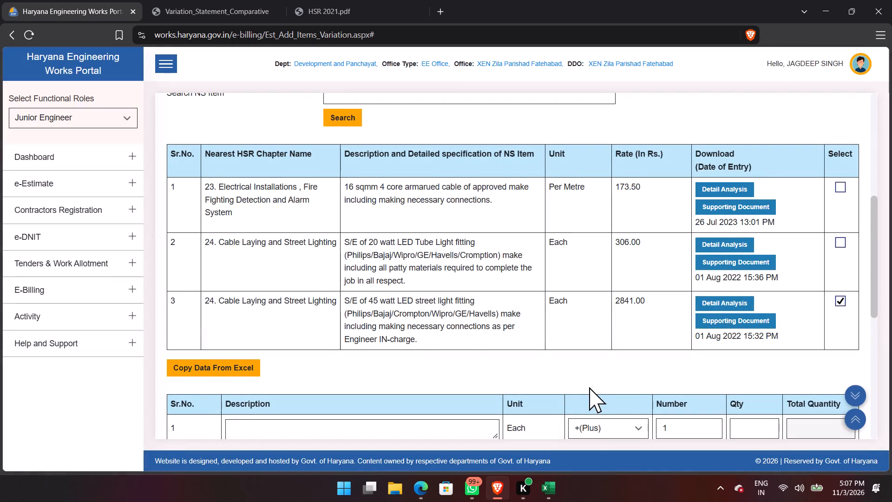
scroll(589, 387, "down", 6)
left_click(840, 319)
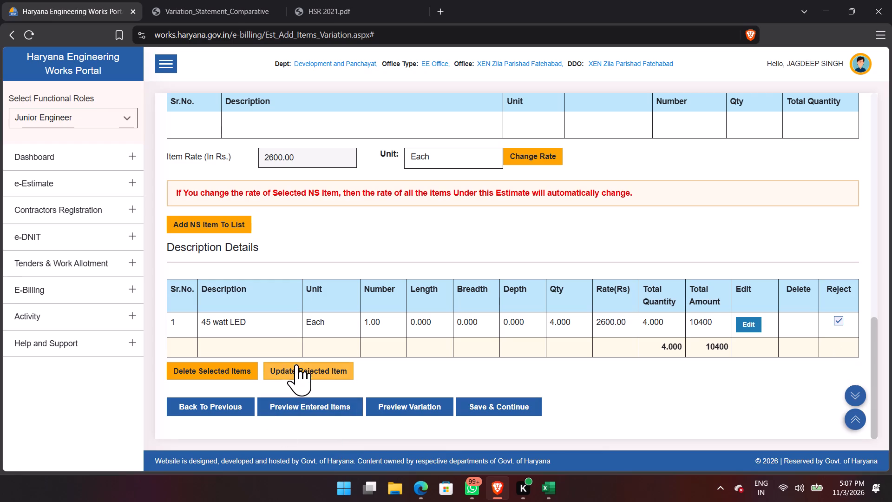
left_click(296, 364)
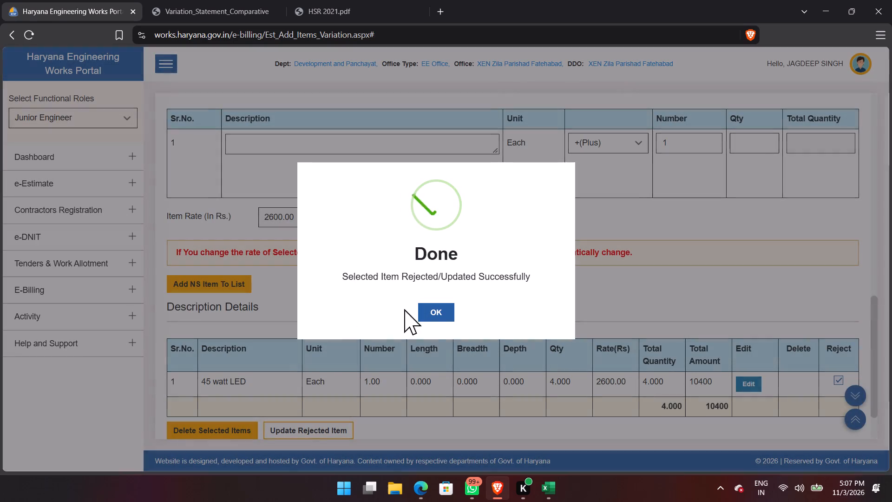
left_click(446, 317)
Switch the item type back to HSR and search the Full HSR for item 23.28.13.11.
scroll(231, 324, "up", 7)
scroll(281, 192, "up", 5)
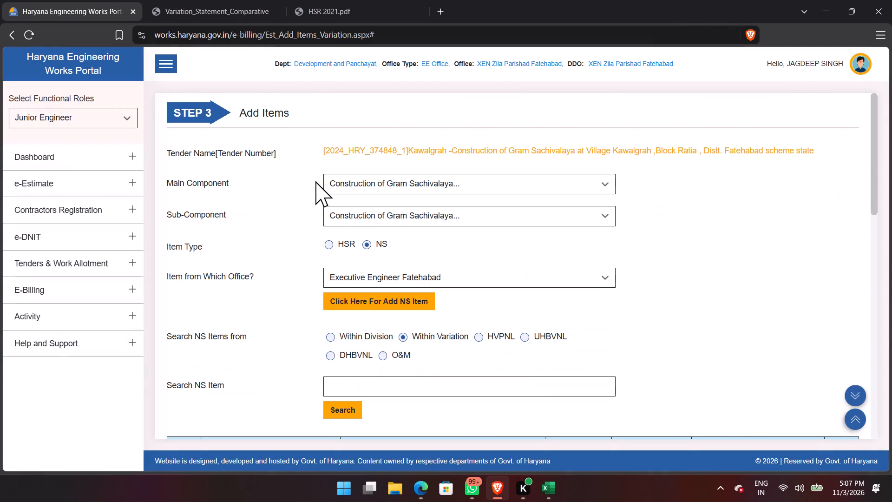
scroll(323, 180, "up", 4)
left_click(335, 248)
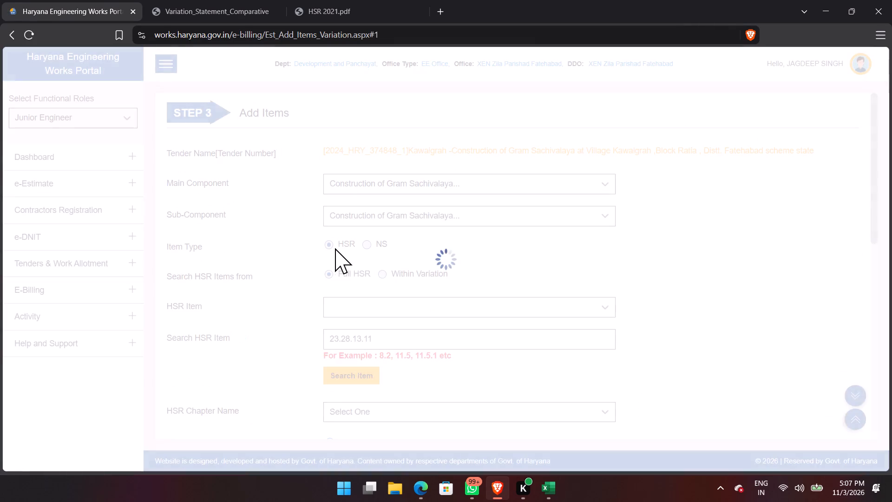
left_click(360, 381)
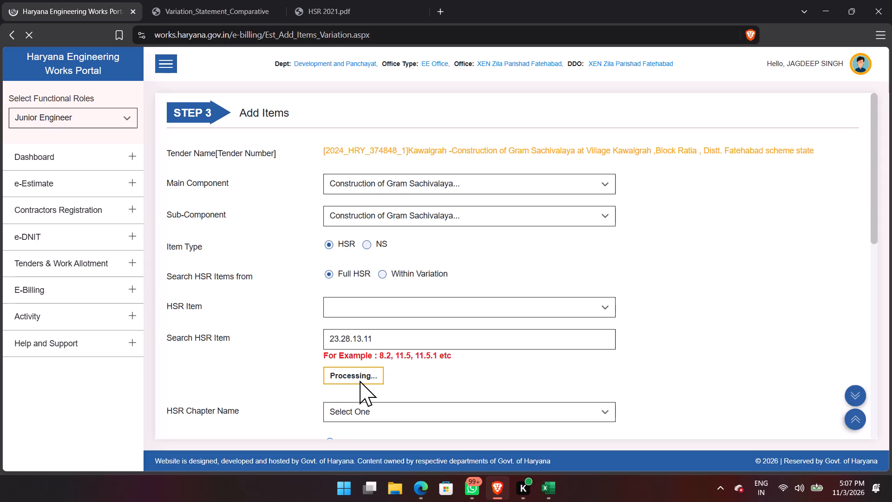
Select Rate for item 23.28.13.11 and add it to the list with description ".." and quantity 4.
scroll(396, 288, "down", 7)
left_click(361, 328)
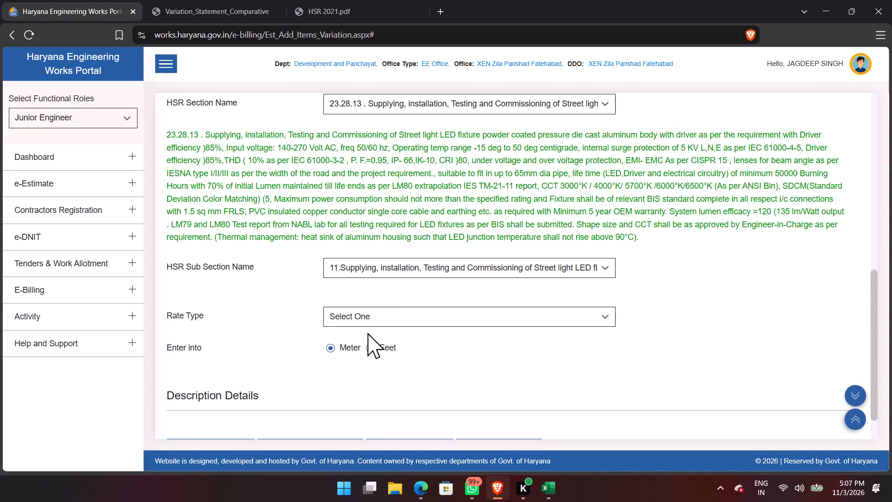
left_click(372, 317)
left_click(379, 346)
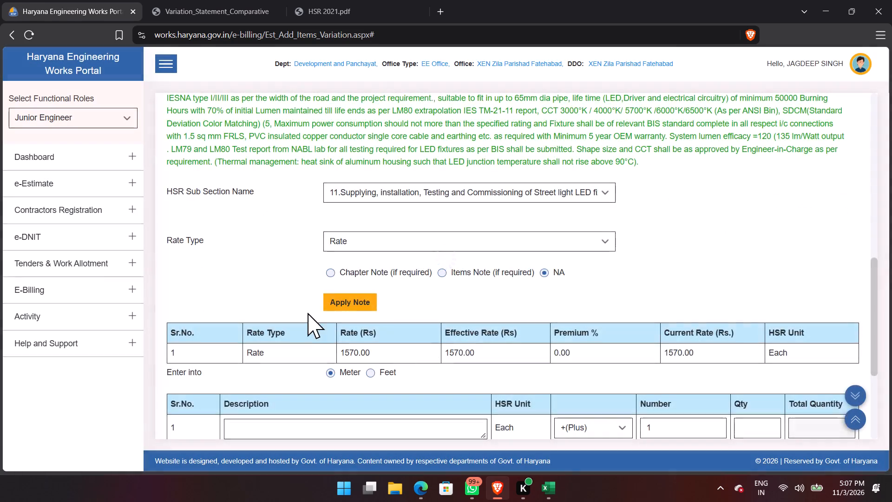
scroll(308, 311, "down", 4)
type("..")
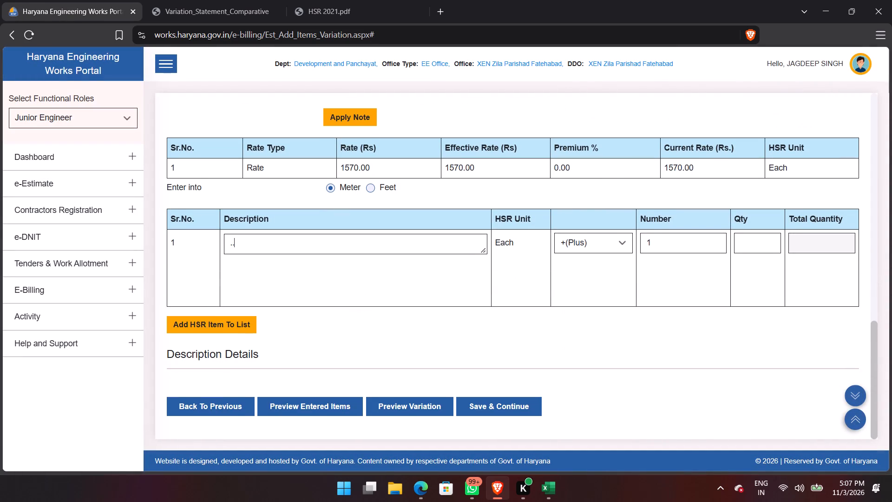
key("Tab")
key("Tab")
key("Tab")
key("4")
key("Tab")
key("Return")
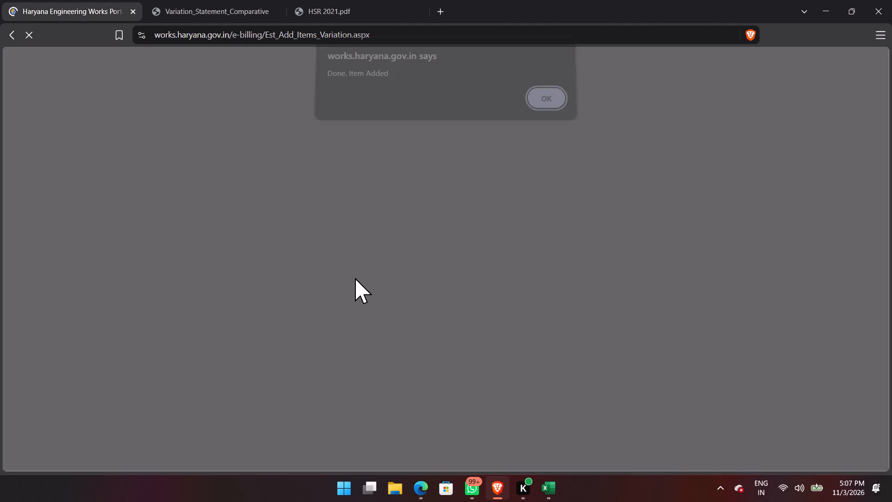
left_click(533, 104)
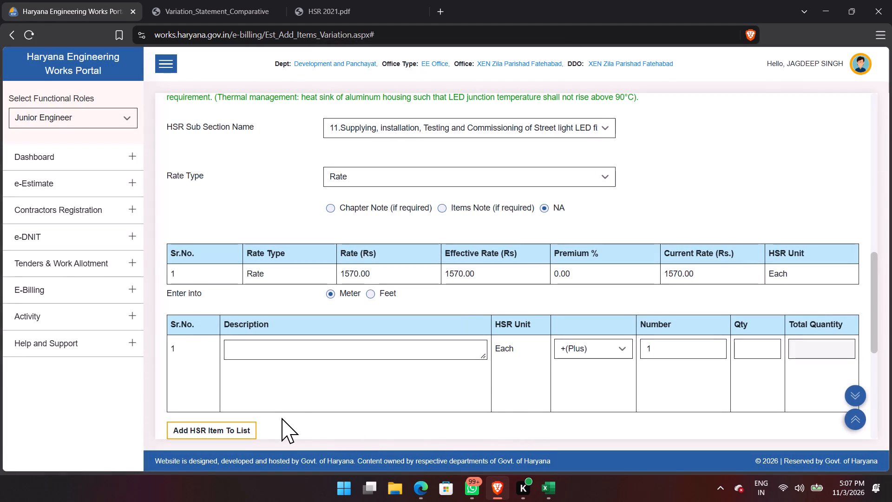
scroll(332, 265, "up", 8)
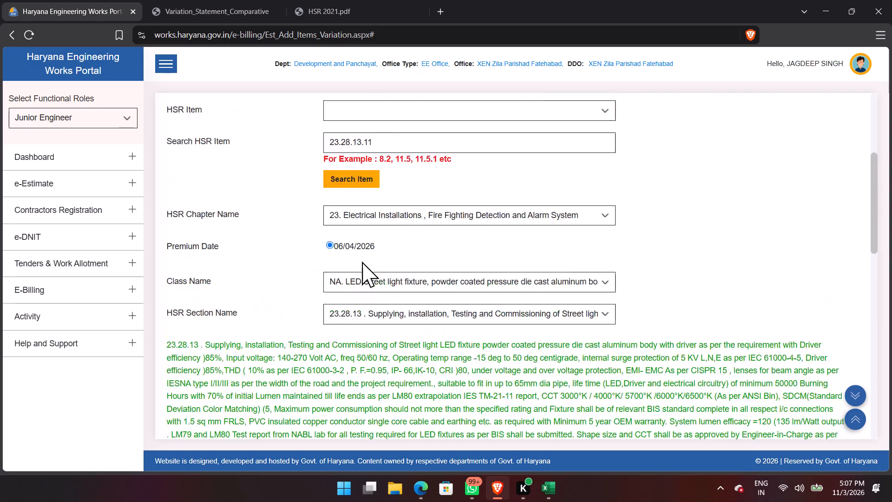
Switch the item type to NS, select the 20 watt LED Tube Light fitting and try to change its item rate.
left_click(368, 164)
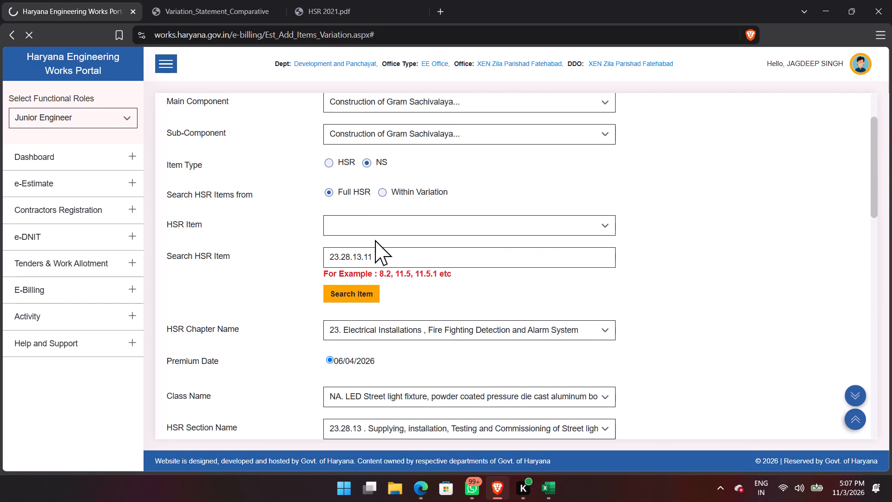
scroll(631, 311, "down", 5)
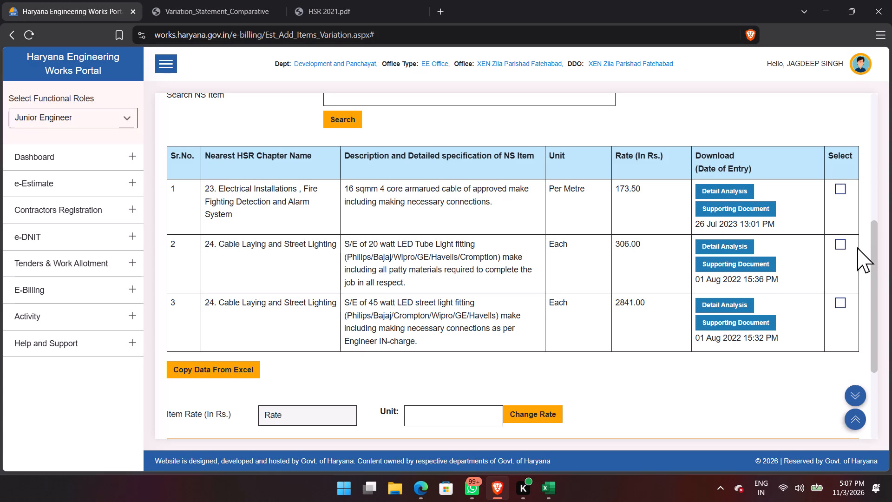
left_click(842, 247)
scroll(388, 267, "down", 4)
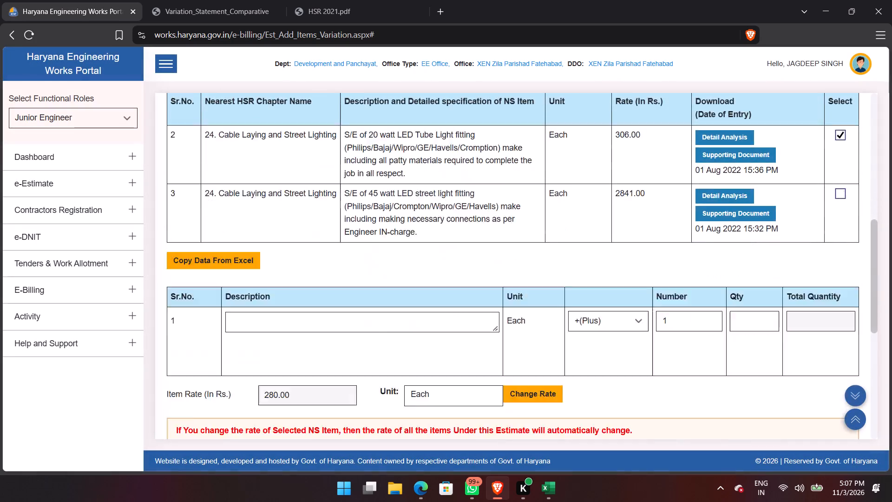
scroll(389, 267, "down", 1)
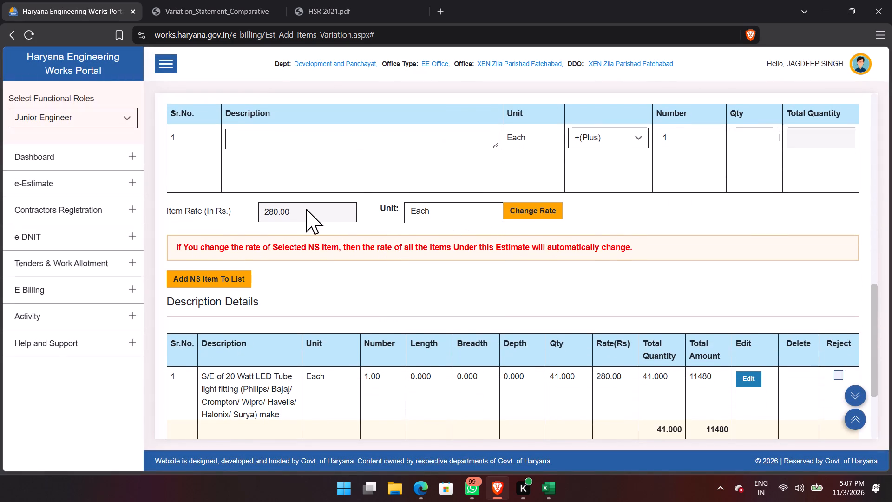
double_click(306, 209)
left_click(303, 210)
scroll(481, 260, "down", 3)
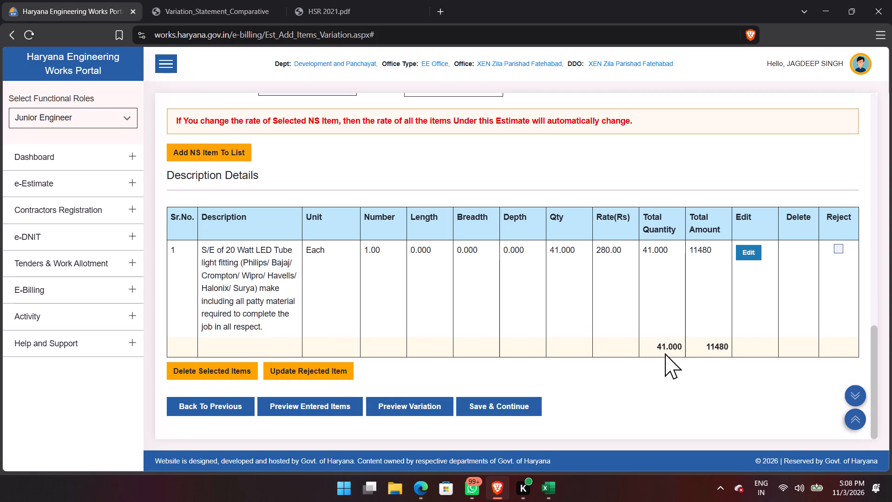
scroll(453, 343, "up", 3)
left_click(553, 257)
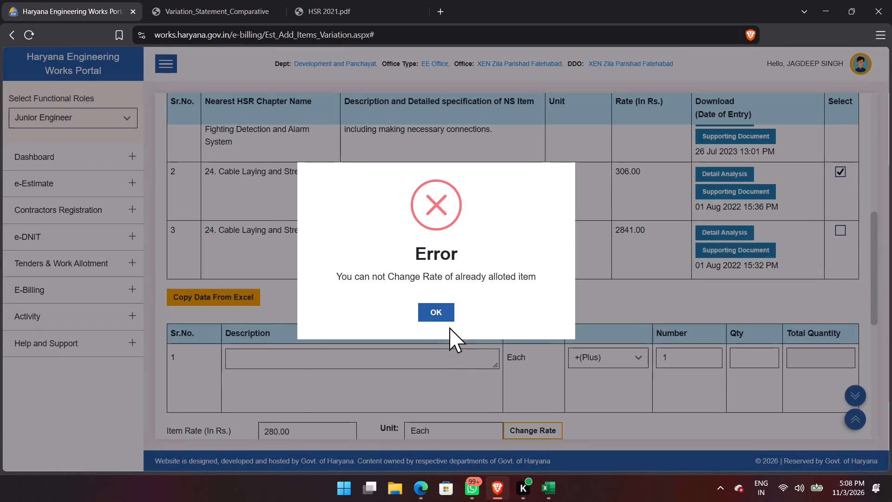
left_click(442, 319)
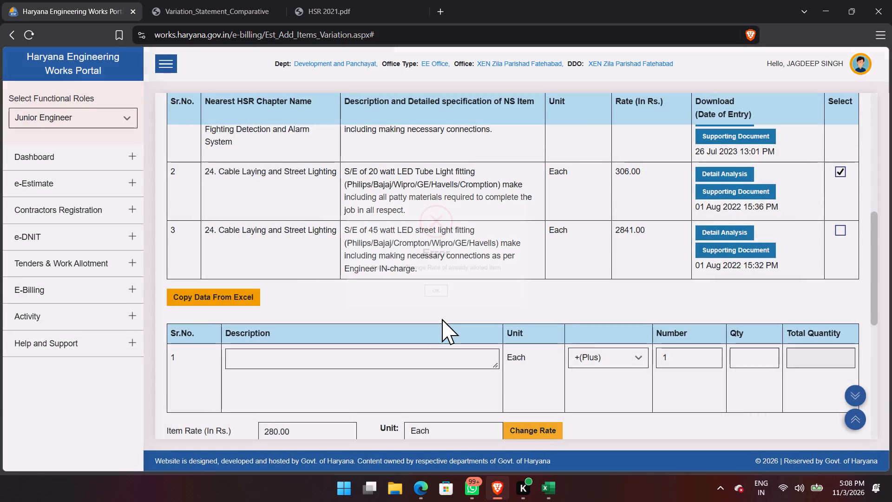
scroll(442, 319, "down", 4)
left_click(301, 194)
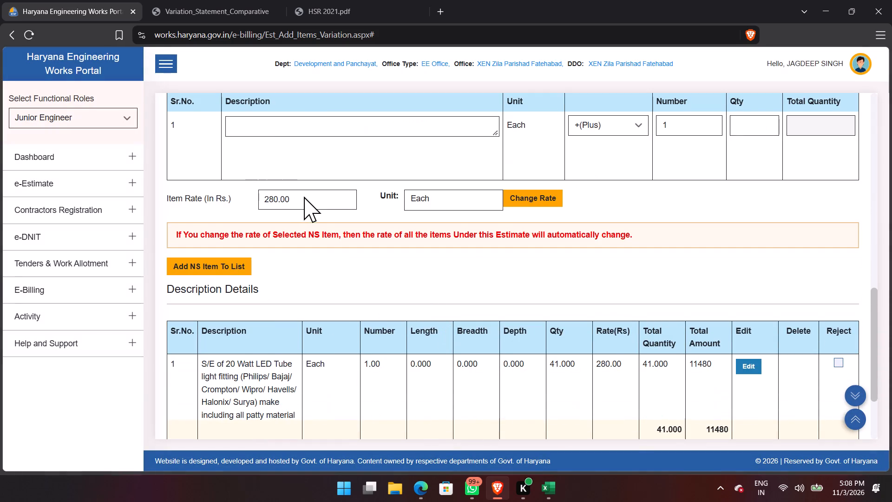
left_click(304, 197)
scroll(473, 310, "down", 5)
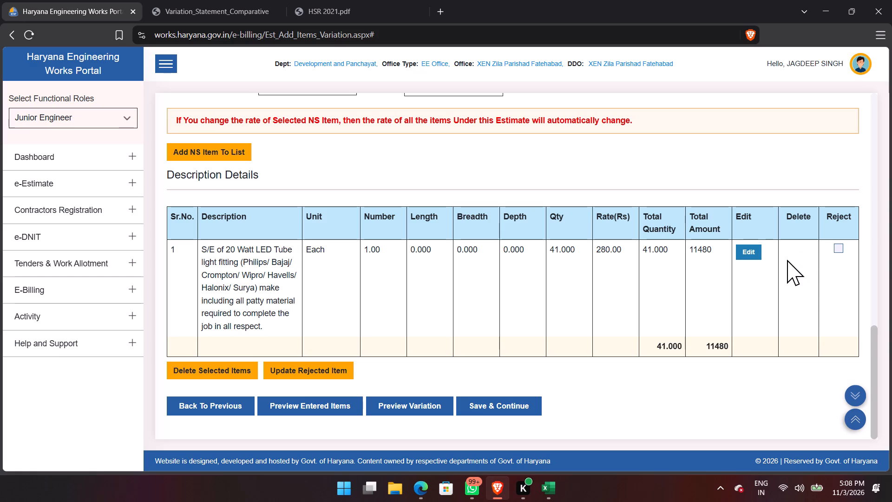
Select the 45 watt LED street light fitting, remove the rejection from its recorded entry and update the rejected item.
scroll(596, 213, "up", 5)
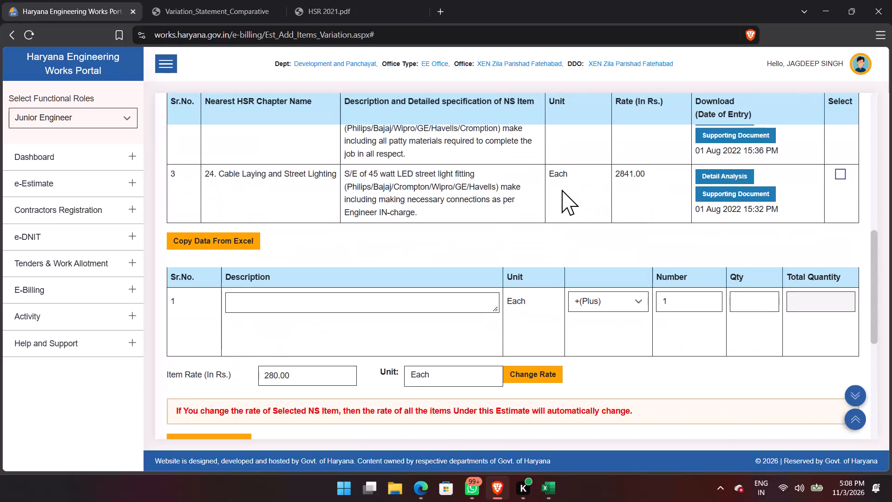
scroll(560, 189, "up", 1)
left_click(841, 236)
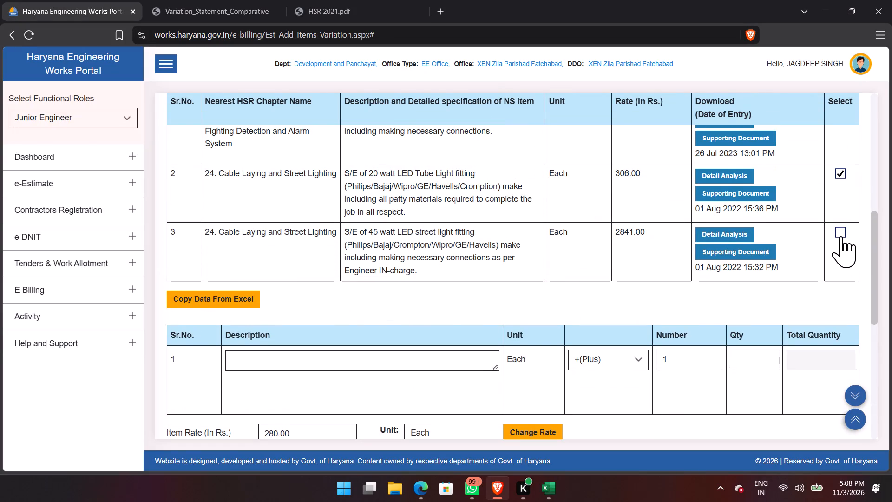
scroll(411, 195, "down", 7)
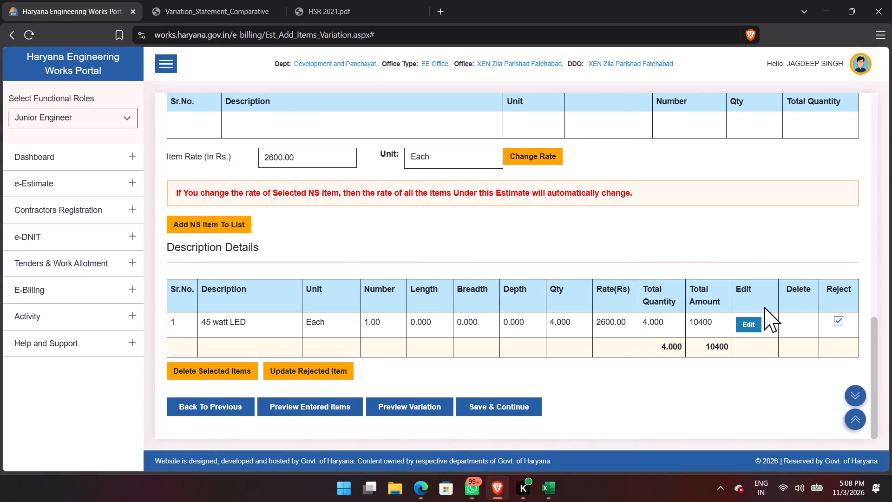
left_click(838, 317)
left_click(321, 377)
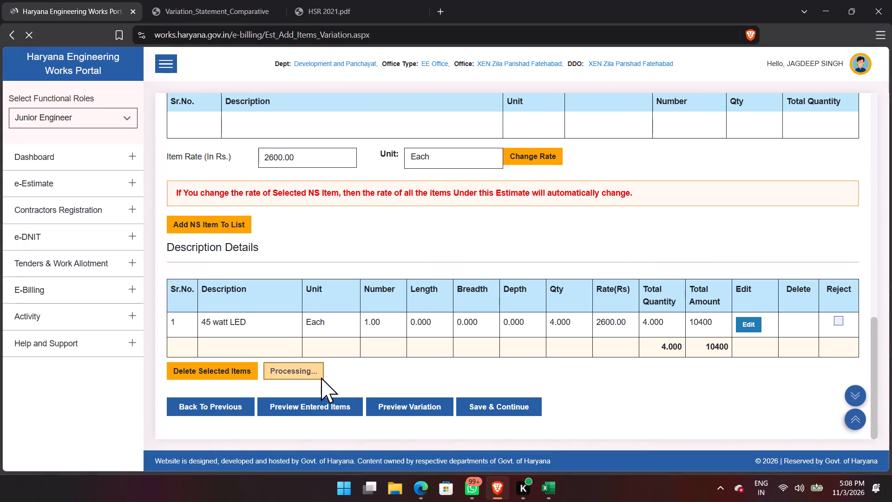
left_click(442, 311)
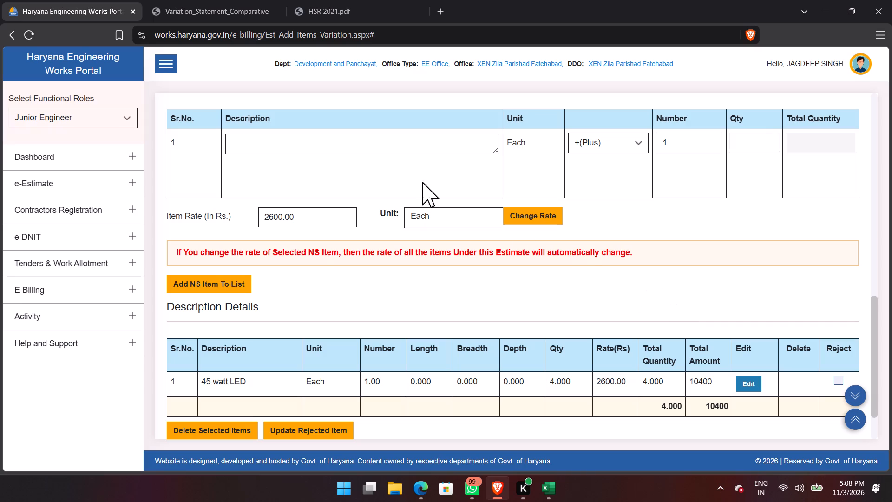
Switch the item type back to HSR, search for item 23.28.13.11, choose rate type Rate and delete its recorded ".." entry.
scroll(328, 250, "up", 12)
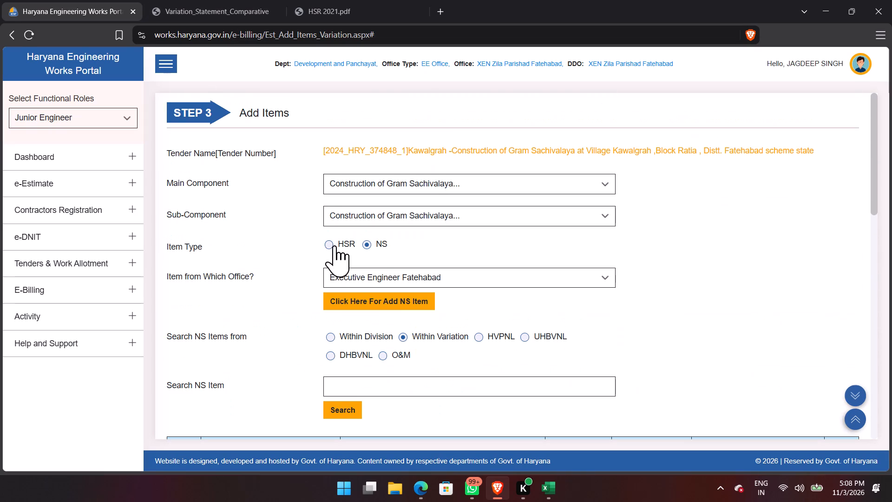
left_click(334, 245)
left_click(358, 379)
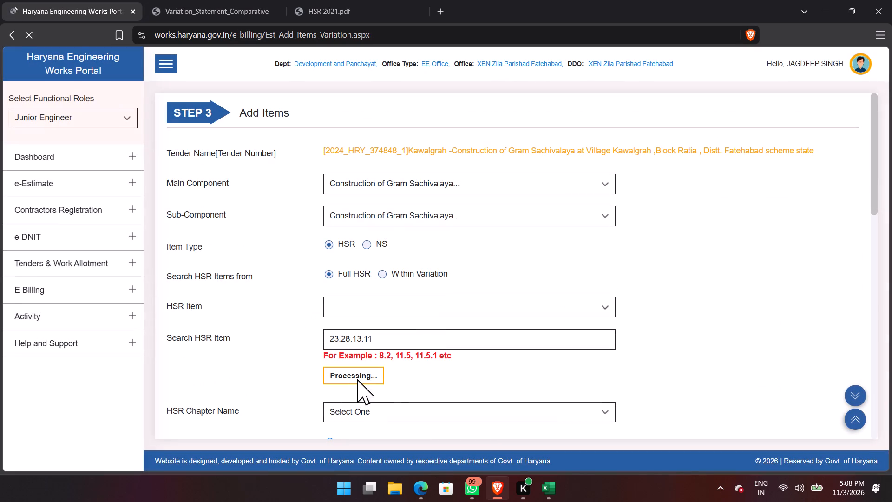
scroll(432, 288, "down", 8)
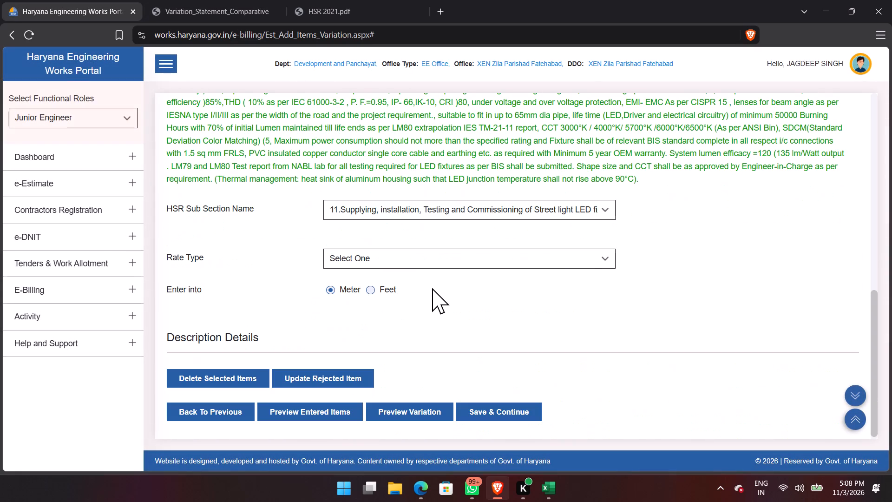
left_click(394, 263)
left_click(381, 294)
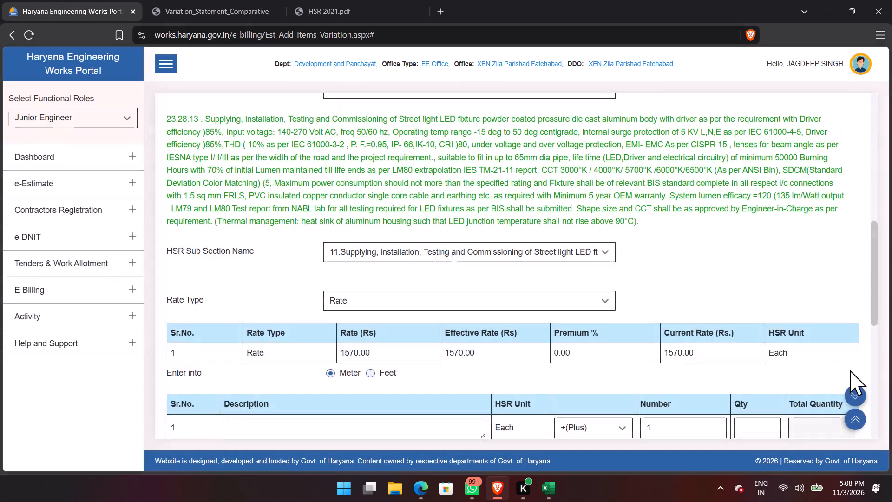
scroll(846, 367, "down", 3)
scroll(844, 367, "up", 1)
scroll(844, 367, "down", 4)
left_click(800, 286)
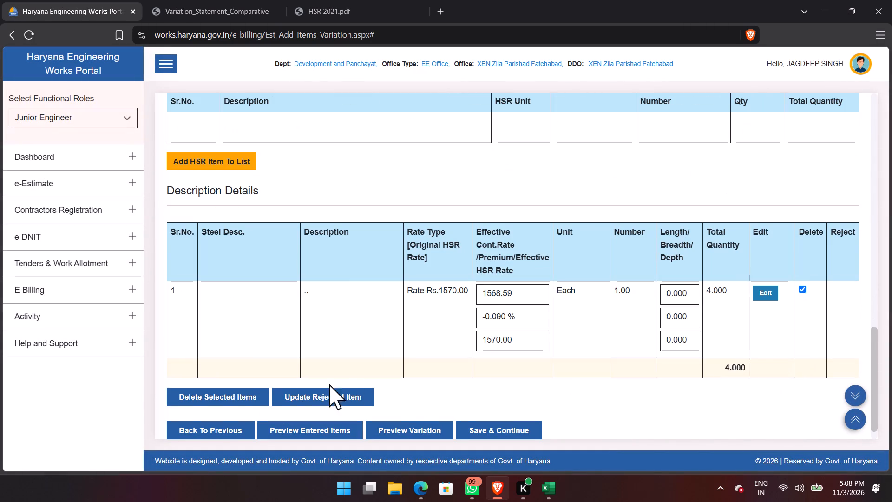
left_click(199, 399)
left_click(536, 107)
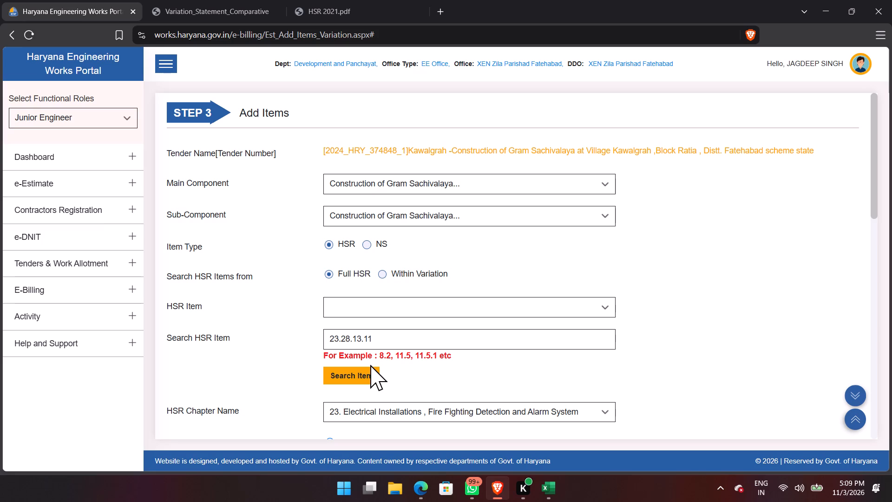
Switch the item type to NS and review the recorded entry of the 16 sqmm 4 core armoured cable.
scroll(538, 377, "down", 7)
scroll(491, 343, "down", 4)
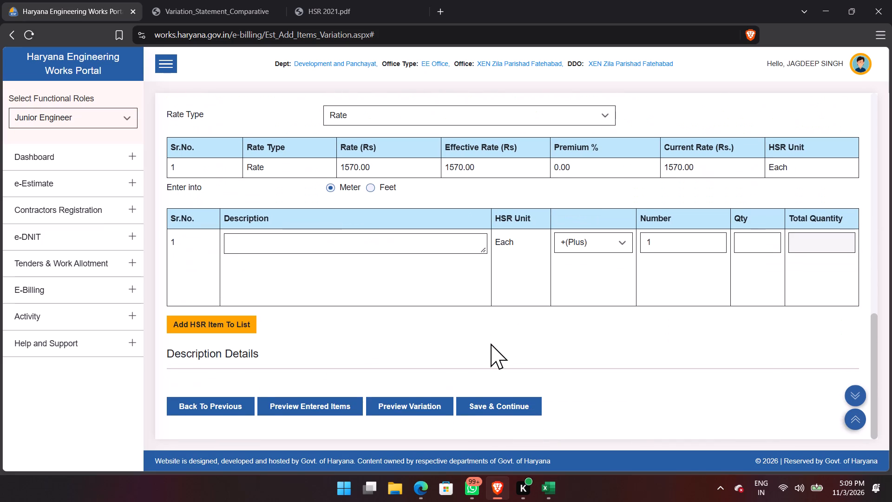
scroll(491, 341, "up", 13)
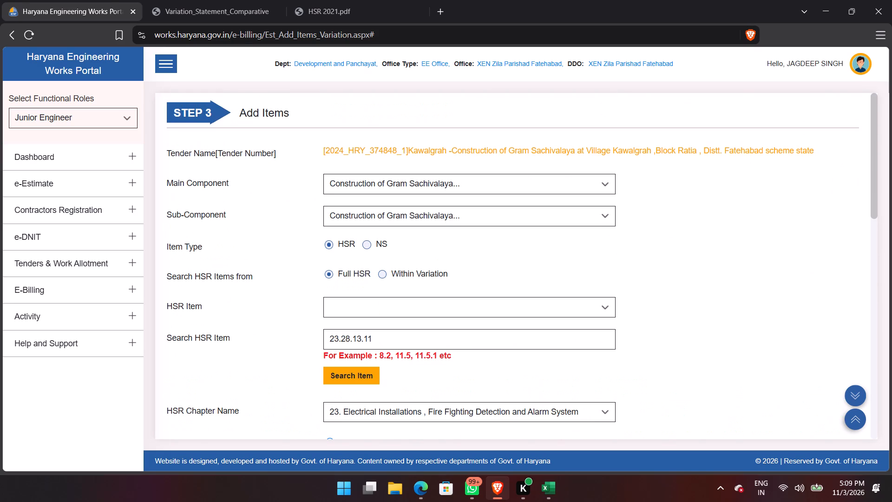
left_click(372, 246)
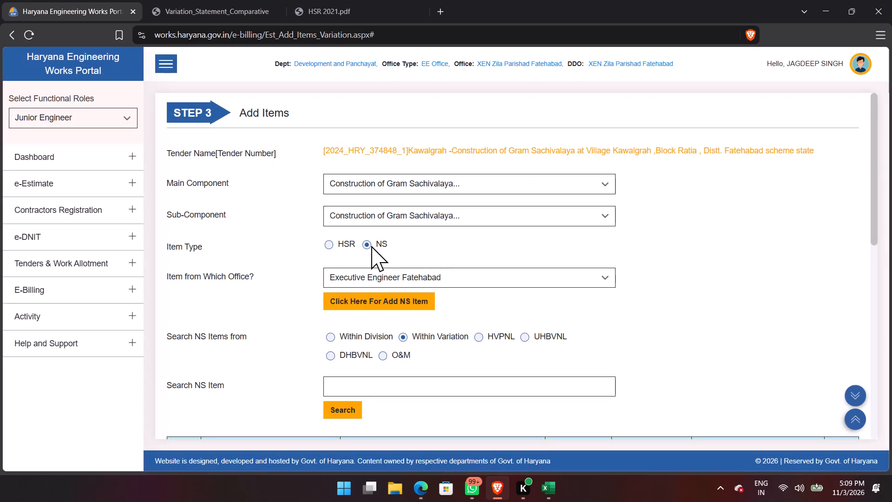
scroll(527, 277, "down", 6)
scroll(590, 246, "up", 3)
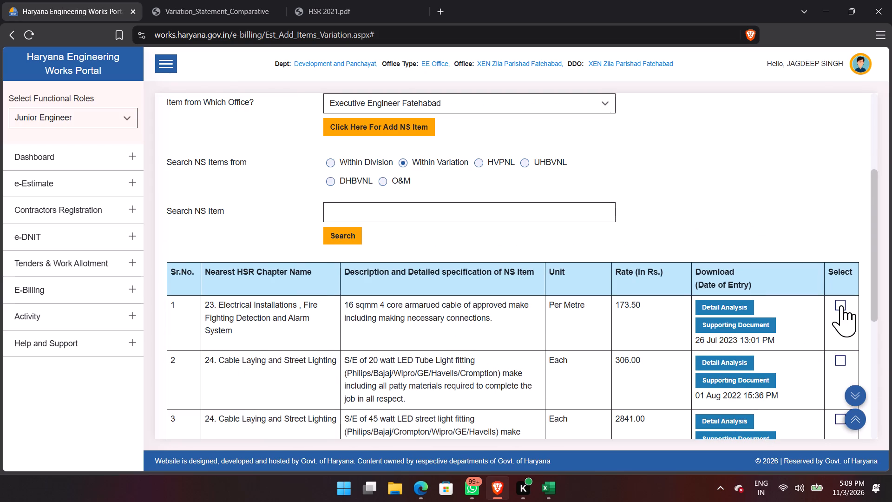
left_click(841, 305)
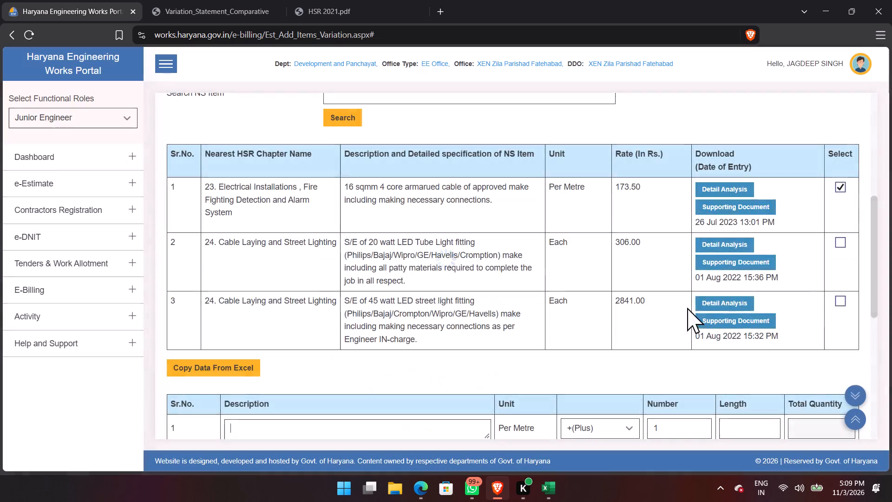
scroll(654, 303, "down", 7)
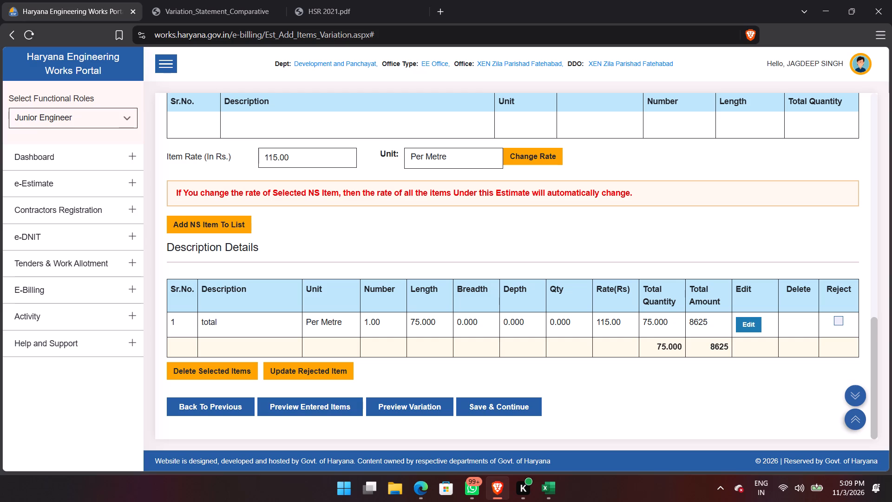
scroll(569, 261, "up", 13)
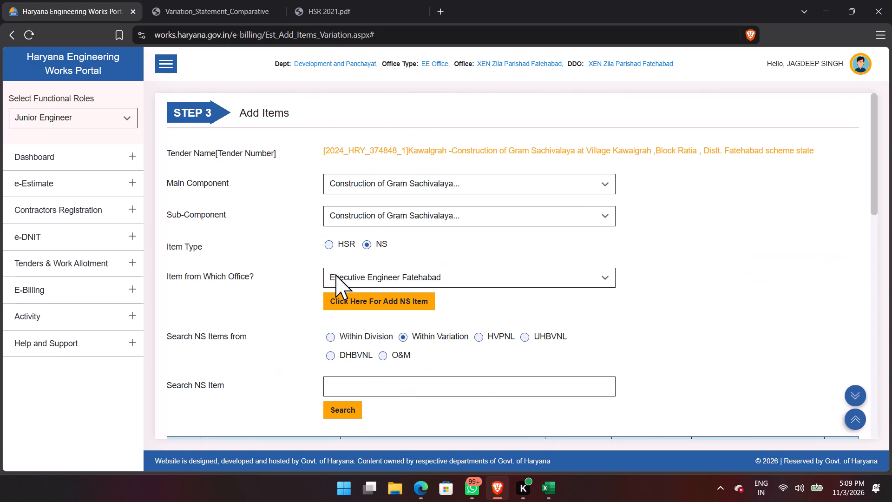
Switch the item type to HSR, search for item 24.14.23 and choose the rate type Through Rate.
left_click(327, 241)
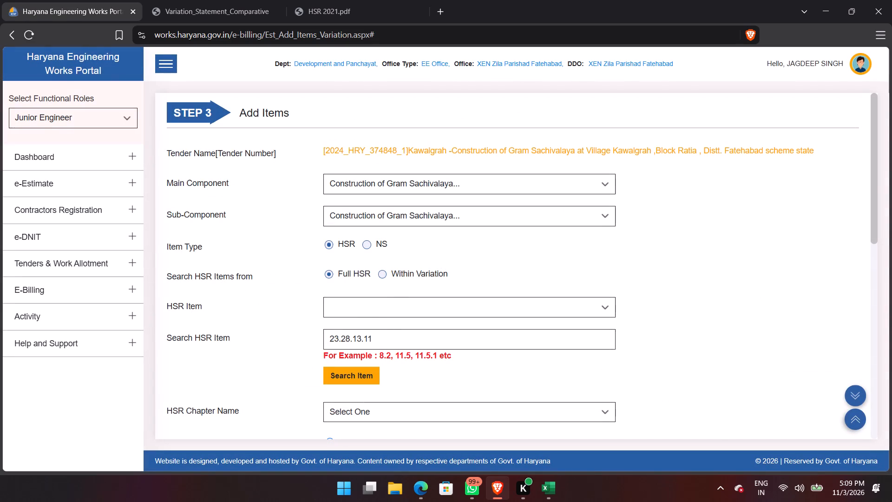
left_click_drag(407, 342, 286, 342)
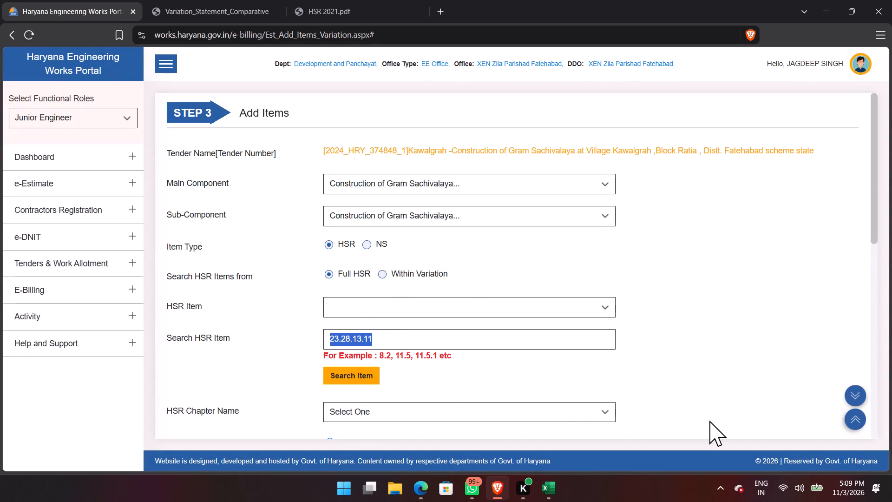
type("24")
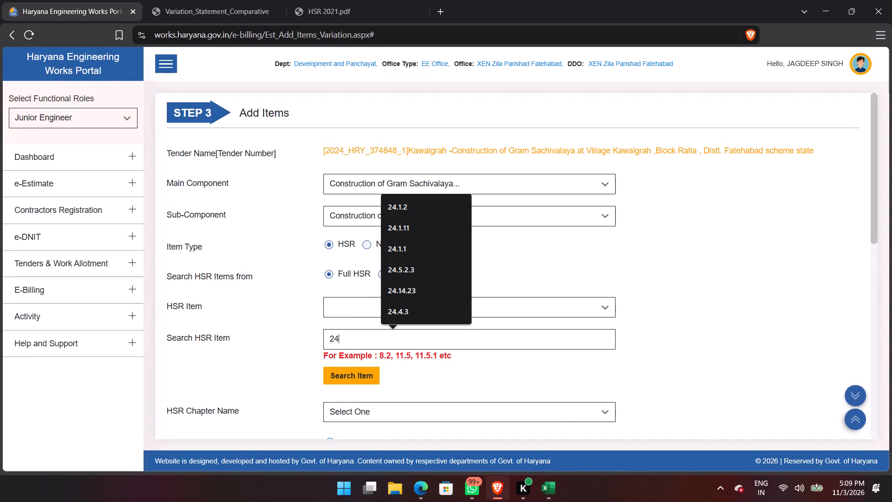
key("period")
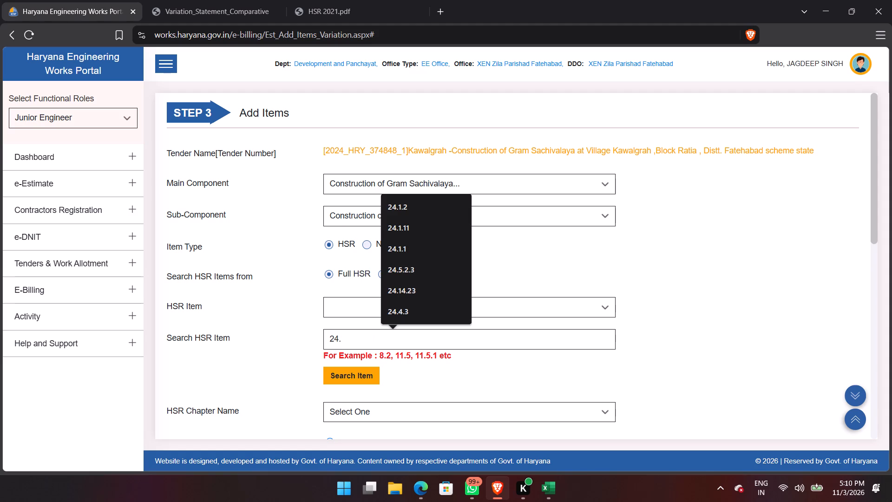
type("14")
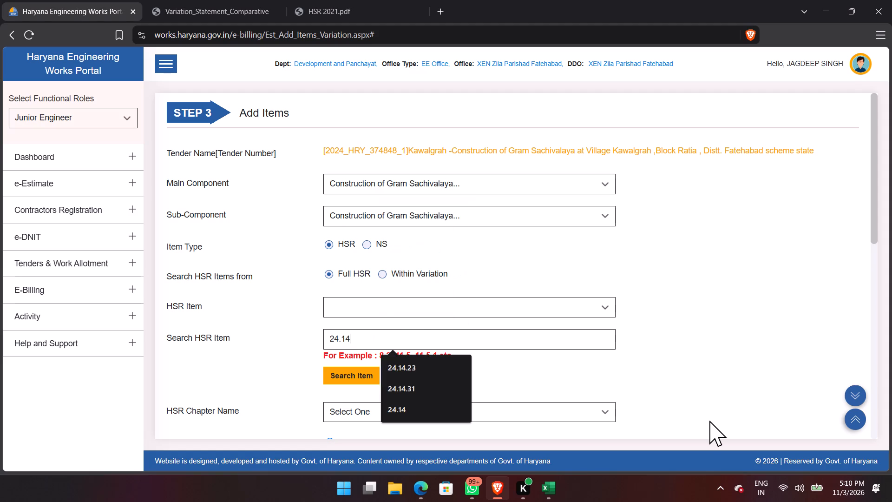
key("Down")
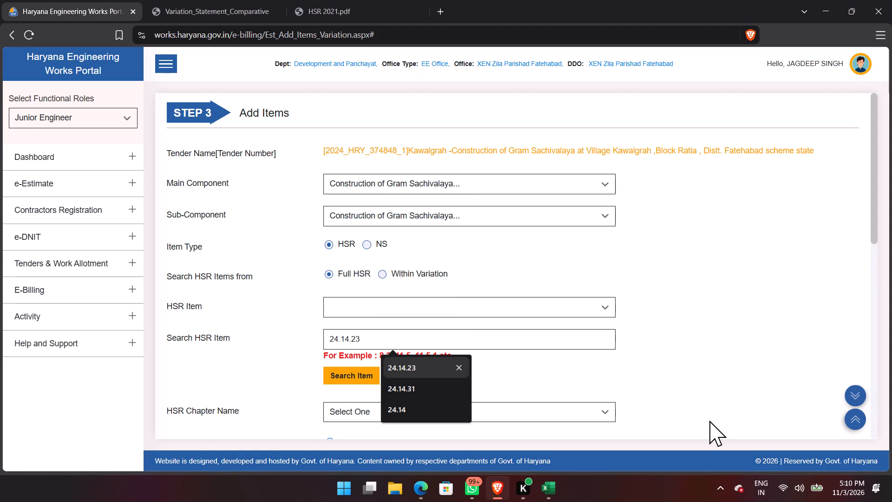
left_click(339, 376)
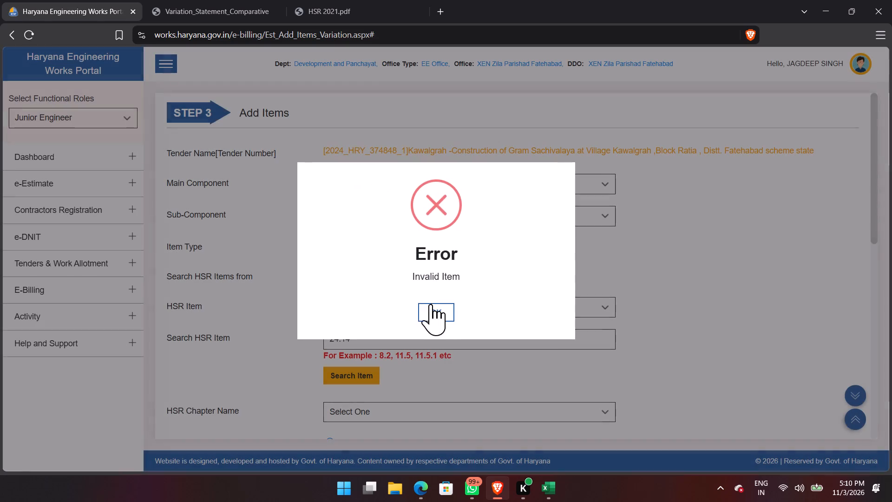
left_click(441, 310)
left_click(384, 337)
left_click(417, 364)
left_click(354, 383)
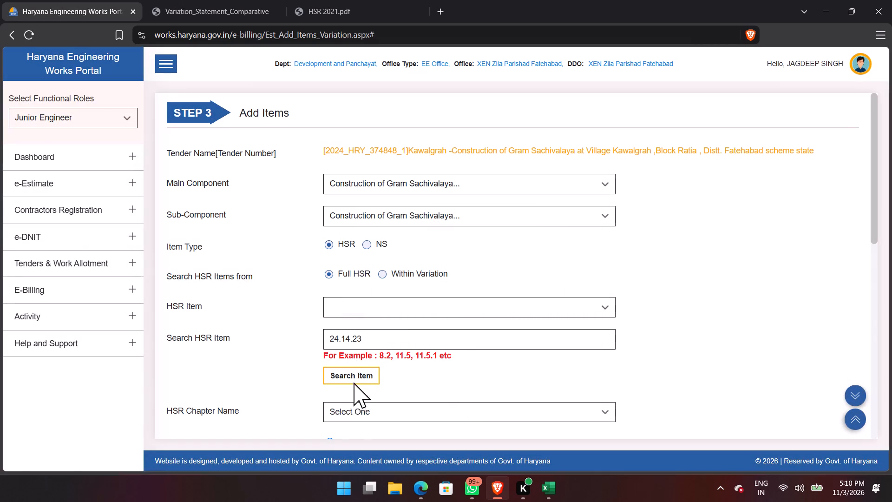
scroll(430, 316, "down", 9)
left_click(387, 277)
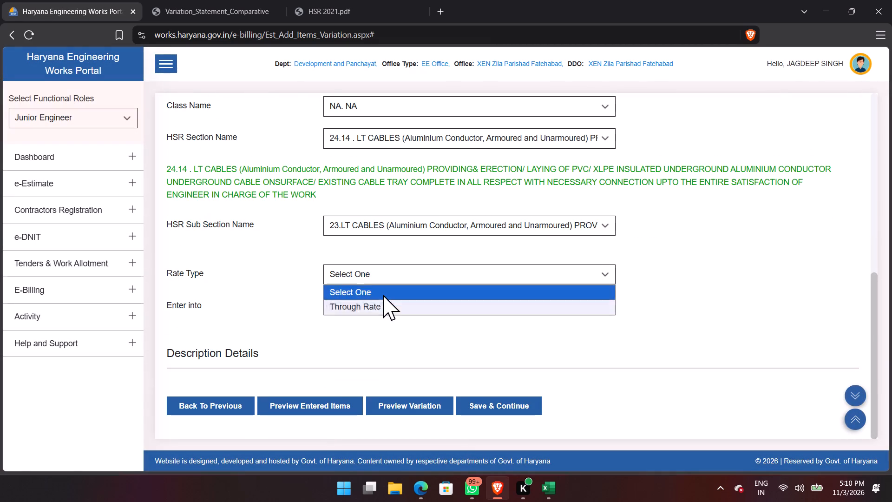
left_click(380, 306)
Examine the rate table and the recorded description details of HSR item 24.14.23.
scroll(445, 308, "down", 6)
scroll(446, 309, "up", 2)
scroll(446, 309, "down", 1)
scroll(446, 309, "up", 1)
scroll(446, 309, "down", 3)
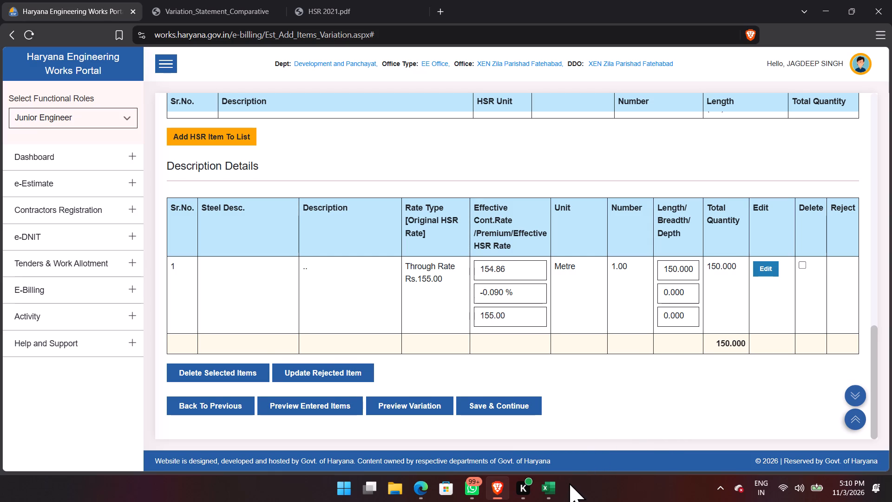
scroll(531, 328, "up", 2)
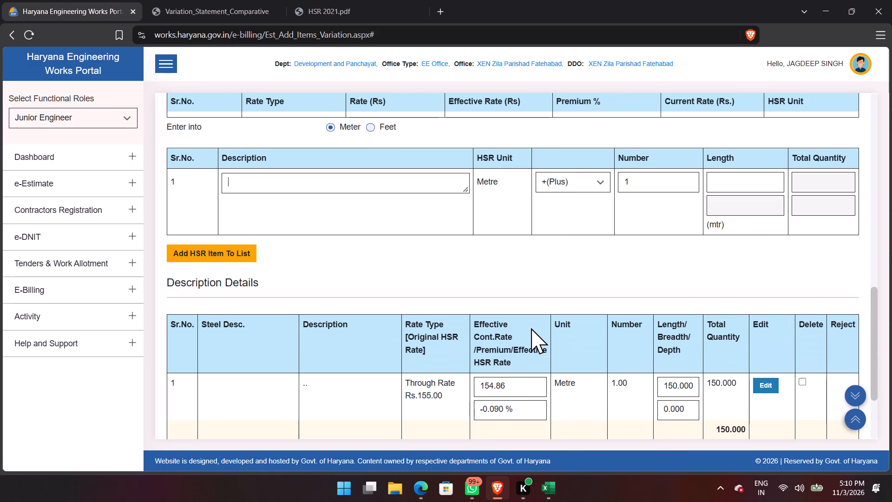
scroll(531, 327, "up", 5)
scroll(531, 327, "down", 5)
scroll(530, 365, "down", 1)
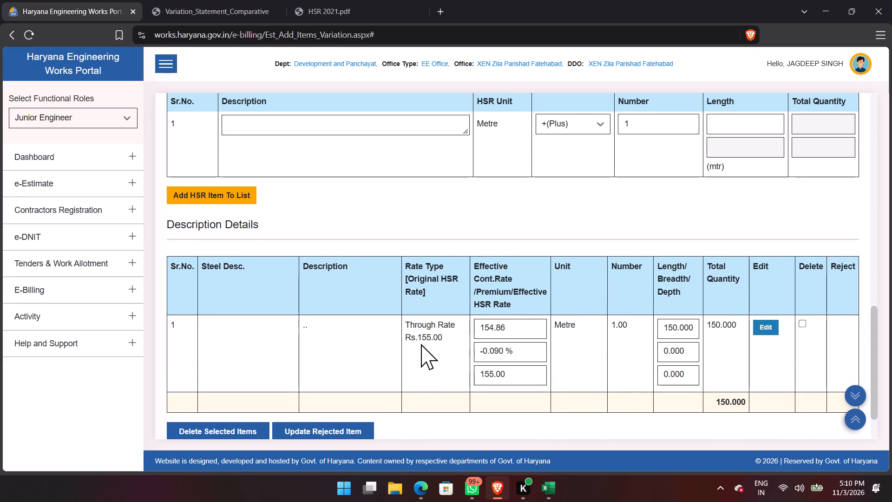
scroll(424, 347, "up", 8)
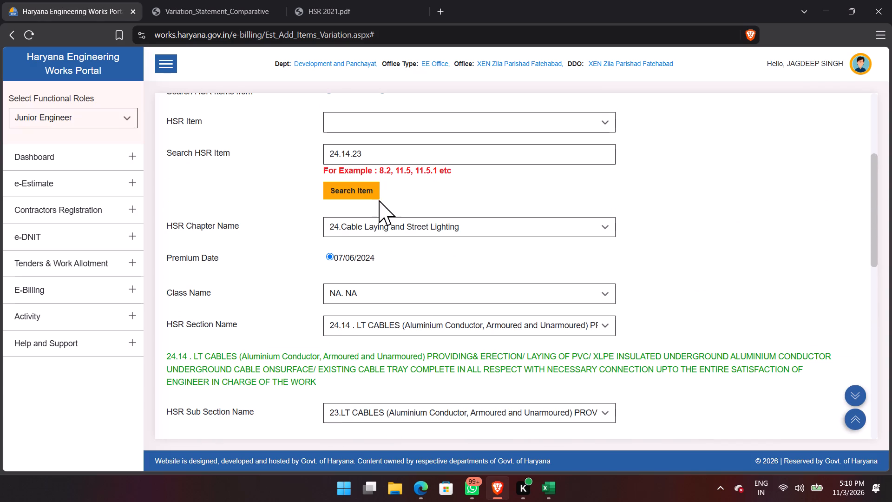
scroll(362, 213, "up", 2)
Switch the item type to NS and review the list of NS items within the variation.
left_click(367, 179)
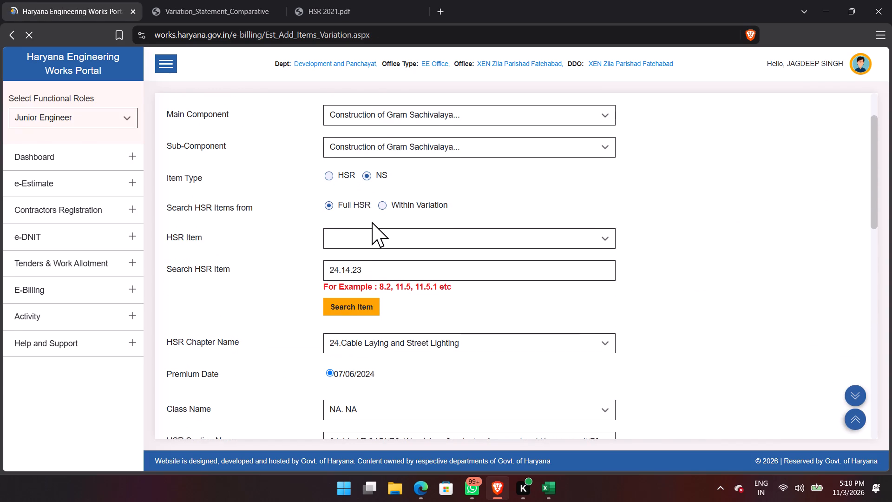
scroll(449, 340, "down", 6)
scroll(662, 239, "up", 1)
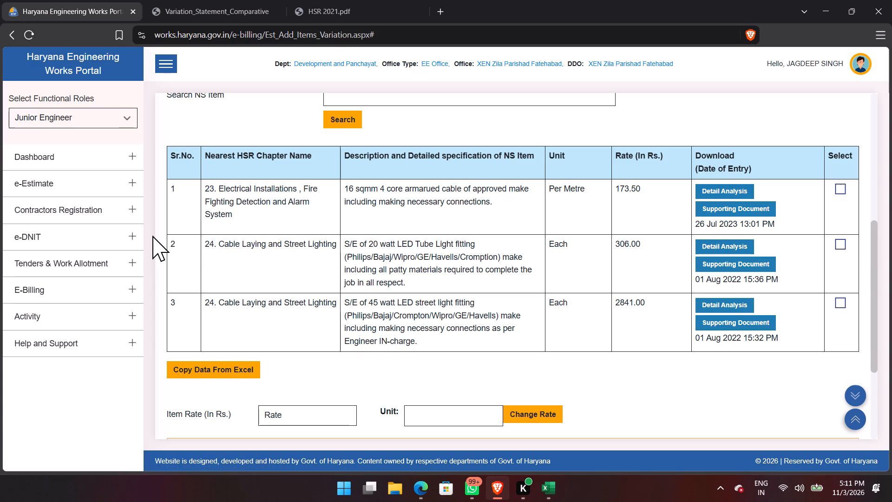
scroll(199, 171, "up", 7)
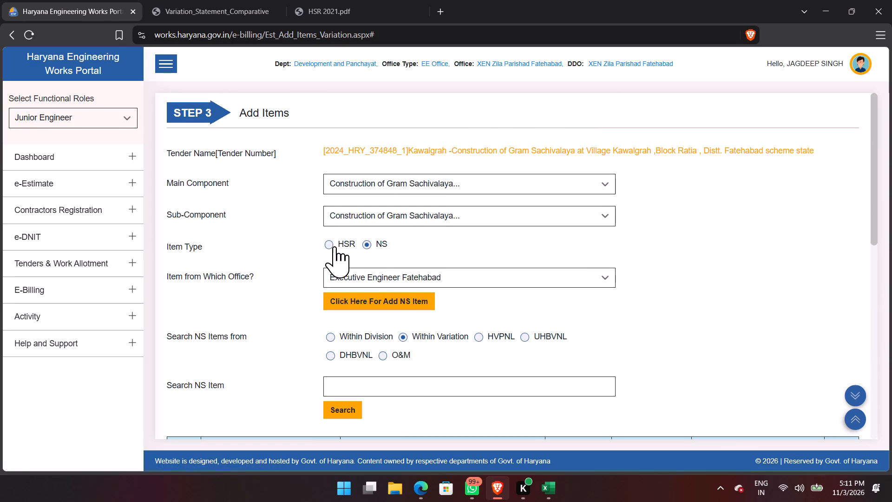
Switch back to HSR, search for item 24.14.23, choose rate type Through Rate and delete its recorded ".." entry.
left_click(334, 247)
left_click(369, 373)
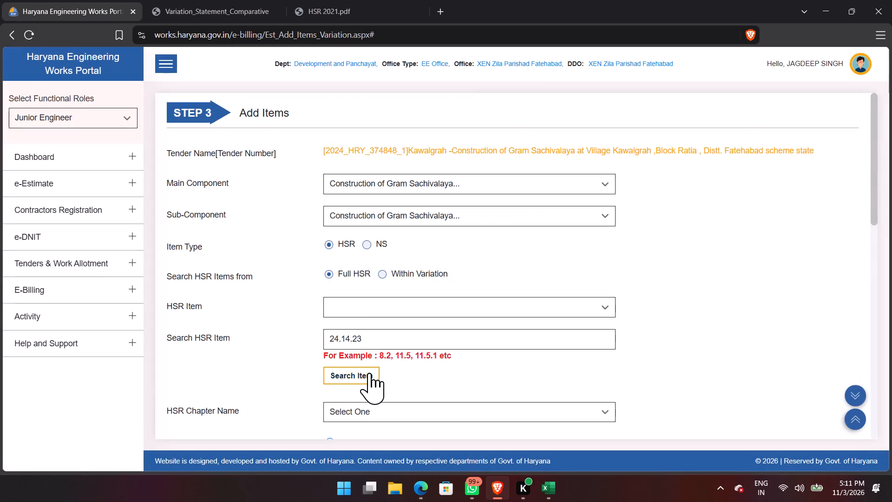
scroll(456, 326, "down", 4)
scroll(456, 326, "up", 1)
scroll(456, 326, "down", 2)
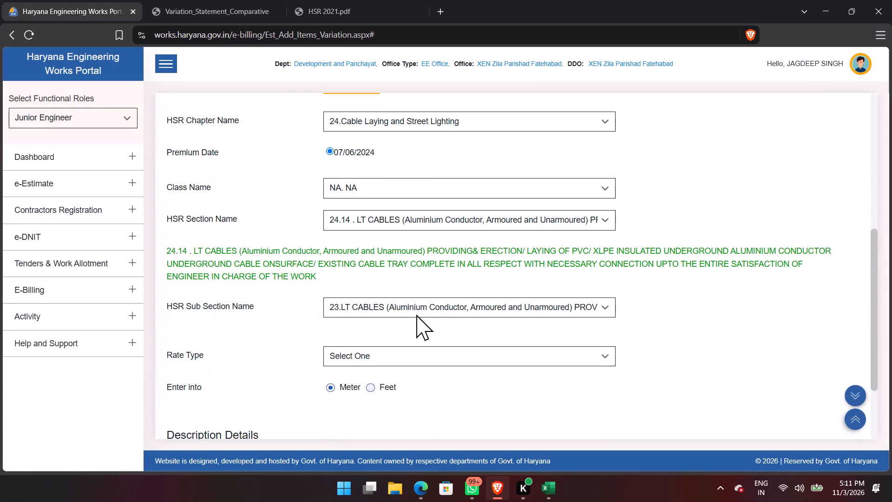
left_click(376, 364)
left_click(374, 389)
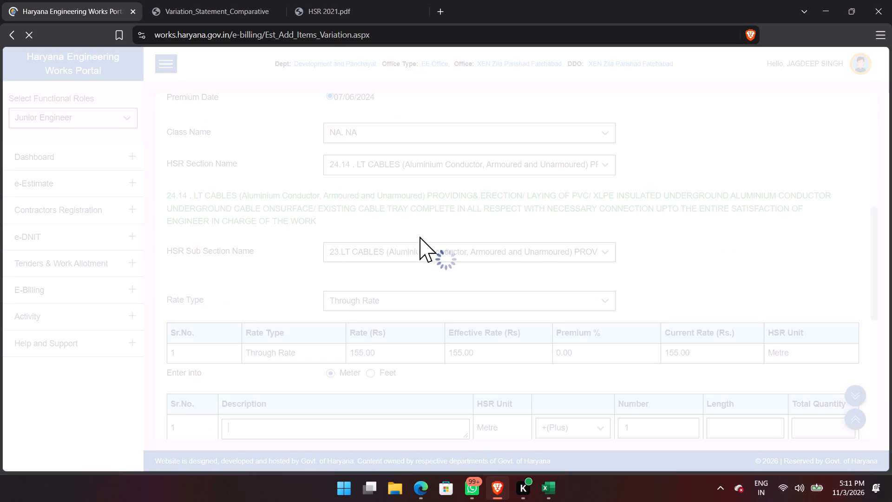
scroll(699, 275, "down", 8)
left_click(802, 265)
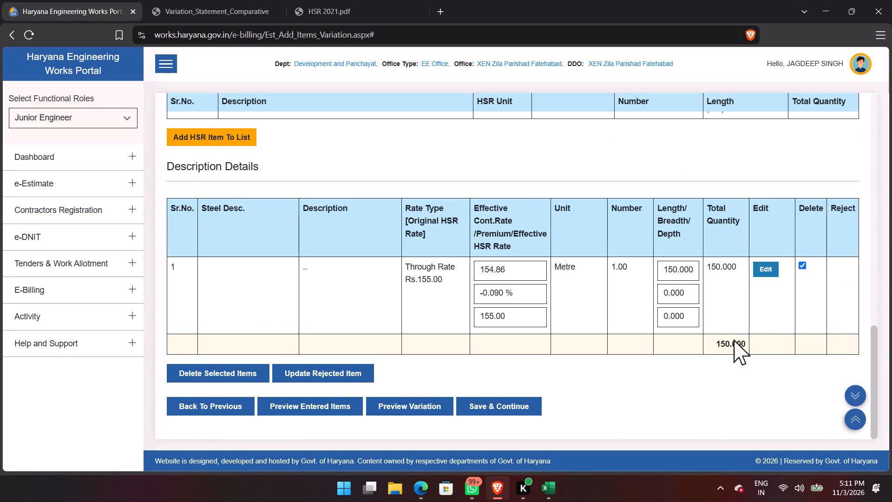
left_click(229, 371)
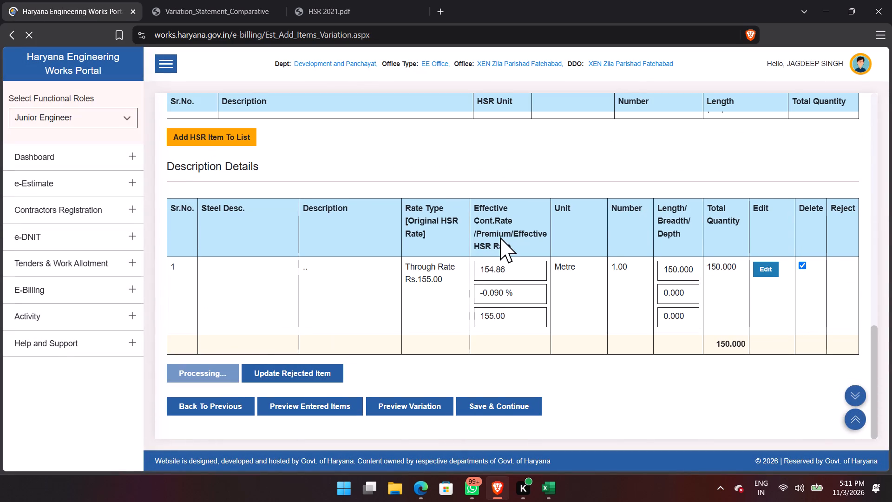
left_click(563, 111)
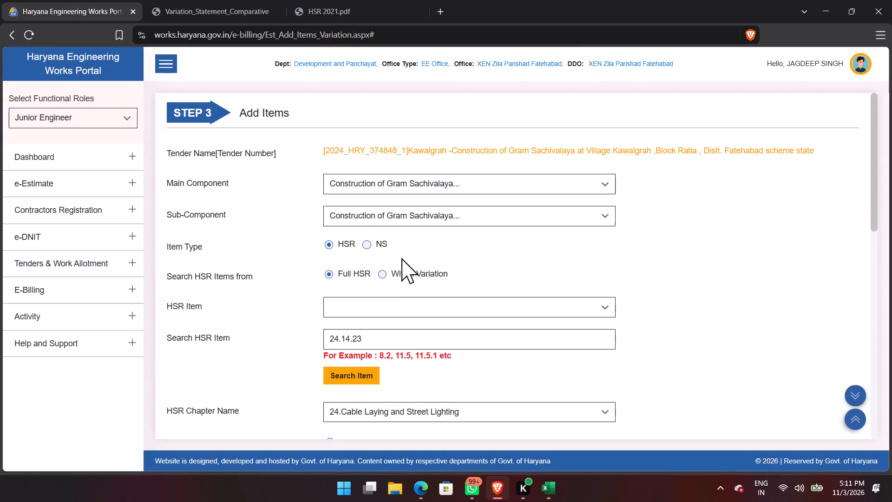
Switch to NS, select the 16 sqmm 4 core armoured cable and update the length of its "total" entry to 150.
left_click(370, 248)
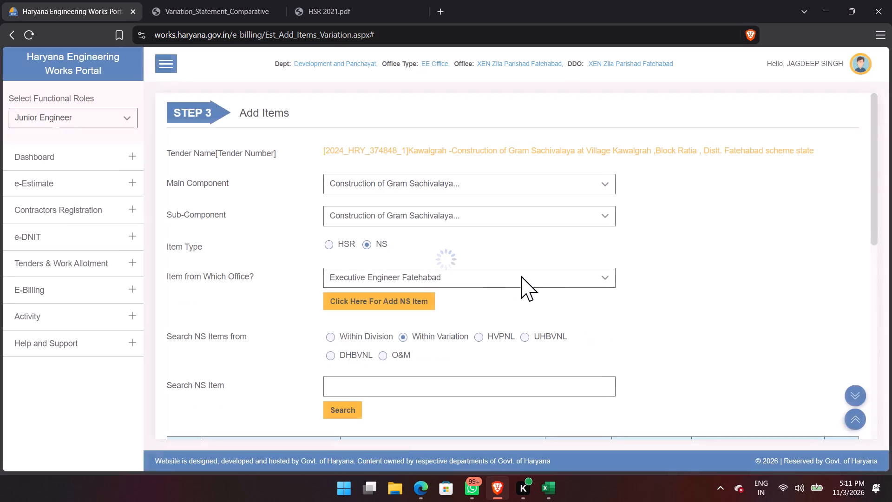
scroll(554, 276, "down", 7)
scroll(638, 290, "up", 3)
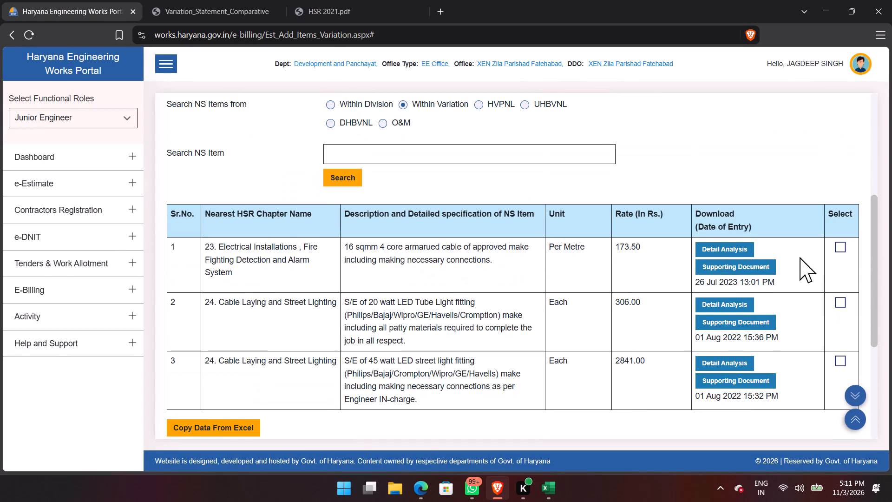
left_click(839, 251)
scroll(748, 320, "down", 6)
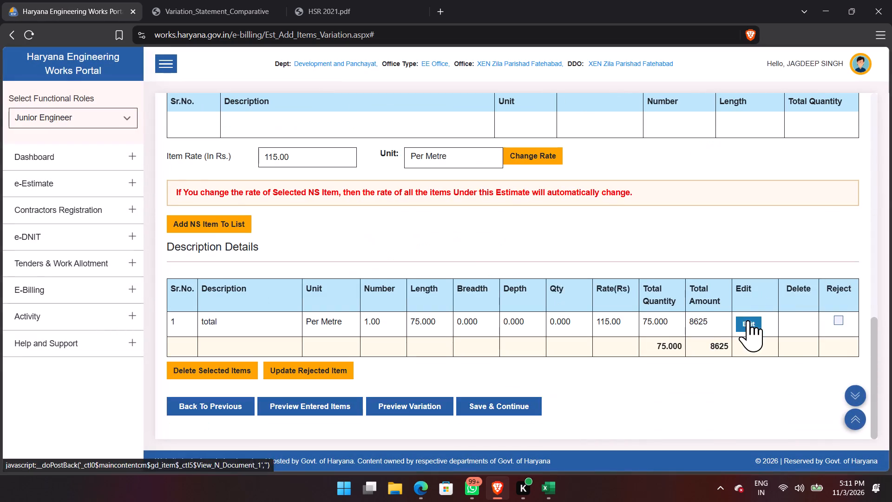
scroll(532, 280, "up", 1)
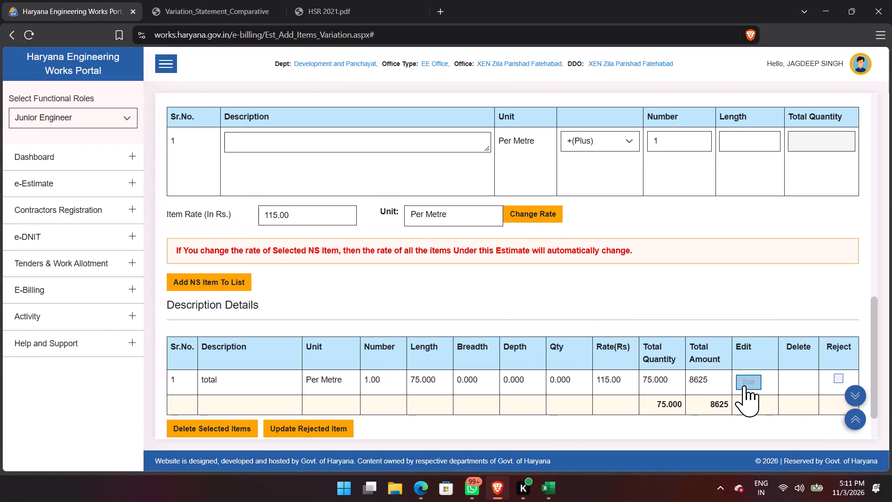
left_click(745, 385)
scroll(626, 331, "down", 5)
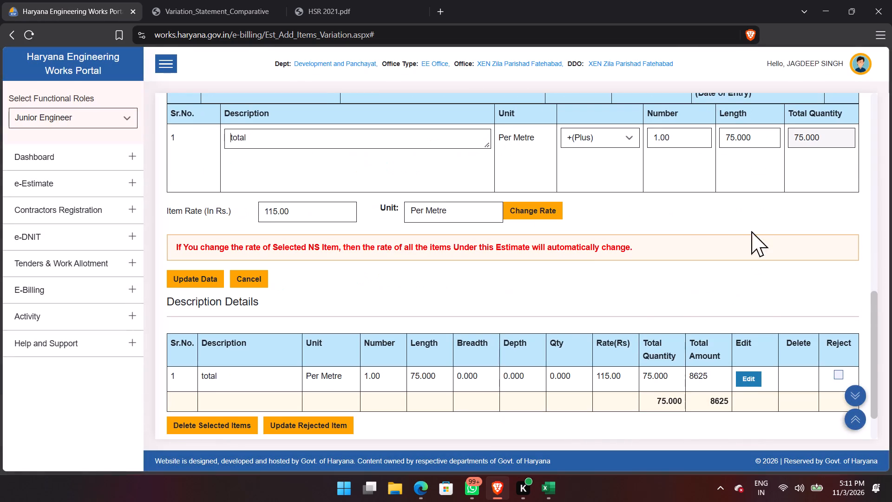
scroll(742, 186, "up", 2)
scroll(767, 264, "up", 1)
left_click_drag(763, 261, 759, 264)
left_click_drag(768, 315, 699, 321)
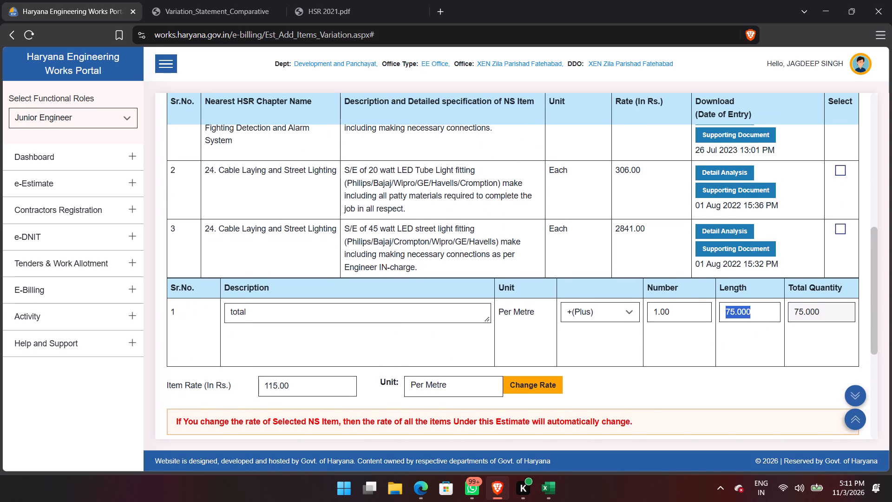
type("150")
scroll(513, 381, "down", 2)
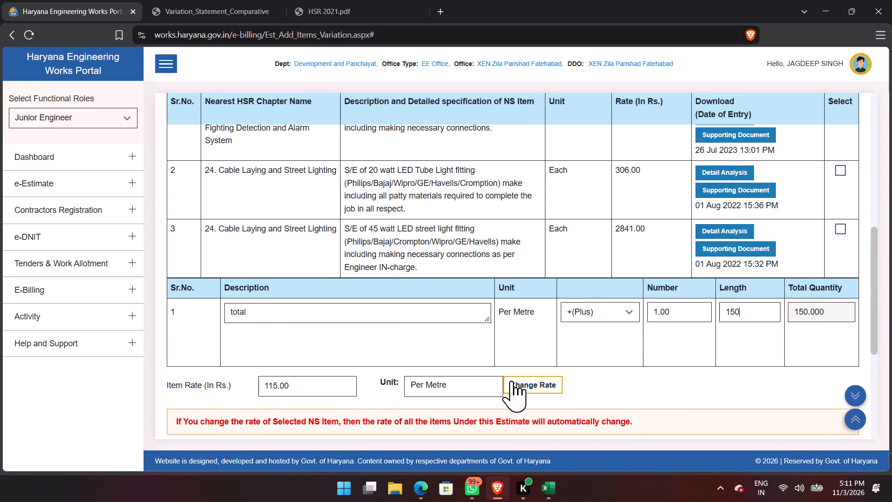
scroll(512, 381, "down", 1)
left_click(210, 284)
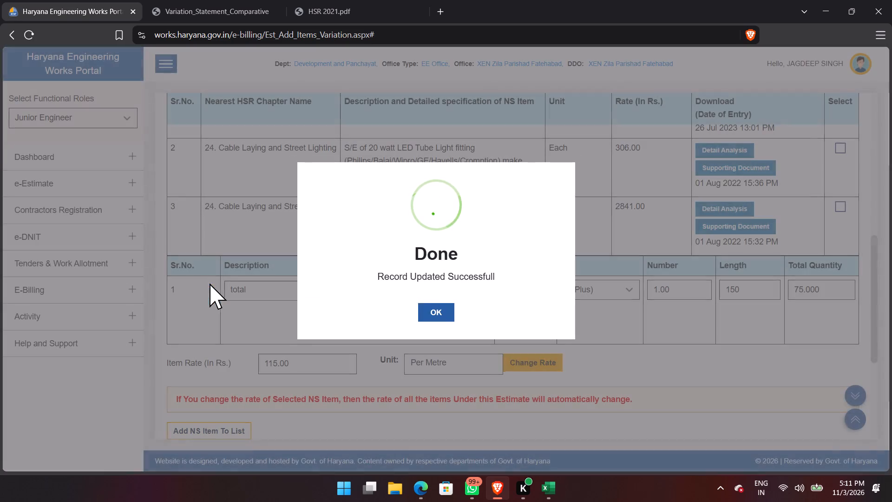
left_click(433, 315)
scroll(520, 301, "down", 7)
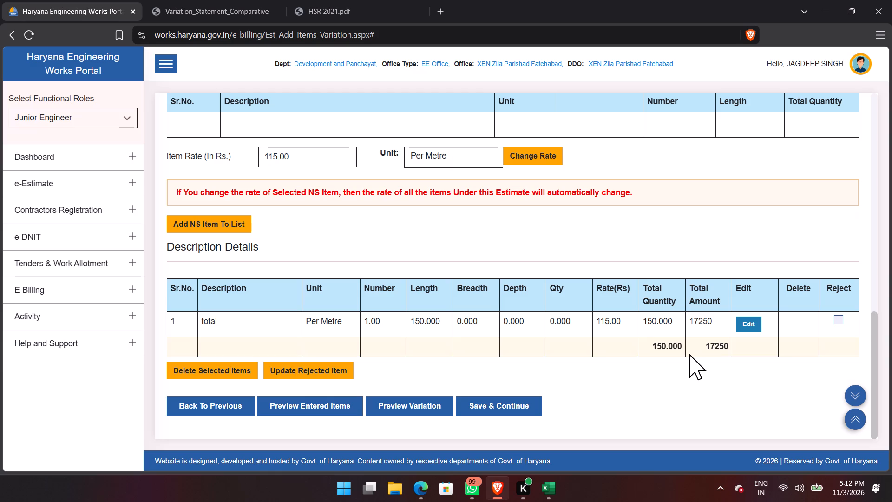
Switch the item type back to HSR and search the full HSR for item 24.14.31.
scroll(540, 346, "up", 5)
scroll(277, 295, "up", 5)
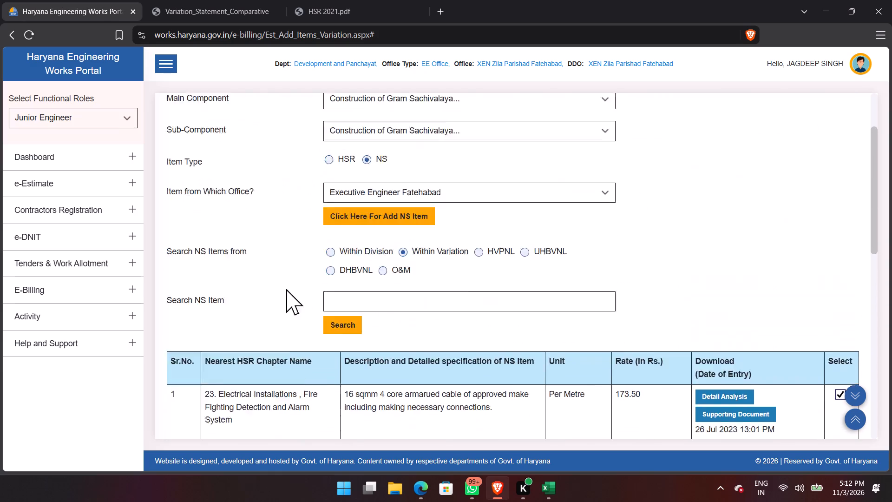
left_click(328, 232)
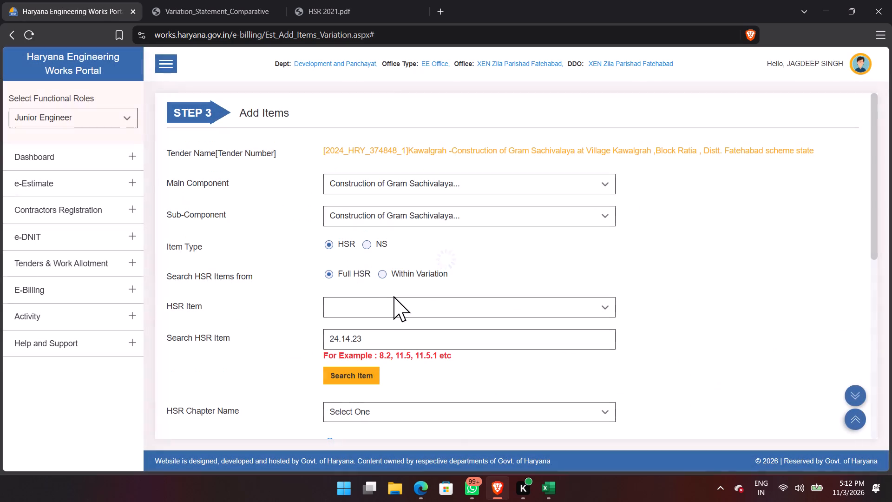
left_click(381, 338)
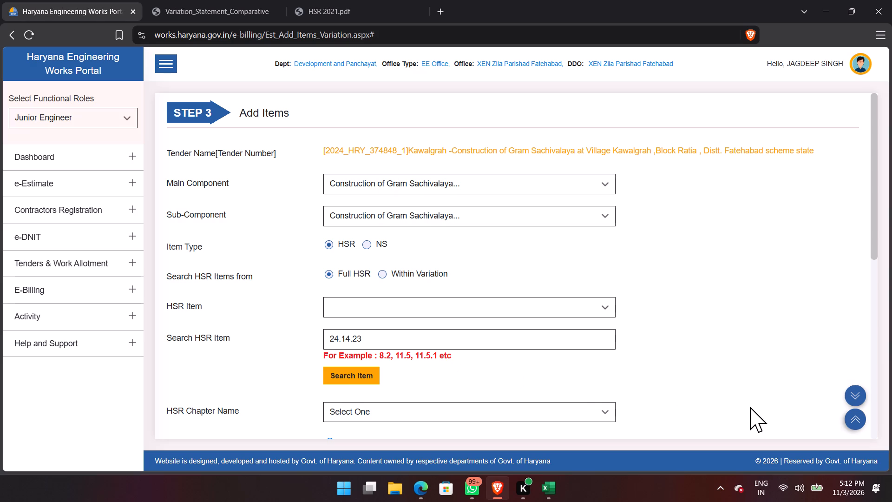
key("BackSpace")
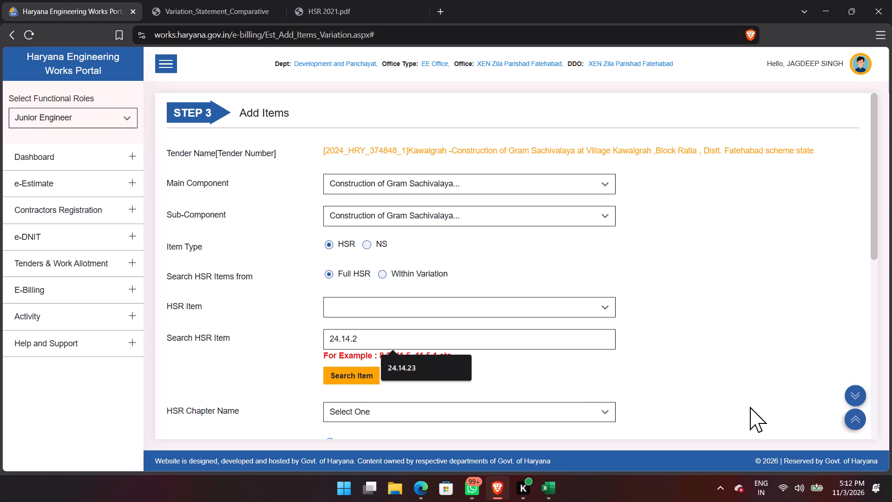
type("31")
left_click(367, 371)
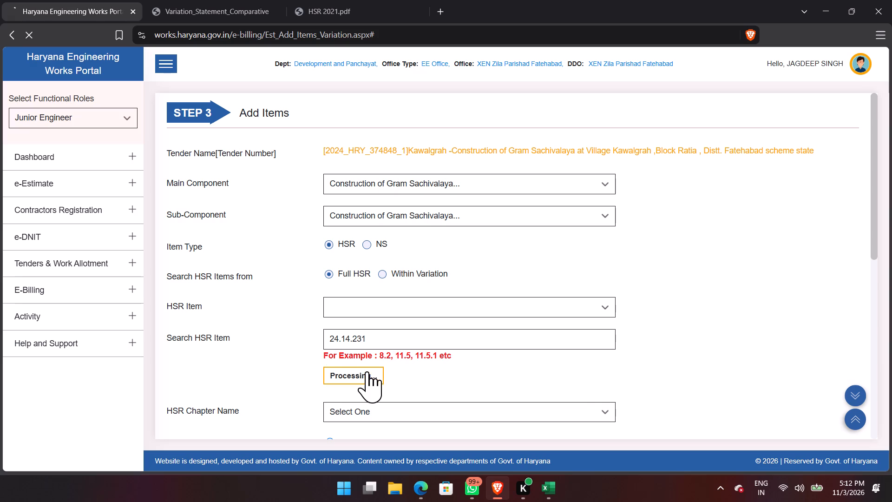
left_click(437, 315)
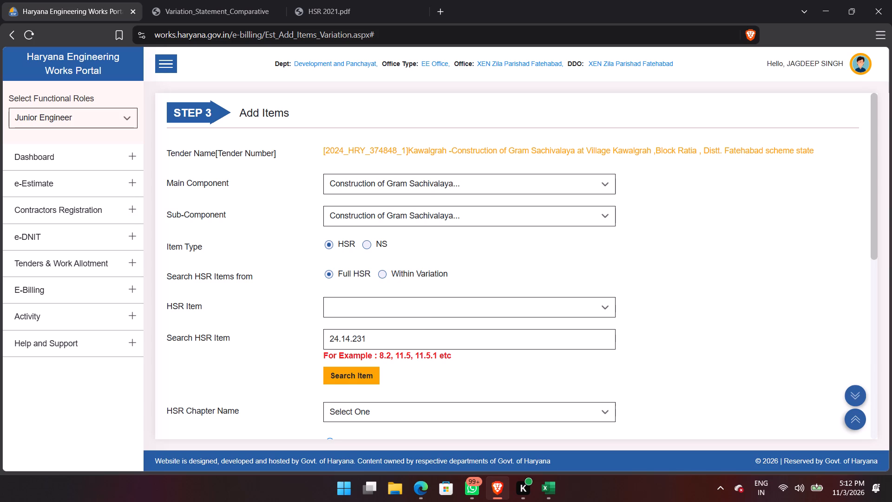
left_click(413, 340)
key("Left")
key("Left")
key("Left")
key("Right")
key("equal")
key("BackSpace")
key("BackSpace")
key("Down")
key("Tab")
key("Return")
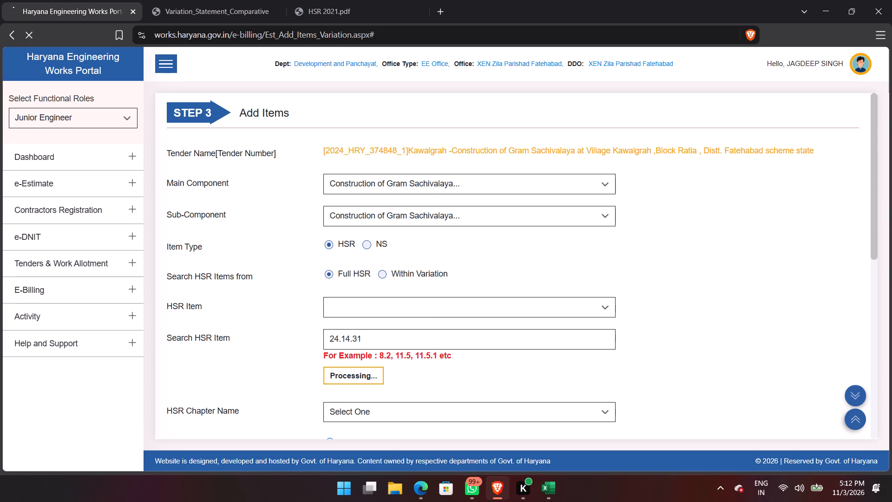
Choose rate type Through Rate for item 24.14.31 and review its recorded description details.
scroll(413, 339, "down", 7)
left_click(365, 275)
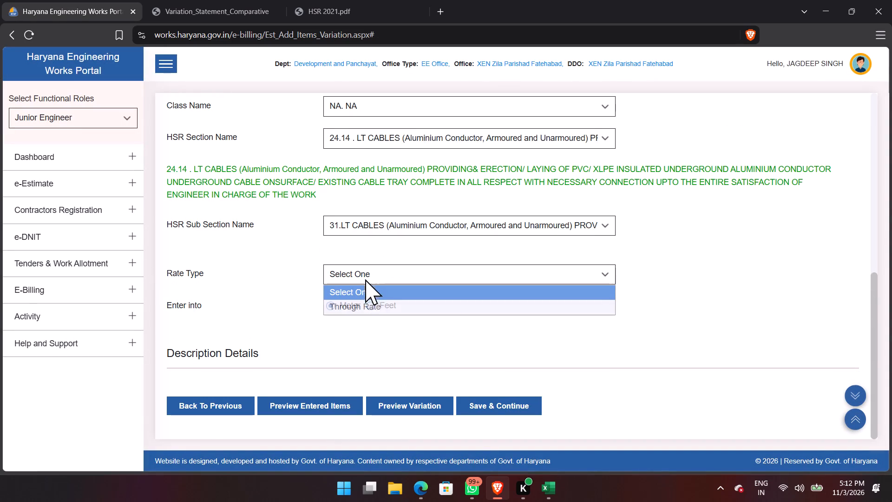
left_click(365, 303)
scroll(476, 396, "down", 5)
scroll(476, 396, "up", 1)
scroll(476, 396, "down", 3)
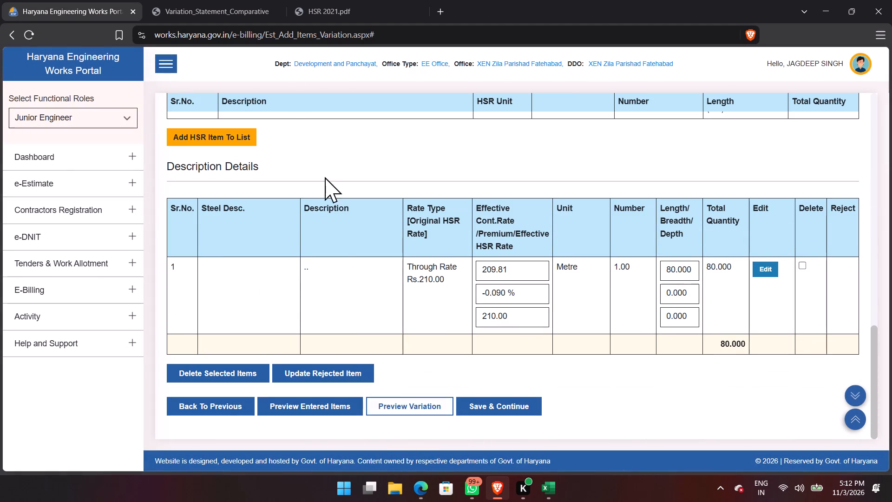
Close the old Variation_Statement_Comparative document.
left_click(273, 11)
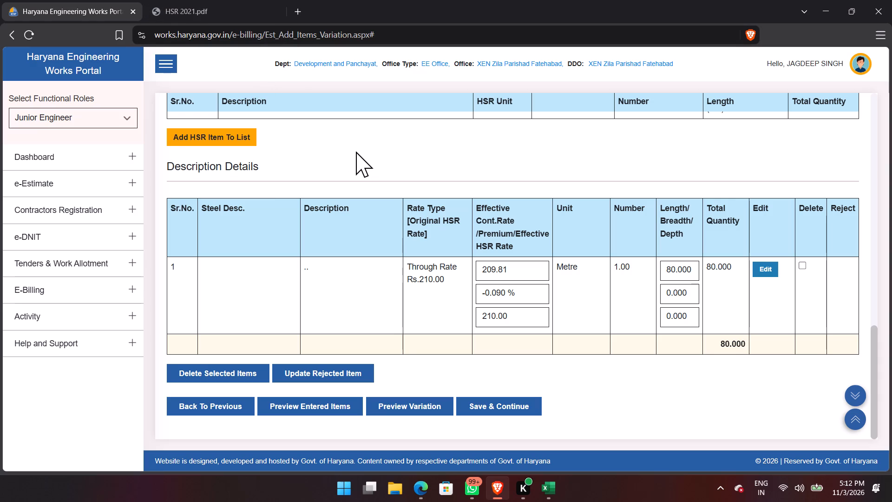
Browse the rate lists in HSR 2021.pdf between pages 81 and 95, including the pipe, transformer and motor pumping set entries.
left_click(208, 3)
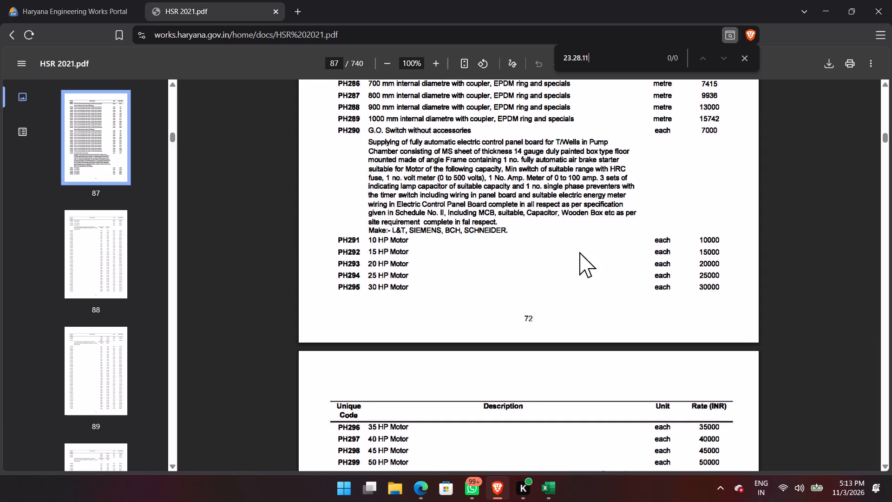
scroll(500, 346, "up", 12)
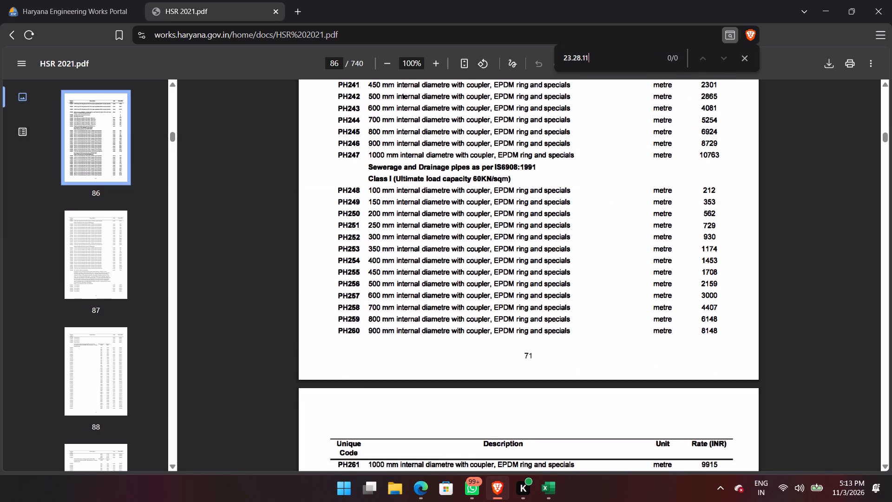
scroll(500, 344, "up", 6)
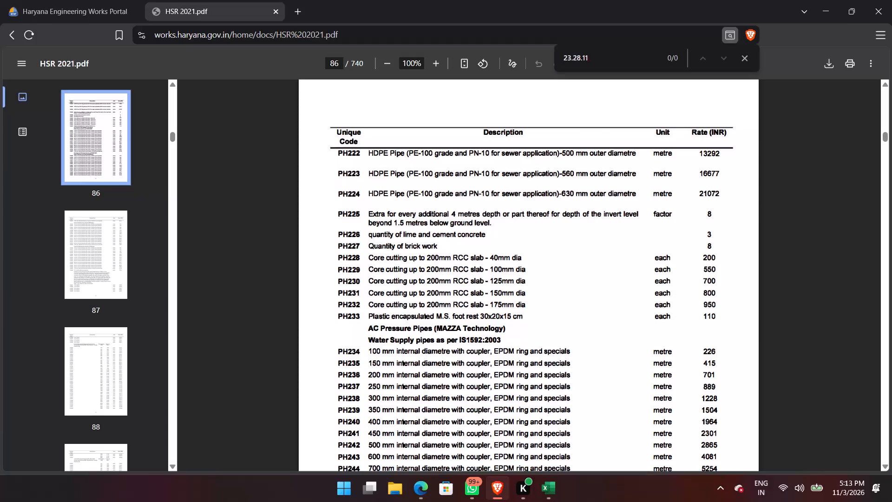
scroll(437, 350, "up", 4)
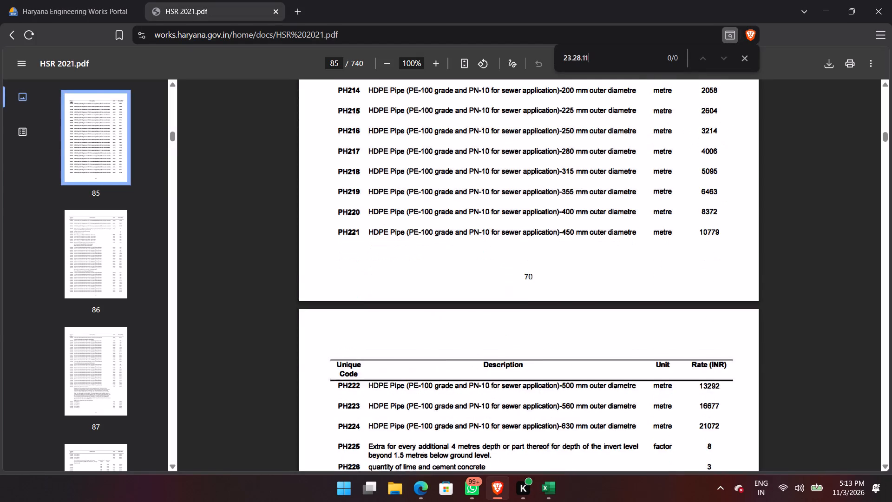
scroll(438, 349, "up", 20)
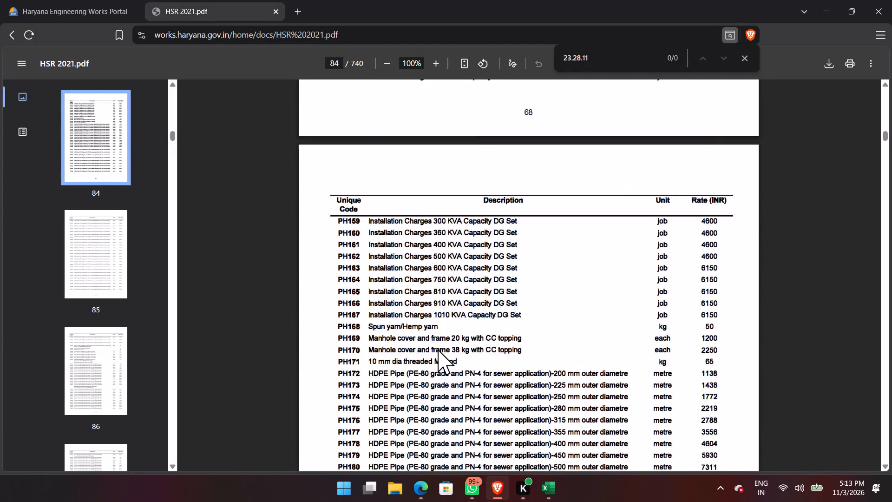
scroll(438, 349, "up", 11)
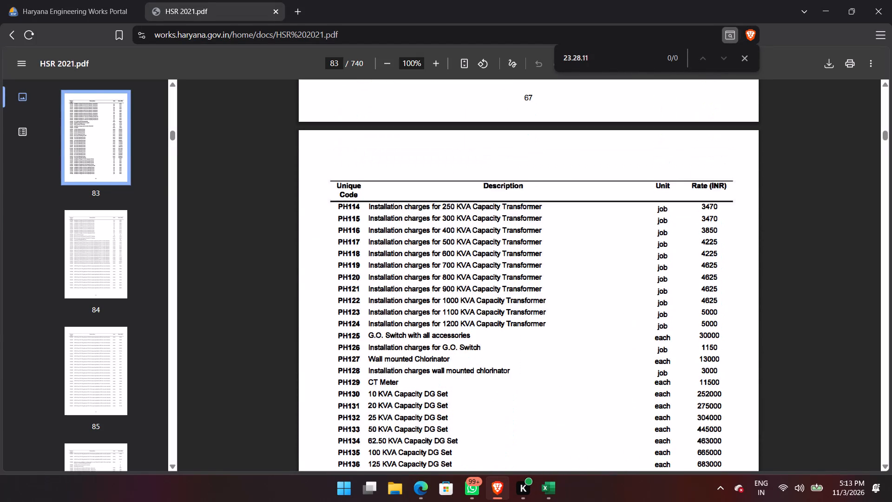
scroll(395, 416, "up", 6)
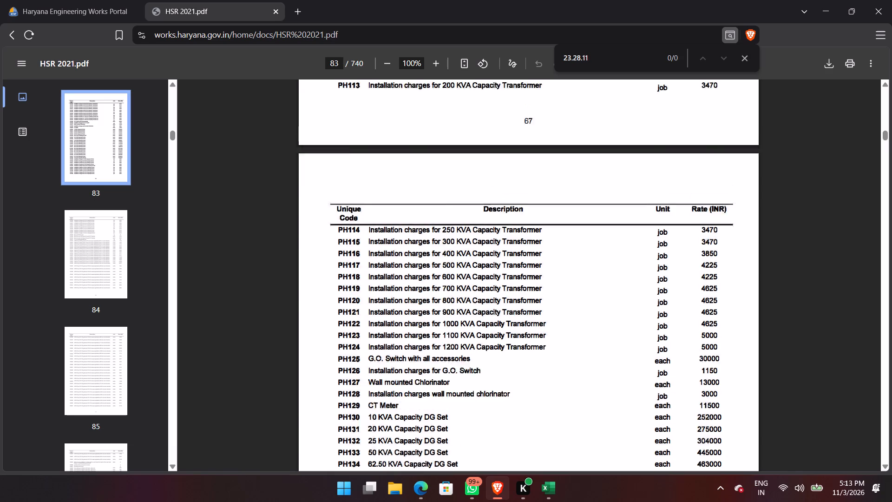
scroll(394, 415, "up", 15)
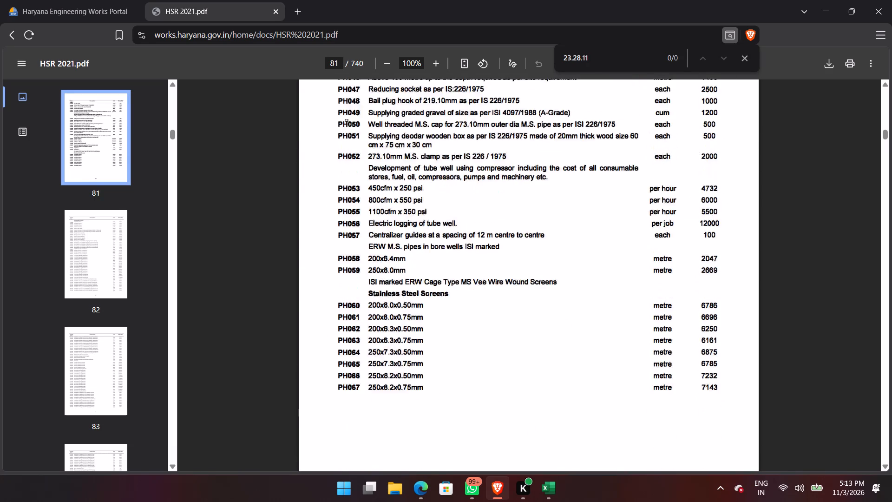
scroll(394, 415, "up", 2)
scroll(394, 415, "down", 3)
scroll(394, 415, "up", 1)
scroll(394, 415, "down", 12)
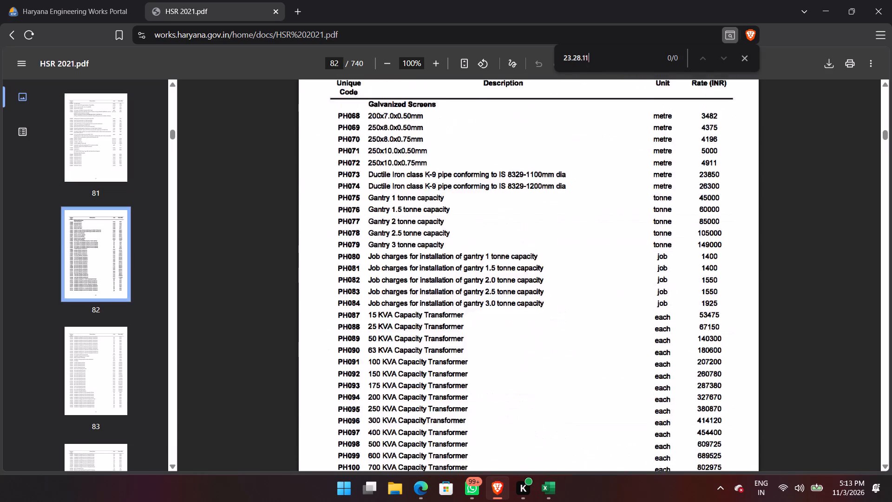
scroll(395, 415, "down", 4)
scroll(395, 414, "up", 1)
scroll(395, 414, "down", 7)
scroll(396, 414, "up", 1)
scroll(396, 414, "down", 2)
scroll(396, 414, "up", 1)
scroll(396, 414, "down", 10)
scroll(397, 415, "up", 1)
scroll(397, 415, "down", 6)
scroll(399, 415, "up", 1)
scroll(399, 415, "down", 16)
scroll(405, 415, "up", 1)
scroll(405, 415, "down", 9)
scroll(405, 419, "up", 1)
scroll(404, 419, "down", 7)
scroll(404, 417, "up", 1)
scroll(404, 417, "down", 2)
scroll(404, 417, "up", 2)
scroll(404, 417, "down", 7)
scroll(404, 420, "up", 1)
scroll(404, 420, "down", 7)
scroll(404, 422, "up", 1)
scroll(404, 422, "down", 2)
scroll(404, 422, "up", 1)
scroll(404, 422, "down", 8)
scroll(404, 421, "up", 1)
scroll(404, 421, "down", 1)
scroll(404, 421, "up", 1)
scroll(404, 421, "down", 3)
scroll(404, 420, "up", 12)
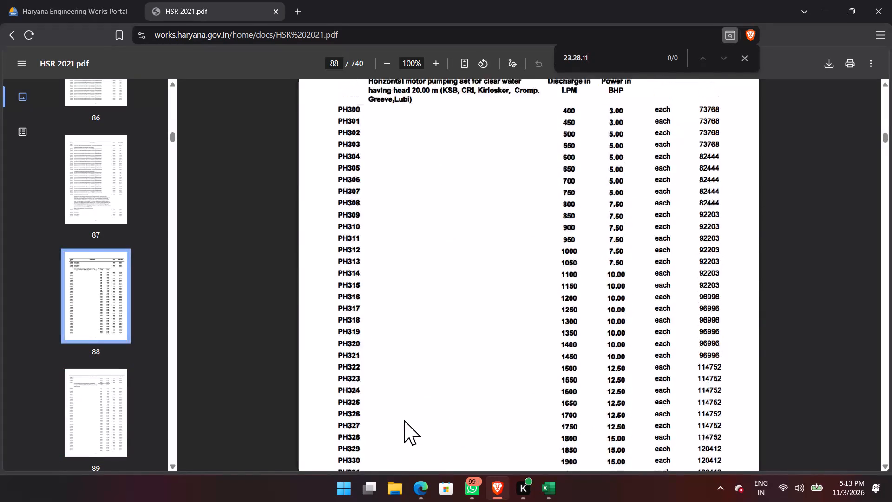
scroll(404, 420, "up", 2)
scroll(434, 422, "down", 12)
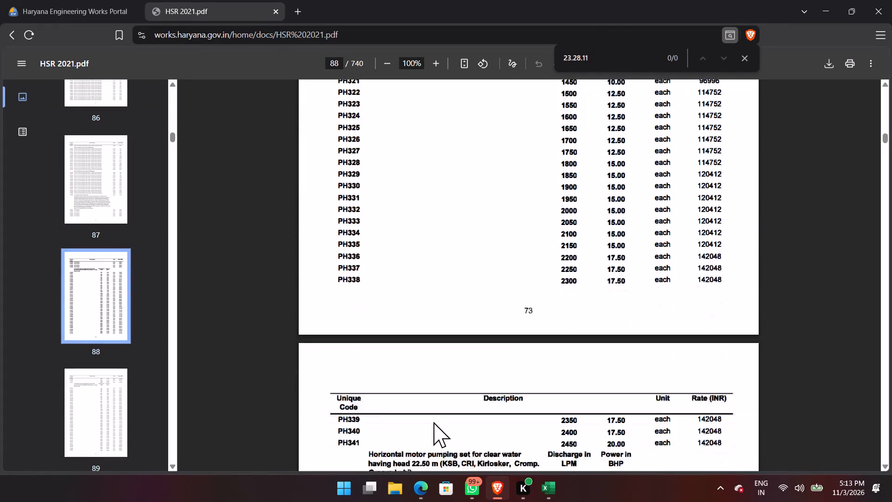
scroll(433, 422, "down", 1)
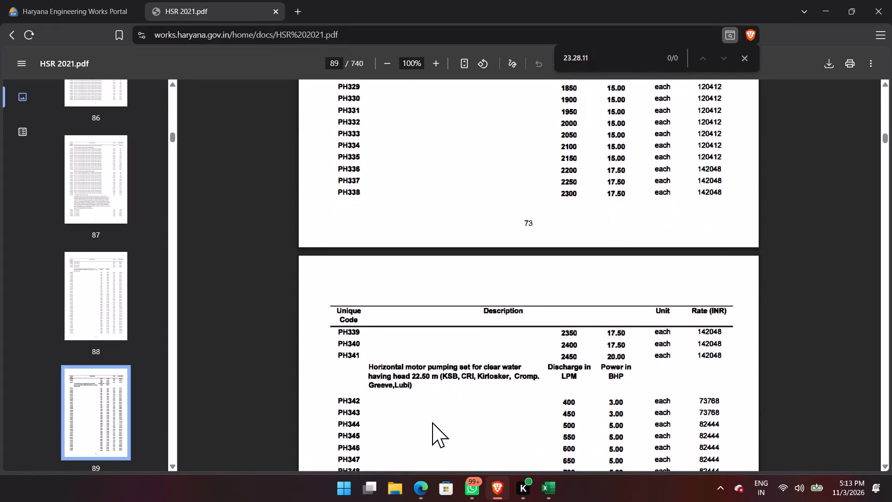
scroll(431, 422, "down", 4)
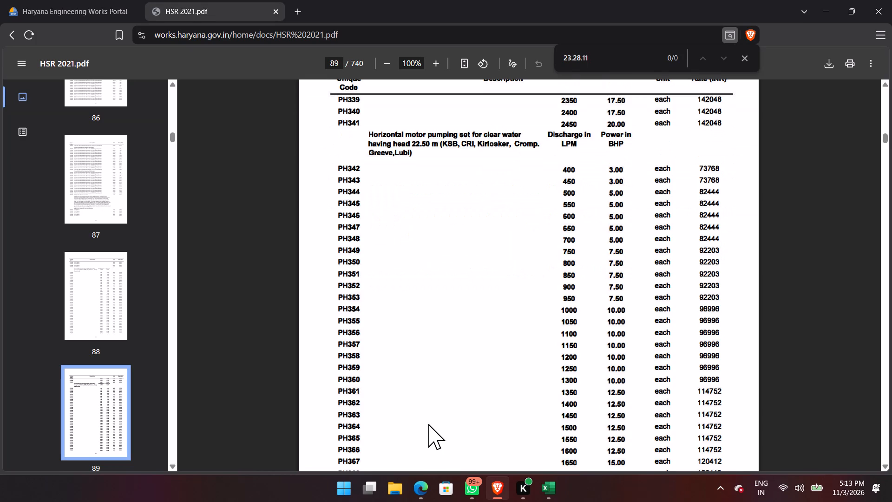
scroll(428, 424, "up", 10)
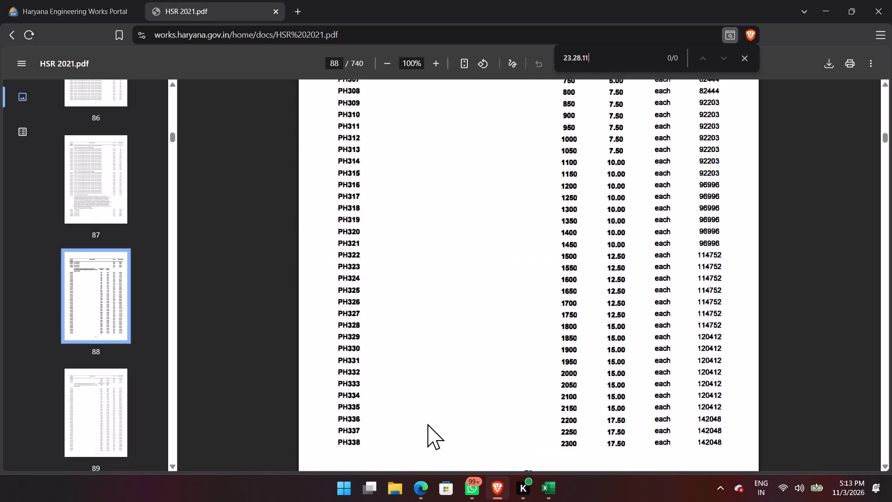
scroll(427, 424, "up", 3)
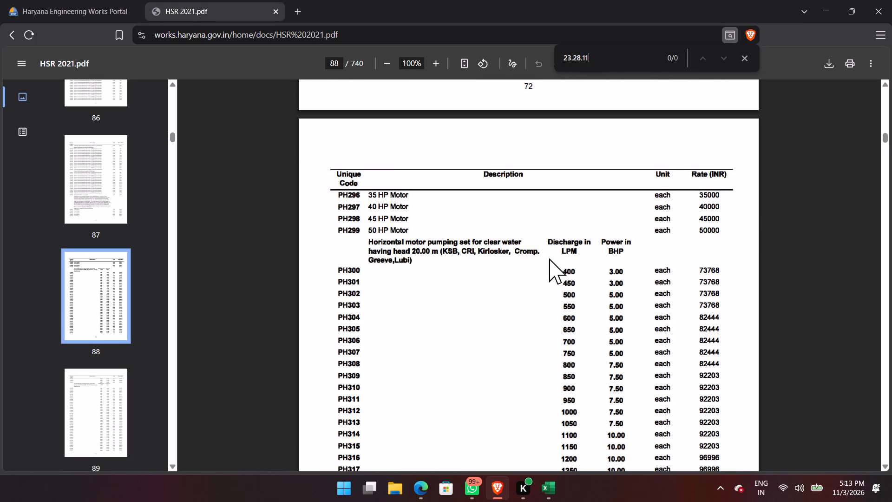
scroll(419, 370, "down", 12)
scroll(411, 369, "up", 1)
scroll(410, 369, "down", 7)
scroll(393, 366, "up", 1)
scroll(392, 366, "down", 7)
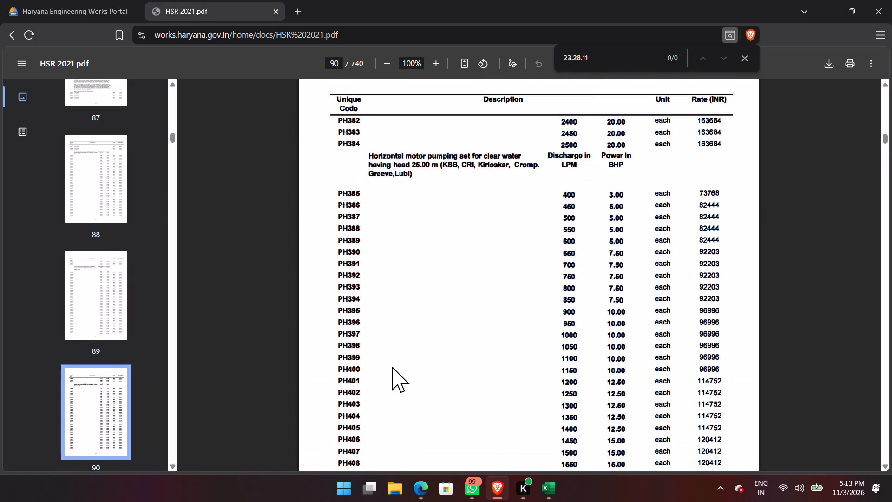
scroll(392, 367, "down", 20)
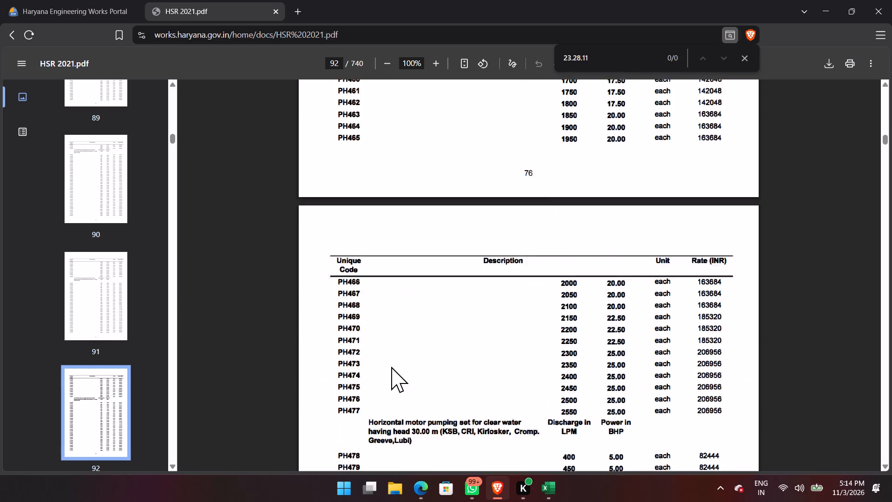
scroll(391, 367, "down", 20)
scroll(391, 367, "down", 8)
scroll(390, 369, "down", 13)
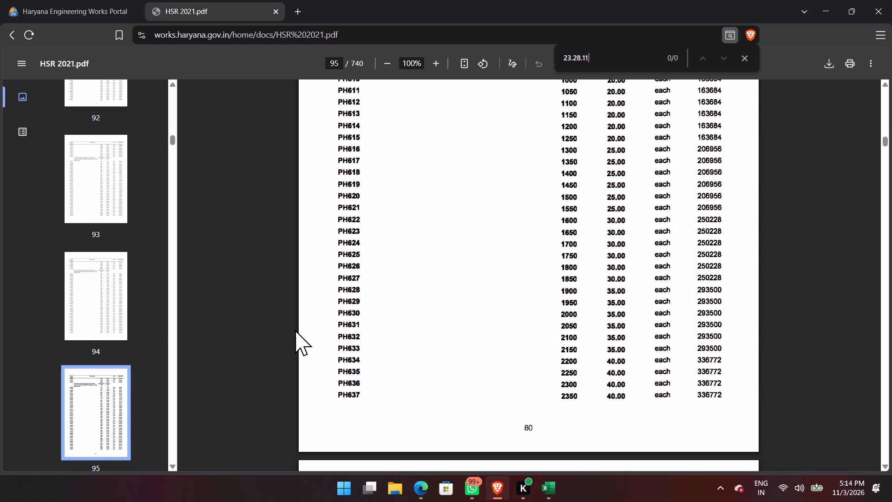
Return to the works portal, generate a fresh variation preview and examine the totals on its last page.
left_click(37, 0)
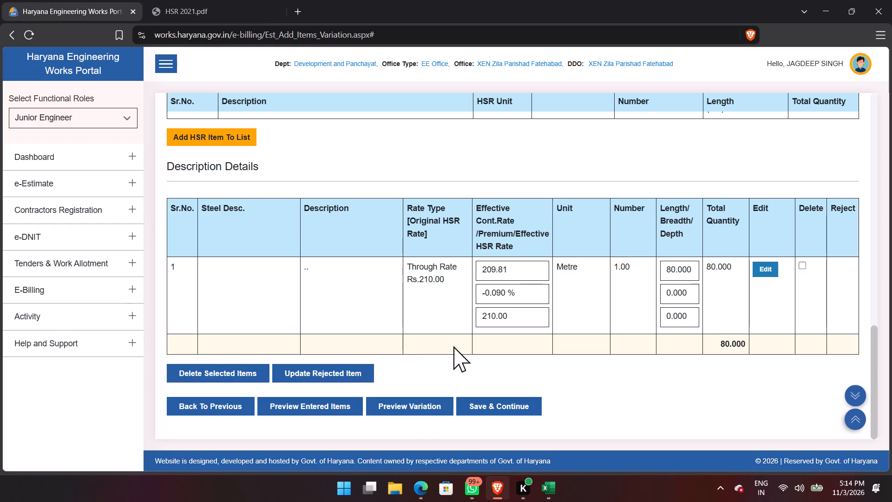
left_click(422, 408)
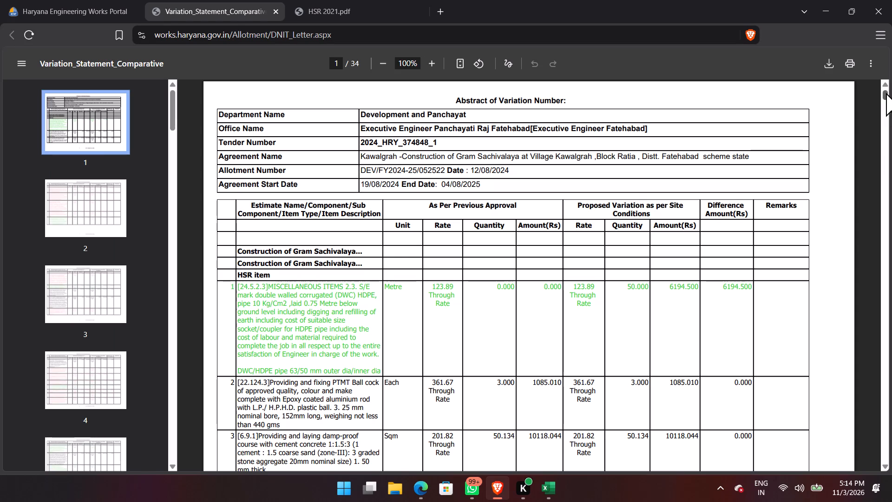
left_click_drag(886, 93, 886, 129)
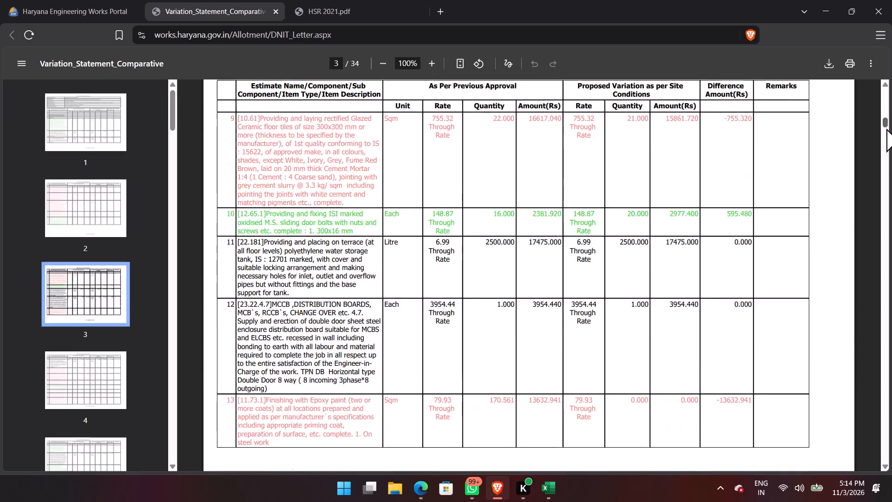
left_click_drag(886, 129, 890, 456)
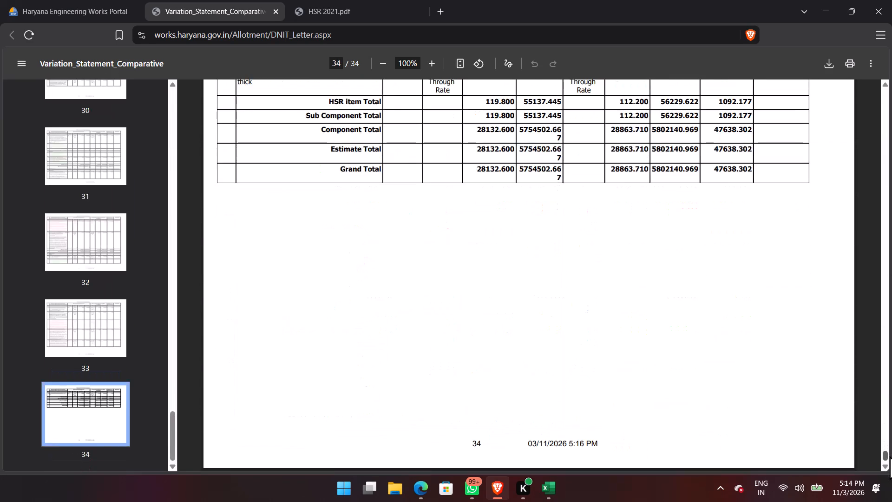
left_click_drag(890, 456, 890, 456)
scroll(705, 285, "up", 2)
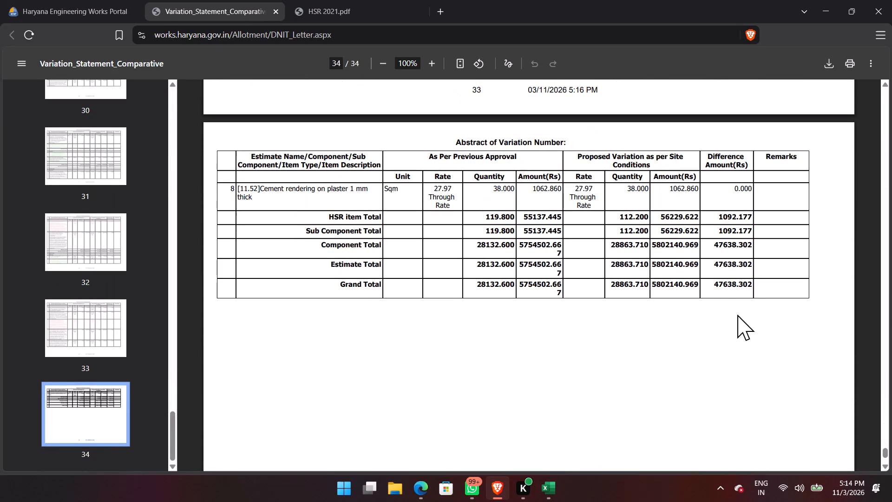
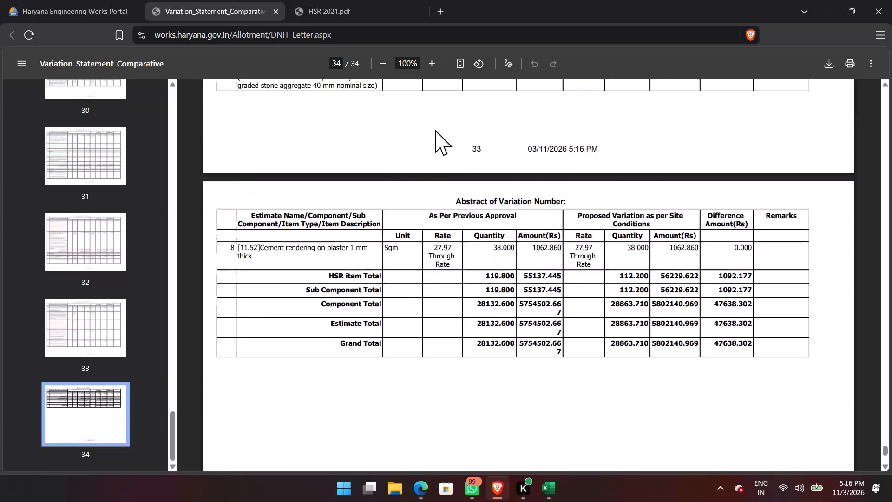
Review the NS items, the Parking ilpb items and their sub-component totals on pages 31 and 32 of the comparative statement.
scroll(349, 209, "up", 3)
scroll(400, 267, "up", 3)
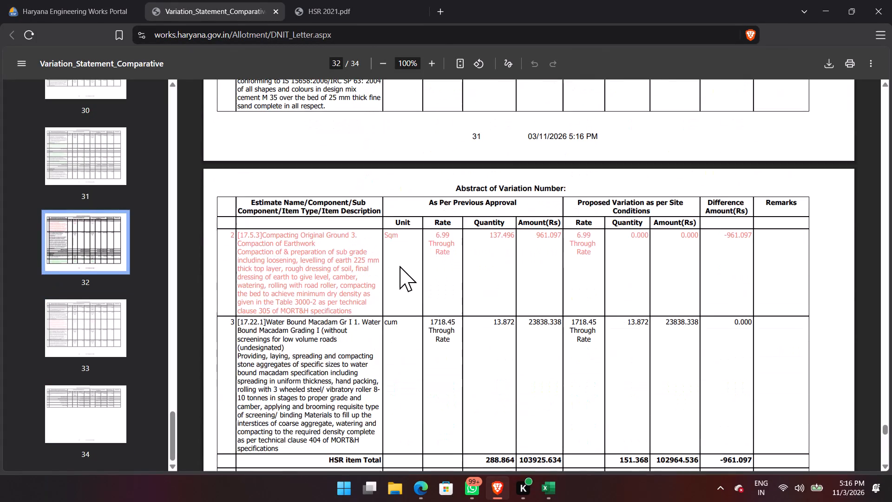
scroll(413, 264, "up", 4)
scroll(413, 264, "down", 1)
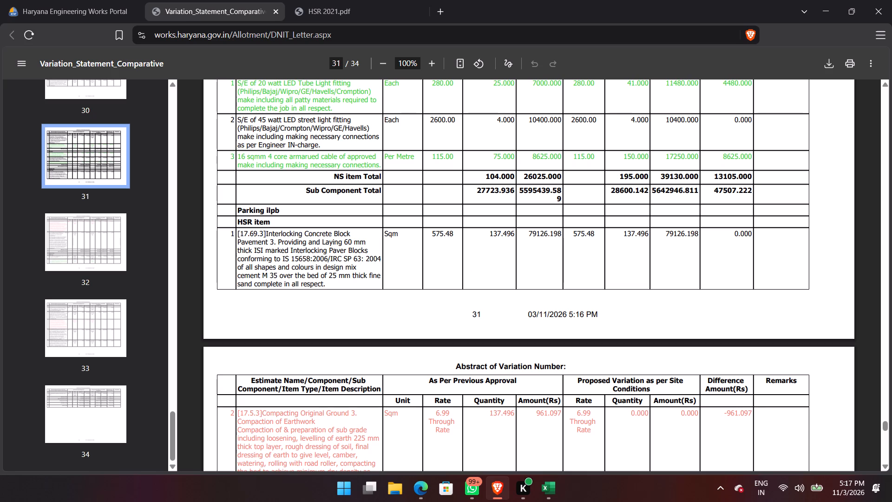
scroll(618, 249, "up", 1)
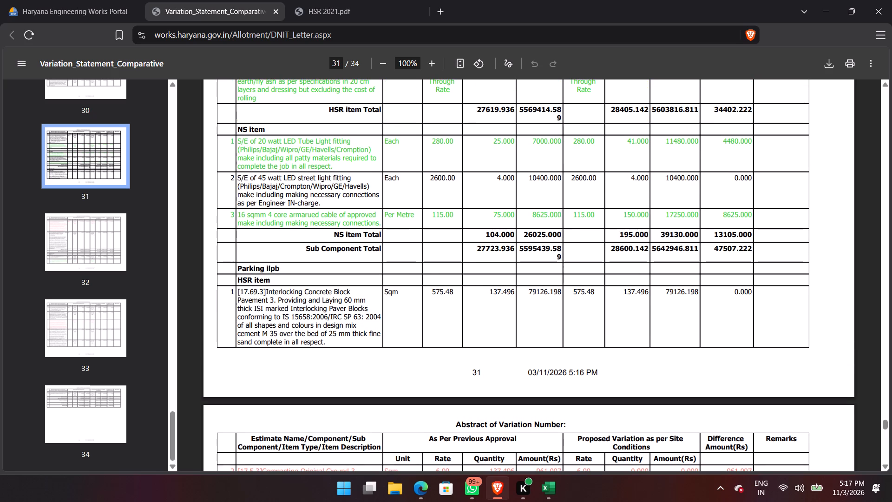
scroll(636, 308, "up", 1)
scroll(636, 306, "down", 1)
scroll(626, 303, "up", 2)
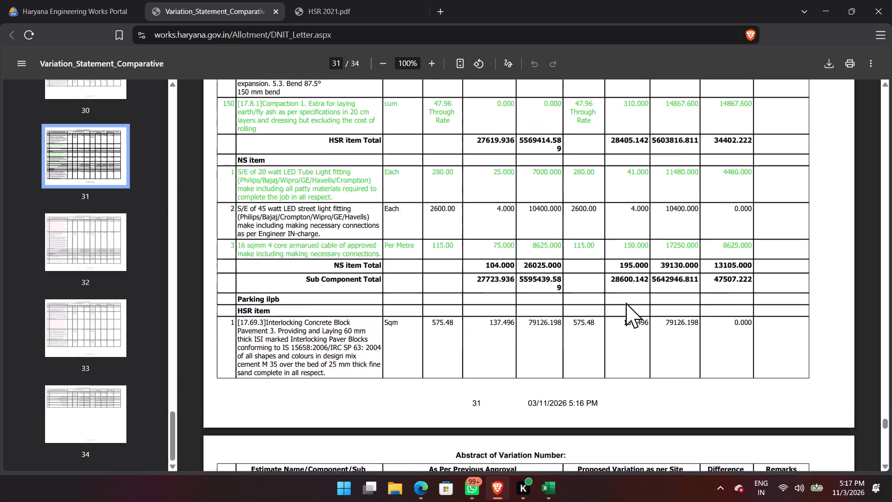
scroll(626, 303, "up", 2)
scroll(627, 240, "down", 4)
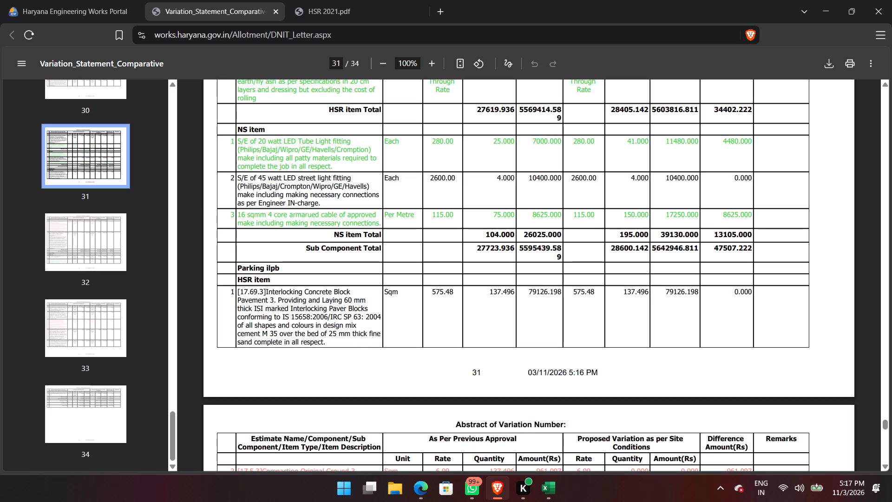
scroll(632, 269, "down", 1)
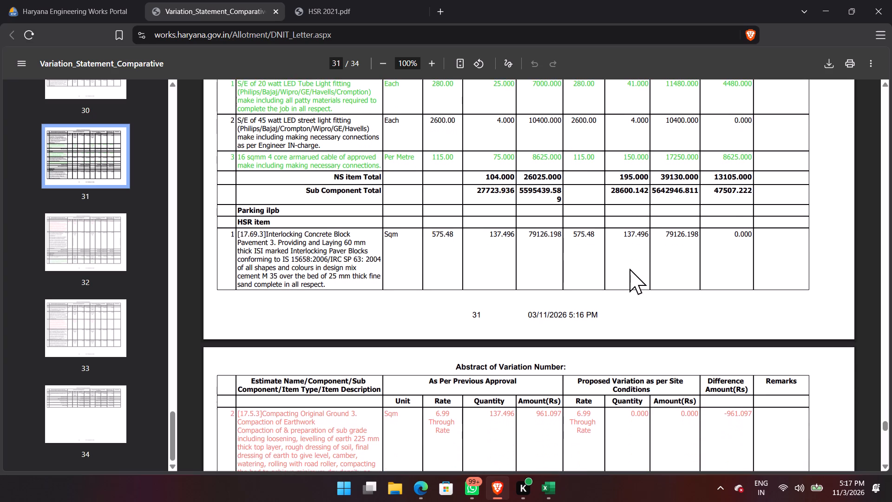
scroll(617, 269, "down", 3)
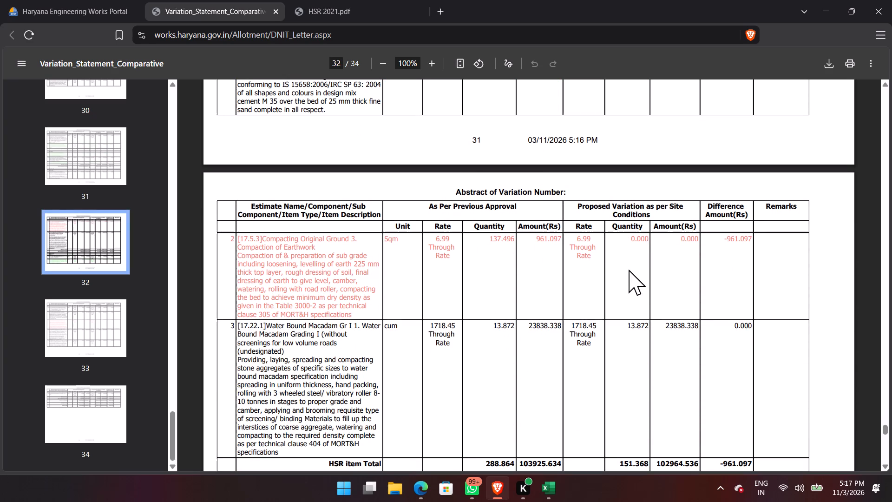
scroll(629, 270, "down", 1)
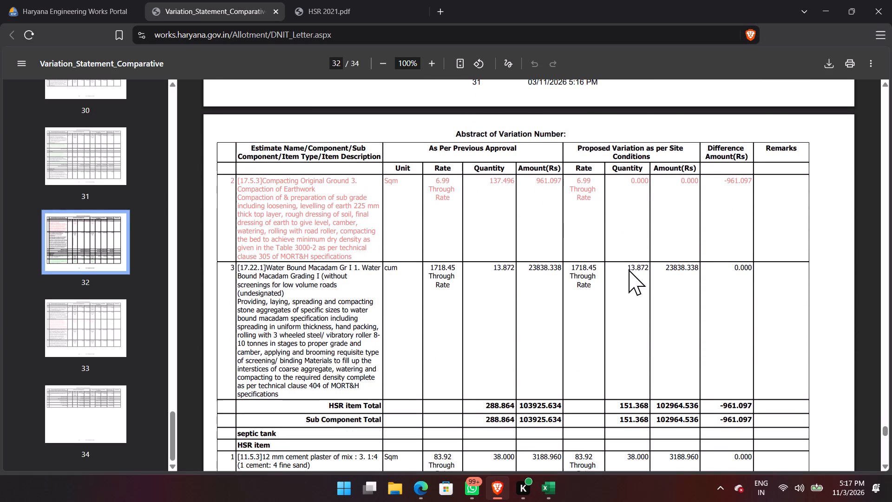
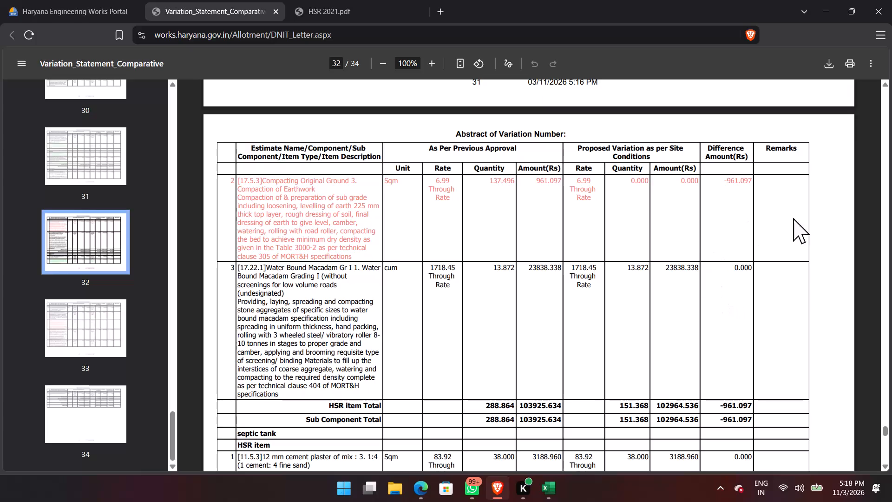
Set the sub-component to Parking ilpb and search its HSR items within the variation.
left_click(32, 0)
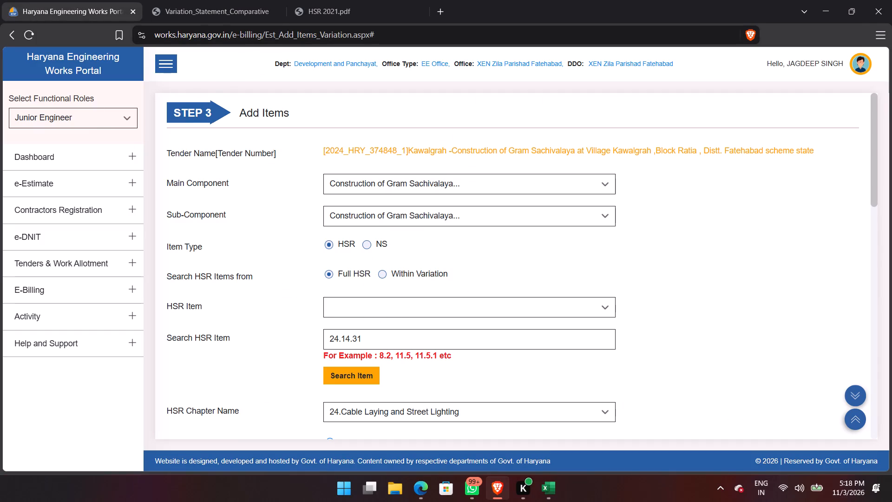
left_click(184, 0)
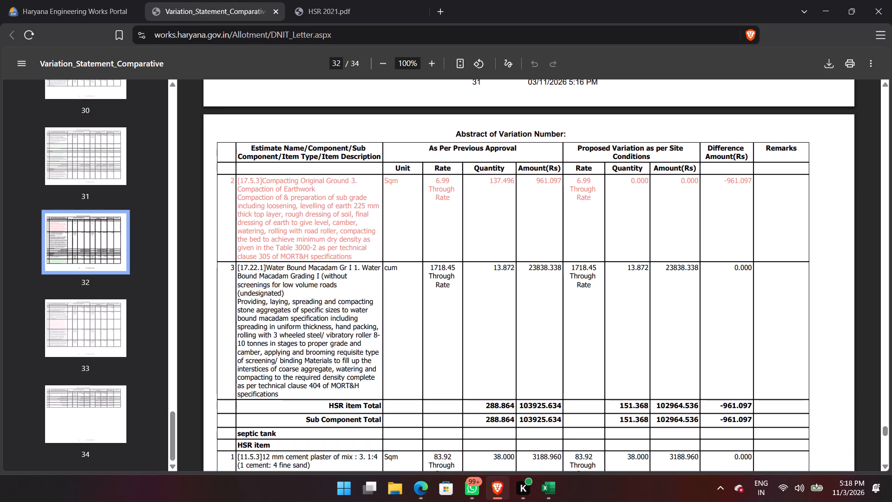
left_click(79, 4)
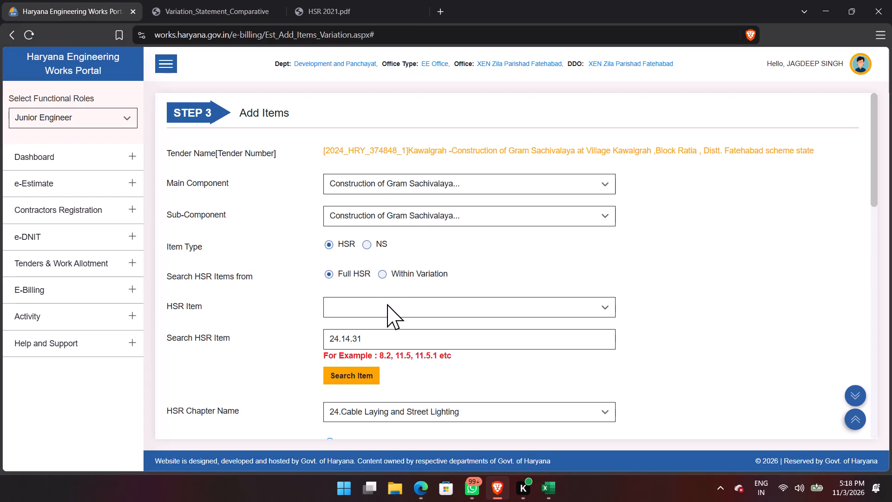
left_click(400, 205)
left_click(404, 206)
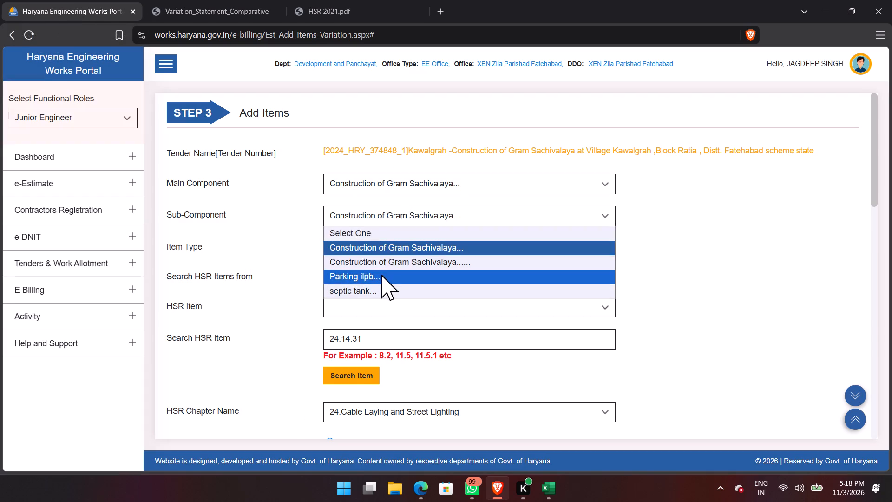
left_click(381, 275)
scroll(403, 280, "down", 3)
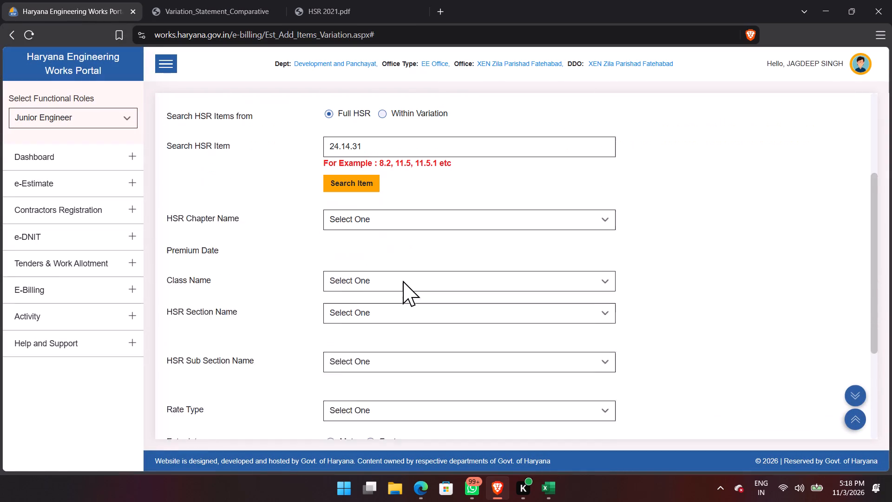
left_click(379, 205)
left_click(385, 215)
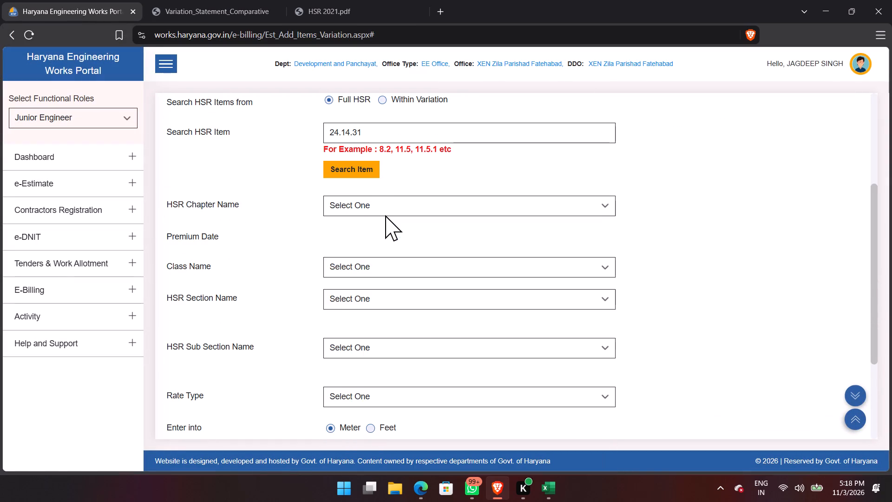
scroll(385, 215, "up", 3)
left_click(389, 274)
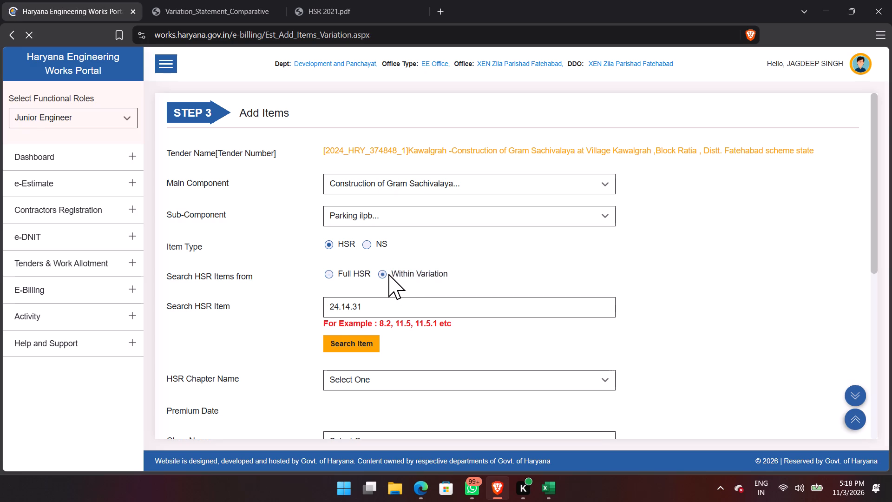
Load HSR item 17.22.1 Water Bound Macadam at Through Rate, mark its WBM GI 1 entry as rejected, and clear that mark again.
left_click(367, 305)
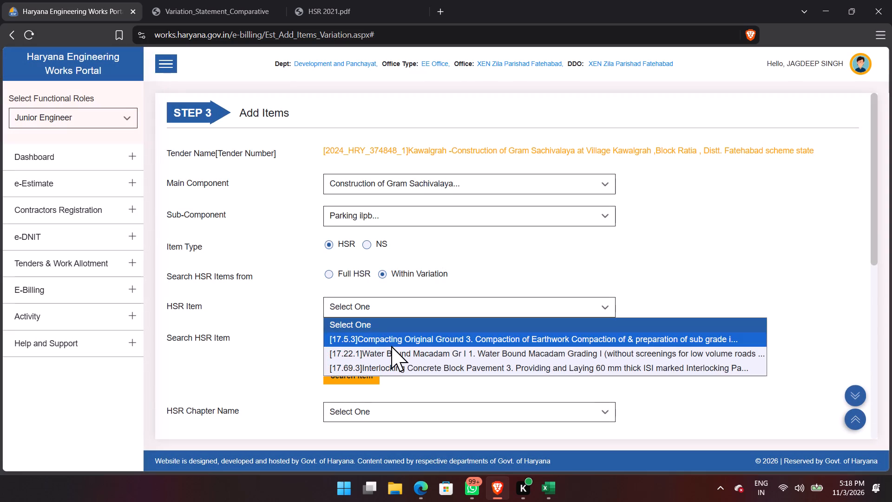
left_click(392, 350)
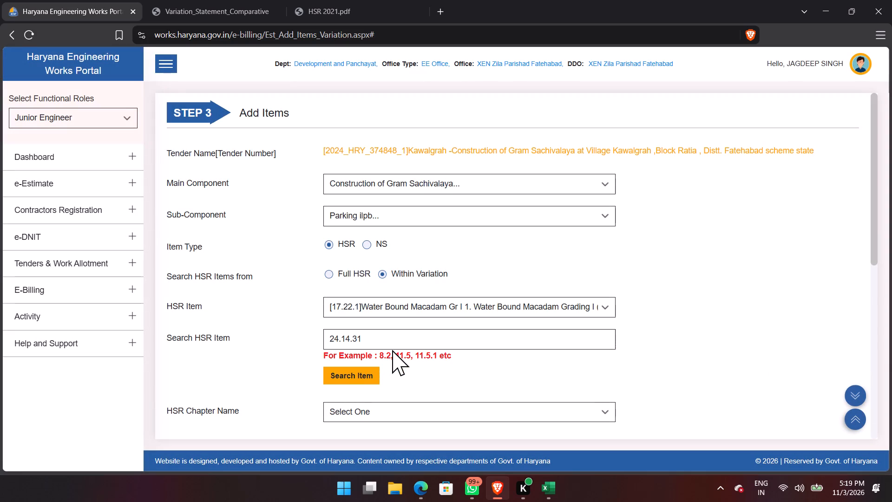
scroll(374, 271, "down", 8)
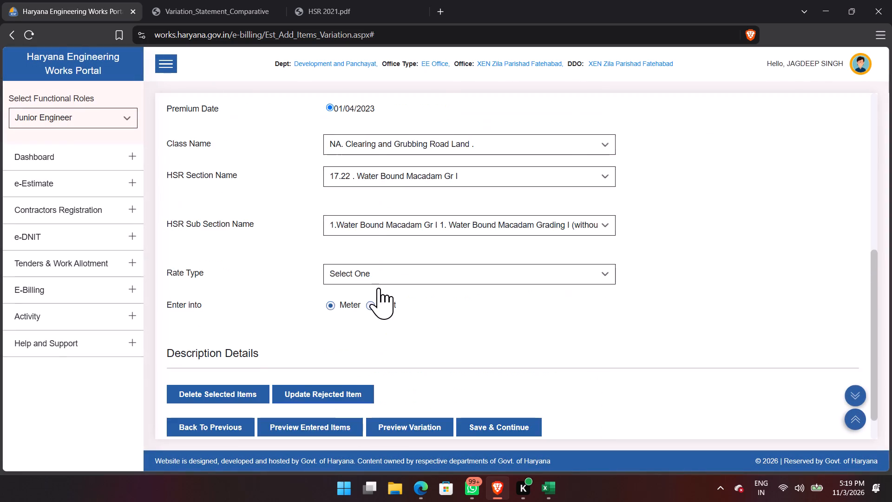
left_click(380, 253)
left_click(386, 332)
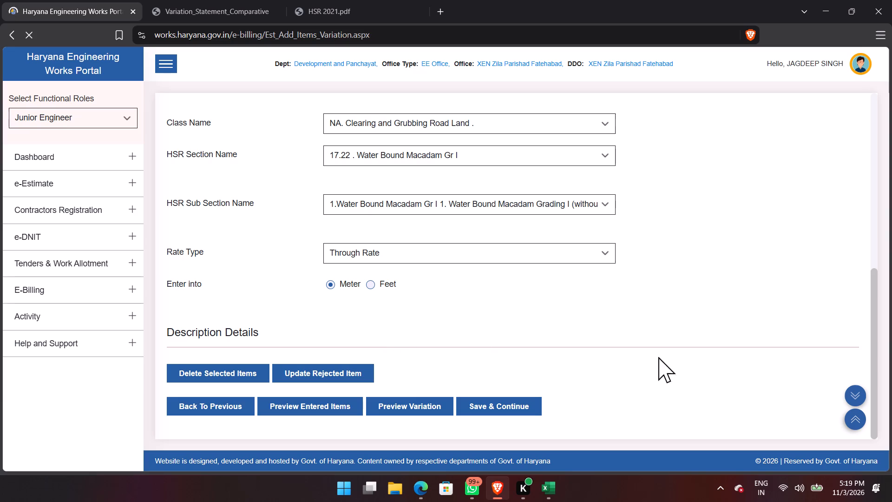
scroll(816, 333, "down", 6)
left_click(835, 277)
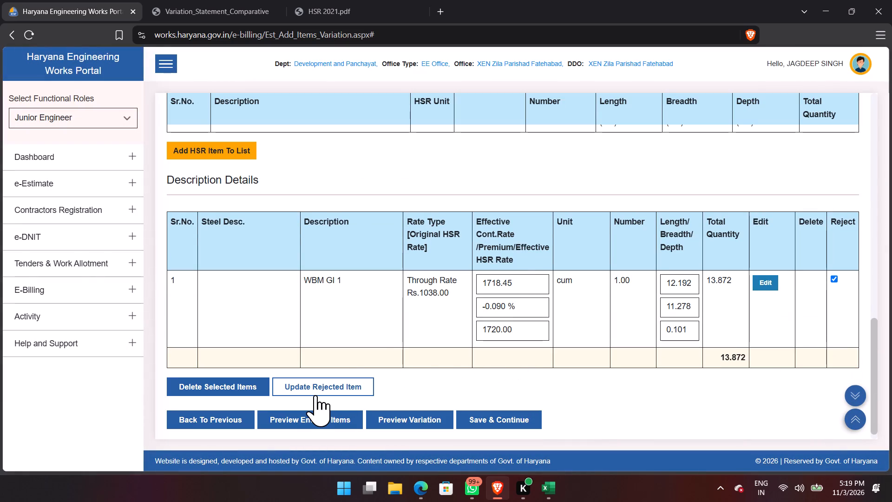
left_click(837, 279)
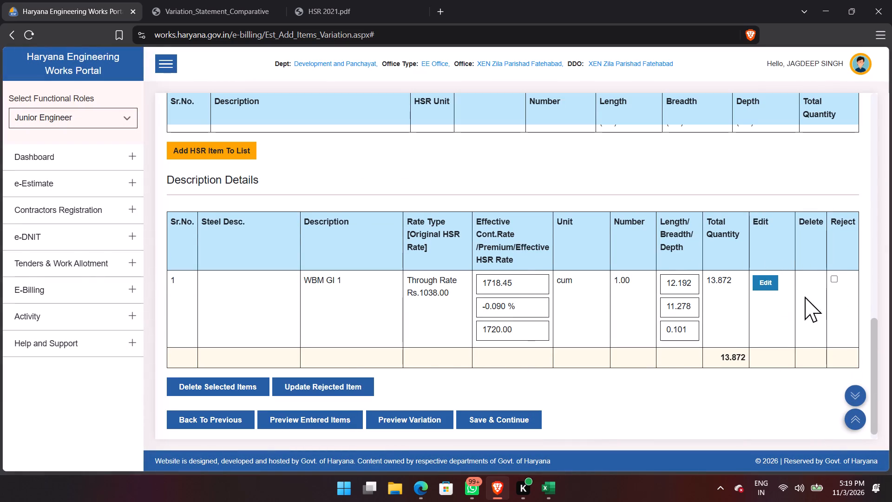
Load Parking ilpb item 17.5.3 Compacting Original Ground at Through Rate, clear the reject mark on its Pre entry, and update the rejected item.
scroll(534, 330, "up", 6)
scroll(390, 251, "up", 4)
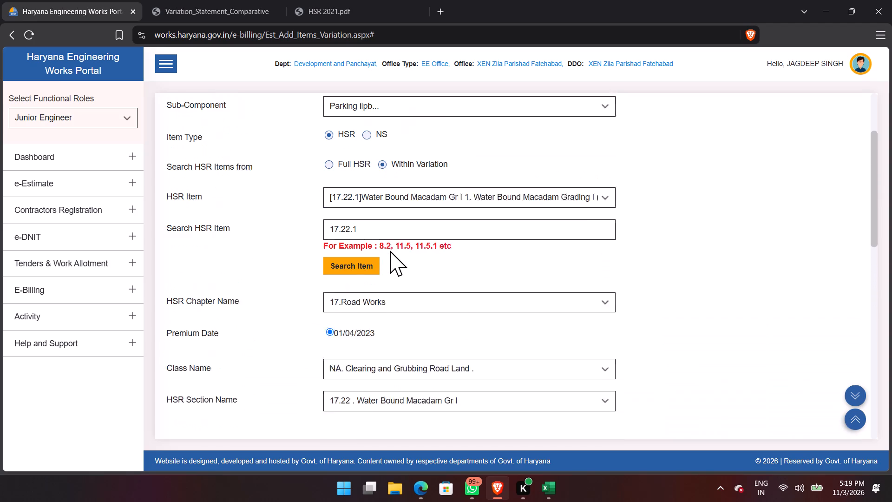
left_click(381, 218)
left_click(381, 251)
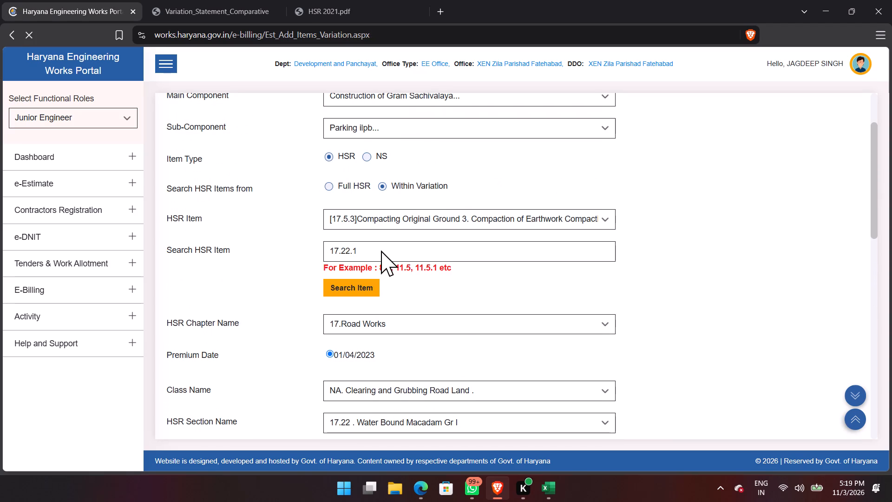
scroll(380, 246, "down", 7)
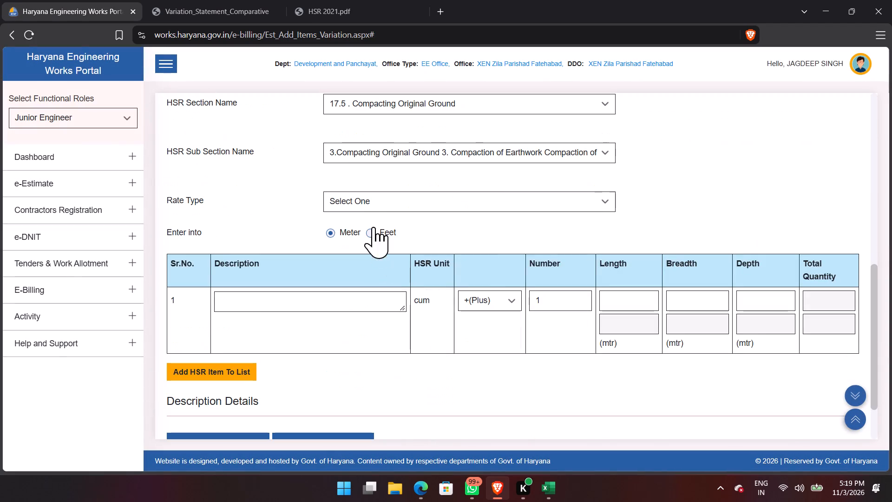
left_click(371, 203)
left_click(374, 258)
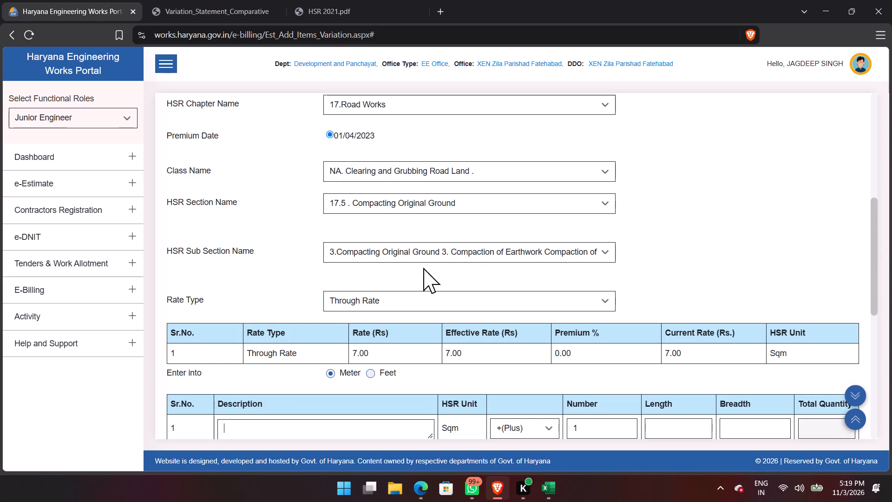
scroll(505, 292, "down", 5)
left_click(835, 336)
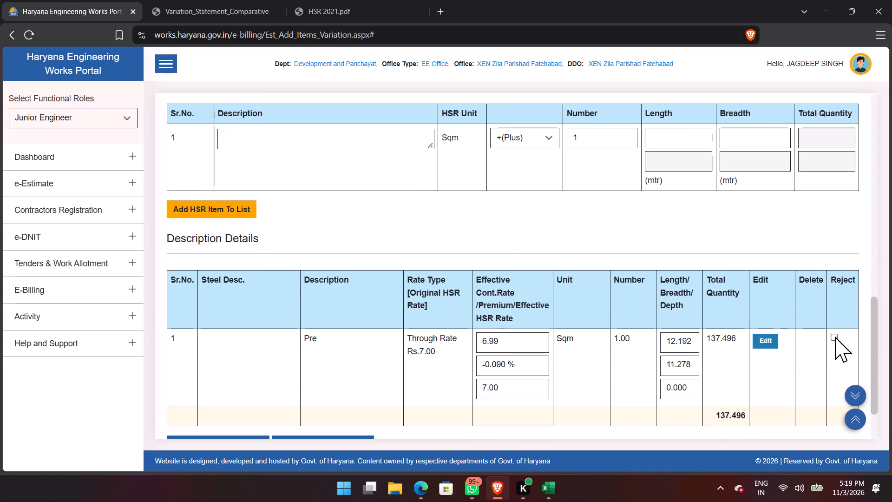
scroll(464, 264, "down", 3)
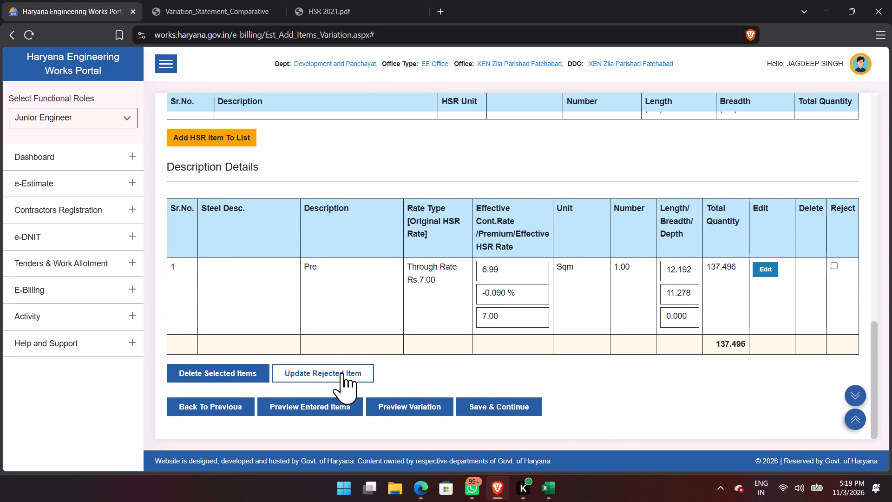
left_click(342, 373)
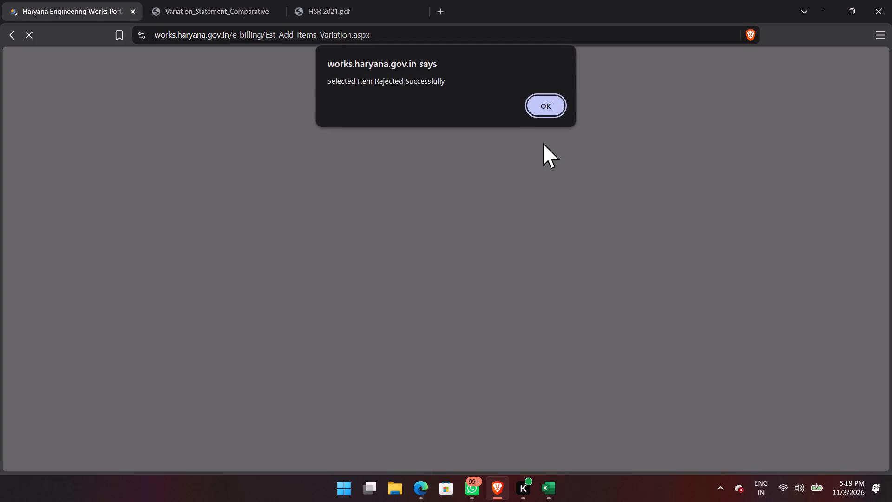
left_click(545, 103)
Replace the old comparative statement with a fresh variation preview and check the Parking ilpb items on pages 31 and 32.
left_click(241, 9)
left_click(275, 9)
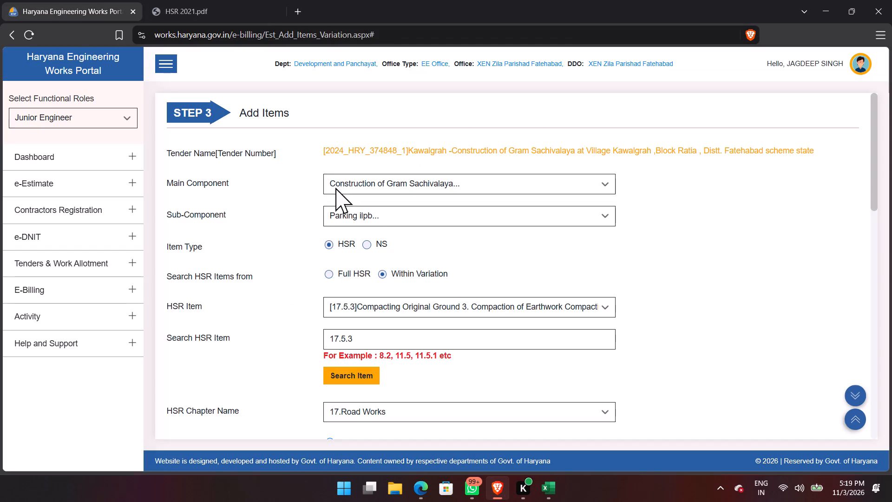
scroll(395, 243, "down", 7)
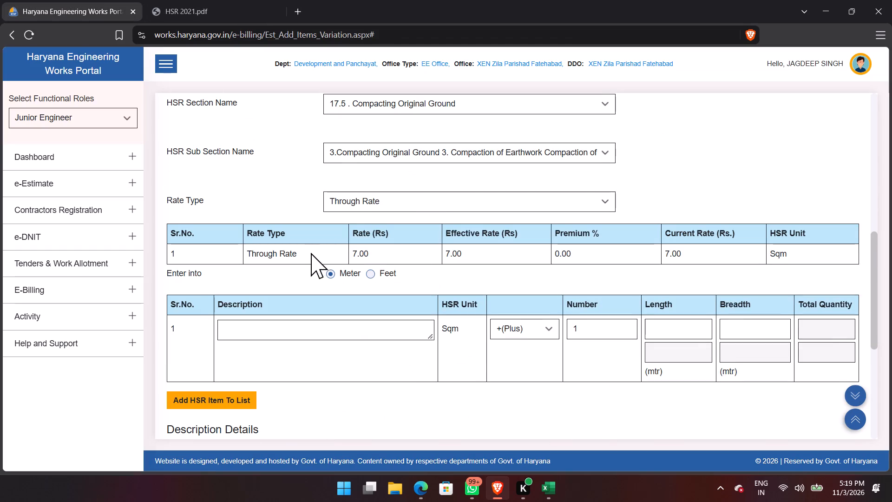
scroll(332, 248, "down", 5)
scroll(249, 263, "up", 7)
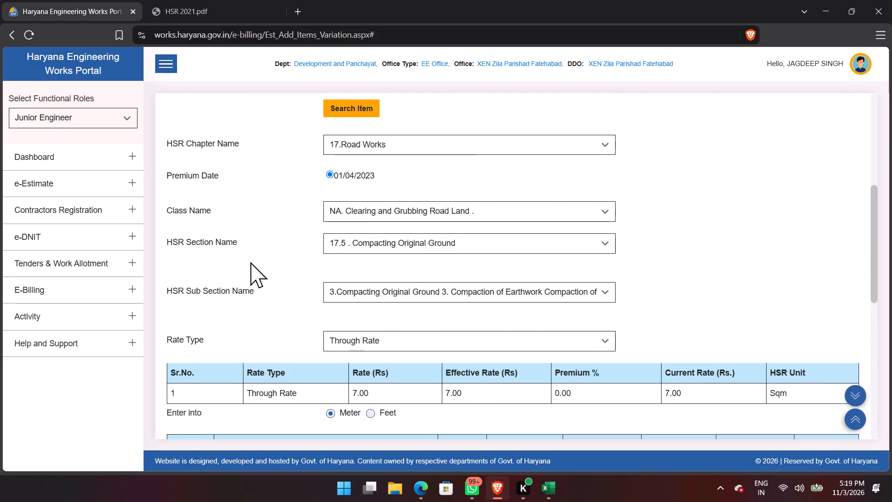
scroll(360, 279, "down", 7)
left_click(401, 409)
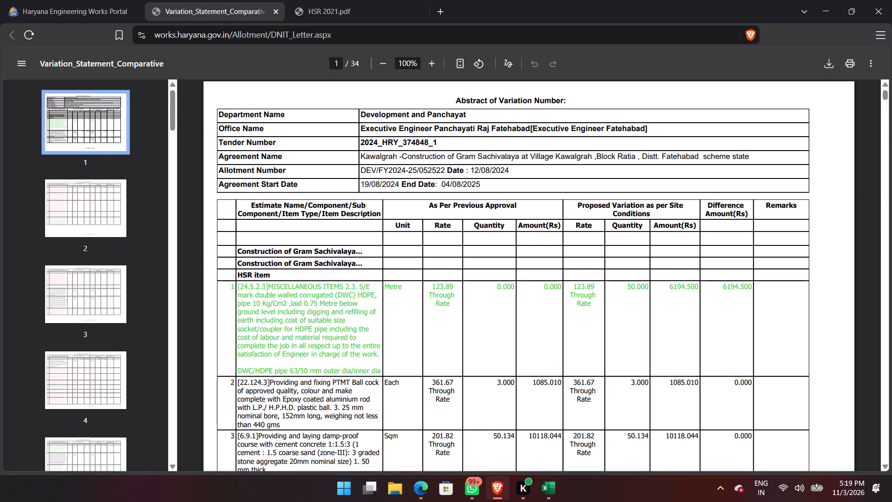
left_click_drag(883, 94, 891, 365)
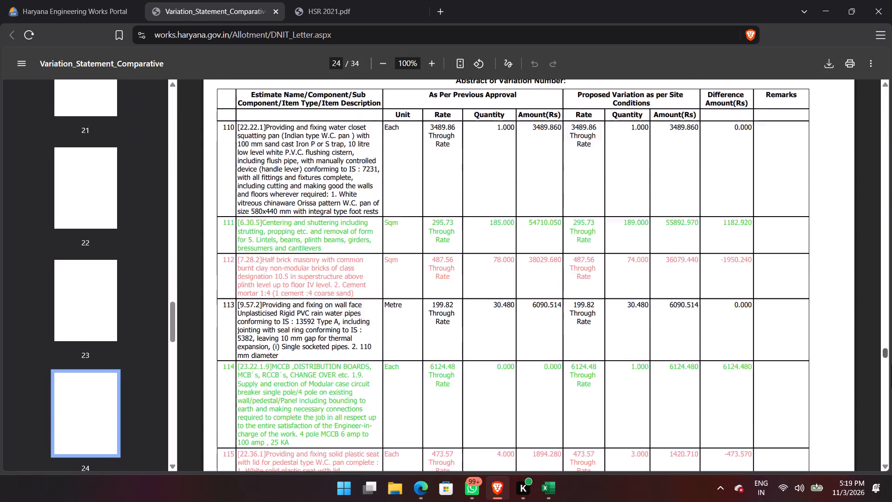
left_click_drag(891, 365, 891, 457)
scroll(641, 297, "up", 10)
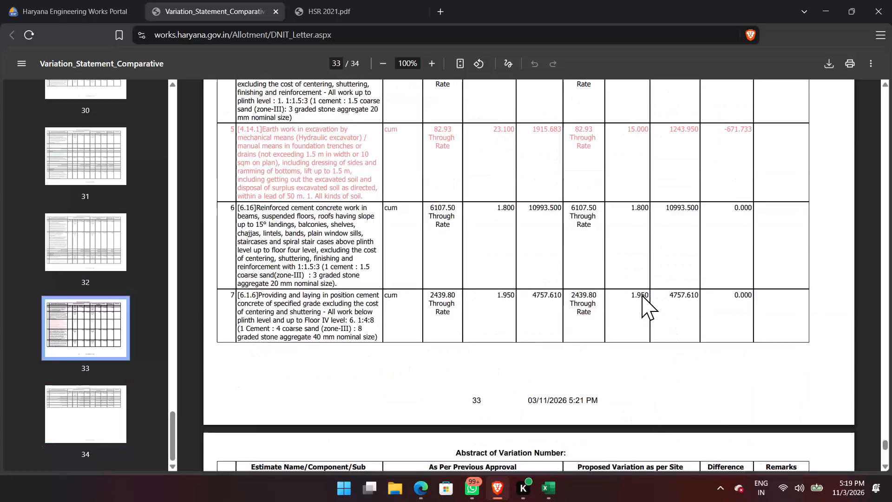
scroll(642, 295, "up", 11)
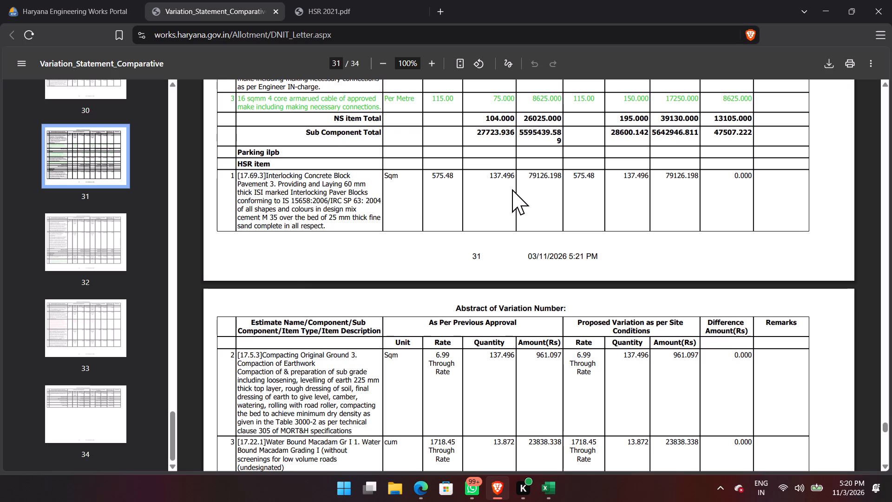
Update the Pre entry of Parking ilpb item 17.5.3 Compacting Original Ground to length 1 and breadth 65 metres.
left_click(50, 4)
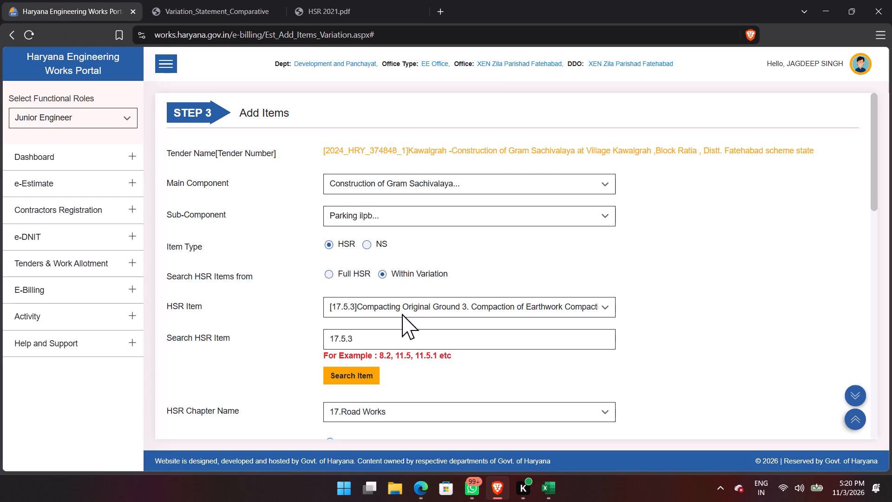
left_click(407, 314)
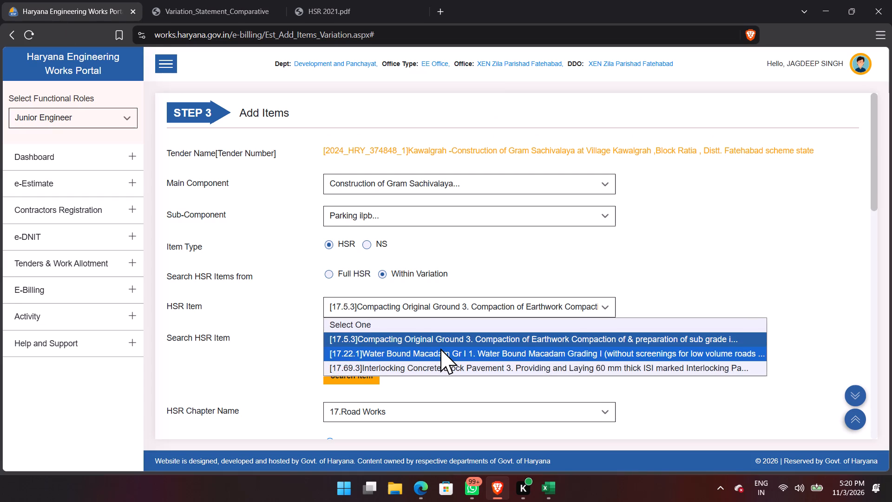
left_click(227, 0)
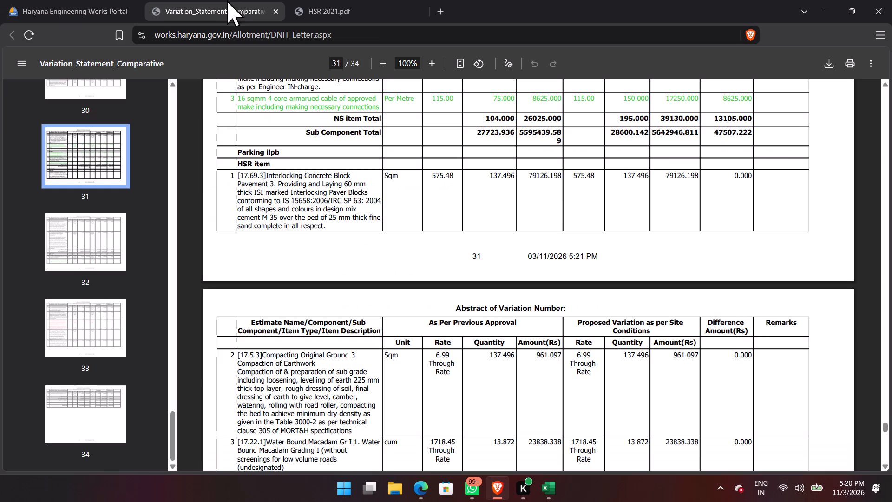
left_click(59, 4)
scroll(405, 339, "down", 4)
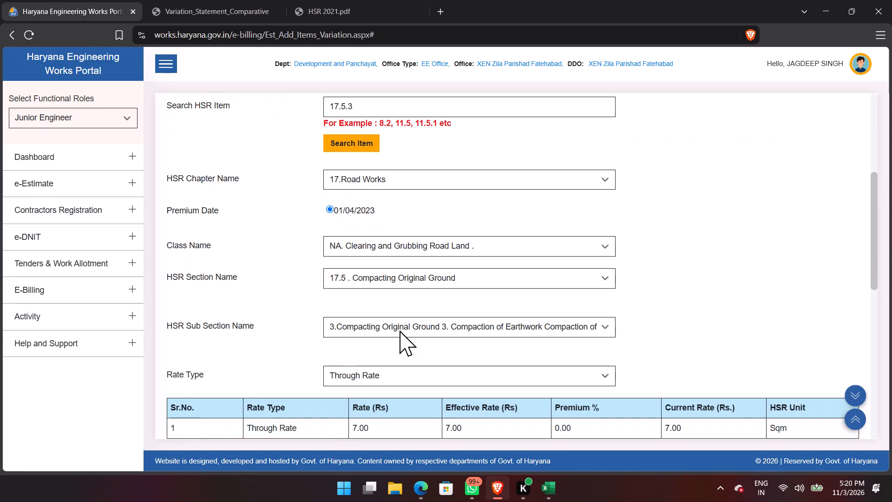
scroll(401, 313, "down", 5)
scroll(544, 304, "down", 2)
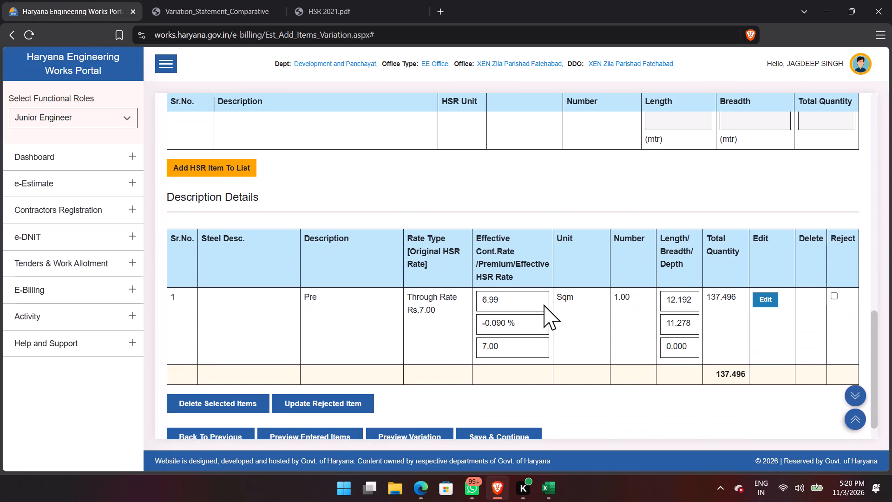
left_click(774, 304)
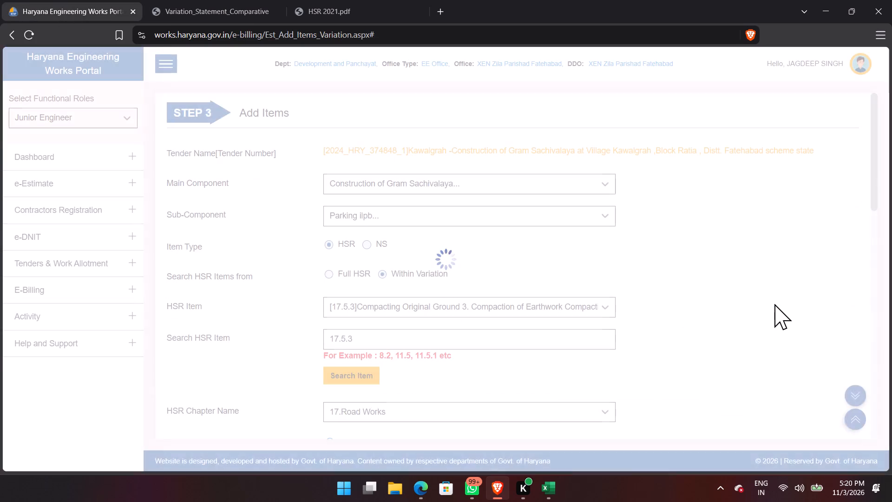
scroll(736, 224, "down", 6)
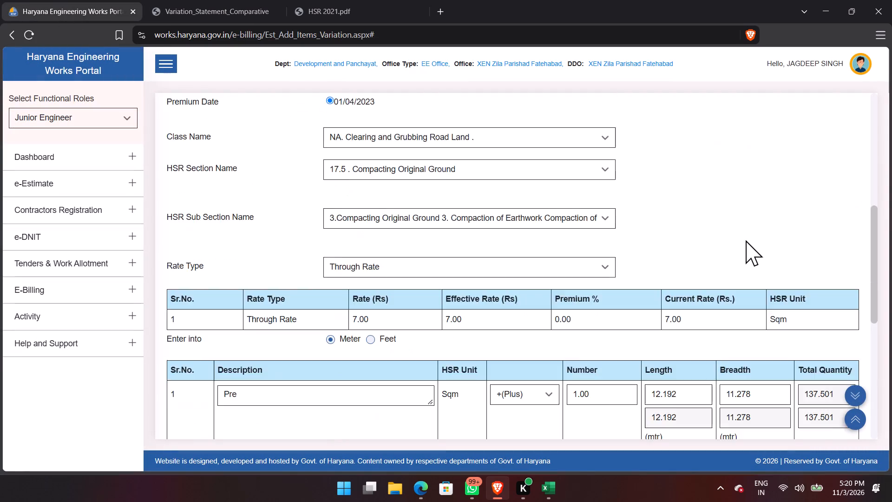
scroll(746, 240, "down", 4)
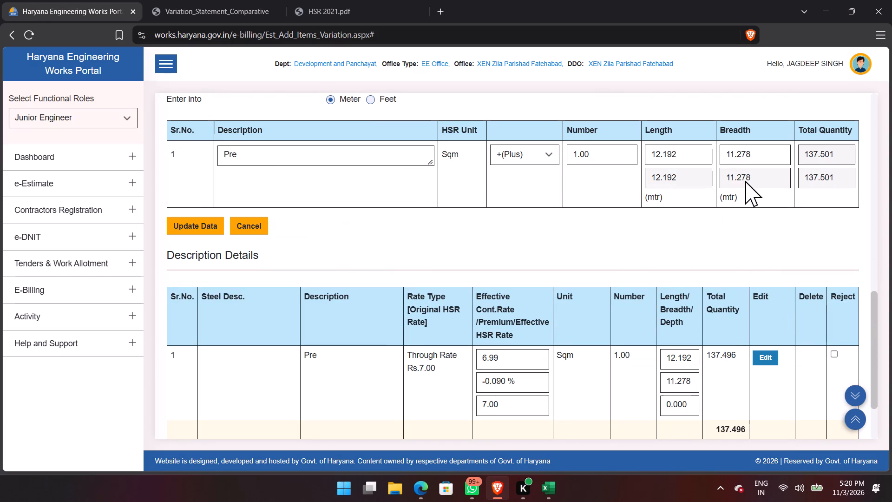
left_click_drag(691, 159, 636, 158)
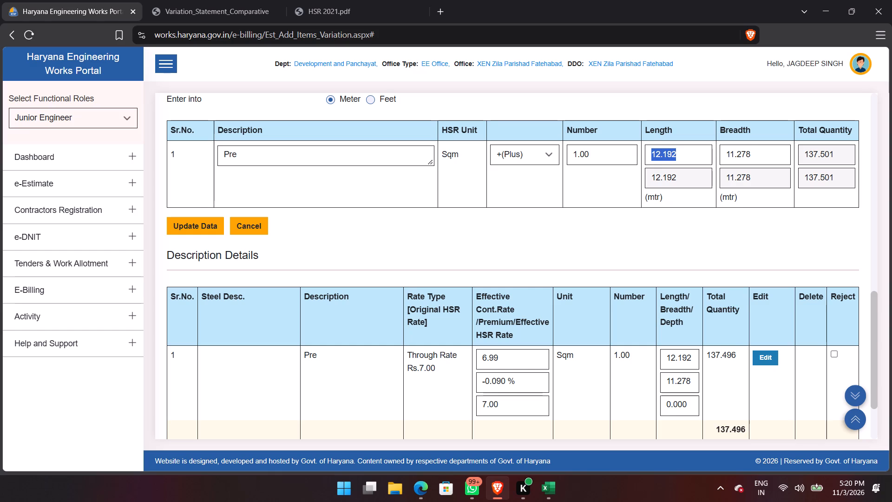
key("1")
key("Tab")
type("65")
key("Tab")
key("Return")
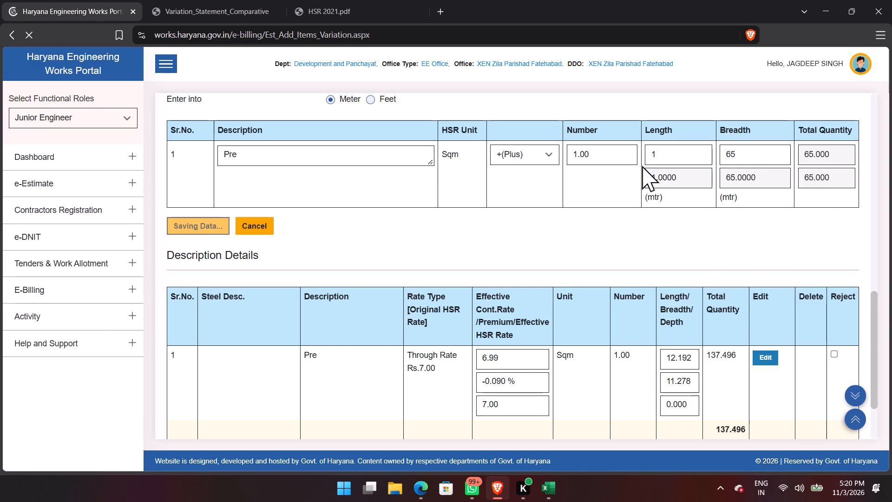
left_click(551, 99)
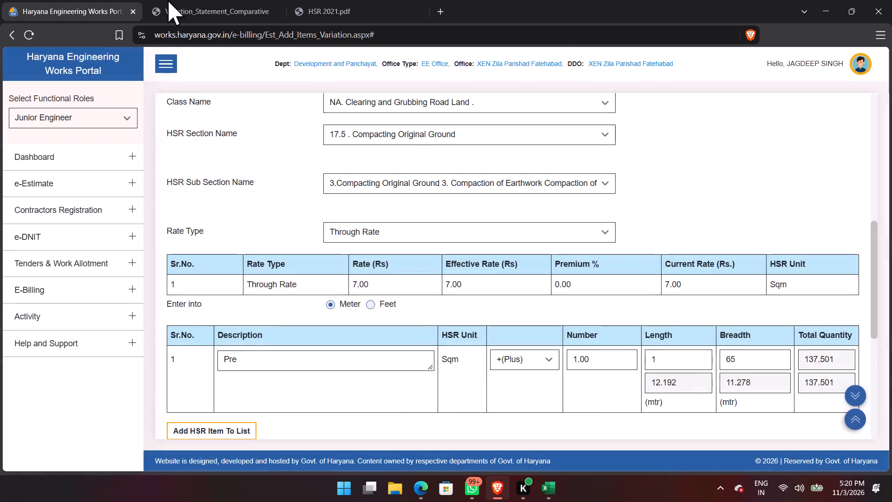
Load Parking ilpb item 17.22.1 Water Bound Macadam at Through Rate and open its WBM GI 1 entry for editing.
scroll(375, 192, "up", 7)
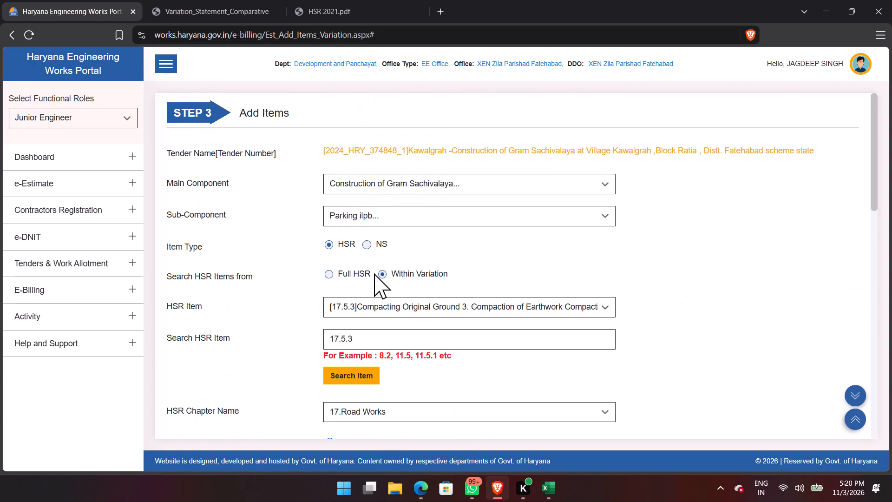
left_click(365, 305)
left_click(368, 355)
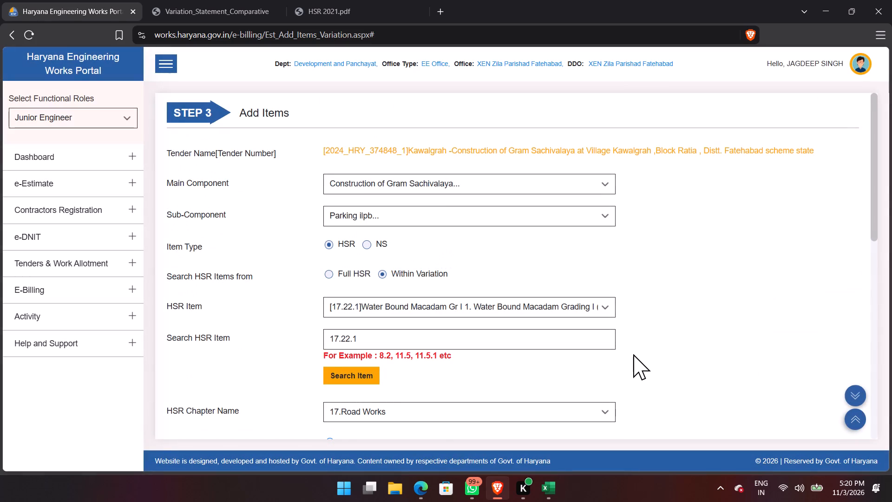
scroll(635, 353, "down", 7)
scroll(426, 291, "up", 5)
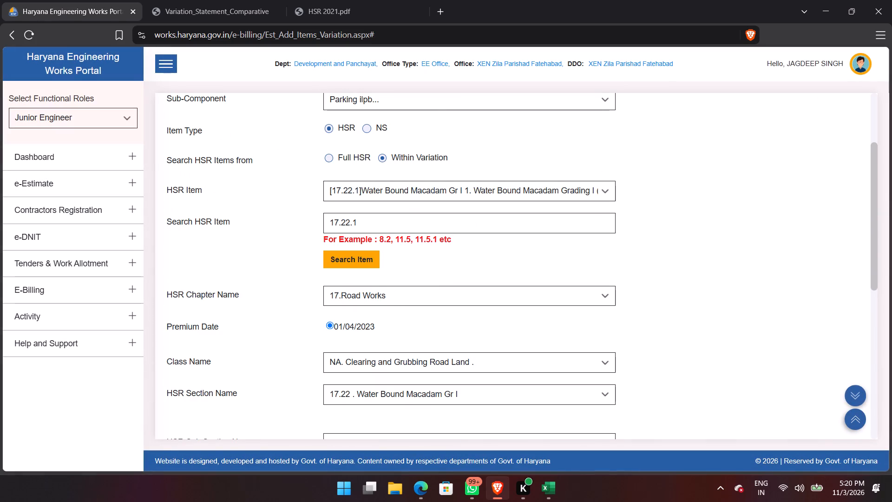
scroll(380, 313, "down", 2)
left_click(358, 370)
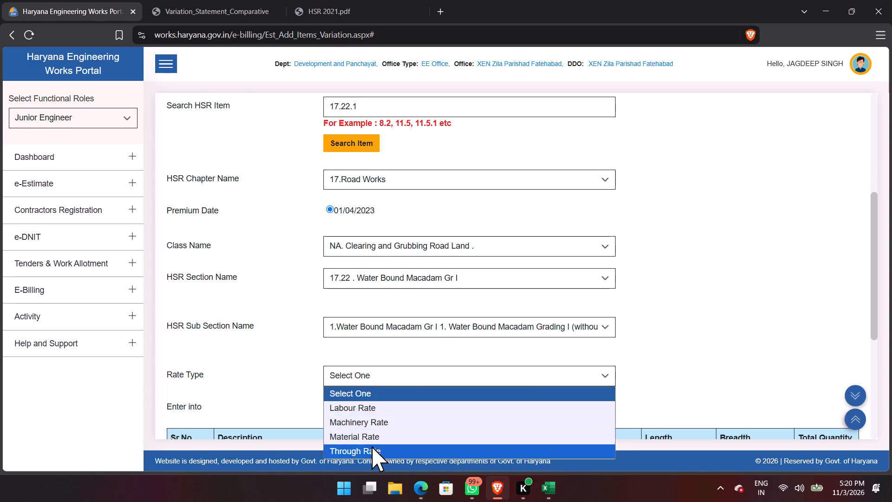
left_click(372, 446)
scroll(544, 326, "down", 7)
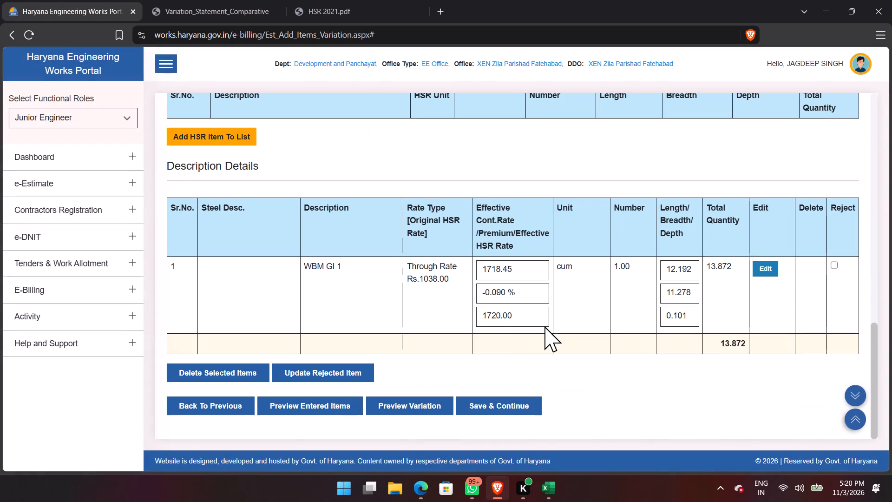
scroll(453, 337, "up", 5)
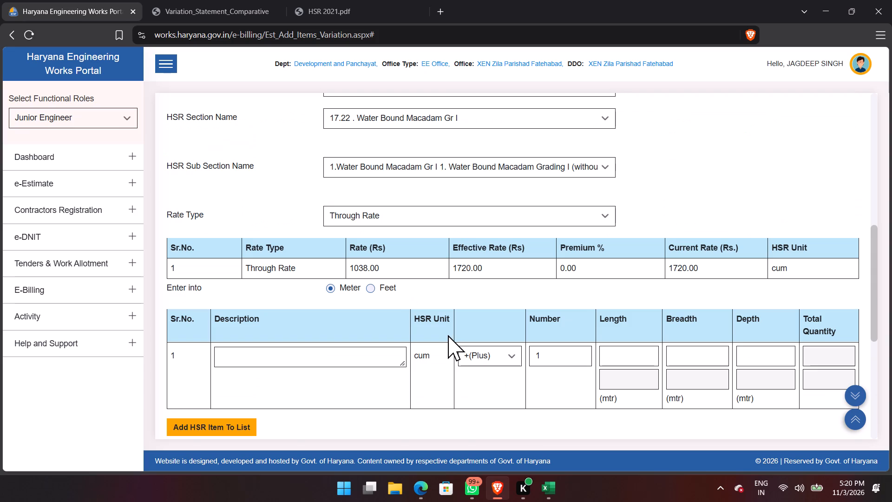
scroll(629, 388, "down", 4)
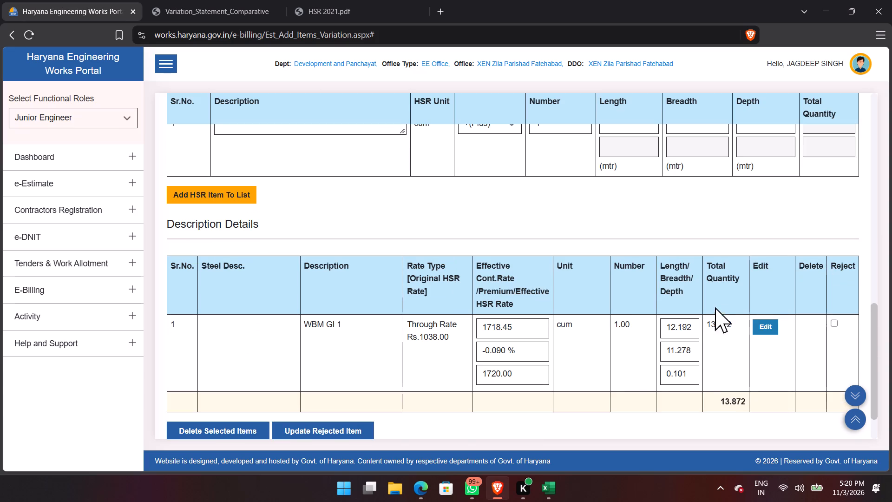
left_click(767, 327)
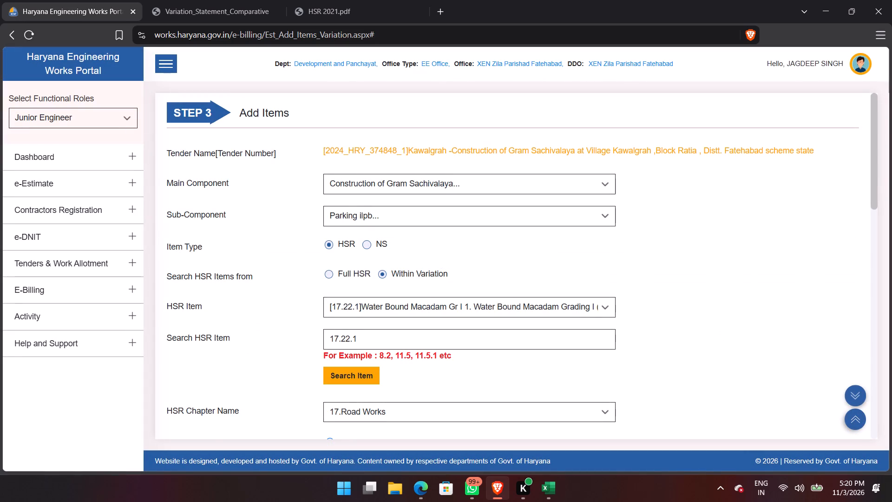
scroll(404, 370, "down", 3)
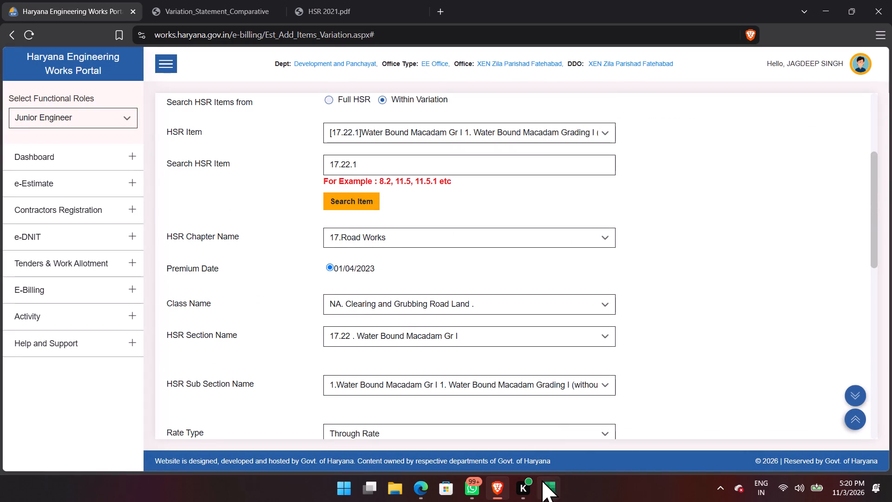
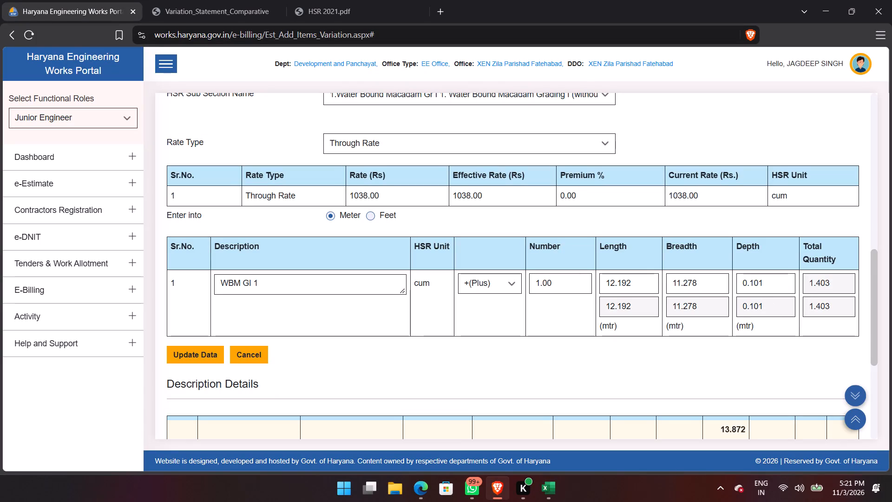
Update the WBM GI 1 entry of Parking ilpb item 17.22.1 to length 1, breadth 1 and depth 6.50 metres.
left_click_drag(642, 284, 577, 286)
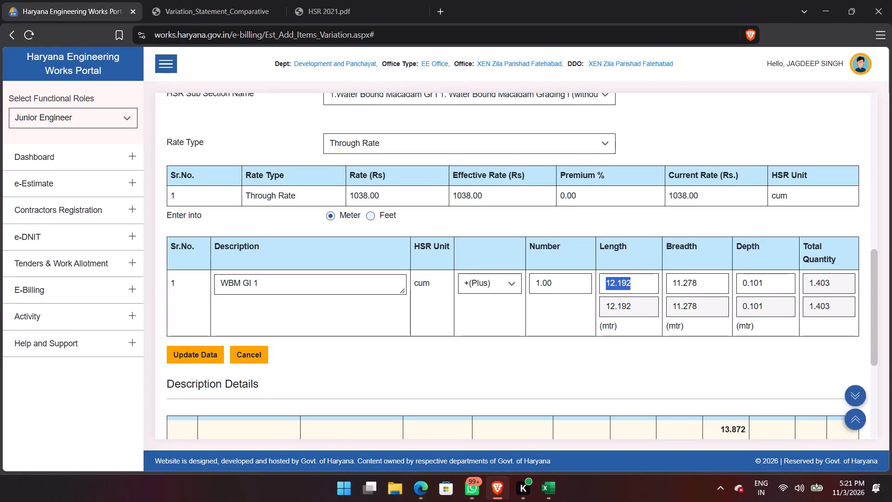
key("1")
key("Tab")
key("1")
key("Tab")
type("6.50")
left_click(181, 353)
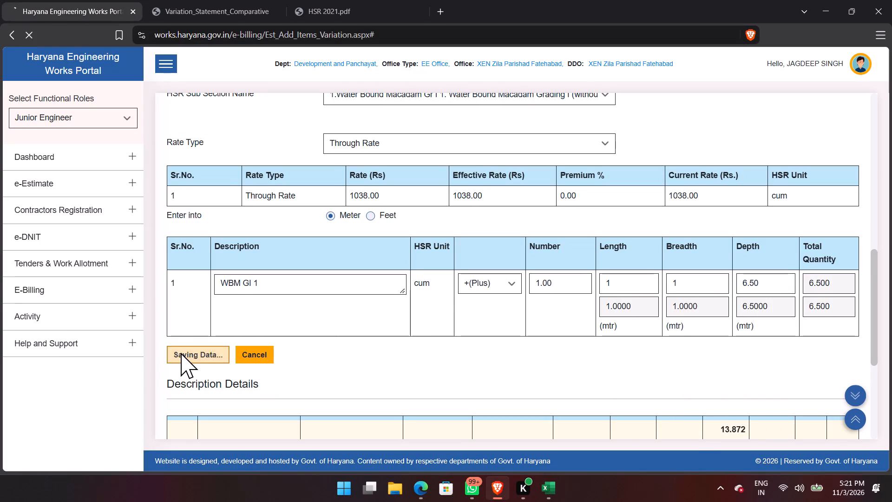
left_click(552, 112)
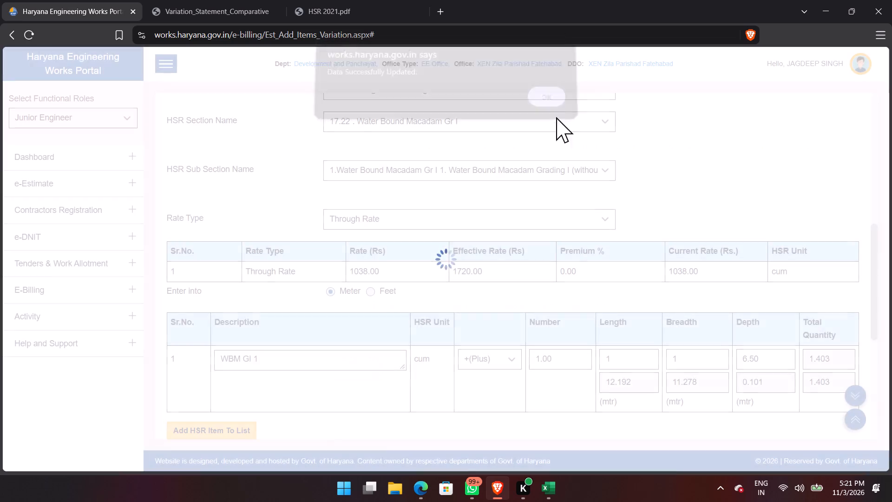
scroll(716, 301, "down", 2)
scroll(717, 303, "up", 1)
scroll(717, 303, "down", 1)
scroll(717, 303, "up", 1)
scroll(717, 303, "down", 3)
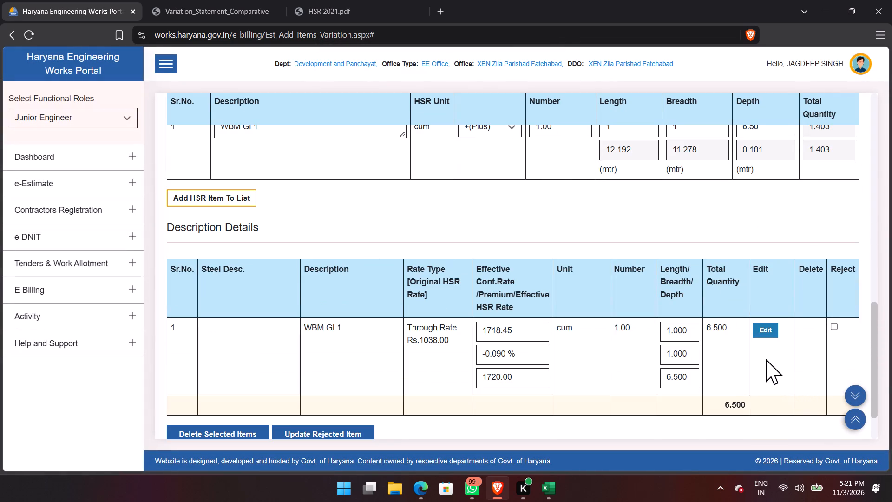
scroll(366, 343, "down", 5)
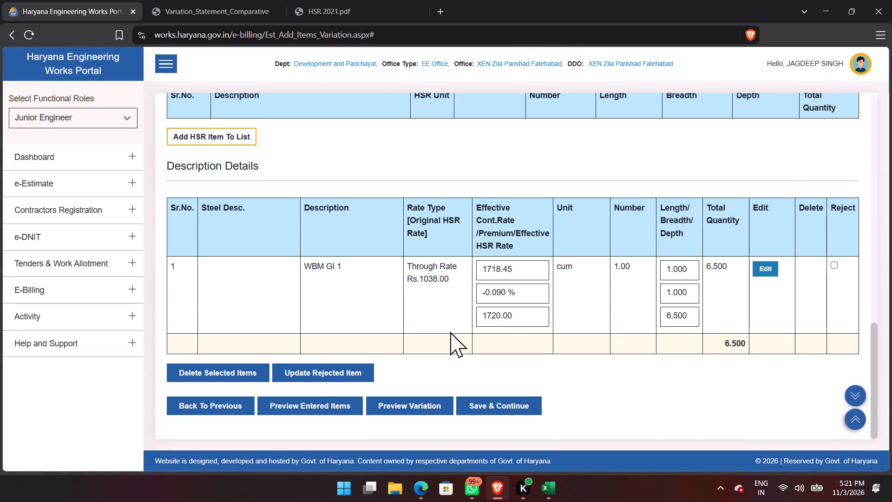
Load Parking ilpb item 17.69.3 Interlocking Concrete Block Pavement at Through Rate and check its ILPB 60mm entry.
scroll(460, 328, "up", 7)
scroll(388, 293, "up", 1)
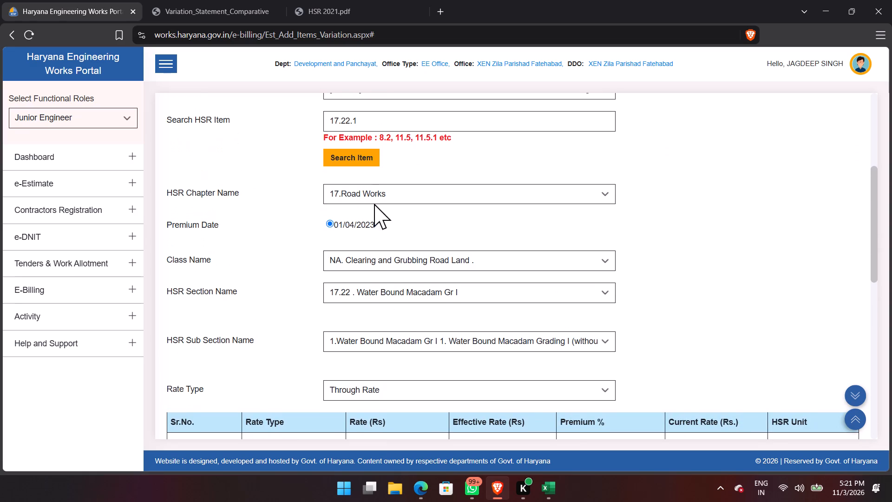
scroll(385, 145, "up", 1)
left_click(379, 137)
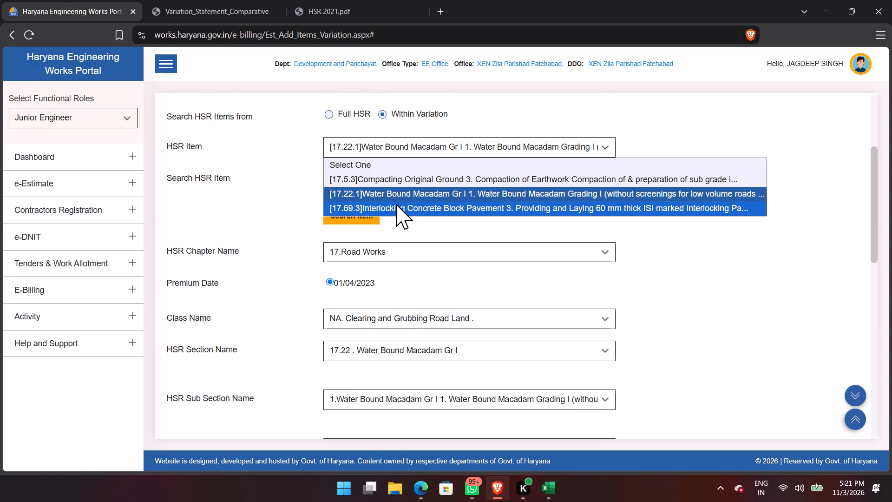
left_click(396, 204)
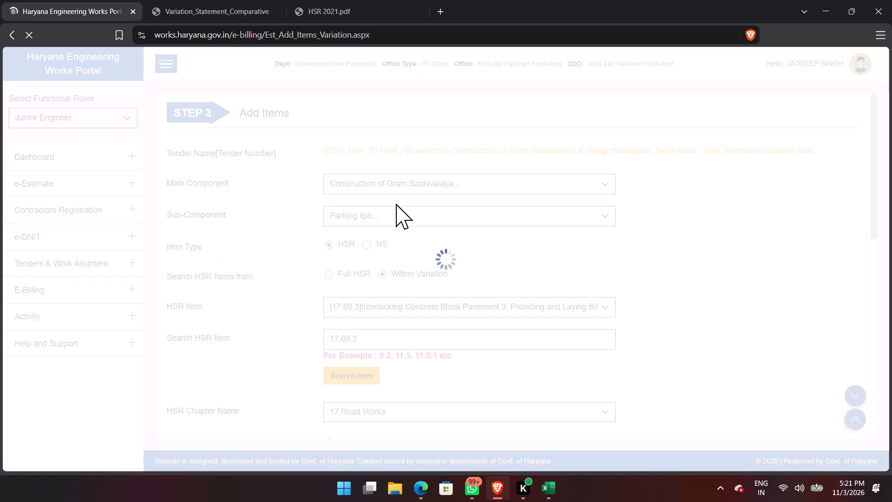
scroll(456, 284, "down", 6)
scroll(456, 284, "up", 1)
scroll(456, 284, "down", 2)
scroll(862, 394, "down", 2)
scroll(630, 355, "down", 4)
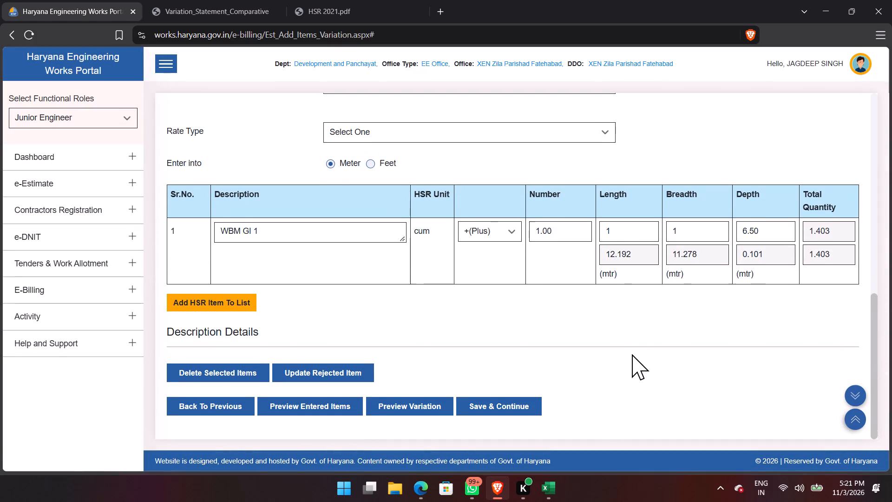
scroll(309, 256, "up", 4)
left_click(379, 360)
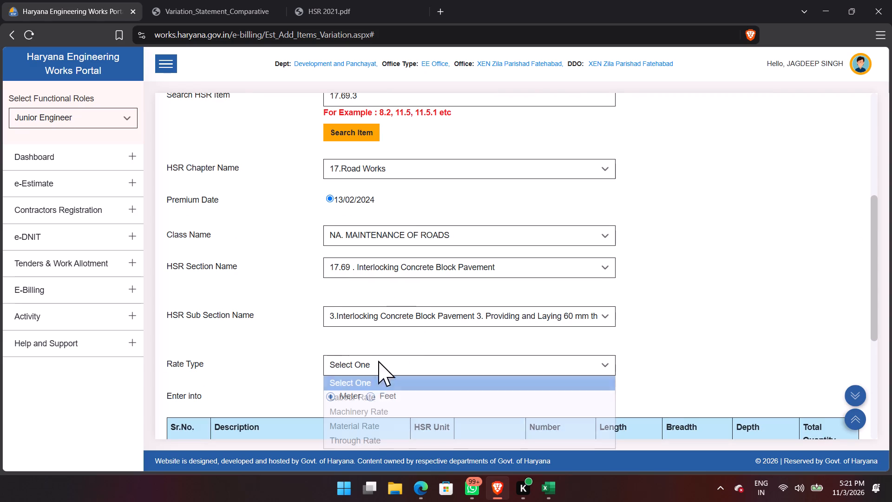
left_click(354, 445)
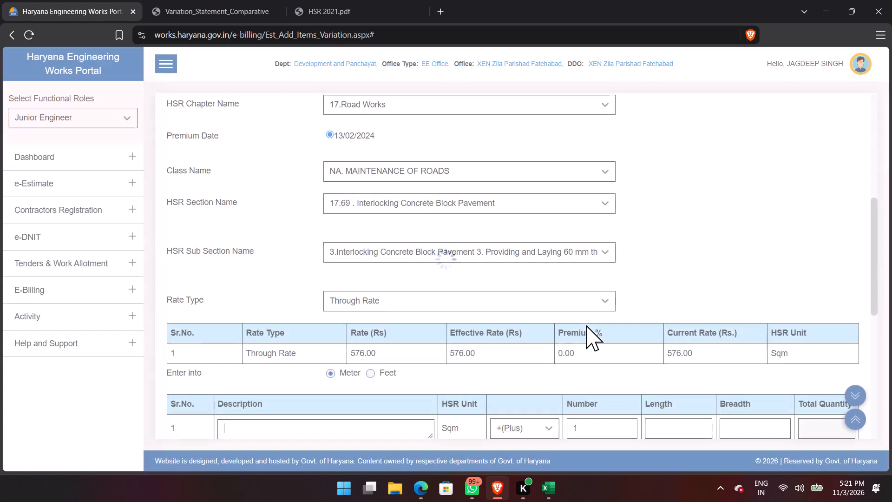
scroll(587, 325, "down", 7)
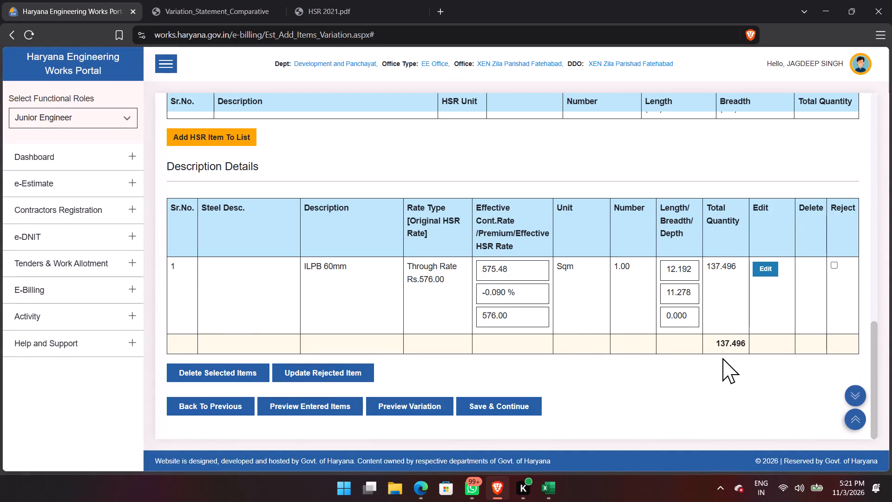
scroll(345, 327, "up", 7)
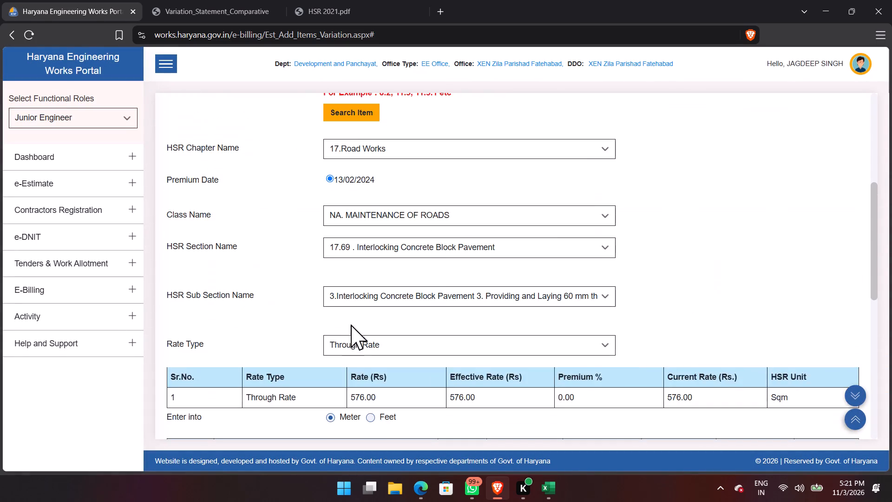
Load Parking ilpb item 17.5.3 Compacting Original Ground at Through Rate and bring up its Pre entry.
scroll(433, 284, "up", 2)
left_click(411, 163)
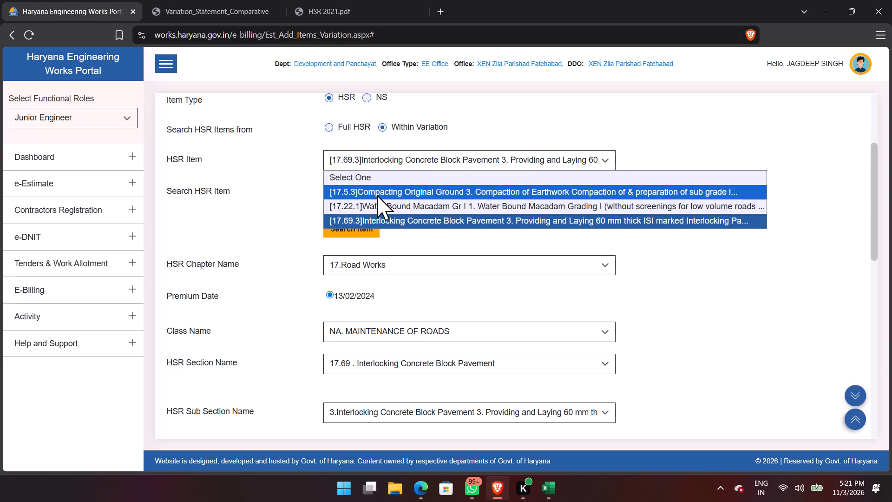
left_click(579, 195)
scroll(636, 338, "down", 10)
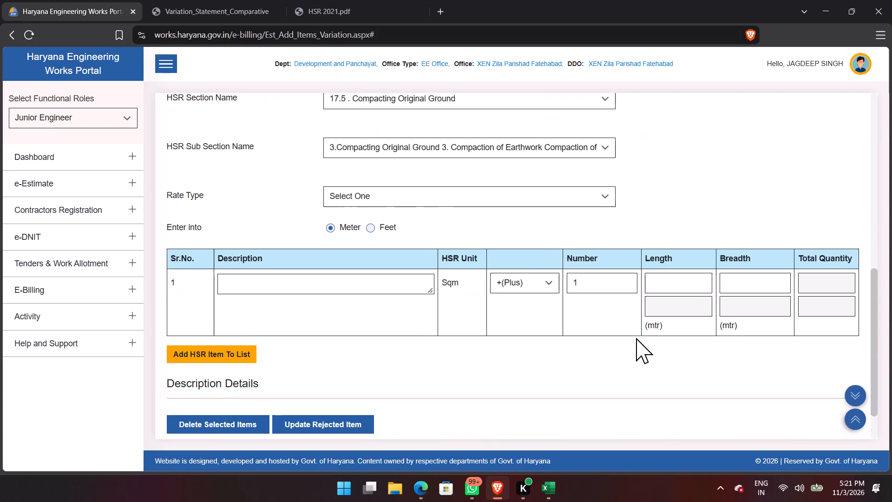
scroll(648, 337, "down", 6)
scroll(334, 305, "up", 4)
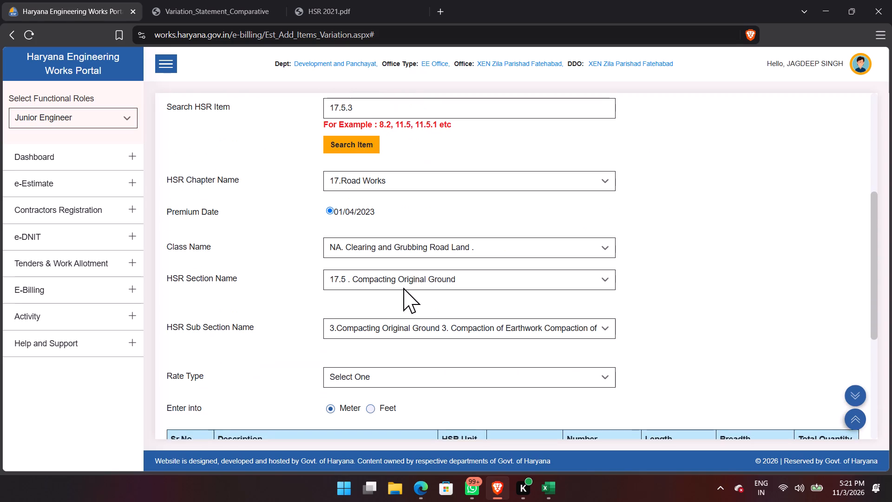
left_click(362, 372)
left_click(363, 434)
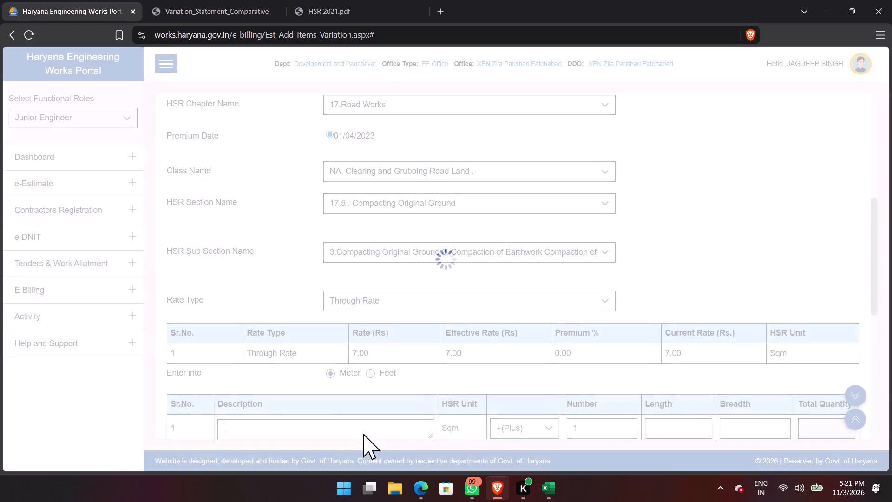
scroll(559, 390, "down", 8)
scroll(577, 393, "up", 1)
scroll(579, 393, "down", 1)
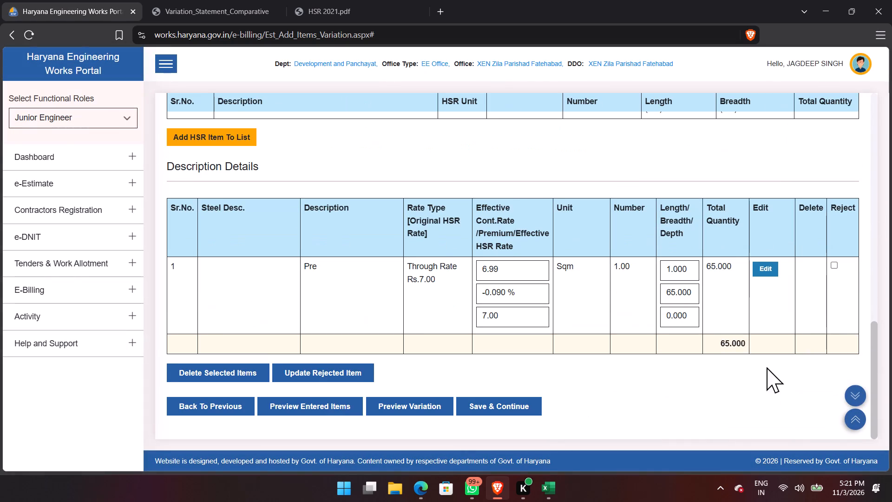
Update the Pre entry's breadth to 137.496 metres, taking the quantity from the comparative statement.
left_click(771, 274)
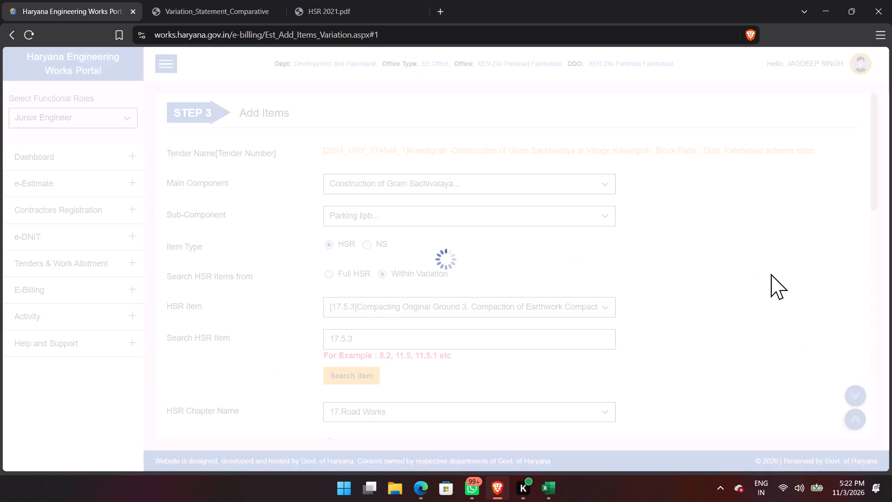
scroll(462, 320, "up", 1)
scroll(463, 320, "down", 6)
left_click_drag(773, 391, 656, 378)
key("1")
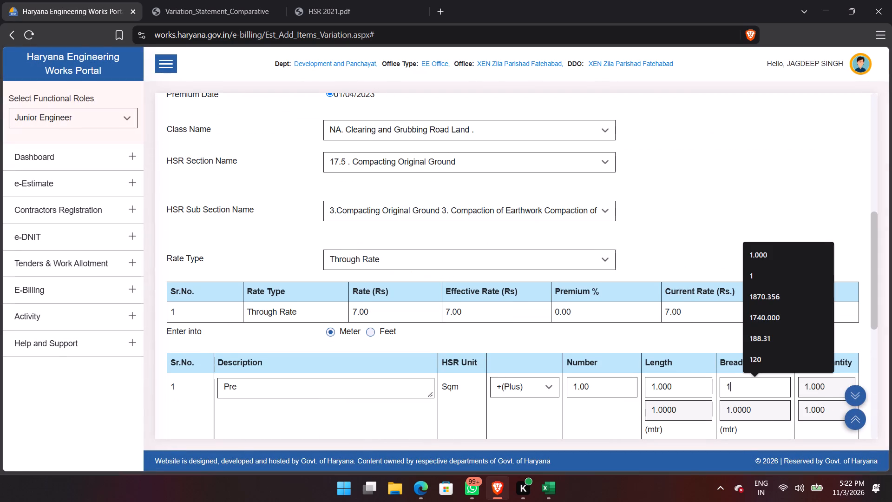
type("37.")
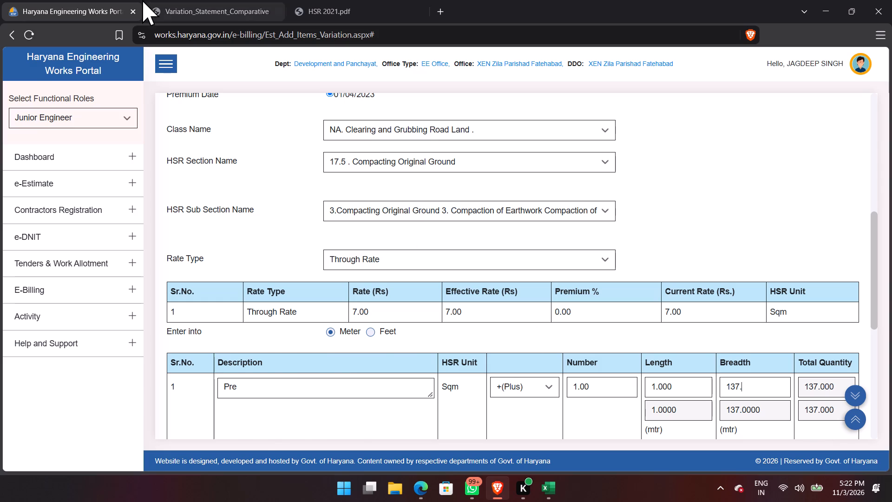
left_click(239, 5)
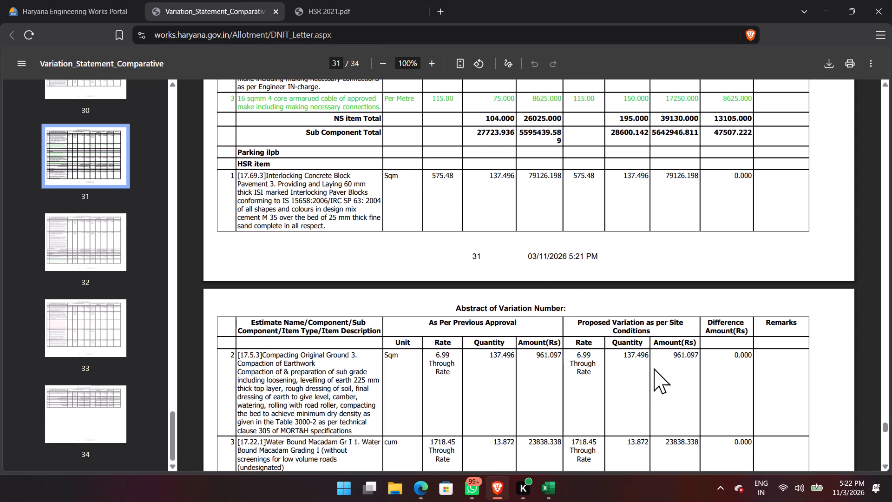
left_click(73, 0)
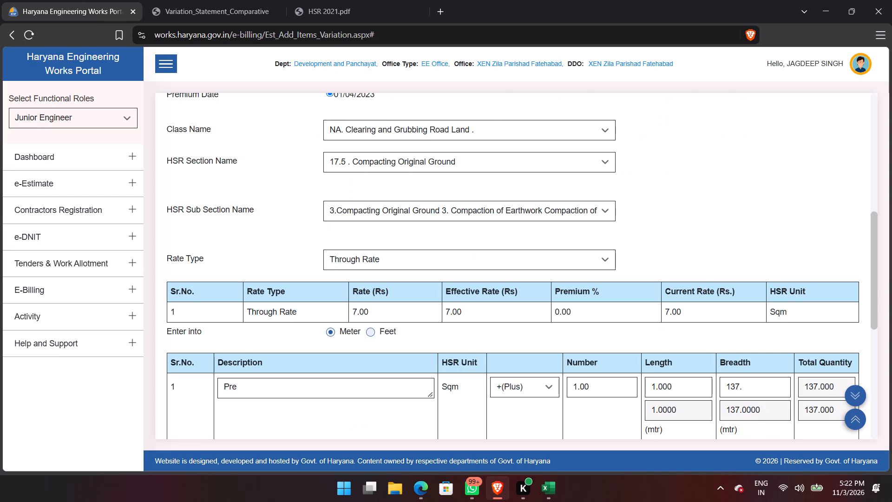
type("496")
scroll(385, 289, "down", 3)
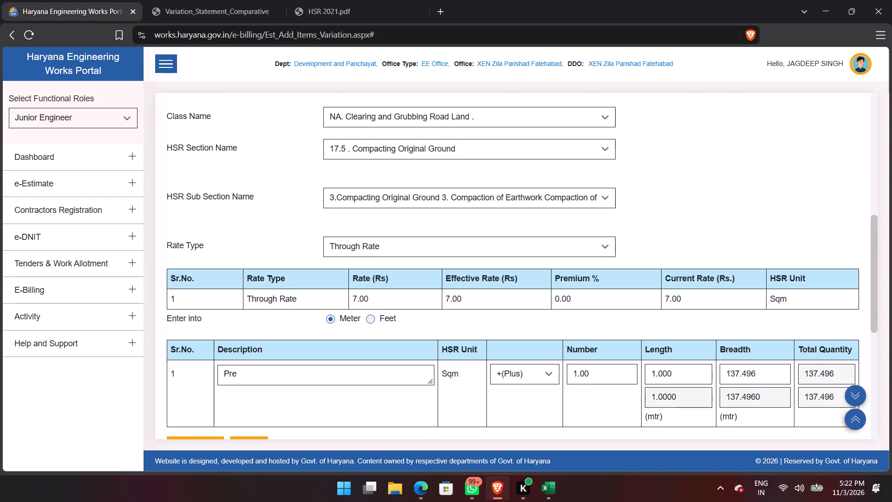
left_click(192, 283)
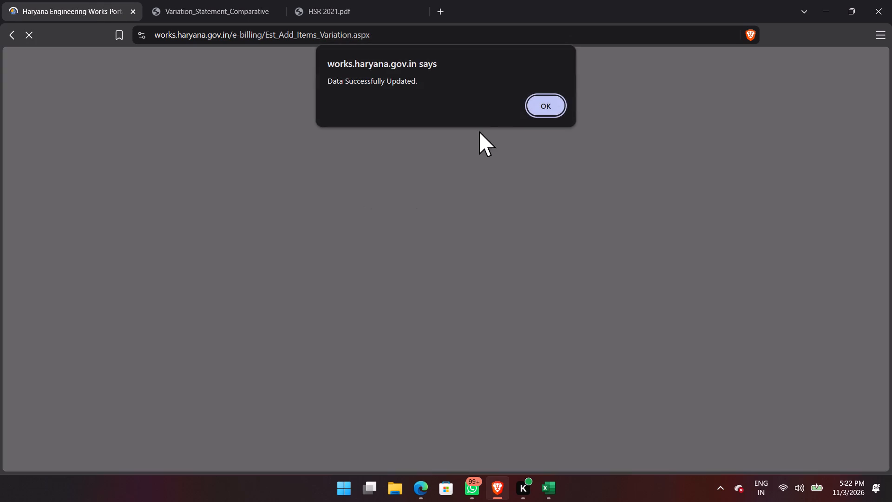
left_click(550, 105)
Load Parking ilpb item 17.22.1 Water Bound Macadam at Through Rate and check its WBM GI 1 entry.
scroll(480, 283, "up", 5)
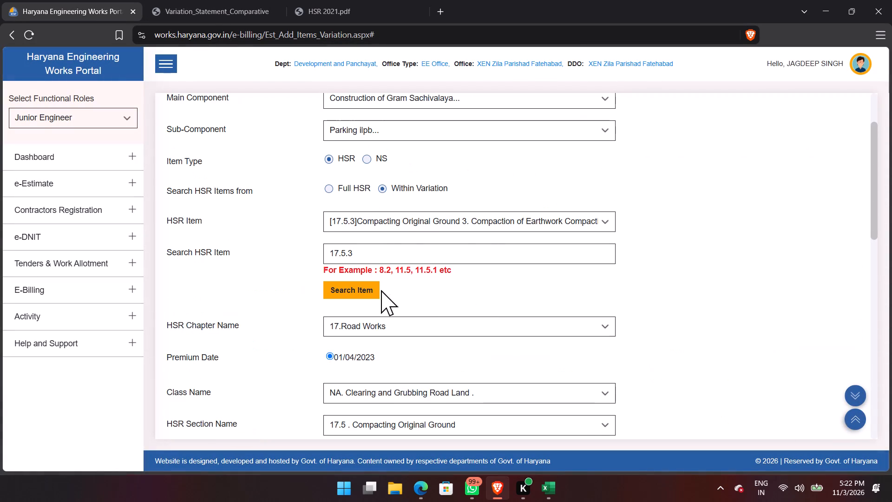
left_click(396, 224)
left_click(420, 269)
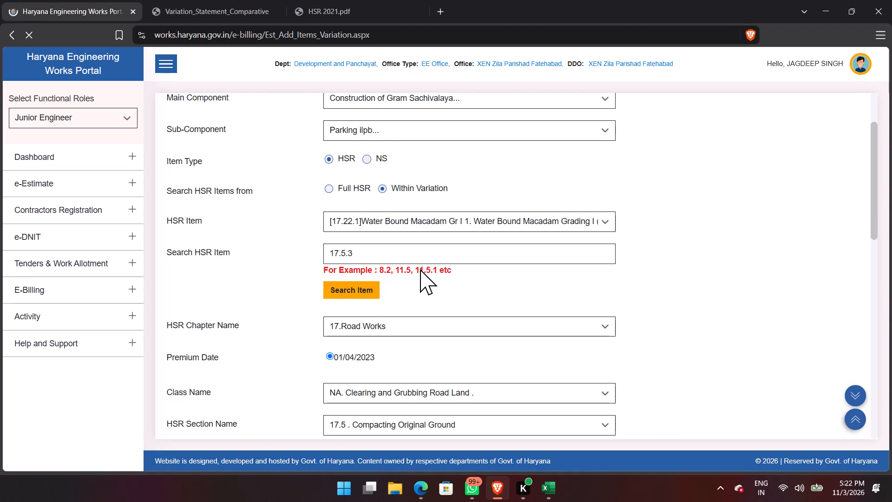
scroll(689, 378, "down", 11)
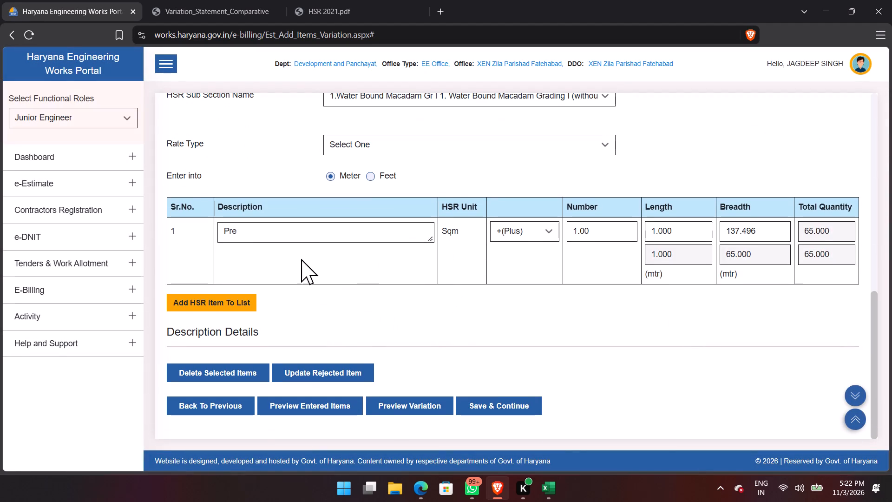
scroll(368, 297, "up", 3)
left_click(376, 314)
left_click(355, 394)
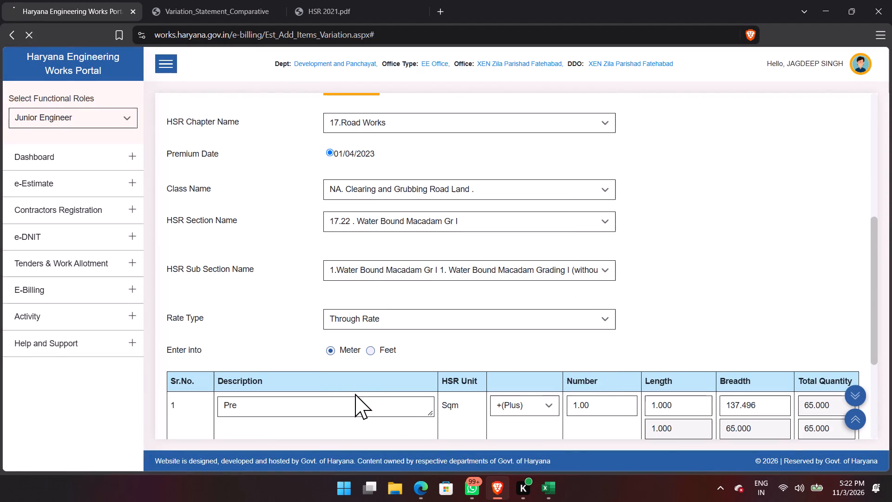
scroll(666, 348, "down", 2)
scroll(666, 348, "up", 1)
scroll(666, 348, "down", 2)
scroll(666, 348, "up", 1)
scroll(666, 348, "down", 1)
scroll(666, 348, "up", 1)
scroll(666, 348, "down", 3)
scroll(377, 345, "up", 7)
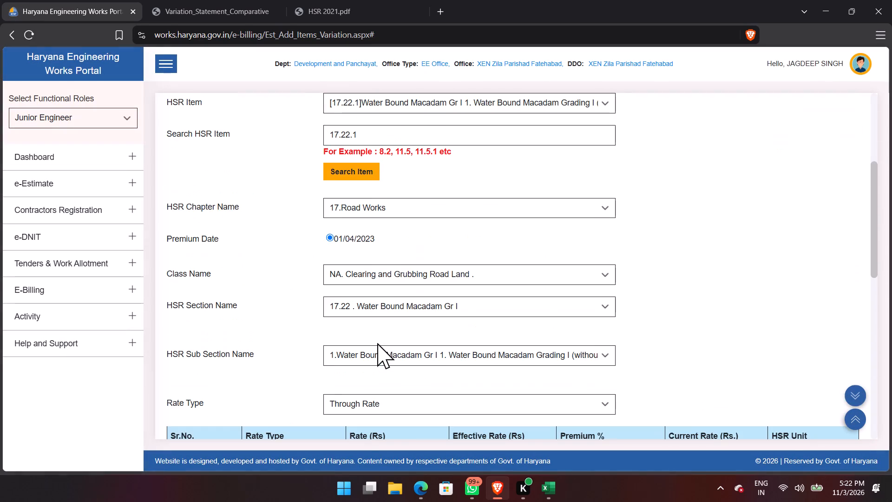
left_click(378, 349)
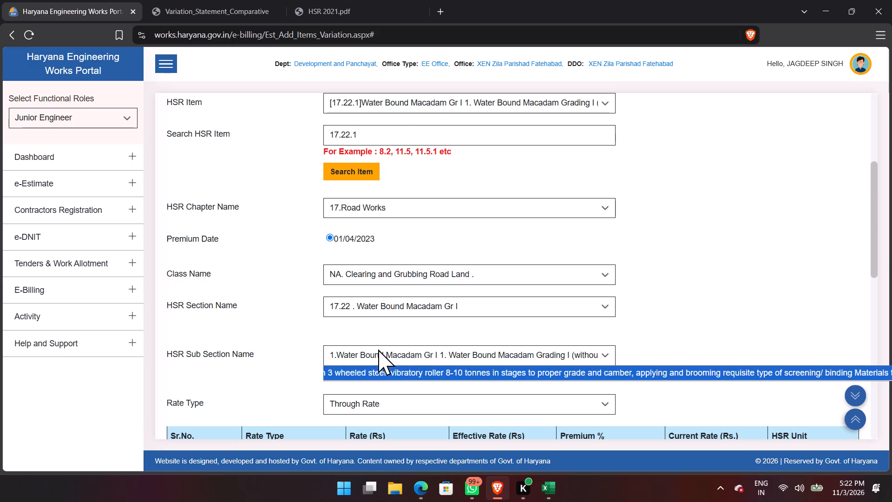
Load Parking ilpb item 17.69.3 Interlocking Concrete Block Pavement at Through Rate.
left_click(393, 95)
left_click(395, 161)
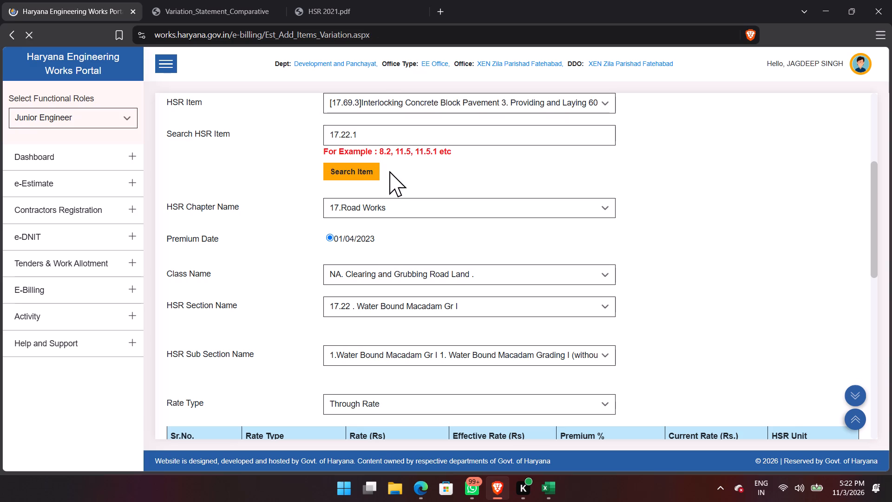
scroll(378, 304, "down", 7)
left_click(377, 199)
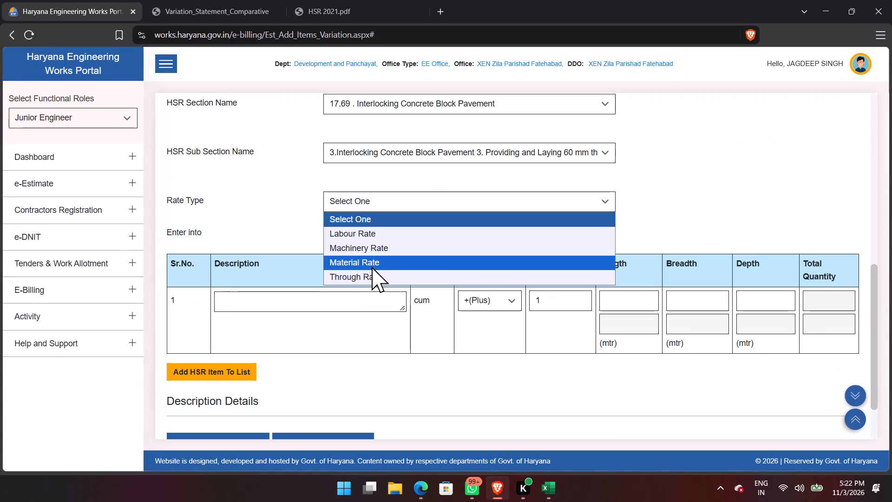
left_click(371, 270)
left_click(390, 244)
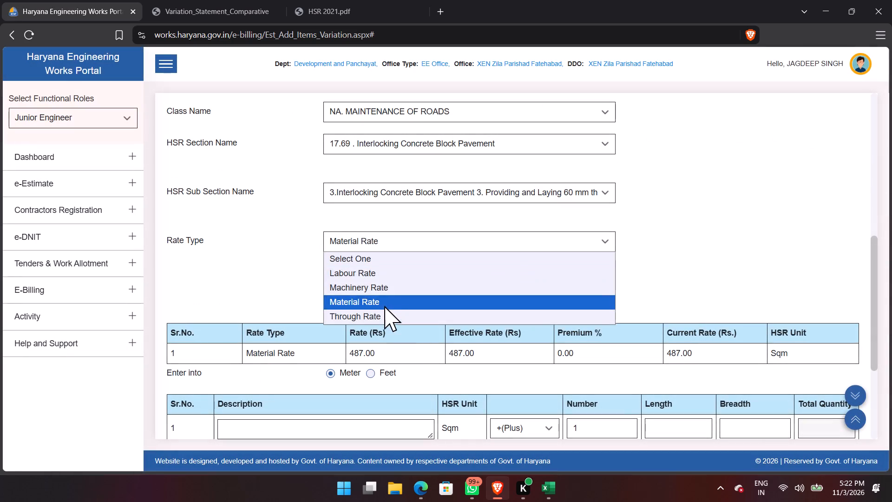
left_click(381, 317)
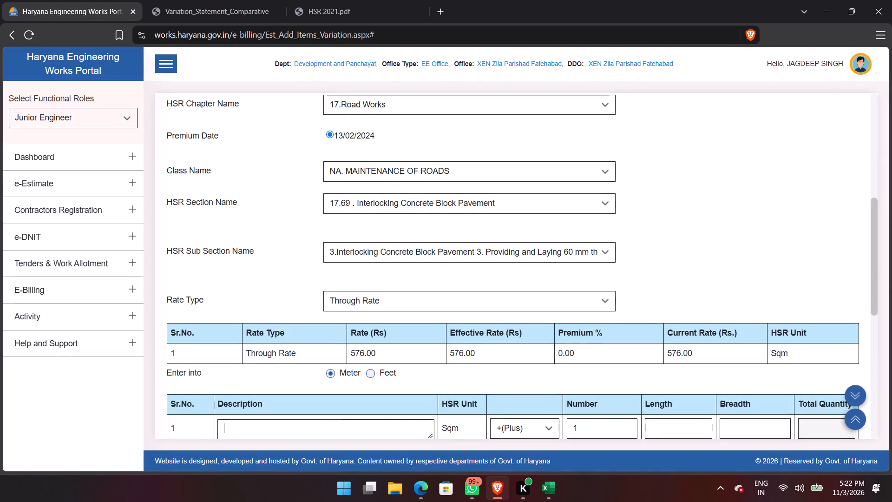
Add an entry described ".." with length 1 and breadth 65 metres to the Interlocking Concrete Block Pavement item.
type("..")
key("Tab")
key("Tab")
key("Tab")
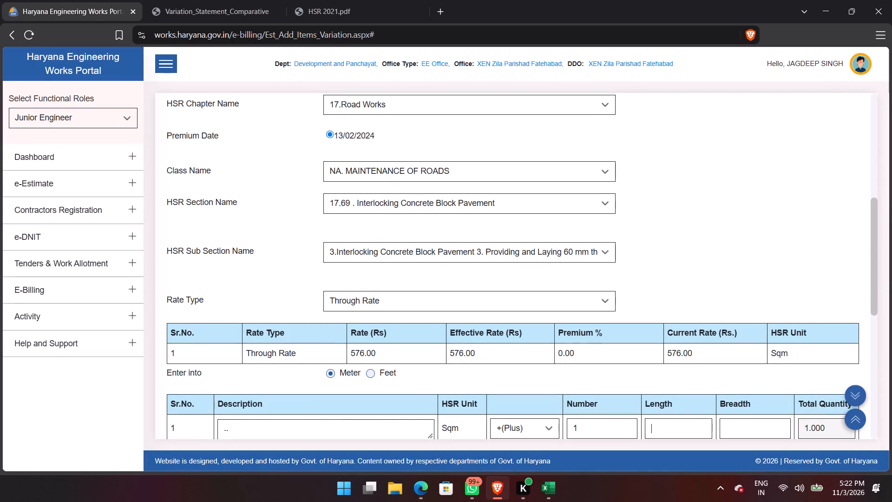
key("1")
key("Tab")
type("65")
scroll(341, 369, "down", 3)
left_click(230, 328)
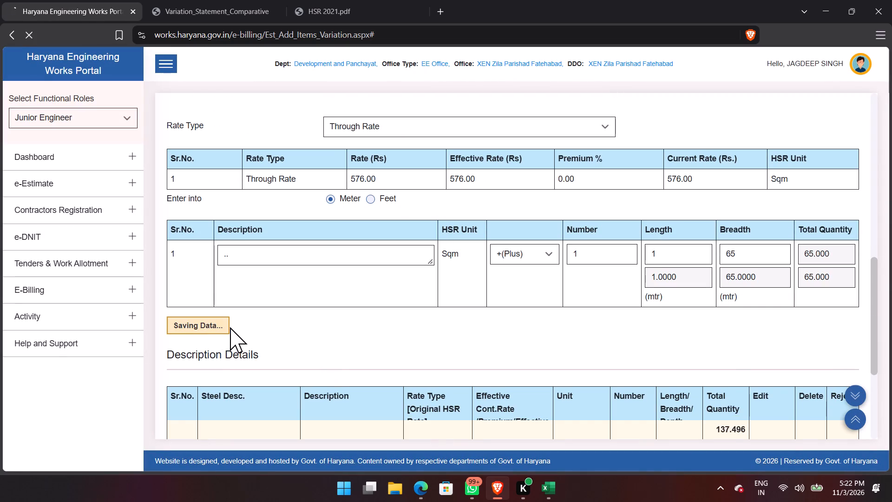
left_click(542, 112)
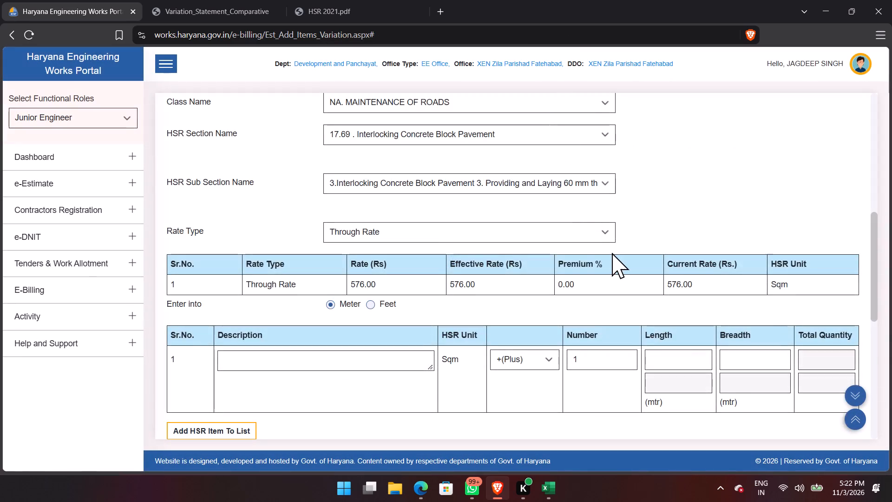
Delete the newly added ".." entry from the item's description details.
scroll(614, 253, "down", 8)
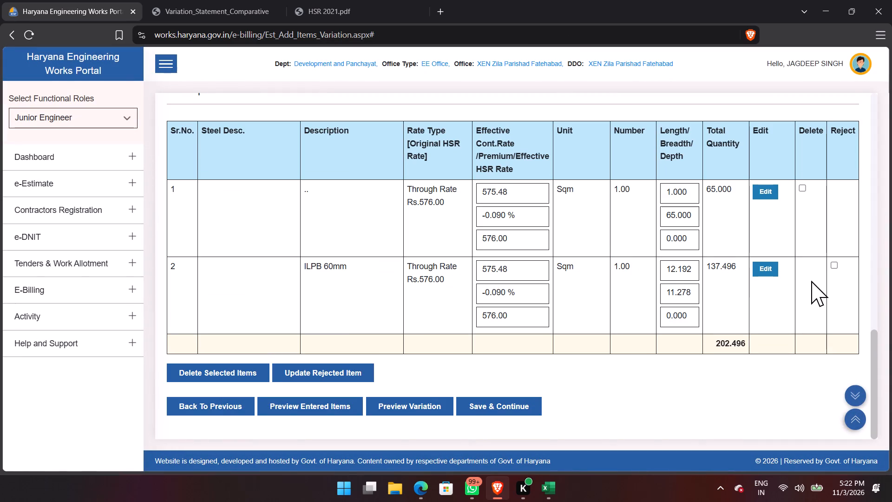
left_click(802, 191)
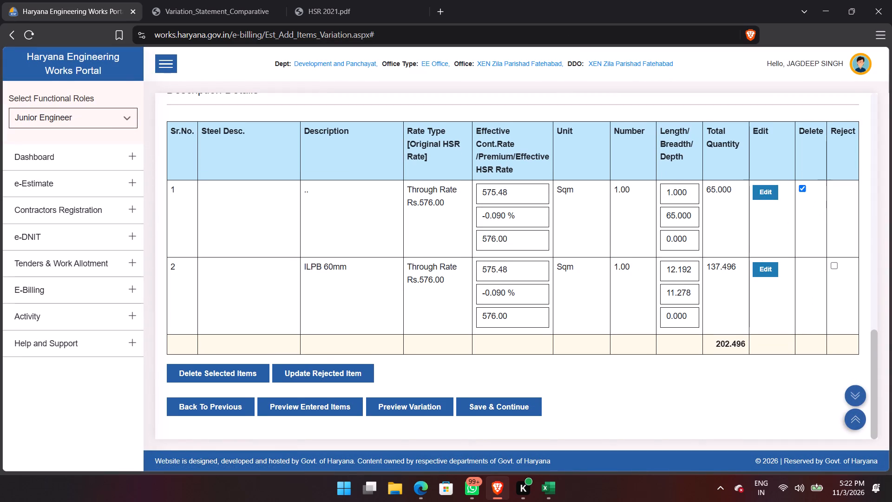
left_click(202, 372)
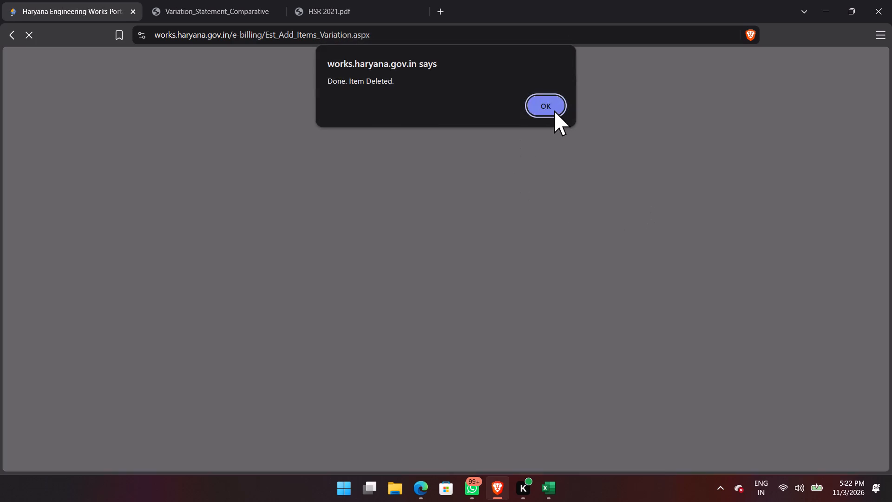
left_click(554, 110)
Update the ILPB 60mm entry to length 1 and breadth 65 metres and save it.
scroll(725, 268, "down", 7)
scroll(803, 328, "down", 5)
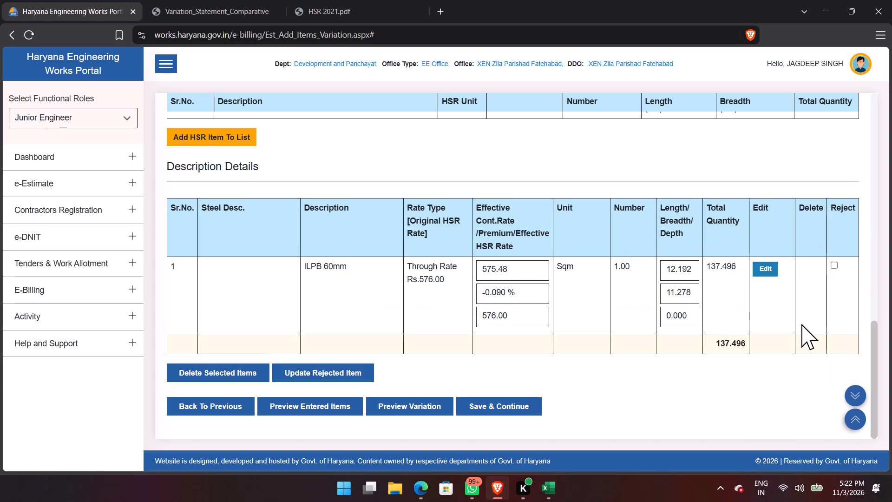
left_click(761, 265)
scroll(450, 347, "down", 6)
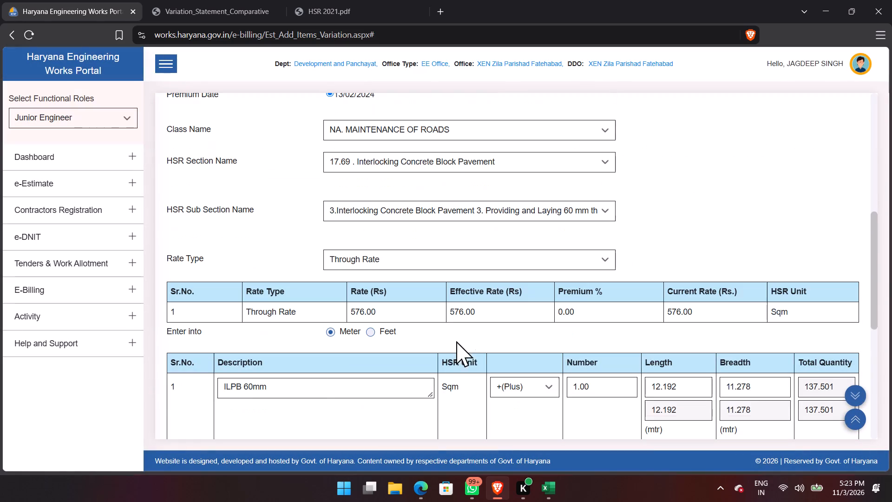
left_click_drag(682, 389, 632, 389)
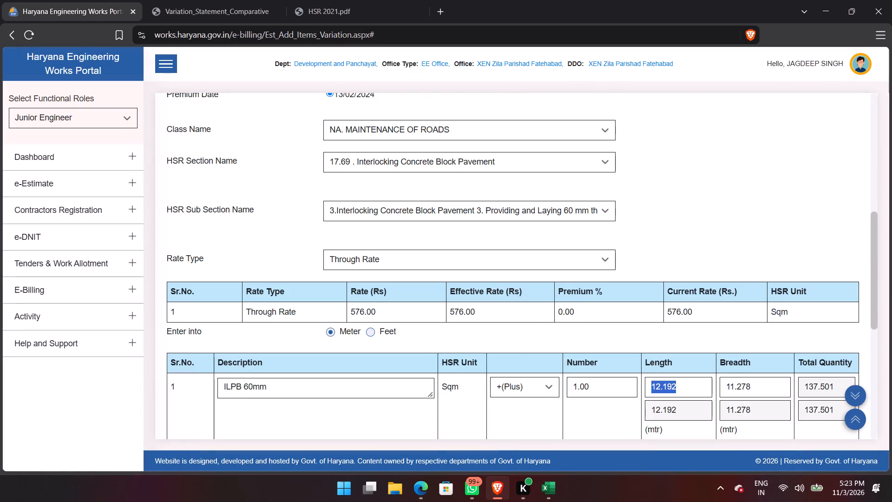
left_click_drag(632, 389, 601, 389)
key("1")
key("Tab")
key("1")
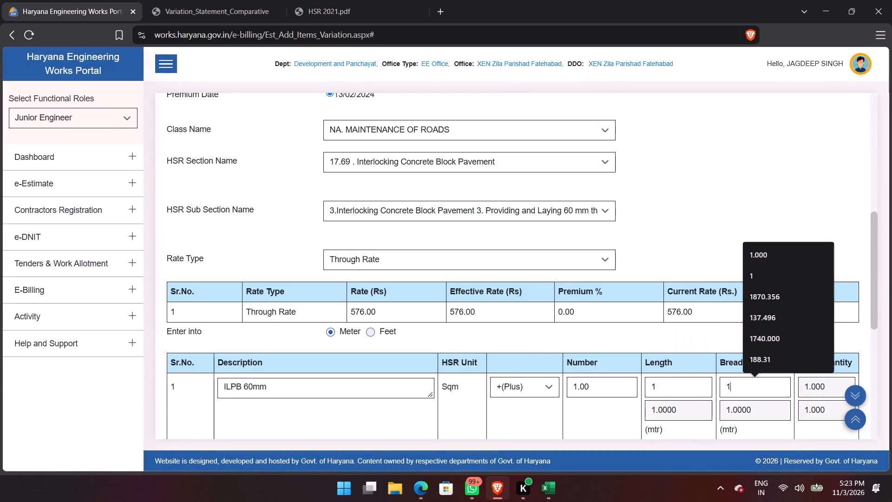
key("BackSpace")
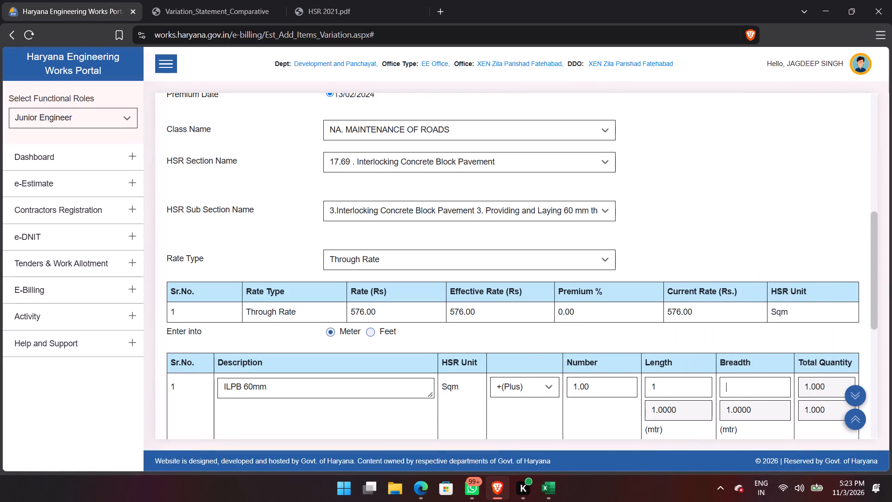
type("65")
scroll(333, 338, "down", 4)
left_click(190, 222)
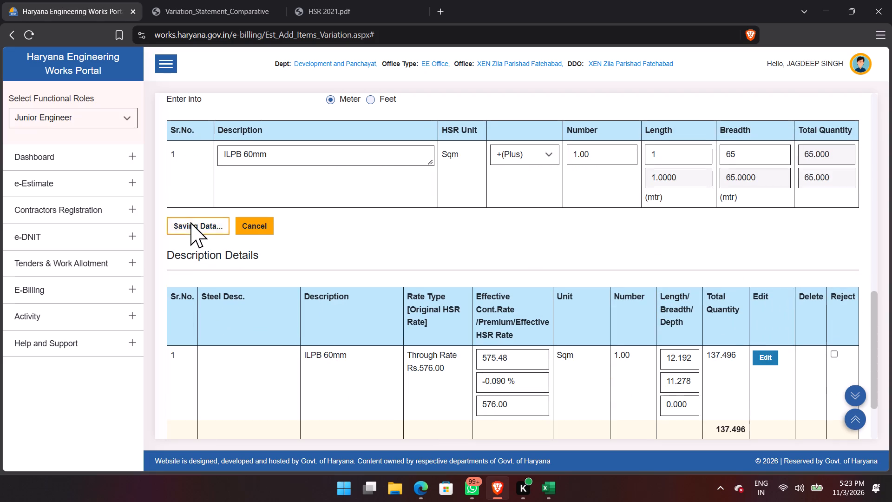
left_click(545, 103)
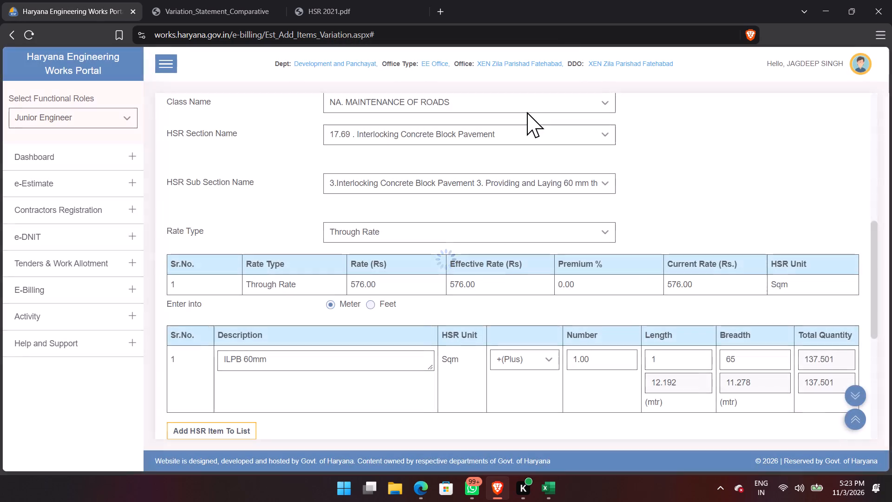
scroll(805, 359, "down", 7)
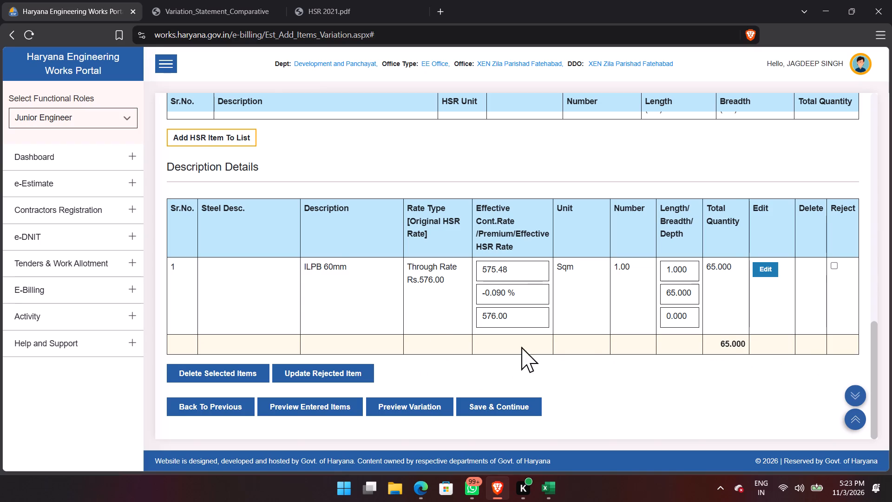
Replace the old comparative statement with a fresh variation preview and check the grand total on its last page.
left_click(276, 13)
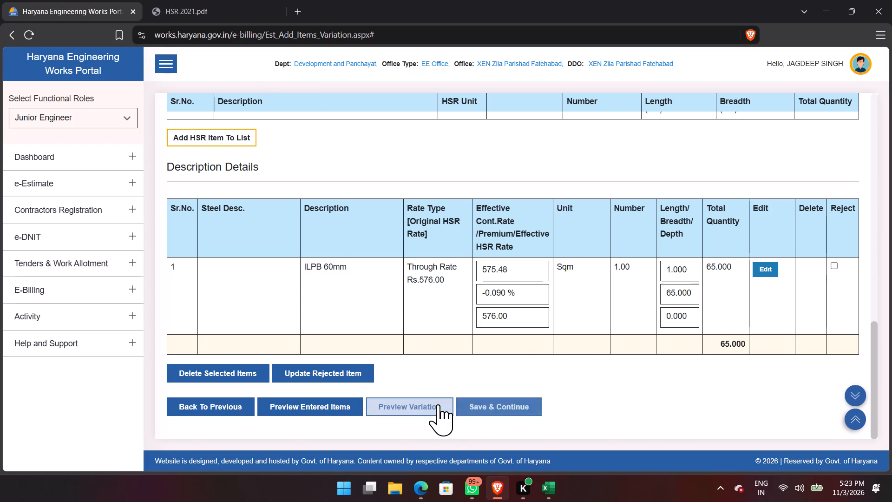
left_click(438, 404)
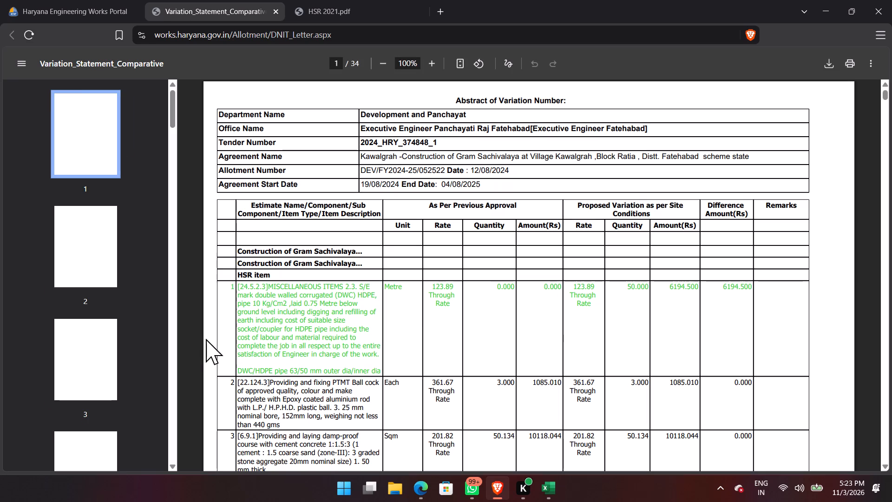
left_click_drag(885, 94, 891, 439)
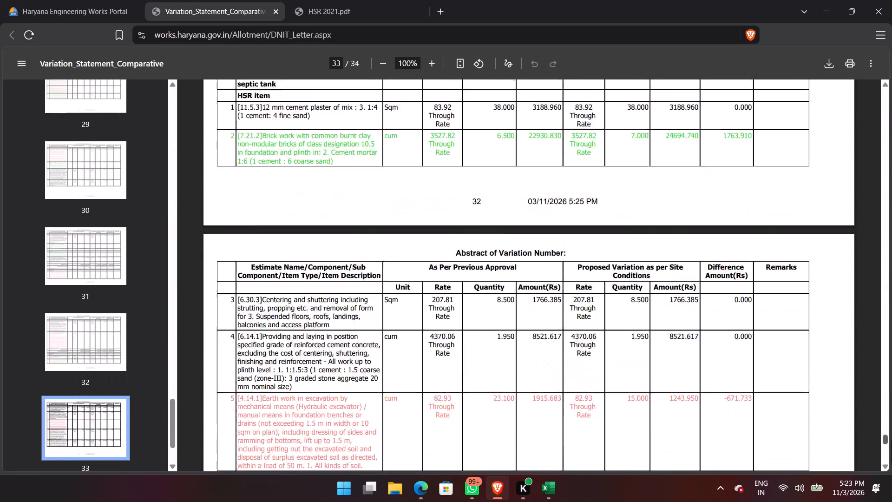
left_click_drag(891, 439, 891, 457)
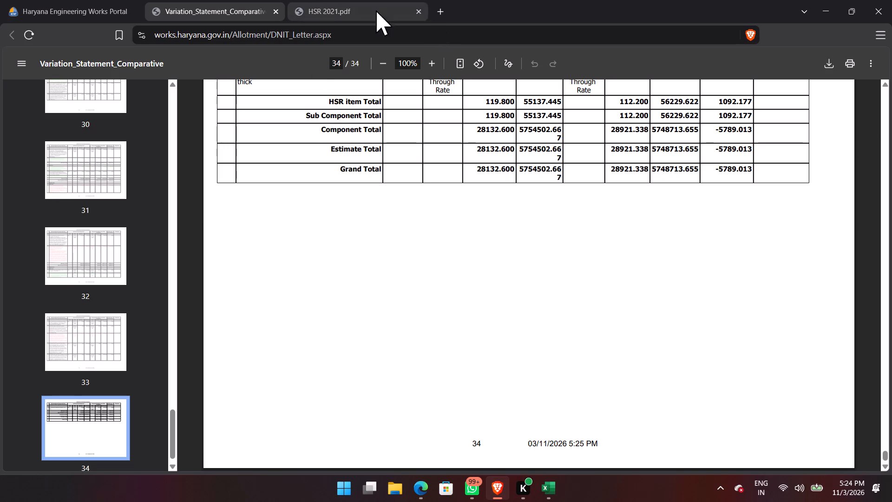
Close the Variation_Statement_Comparative and HSR 2021.pdf documents, returning to the Add Items page.
left_click(276, 10)
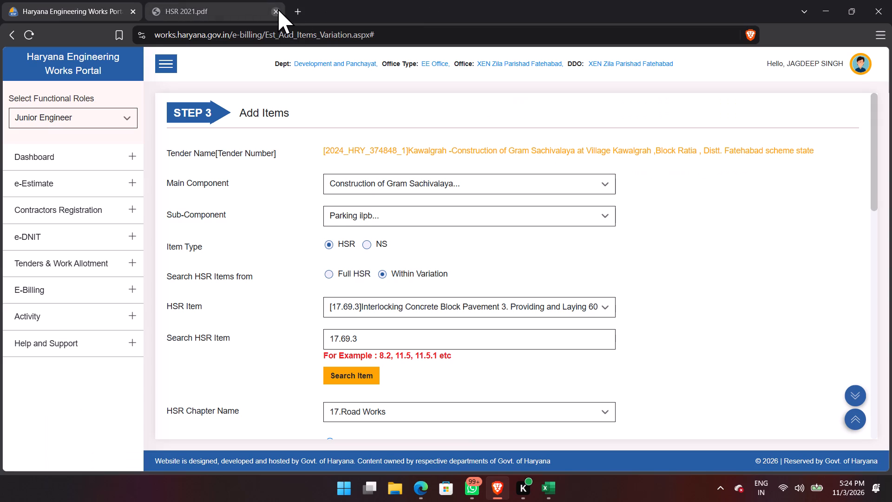
left_click(278, 9)
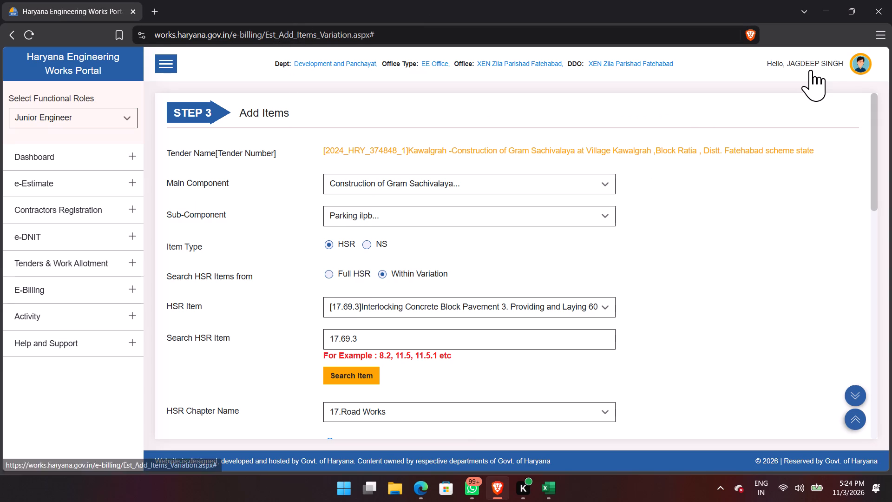
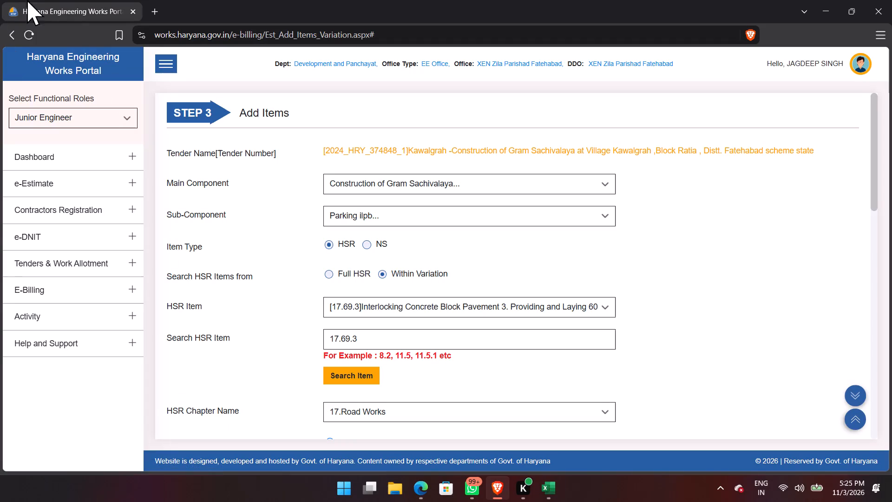
Log out of the Haryana Engineering Works Portal account.
left_click(825, 59)
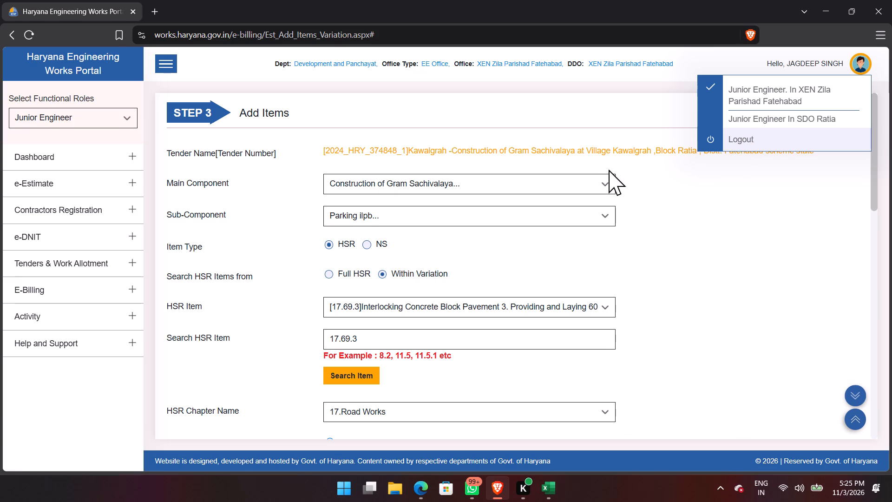
left_click(645, 194)
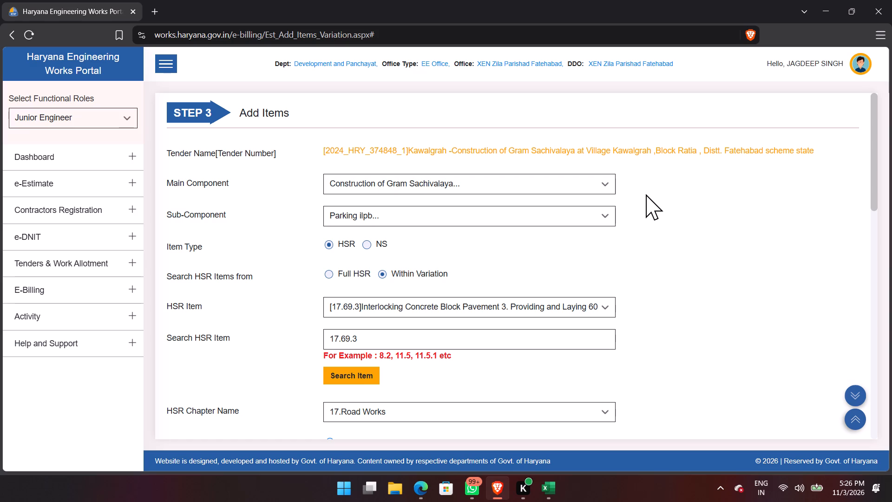
left_click(804, 61)
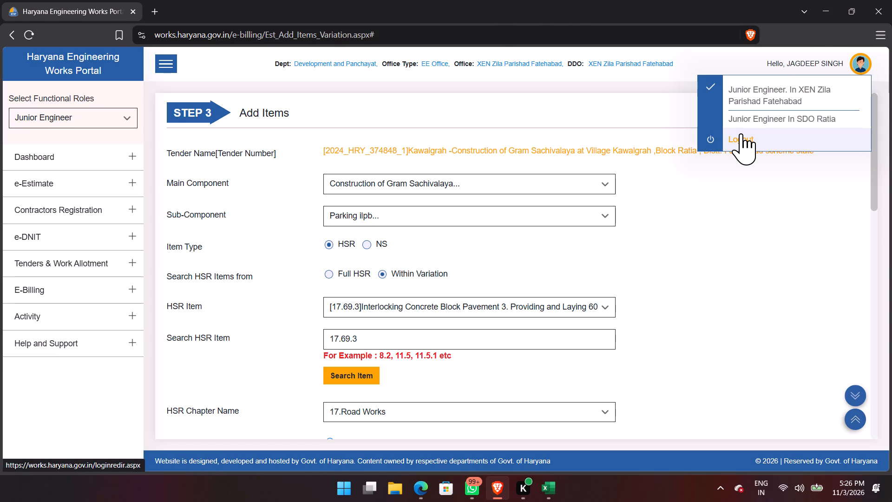
left_click(741, 133)
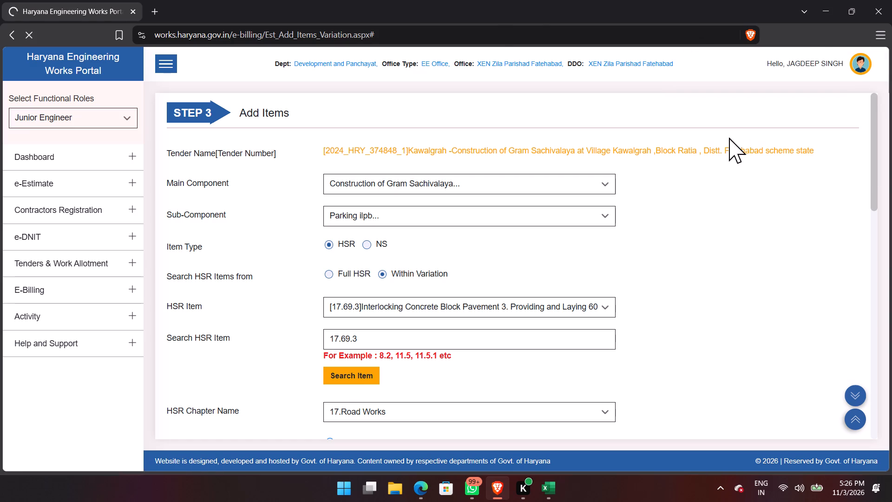